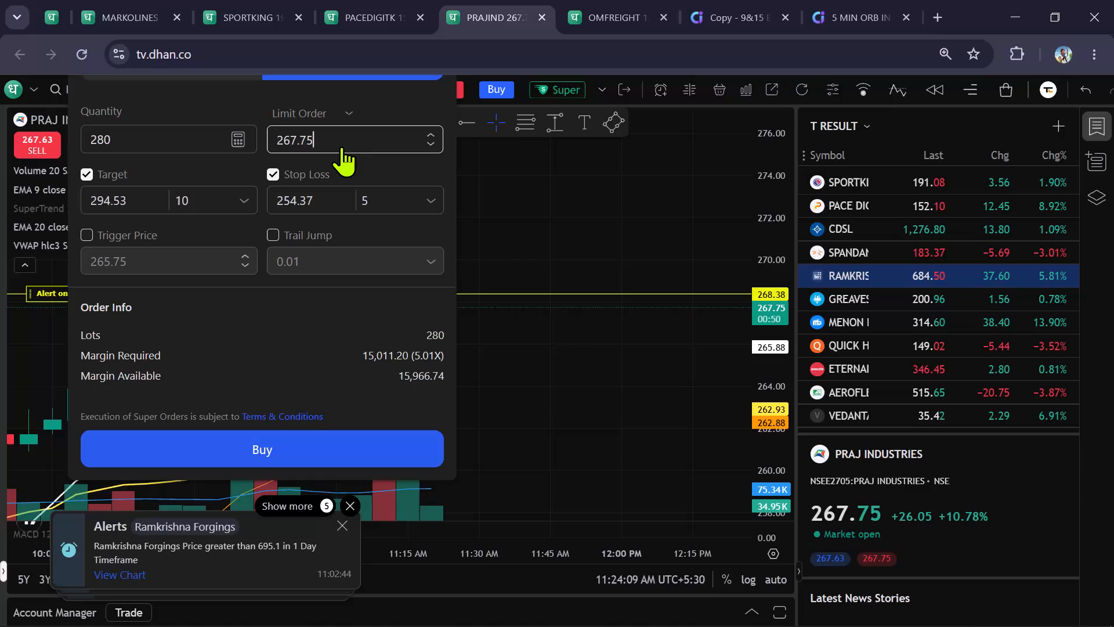
Set the limit price to 250 and submit the PRAJ INDUSTRIES buy order for 280 shares with 10 target and 5 stop loss.
key(BackSpace)
key(BackSpace)
key(BackSpace)
key(BackSpace)
key(BackSpace)
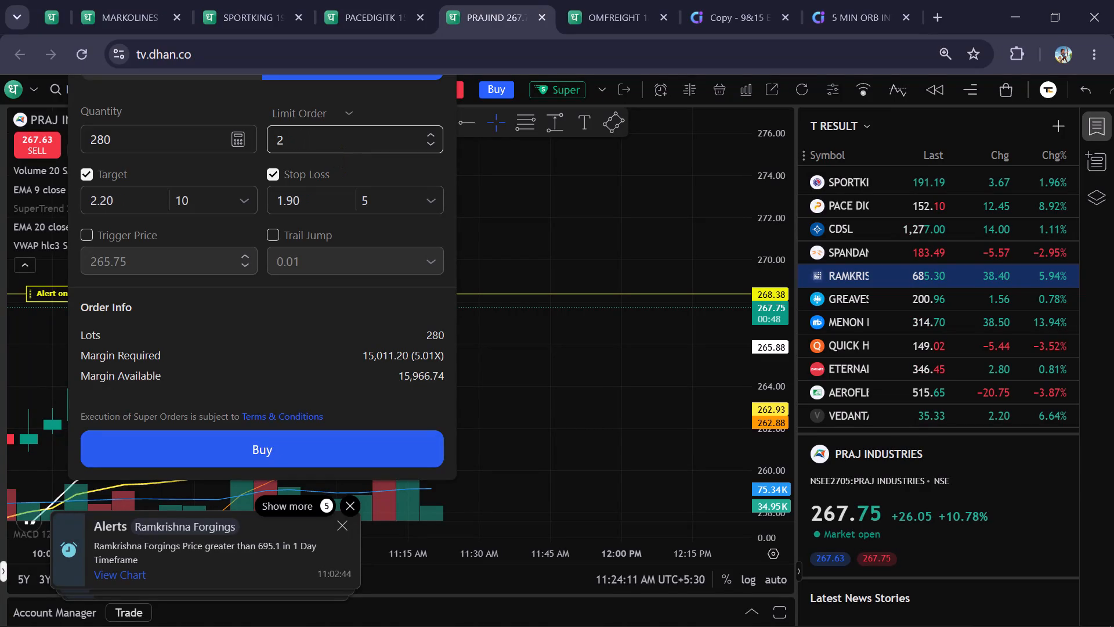
text(50)
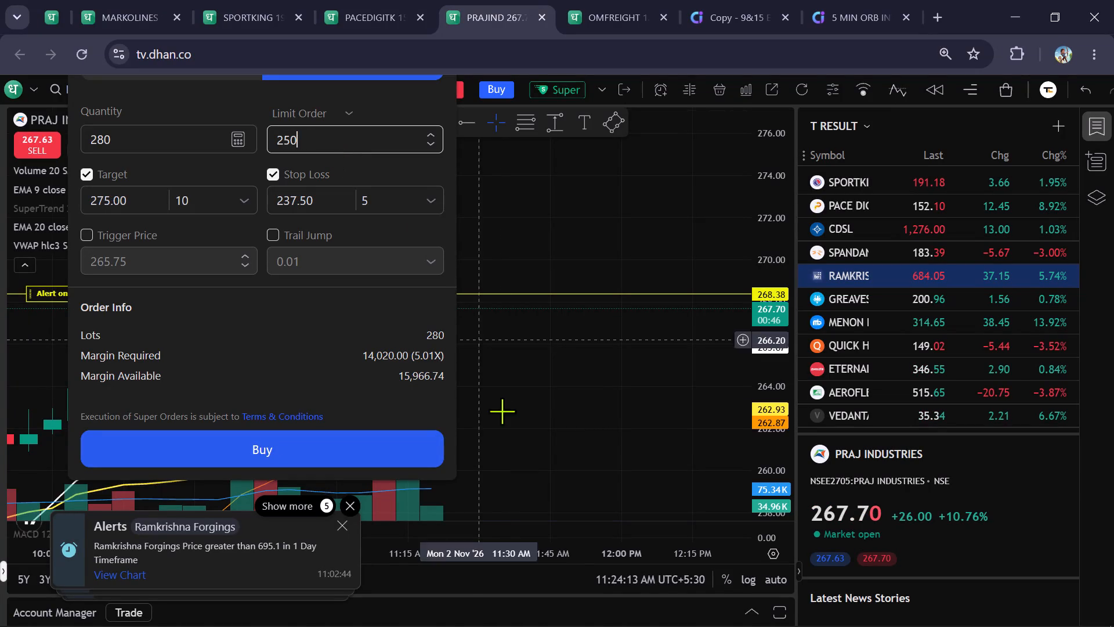
drag(522, 398, 661, 474)
drag(654, 470, 653, 470)
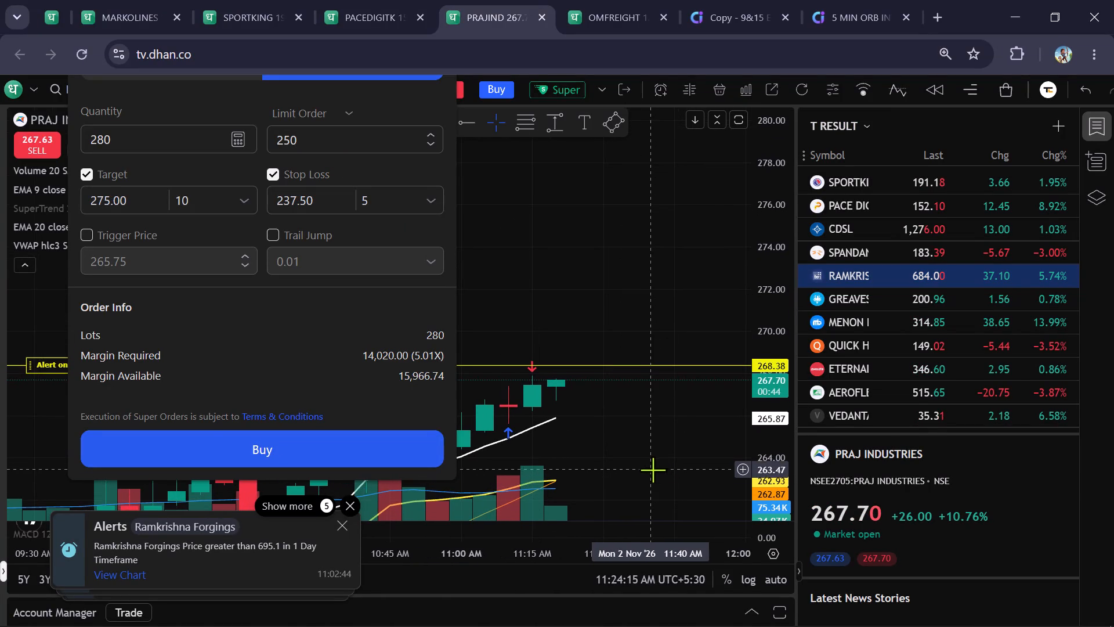
drag(653, 470, 736, 414)
drag(320, 358, 319, 342)
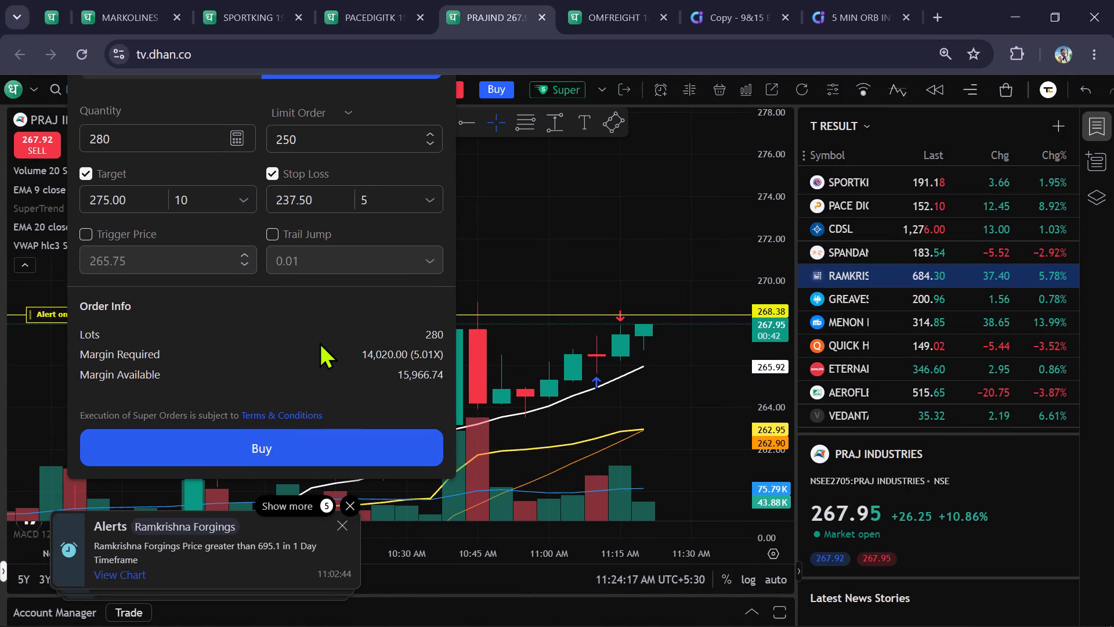
drag(319, 342, 322, 307)
click(292, 388)
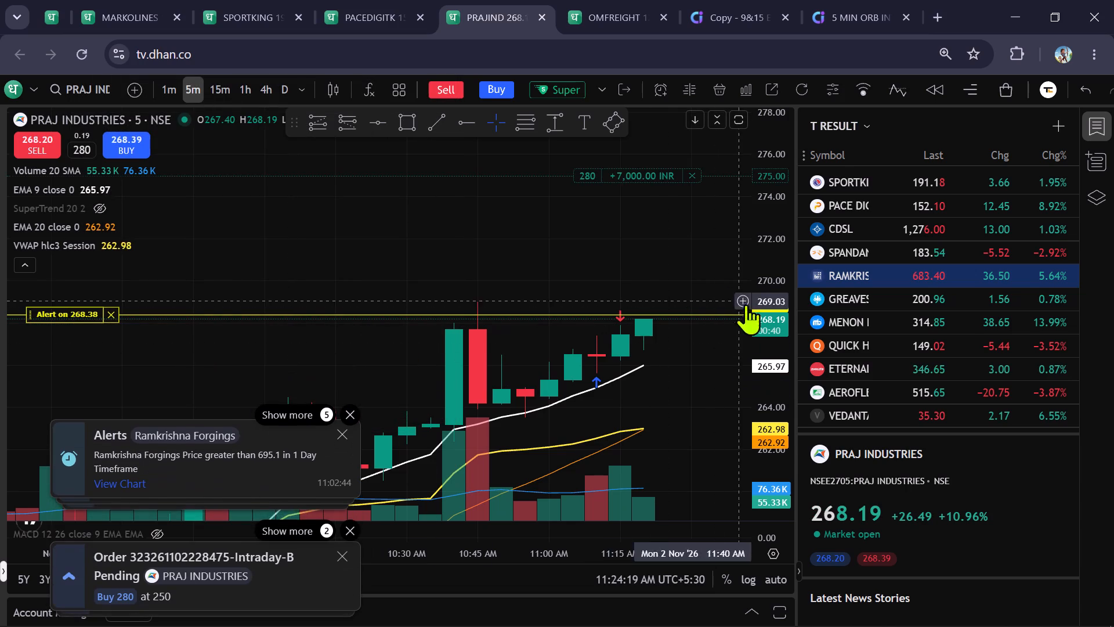
Examine the pending order's limit and target levels against the price on the 5-minute and 1-minute charts.
scroll(754, 308, down, 5)
scroll(652, 368, up, 3)
drag(654, 397, 482, 384)
scroll(570, 390, down, 6)
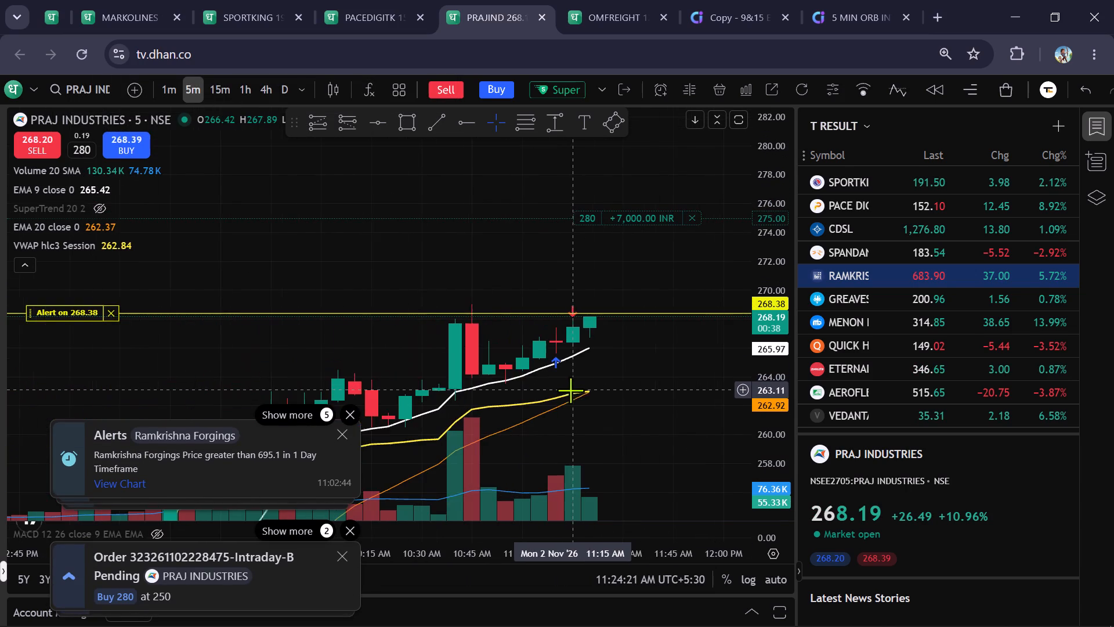
drag(635, 379, 421, 374)
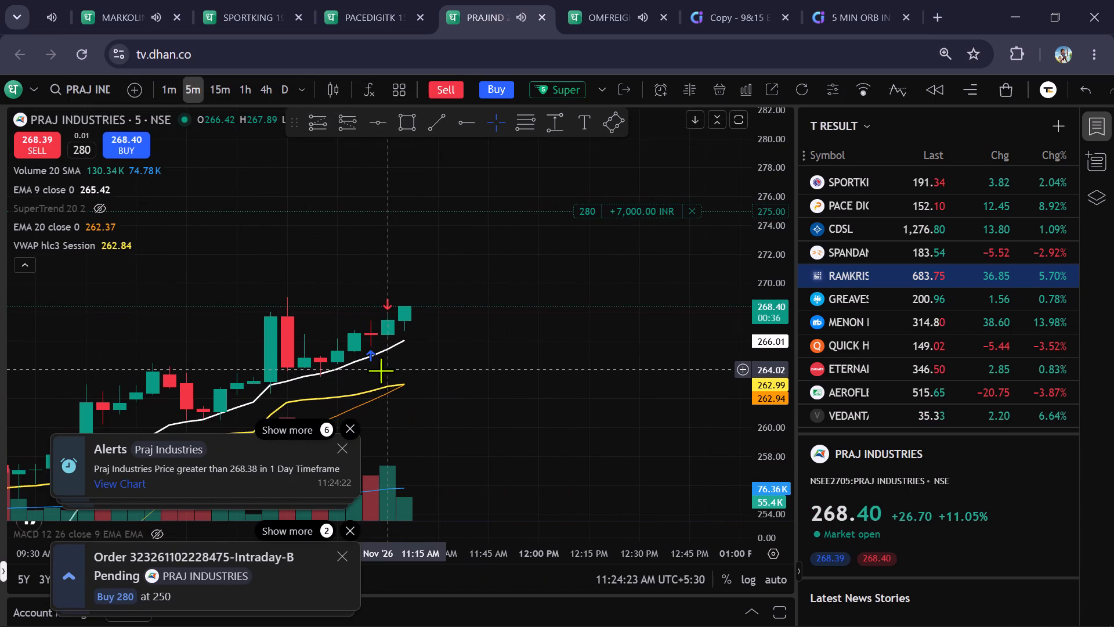
scroll(751, 362, down, 3)
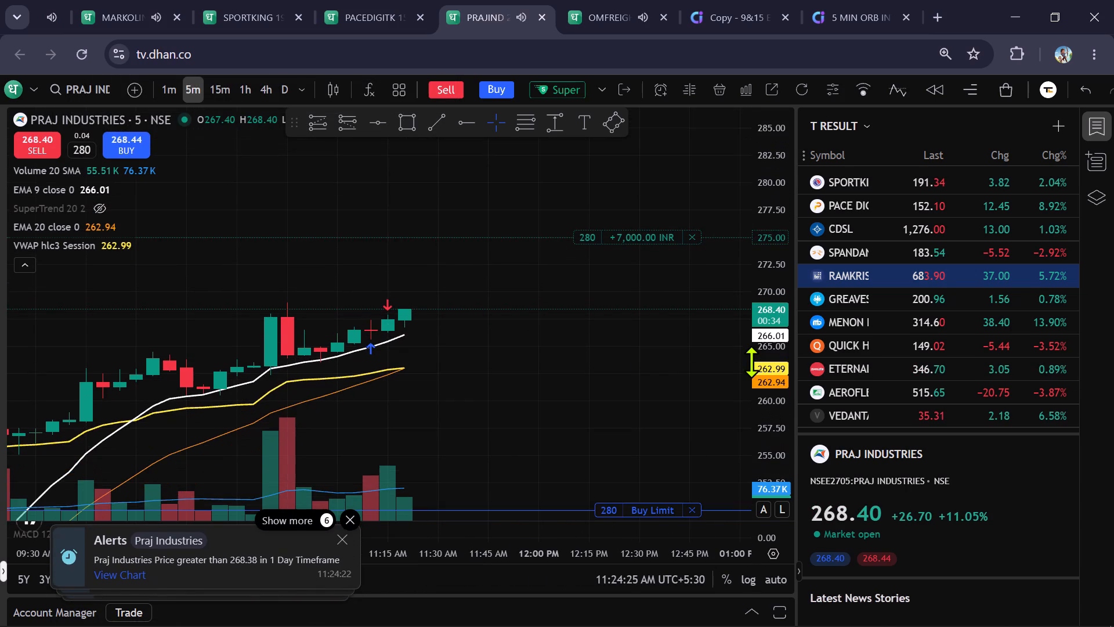
click(172, 99)
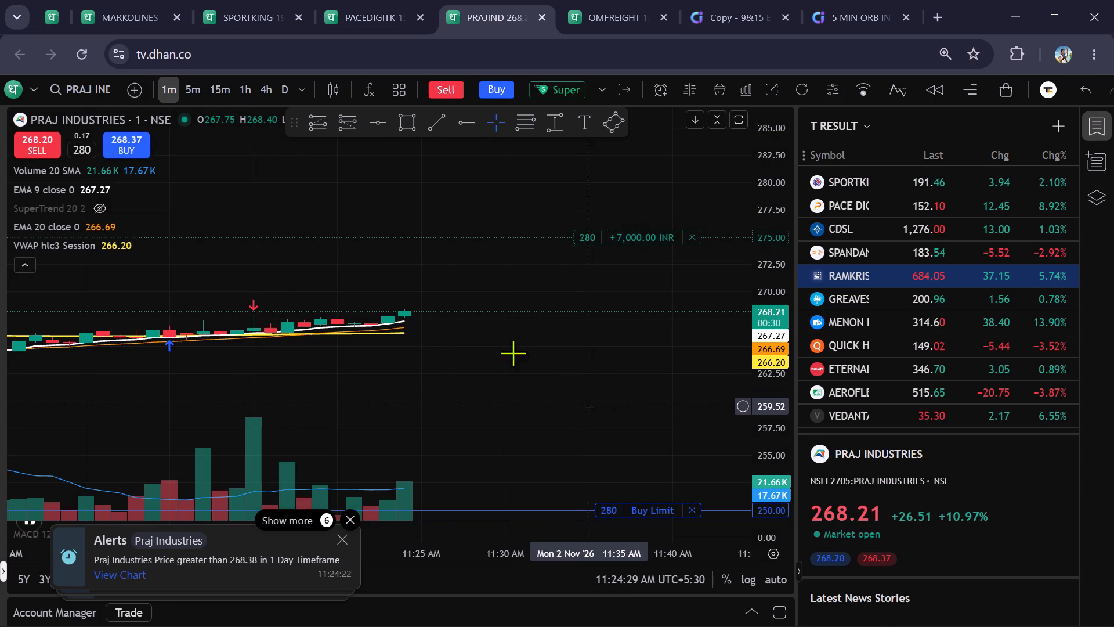
click(191, 91)
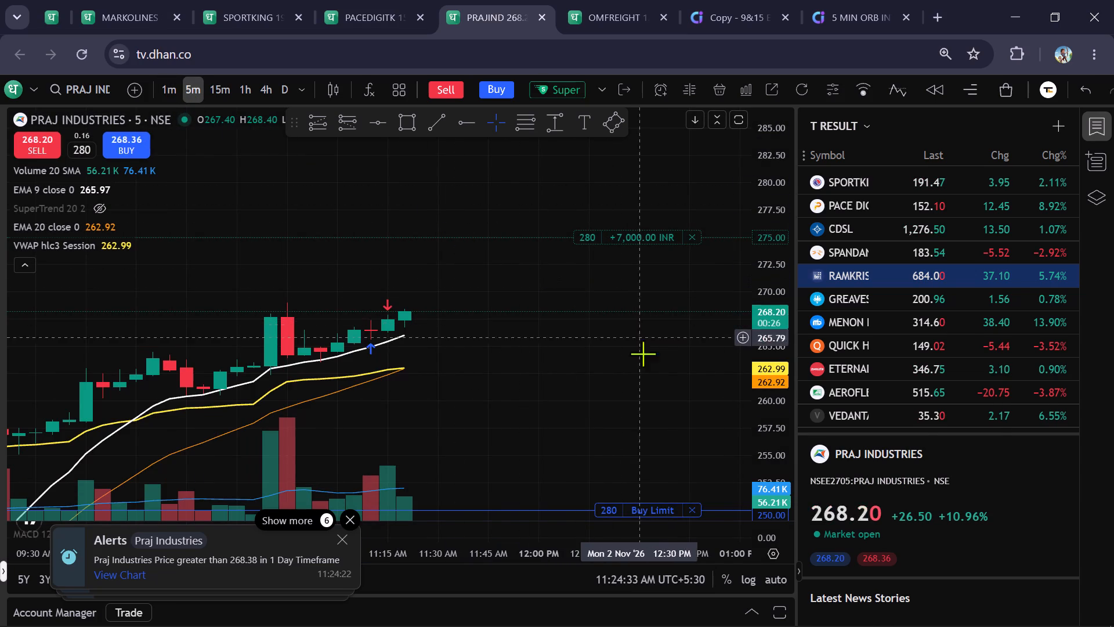
drag(657, 419, 678, 397)
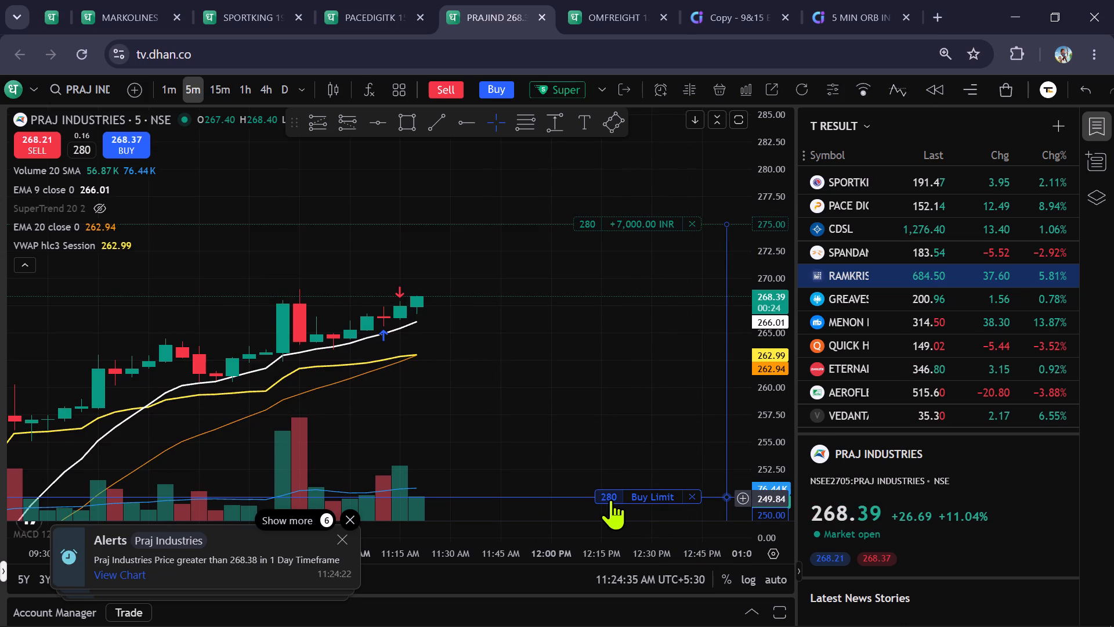
Compare recent PRAJ INDUSTRIES candles and the Buy Limit level between the 1-minute and 5-minute charts.
click(165, 92)
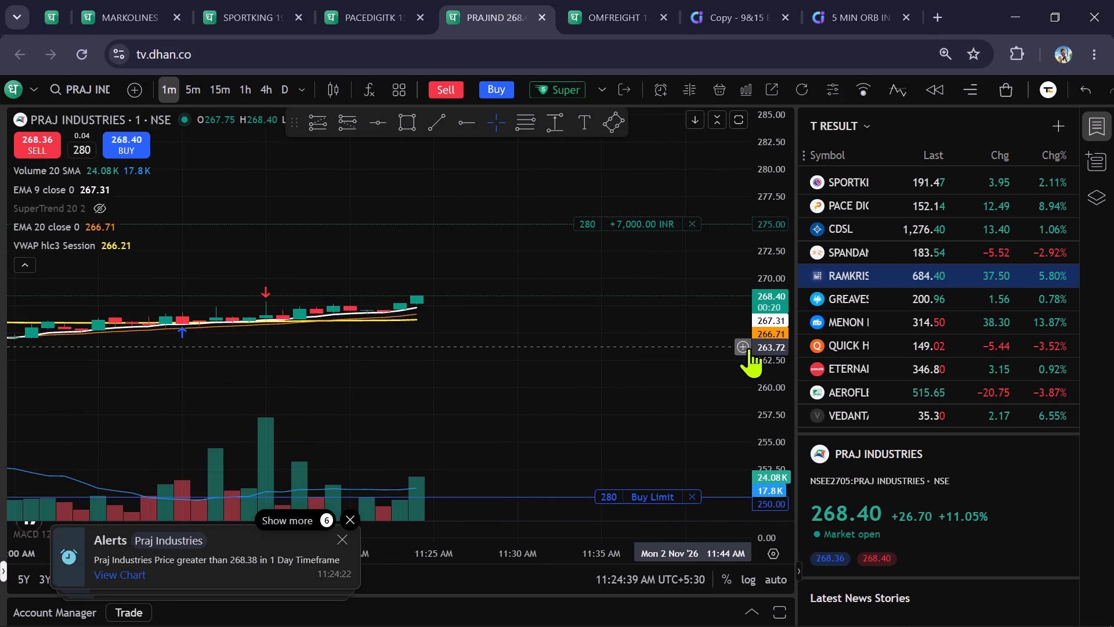
scroll(748, 348, up, 3)
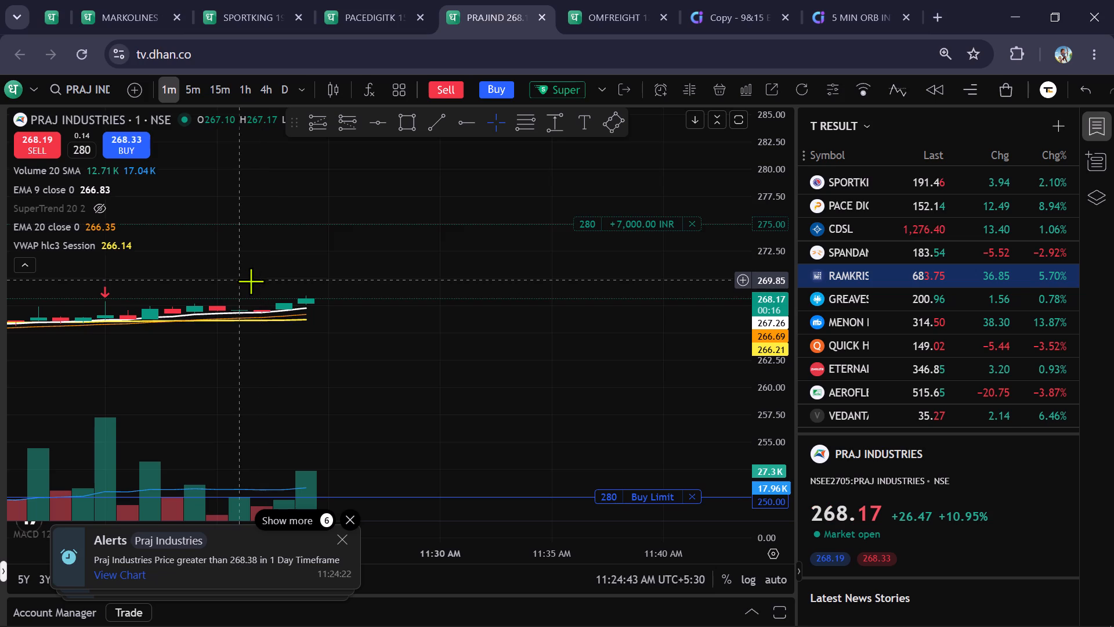
scroll(594, 342, down, 3)
scroll(765, 329, up, 2)
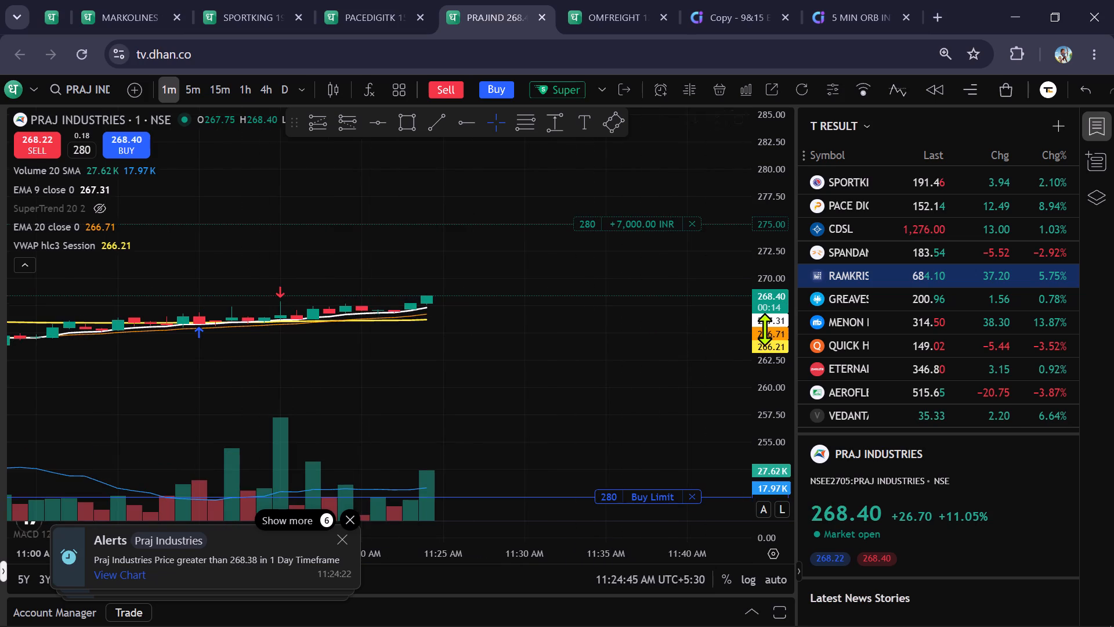
scroll(765, 329, up, 4)
scroll(776, 333, down, 6)
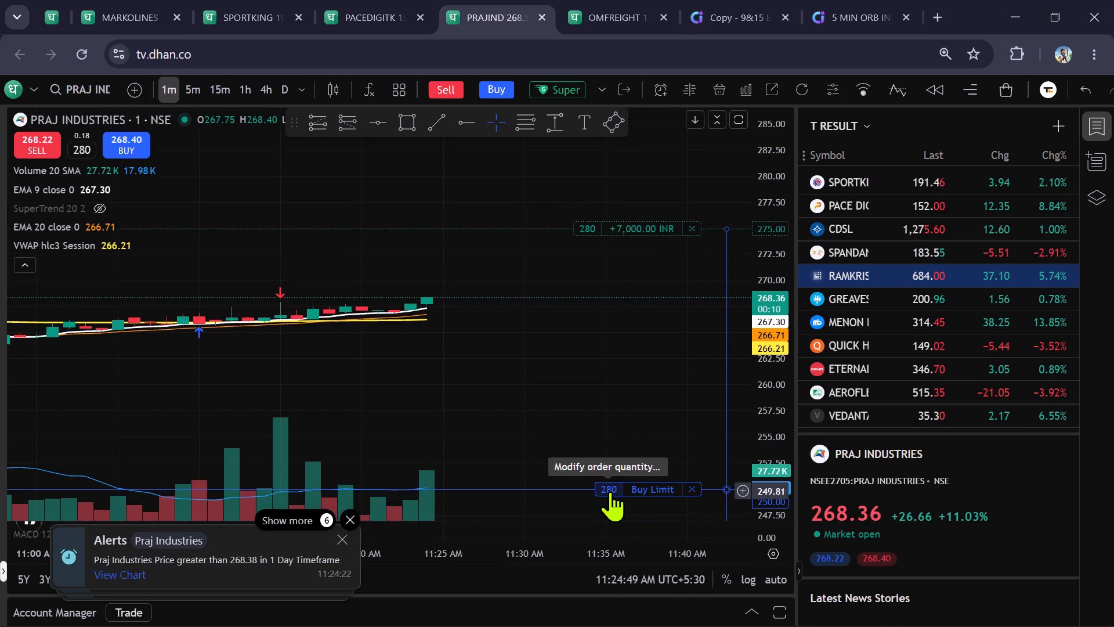
click(190, 95)
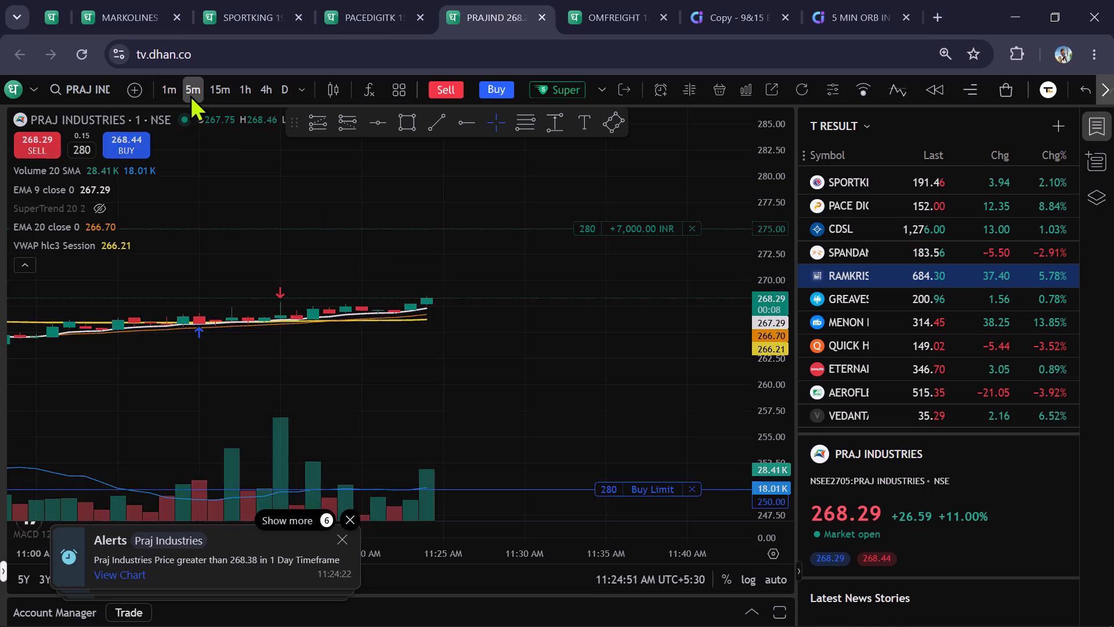
click(171, 92)
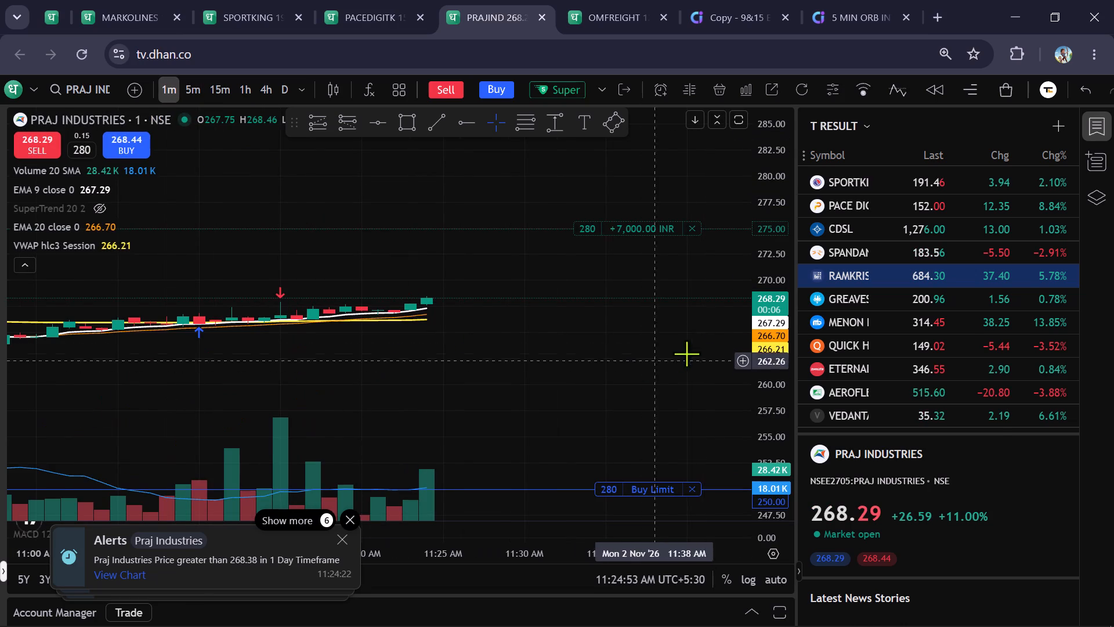
scroll(765, 316, up, 6)
scroll(672, 355, up, 2)
drag(611, 386, 625, 293)
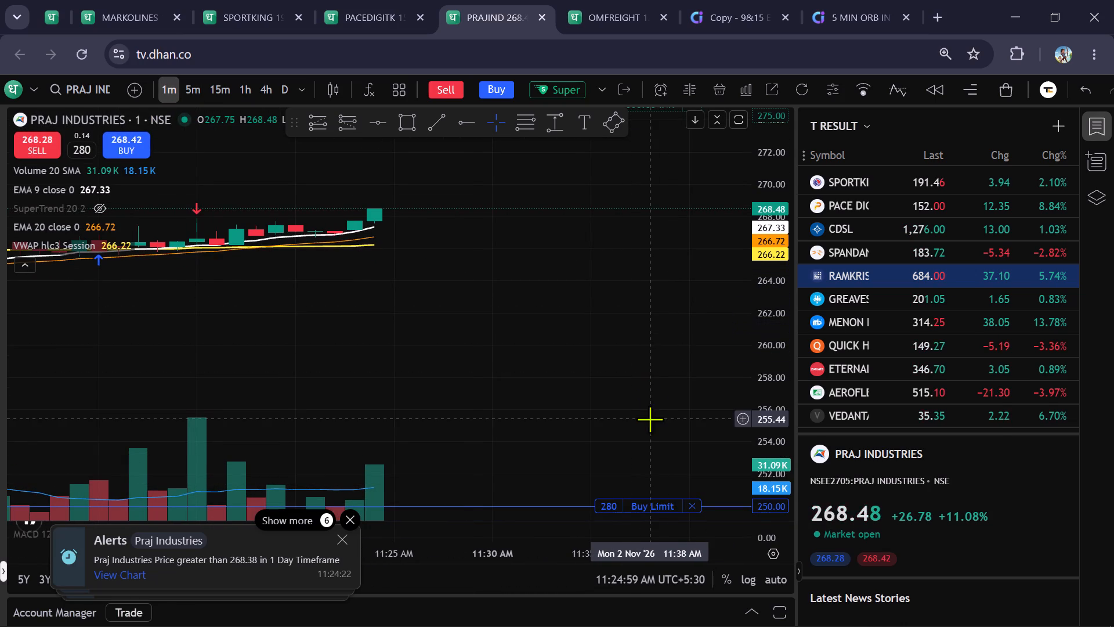
drag(680, 363, 685, 395)
scroll(766, 356, down, 3)
click(193, 91)
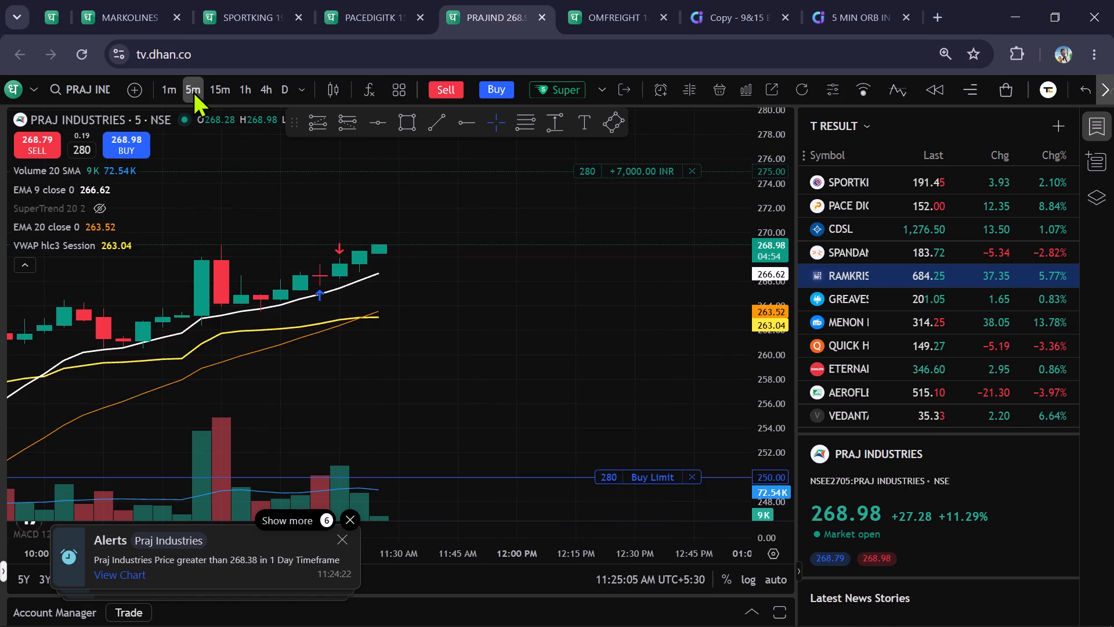
Move the Buy Limit order to 250.15 on the 1-minute chart.
click(160, 93)
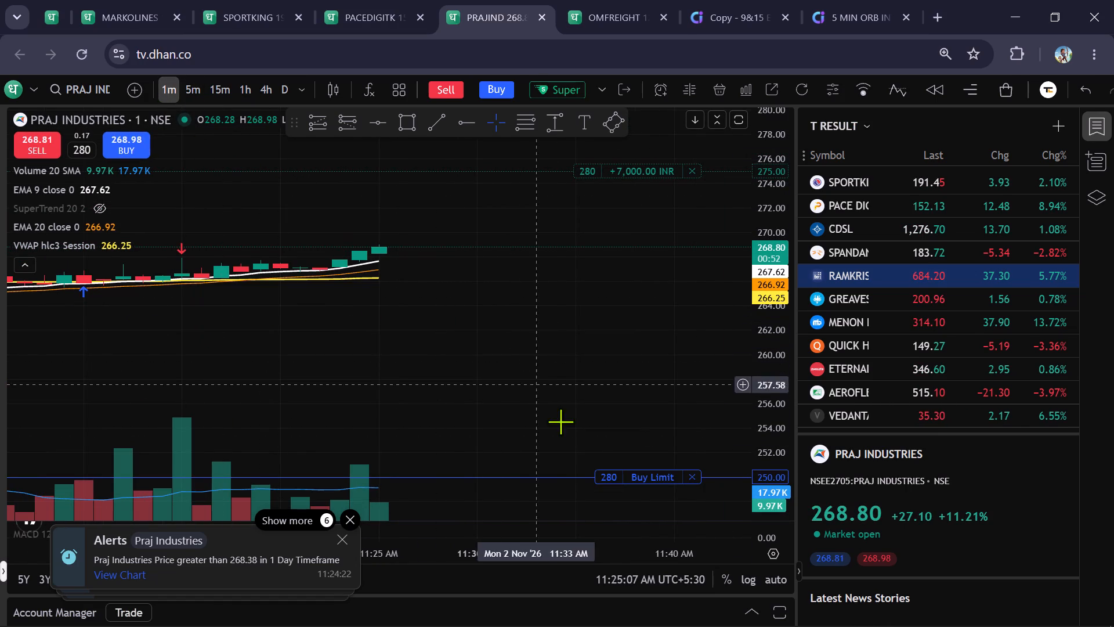
click(606, 480)
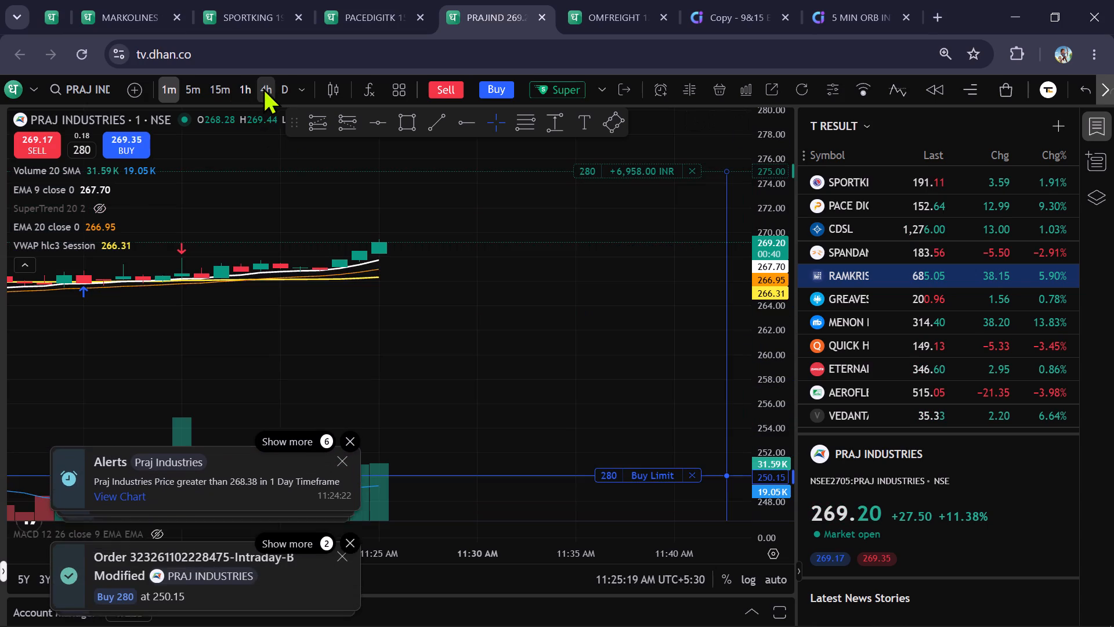
Review the order's limit, target and stop-loss levels on the daily chart, and again on the 1-minute chart.
click(282, 85)
scroll(507, 239, down, 3)
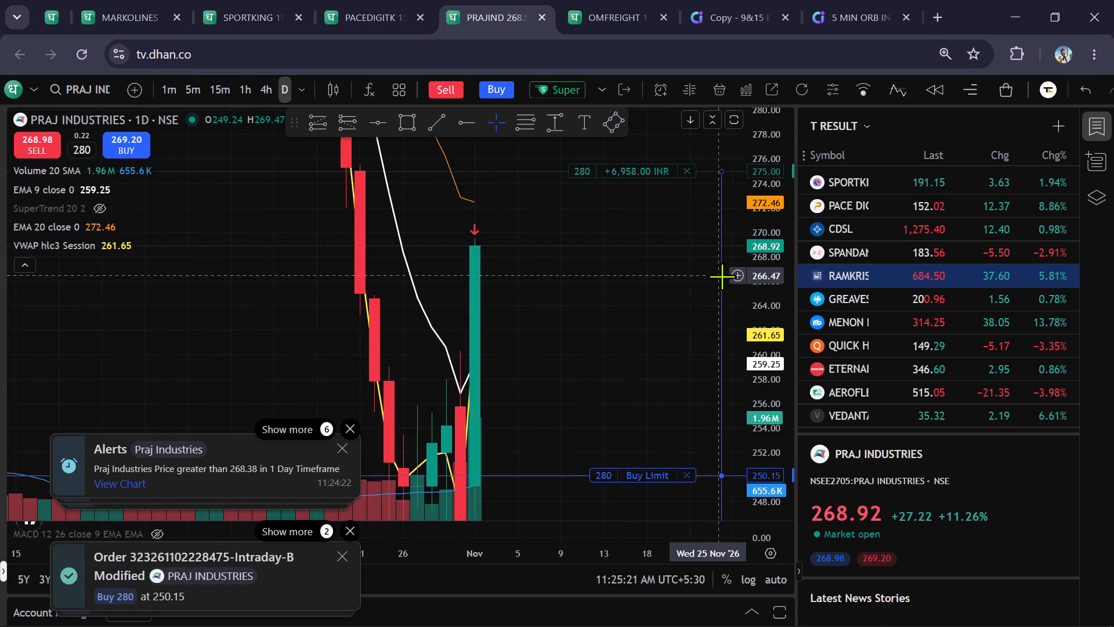
scroll(780, 274, down, 8)
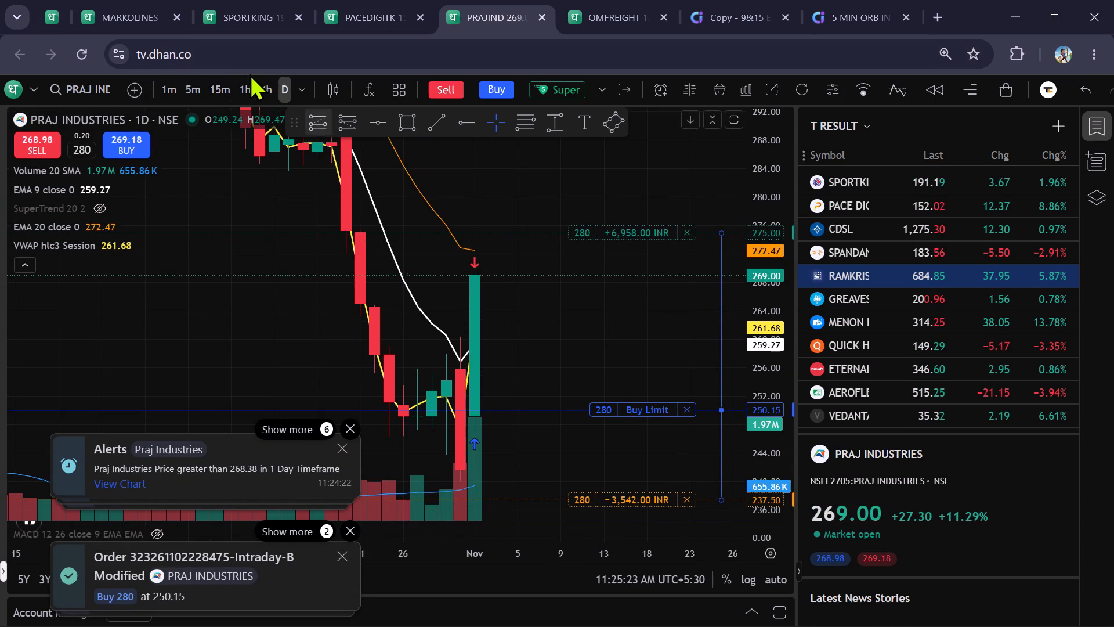
click(167, 93)
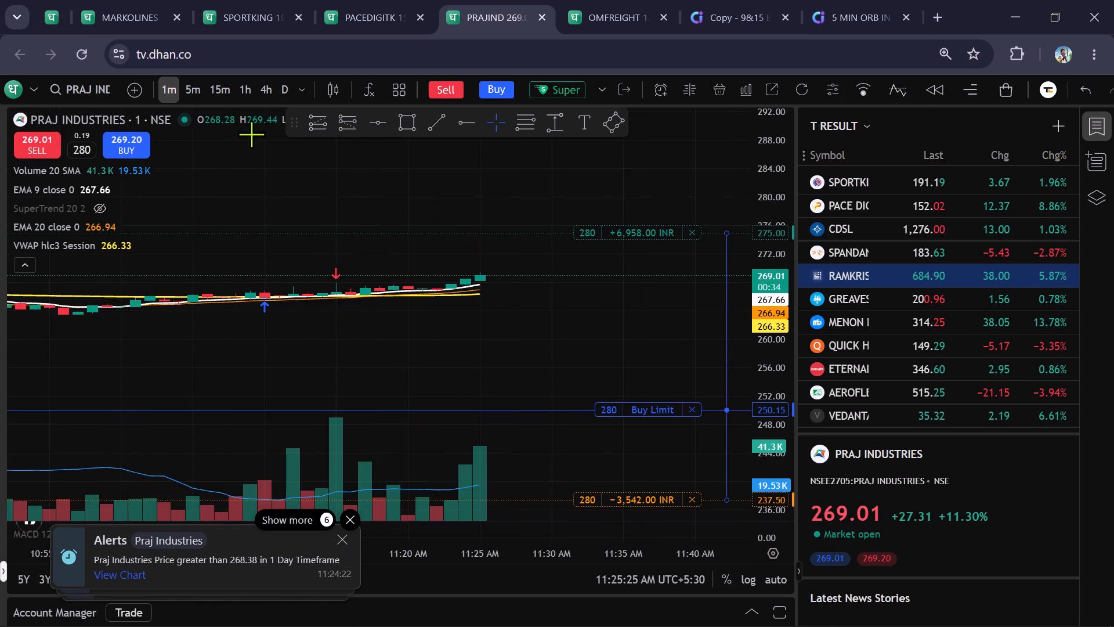
scroll(508, 273, up, 3)
scroll(764, 336, up, 5)
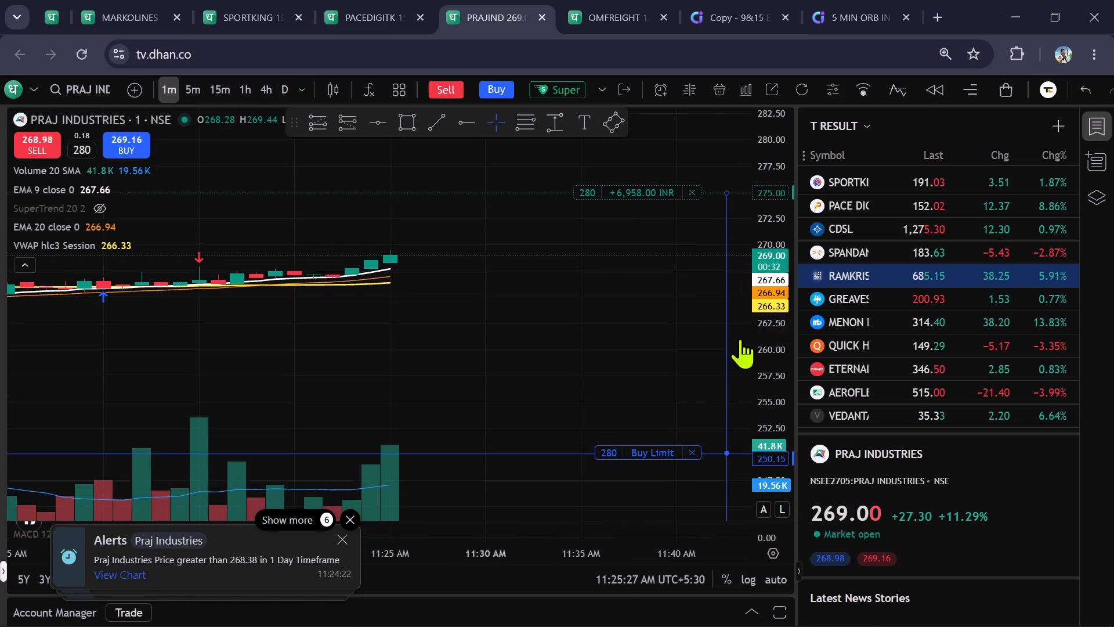
drag(641, 364, 637, 338)
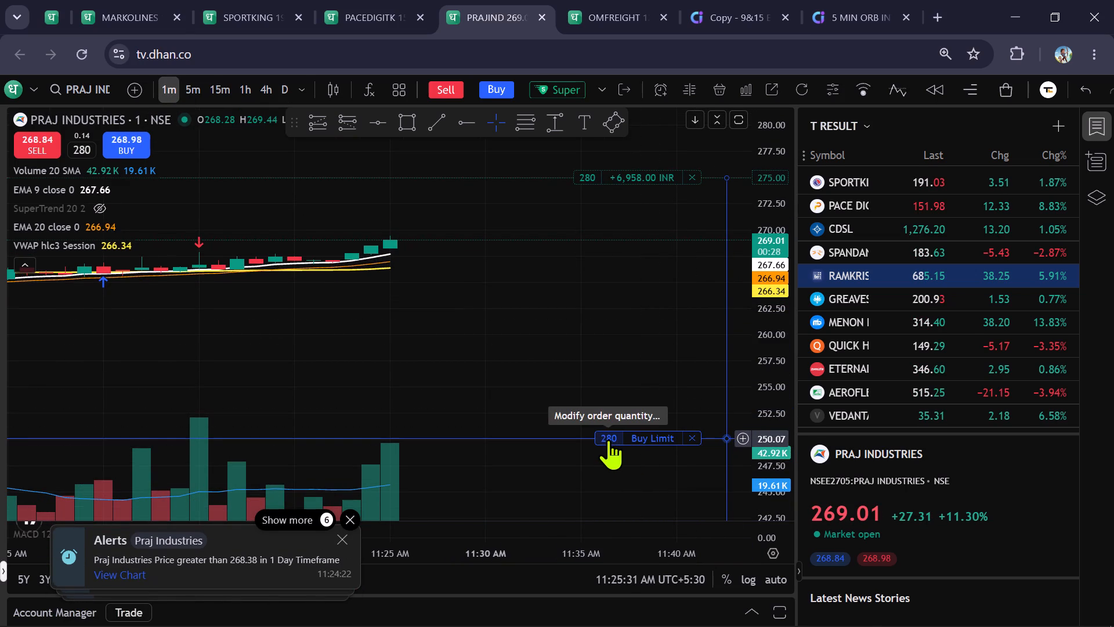
drag(608, 382, 562, 386)
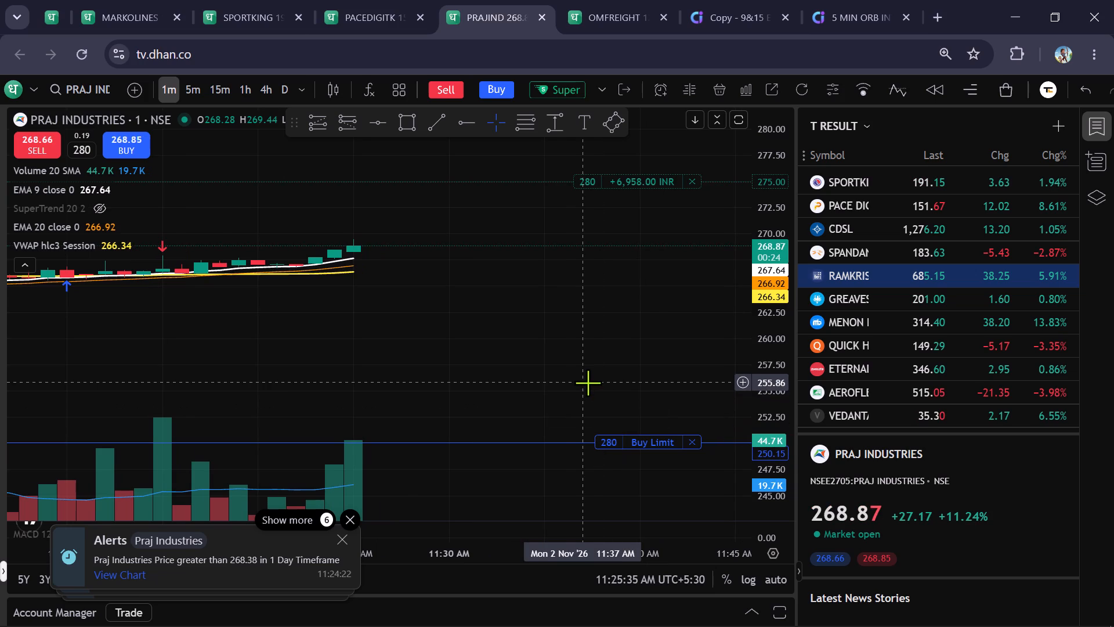
scroll(588, 383, down, 1)
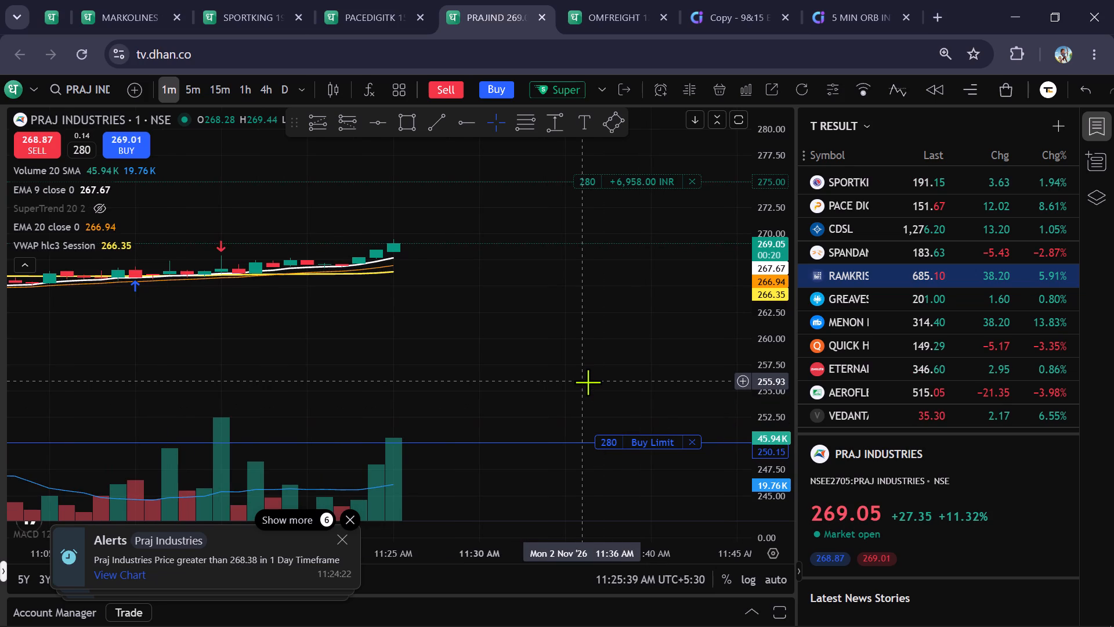
drag(573, 370, 614, 370)
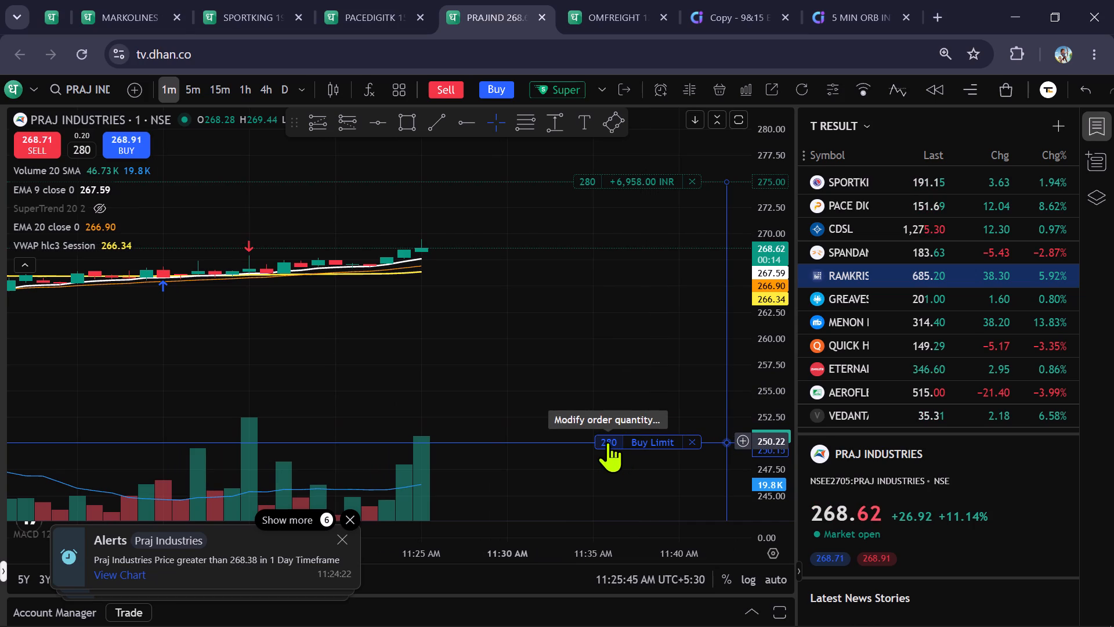
drag(657, 334, 584, 336)
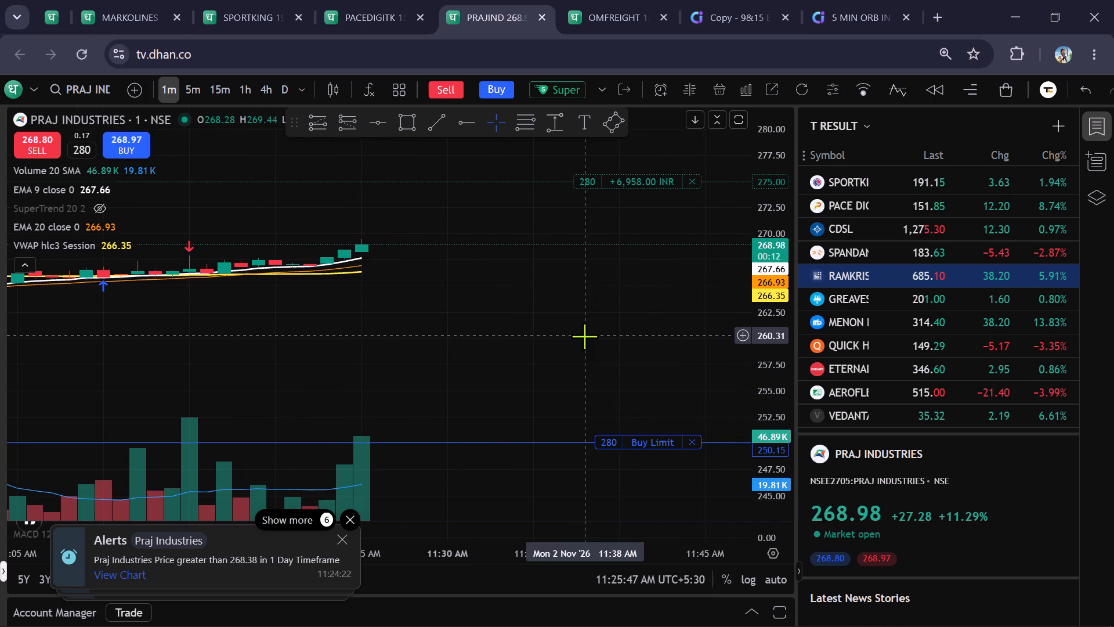
Dismiss the Praj Industries and Ramkrishna Forgings price alert notifications.
click(341, 538)
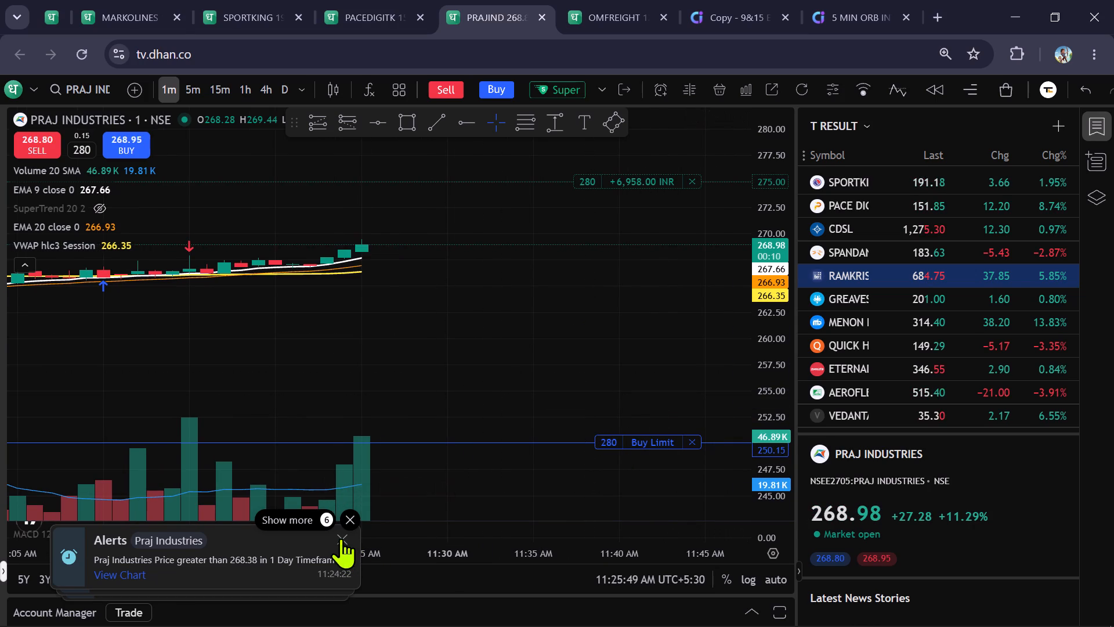
click(343, 522)
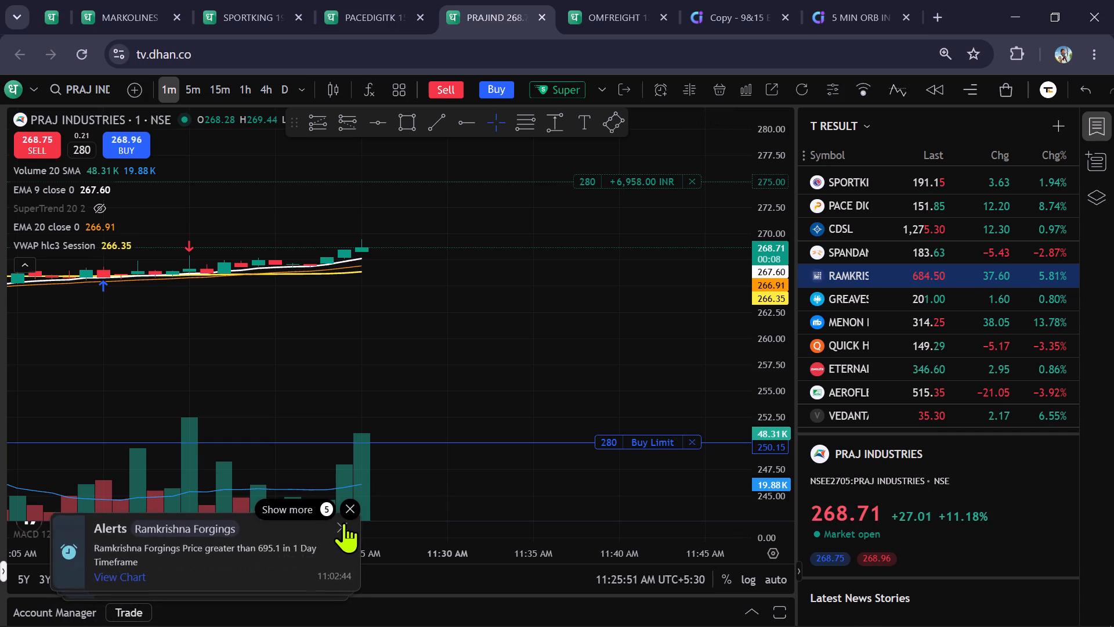
Raise the target of the 280-share PRAJ INDUSTRIES order to 279.73 on the chart.
drag(511, 357, 562, 381)
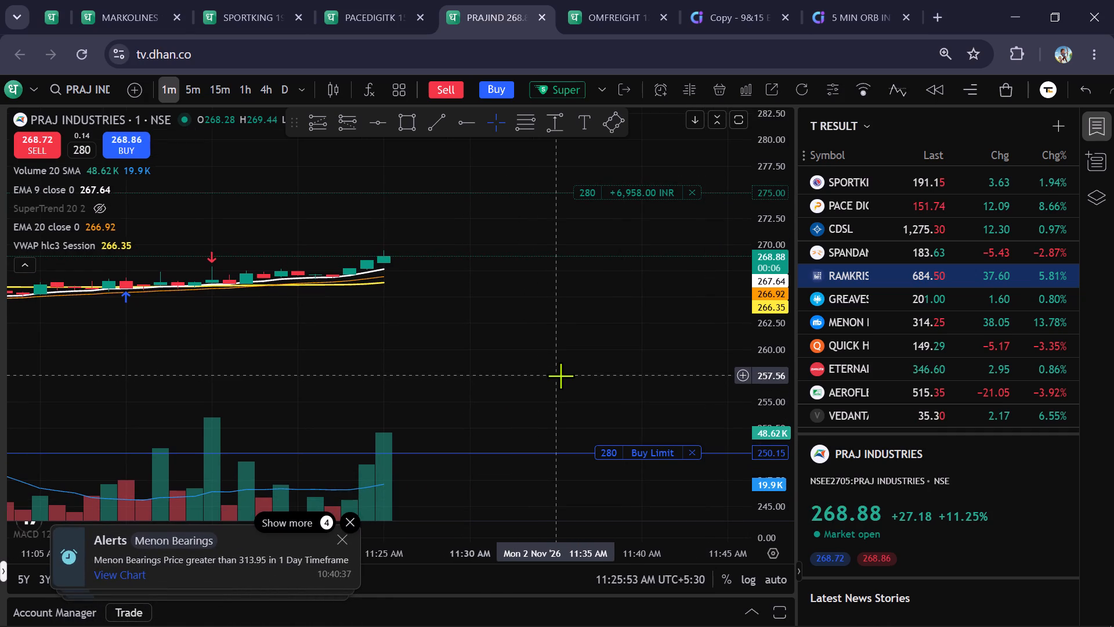
drag(592, 194, 584, 184)
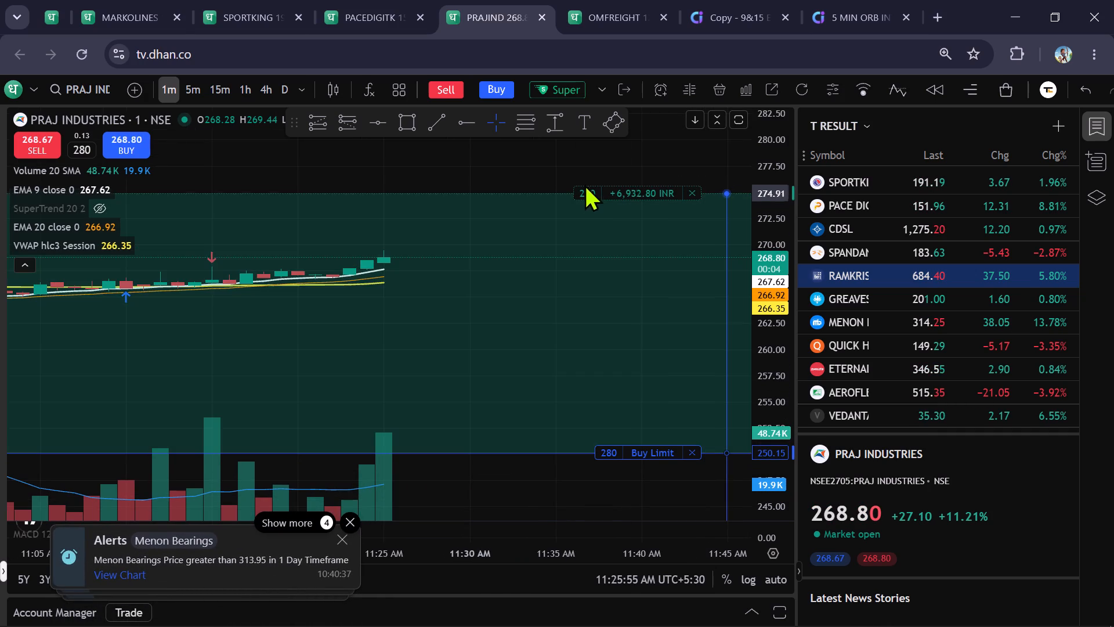
drag(584, 184, 588, 143)
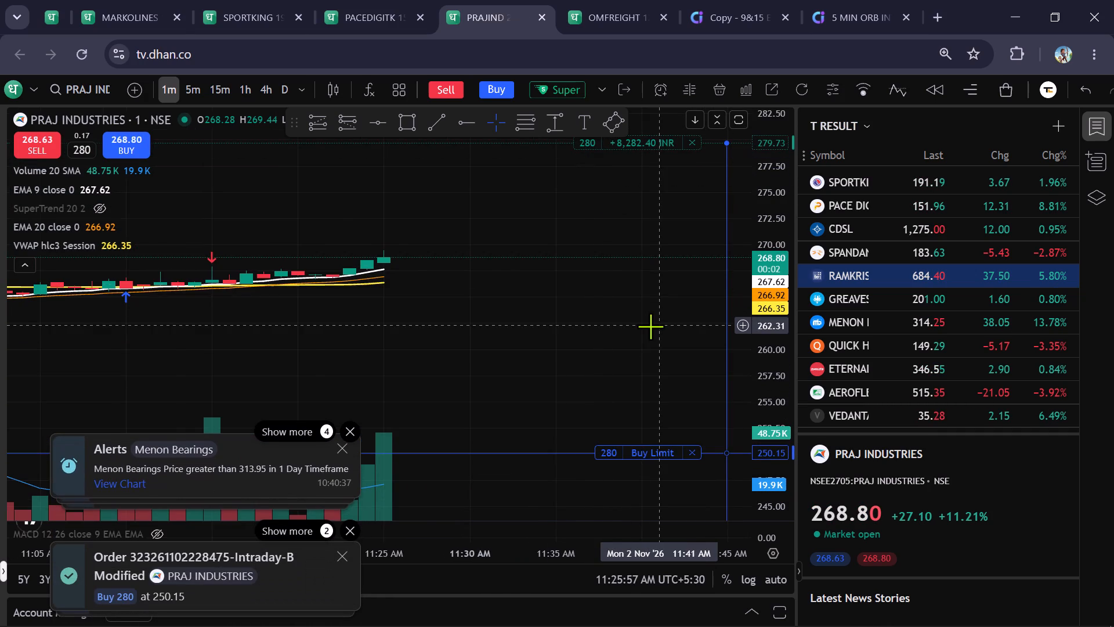
Draw a horizontal line at 269.05, along the recent highs on the 1-minute PRAJ INDUSTRIES chart.
scroll(650, 326, down, 8)
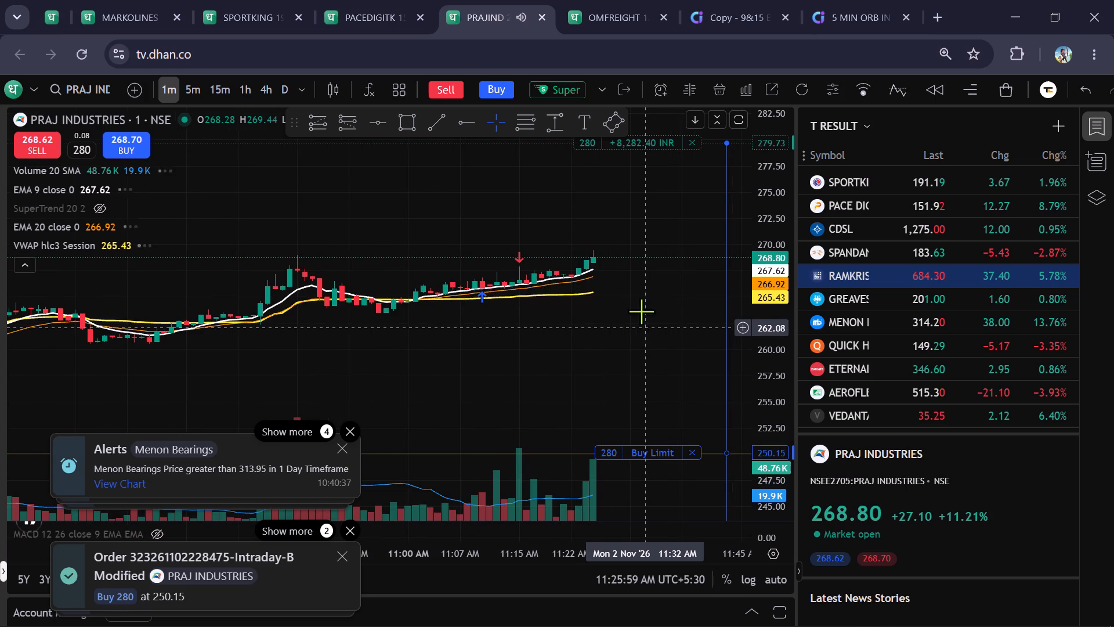
click(378, 119)
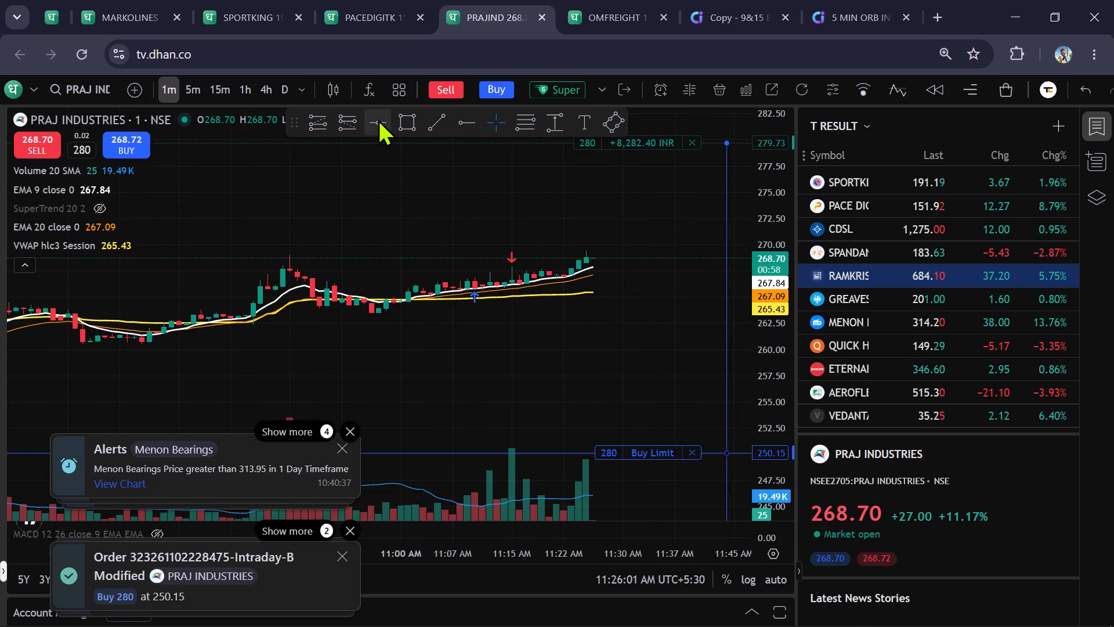
click(414, 255)
click(501, 348)
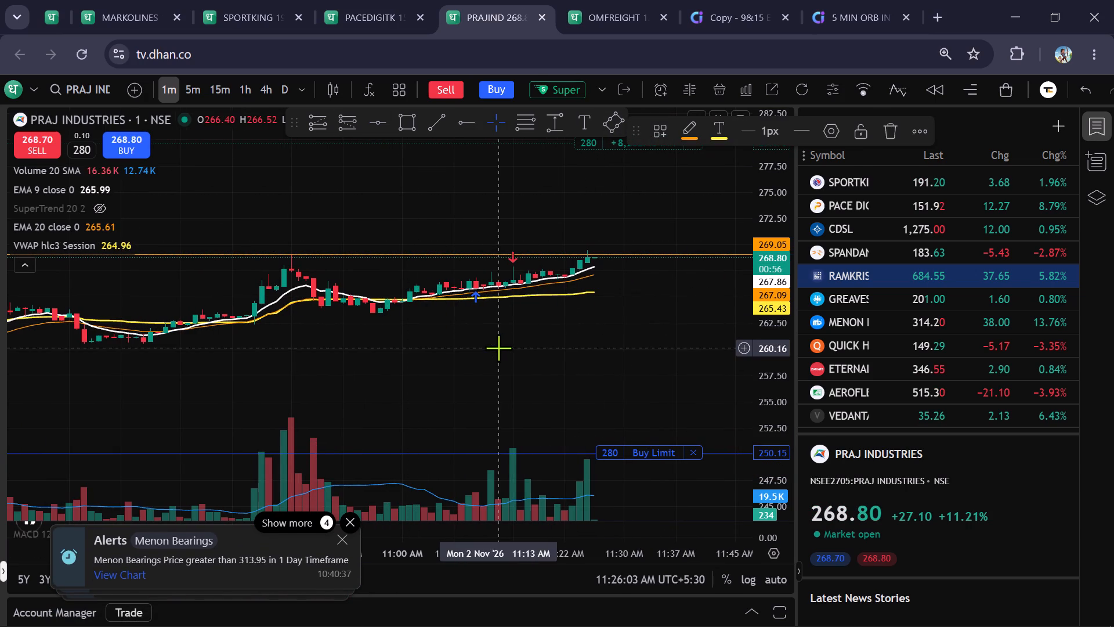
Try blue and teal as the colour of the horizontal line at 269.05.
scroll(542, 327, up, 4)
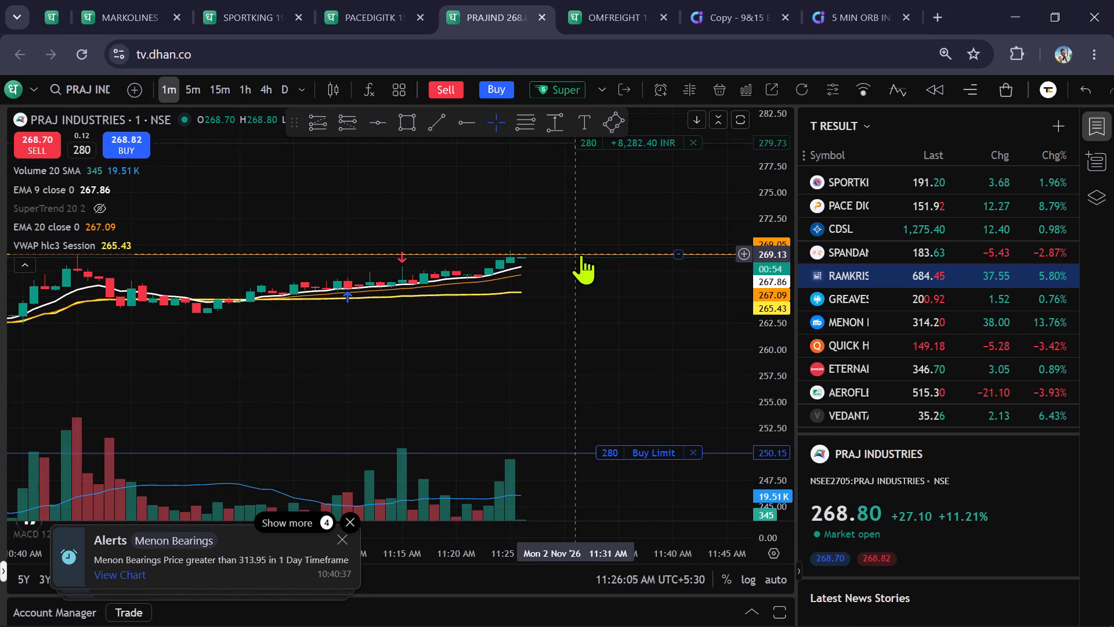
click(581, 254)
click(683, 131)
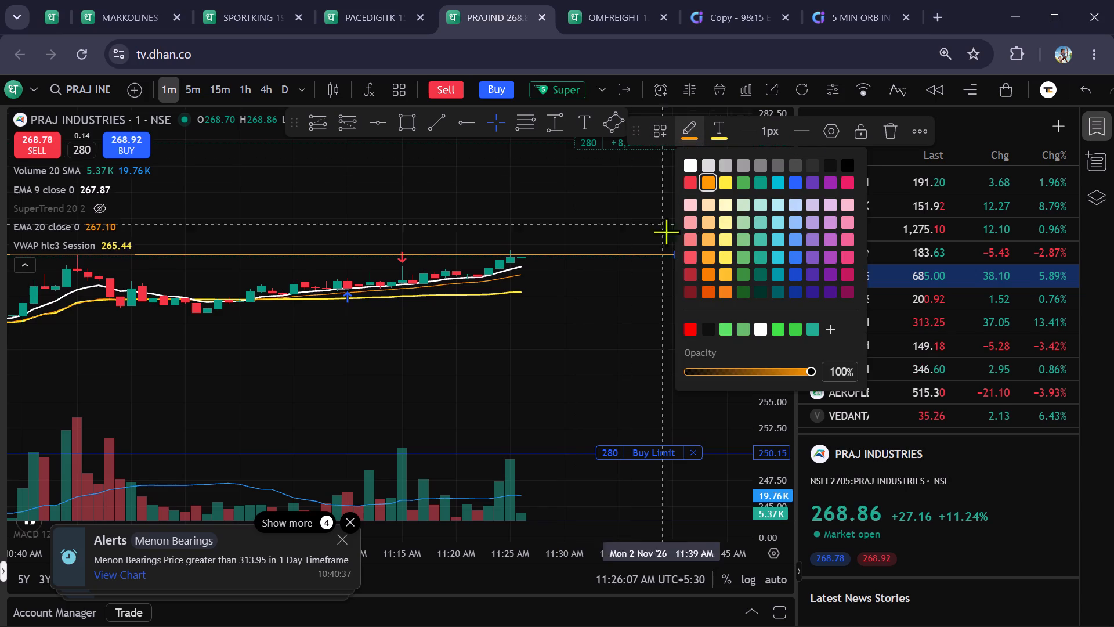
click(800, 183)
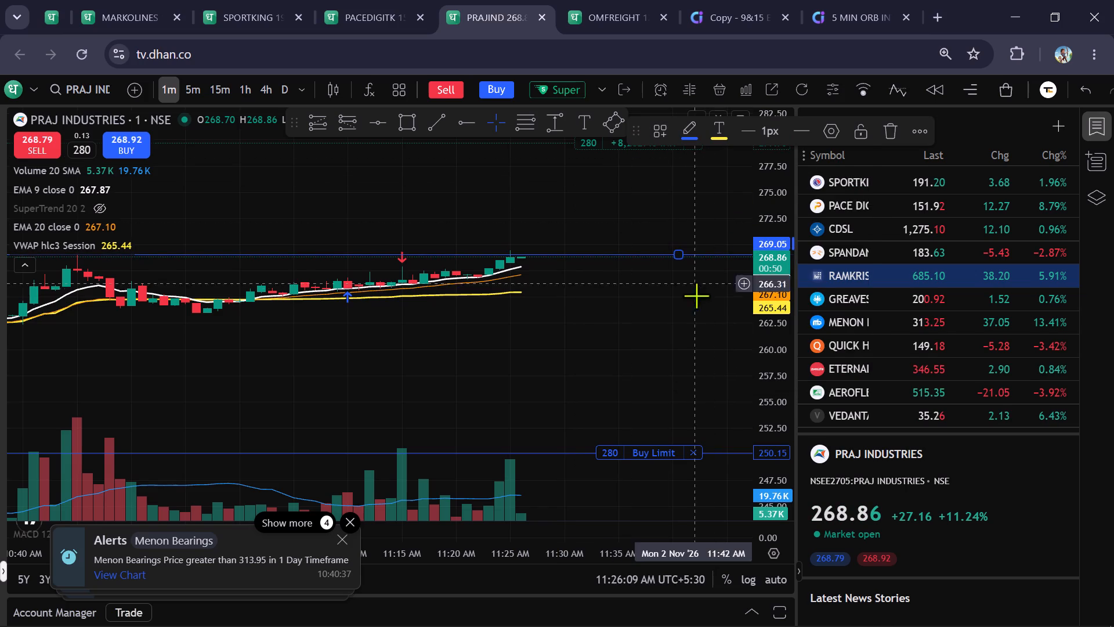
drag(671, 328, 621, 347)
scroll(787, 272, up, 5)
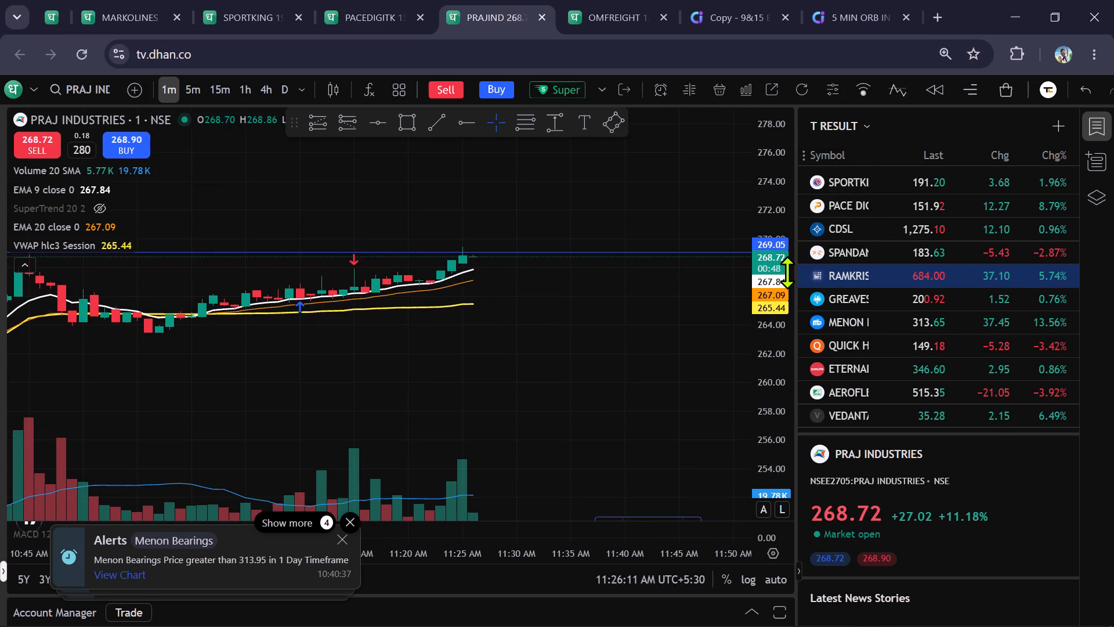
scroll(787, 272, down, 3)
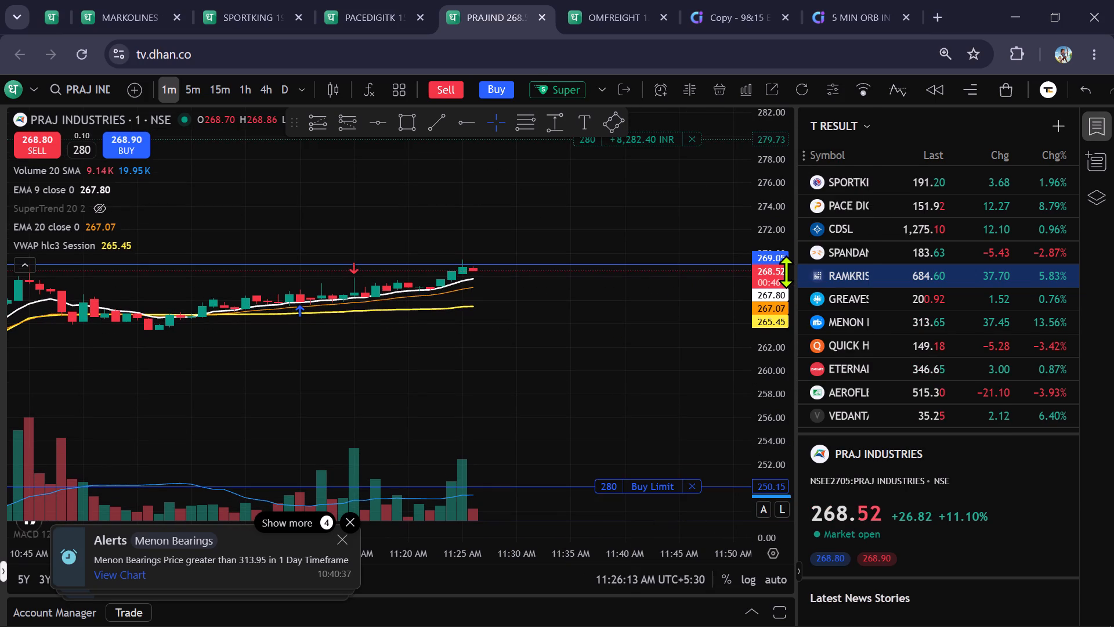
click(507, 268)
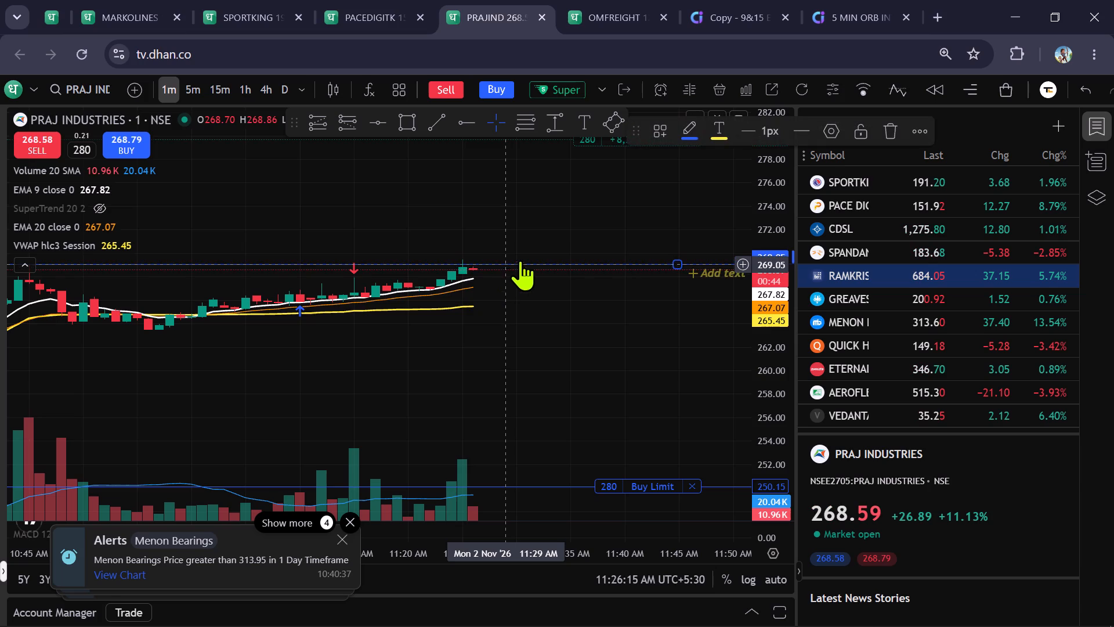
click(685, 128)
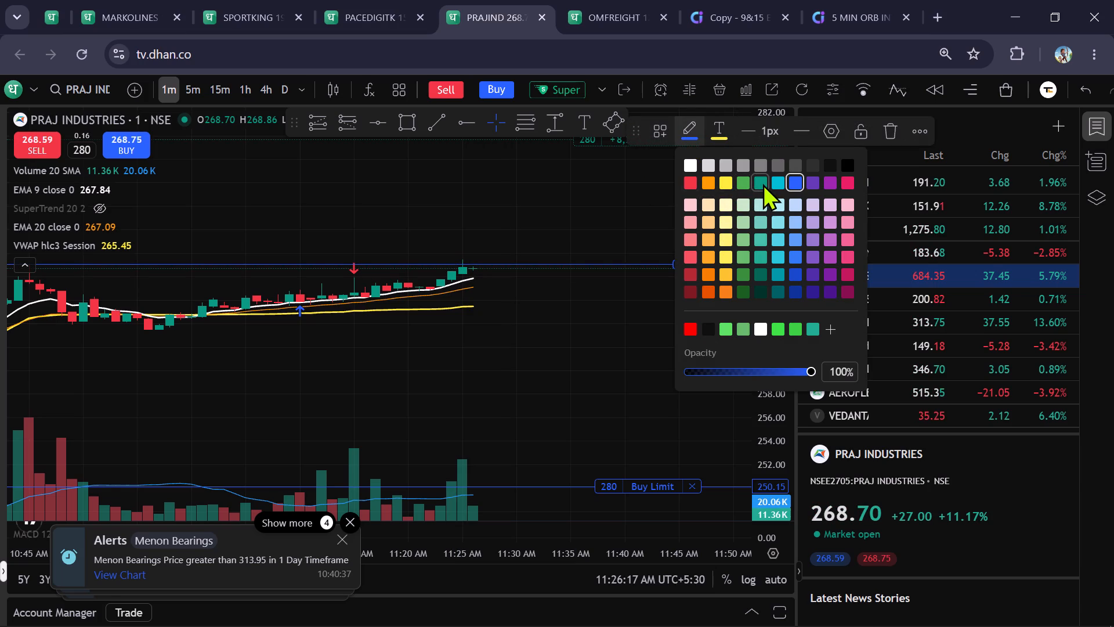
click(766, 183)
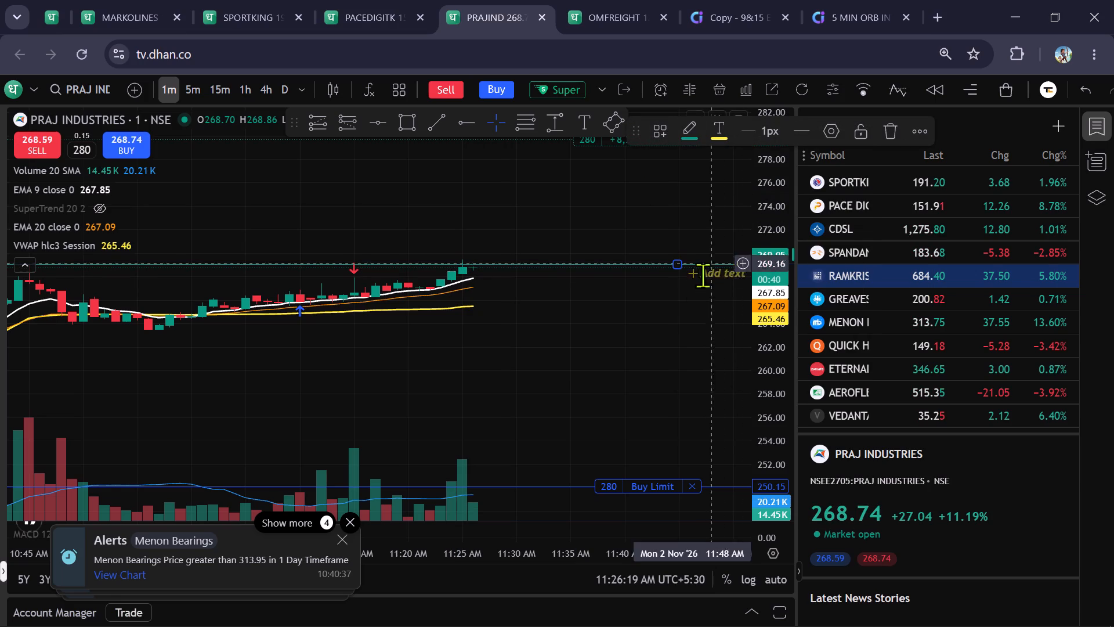
Set the colour of the horizontal line at 269.05 to purple.
click(641, 266)
click(684, 132)
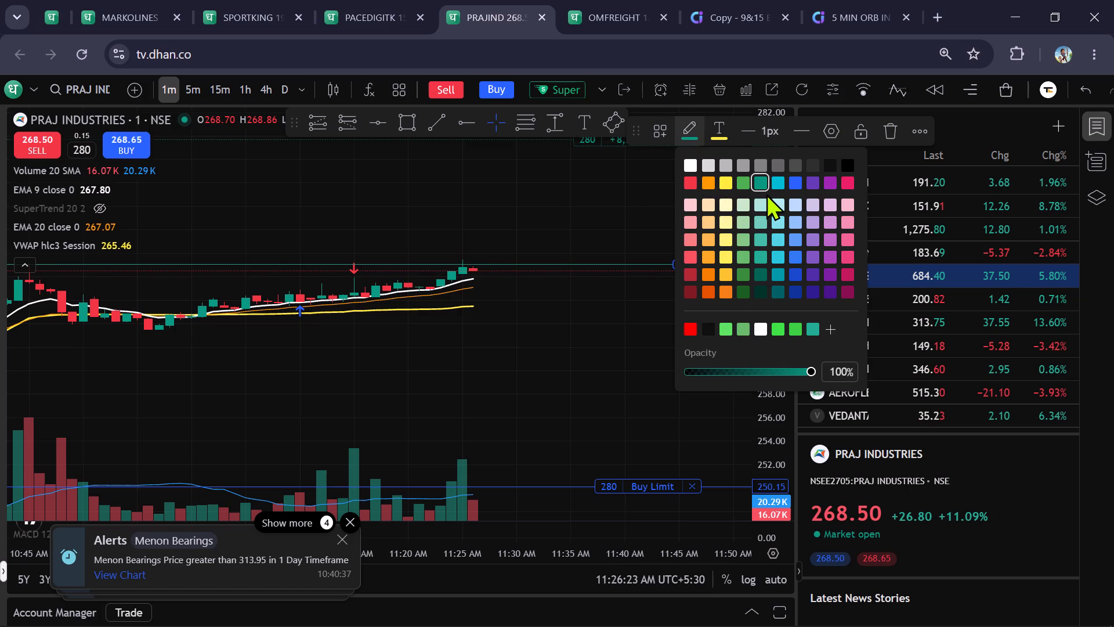
click(826, 181)
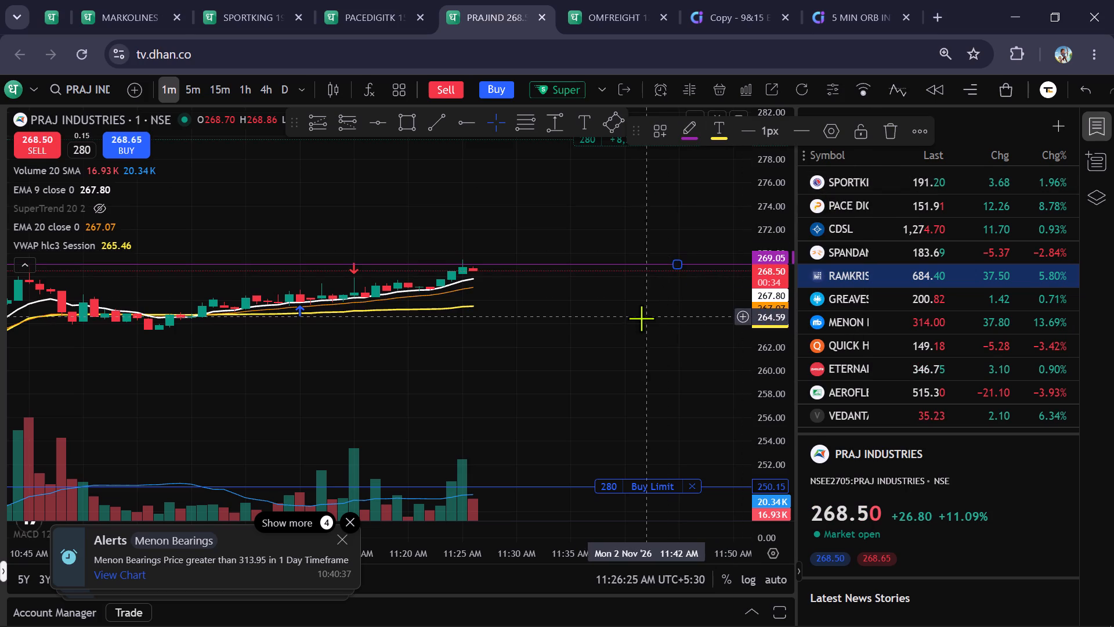
click(641, 318)
Examine price action around the purple line on the 5-minute chart, and again on the 1-minute chart.
scroll(771, 292, up, 5)
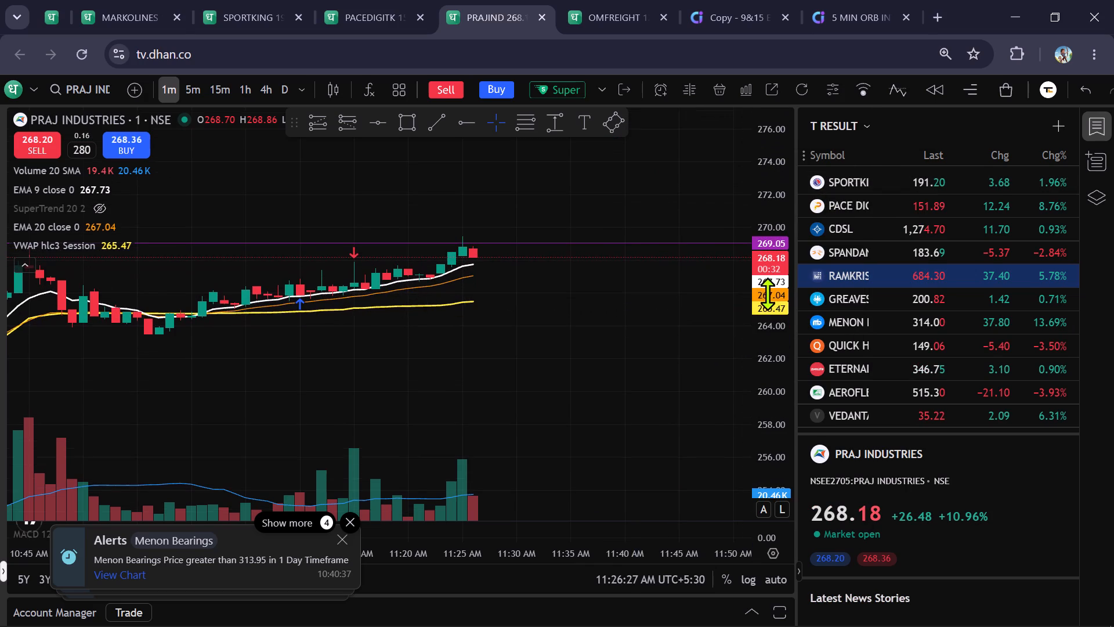
scroll(616, 361, up, 2)
click(198, 90)
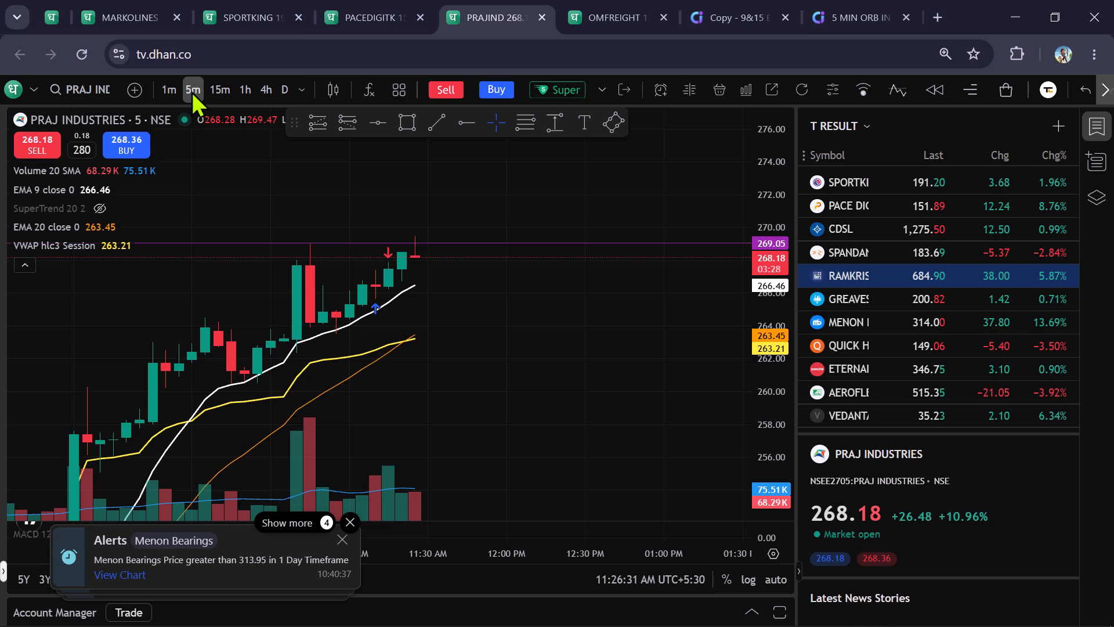
click(173, 91)
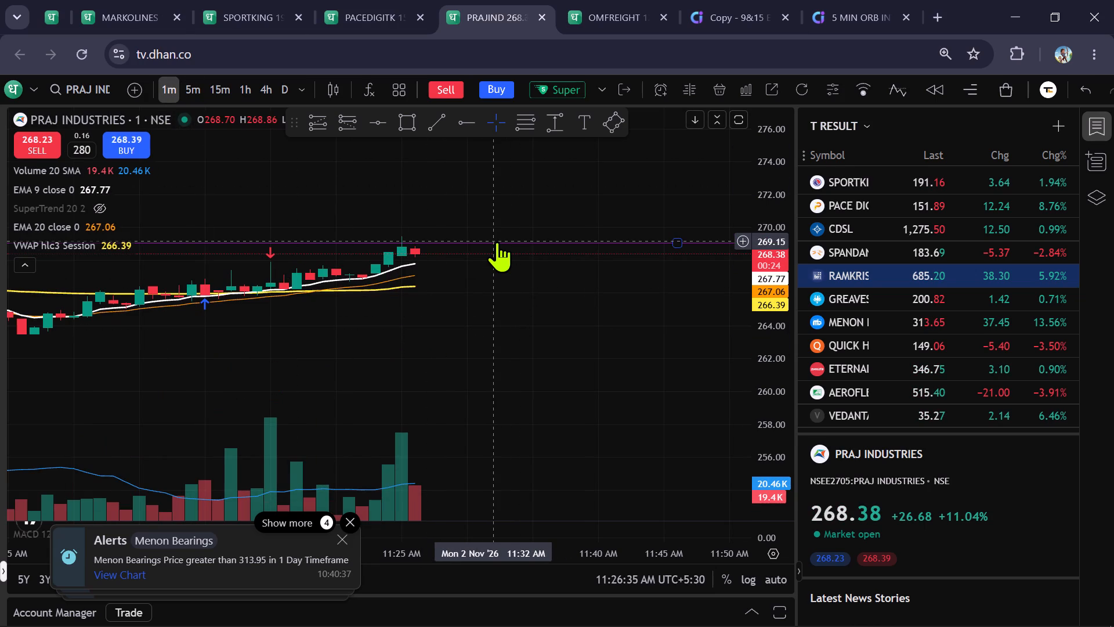
scroll(540, 308, up, 2)
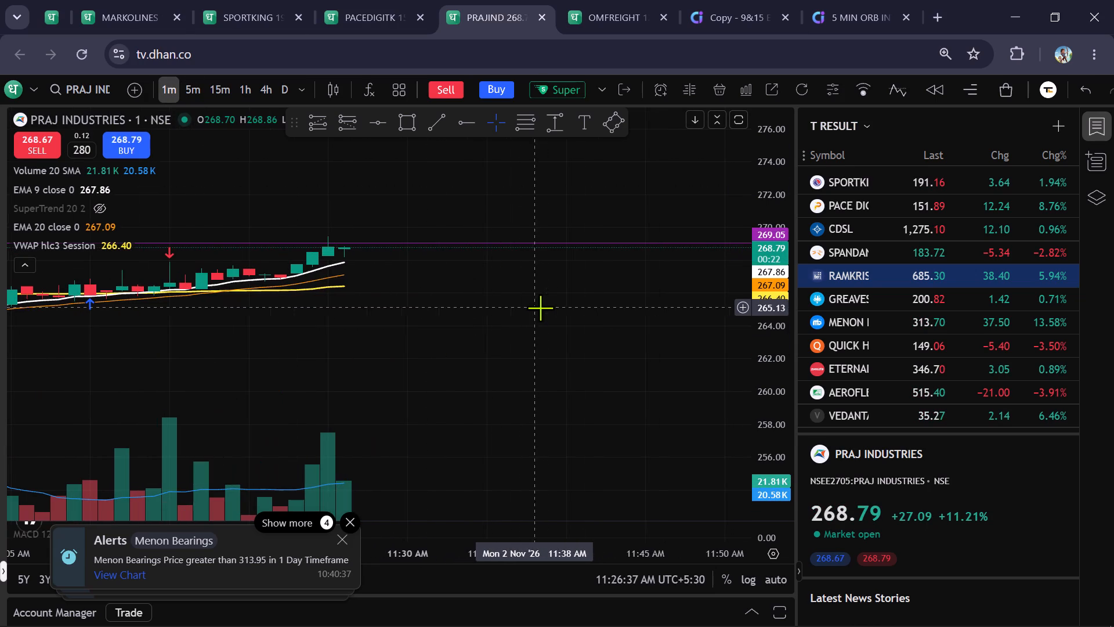
Move the 280-share Buy Limit order up to 257.07 on the 1-minute chart.
scroll(769, 326, down, 5)
scroll(652, 351, down, 1)
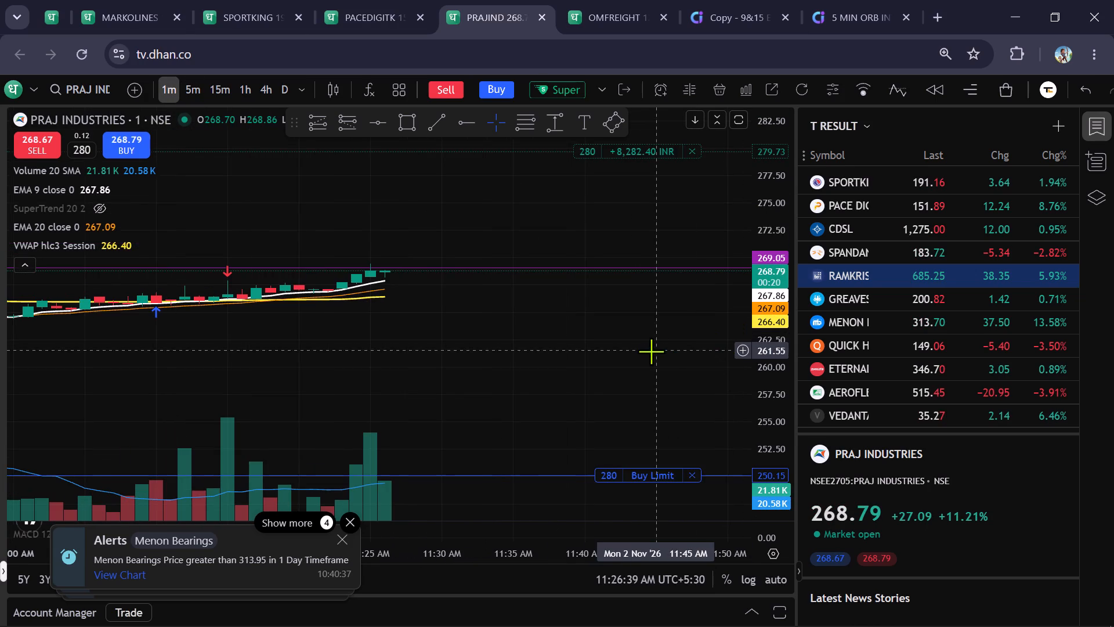
drag(592, 373, 624, 388)
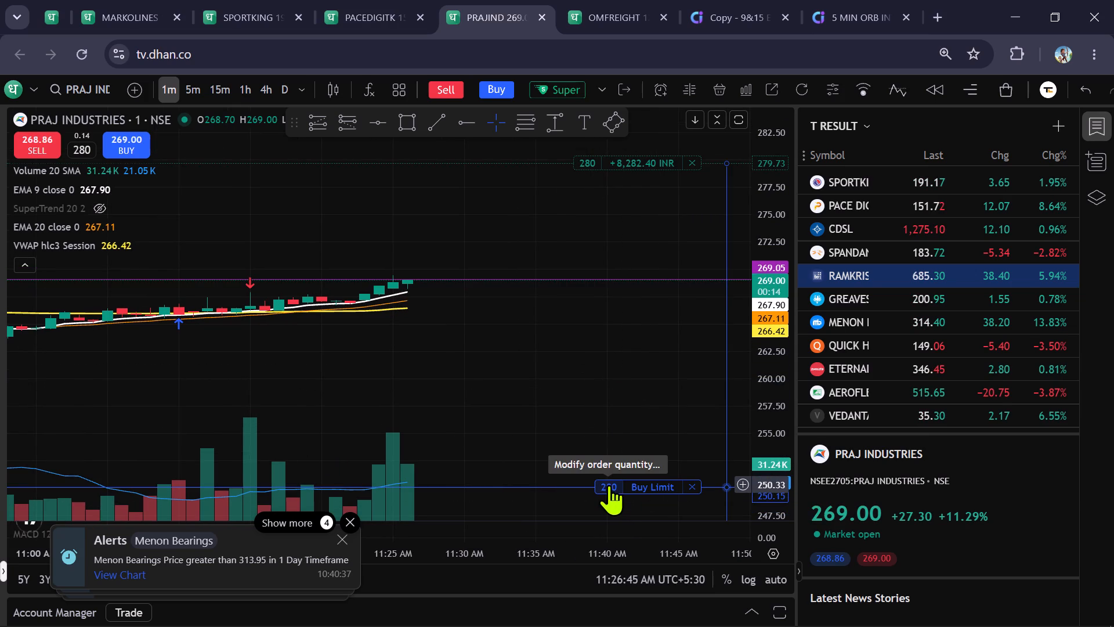
drag(609, 485, 594, 414)
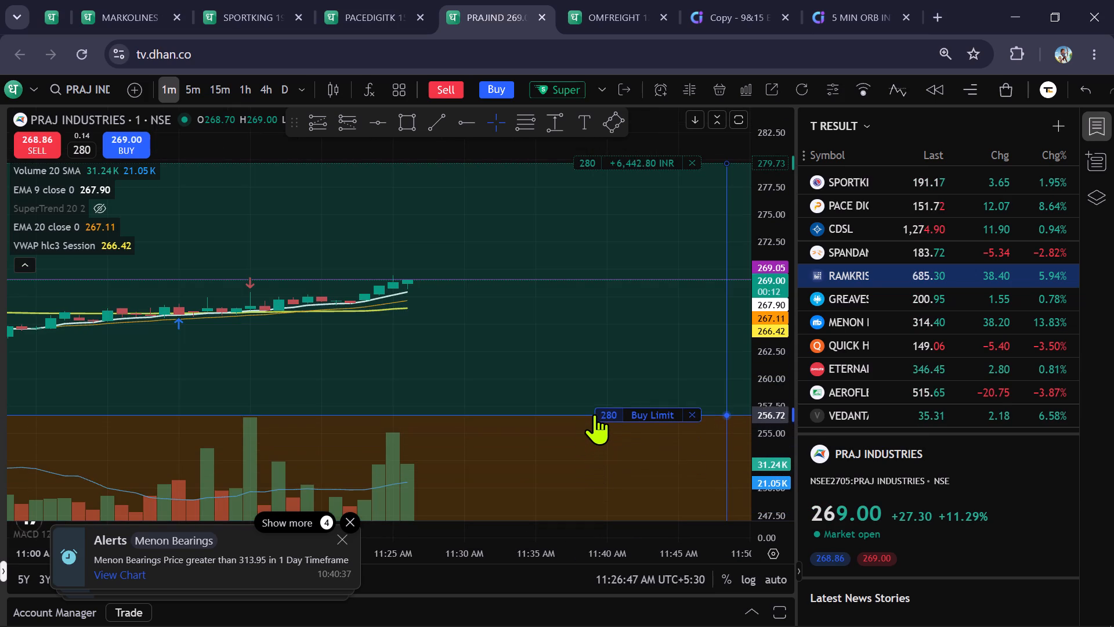
drag(594, 414, 594, 411)
Compare the price with the purple line and the Buy Limit order on the 1-minute and 5-minute charts.
scroll(544, 363, up, 1)
drag(549, 351, 538, 359)
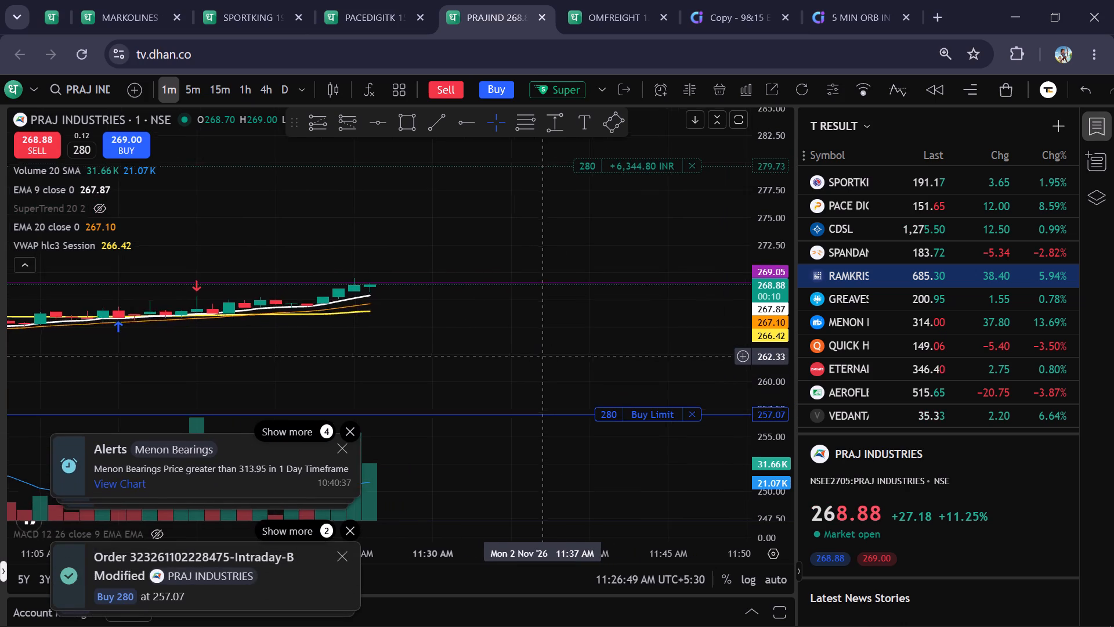
drag(538, 359, 537, 361)
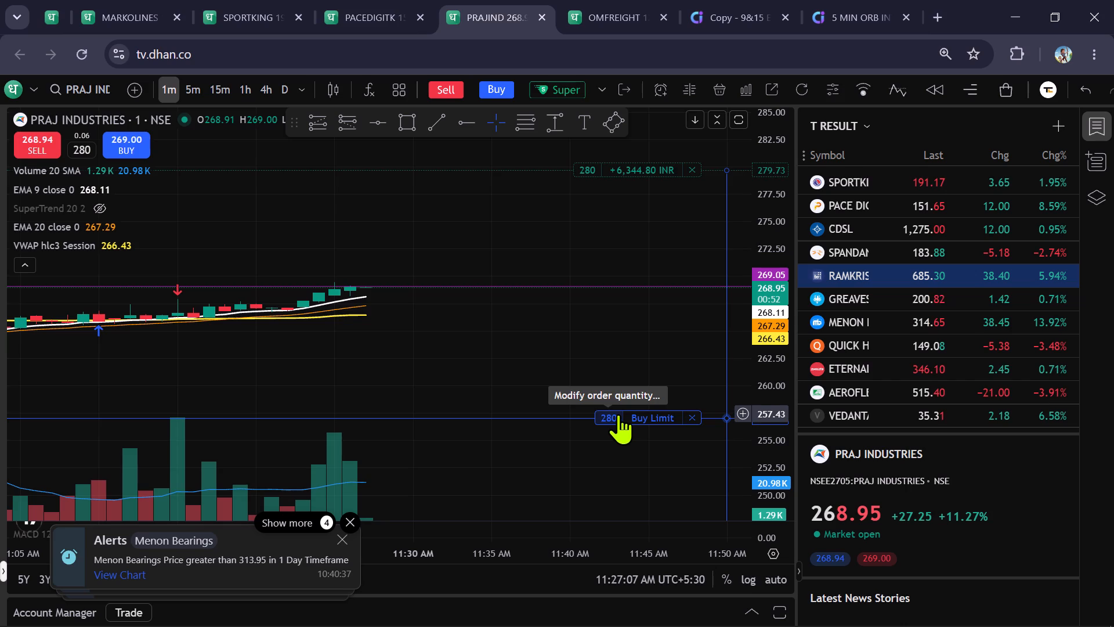
click(191, 85)
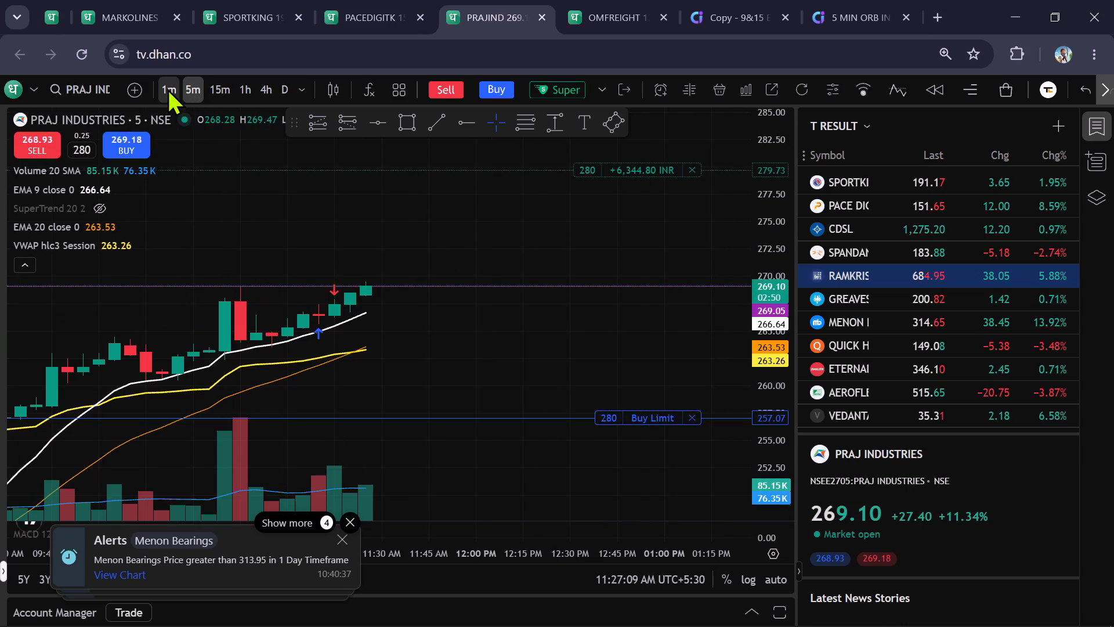
click(167, 88)
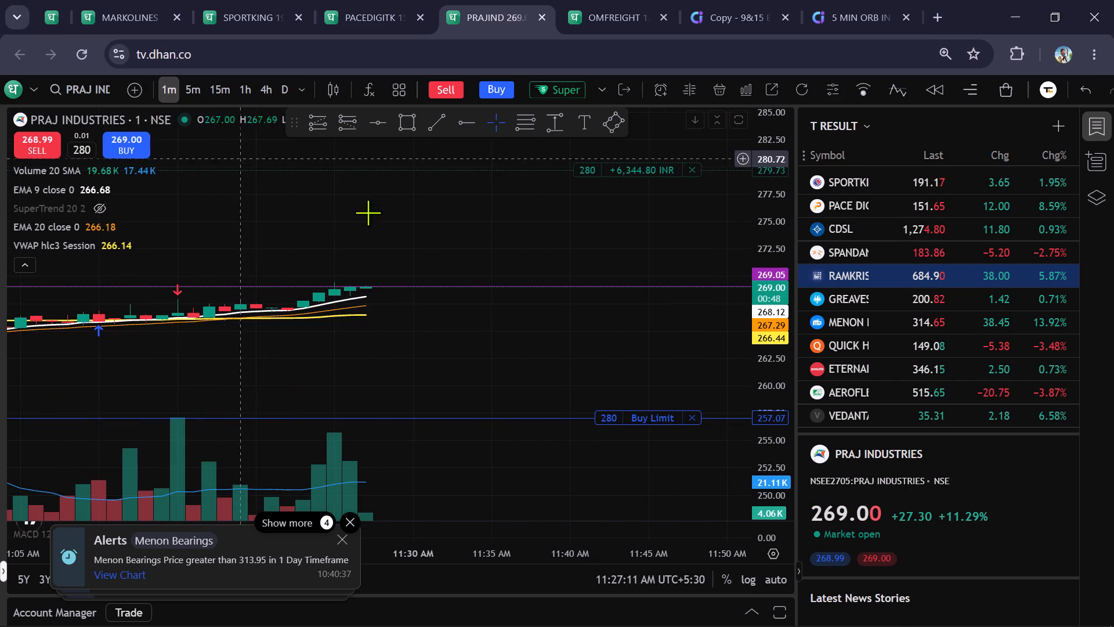
click(195, 91)
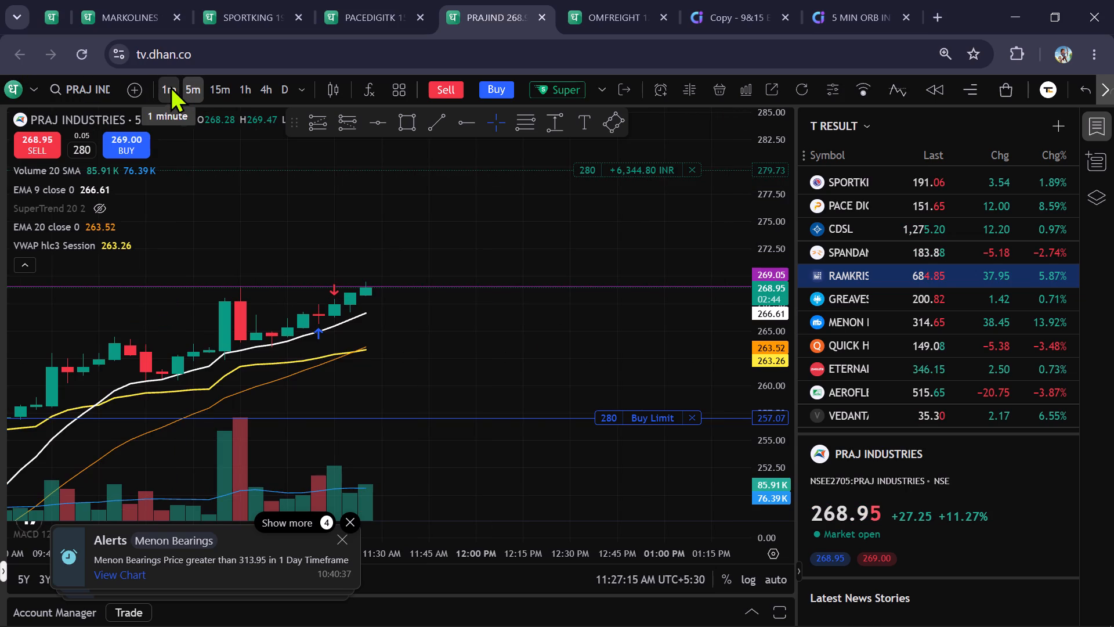
click(170, 86)
scroll(578, 328, down, 1)
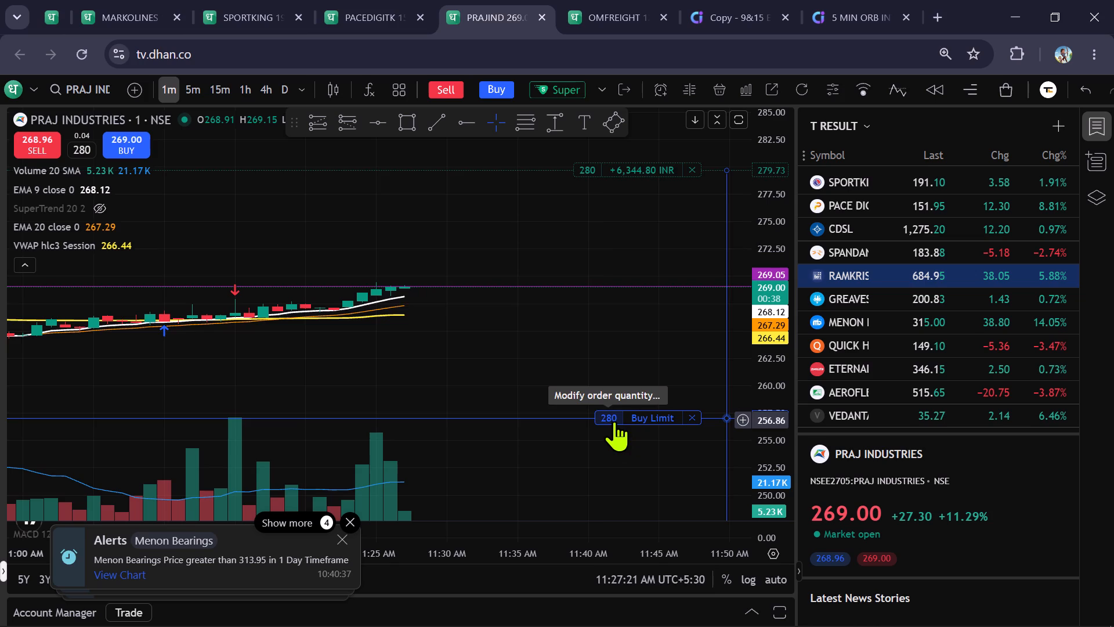
scroll(600, 382, up, 1)
drag(622, 368, 605, 379)
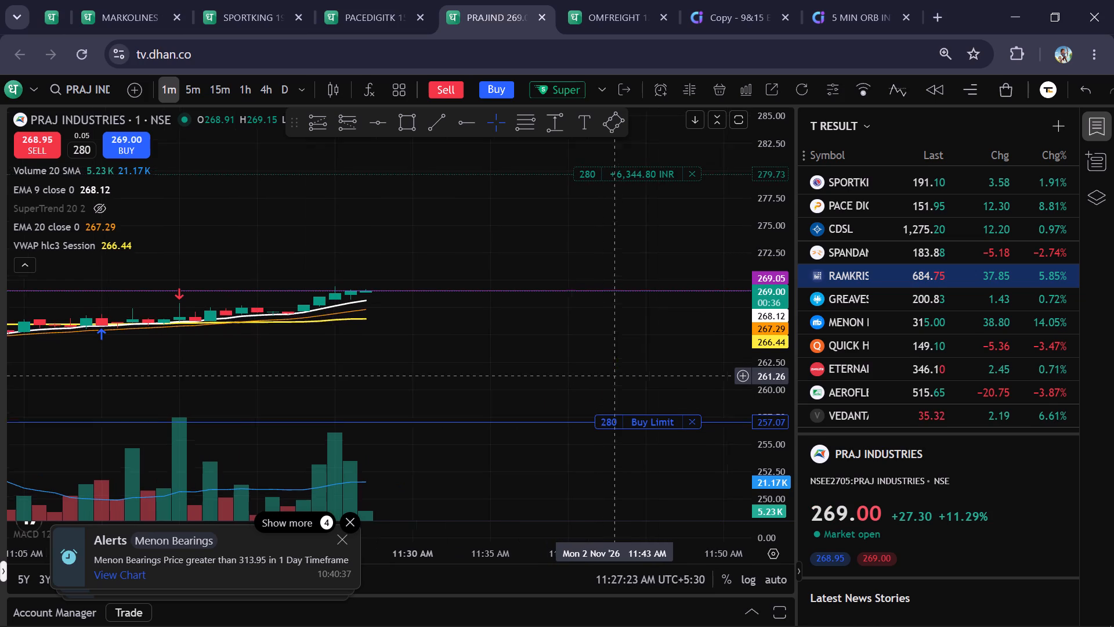
drag(605, 379, 601, 381)
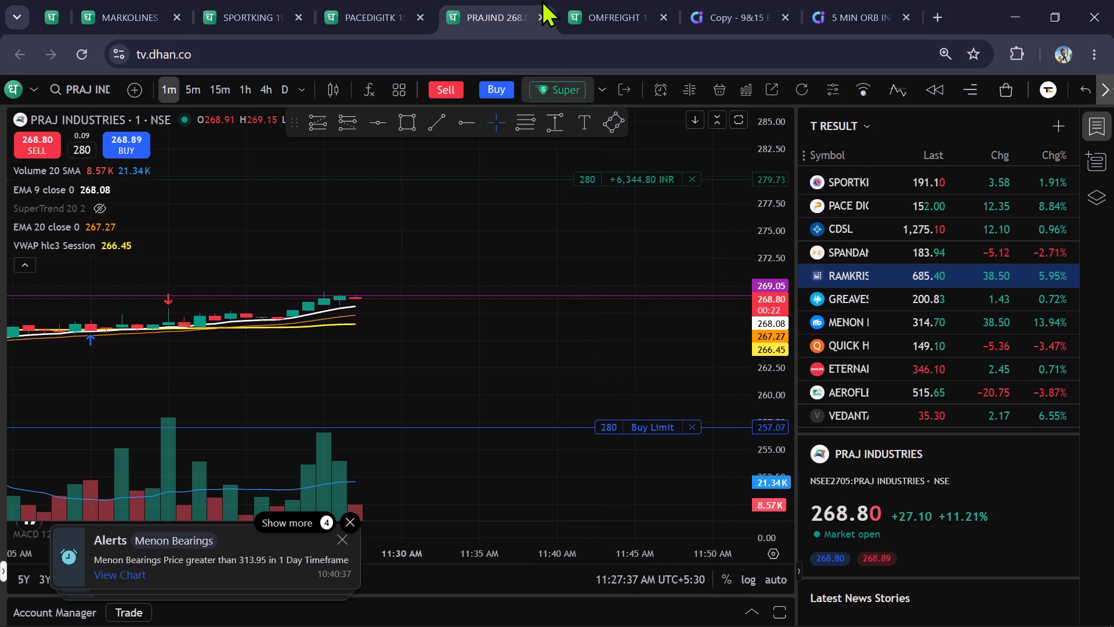
Check the PACE DIGITEK, SPORTKING and MARKOLINES charts, and look through the watchlist back on the PRAJ INDUSTRIES chart.
click(359, 10)
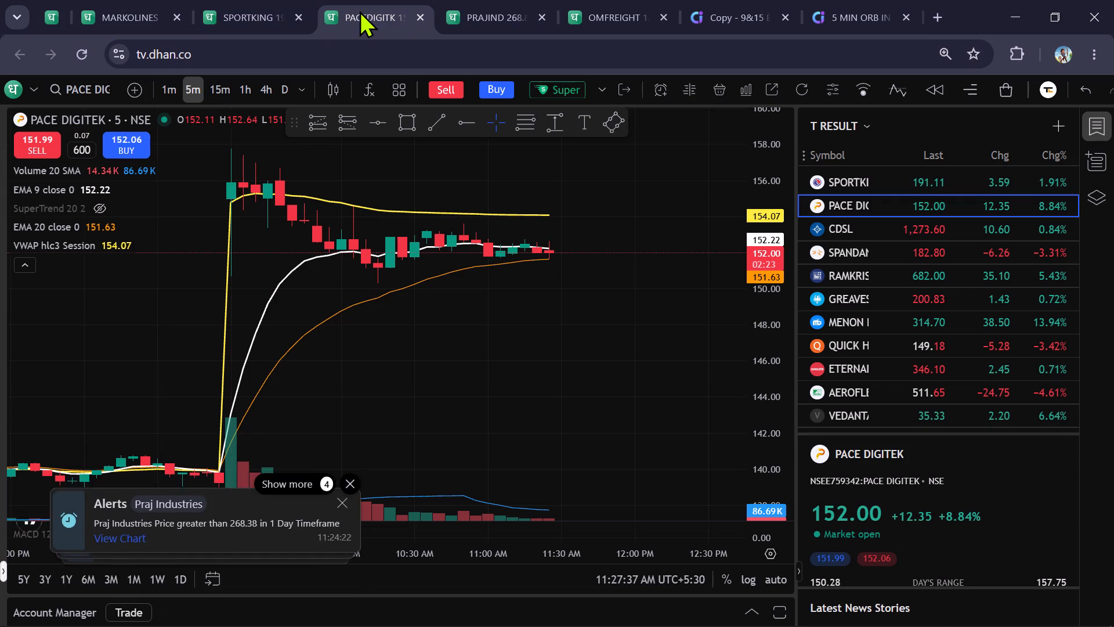
click(239, 9)
click(152, 2)
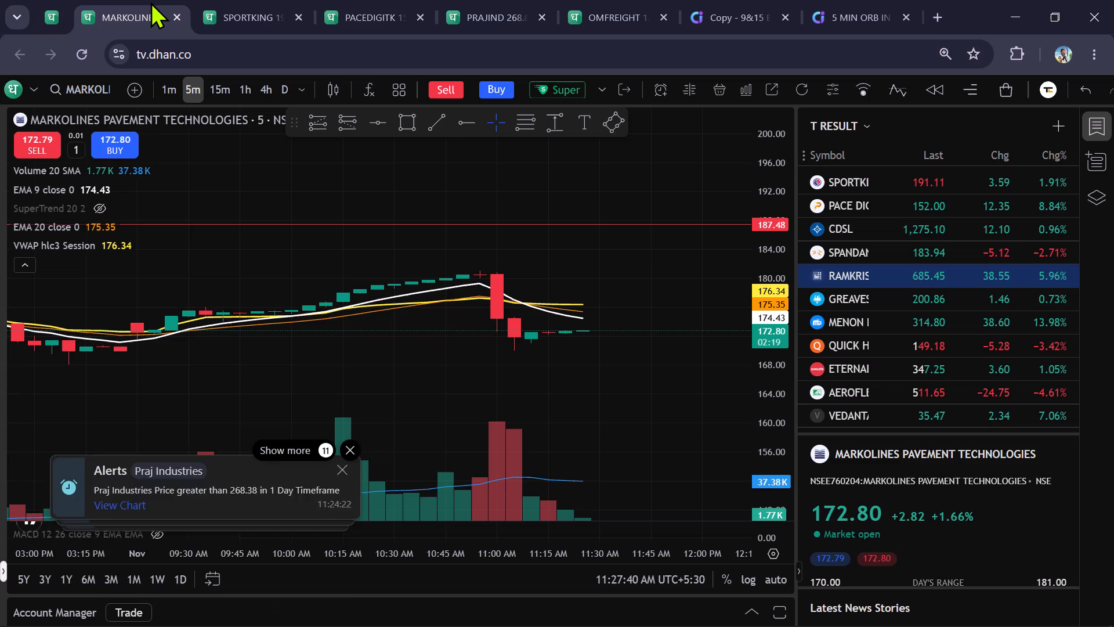
click(497, 11)
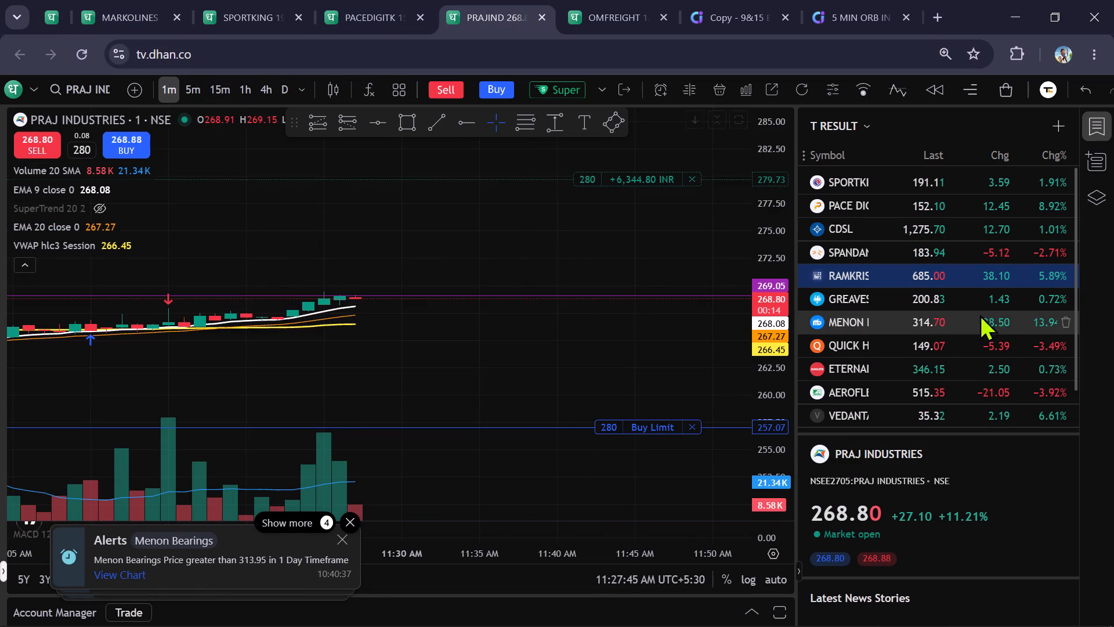
scroll(1007, 308, down, 6)
scroll(1008, 323, up, 11)
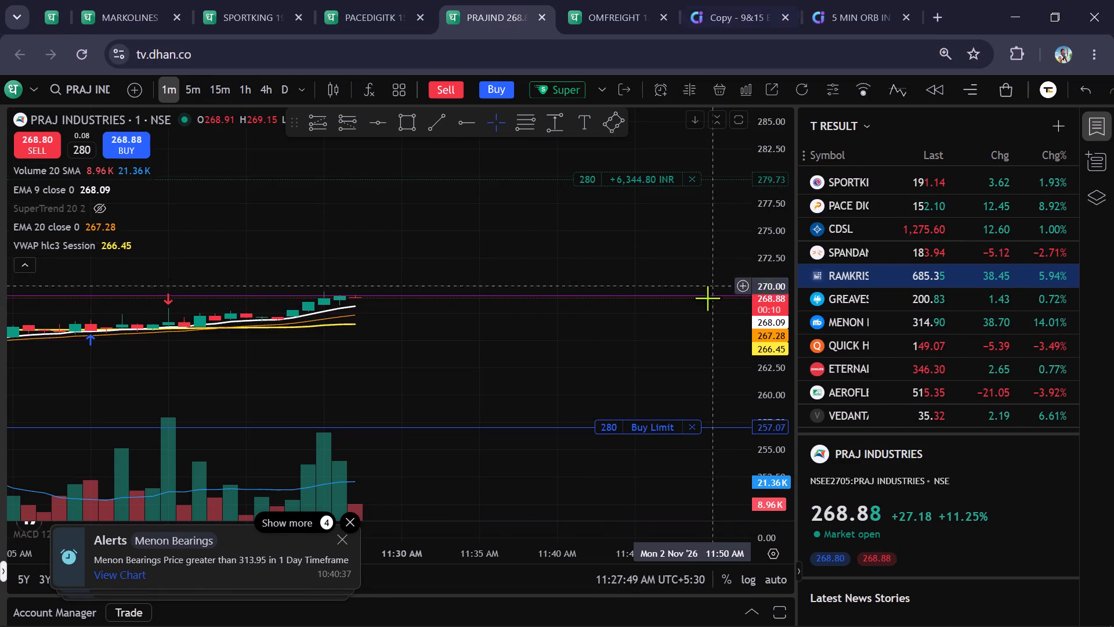
Create a price alert on PRAJ INDUSTRIES for crossing 269.57.
click(743, 291)
click(654, 443)
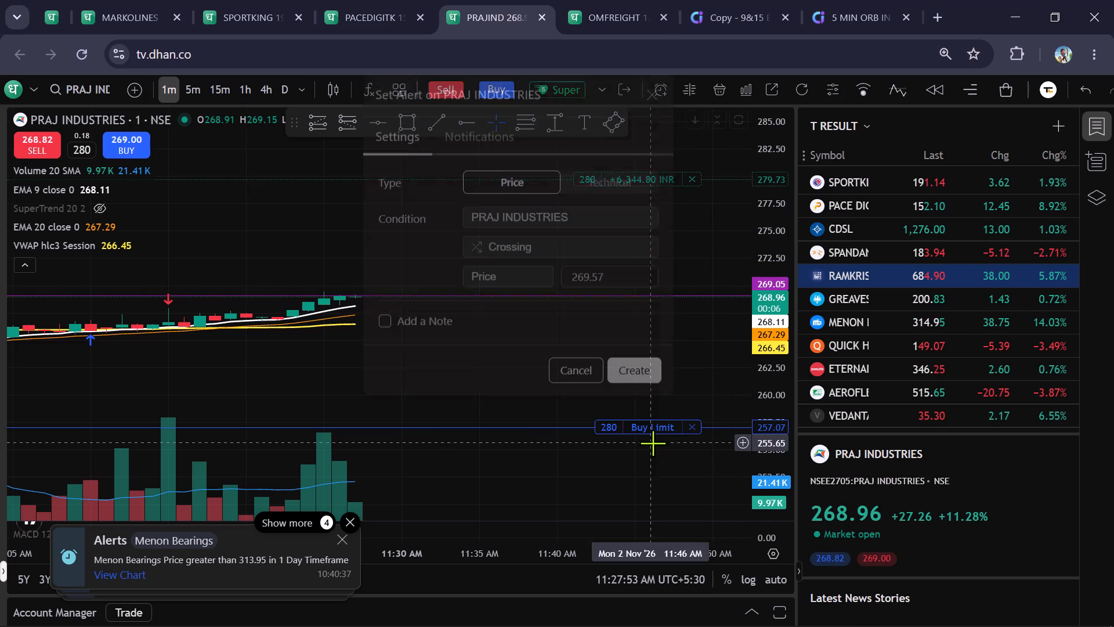
click(625, 395)
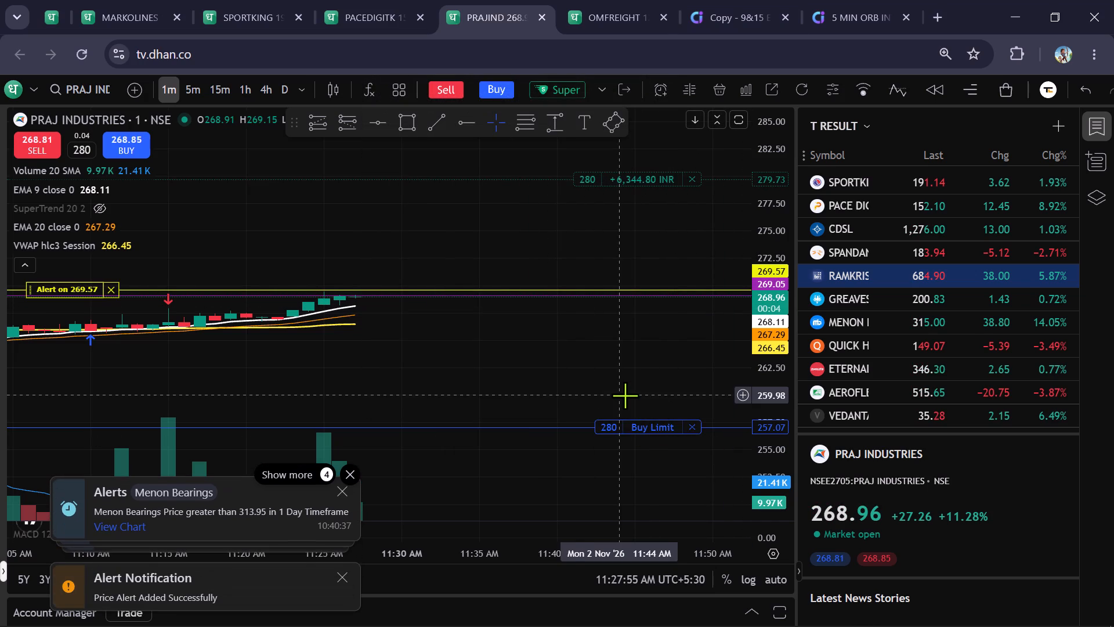
Look through the stock results of the 9&15 EMA intraday screener on Chartink, dismissing the chart pop-up.
click(712, 13)
scroll(0, 180, up, 1)
scroll(453, 163, up, 3)
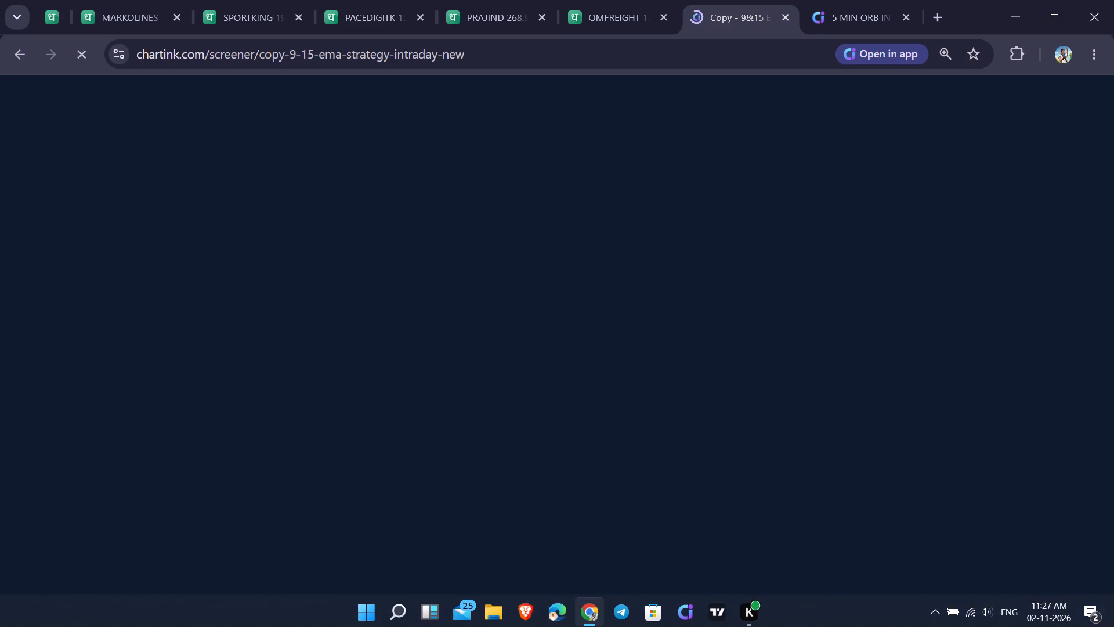
scroll(277, 262, up, 3)
scroll(156, 302, up, 2)
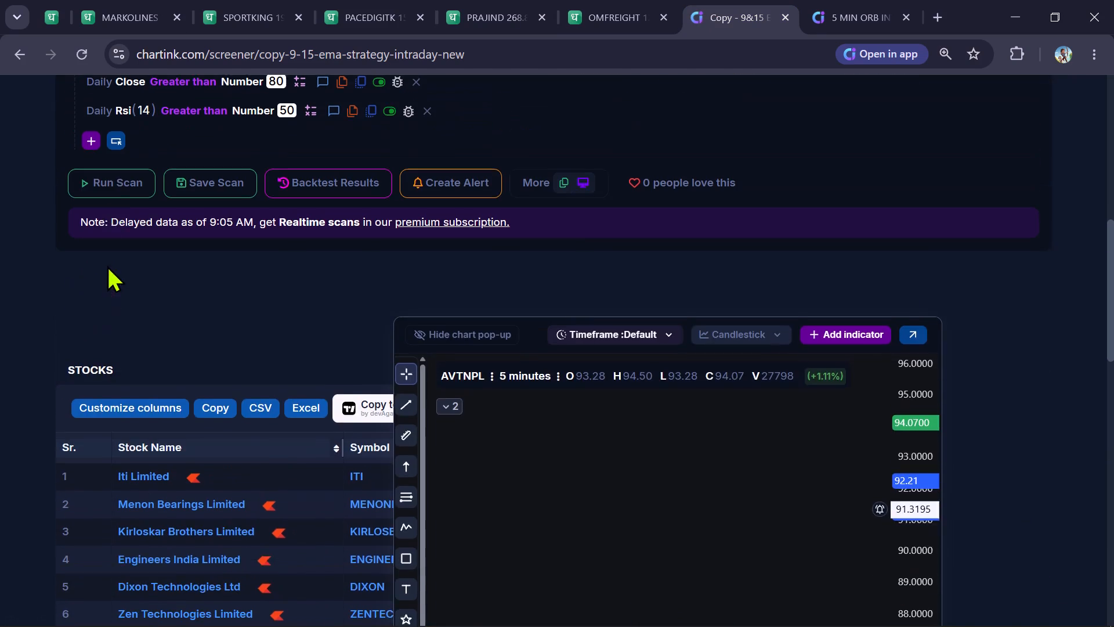
click(109, 253)
scroll(0, 279, down, 2)
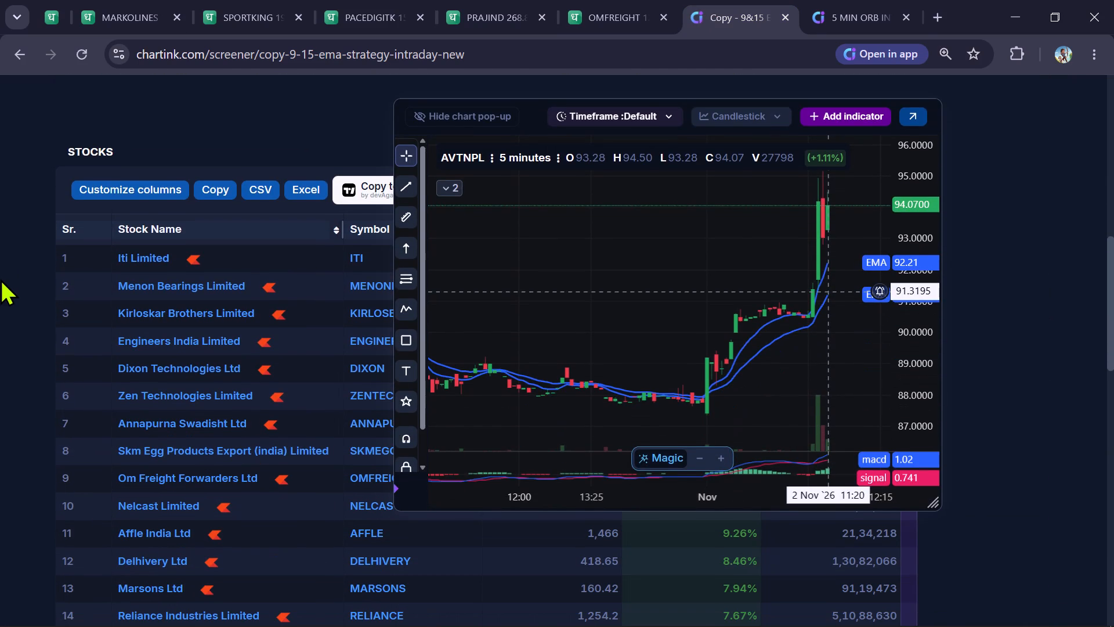
click(0, 279)
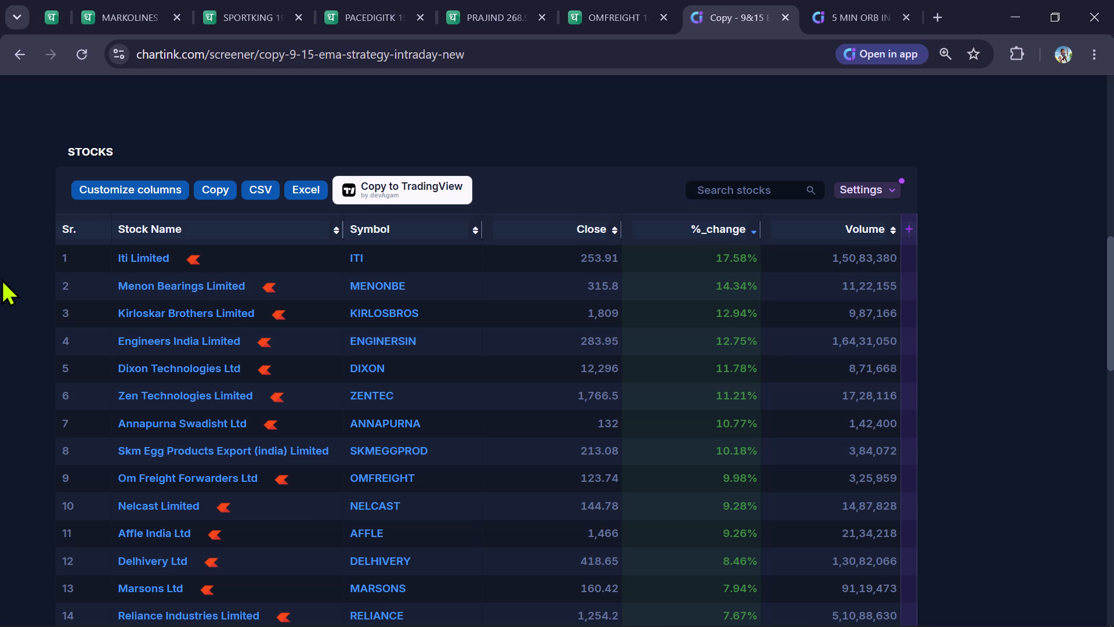
Load the ANNAPURNA SWADISHT 5-minute chart in place of the SPORTKING chart.
click(252, 16)
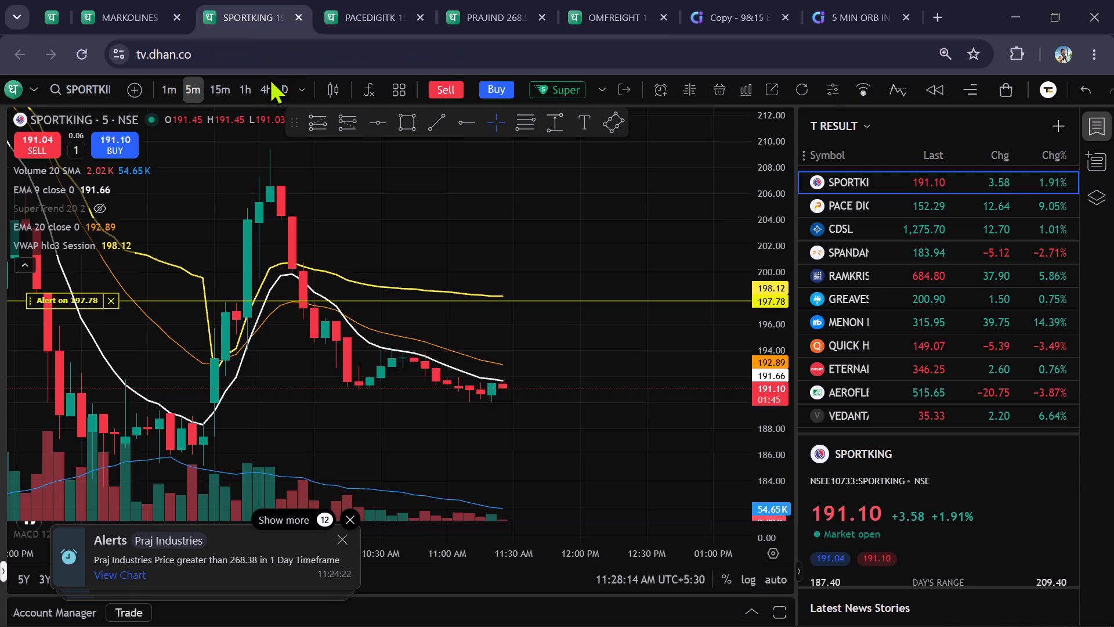
drag(595, 218, 588, 300)
text(annapurna)
key(Down)
key(Return)
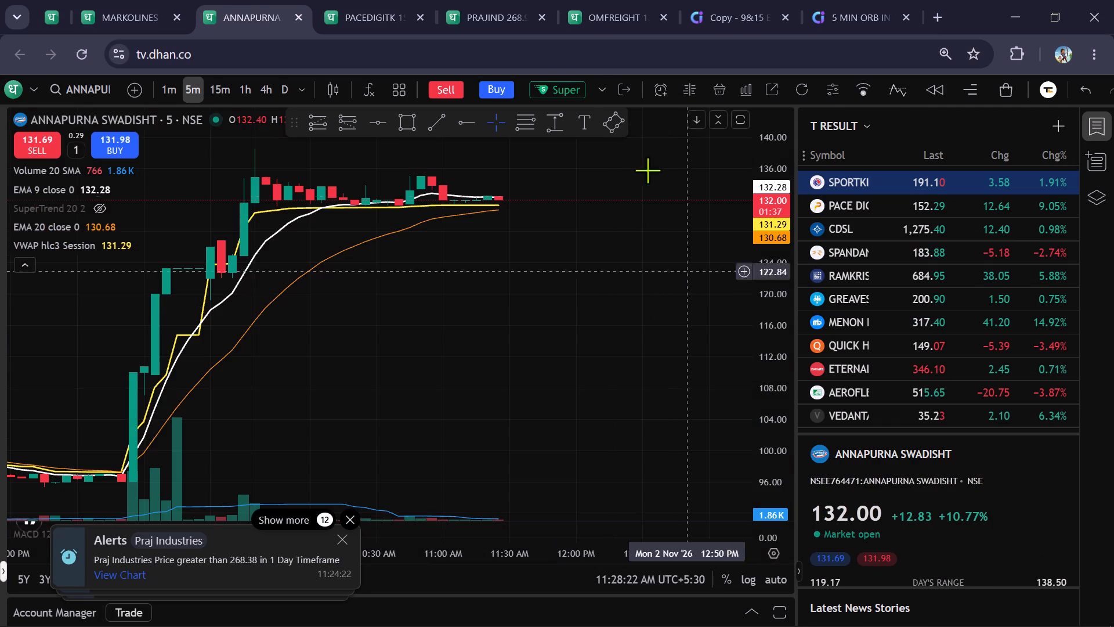
Pick Nelcast from the screener results and load its 5-minute chart in place of the MARKOLINES PAVEMENT TECHNOLOGIES chart.
click(475, 0)
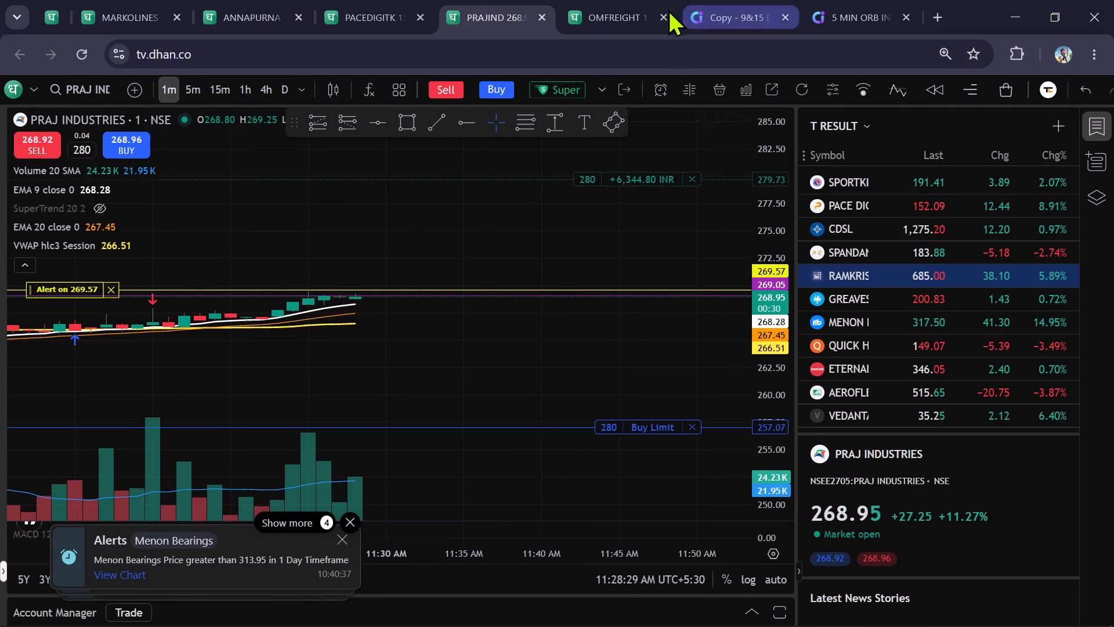
click(710, 16)
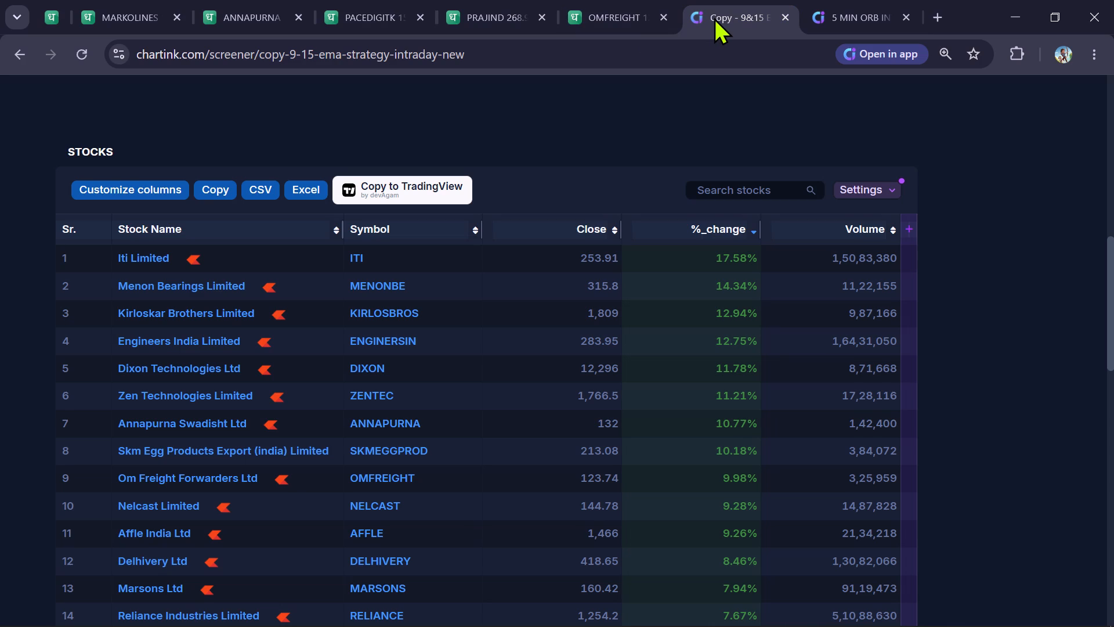
drag(146, 10, 140, 12)
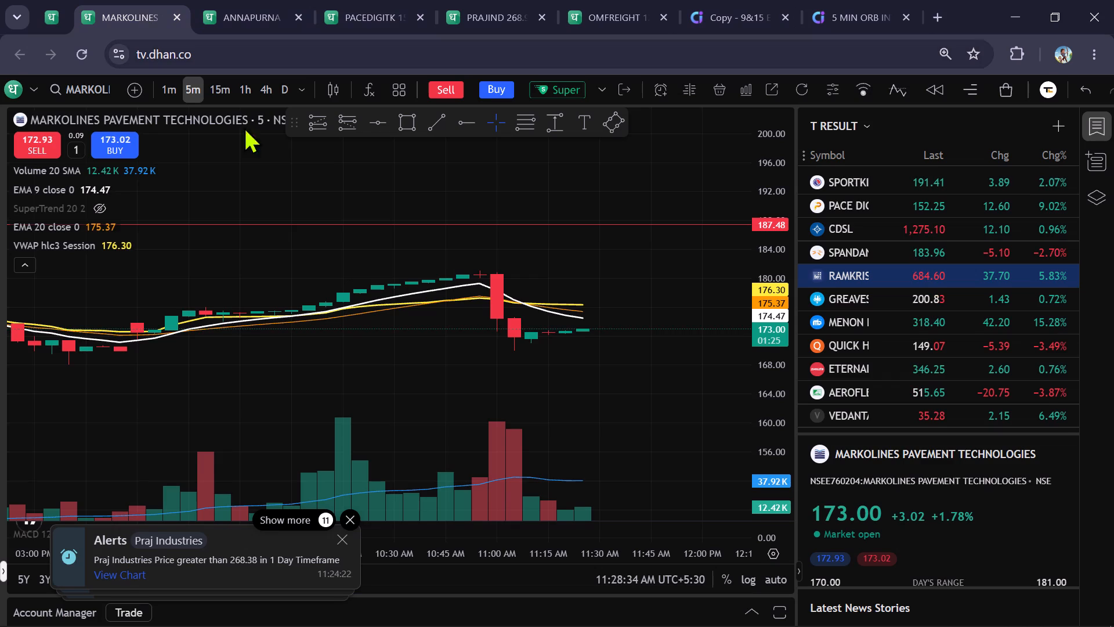
drag(483, 200, 491, 265)
text(nelcast)
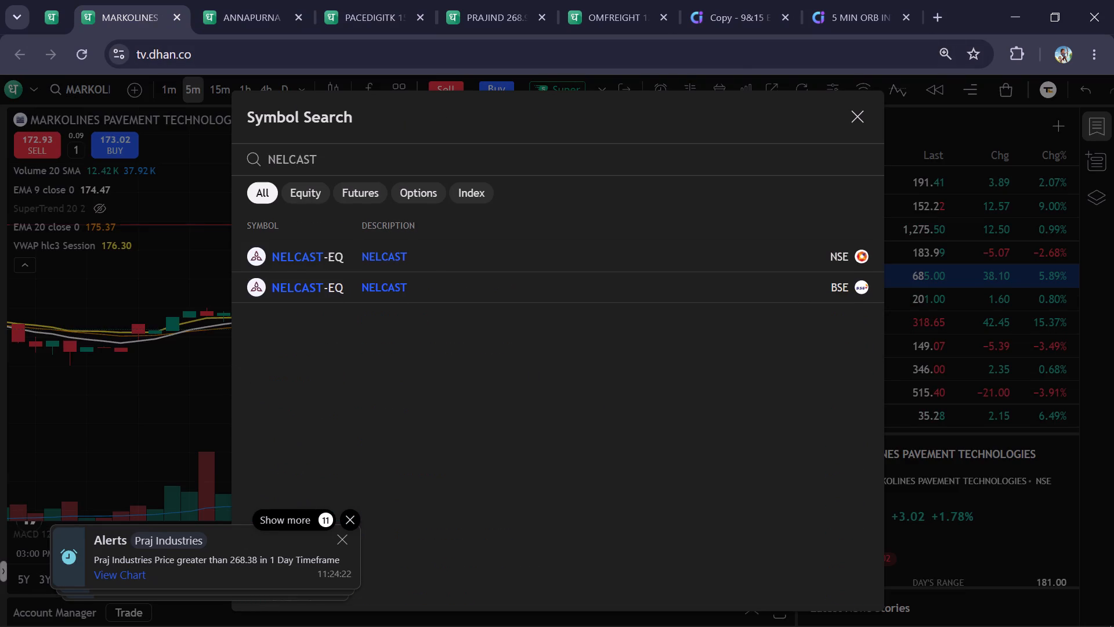
key(Down)
key(Return)
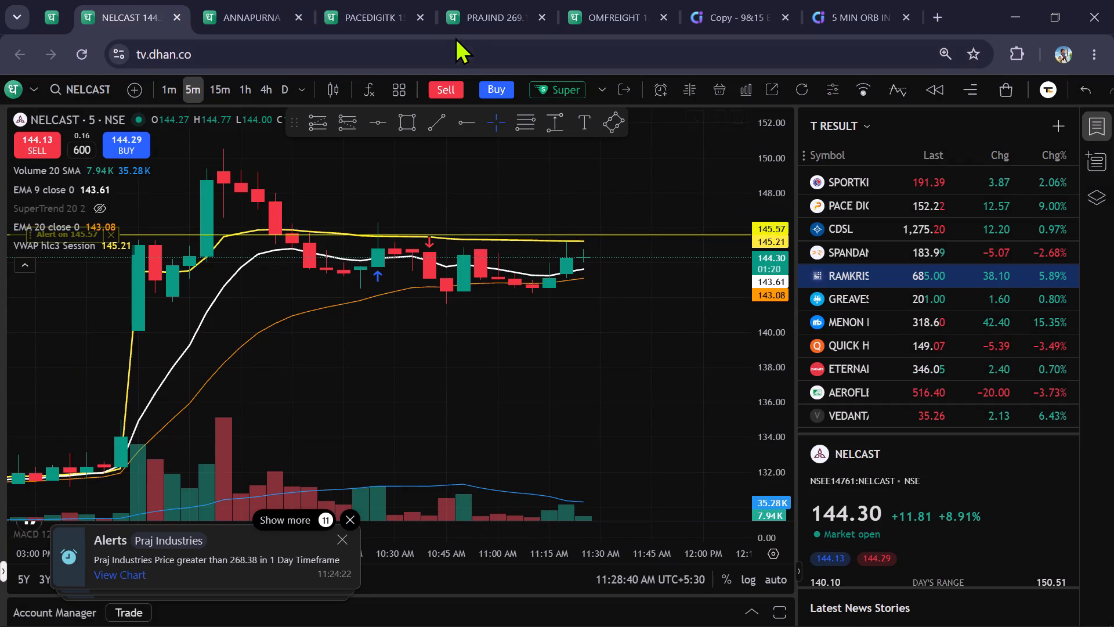
Examine the PRAJ INDUSTRIES price against the 269.57 alert line and the Buy Limit order on the 5-minute and 1-minute charts.
click(461, 24)
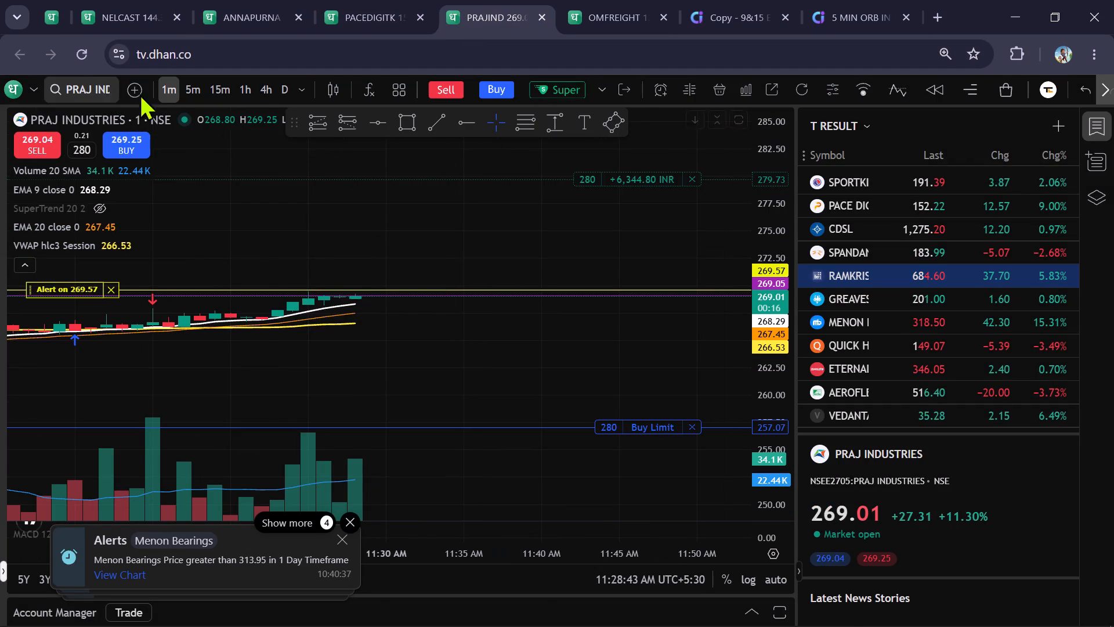
click(198, 89)
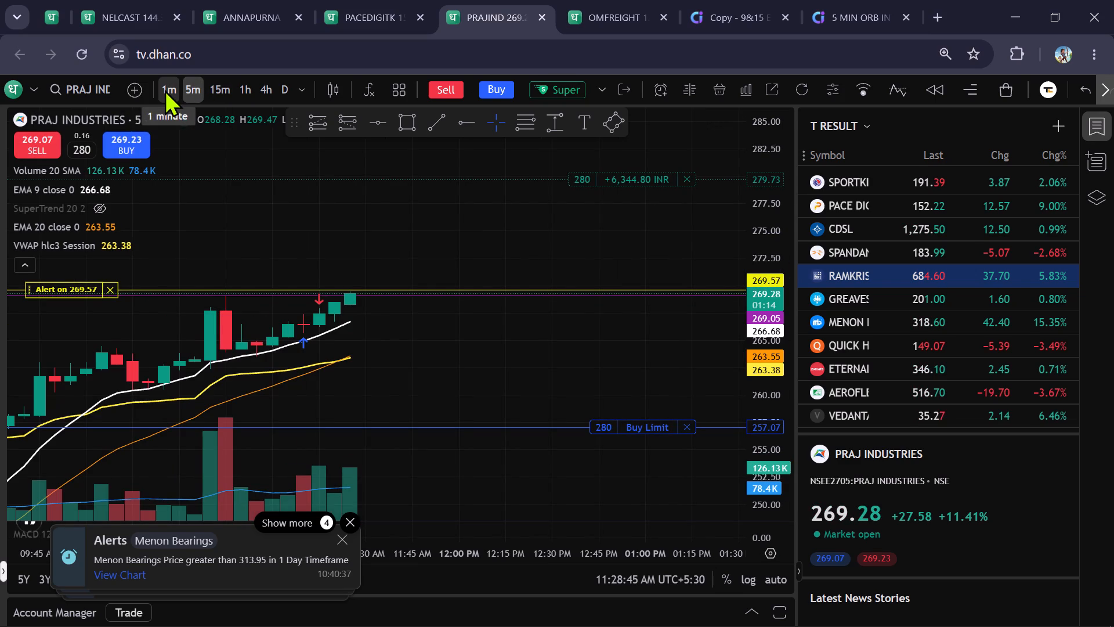
click(164, 89)
drag(566, 357, 613, 372)
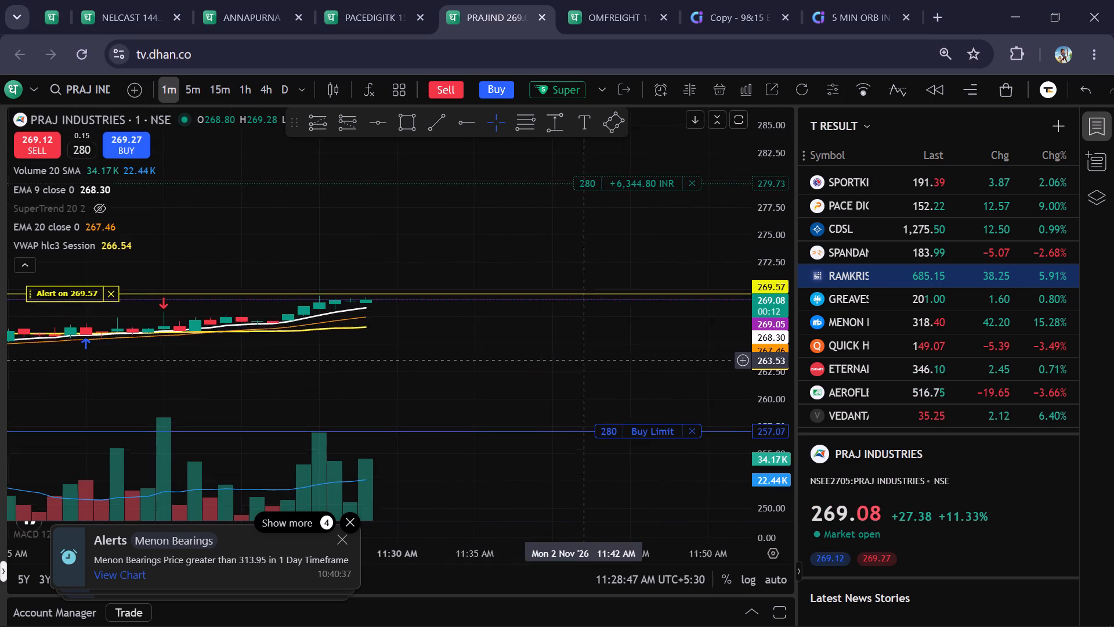
drag(613, 372, 630, 381)
scroll(780, 358, up, 5)
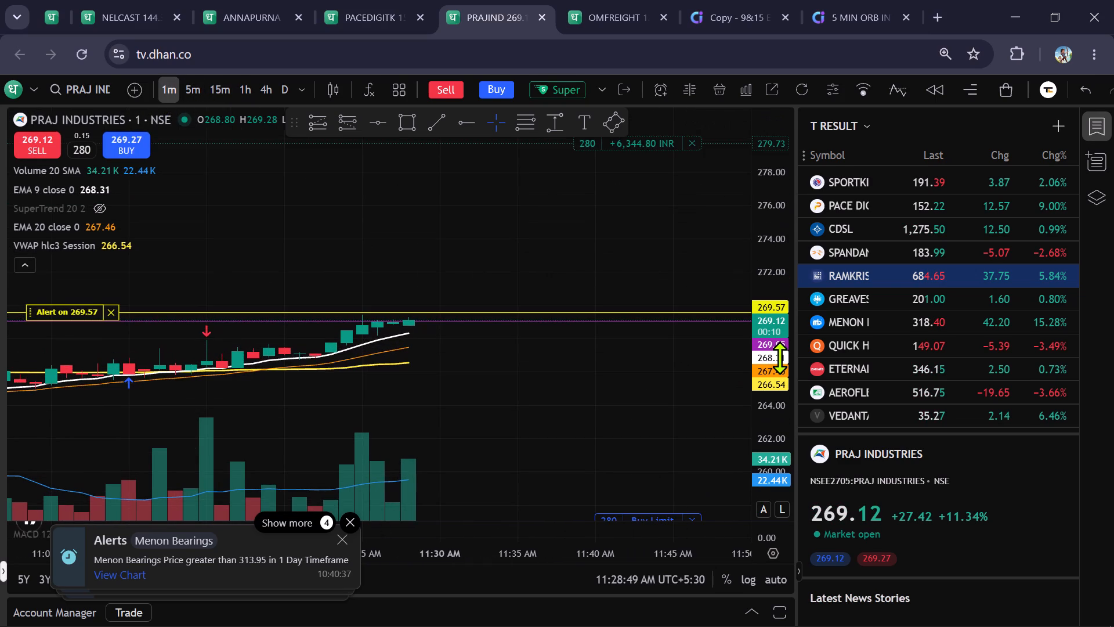
scroll(780, 358, down, 4)
scroll(780, 358, up, 2)
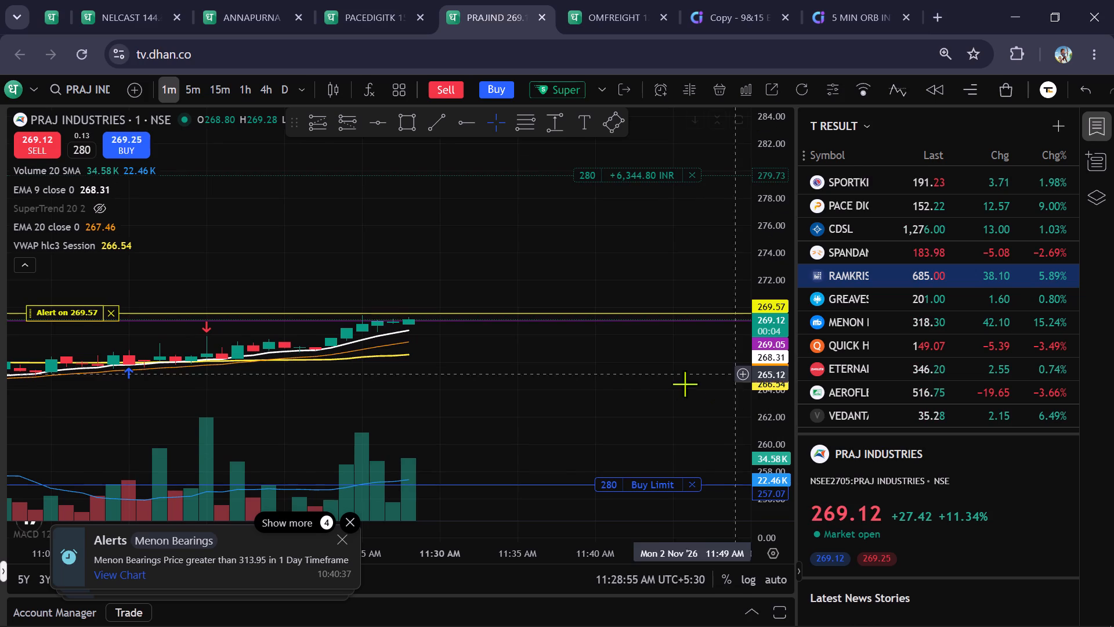
scroll(668, 385, up, 1)
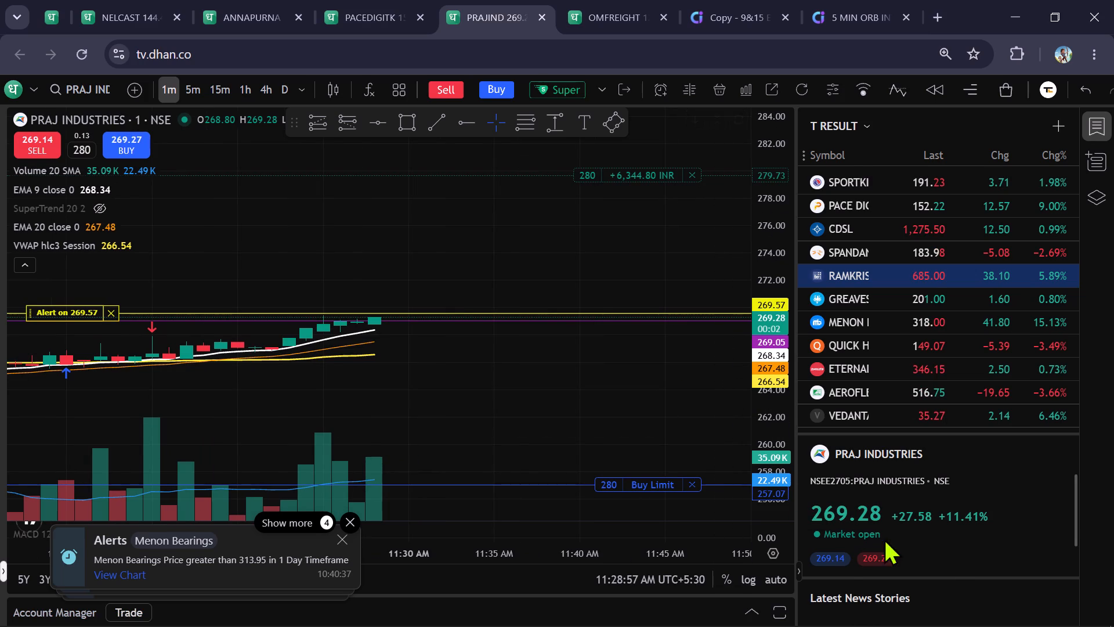
drag(569, 420, 619, 423)
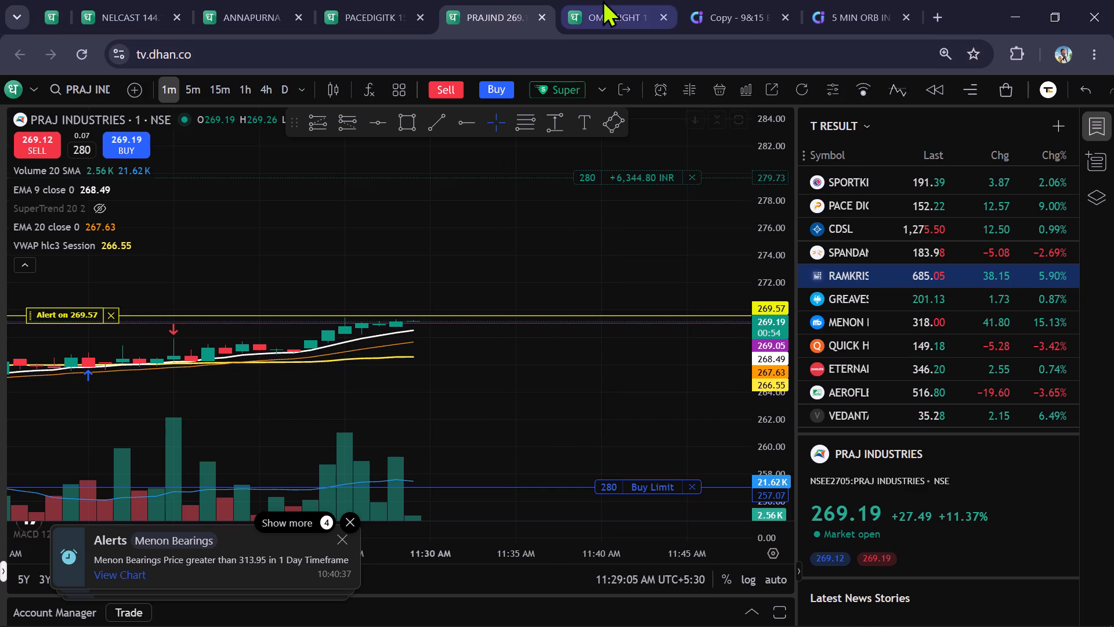
Look further down the 9&15 EMA screener results for other intraday candidates.
click(740, 6)
scroll(797, 224, down, 1)
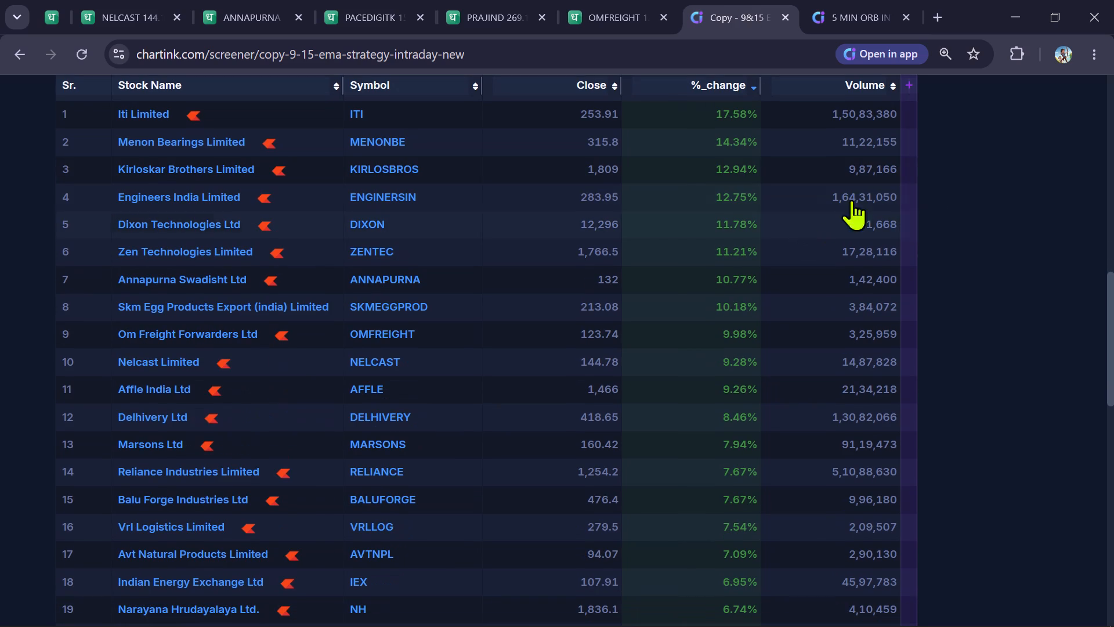
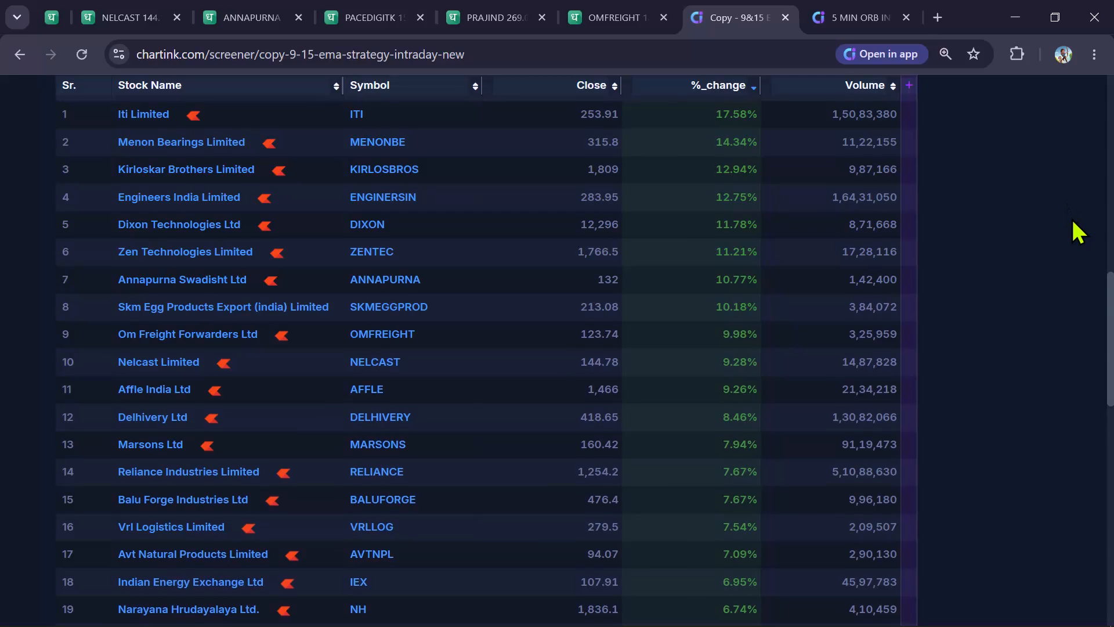
Check the PRAJ INDUSTRIES 1-minute price against its 269.57 alert line and Buy Limit order.
scroll(1071, 218, down, 1)
scroll(1078, 235, up, 6)
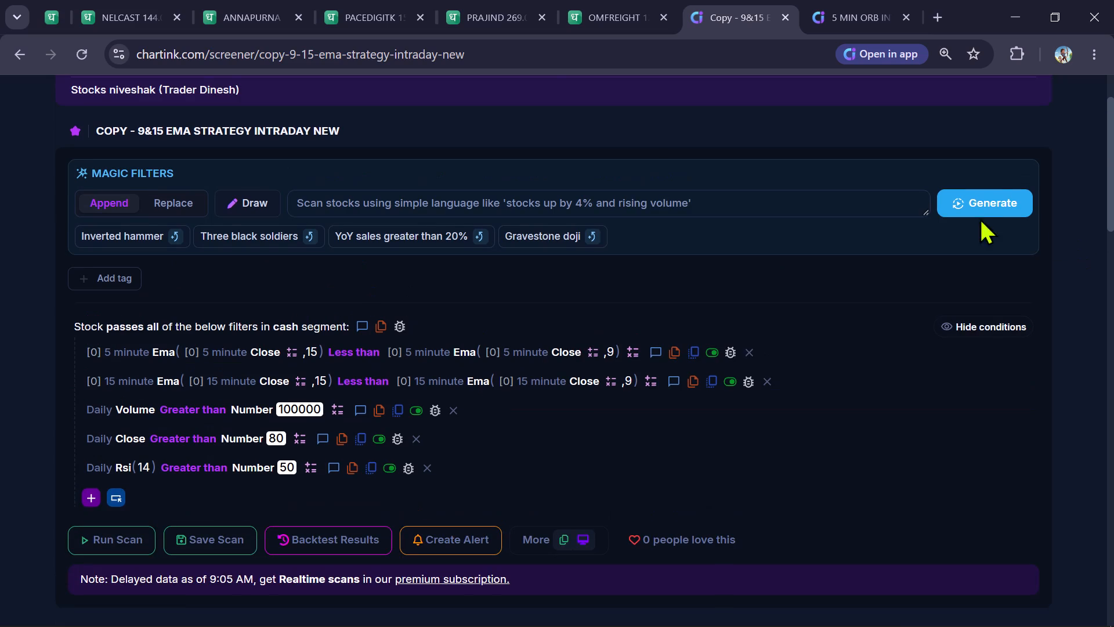
click(486, 5)
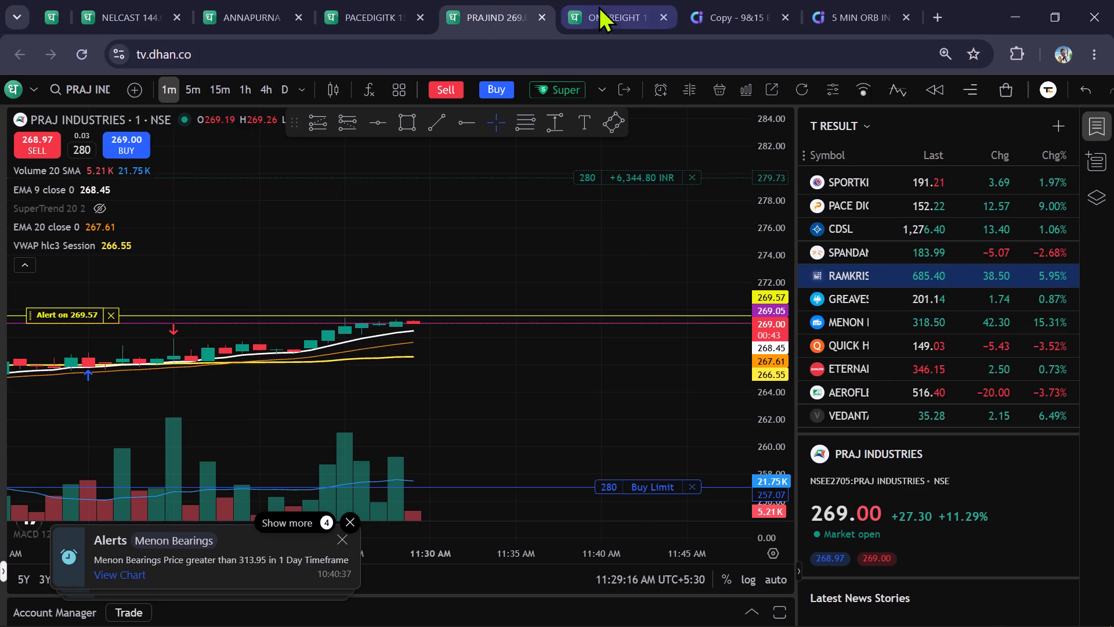
click(600, 5)
click(491, 18)
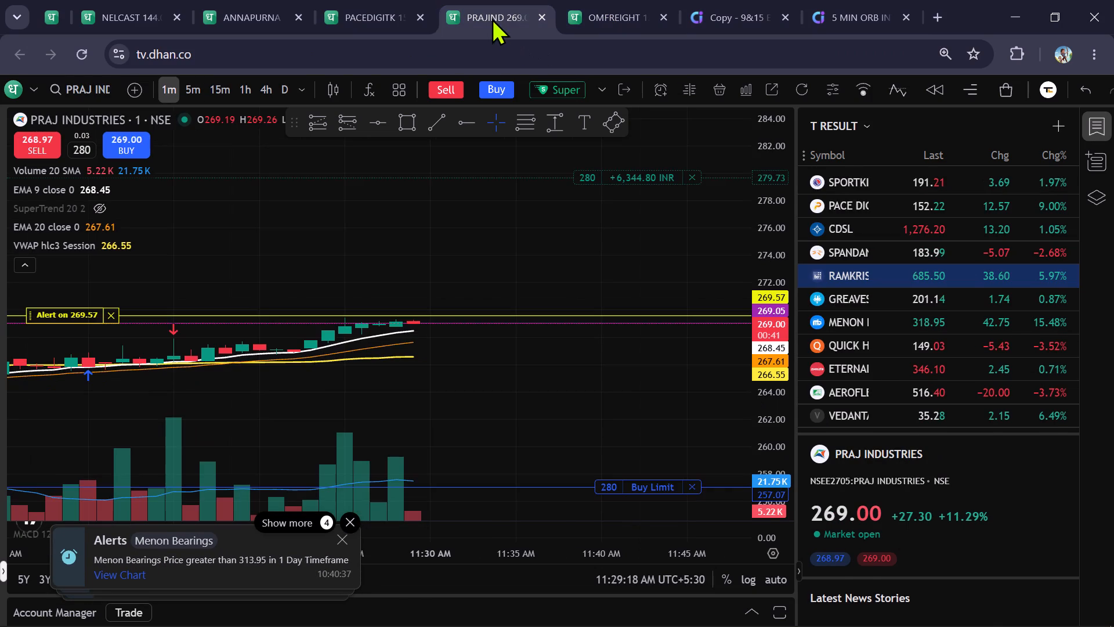
Load the MENON BEARINGS 5-minute chart from the T RESULT watchlist in place of the NELCAST chart.
click(242, 15)
click(147, 20)
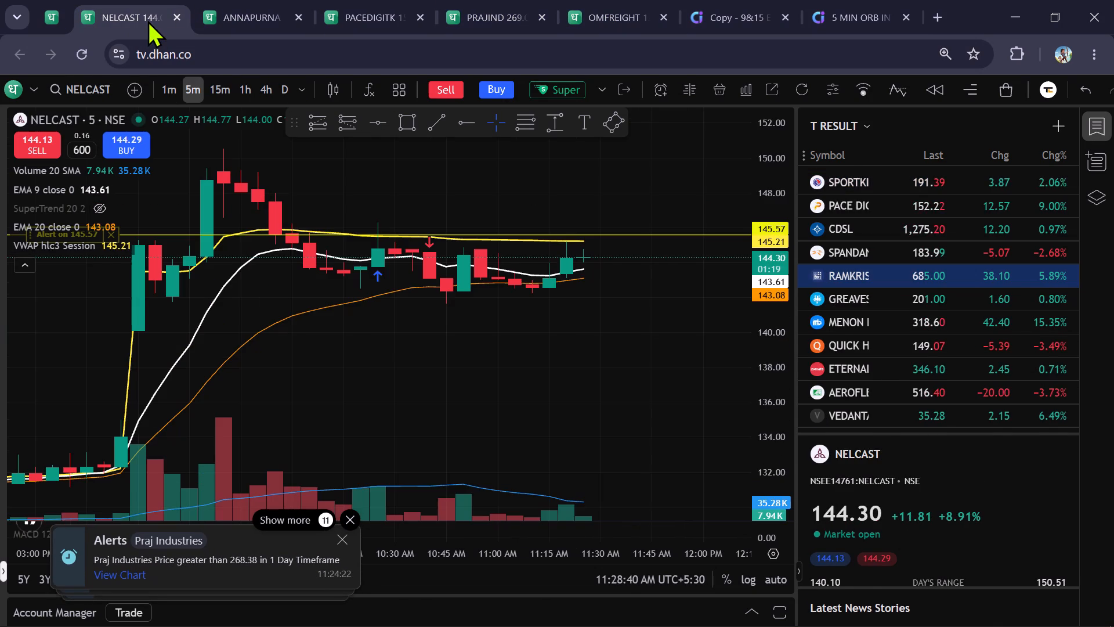
click(990, 322)
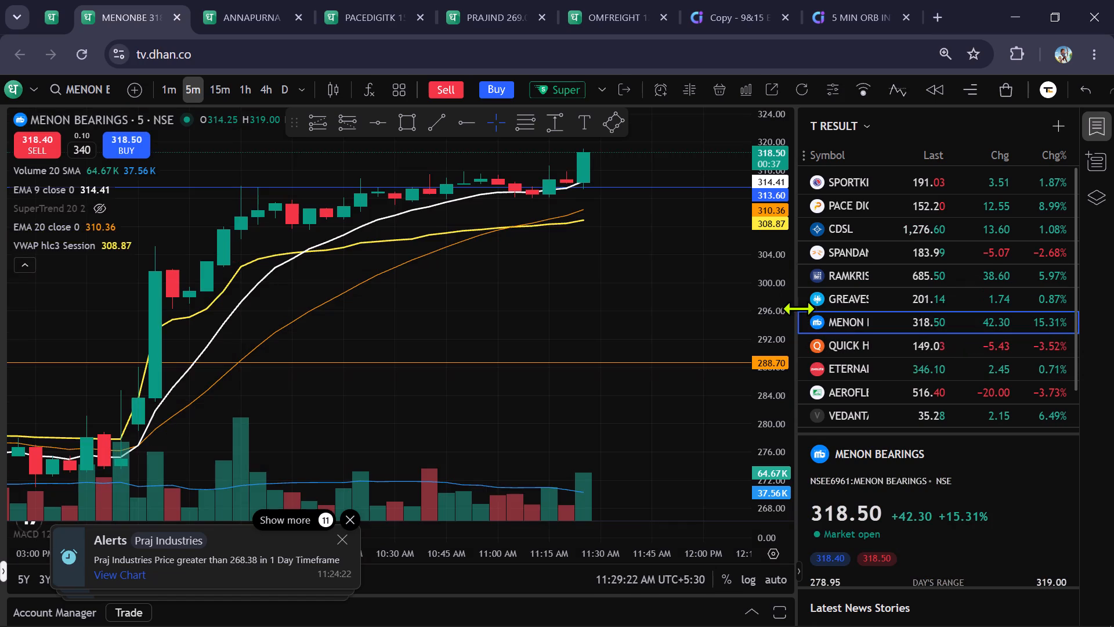
scroll(797, 308, down, 7)
scroll(623, 294, up, 4)
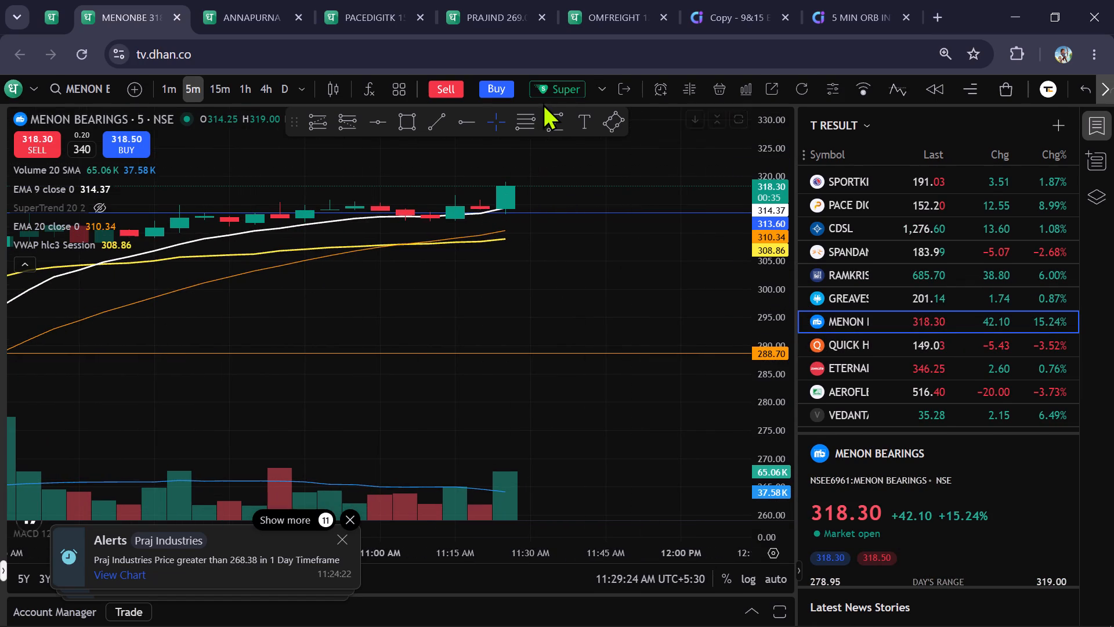
Open a Super Order for MENON BEARINGS.
click(556, 85)
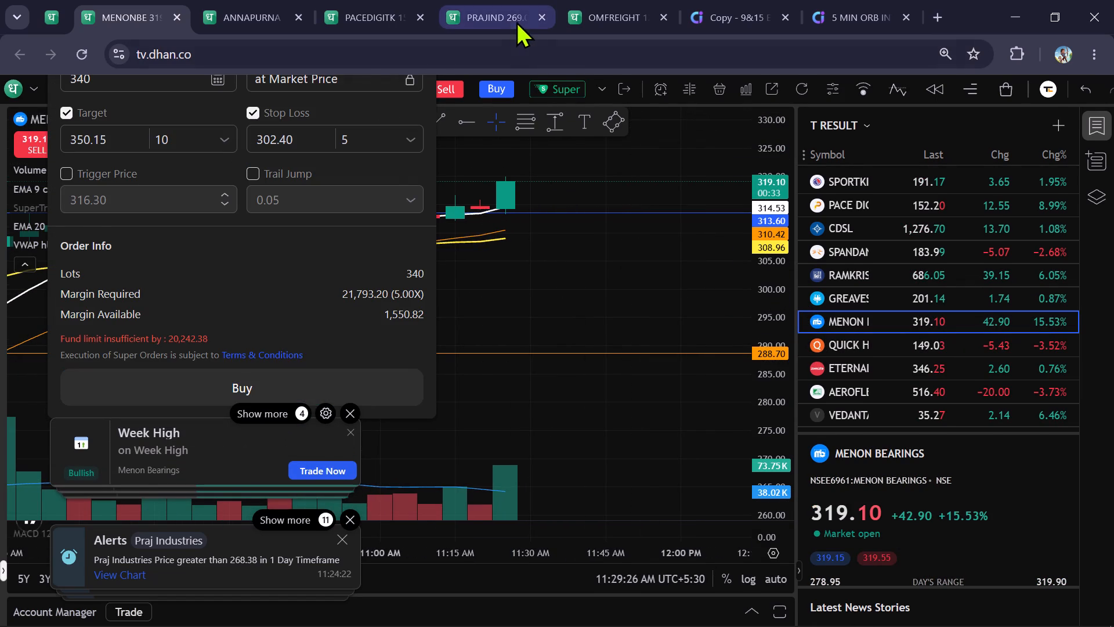
Cancel the pending 280-share PRAJ INDUSTRIES Buy Limit order from its 1-minute chart.
click(503, 21)
scroll(473, 320, down, 2)
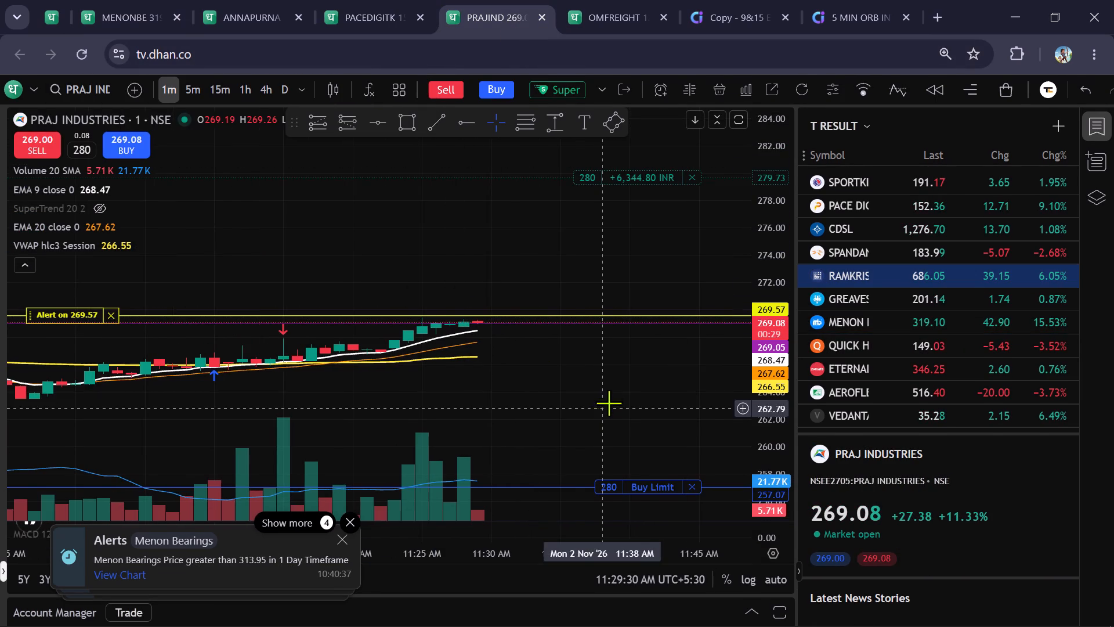
drag(587, 399, 558, 399)
click(693, 489)
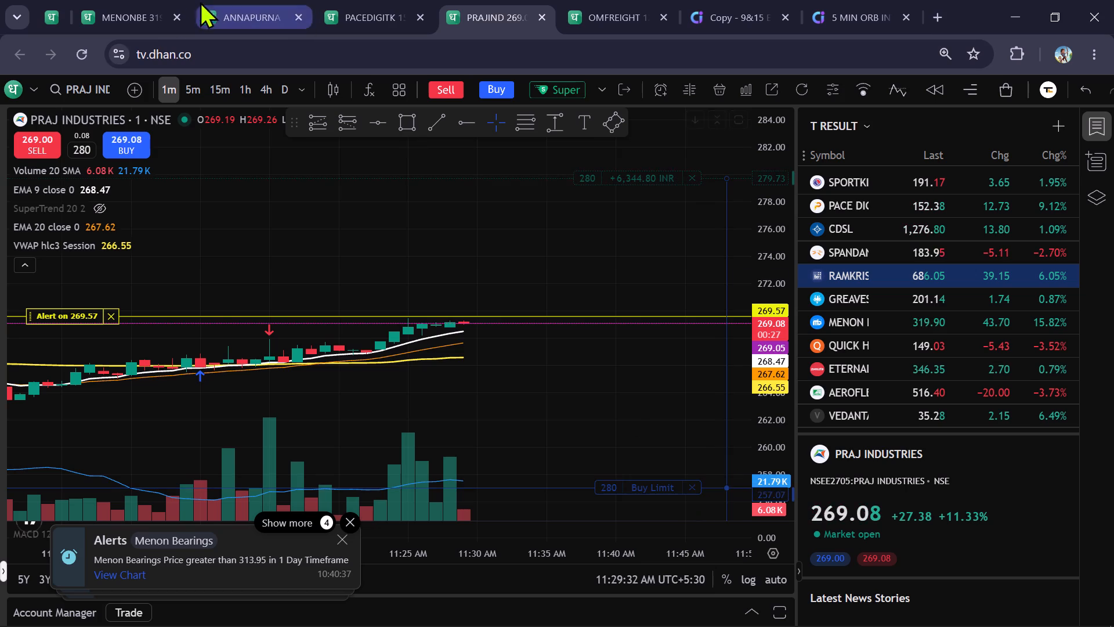
Change the MENON BEARINGS Super Order from a market order to a limit order.
click(127, 17)
drag(318, 257, 319, 388)
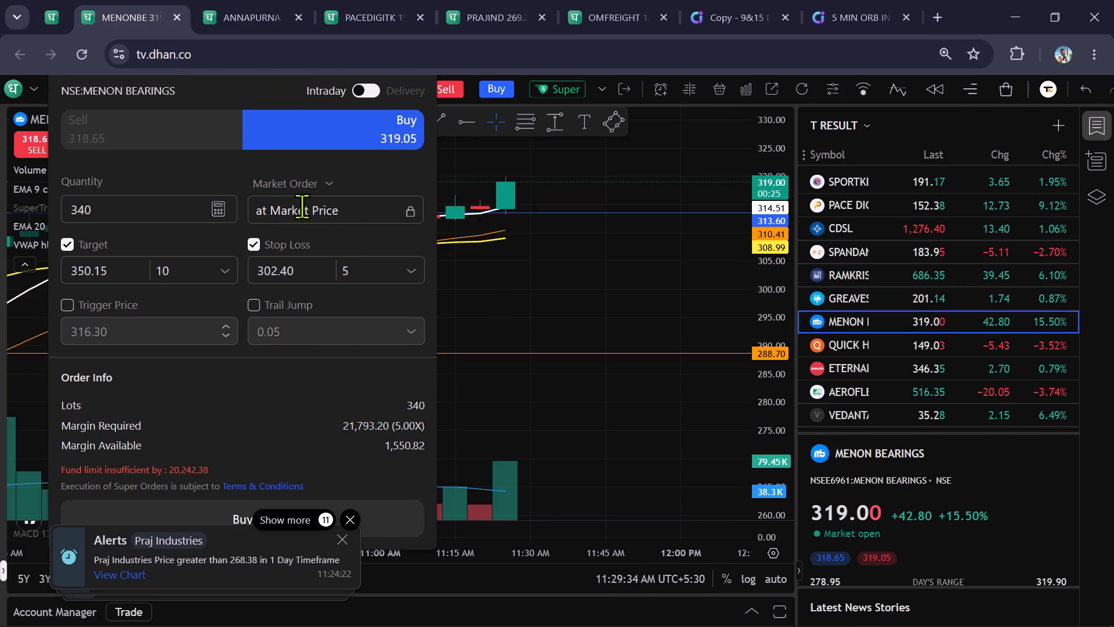
click(322, 175)
click(310, 235)
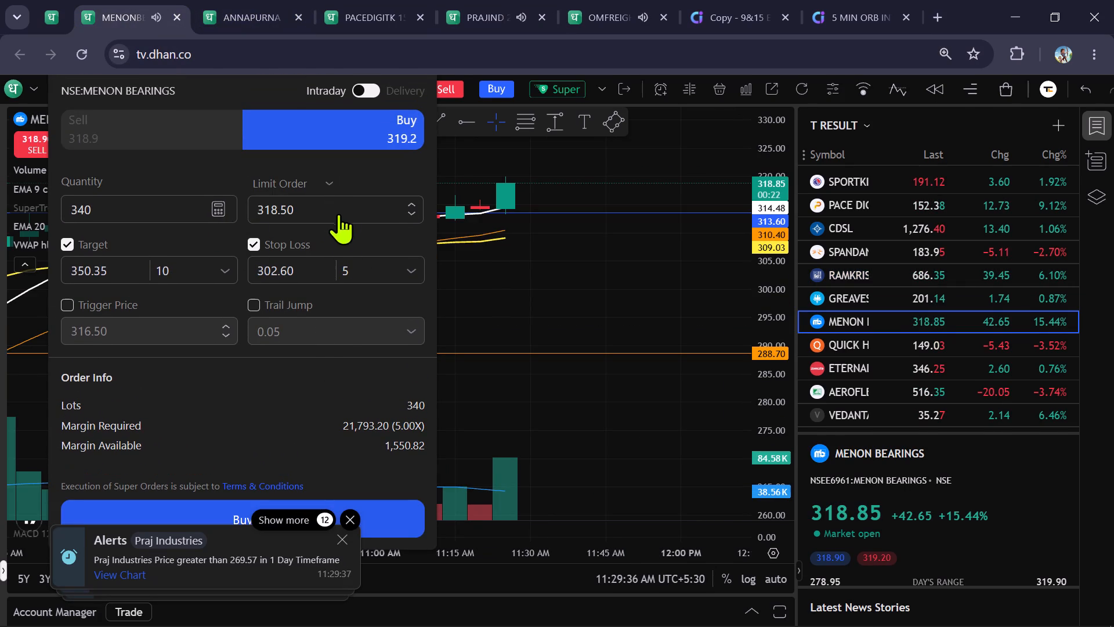
click(343, 210)
Open a new Super Order for PRAJ INDUSTRIES and reposition its form so the order fields are in view.
click(498, 15)
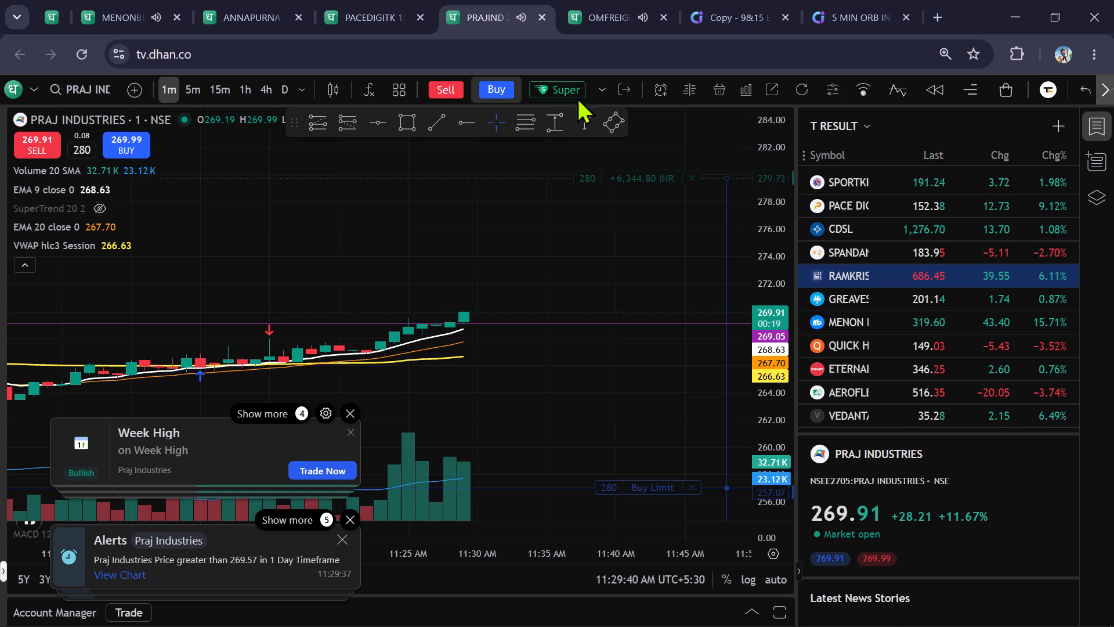
click(575, 88)
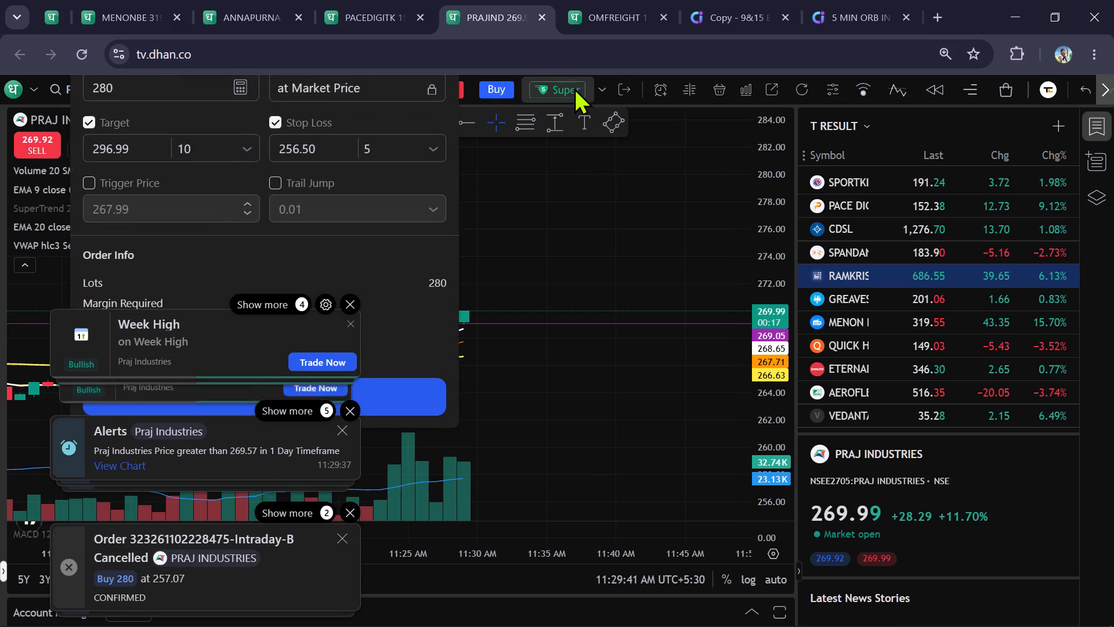
drag(548, 242, 683, 286)
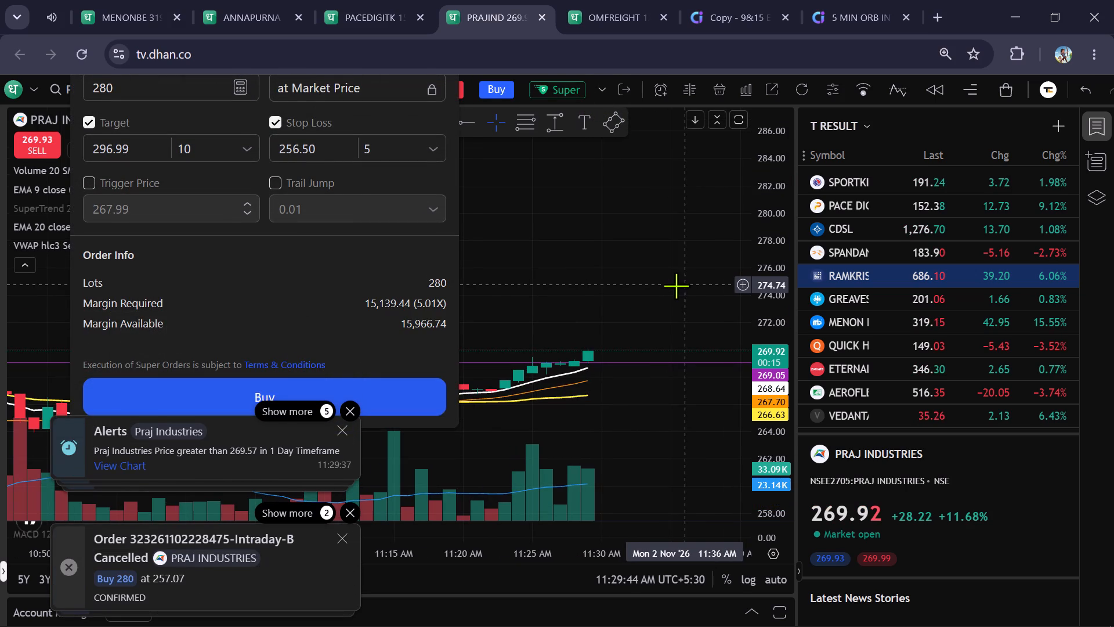
drag(411, 278, 410, 371)
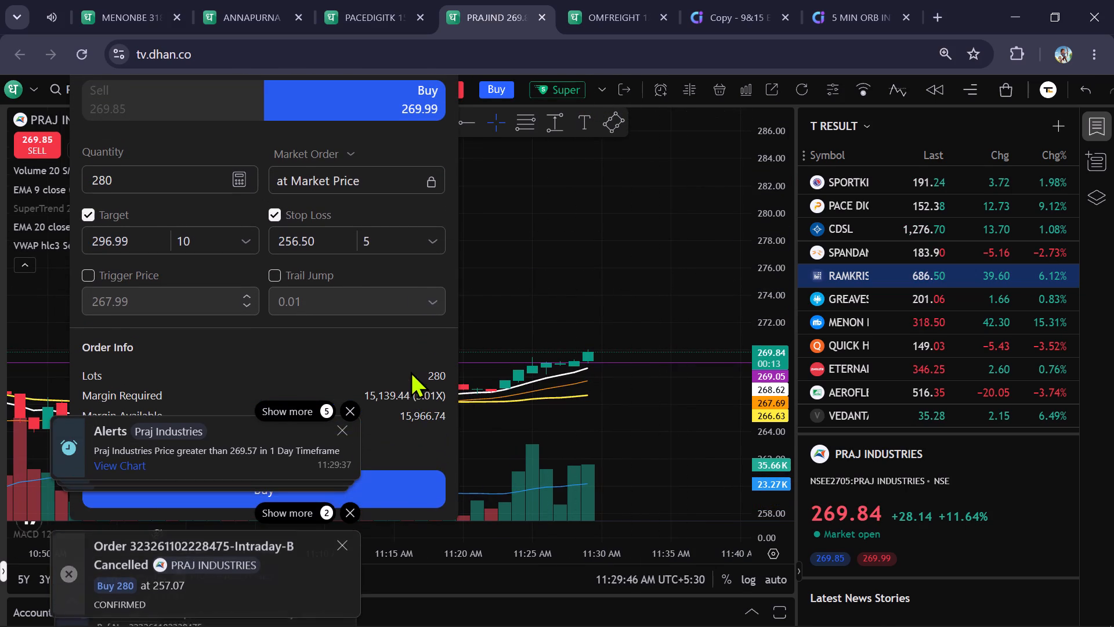
Move the MENON BEARINGS chart tab directly before the PRAJ INDUSTRIES tab.
drag(113, 13, 364, 20)
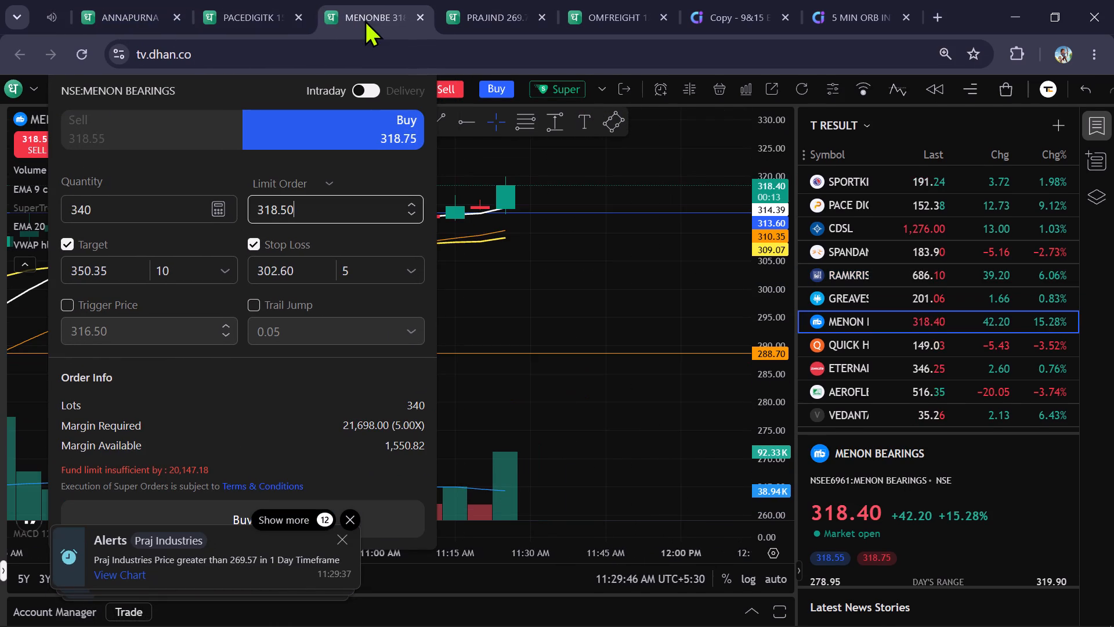
drag(578, 276, 651, 385)
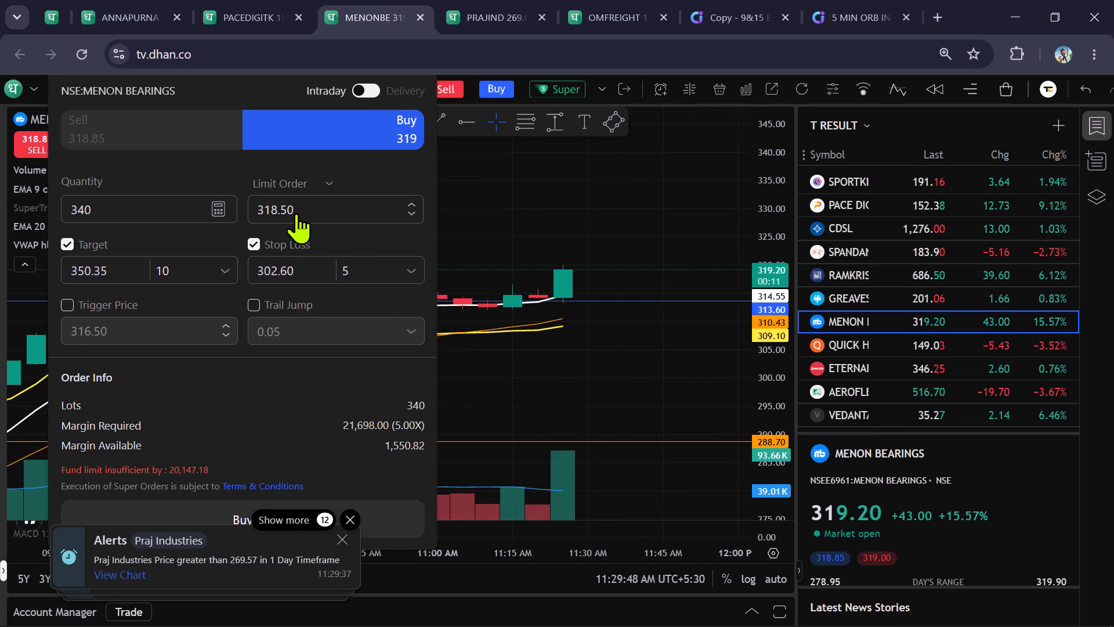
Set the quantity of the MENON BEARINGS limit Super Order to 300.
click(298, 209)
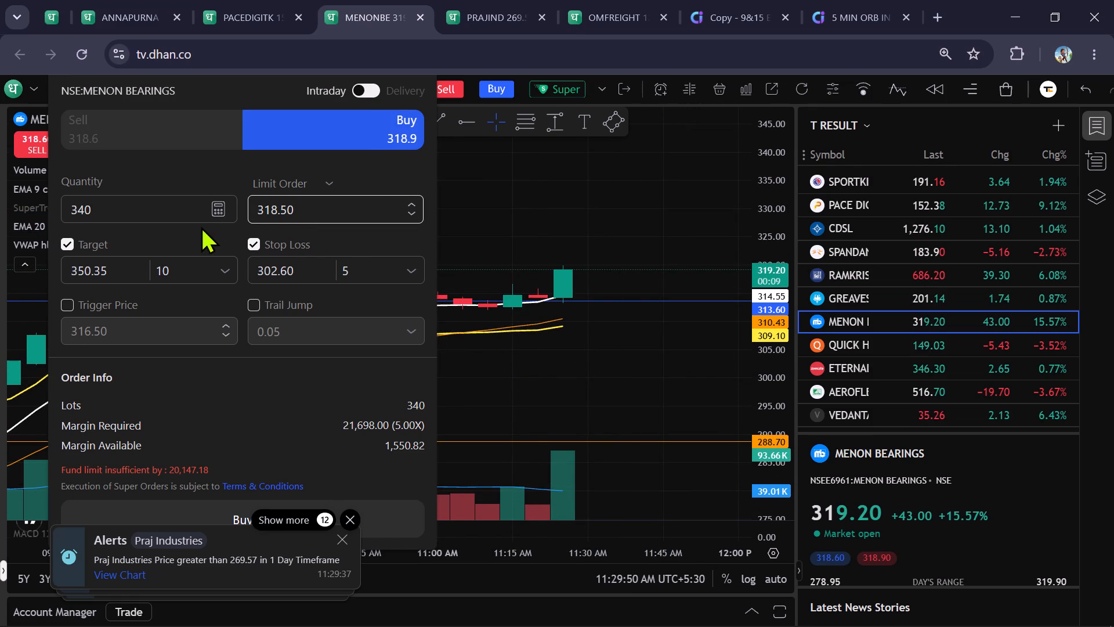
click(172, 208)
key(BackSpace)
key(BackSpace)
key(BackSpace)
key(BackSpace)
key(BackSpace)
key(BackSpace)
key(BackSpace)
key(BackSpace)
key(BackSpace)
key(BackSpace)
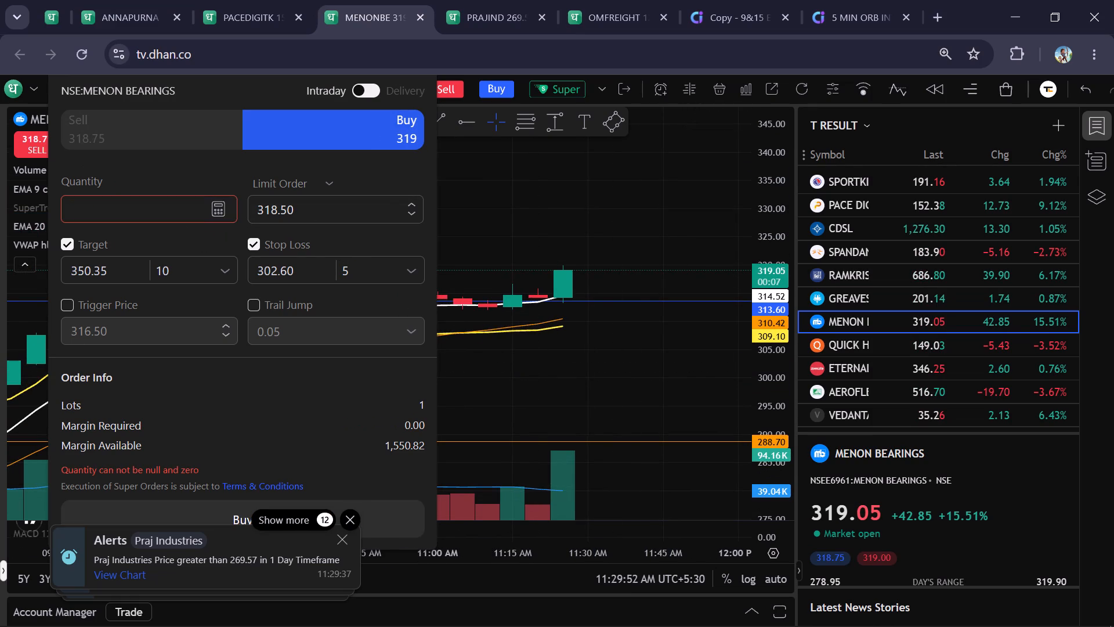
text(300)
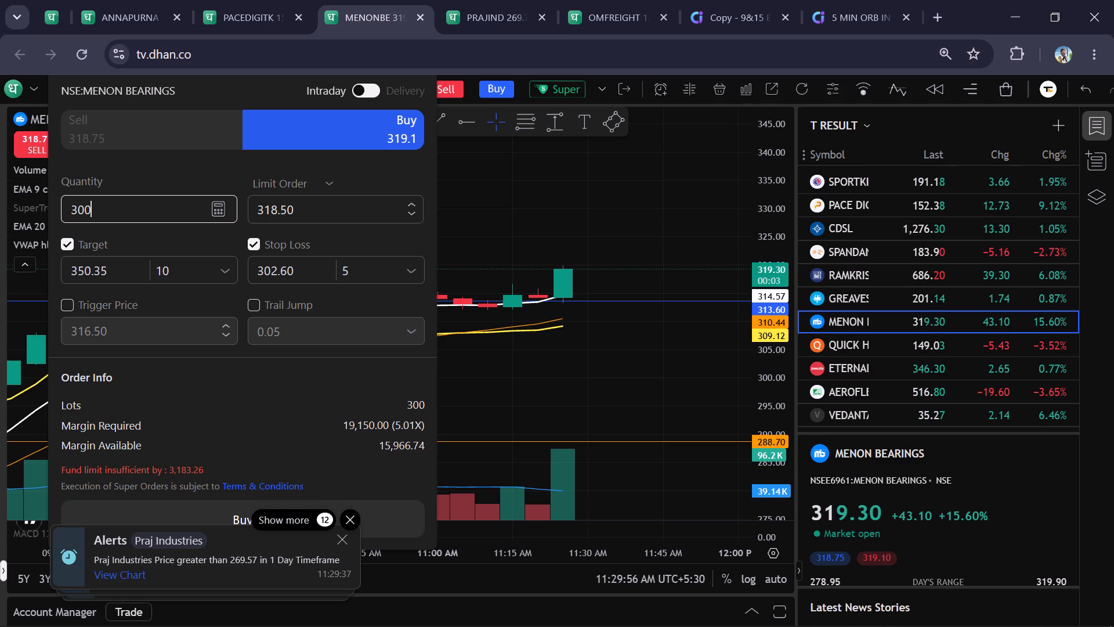
Set the quantity of the MENON BEARINGS Super Order to 250.
key(BackSpace)
key(BackSpace)
key(BackSpace)
key(BackSpace)
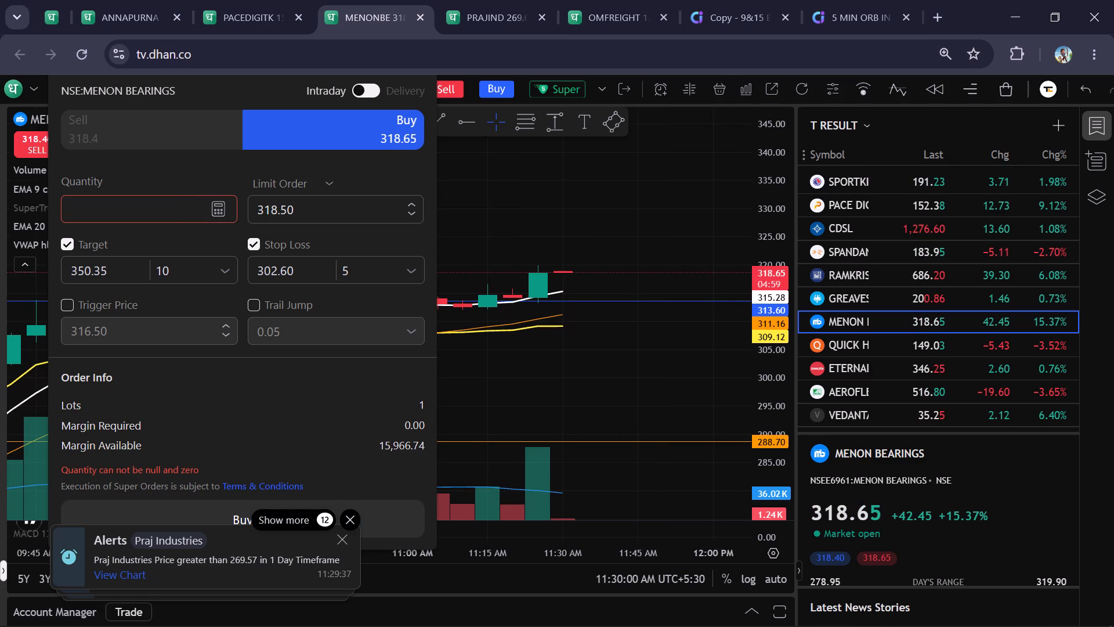
text(250)
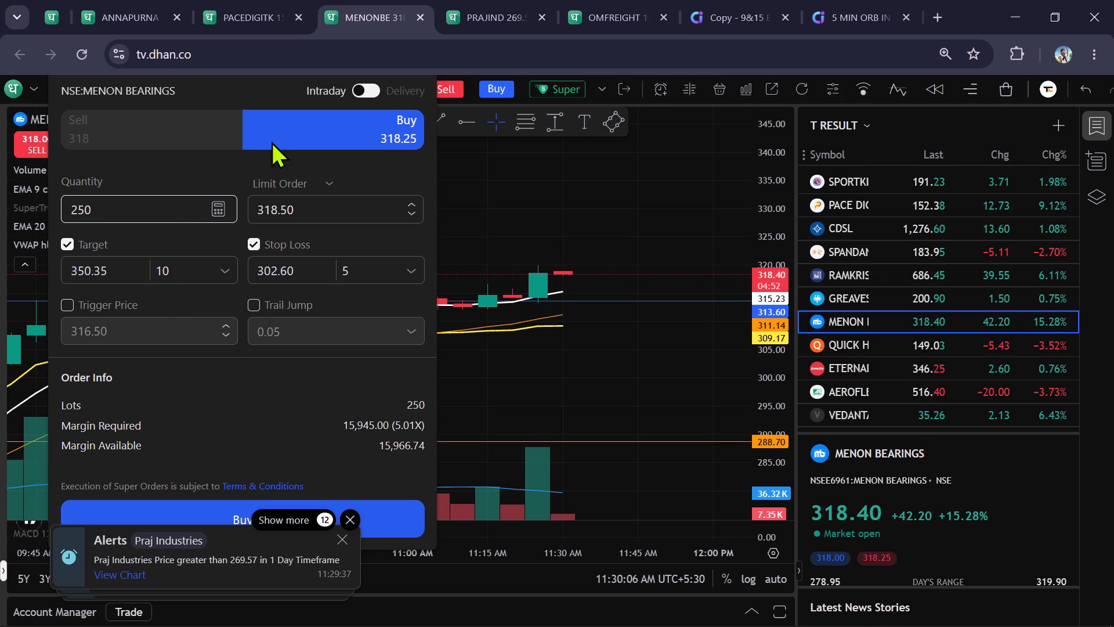
Switch the PRAJ INDUSTRIES chart to the 5-minute timeframe with its Super Order form kept open.
click(491, 1)
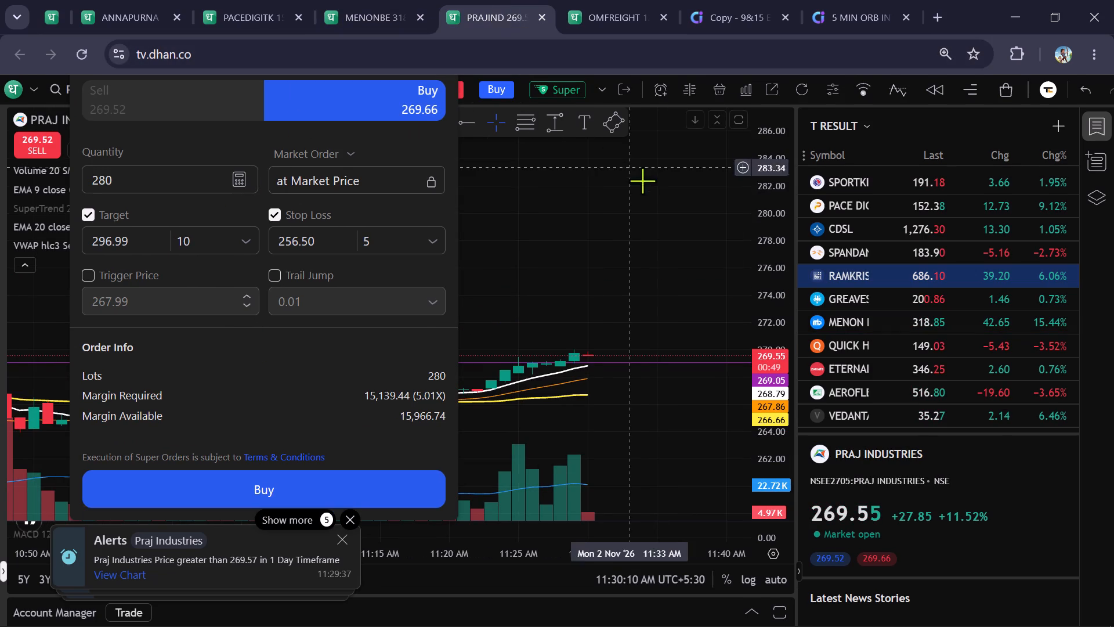
drag(321, 143, 319, 309)
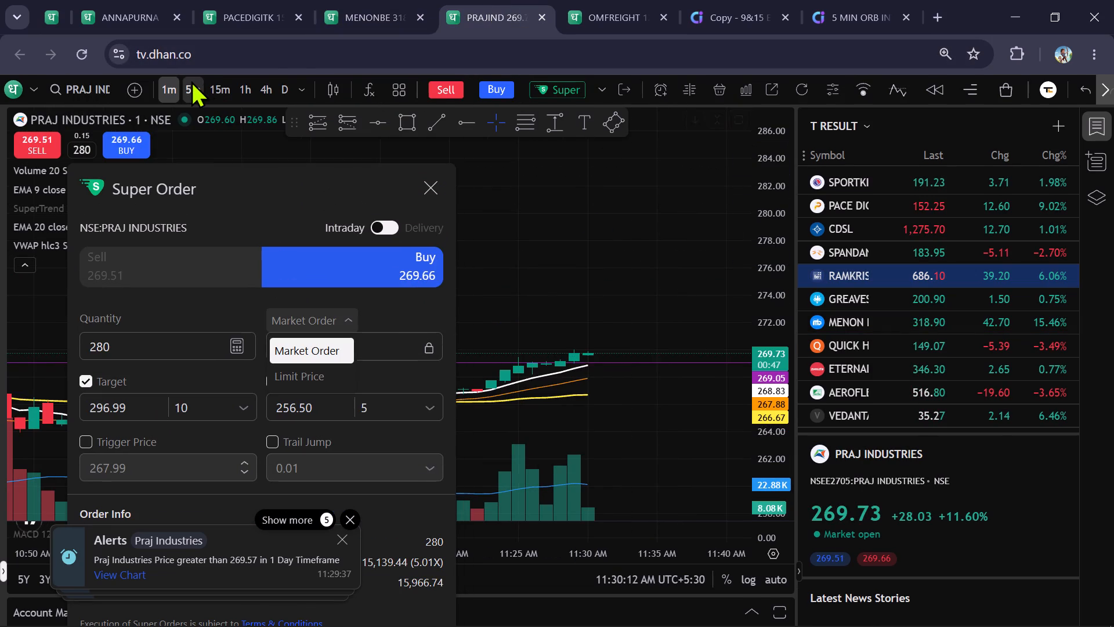
click(191, 81)
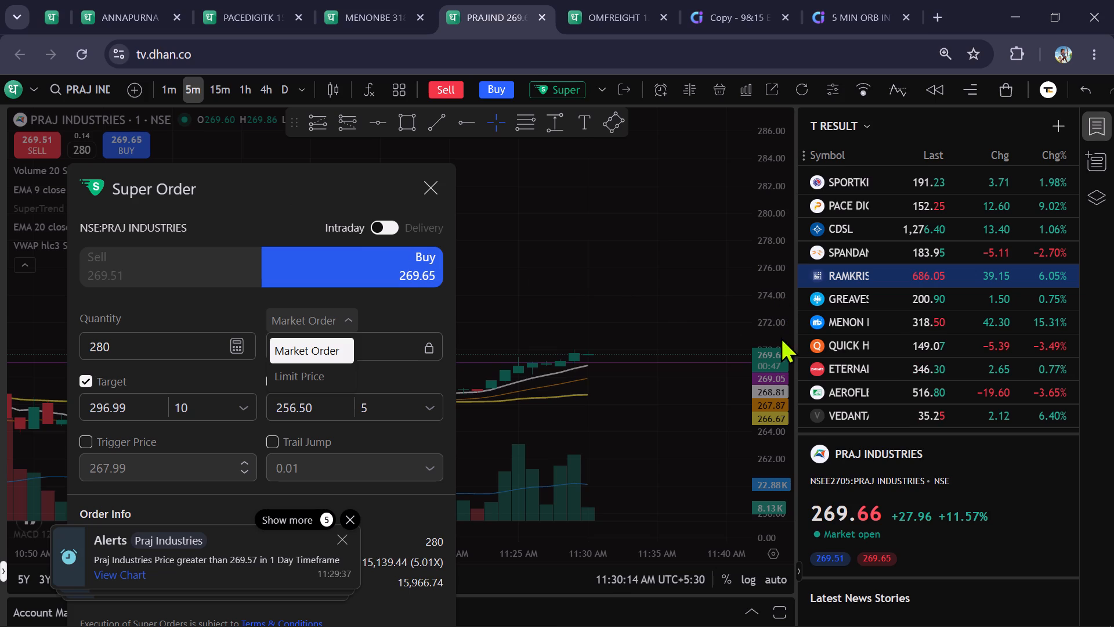
scroll(705, 354, up, 1)
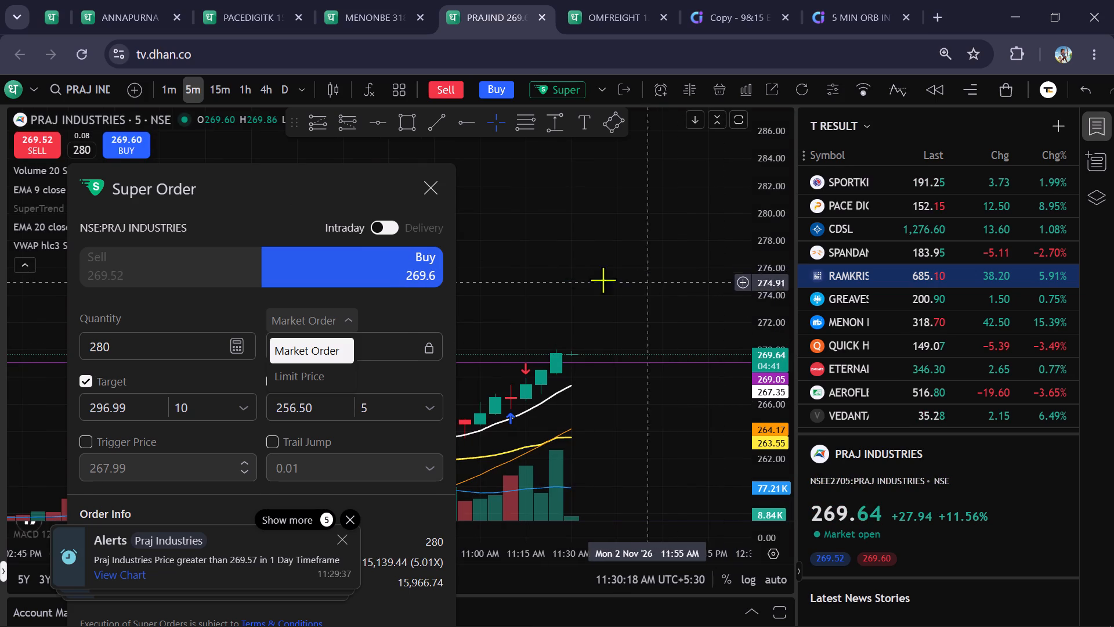
Change the PRAJ INDUSTRIES Super Order to a limit order priced at 260.
drag(291, 243, 320, 142)
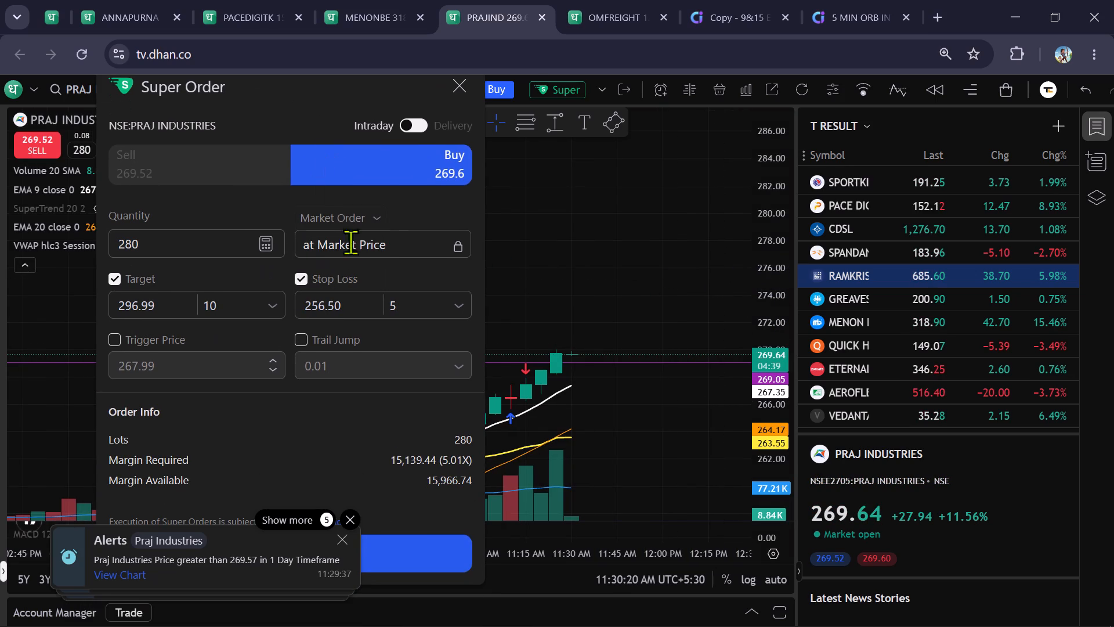
click(352, 219)
click(346, 271)
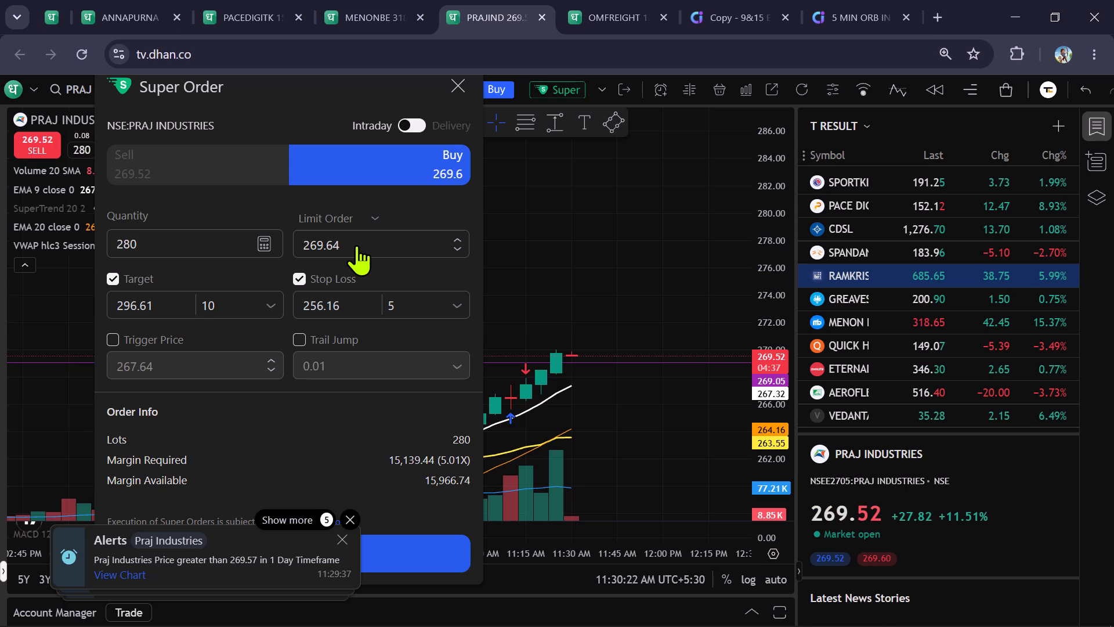
click(356, 245)
key(BackSpace)
key(BackSpace)
key(BackSpace)
key(BackSpace)
key(BackSpace)
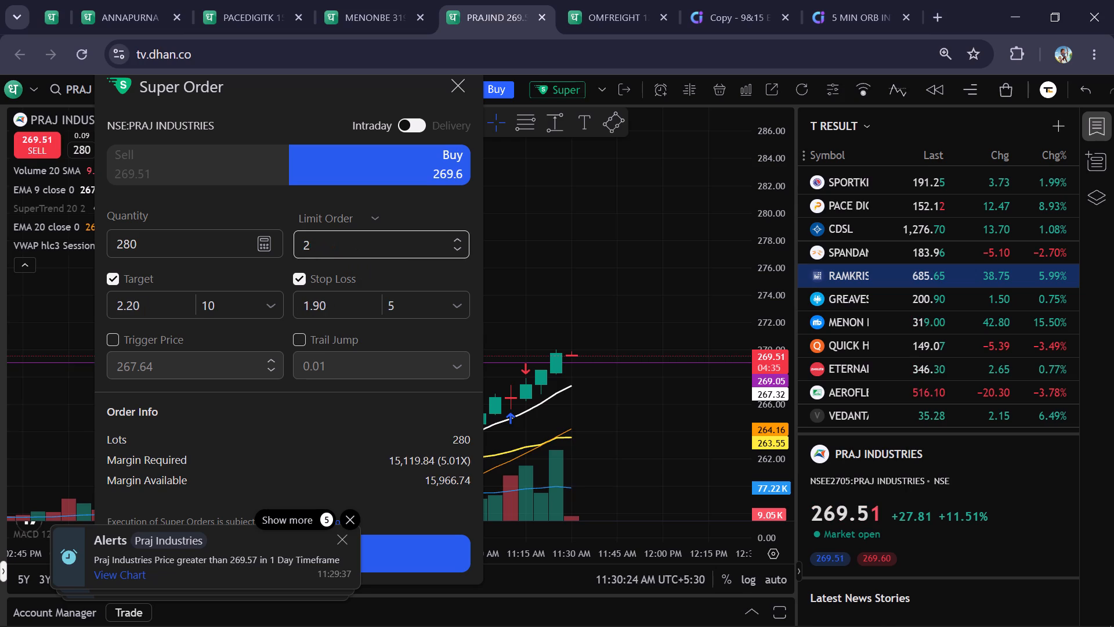
text(60)
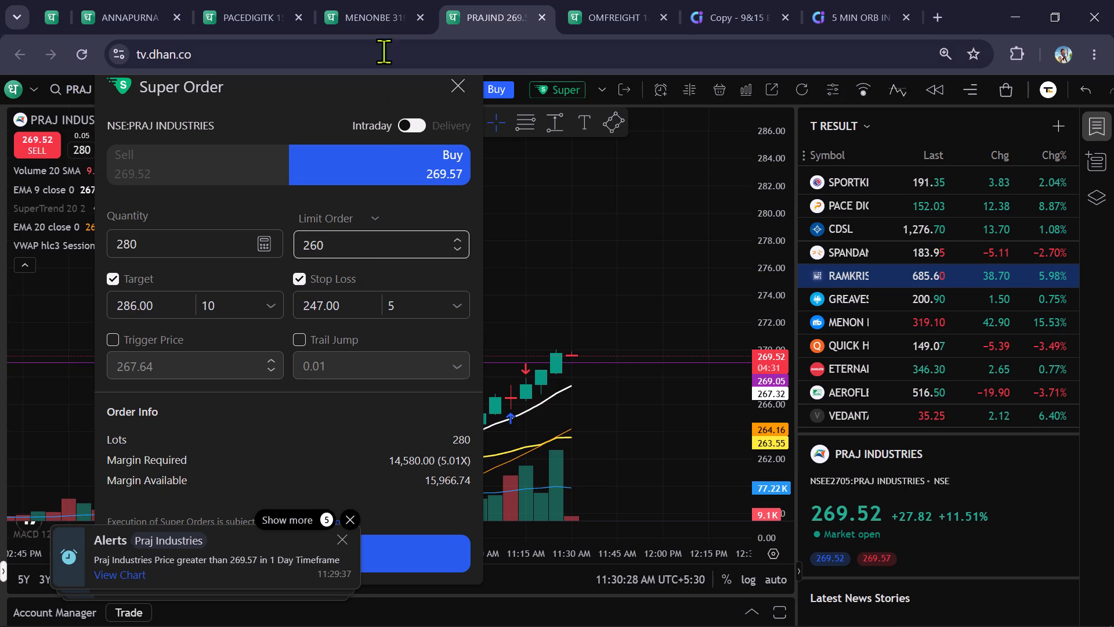
Set the MENON BEARINGS limit price to 300 and place the 250-share intraday buy Super Order.
click(385, 17)
drag(224, 186, 237, 132)
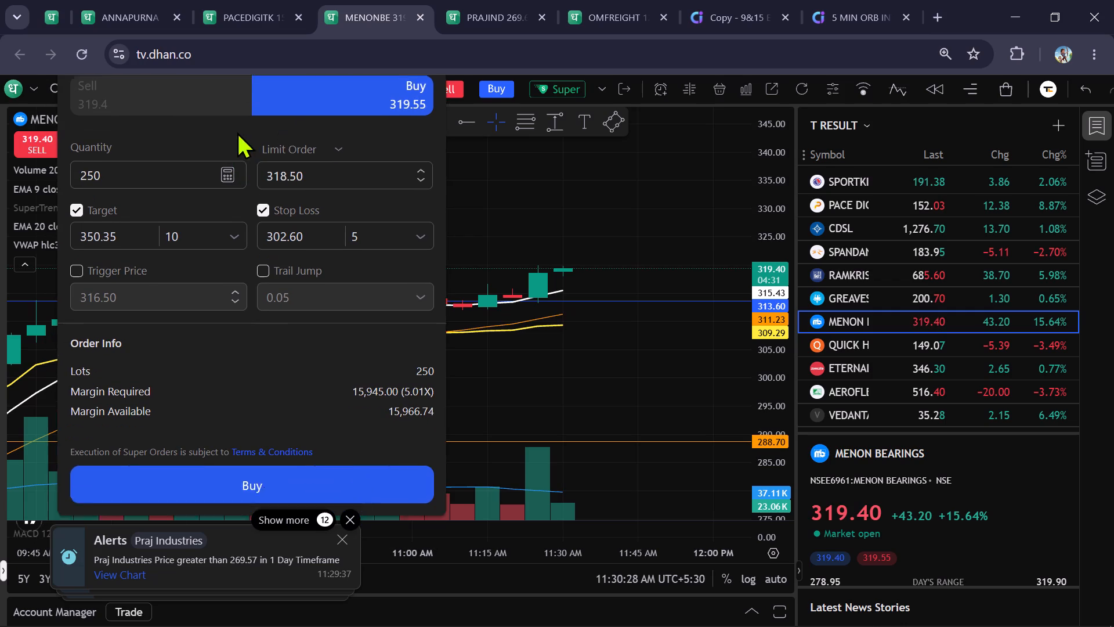
drag(237, 132, 237, 129)
click(324, 145)
key(BackSpace)
key(BackSpace)
key(BackSpace)
key(BackSpace)
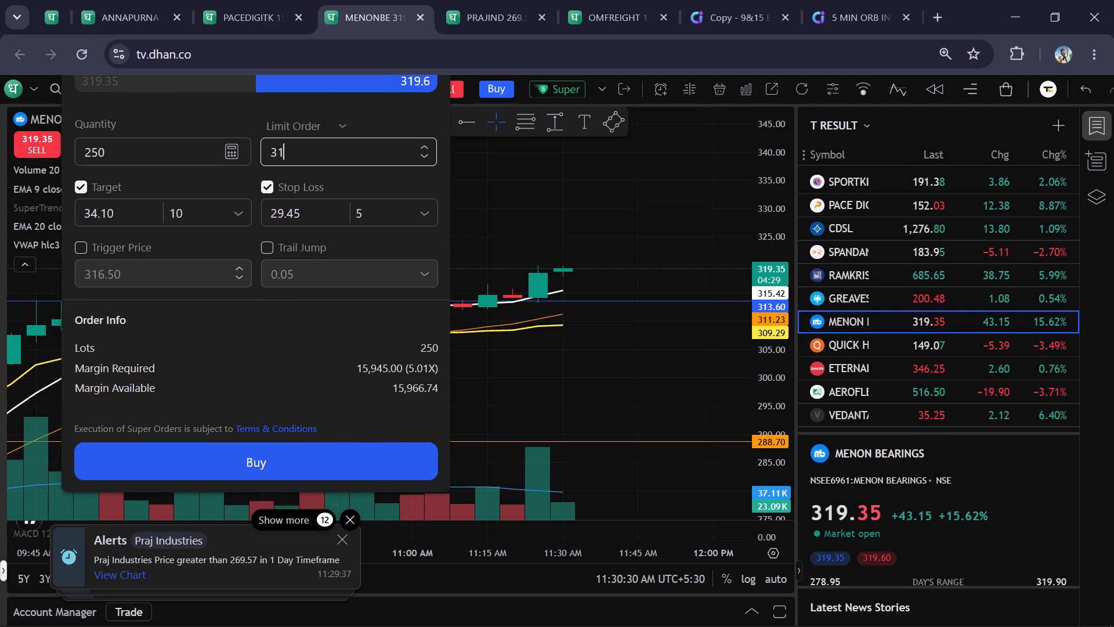
key(BackSpace)
text(00)
click(289, 461)
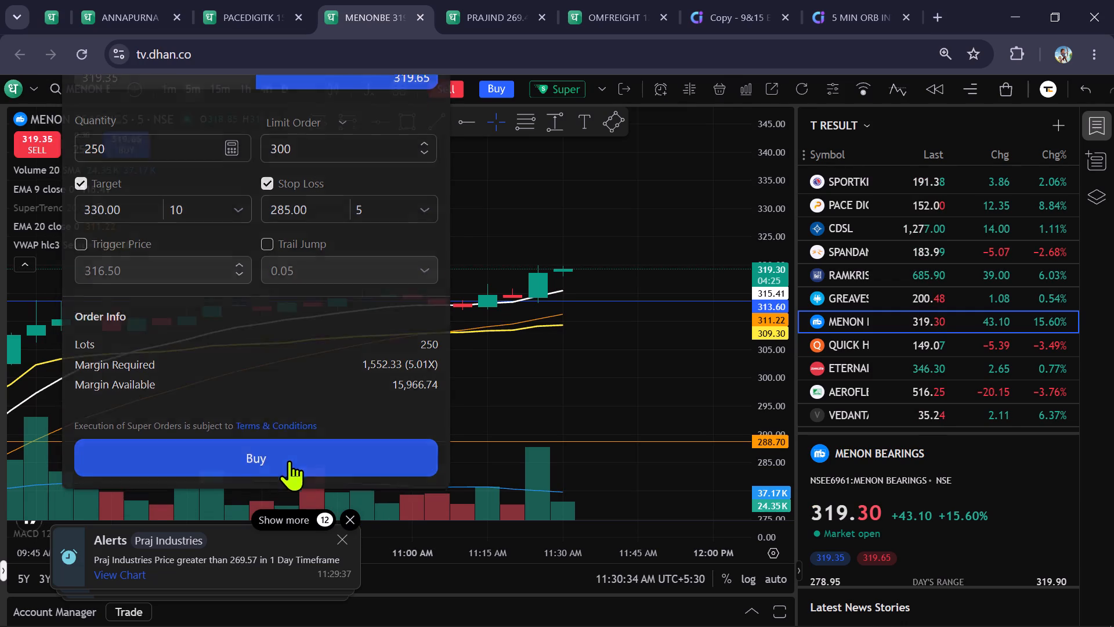
Examine the MENON BEARINGS price against the Buy Limit, target and stop-loss lines on the 5-minute and 1-minute charts.
scroll(635, 366, up, 2)
scroll(640, 367, down, 5)
drag(649, 370, 513, 395)
scroll(556, 369, up, 2)
scroll(581, 365, down, 3)
scroll(582, 366, up, 2)
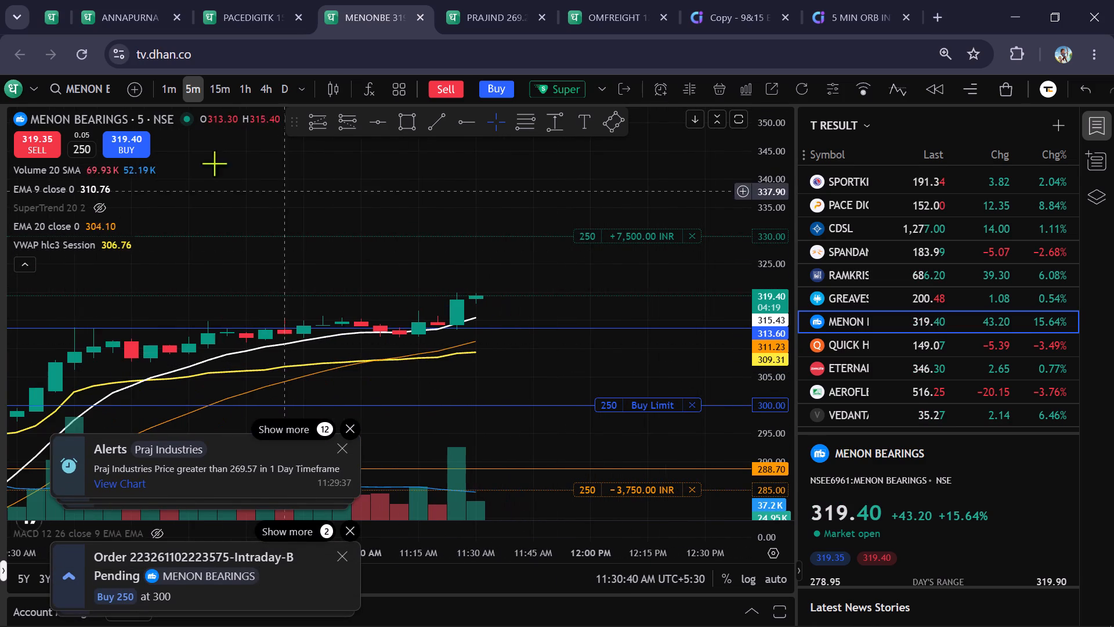
click(162, 88)
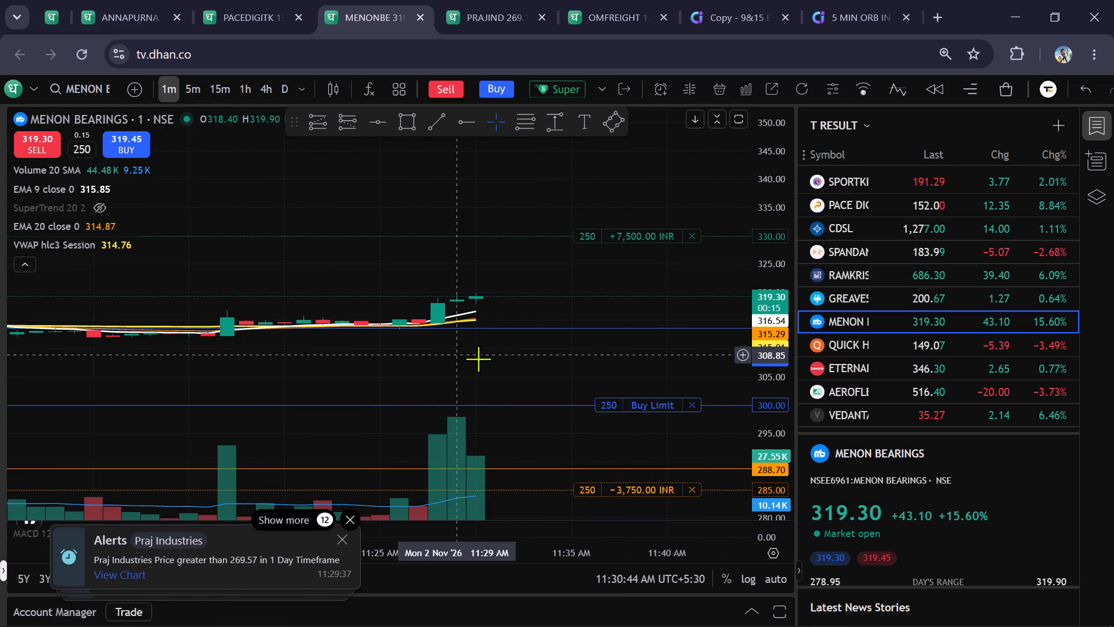
Examine the MENON BEARINGS price against the Buy Limit line on the 5-minute, daily and 1-minute charts.
click(198, 94)
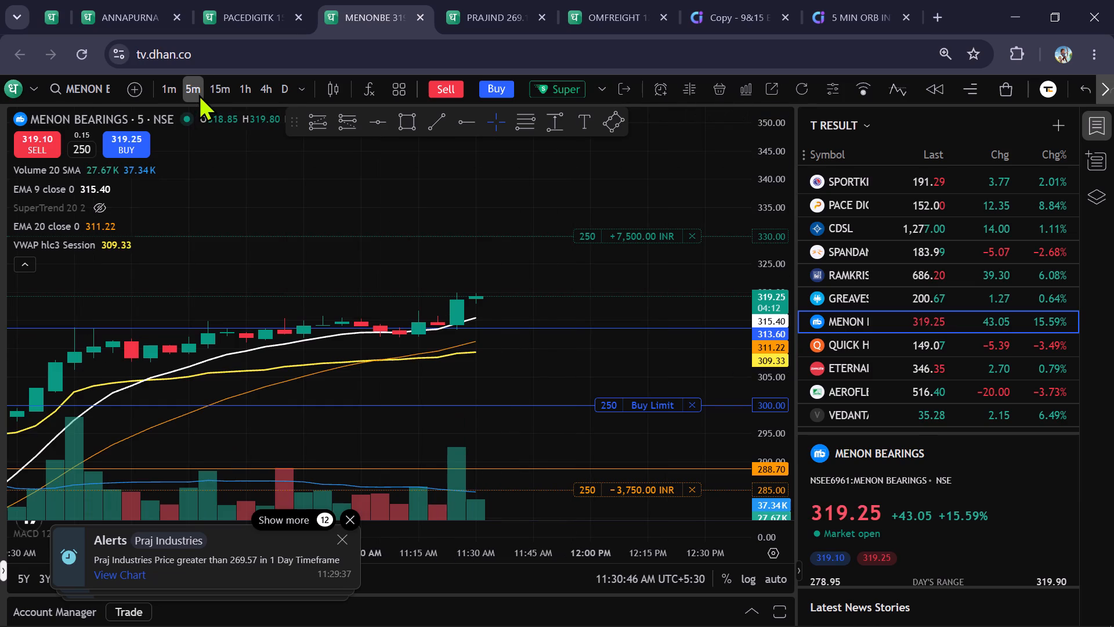
click(280, 91)
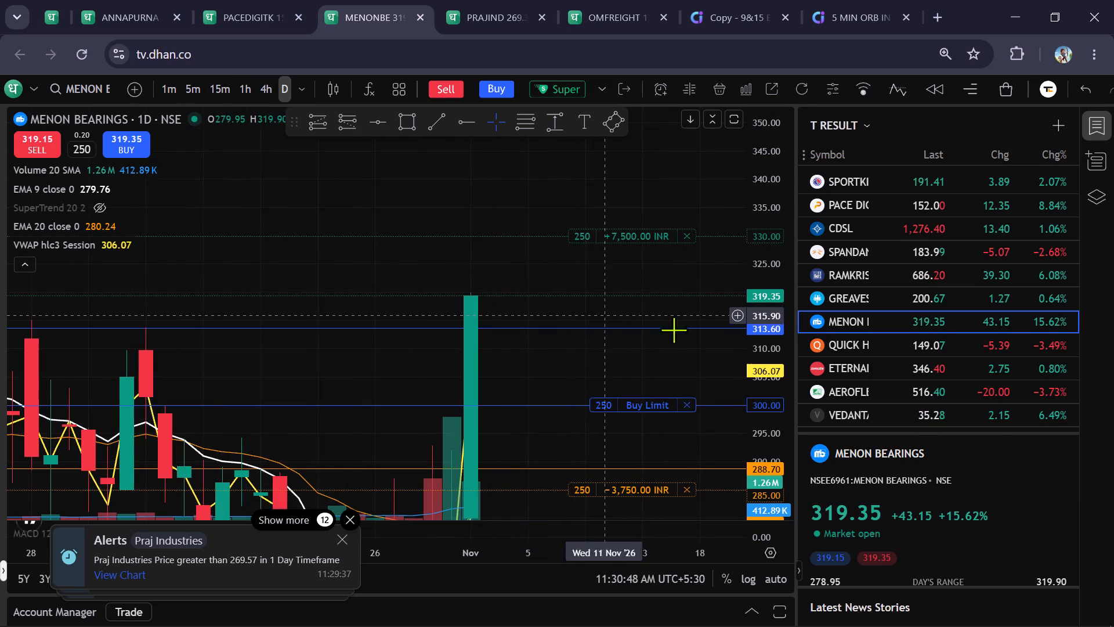
scroll(695, 336, down, 5)
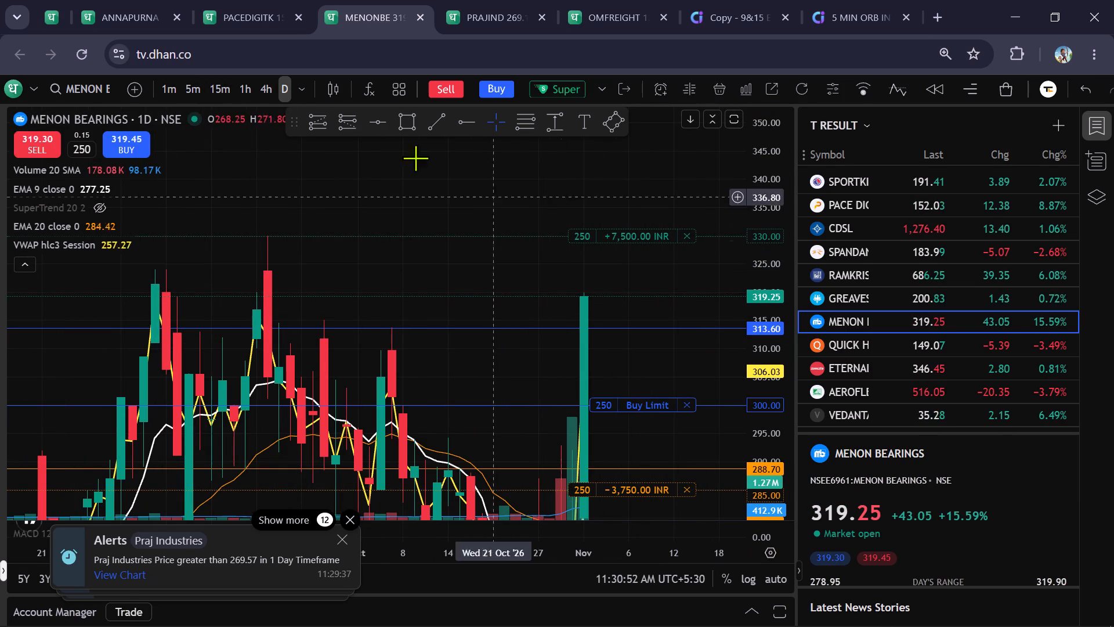
click(192, 85)
click(159, 85)
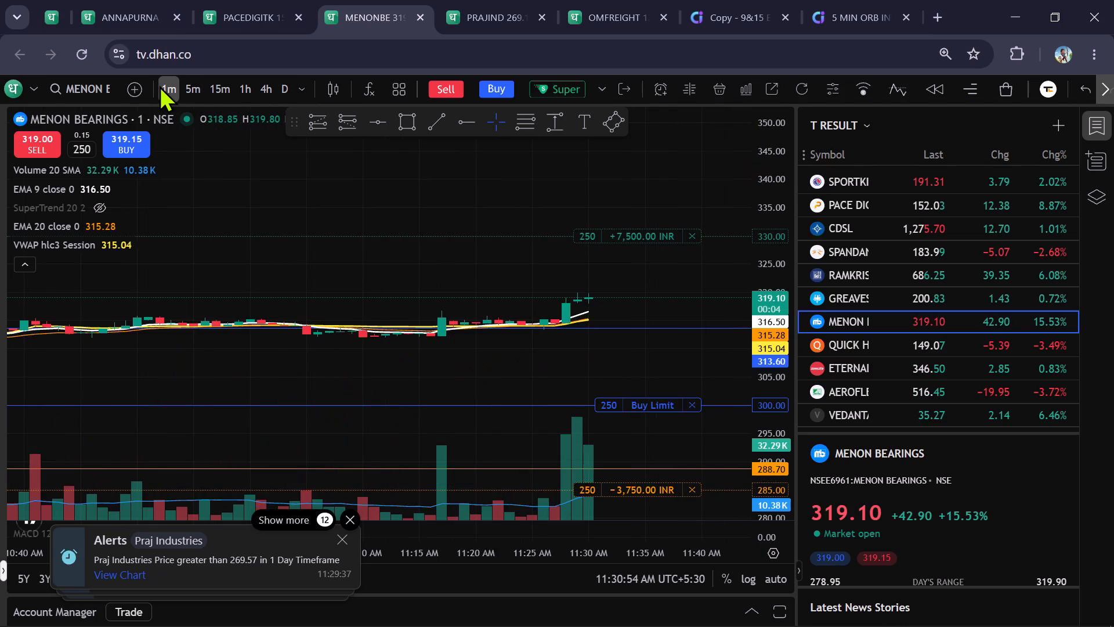
scroll(412, 232, up, 3)
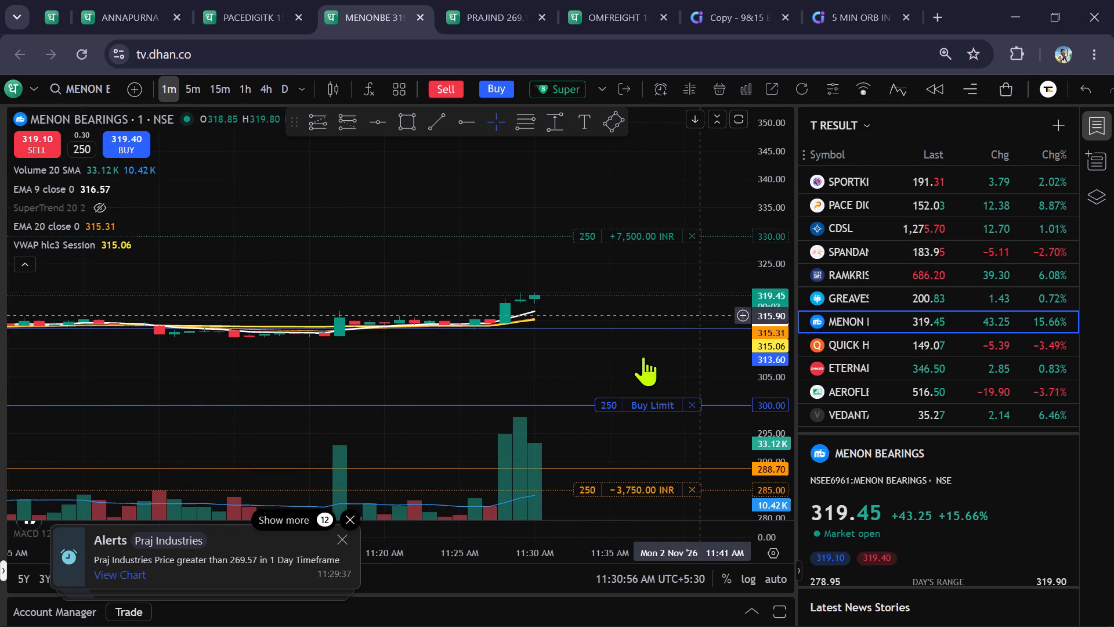
scroll(606, 367, up, 2)
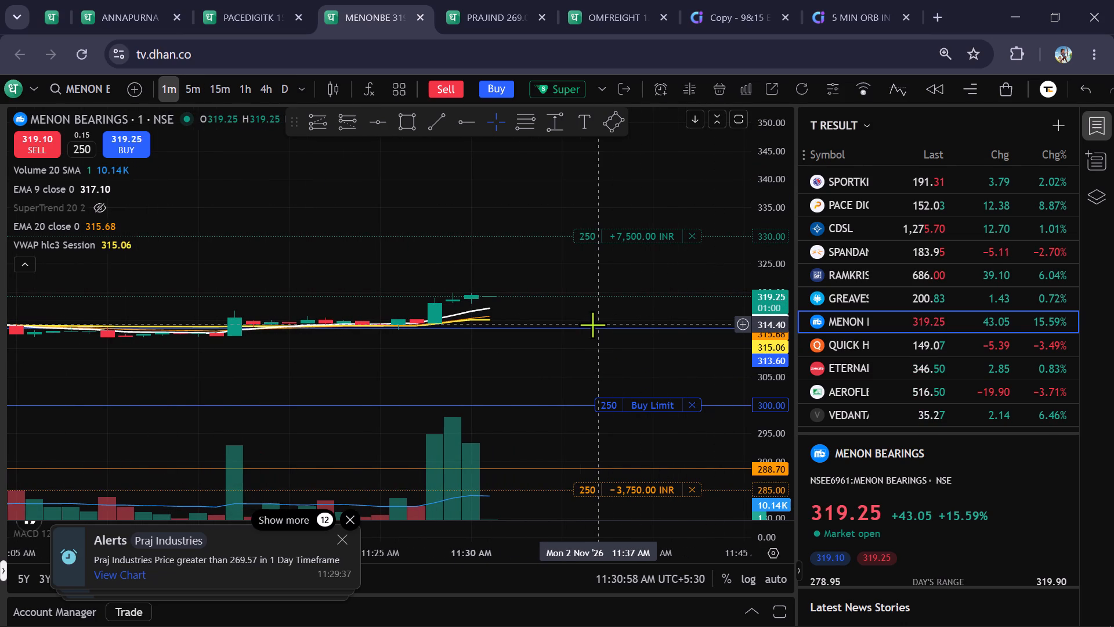
scroll(592, 325, up, 1)
drag(587, 369, 573, 400)
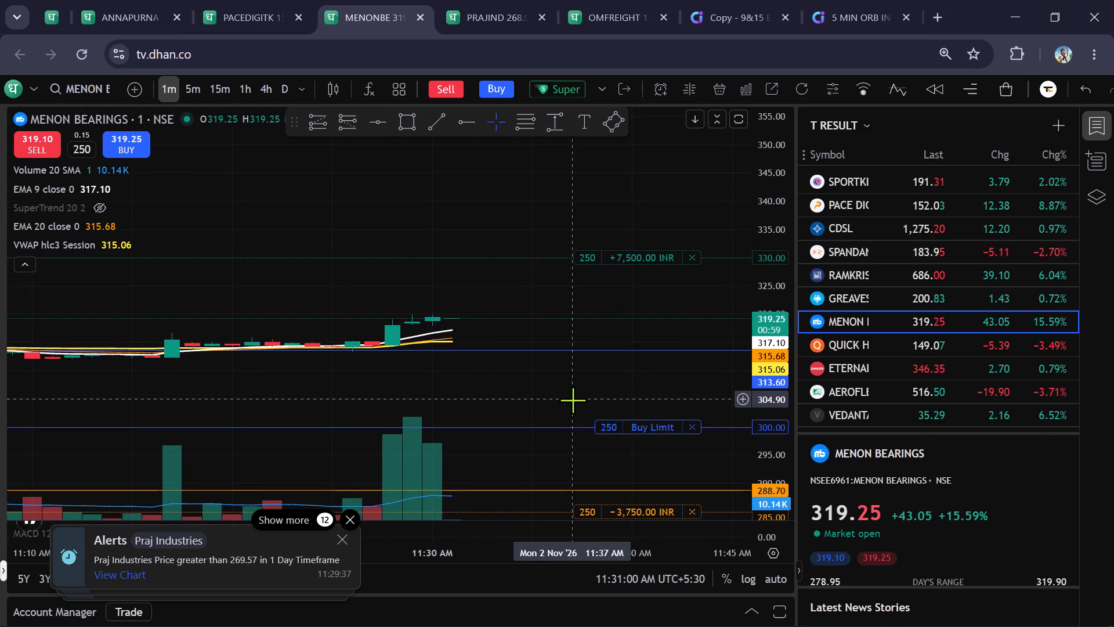
scroll(771, 344, up, 5)
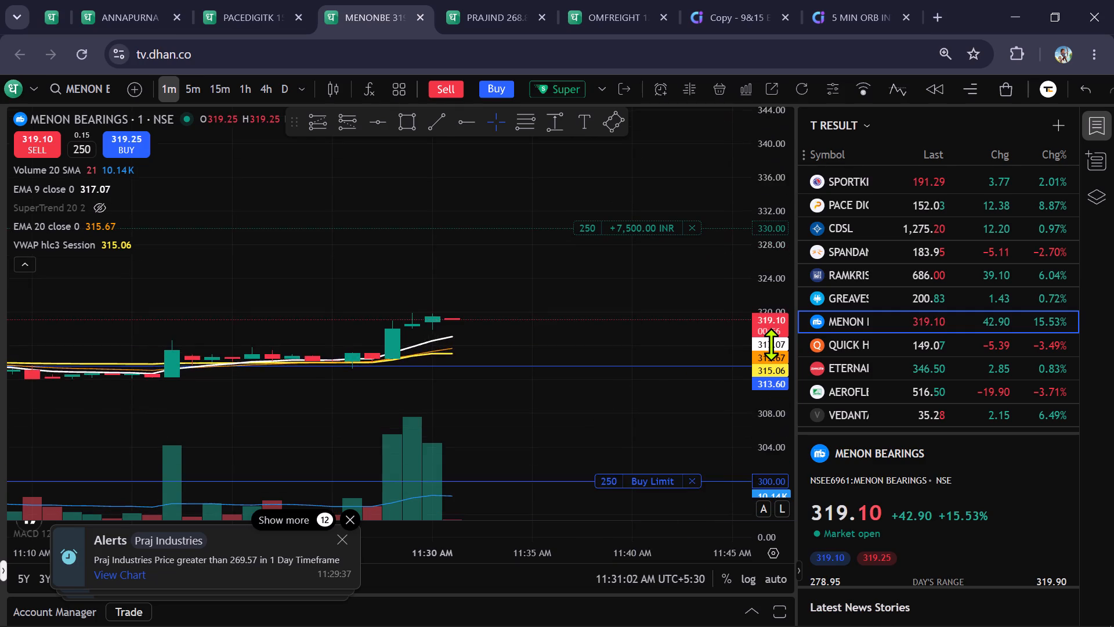
scroll(771, 344, down, 3)
scroll(771, 344, up, 2)
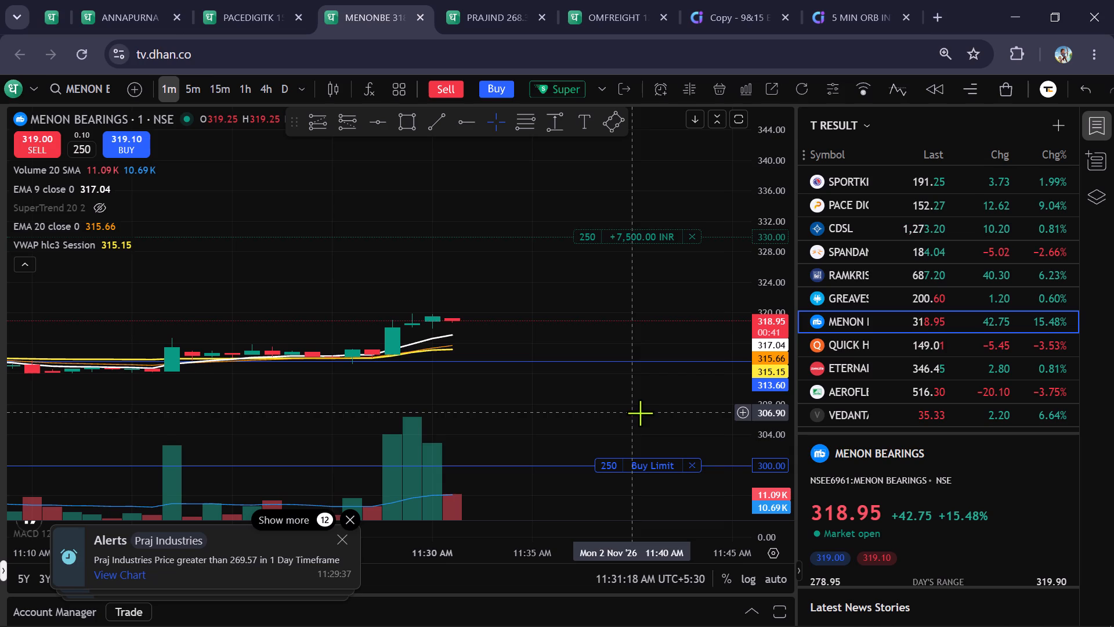
click(203, 84)
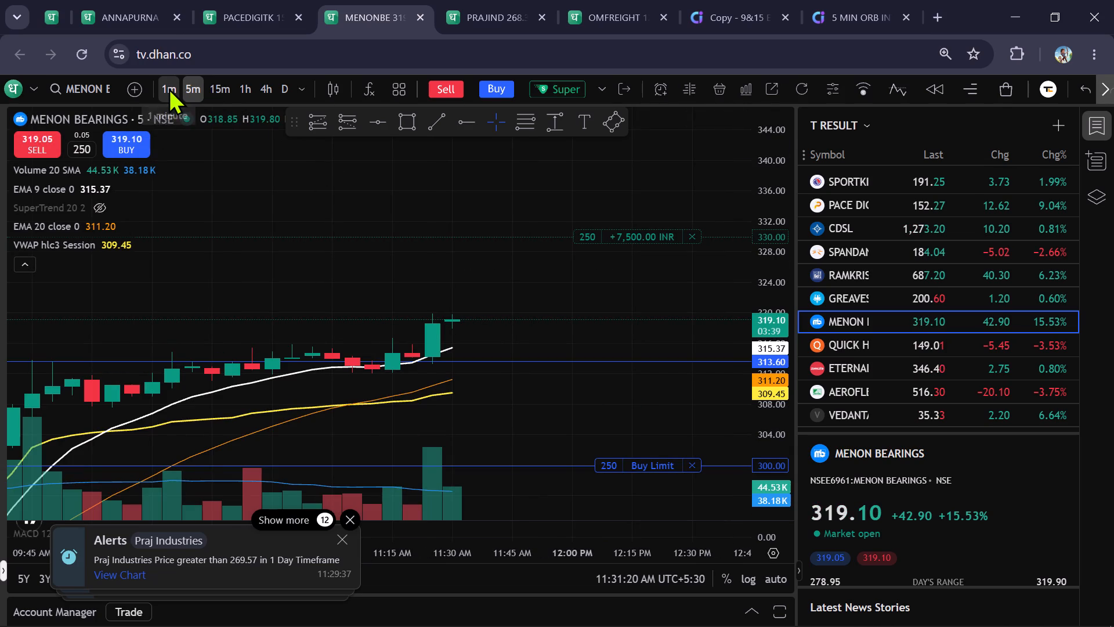
click(168, 88)
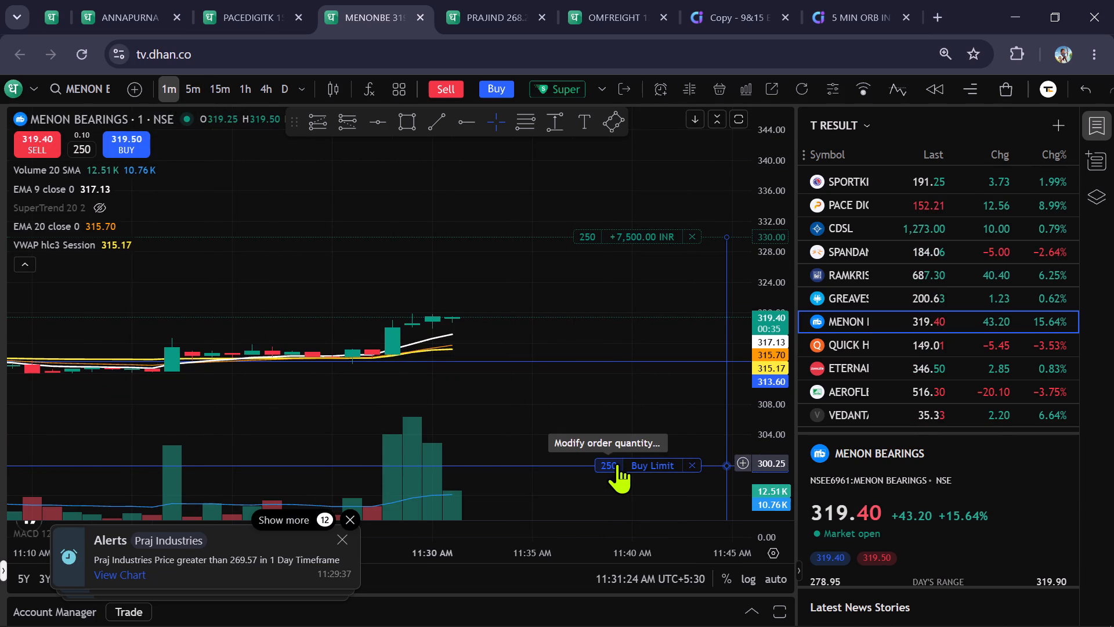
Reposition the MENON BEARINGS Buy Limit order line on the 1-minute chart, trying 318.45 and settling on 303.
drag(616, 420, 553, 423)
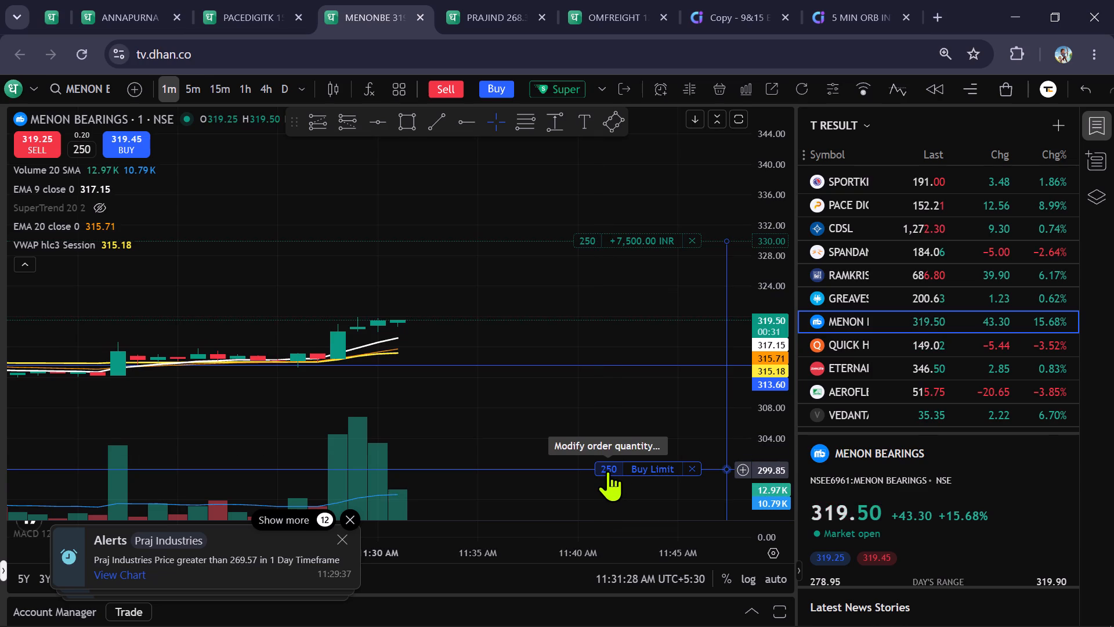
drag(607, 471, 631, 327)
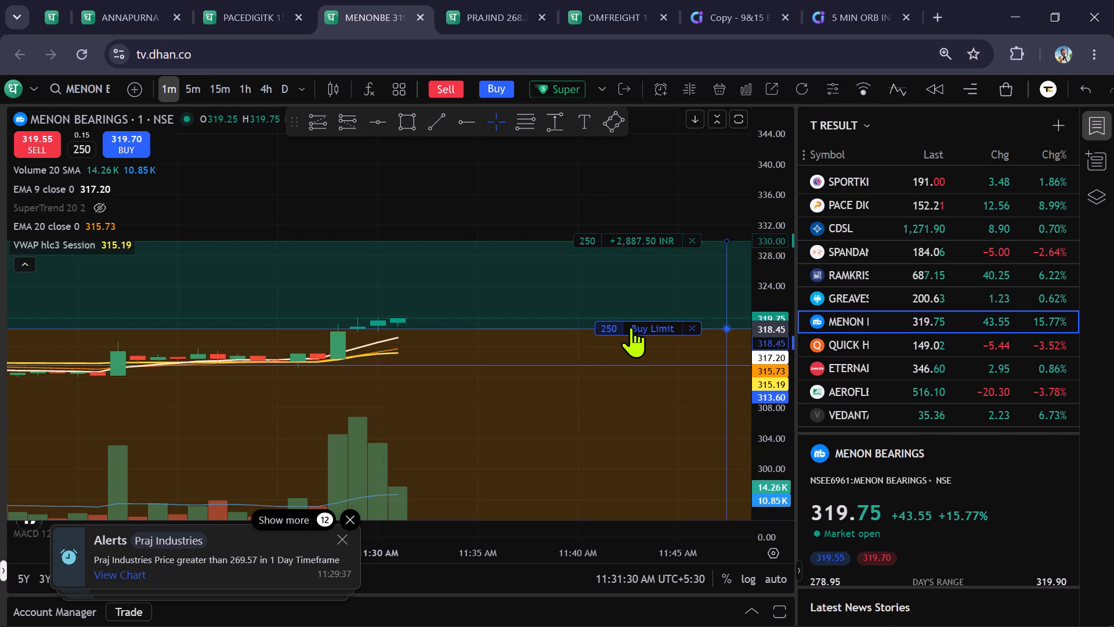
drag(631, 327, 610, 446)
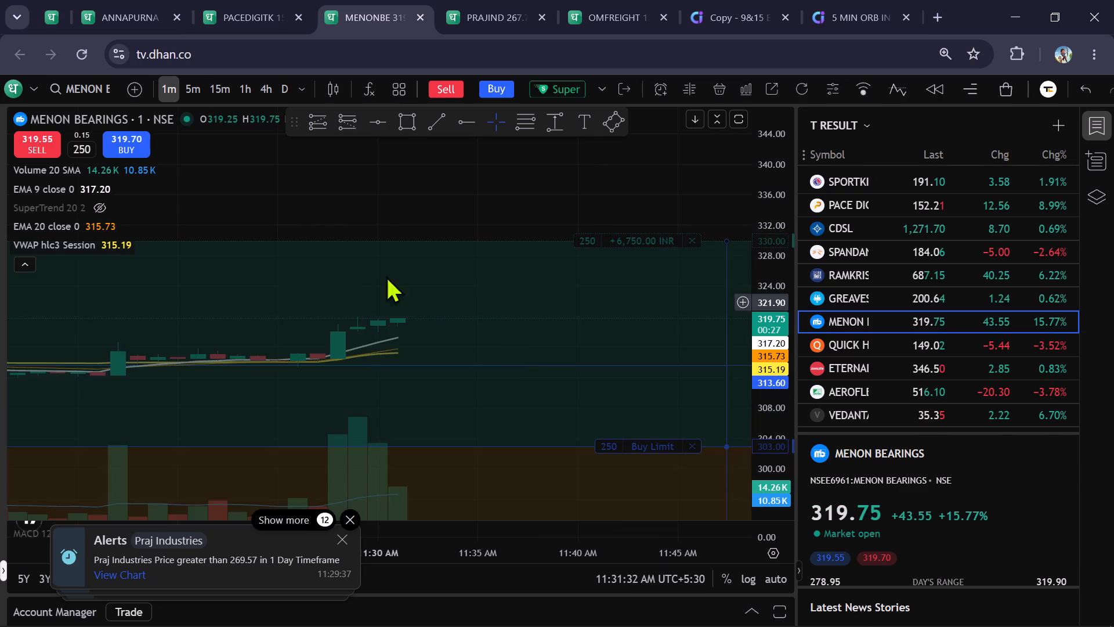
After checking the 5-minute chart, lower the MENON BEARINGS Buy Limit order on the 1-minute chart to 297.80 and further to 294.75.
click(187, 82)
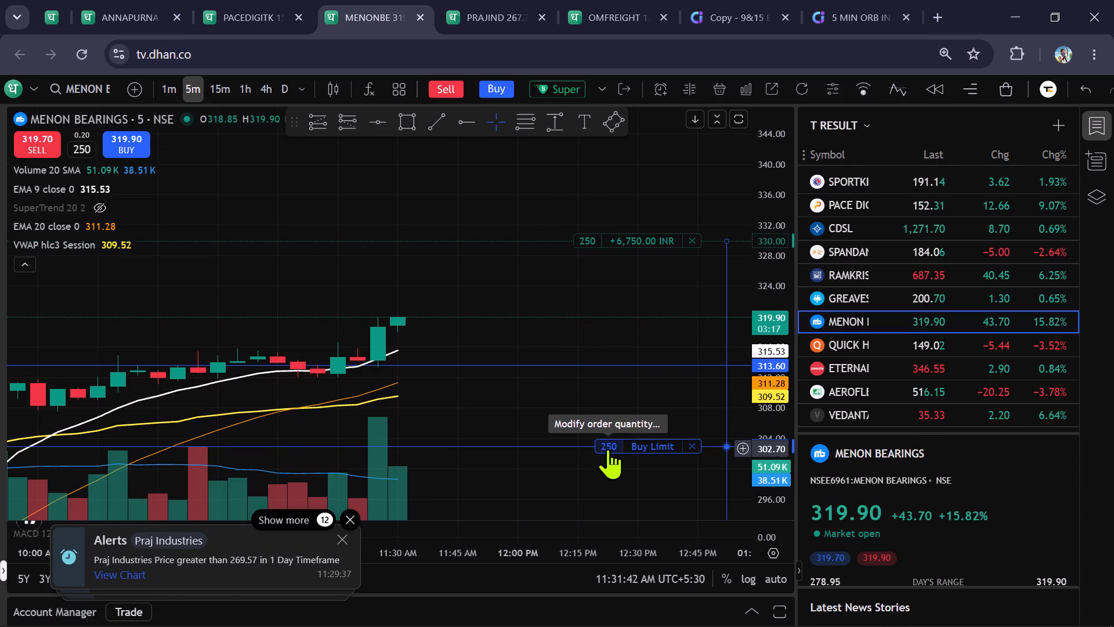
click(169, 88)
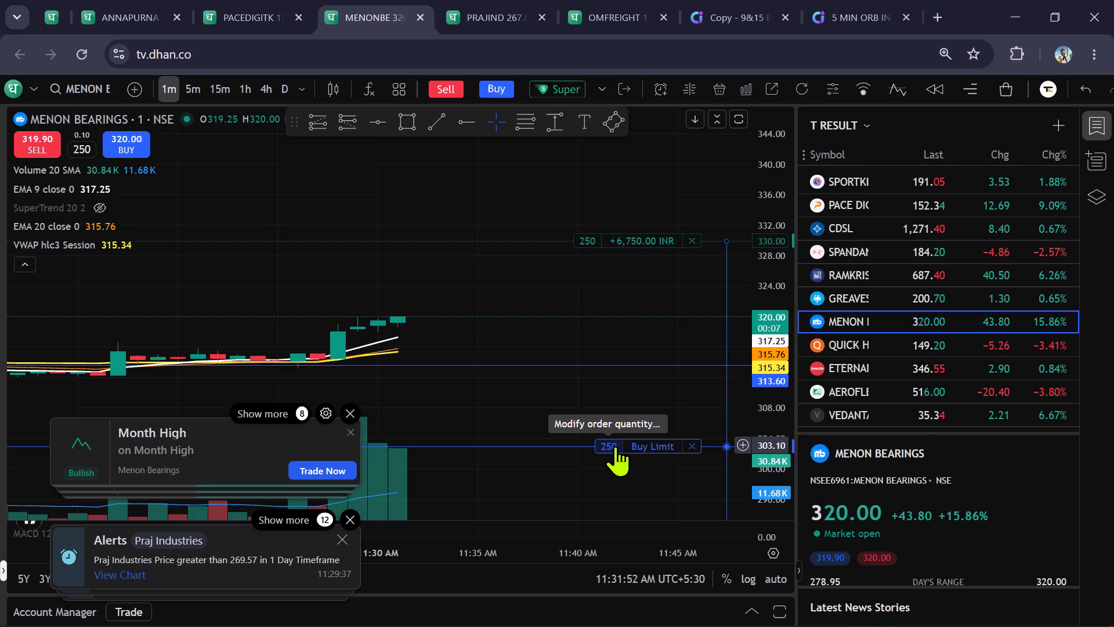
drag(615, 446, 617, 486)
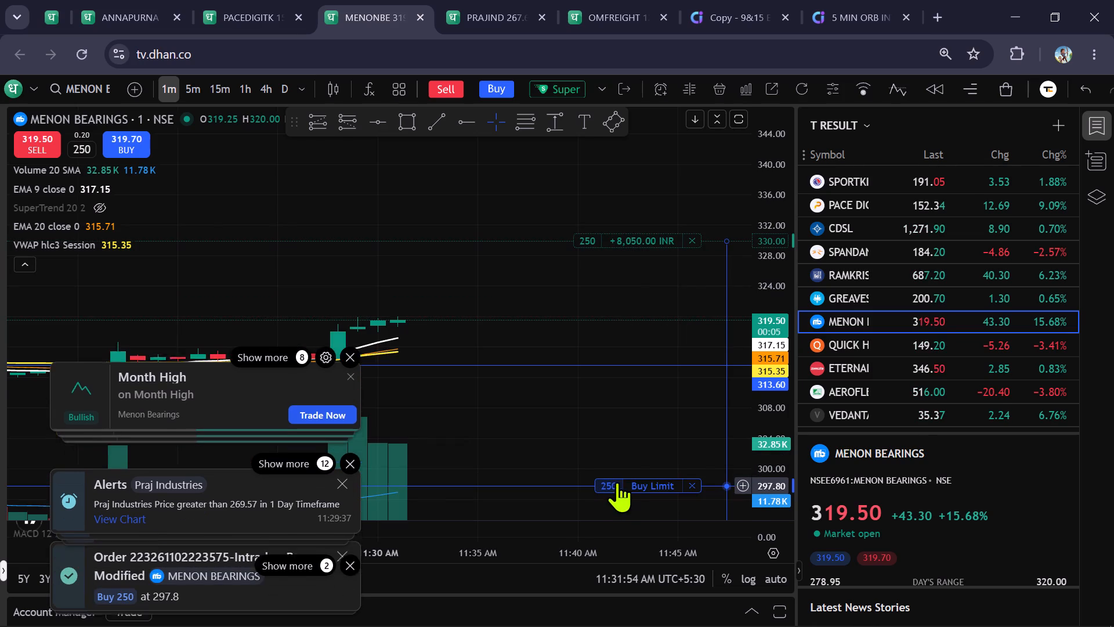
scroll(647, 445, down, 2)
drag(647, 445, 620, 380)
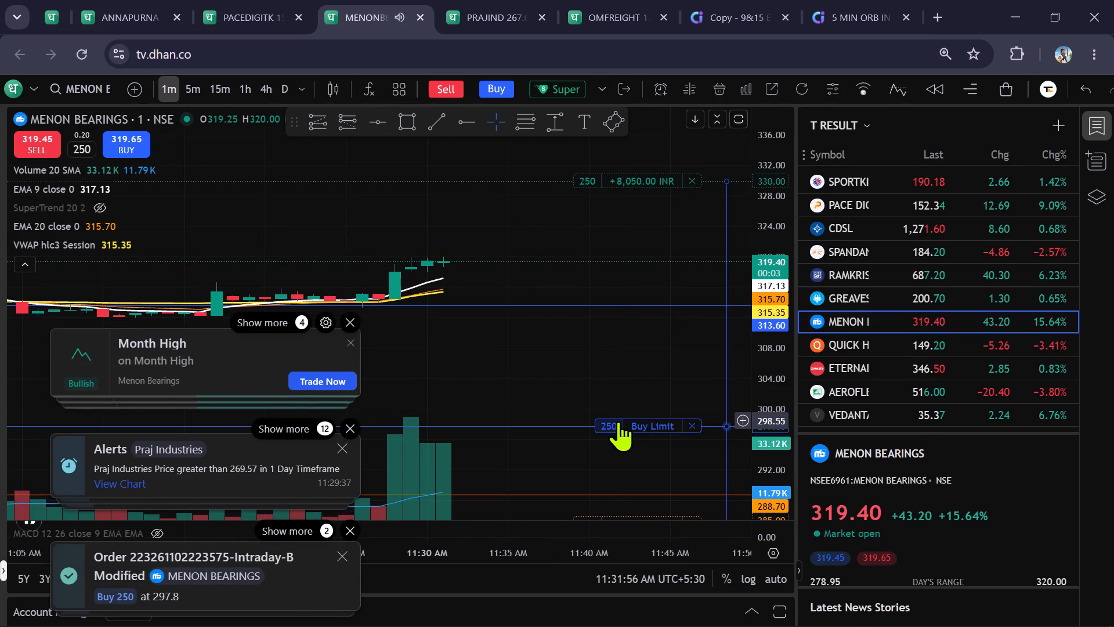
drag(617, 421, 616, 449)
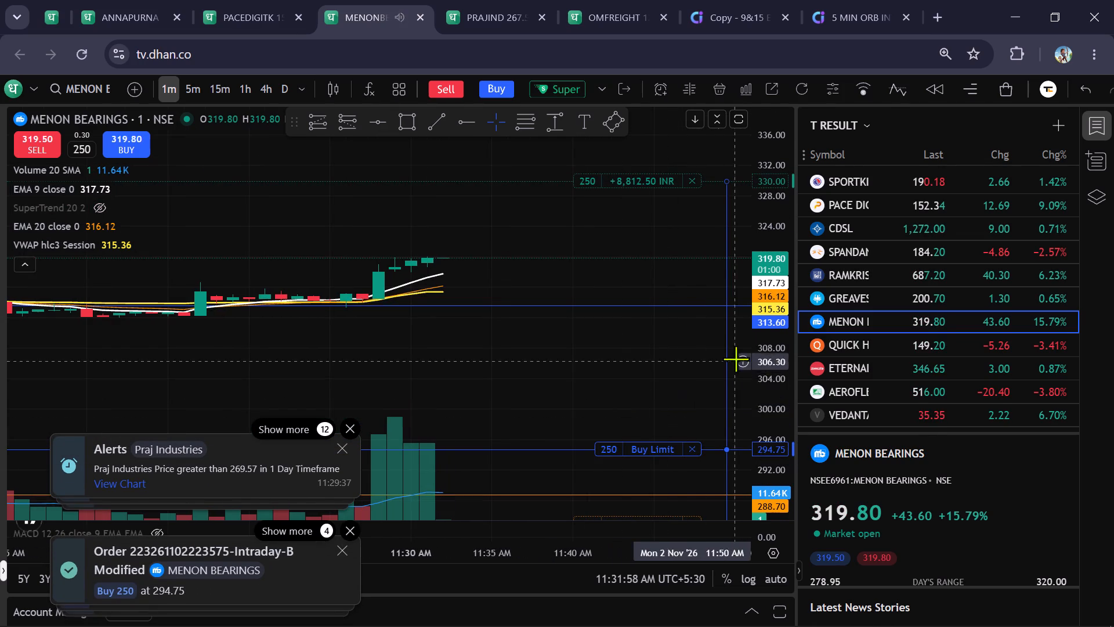
Cancel the pending 250-share MENON BEARINGS Buy Limit order from the chart.
scroll(782, 340, down, 4)
drag(608, 344, 593, 401)
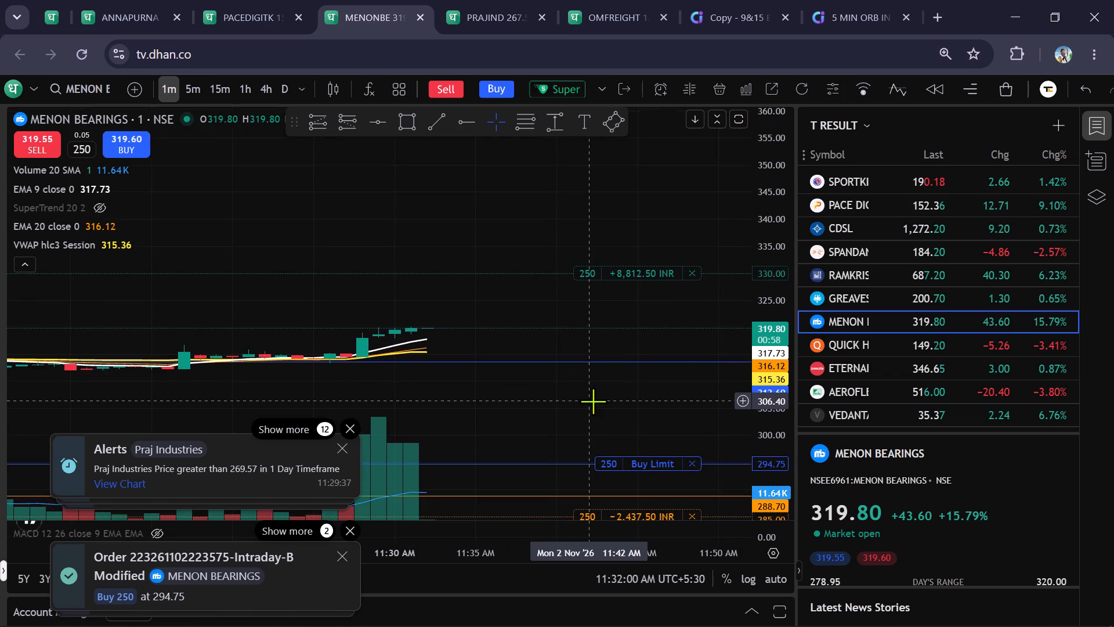
click(693, 464)
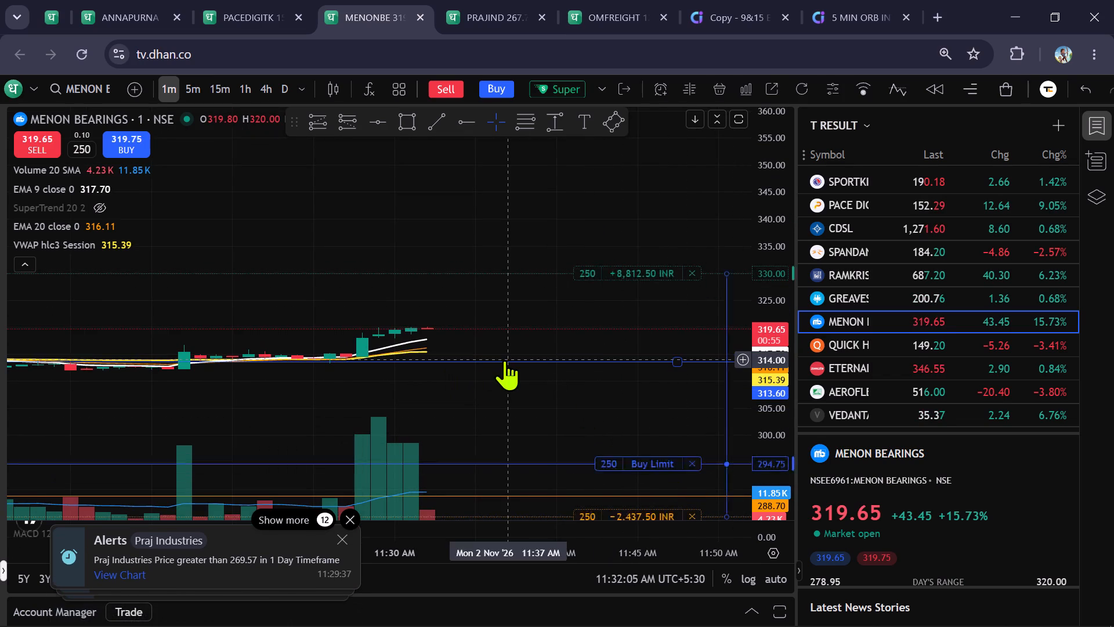
Review the PRAJ INDUSTRIES, PACE DIGITEK and OM FREIGHT charts and the stock lists of both Chartink screeners for candidates.
click(474, 18)
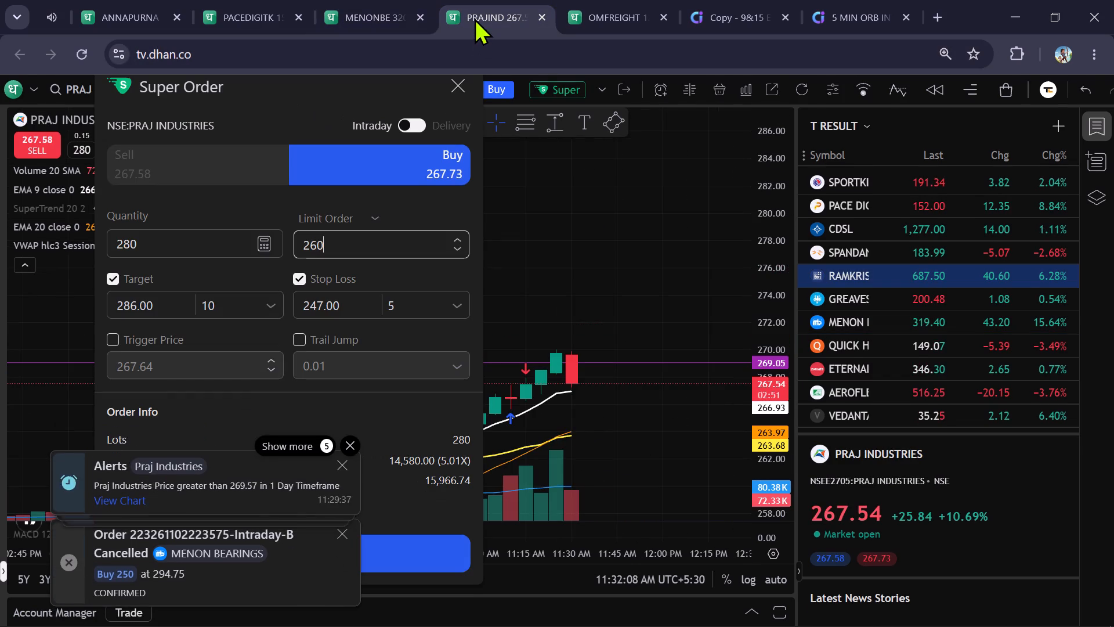
scroll(768, 237, down, 6)
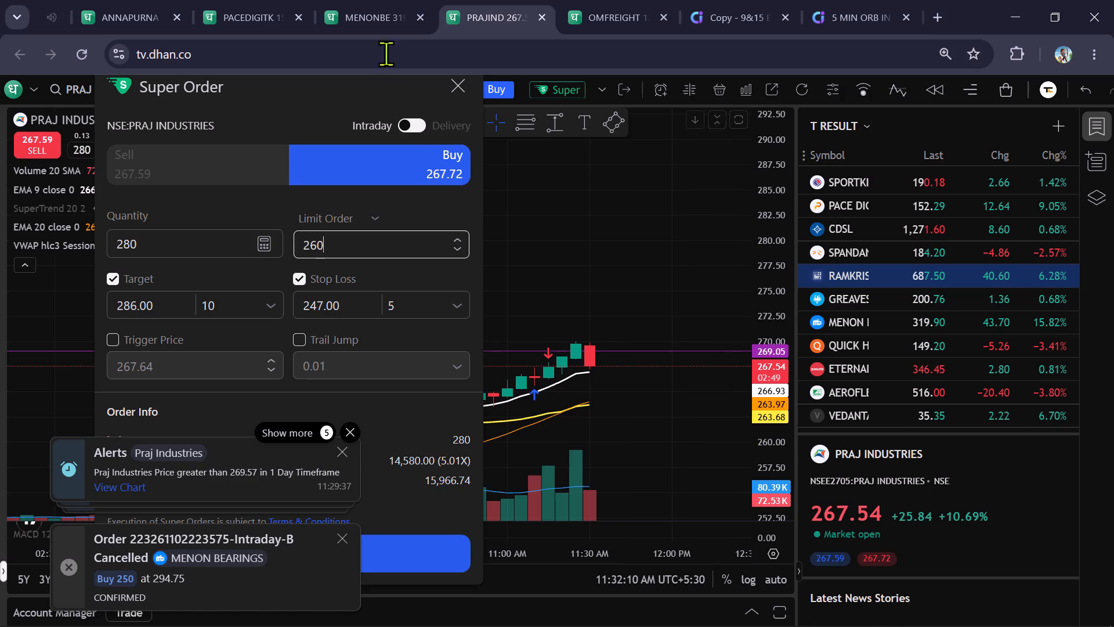
click(374, 7)
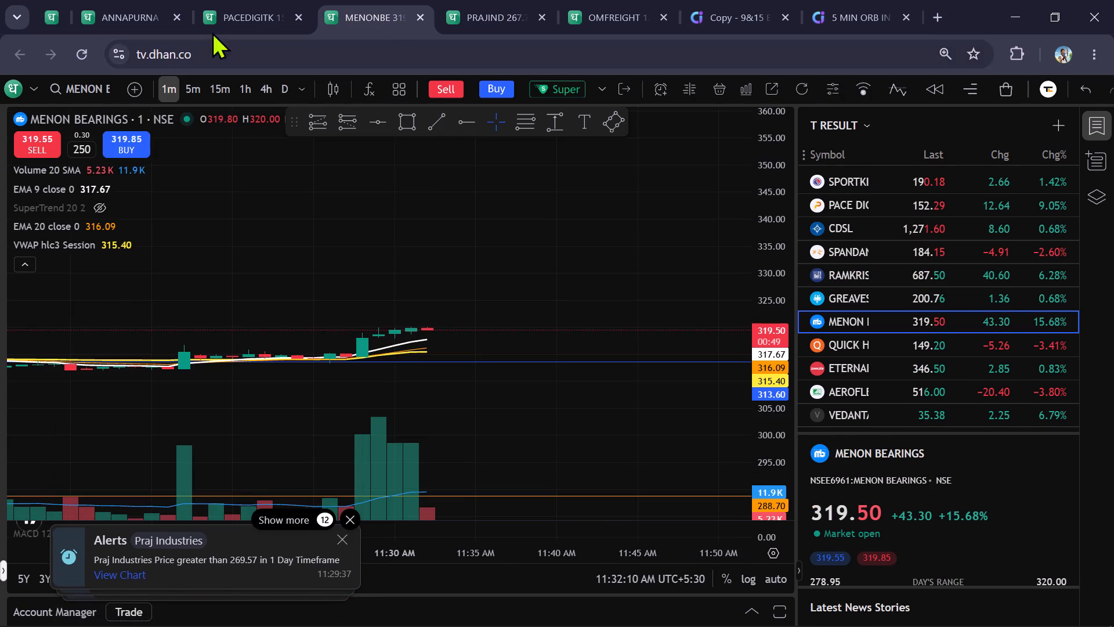
click(242, 0)
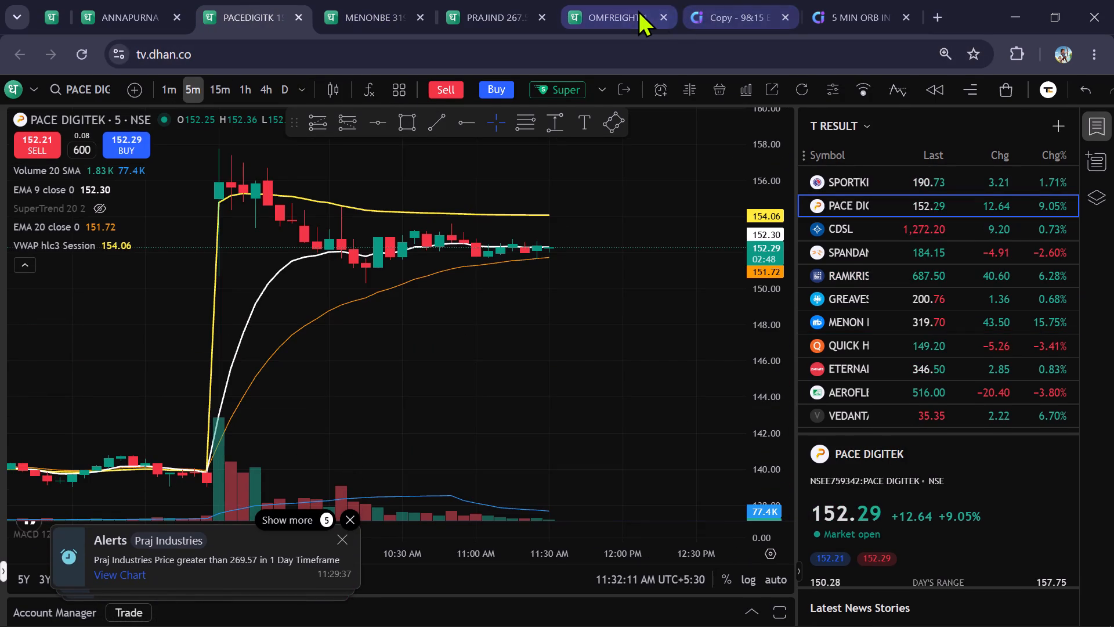
click(626, 10)
click(736, 13)
scroll(683, 204, down, 3)
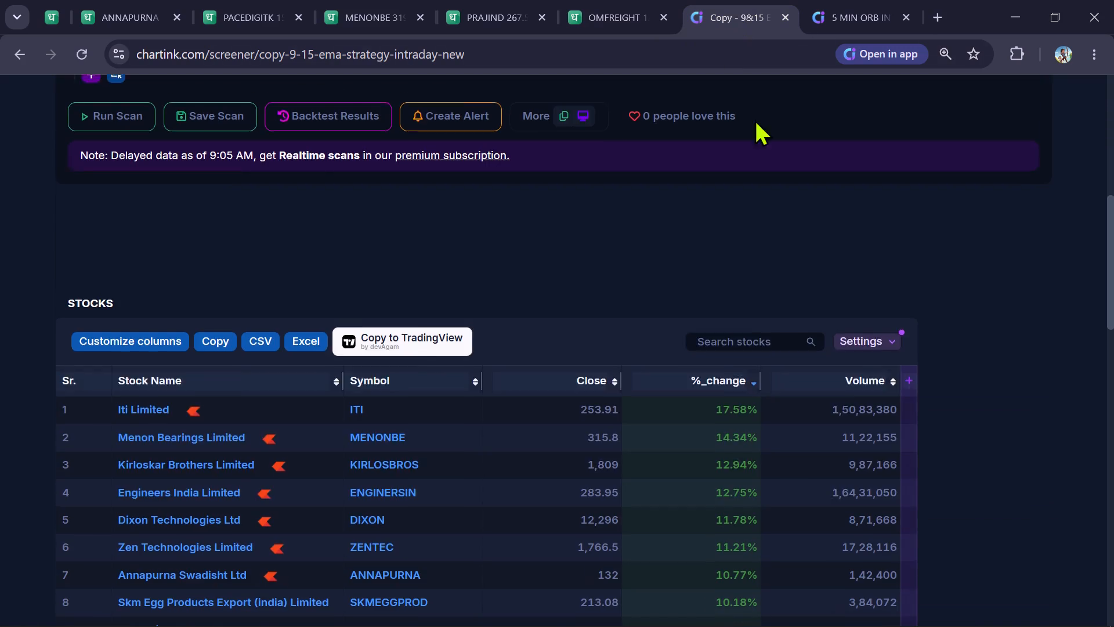
click(828, 1)
scroll(691, 263, down, 3)
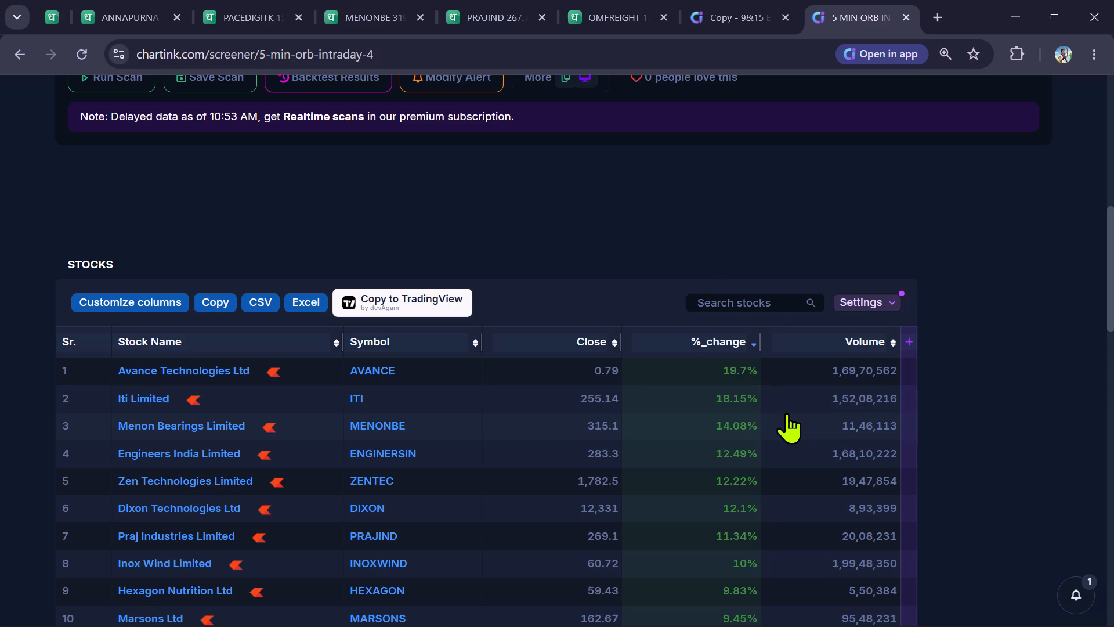
Examine recent price action on the MENON BEARINGS, PACE DIGITEK and ANNAPURNA SWADISHT charts.
click(352, 7)
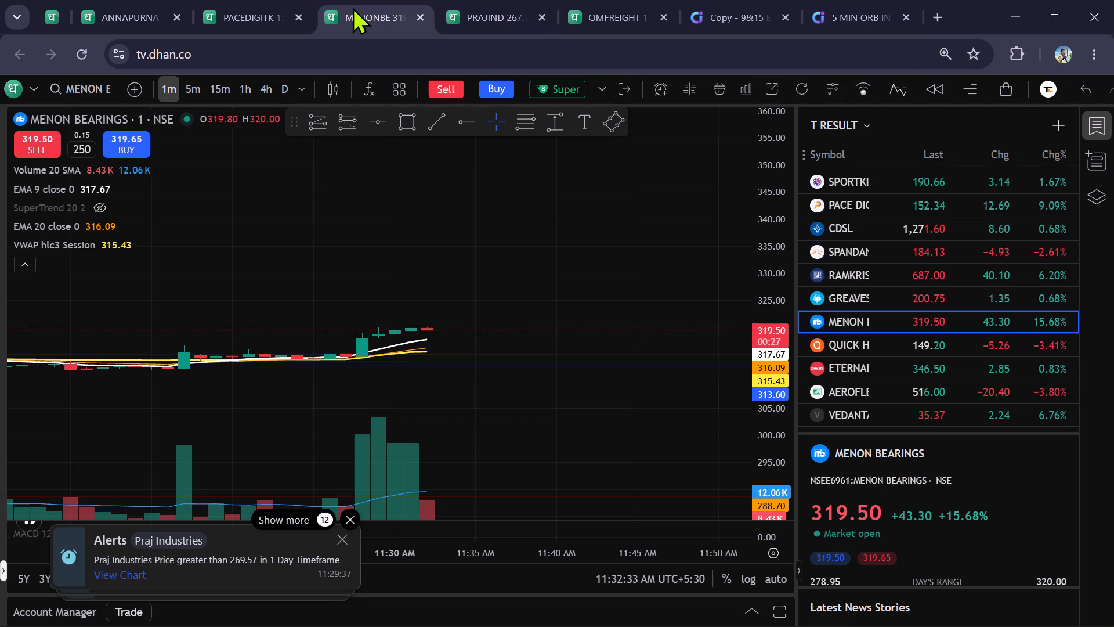
scroll(779, 251, up, 11)
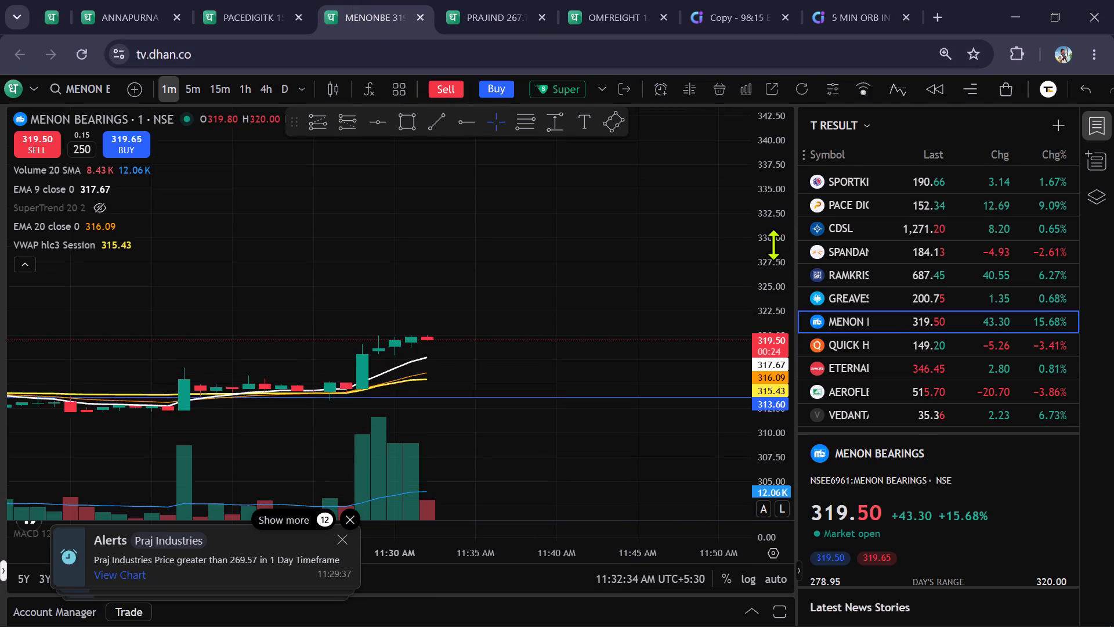
scroll(769, 240, up, 4)
scroll(628, 227, up, 2)
drag(535, 282, 678, 230)
click(258, 0)
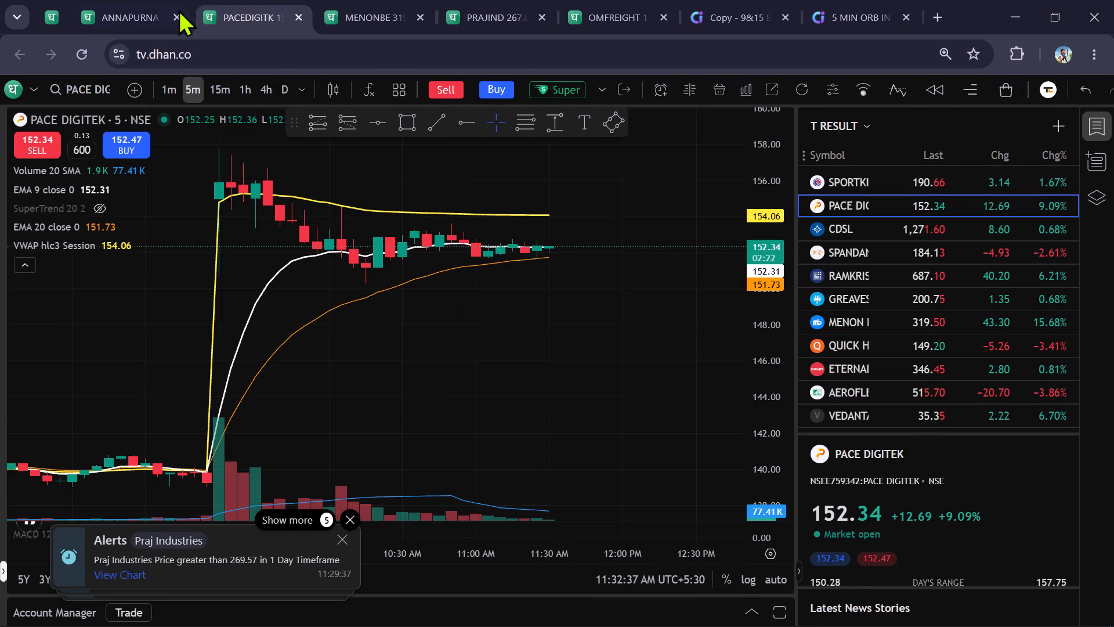
click(146, 8)
drag(490, 322, 549, 440)
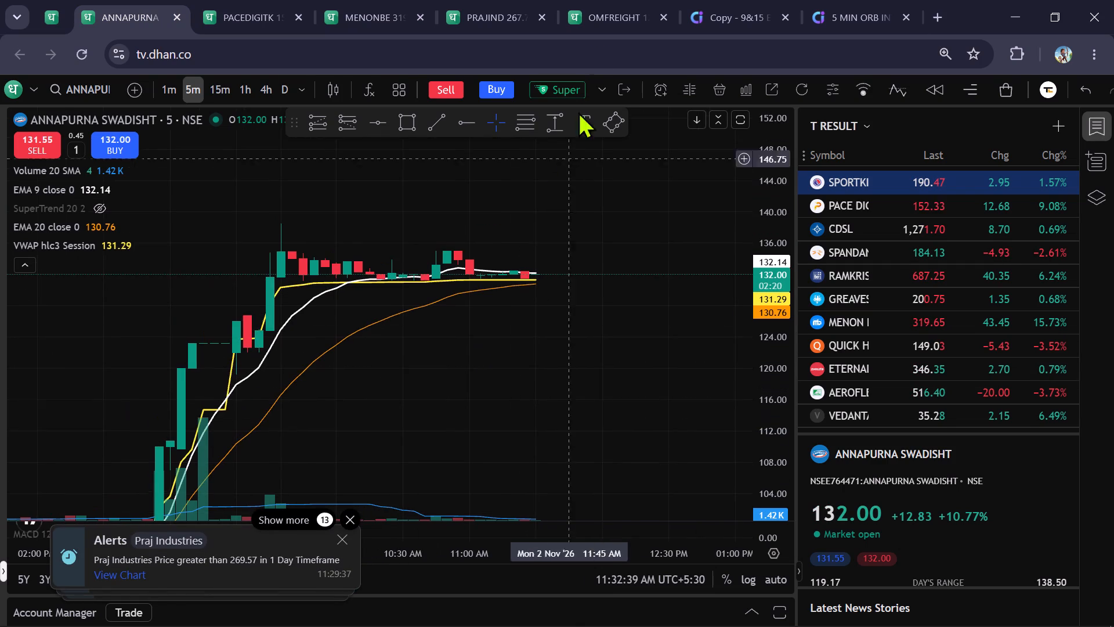
Examine the stock list and filter conditions of the copied 9&15 EMA intraday screener on Chartink.
click(714, 2)
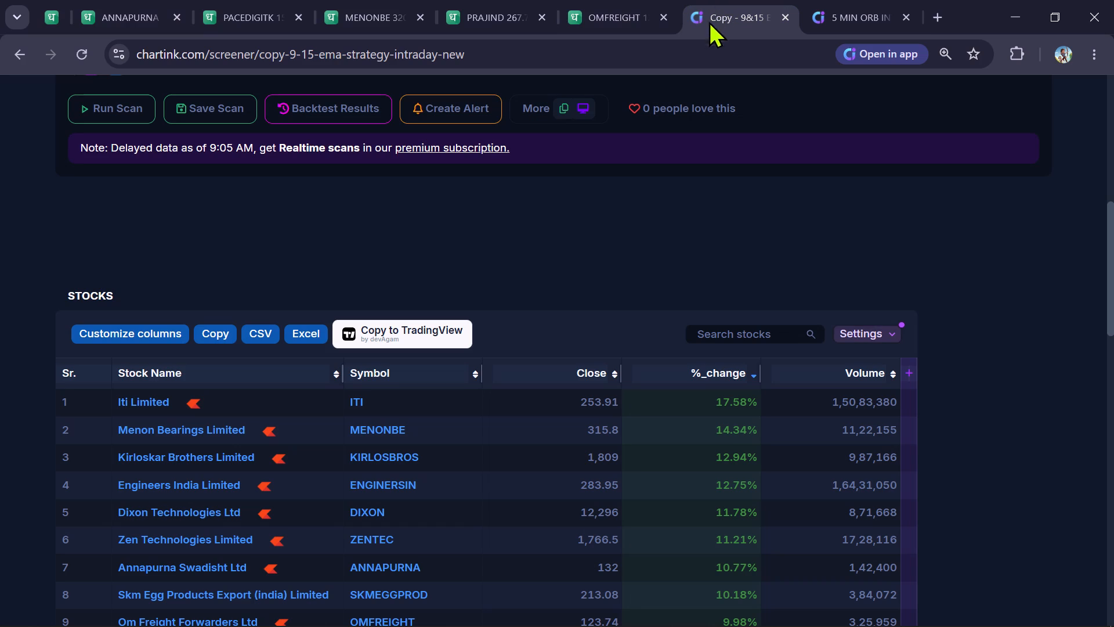
scroll(459, 426, down, 1)
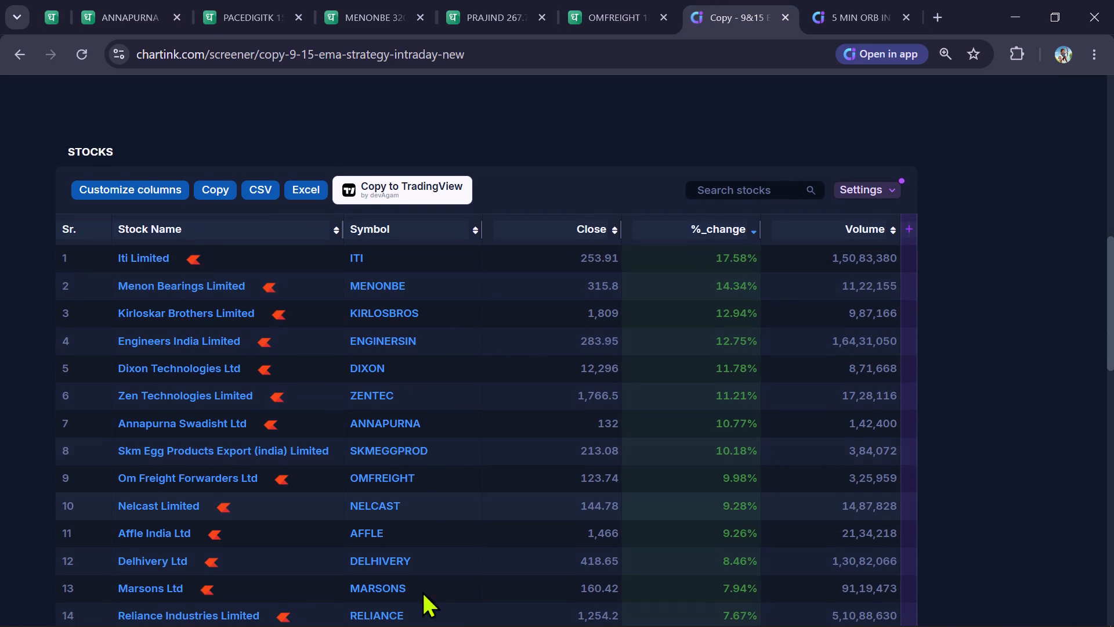
scroll(394, 485, down, 2)
click(0, 420)
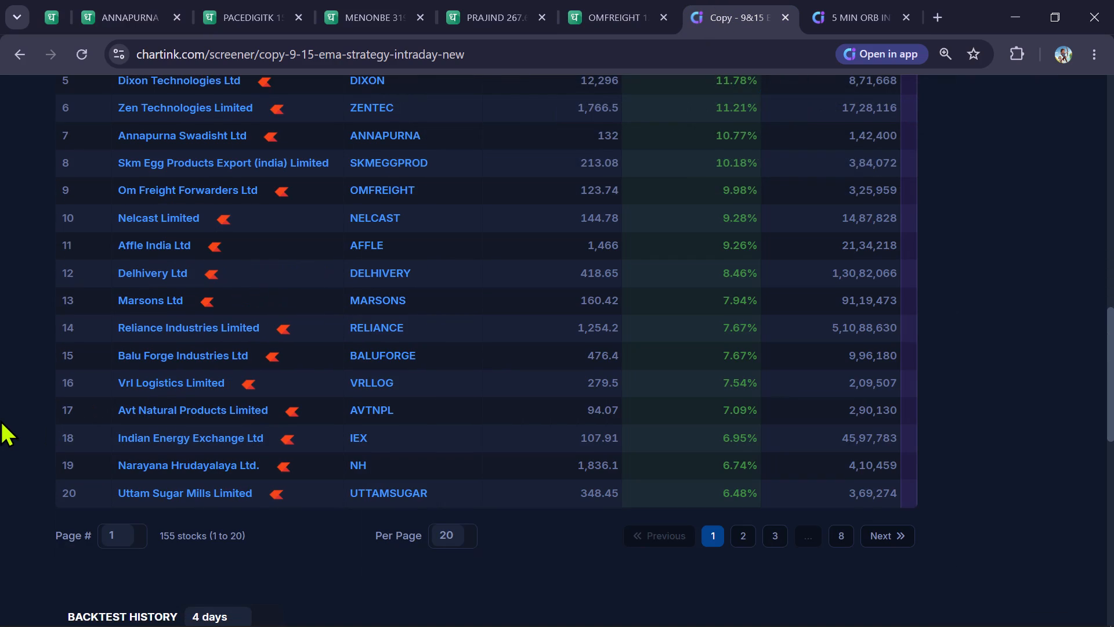
scroll(0, 420, up, 2)
scroll(0, 420, down, 2)
scroll(0, 420, up, 5)
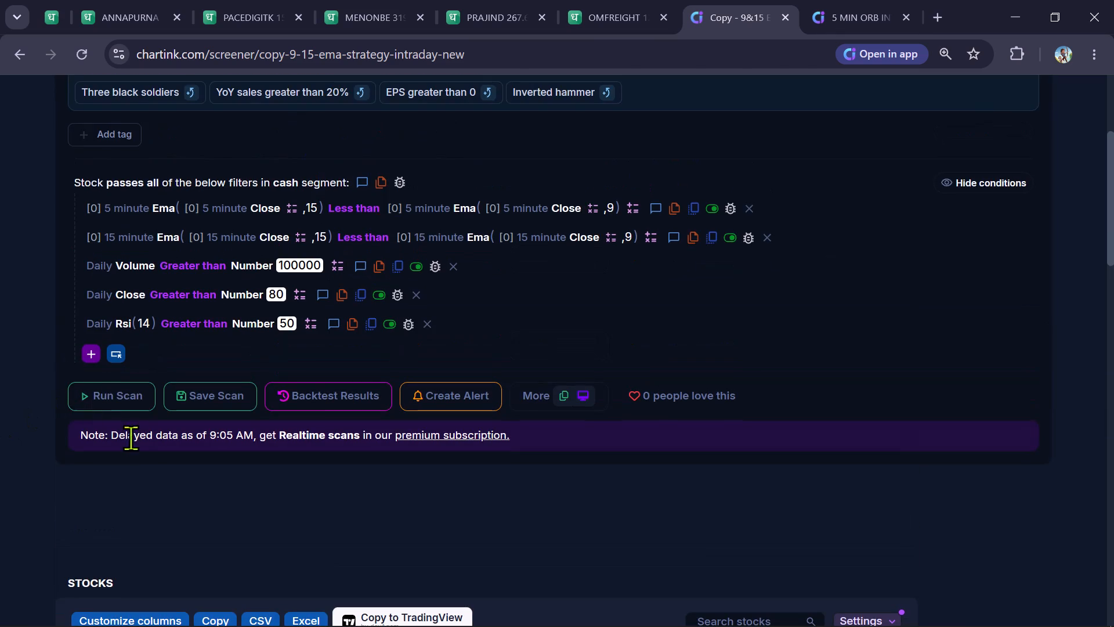
Run the copied 9&15 EMA intraday scan and view its refreshed stock list.
click(105, 397)
scroll(0, 409, down, 3)
click(0, 397)
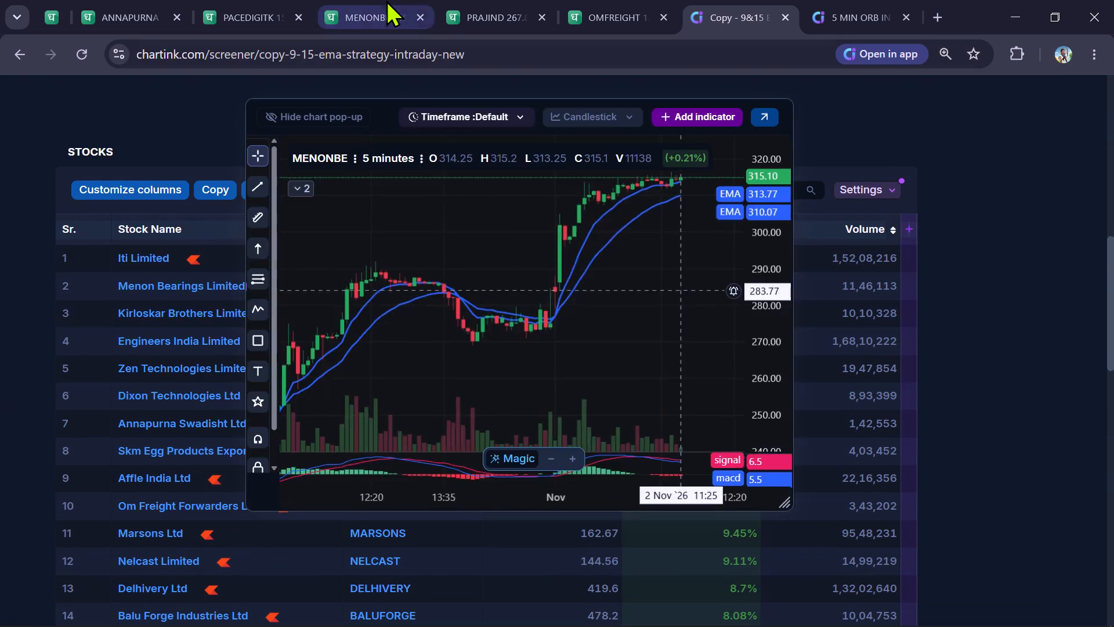
Check the MENON BEARINGS price action on the 5-minute timeframe.
click(386, 0)
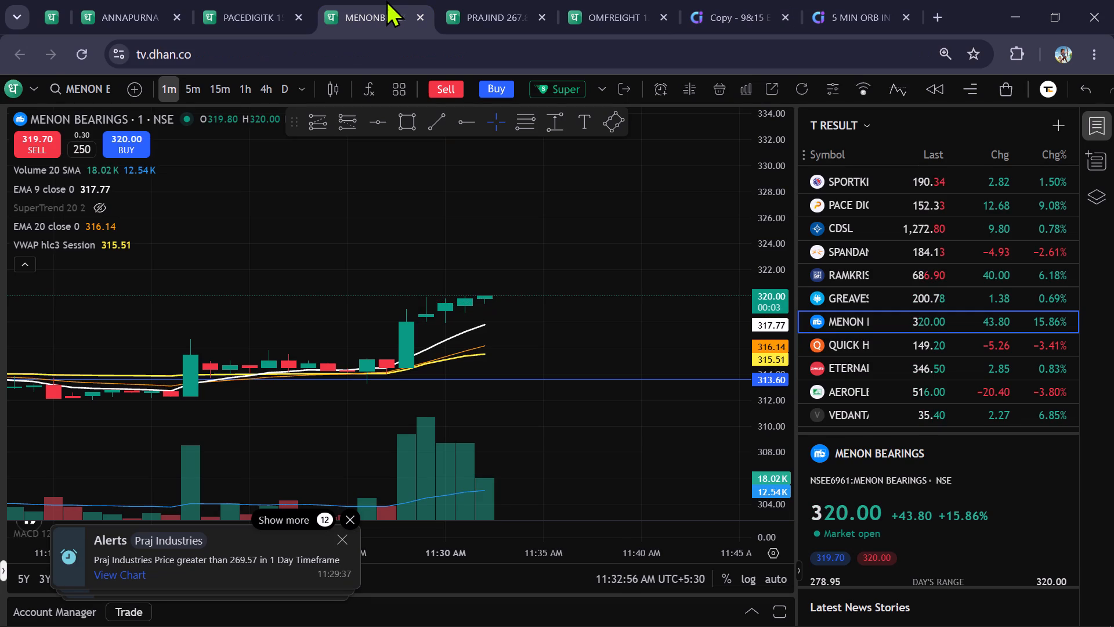
click(200, 94)
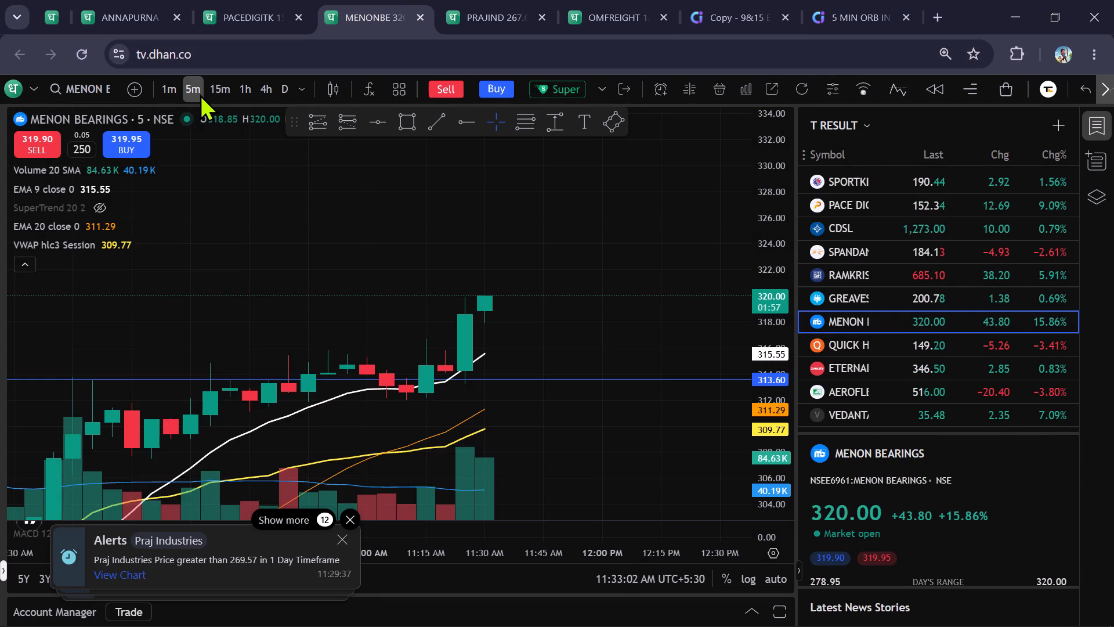
Load RAMKRISHNA FORGINGS from the T RESULT watchlist in place of the OM FREIGHT FORWARDERS chart and view its wider session price range.
click(483, 21)
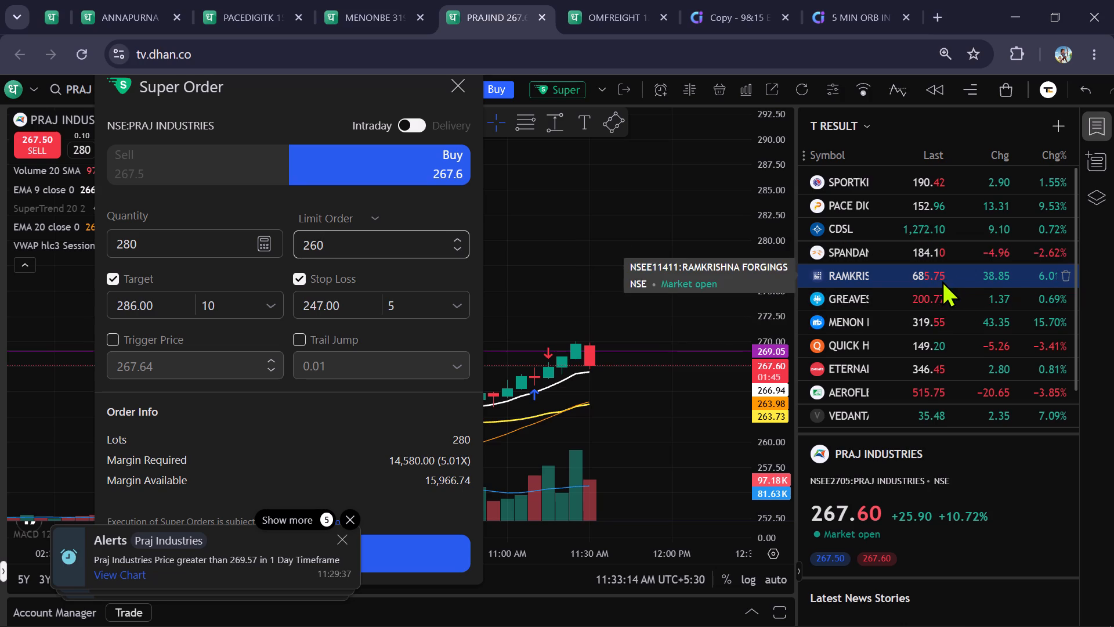
click(609, 2)
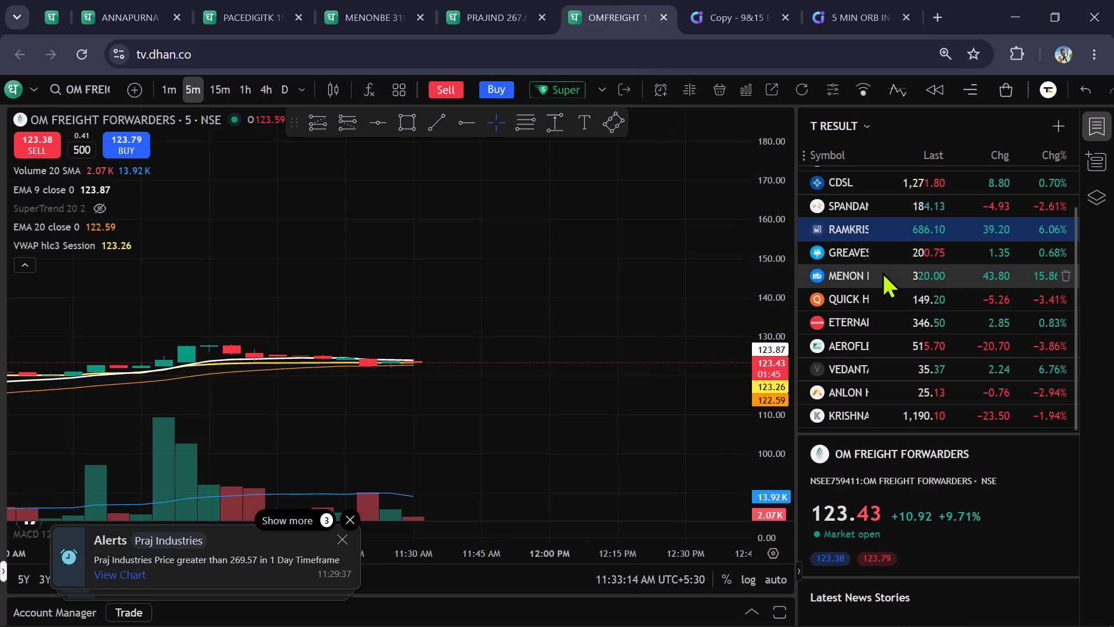
click(869, 223)
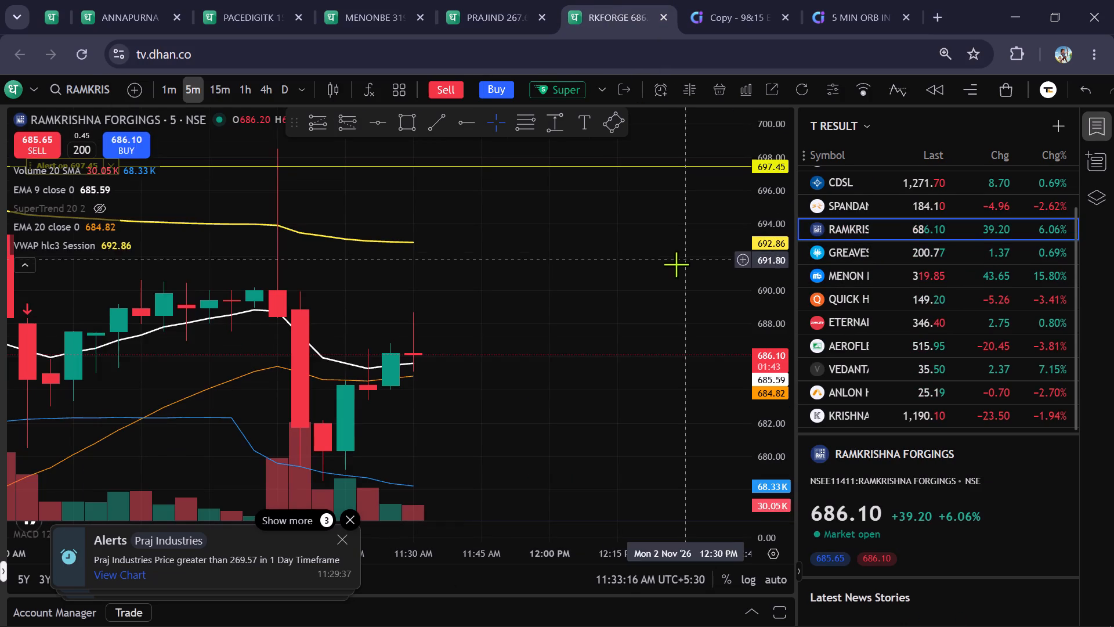
scroll(791, 258, down, 12)
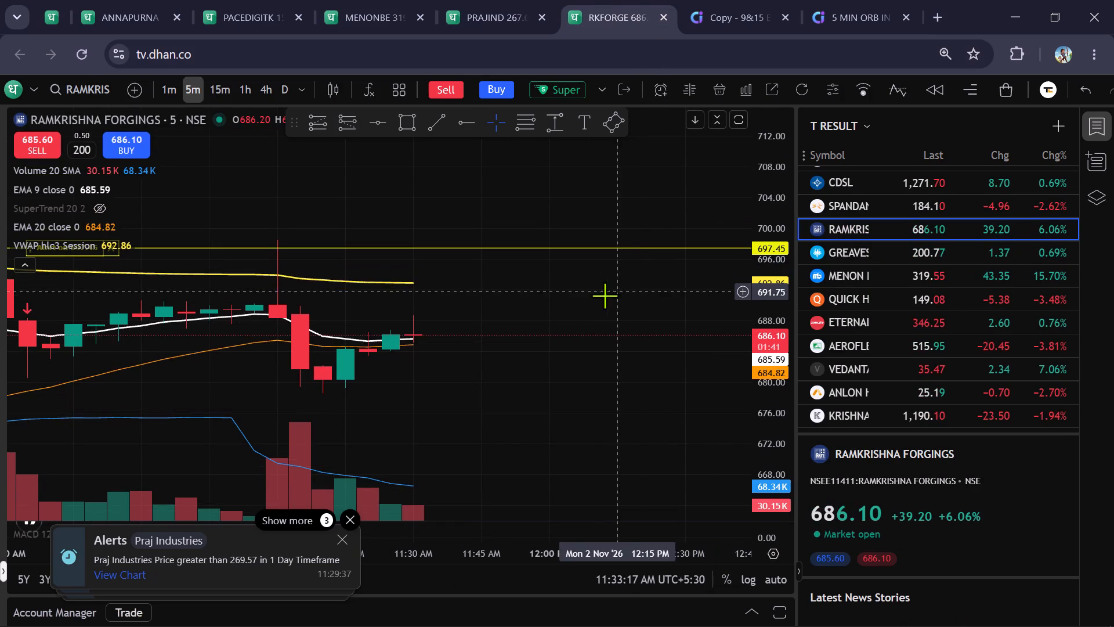
scroll(591, 297, down, 7)
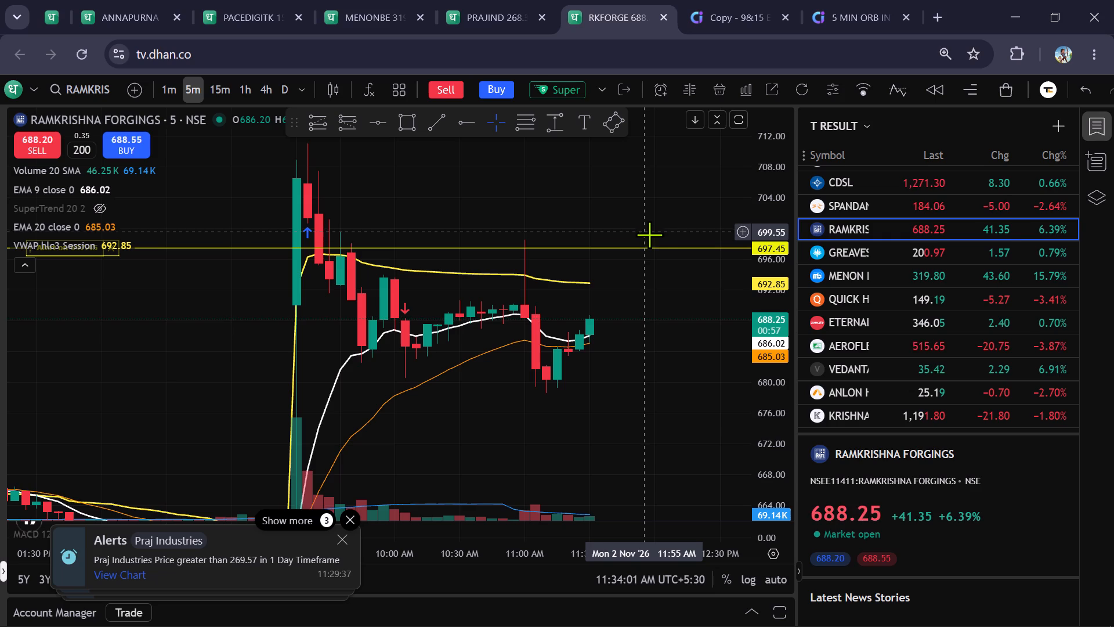
Add a price alert on the PRAJ INDUSTRIES chart at 269.67.
click(522, 17)
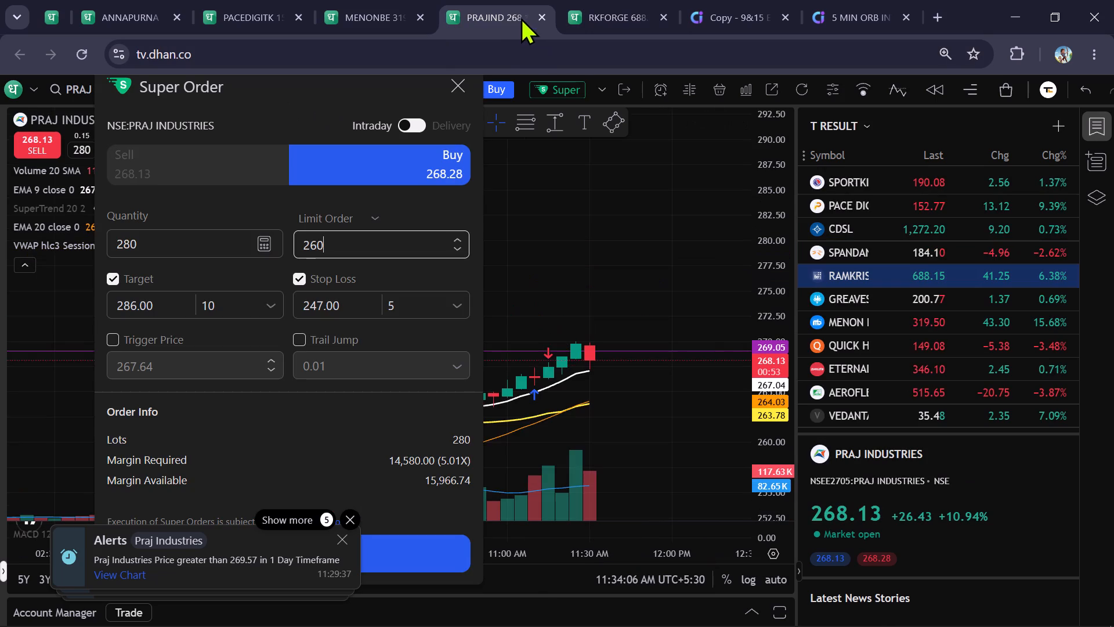
click(355, 16)
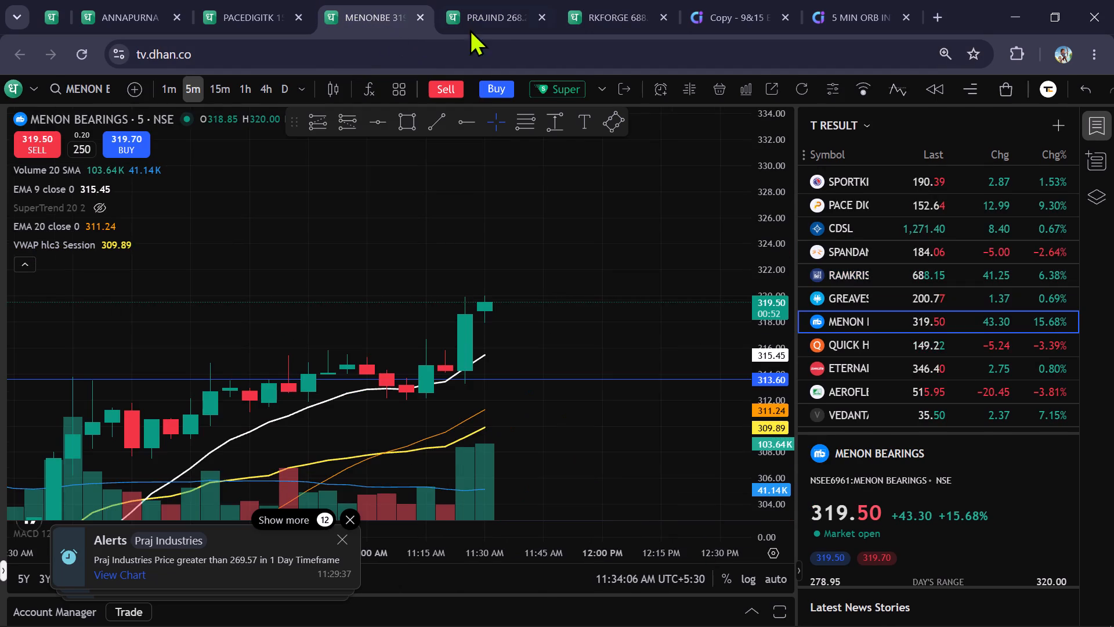
click(493, 21)
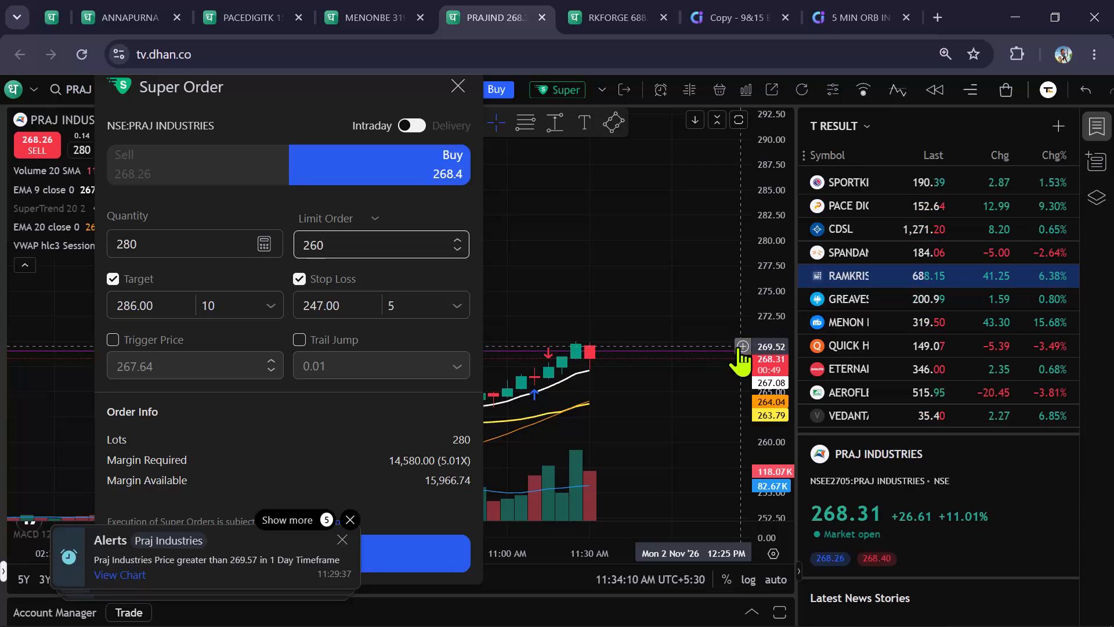
click(735, 345)
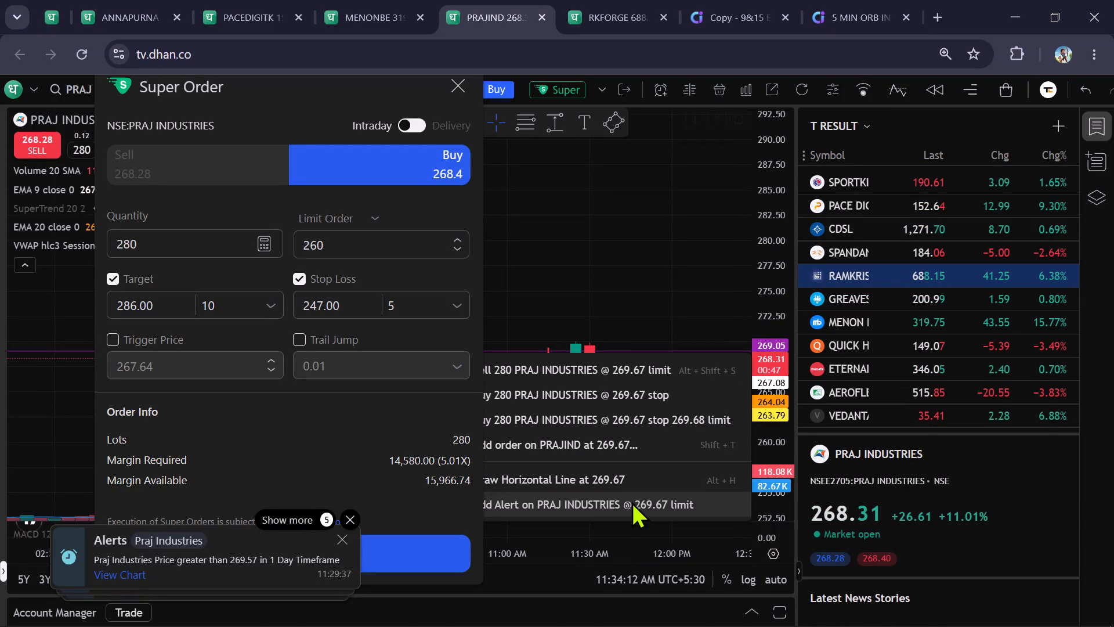
click(631, 502)
Move the open PRAJ INDUSTRIES Super Order form aside to uncover the recent candles on the chart.
click(630, 394)
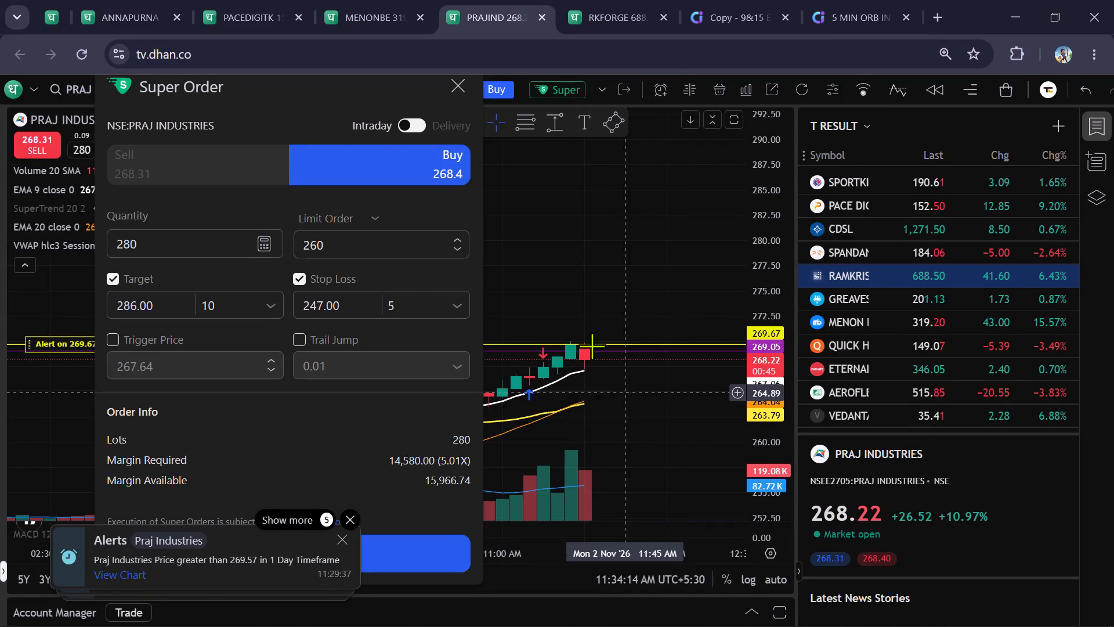
drag(421, 203, 446, 348)
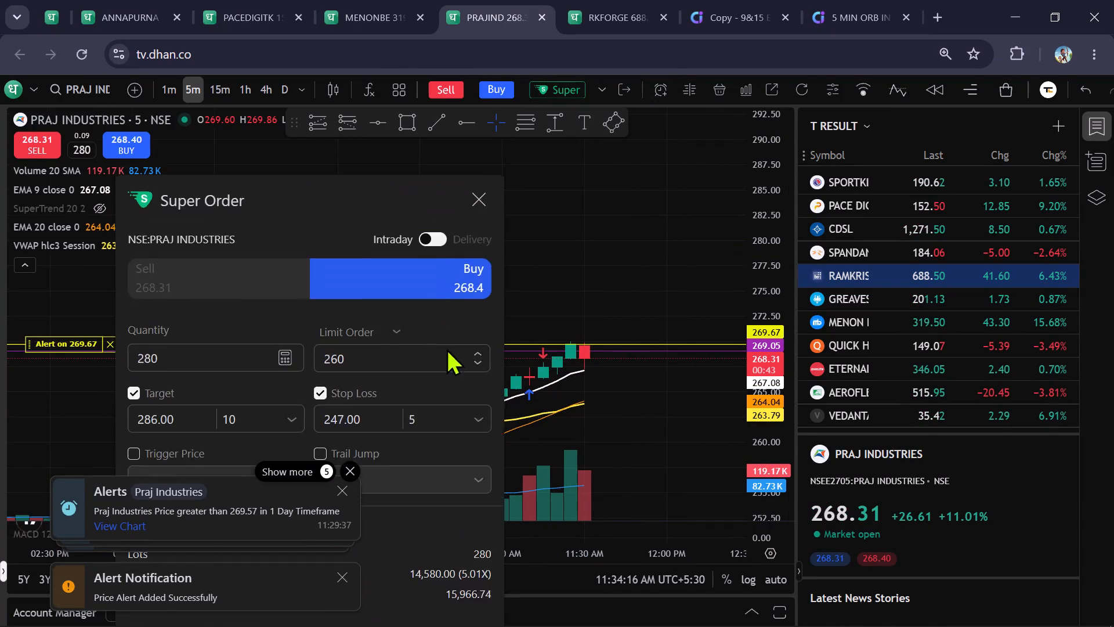
drag(446, 348, 450, 433)
drag(367, 316, 204, 291)
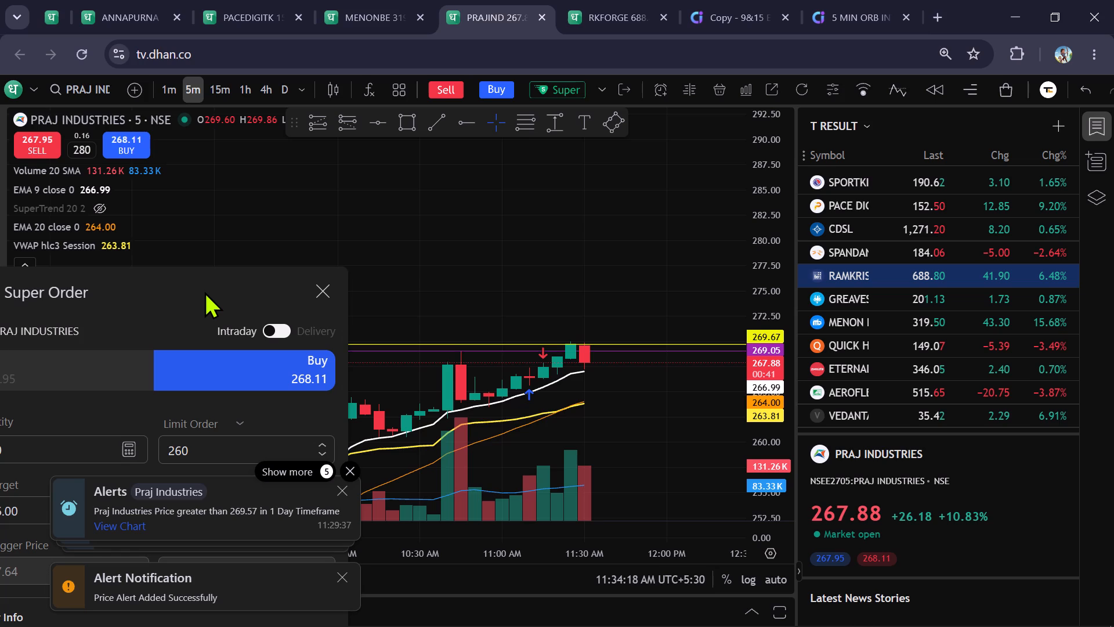
scroll(687, 257, up, 1)
Run the copied 9&15 EMA scan again on Chartink and examine the updated stock list for candidates.
click(600, 10)
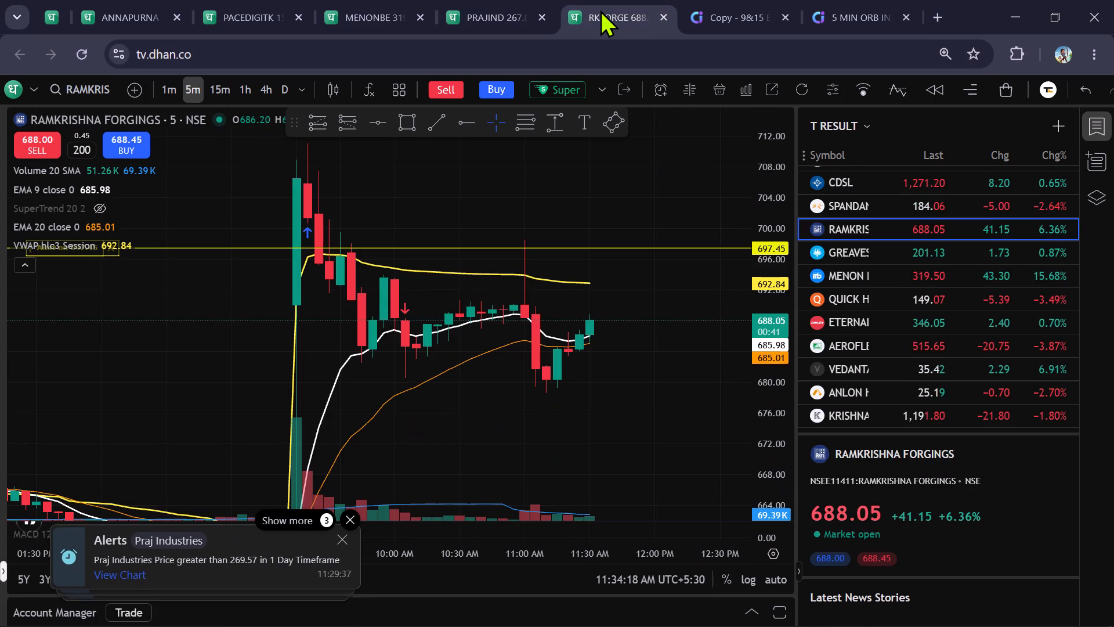
click(751, 2)
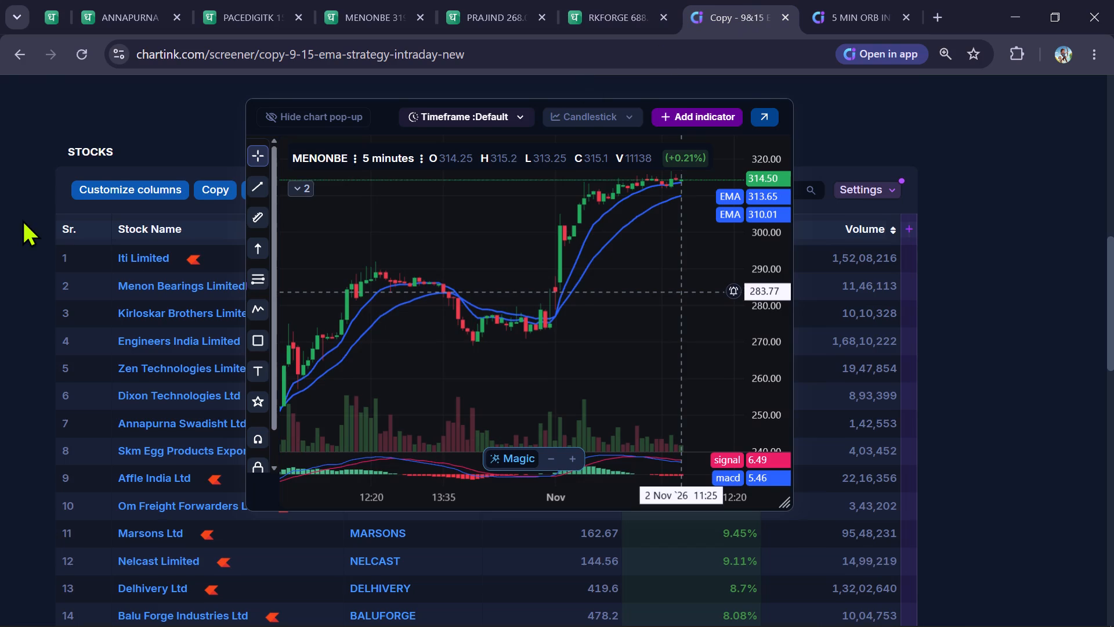
scroll(19, 219, up, 2)
click(100, 249)
click(0, 277)
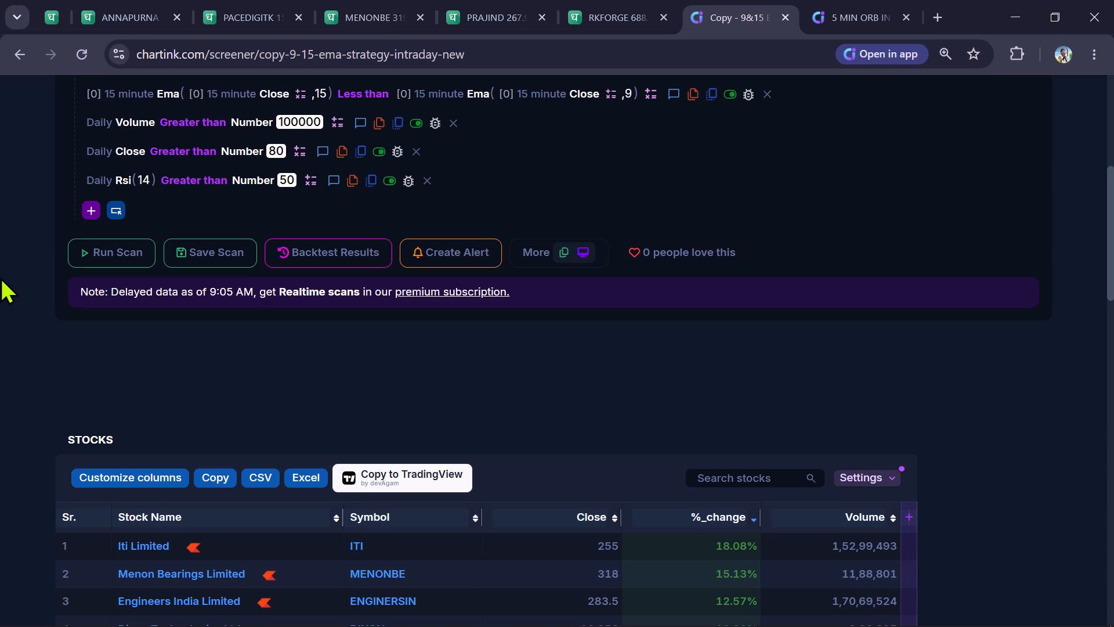
scroll(2, 274, down, 1)
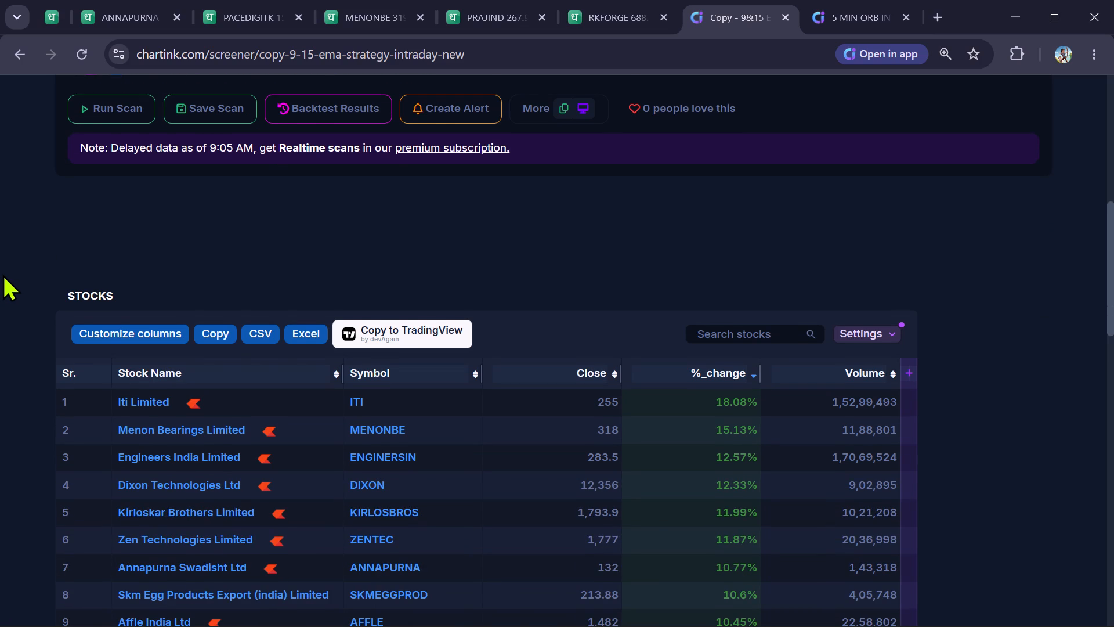
scroll(2, 274, down, 1)
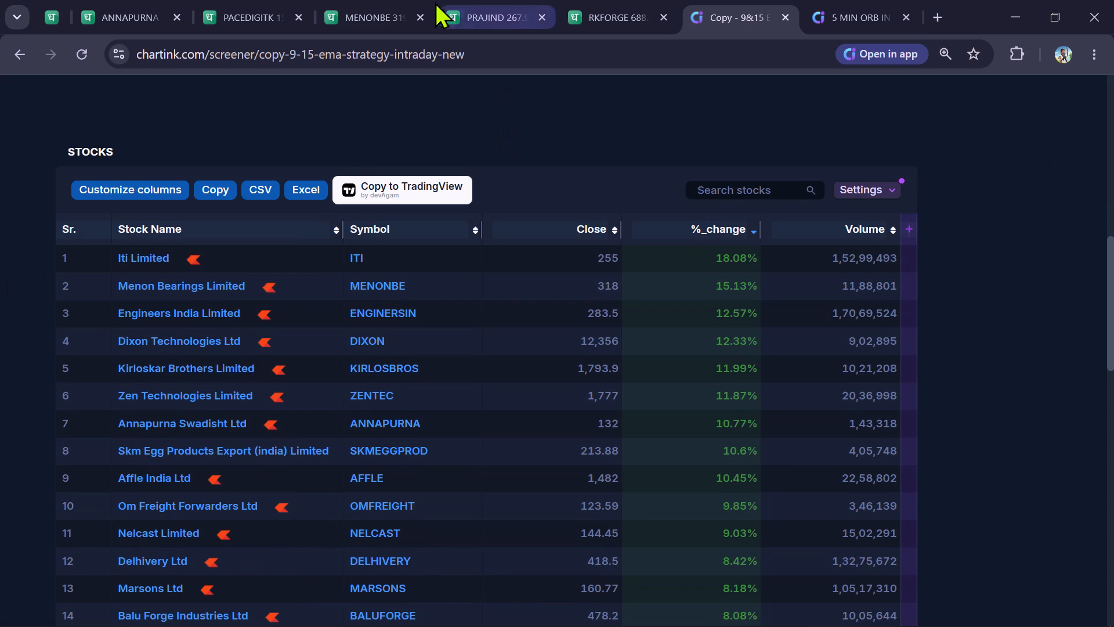
Search for the symbol SKM and load the NSE chart of SKM EGG PRODUCTS EXPORT in place of PACE DIGITEK.
click(389, 14)
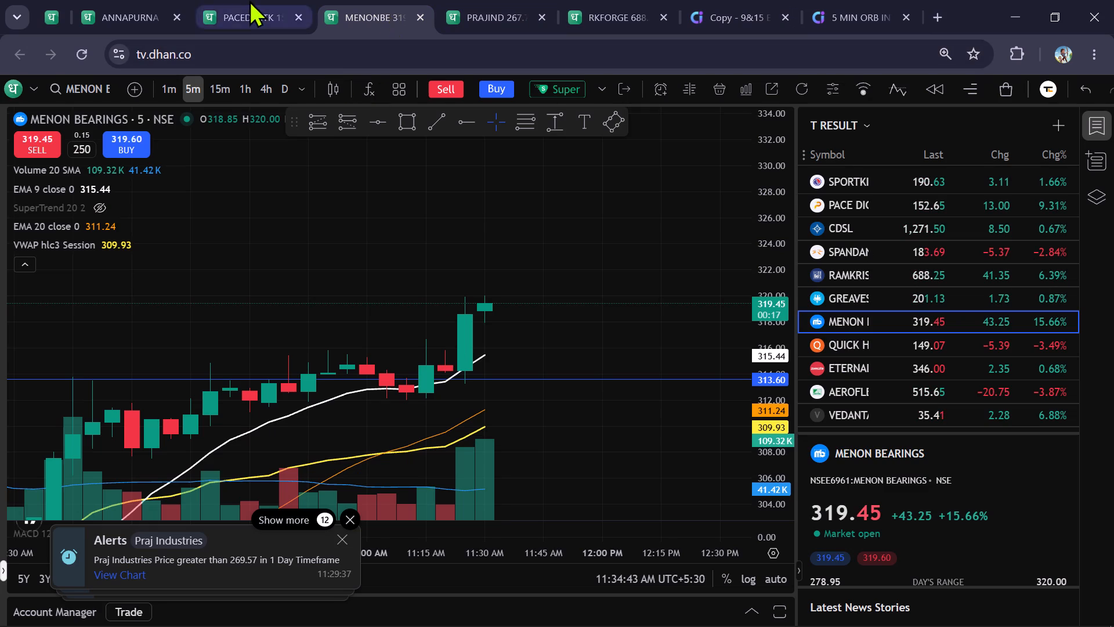
click(237, 0)
drag(504, 338, 522, 438)
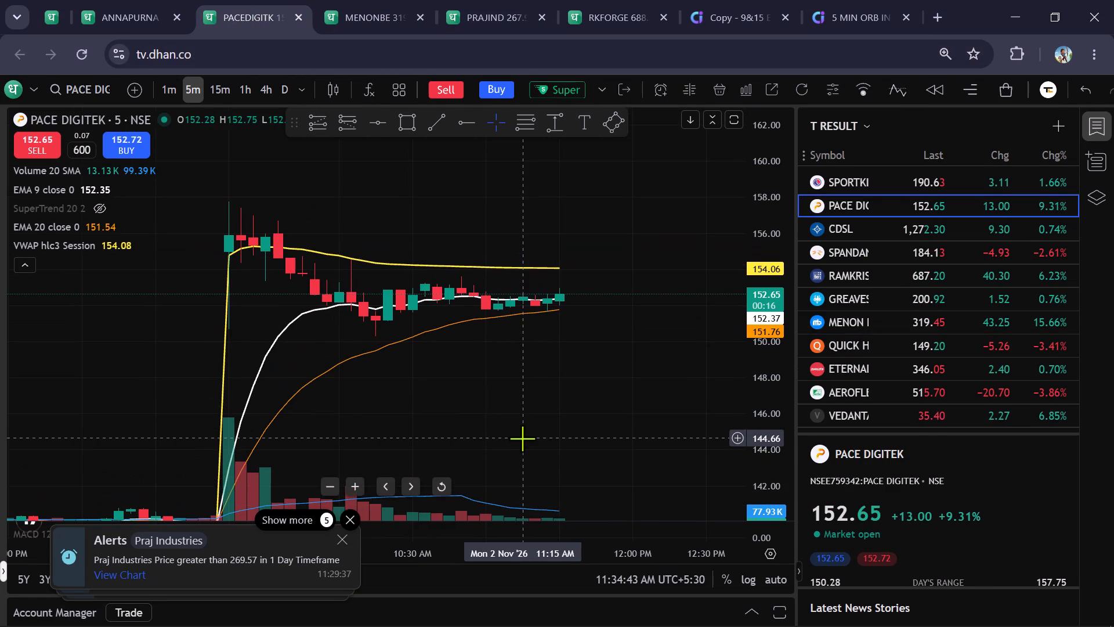
text(skm)
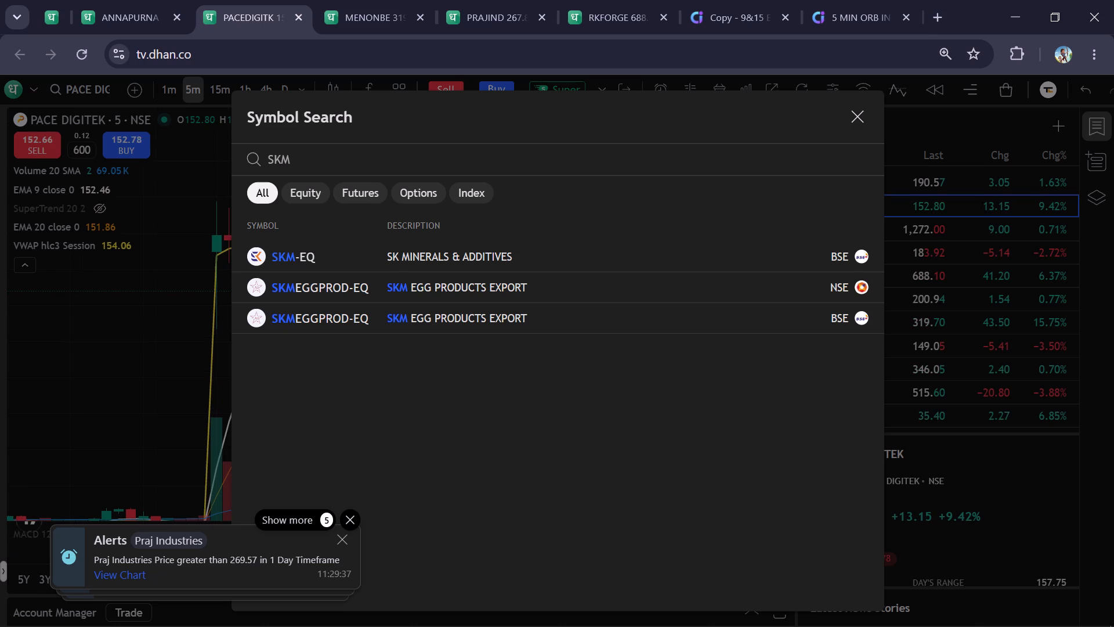
click(472, 284)
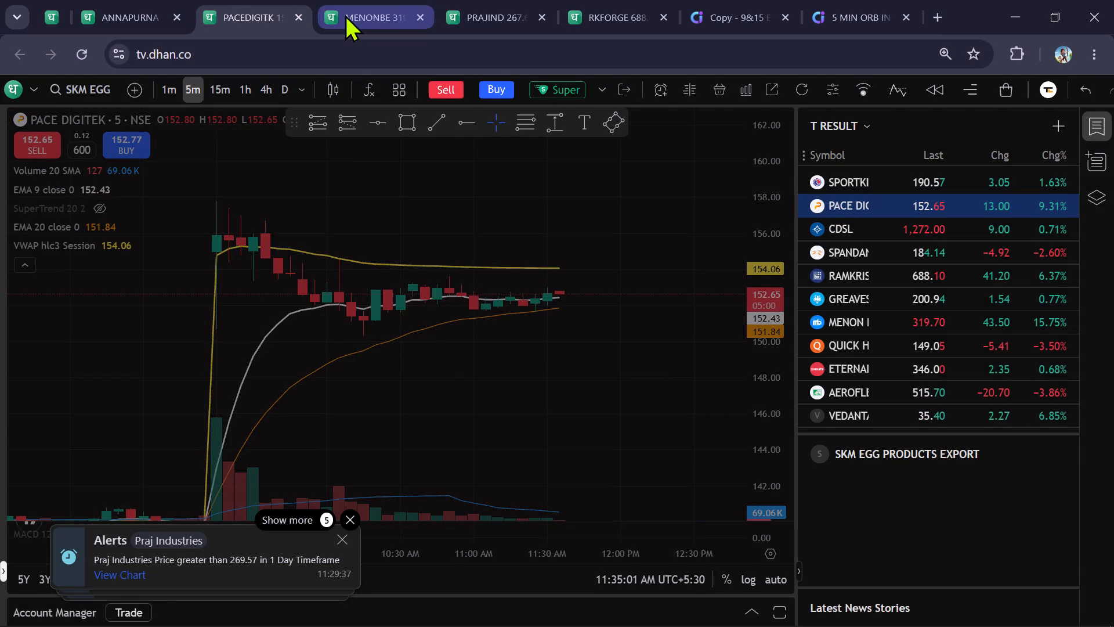
Check the MENON BEARINGS price action on the 1-minute timeframe.
click(345, 15)
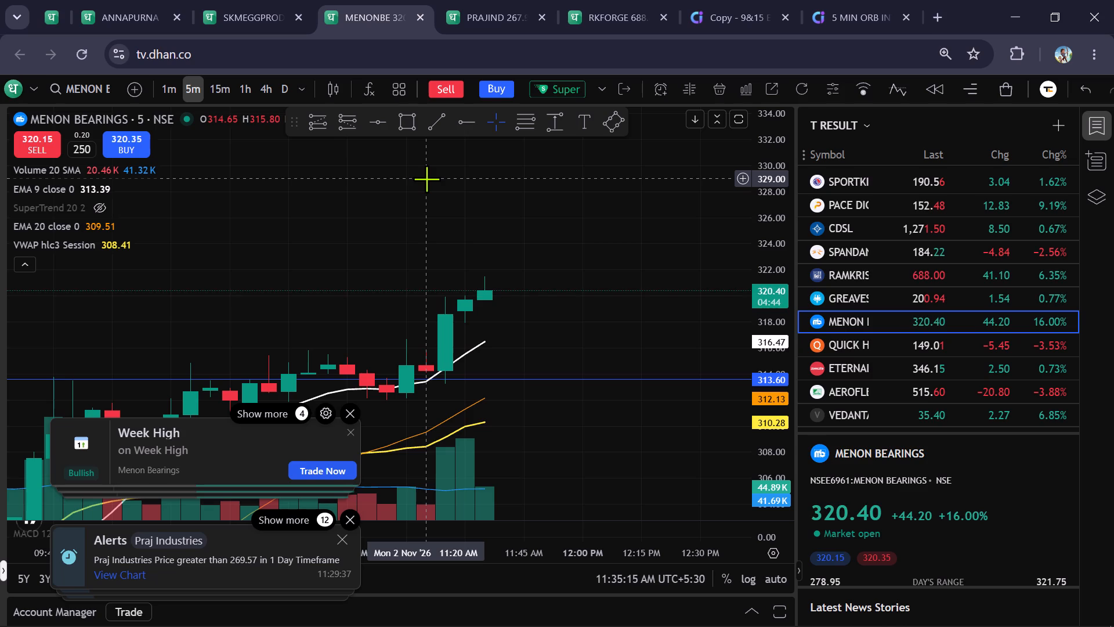
click(164, 81)
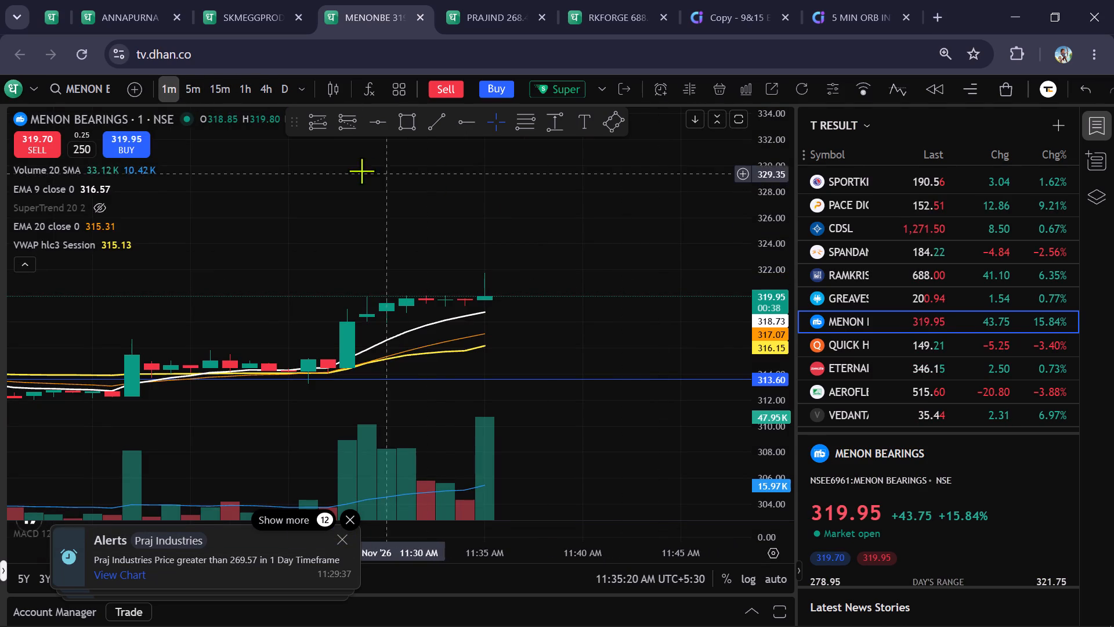
Delete the multi-level drawing with coloured bands from the SKM EGG PRODUCTS EXPORT chart.
click(234, 0)
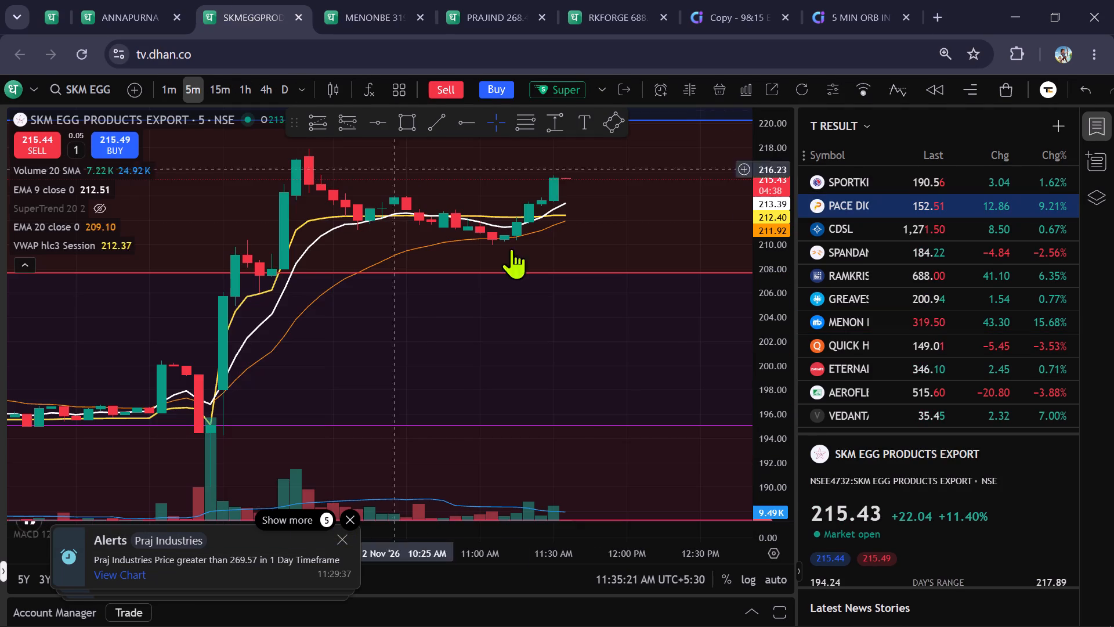
scroll(755, 267, down, 11)
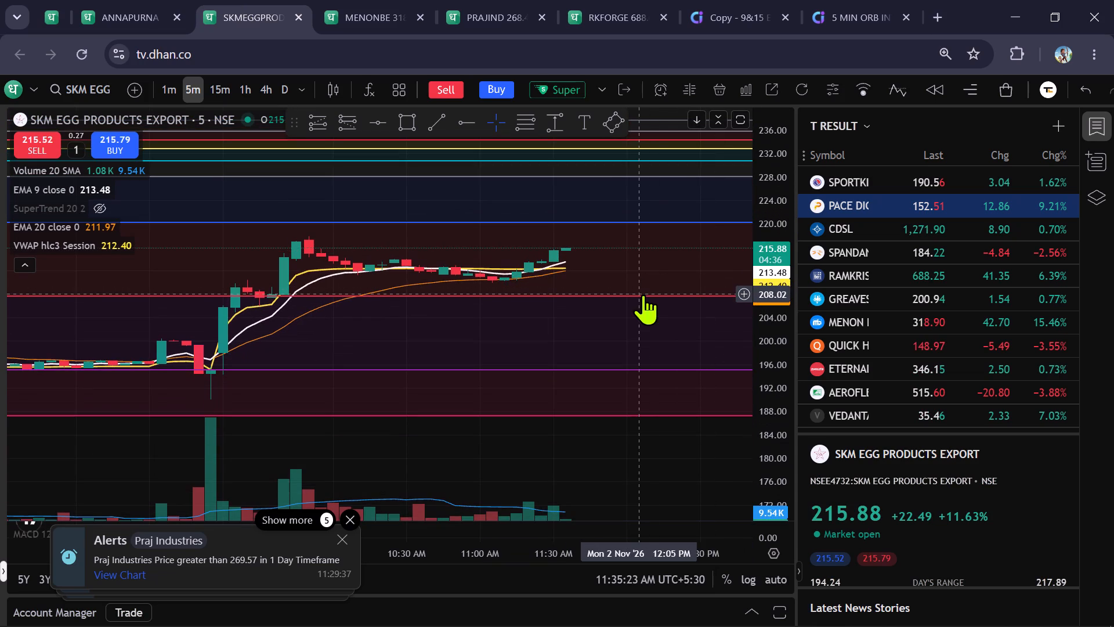
click(643, 294)
click(827, 127)
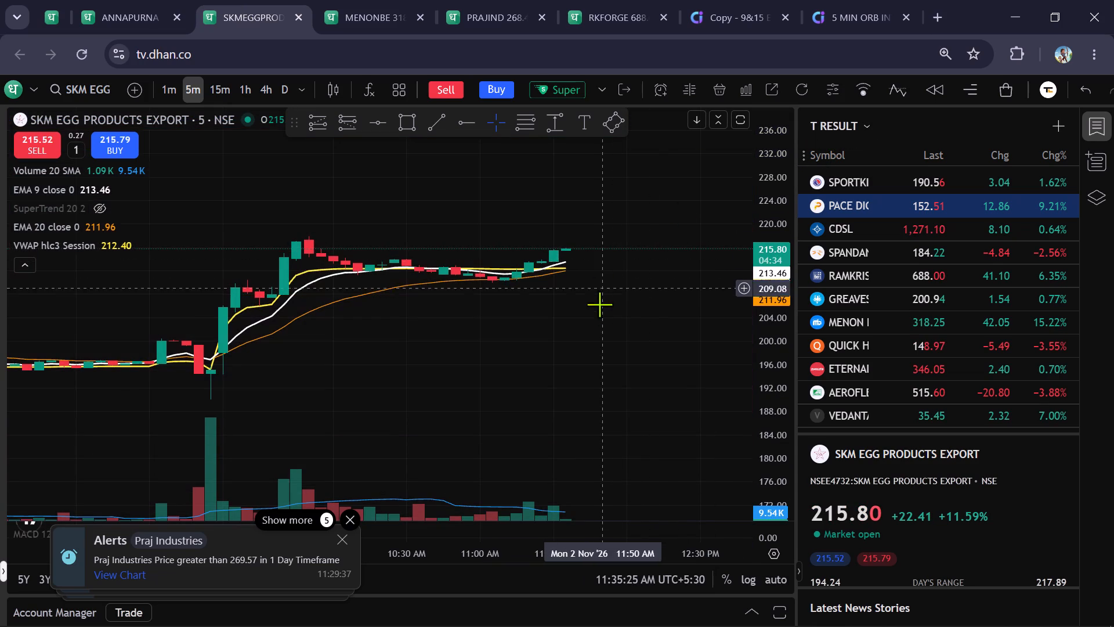
Examine the recent SKM EGG PRODUCTS EXPORT candles up close and check its Super Order form without placing an order.
drag(601, 315, 560, 395)
scroll(783, 311, up, 7)
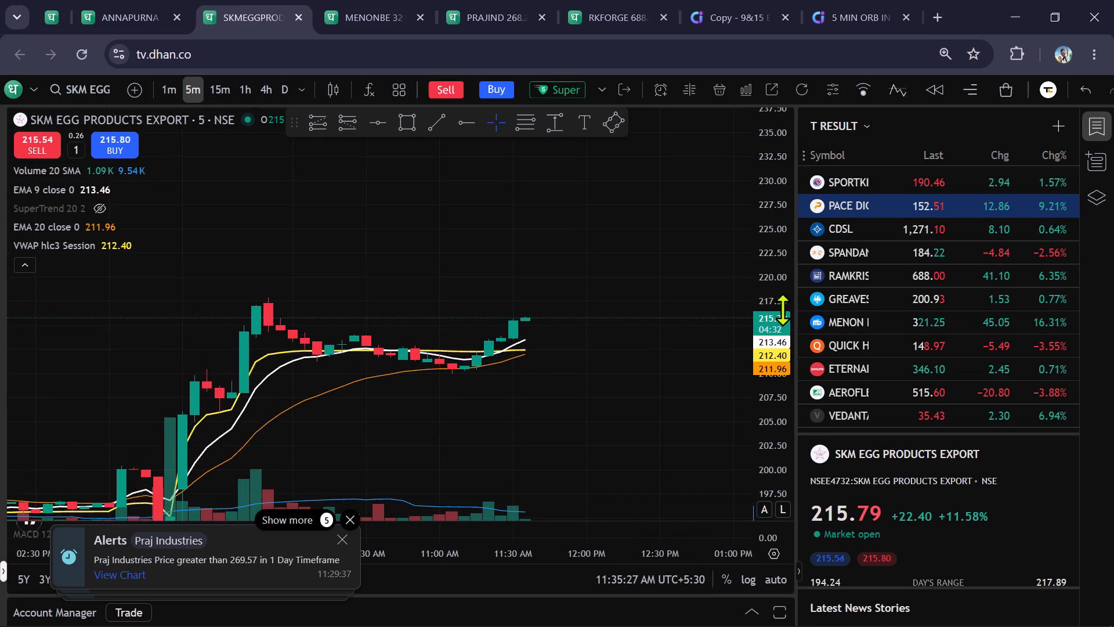
scroll(772, 297, up, 6)
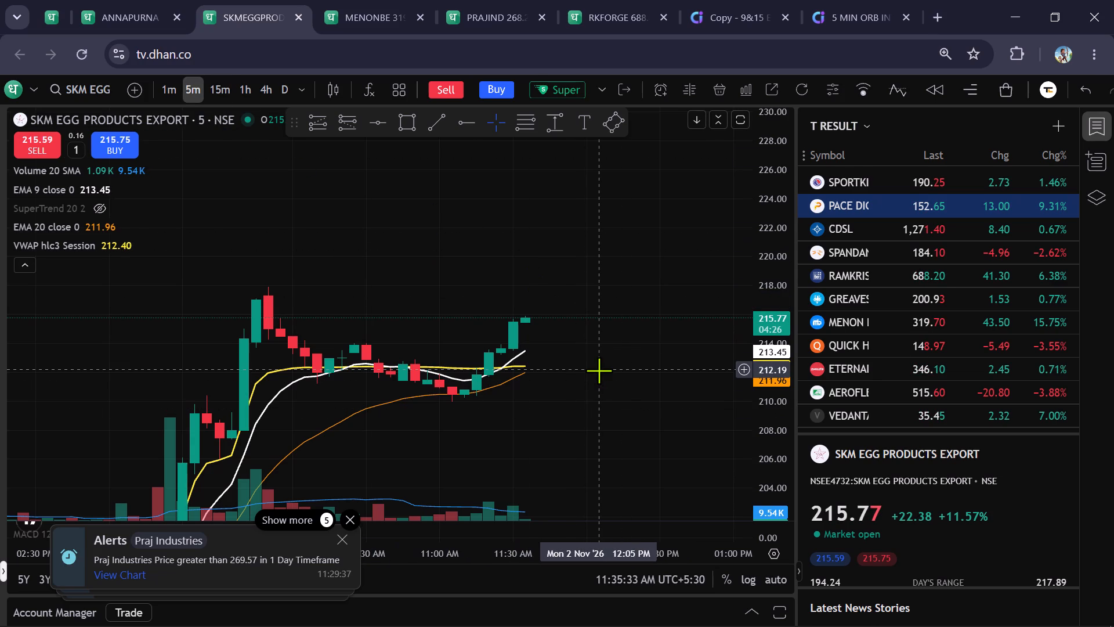
click(573, 89)
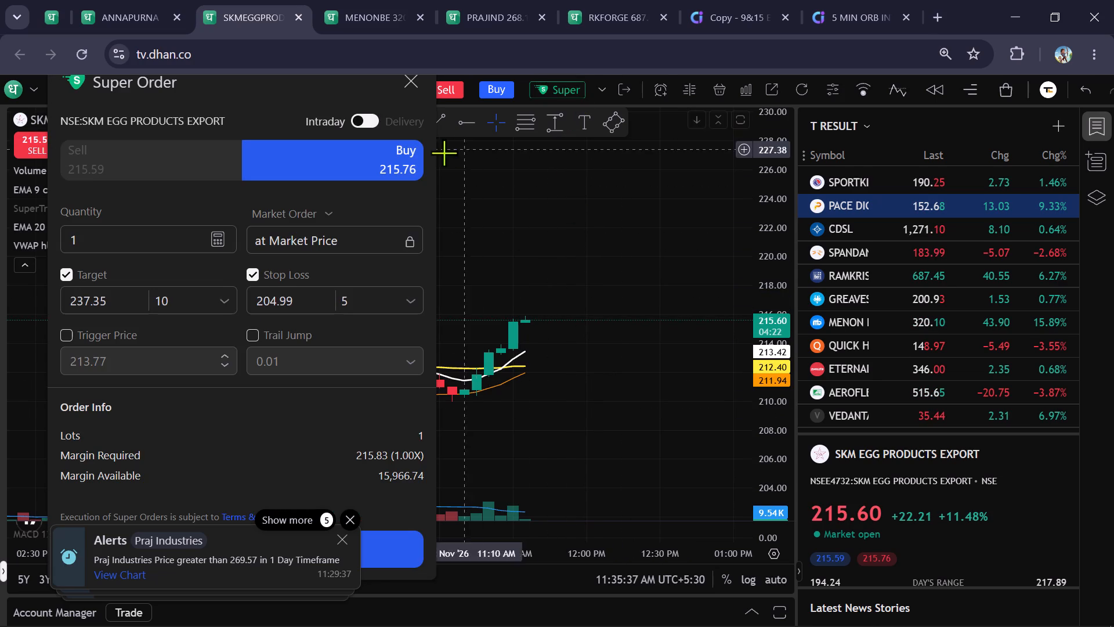
click(411, 78)
Compare the RAMKRISHNA FORGINGS, PRAJ INDUSTRIES and SKM EGG PRODUCTS EXPORT charts for an entry.
click(598, 13)
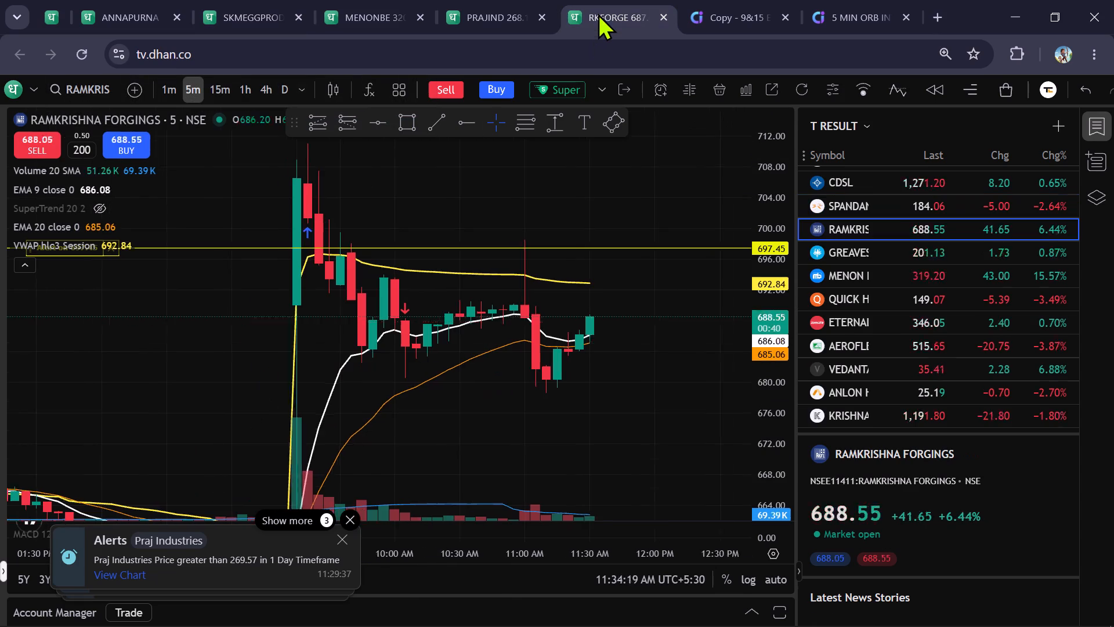
click(479, 7)
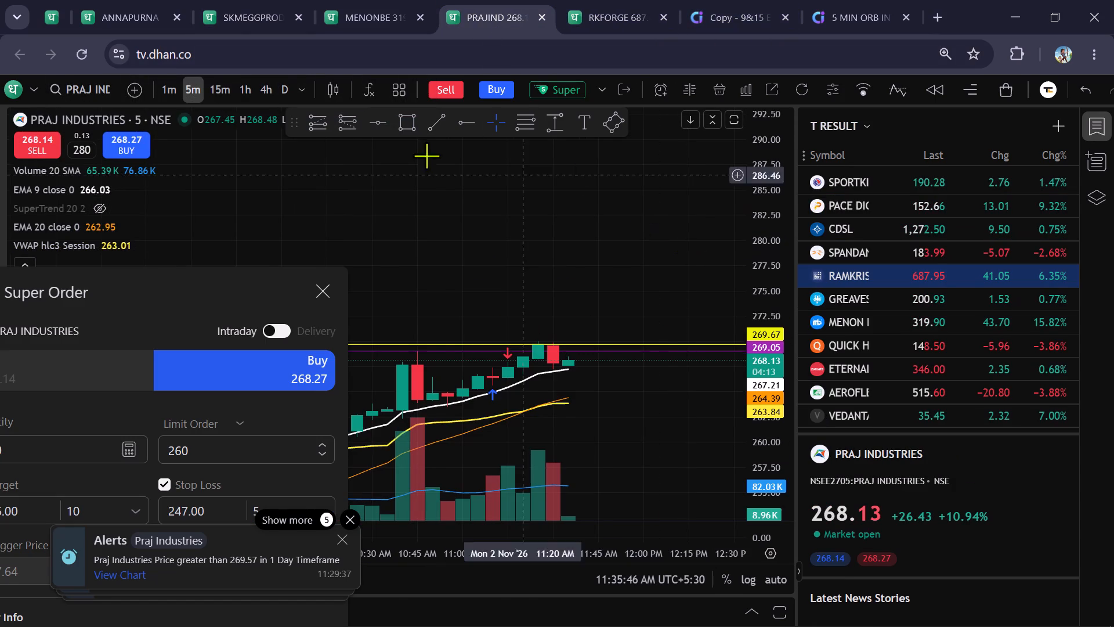
click(138, 0)
click(217, 0)
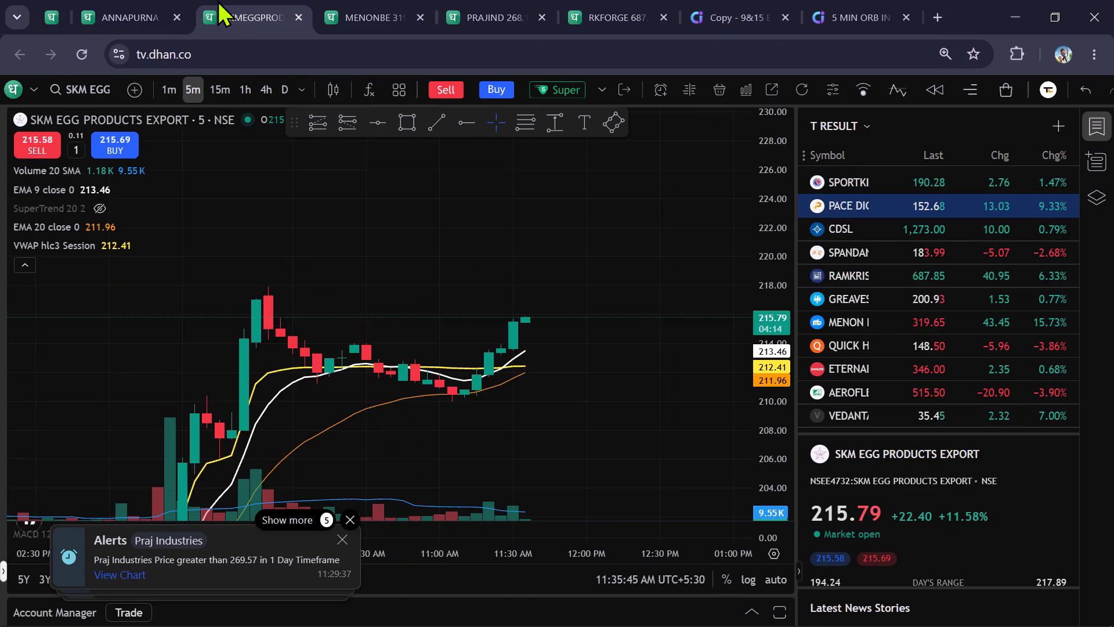
Check the MENON BEARINGS 1-minute chart and the PRAJ INDUSTRIES and RAMKRISHNA FORGINGS 5-minute charts.
click(391, 1)
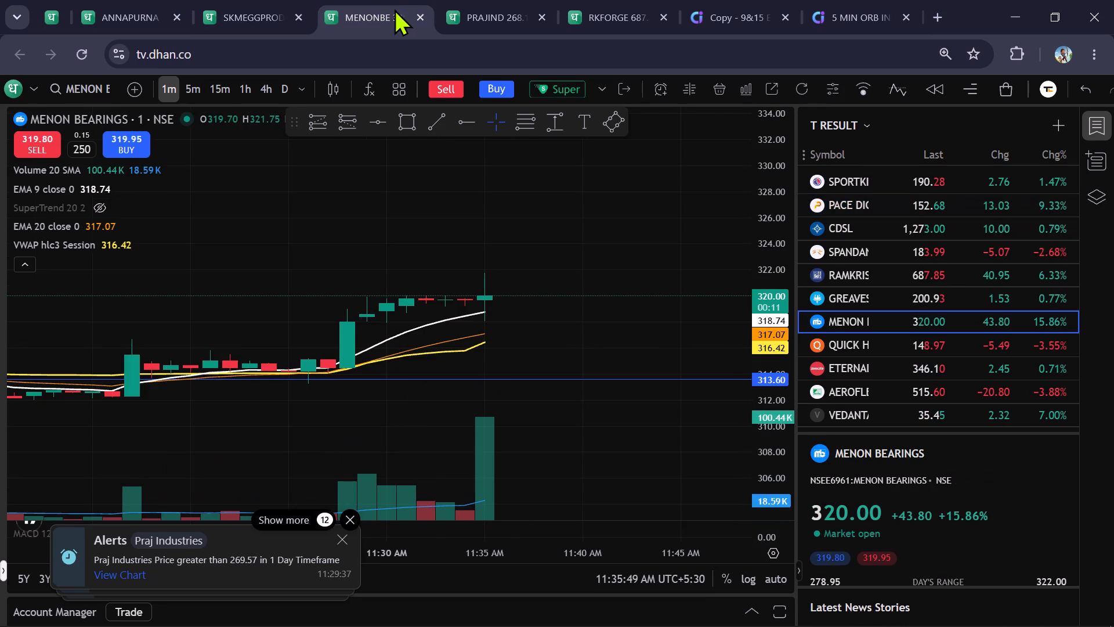
click(504, 1)
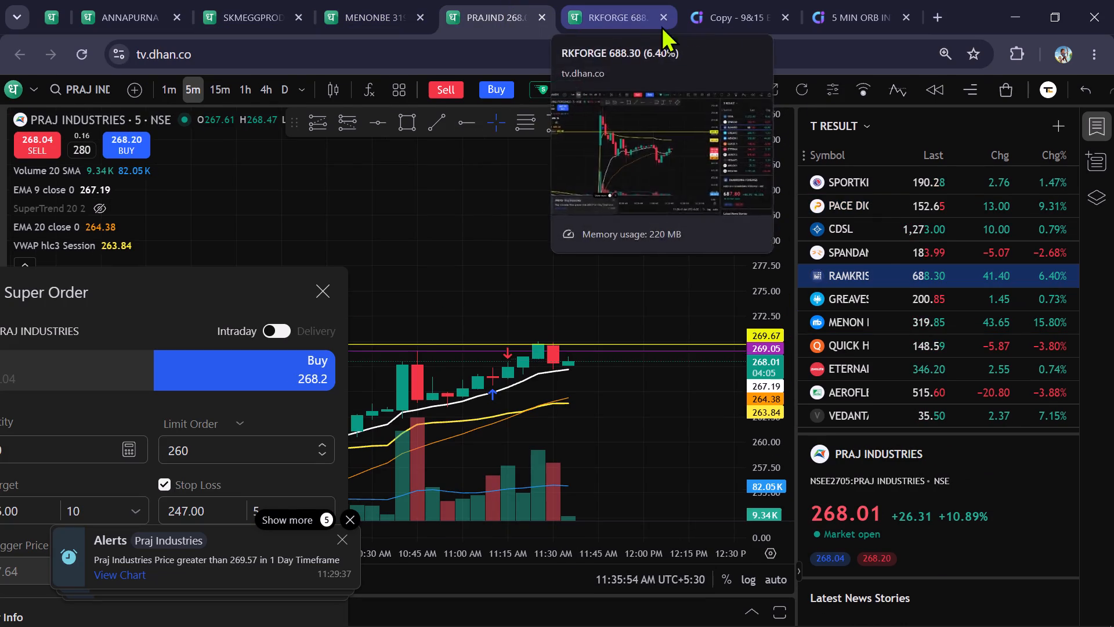
click(626, 10)
Look up a candidate in the 9&15 EMA screener results and view the NSE MARSONS chart in place of RAMKRISHNA FORGINGS.
click(744, 19)
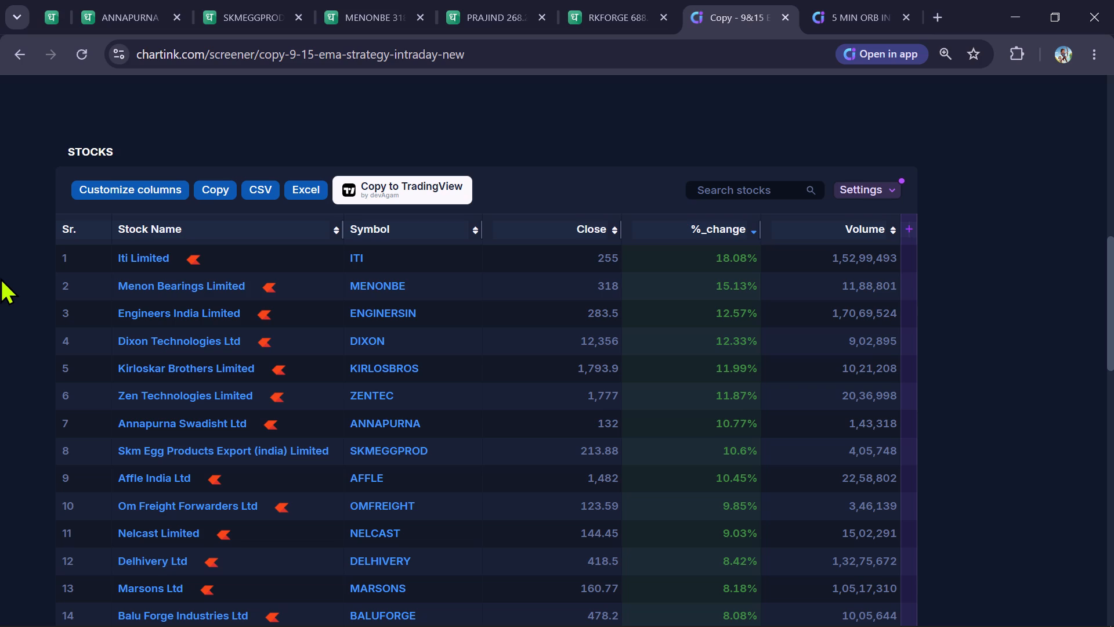
click(592, 21)
drag(633, 190, 610, 243)
text(marsons)
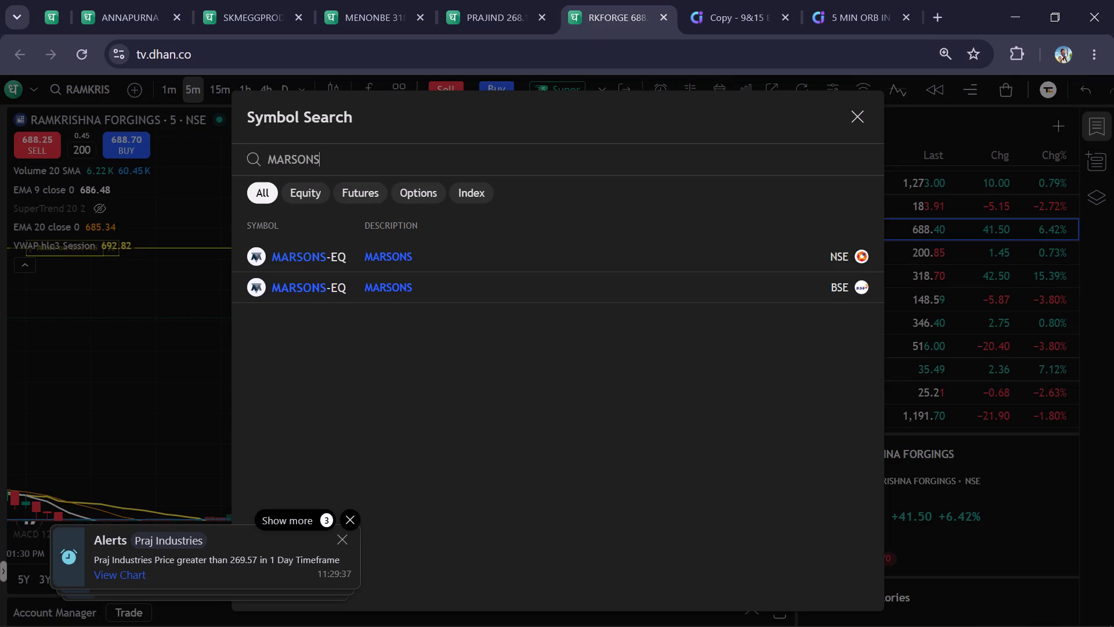
key(Down)
key(Return)
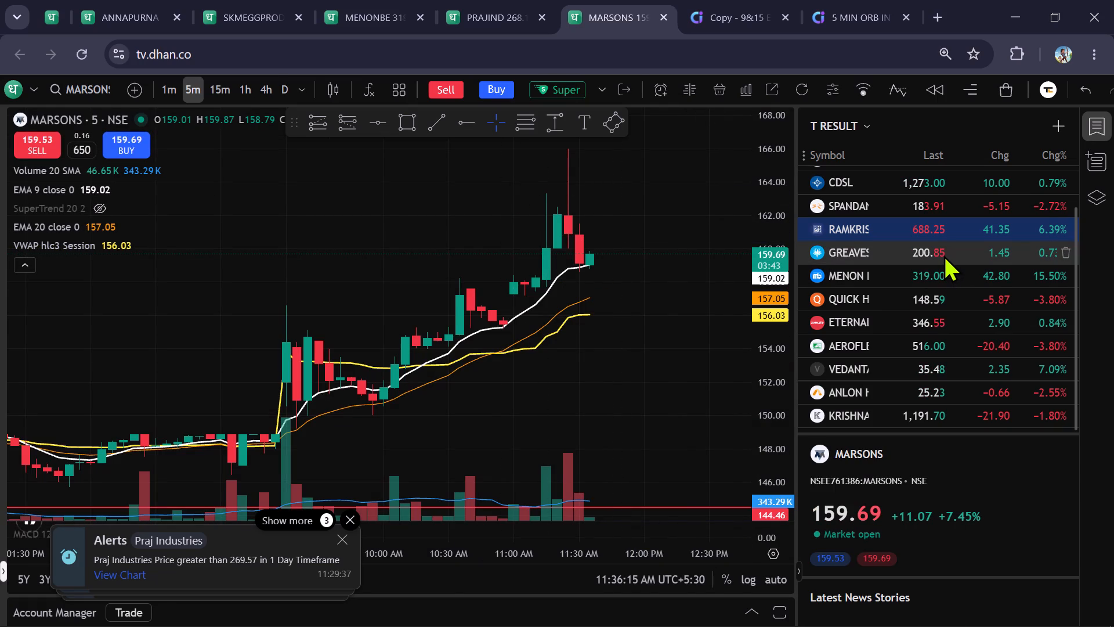
scroll(943, 255, down, 7)
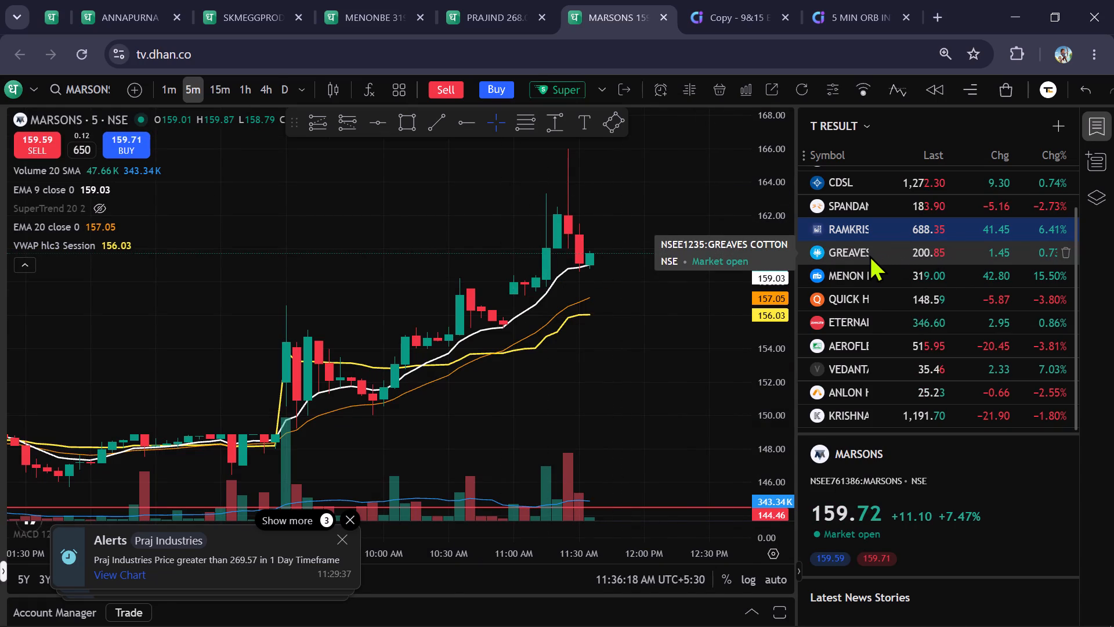
scroll(869, 255, up, 7)
Find another candidate in the 9&15 EMA screener results and load the NSE AGI INFRA chart in place of MARSONS.
click(705, 16)
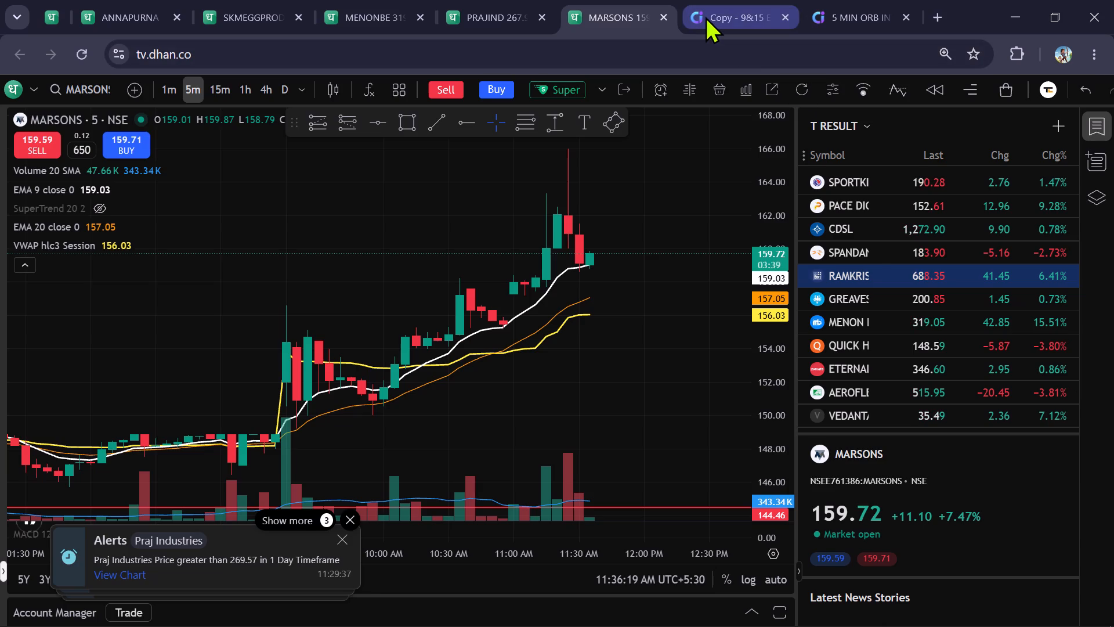
click(953, 102)
click(985, 295)
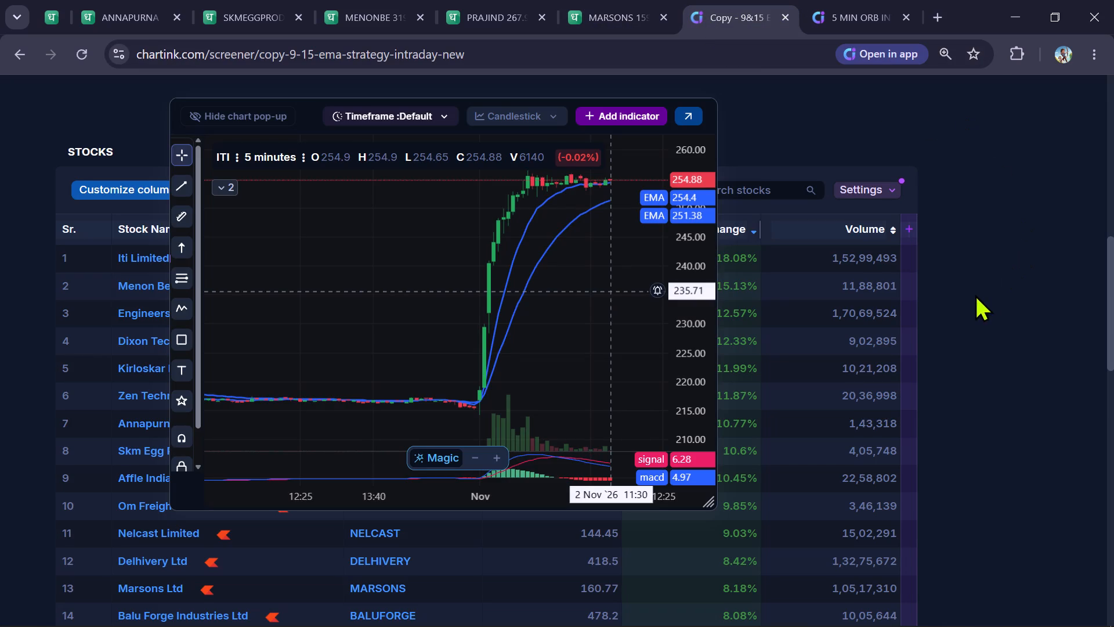
click(3, 304)
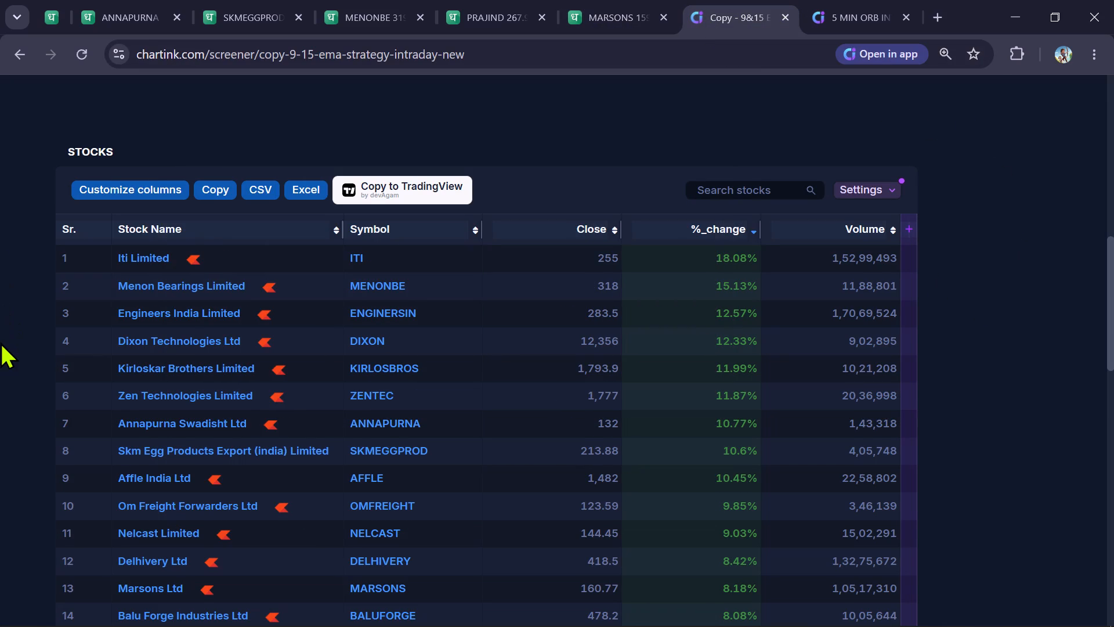
scroll(0, 345, down, 1)
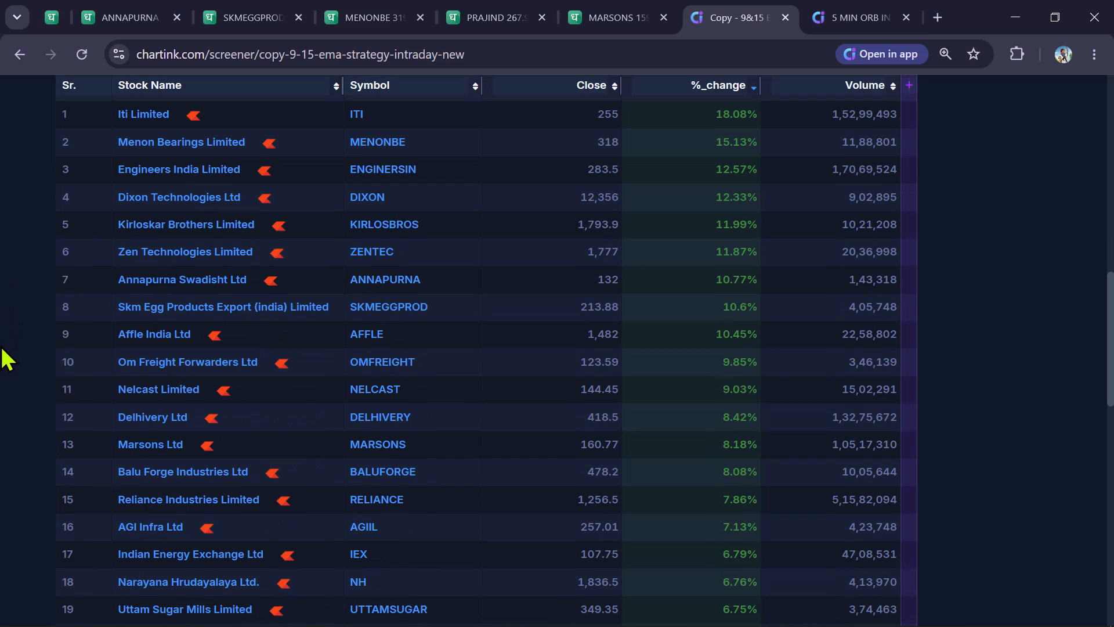
click(635, 8)
drag(665, 301, 648, 379)
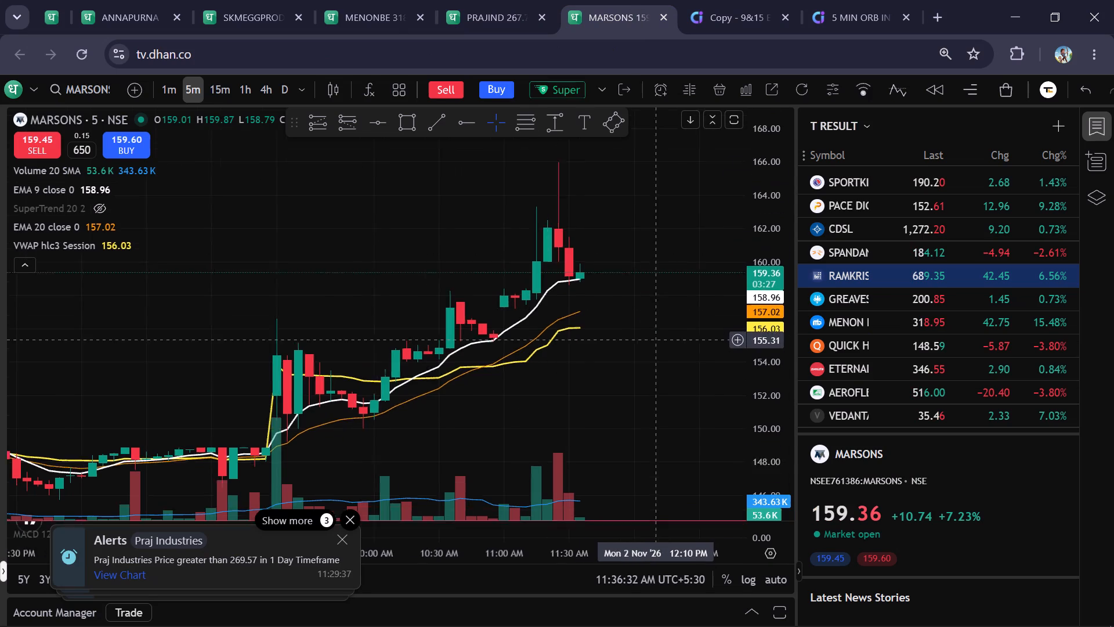
drag(648, 379, 642, 388)
text(agil)
key(BackSpace)
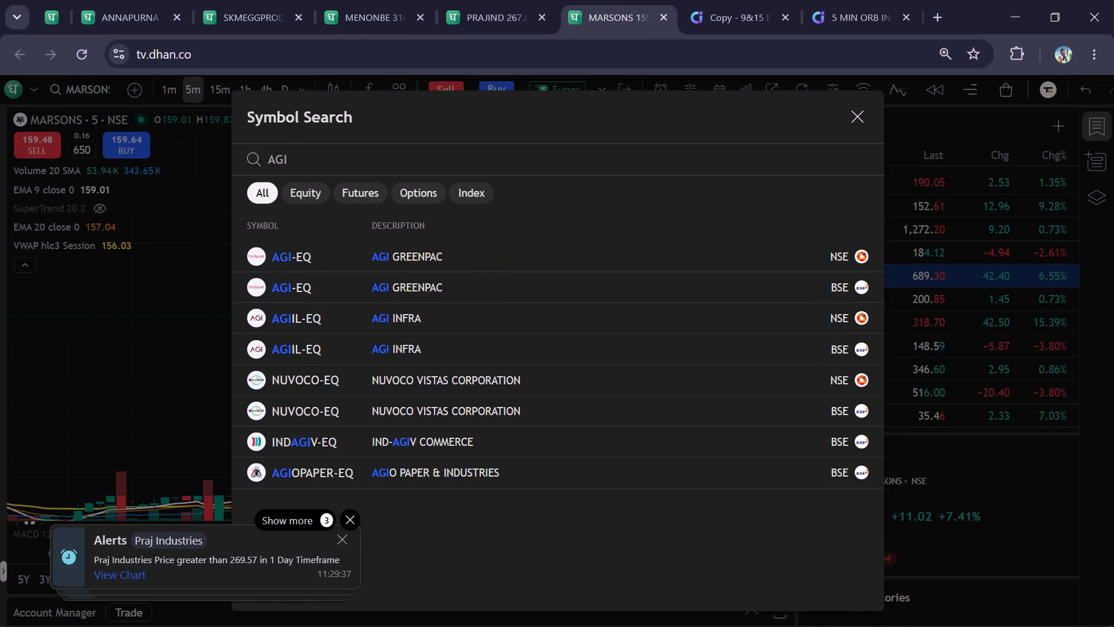
click(685, 329)
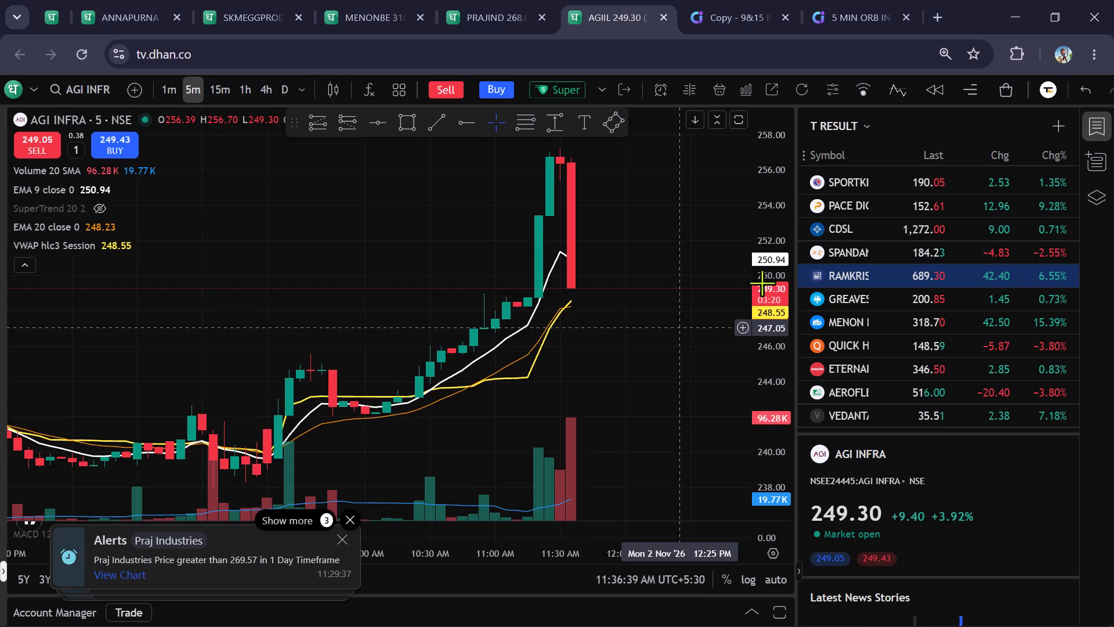
Examine the AGI INFRA 5-minute candles and review the remaining stocks on the first page of the 9&15 EMA screener.
scroll(777, 276, down, 7)
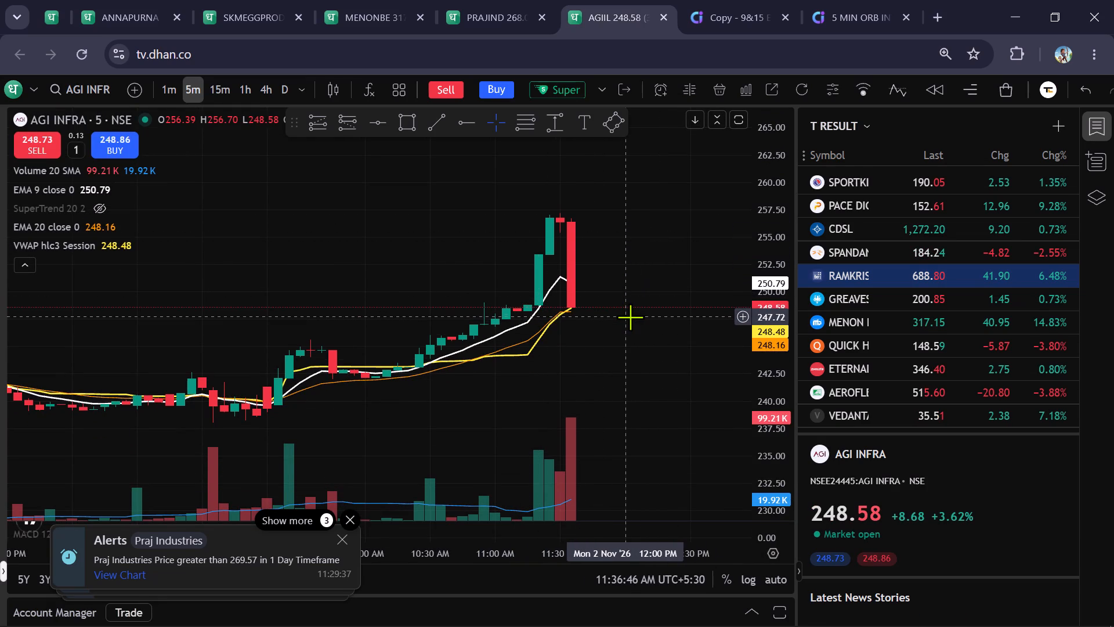
scroll(630, 317, up, 6)
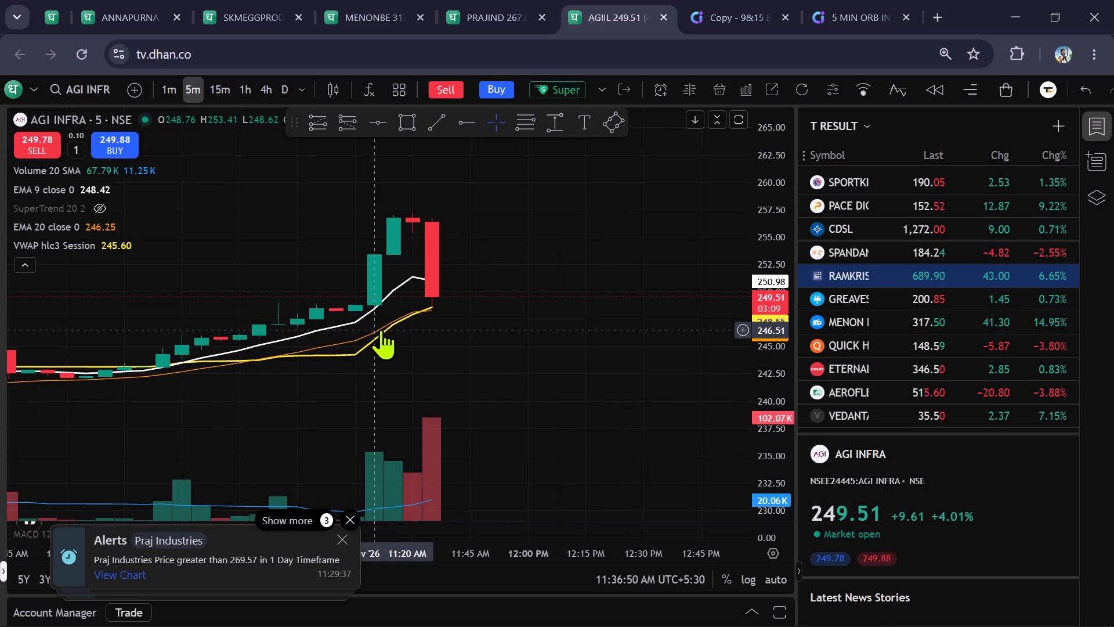
click(493, 12)
click(614, 9)
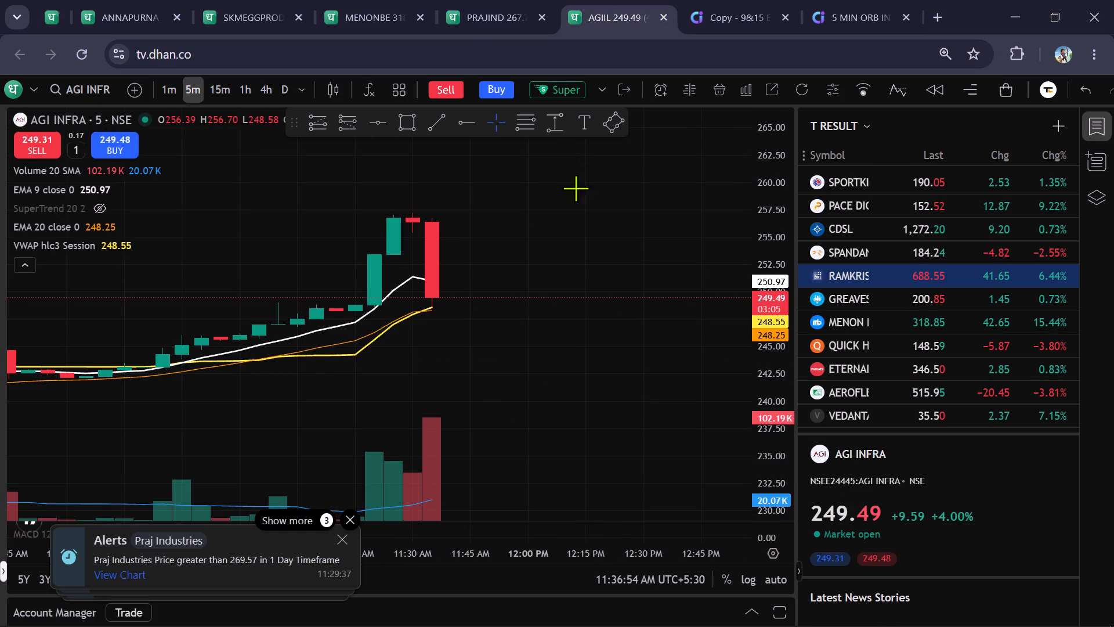
click(709, 14)
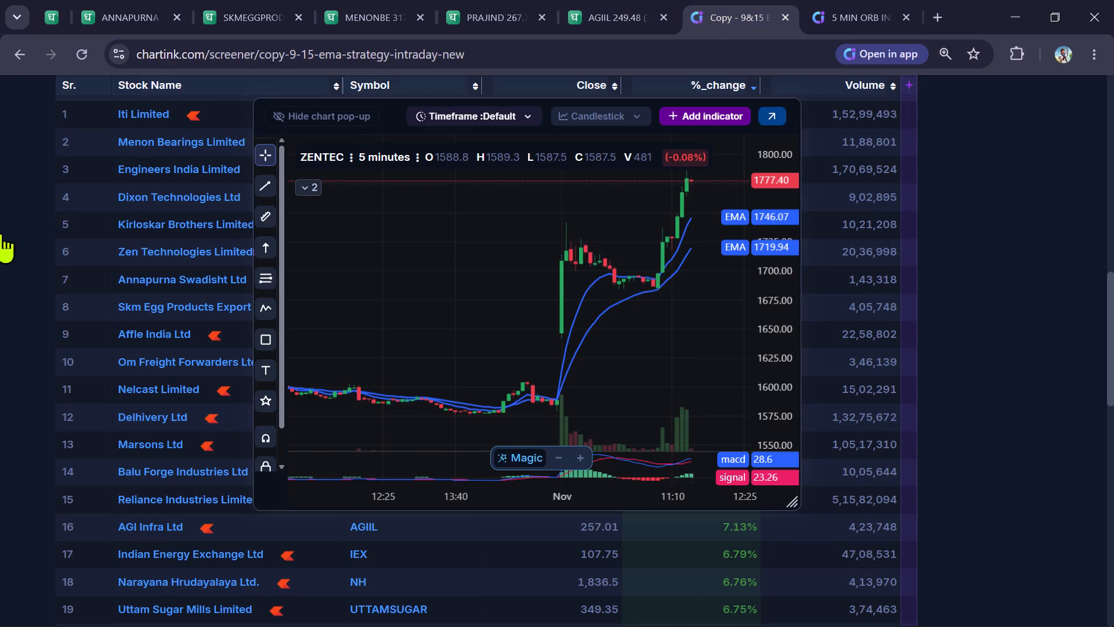
click(0, 333)
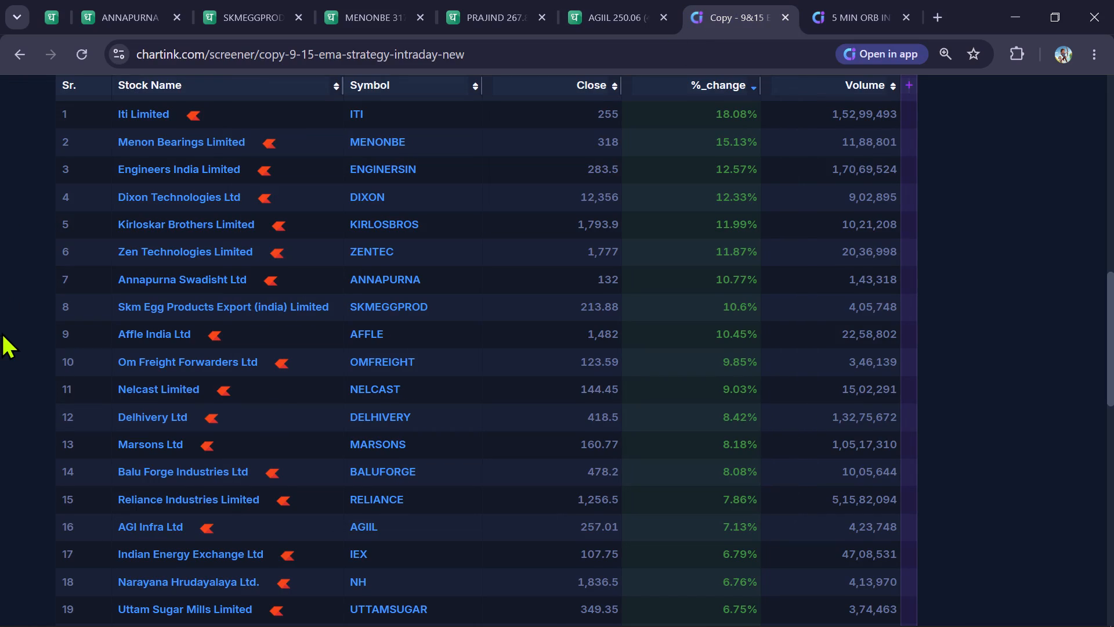
scroll(1, 332, down, 1)
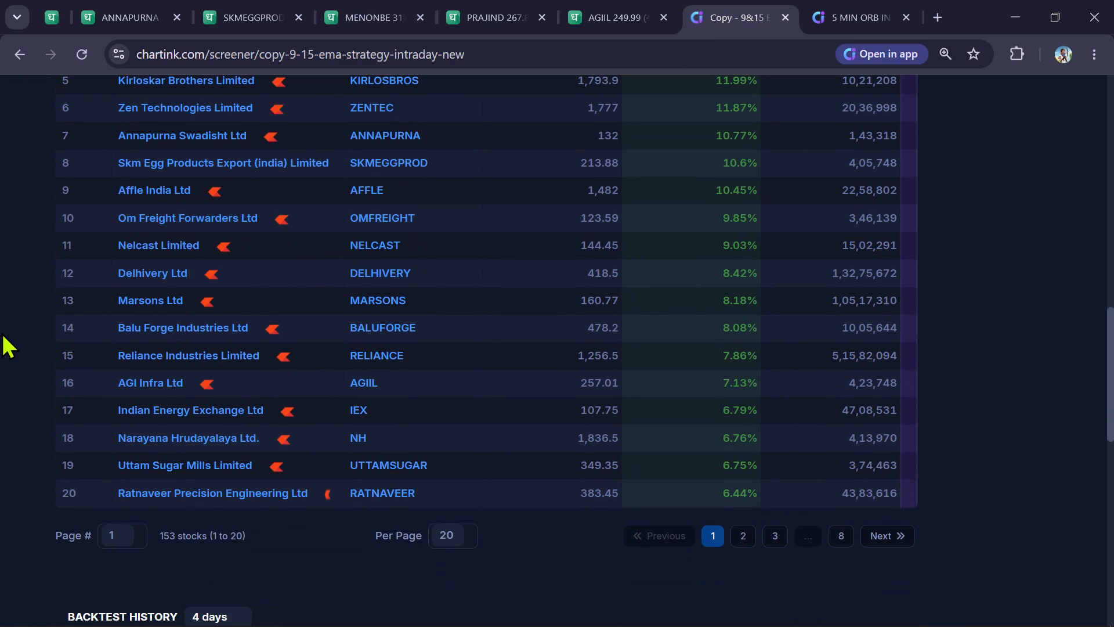
scroll(0, 330, up, 1)
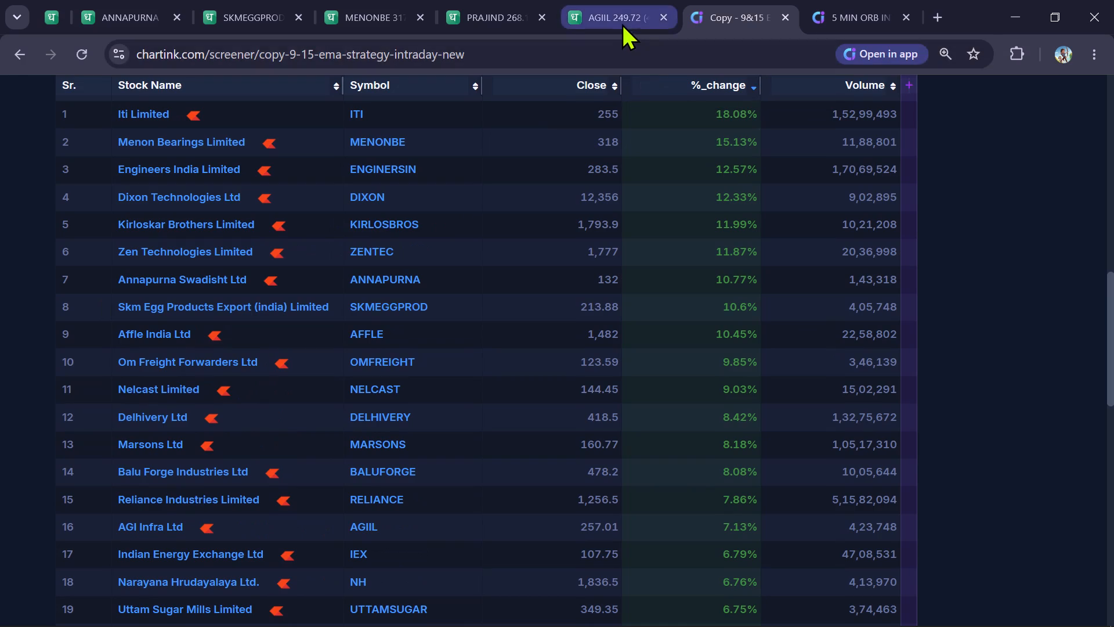
Draw a Fibonacci retracement on the AGI INFRA 5-minute chart from about 257.45 at the swing high down to about 241.89.
click(623, 14)
scroll(721, 244, down, 1)
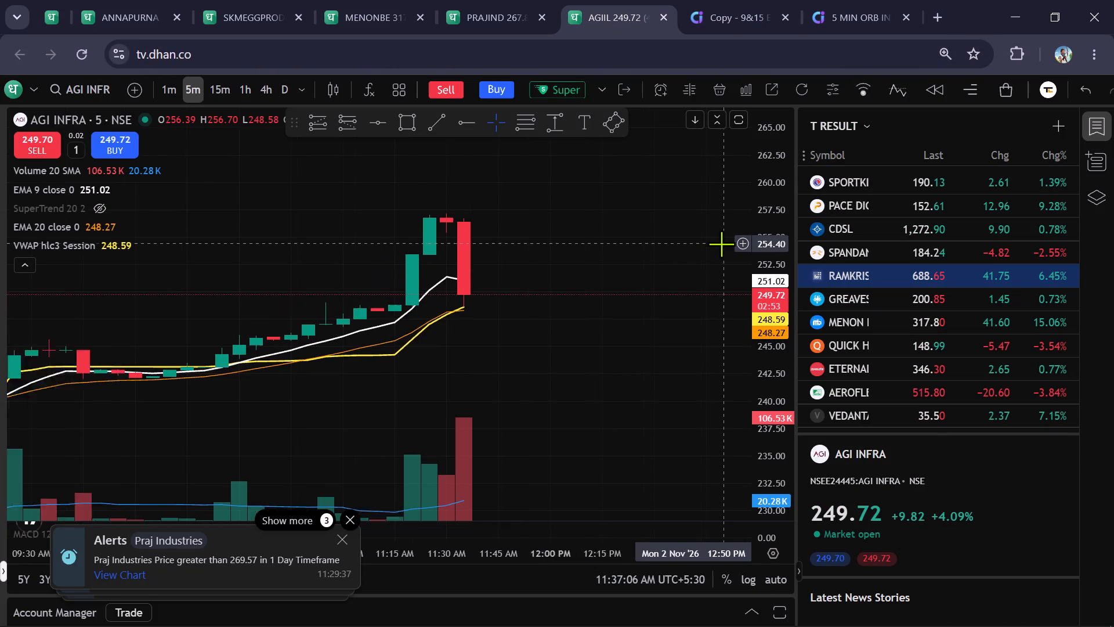
scroll(721, 244, down, 3)
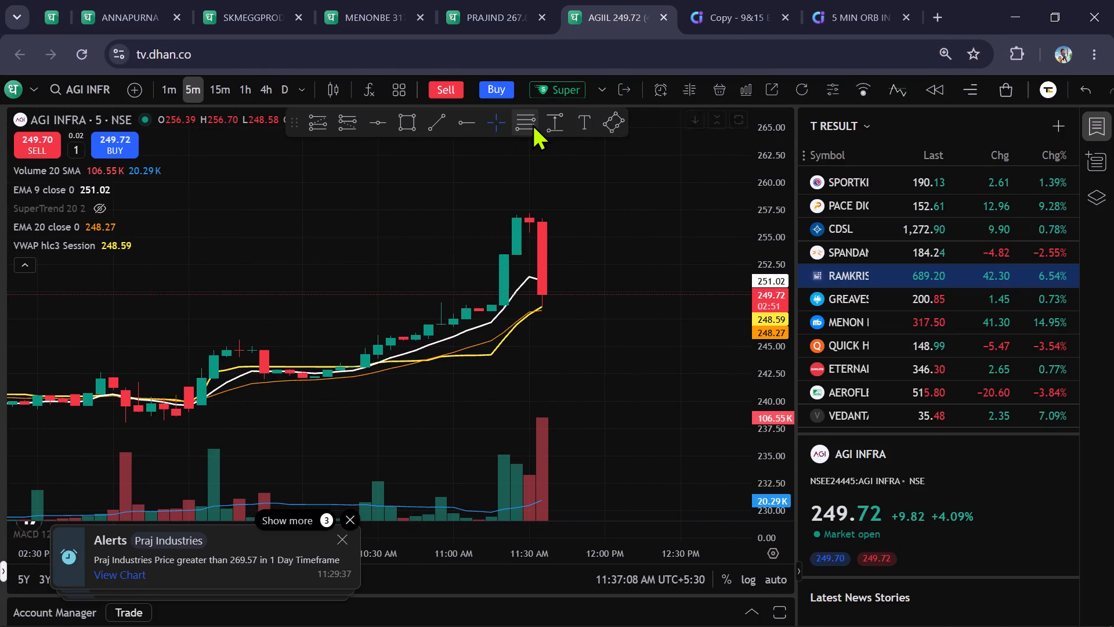
click(532, 124)
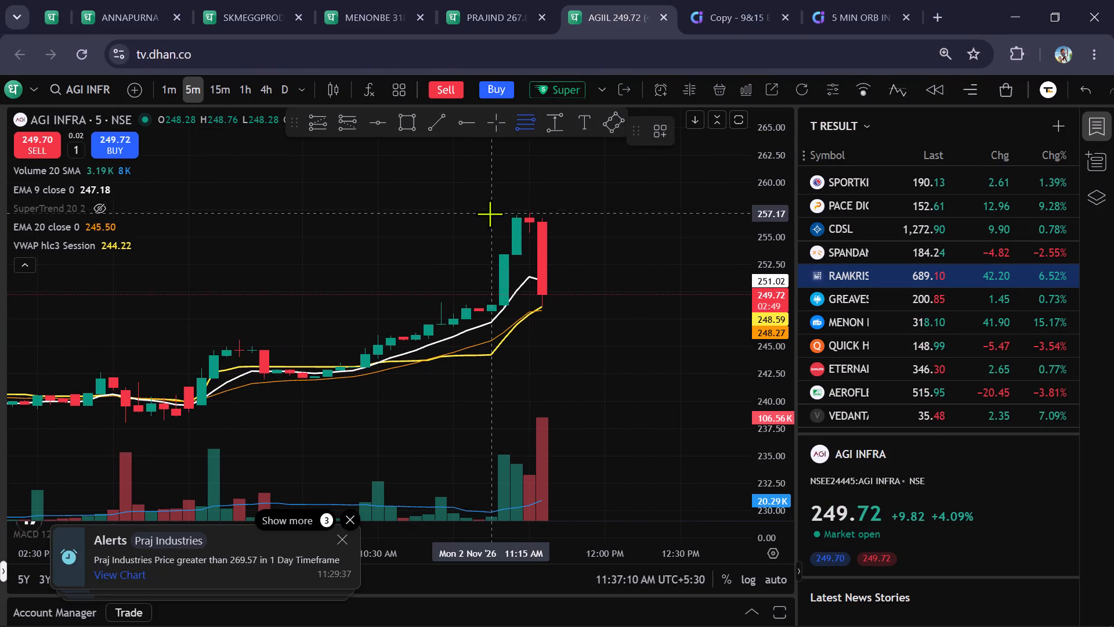
drag(490, 211, 211, 387)
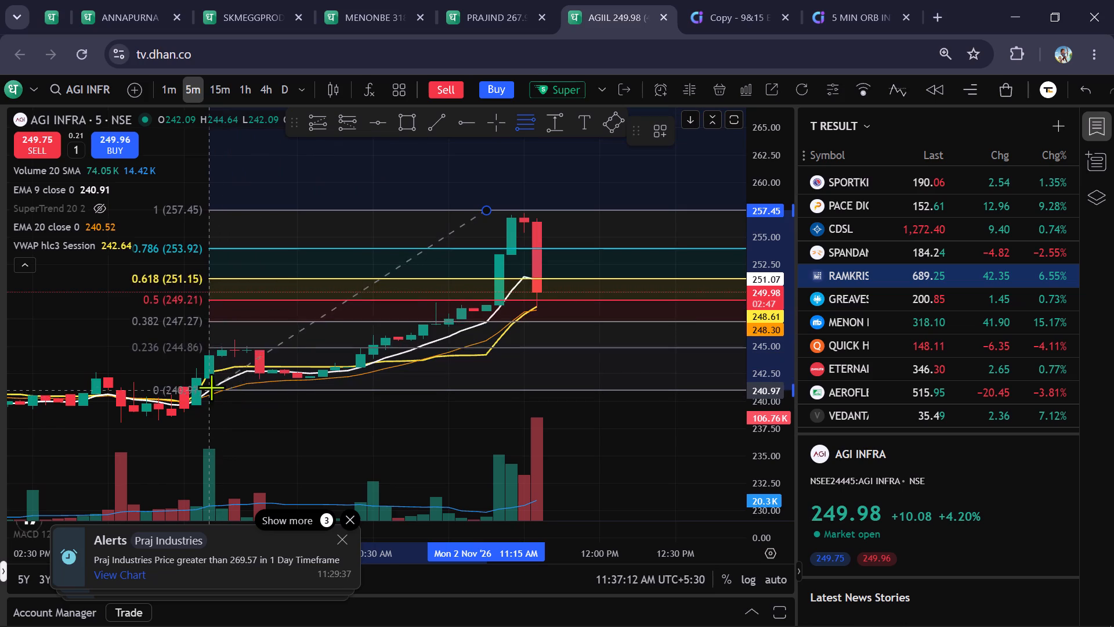
drag(211, 387, 211, 381)
click(211, 381)
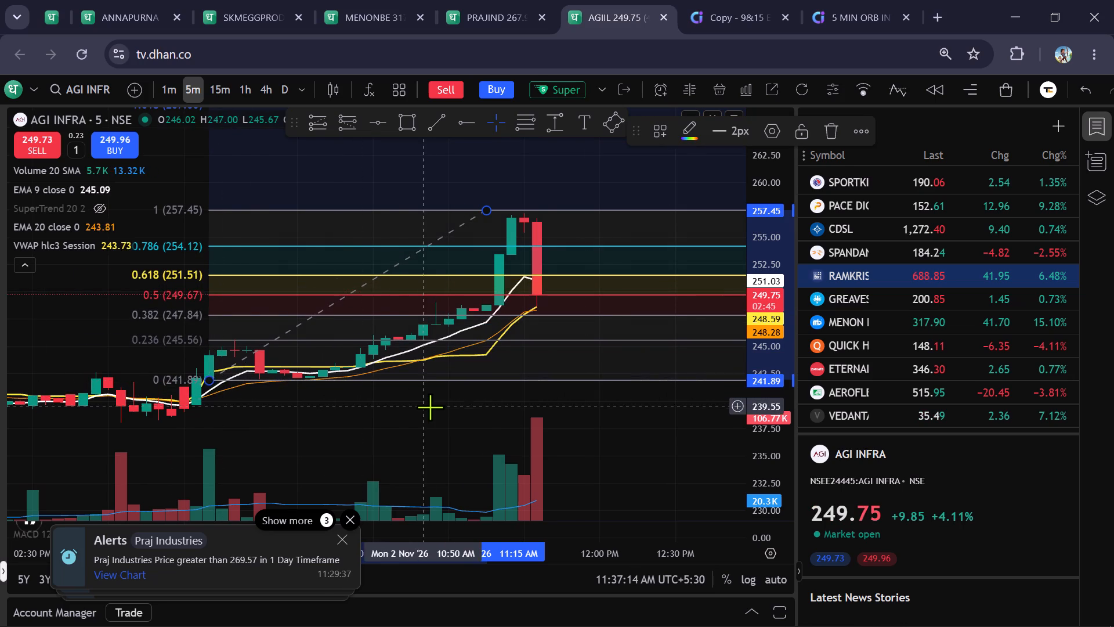
Draw a rectangle from the latest AGI INFRA candles forward, covering the zone between the 0.618 and 0.5 Fibonacci levels.
scroll(430, 407, up, 3)
drag(585, 430, 569, 472)
scroll(569, 472, up, 3)
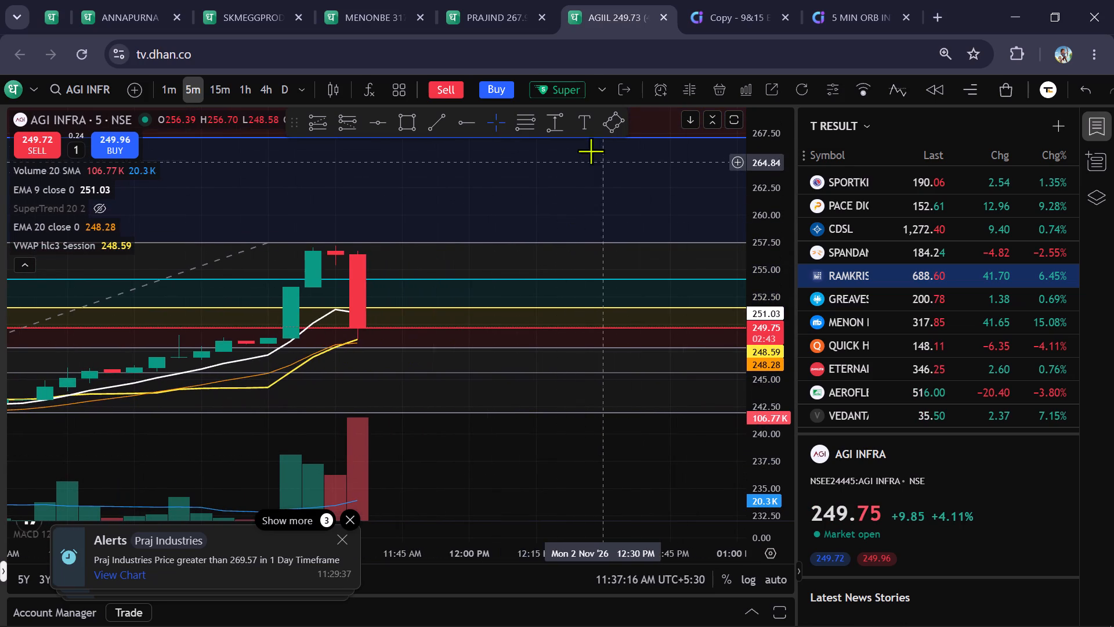
click(407, 124)
drag(330, 308, 461, 322)
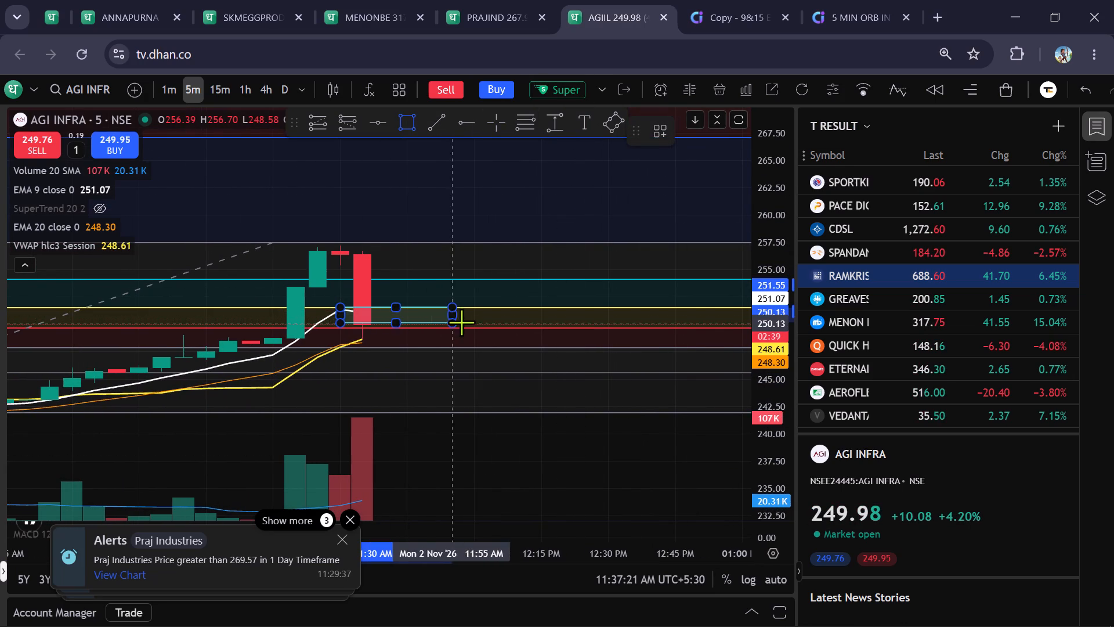
drag(461, 322, 554, 329)
click(554, 329)
Delete the Fibonacci retracement from the AGI INFRA chart, keeping the rectangle.
click(522, 349)
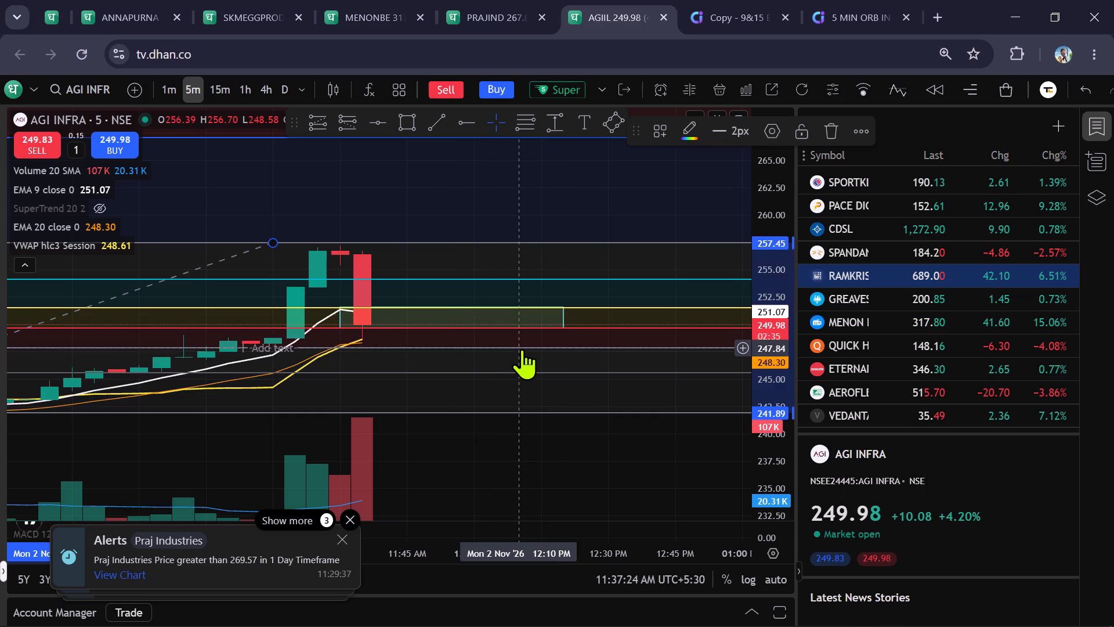
click(831, 129)
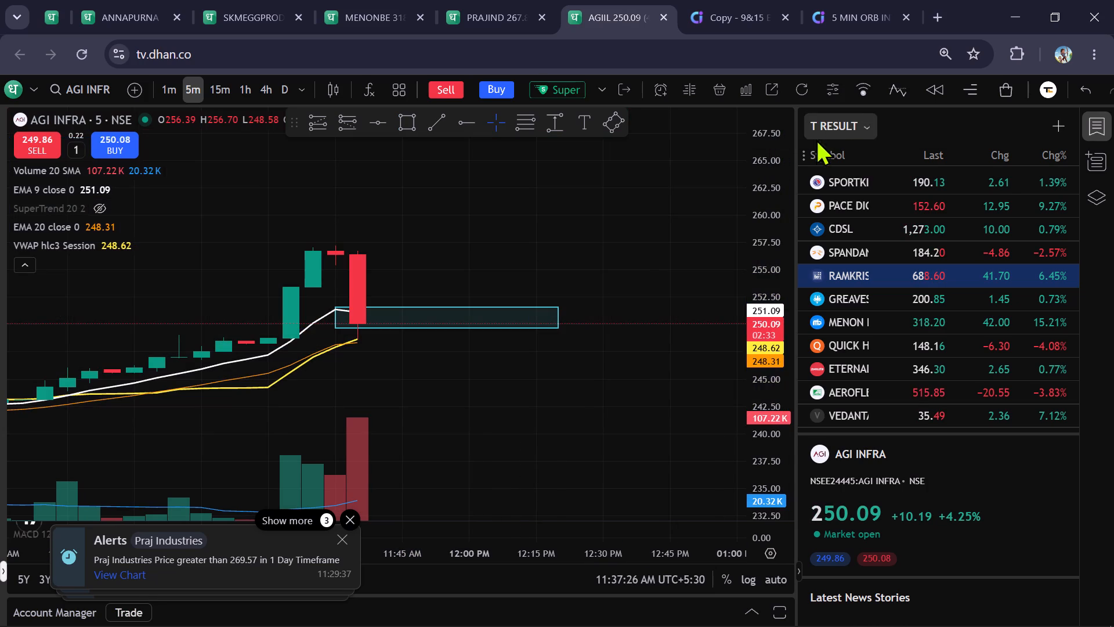
Examine the AGI INFRA trend on the 5-minute and daily timeframes, ending on the 5-minute chart.
scroll(533, 388, down, 2)
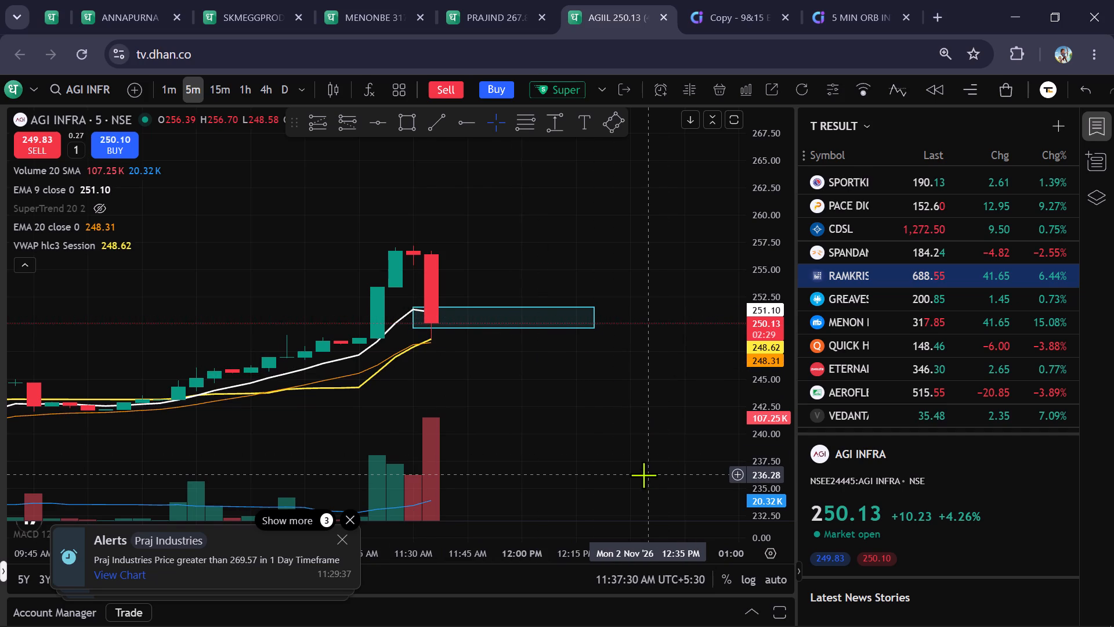
scroll(647, 474, down, 6)
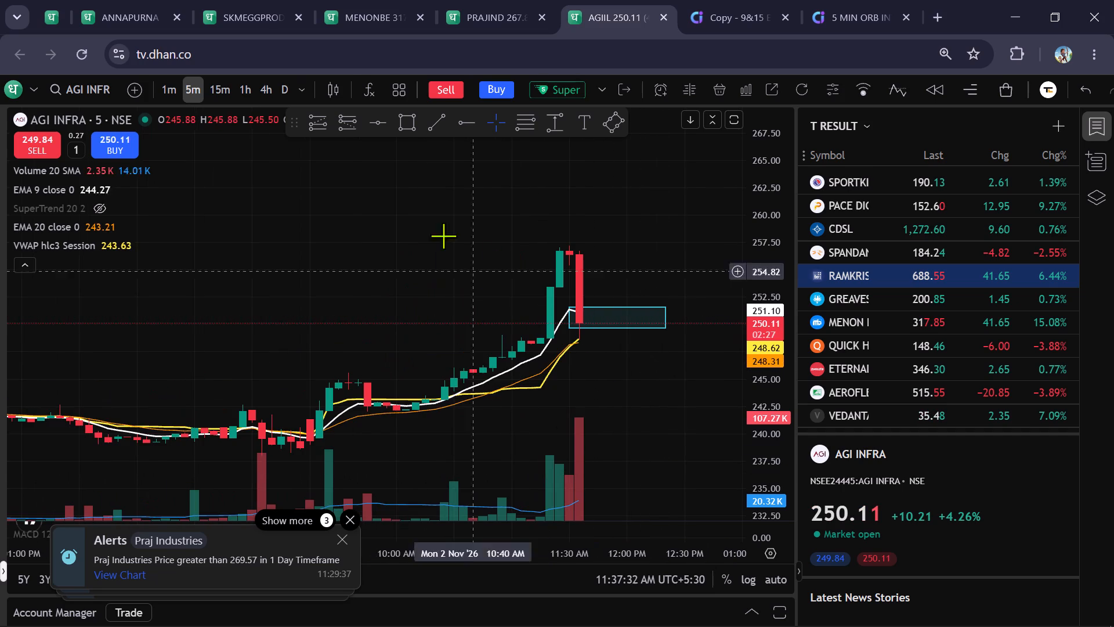
click(279, 85)
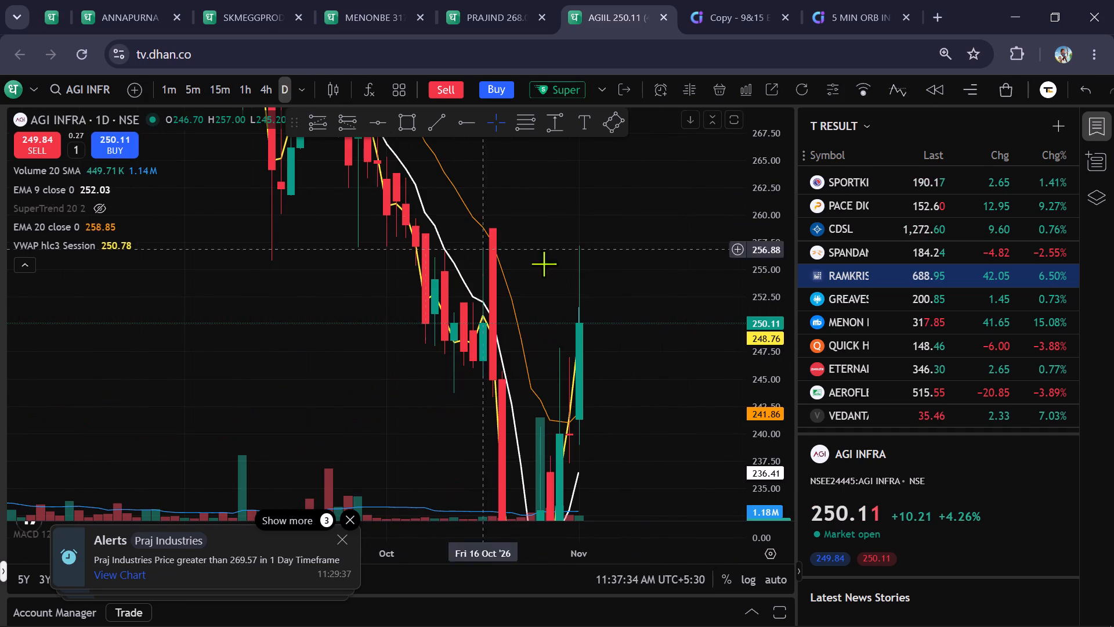
scroll(772, 313, down, 18)
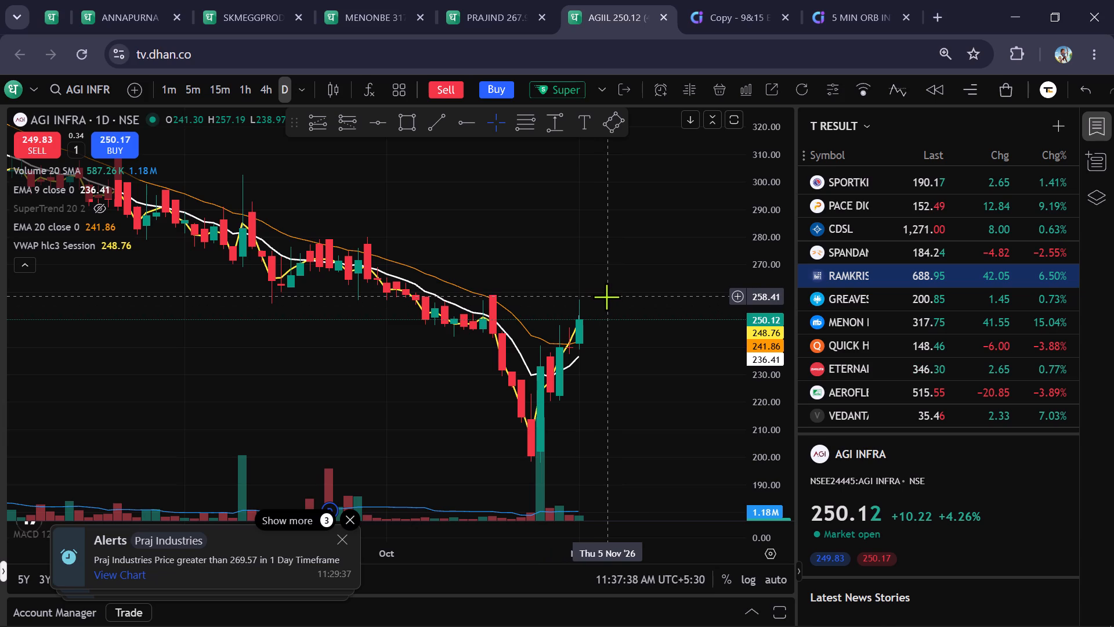
scroll(606, 297, up, 4)
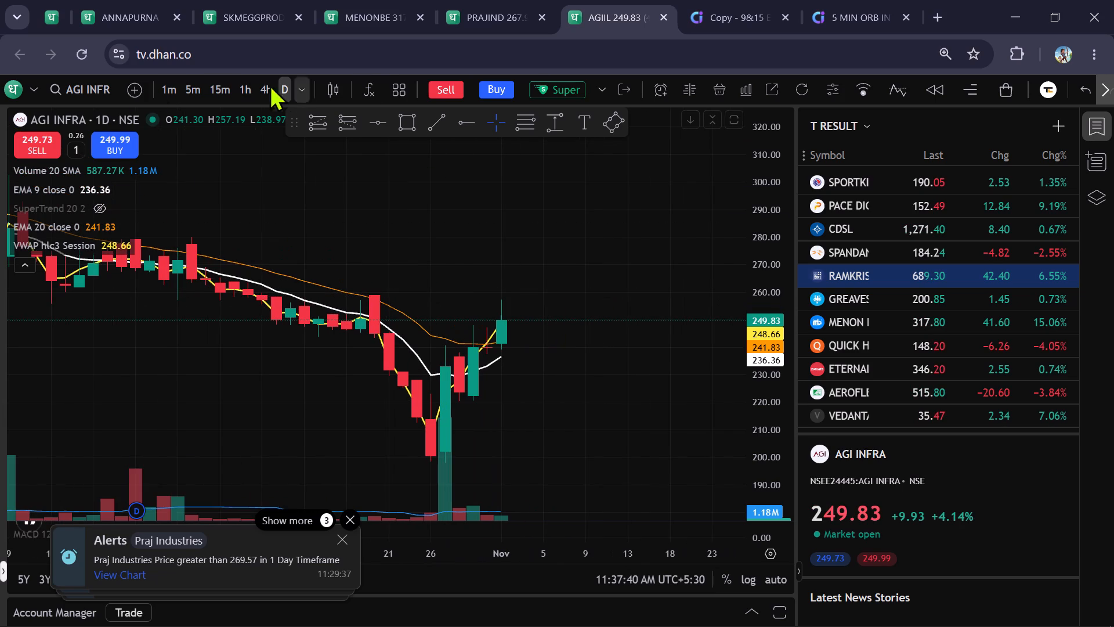
click(194, 91)
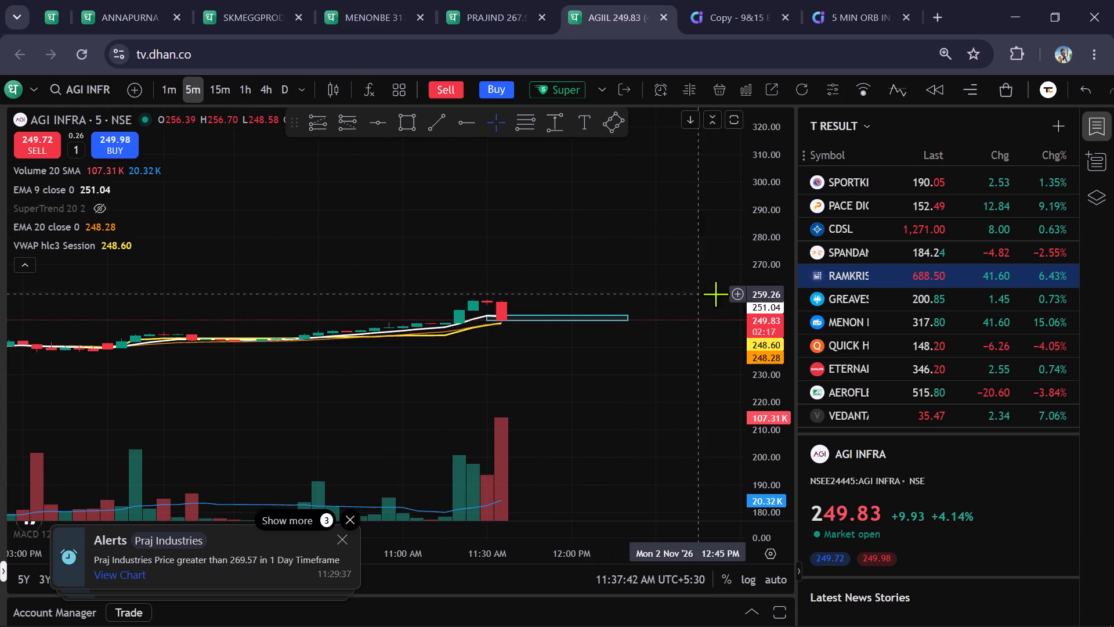
Open an intraday Super Order to buy AGI INFRA and make it a limit order at 230.
scroll(755, 283, up, 15)
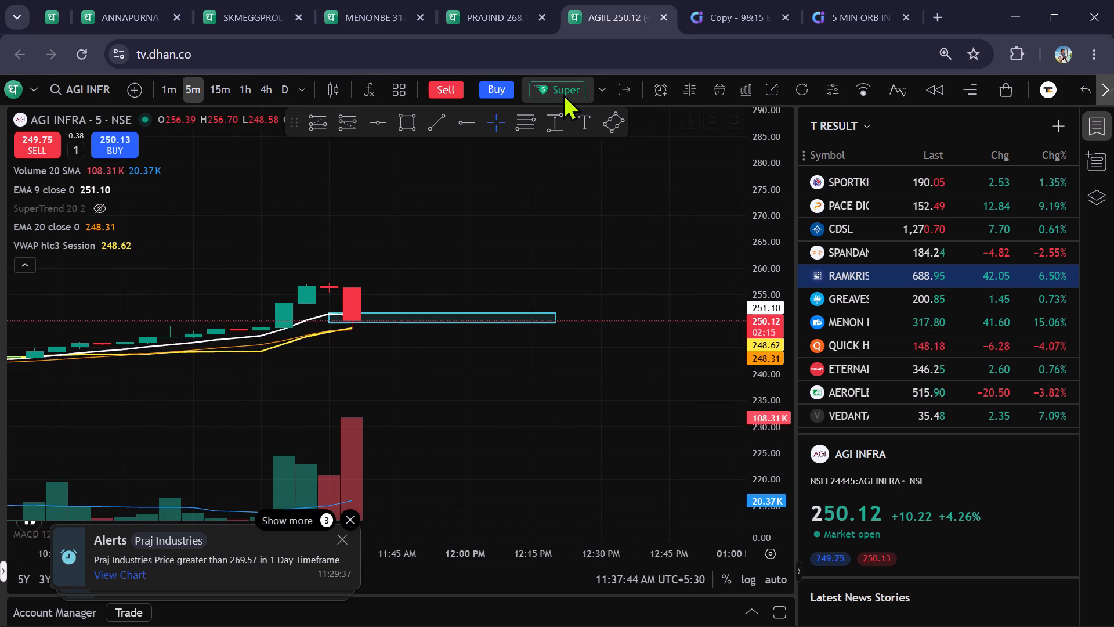
click(563, 92)
drag(283, 319, 292, 261)
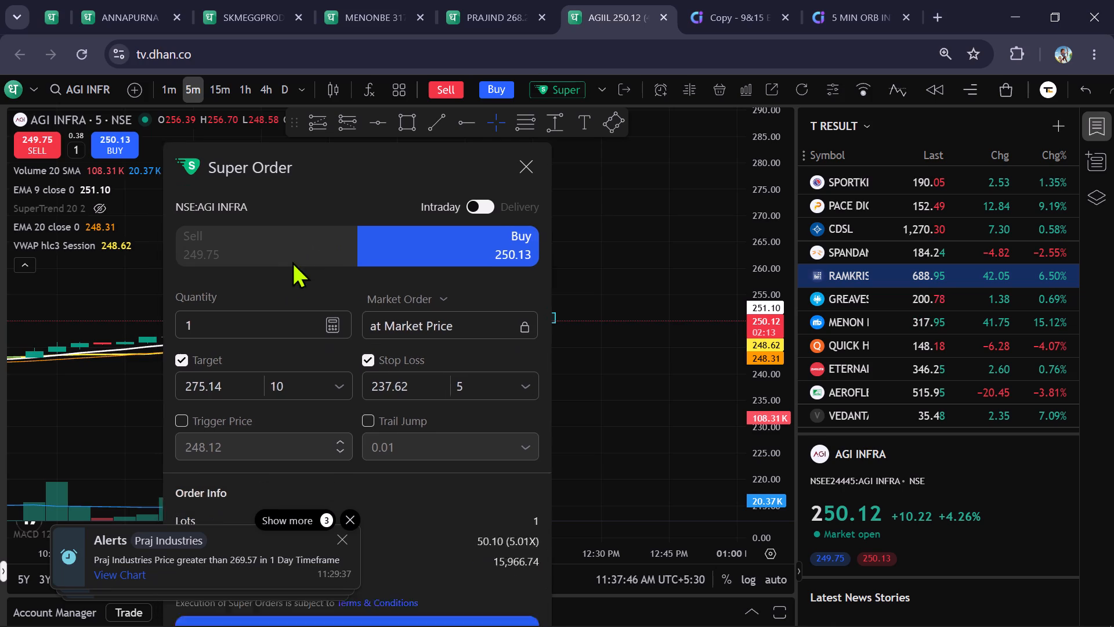
drag(292, 261, 113, 229)
drag(491, 266, 732, 282)
click(242, 240)
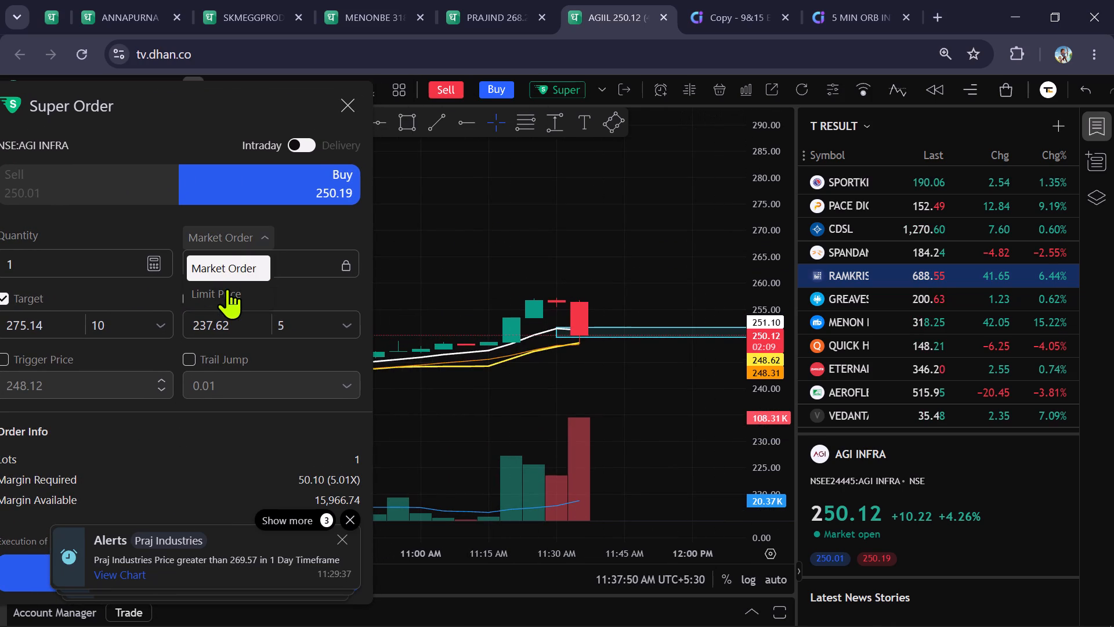
click(227, 291)
click(272, 264)
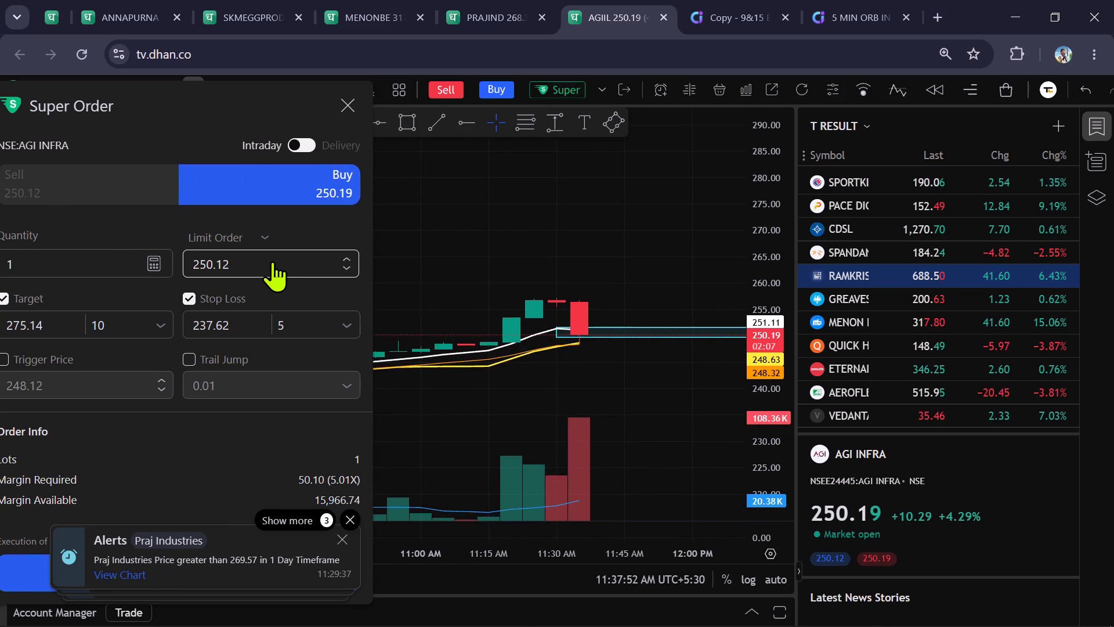
key(BackSpace)
key(BackSpace)
key(BackSpace)
key(BackSpace)
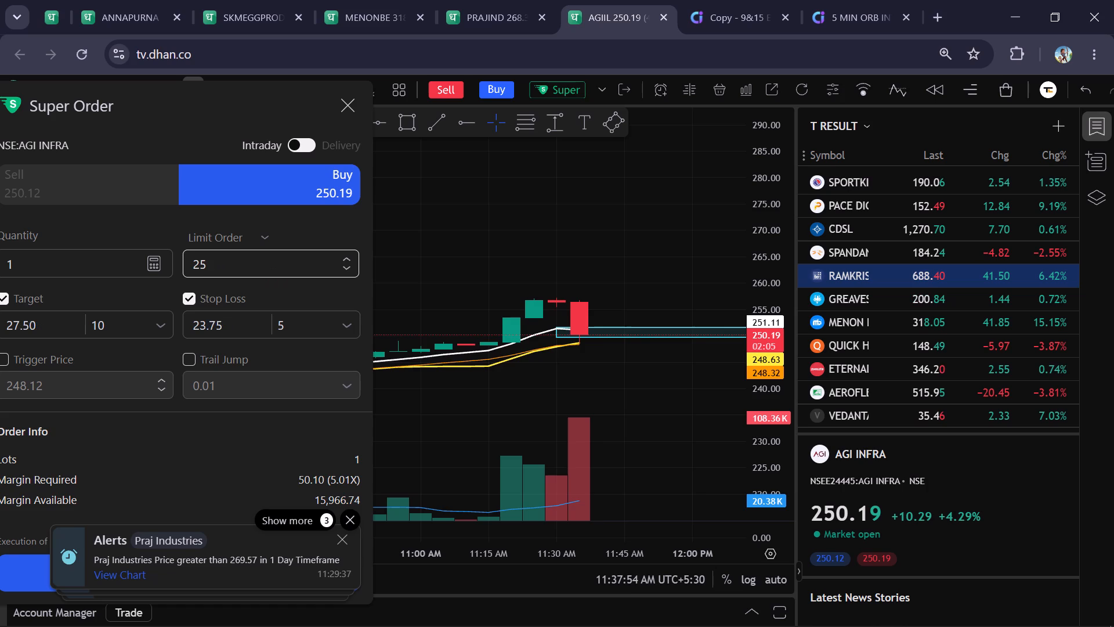
key(BackSpace)
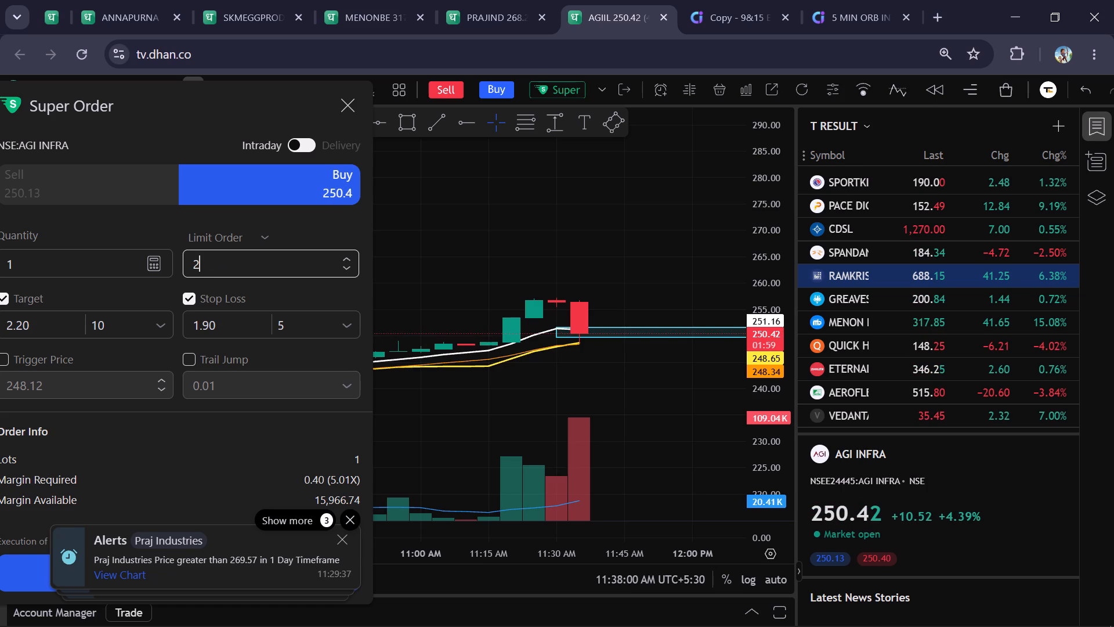
text(30)
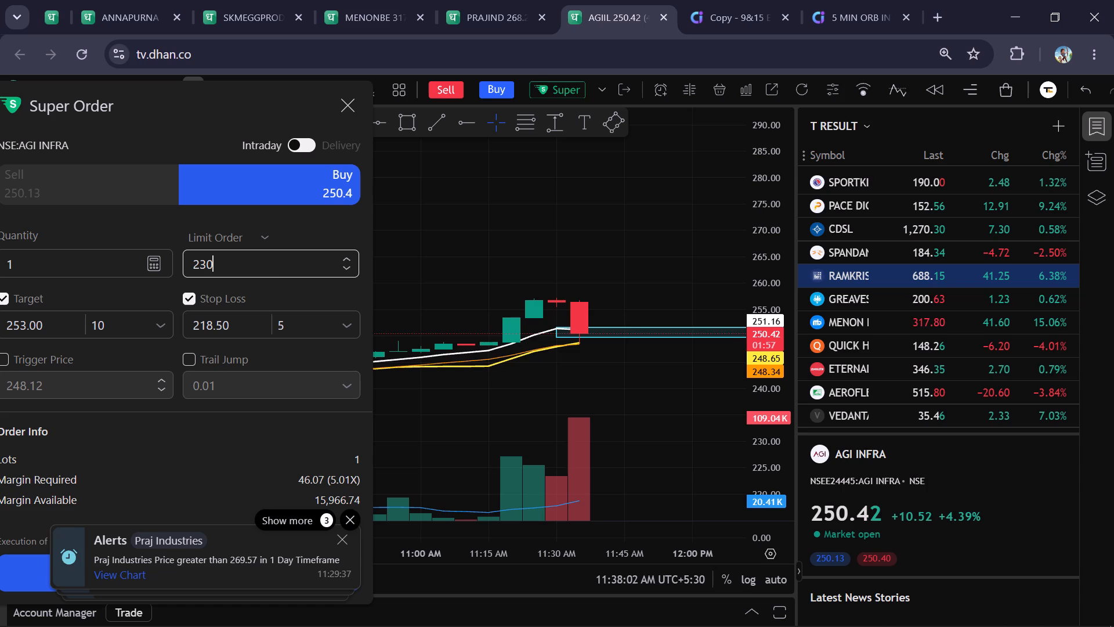
Set the AGI INFRA order's target price to 259.
click(71, 327)
key(BackSpace)
key(BackSpace)
key(BackSpace)
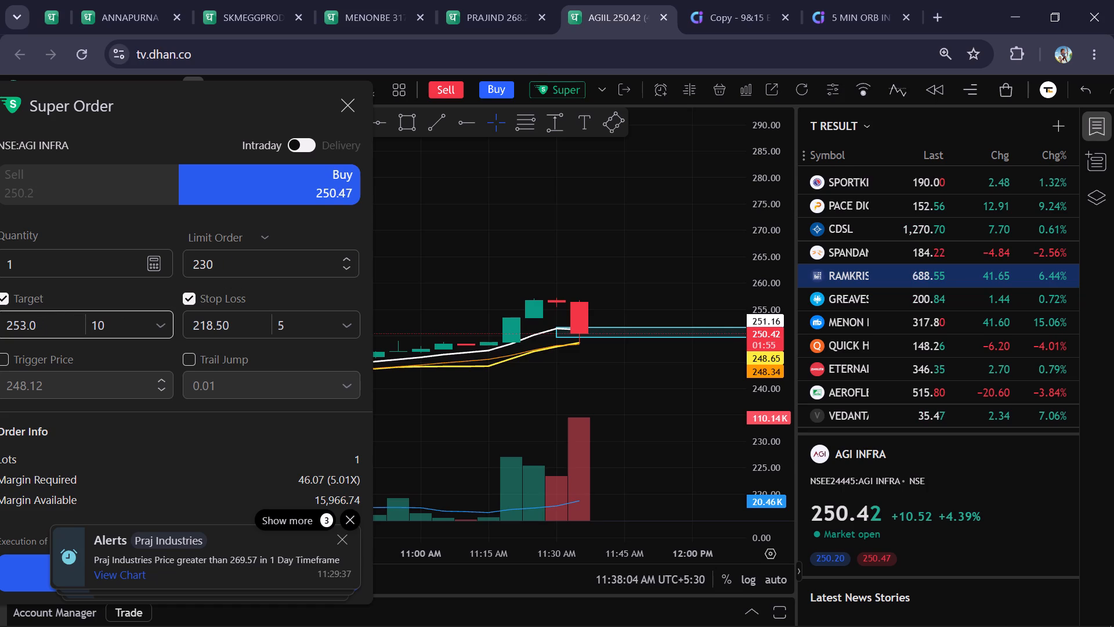
key(BackSpace)
key(9)
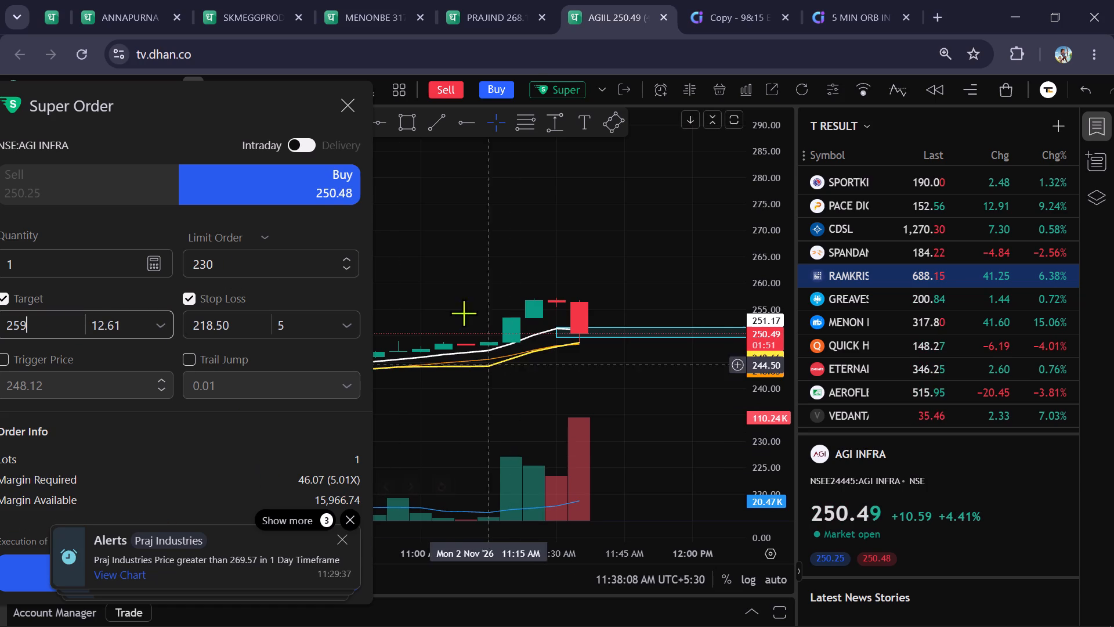
Set the AGI INFRA order's quantity to 300.
drag(214, 115, 305, 129)
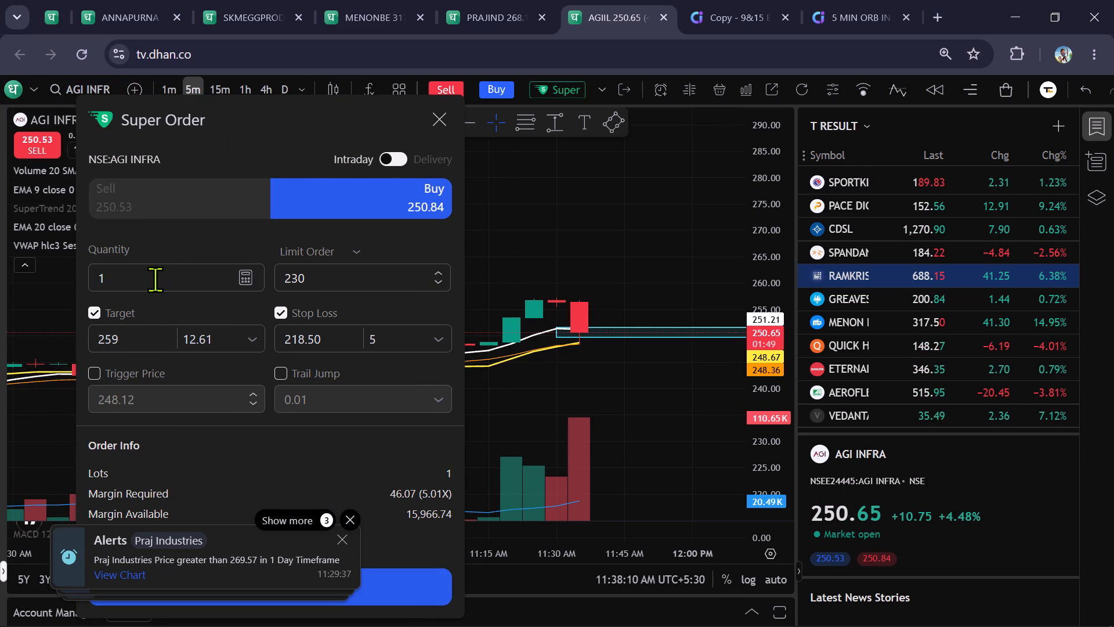
click(155, 279)
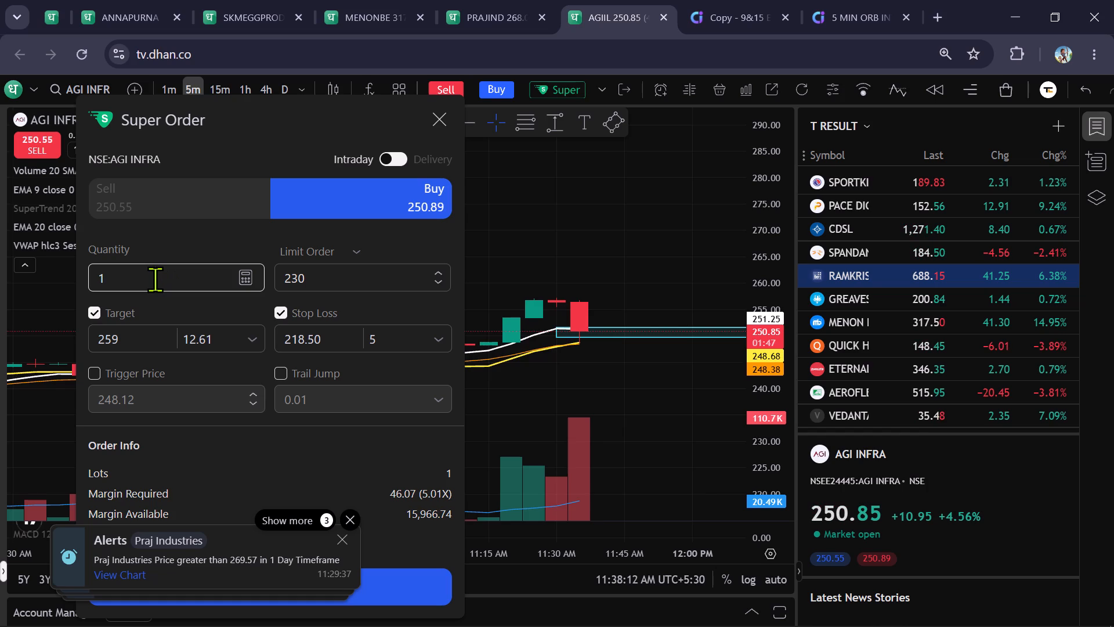
key(BackSpace)
text(200)
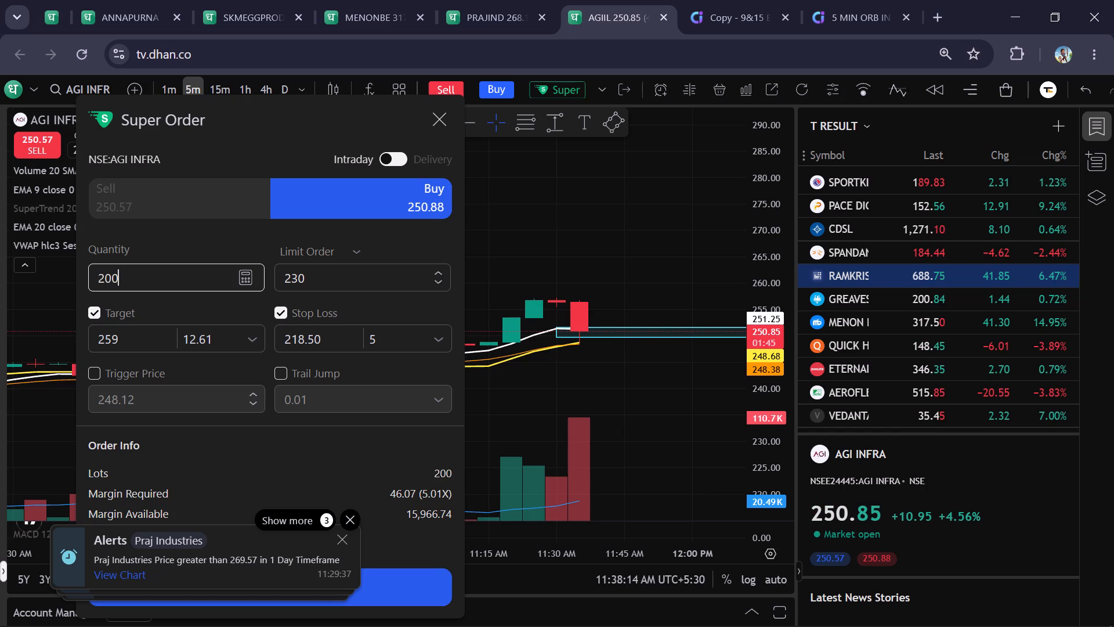
key(BackSpace)
key(BackSpace)
key(BackSpace)
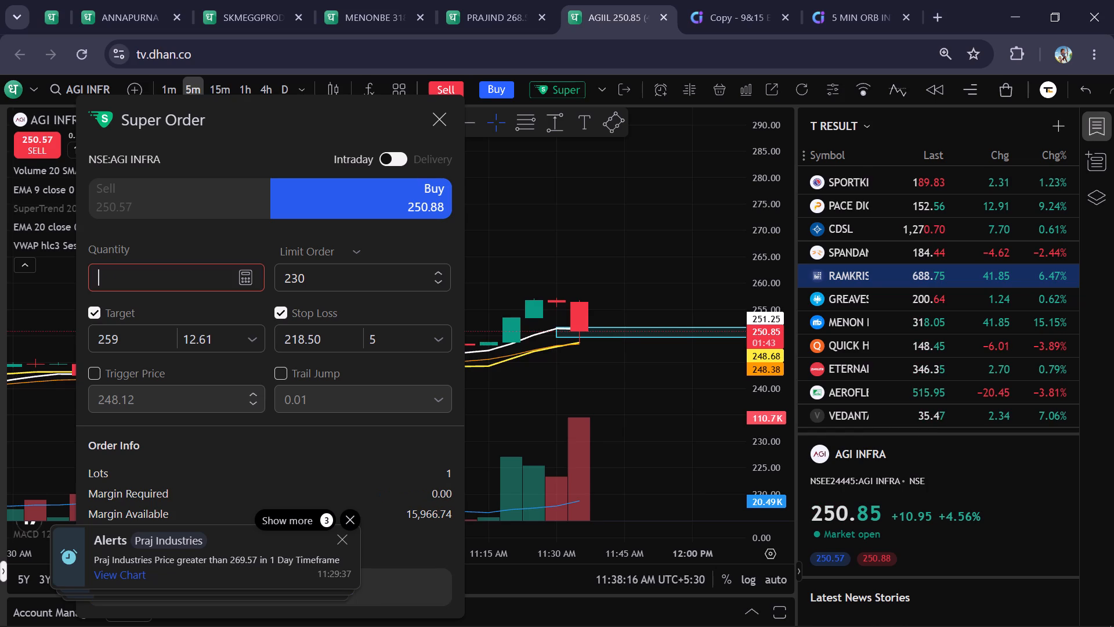
text(300)
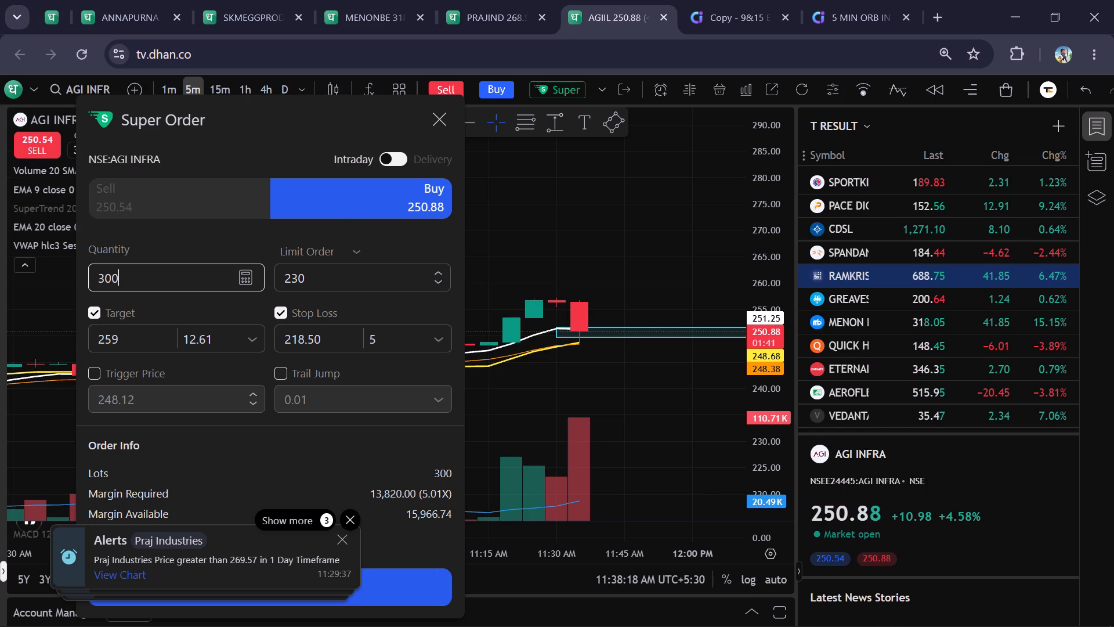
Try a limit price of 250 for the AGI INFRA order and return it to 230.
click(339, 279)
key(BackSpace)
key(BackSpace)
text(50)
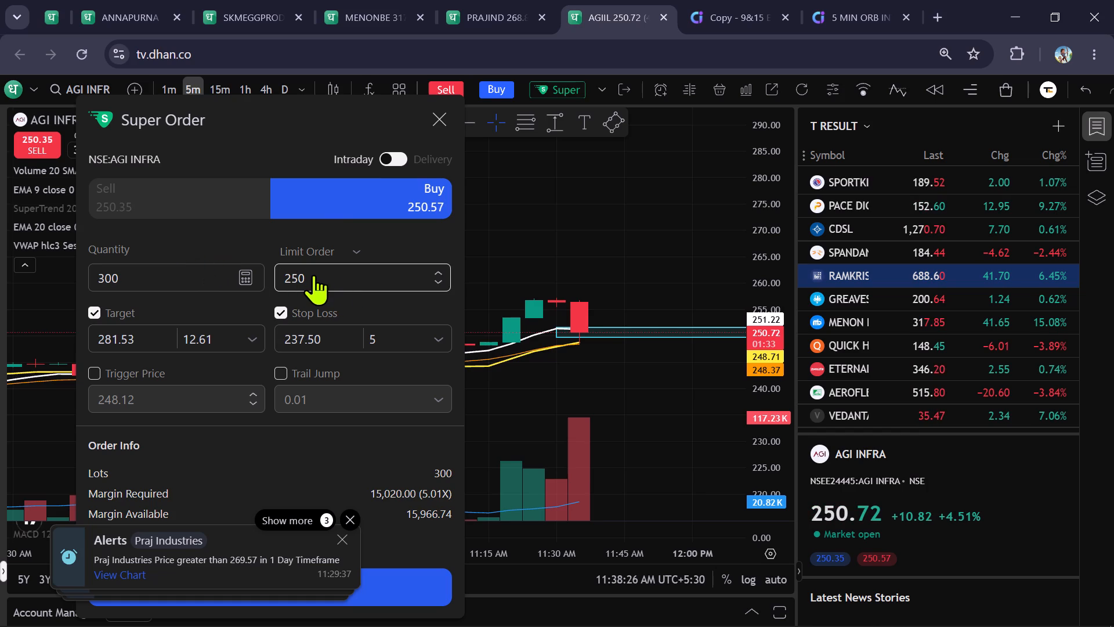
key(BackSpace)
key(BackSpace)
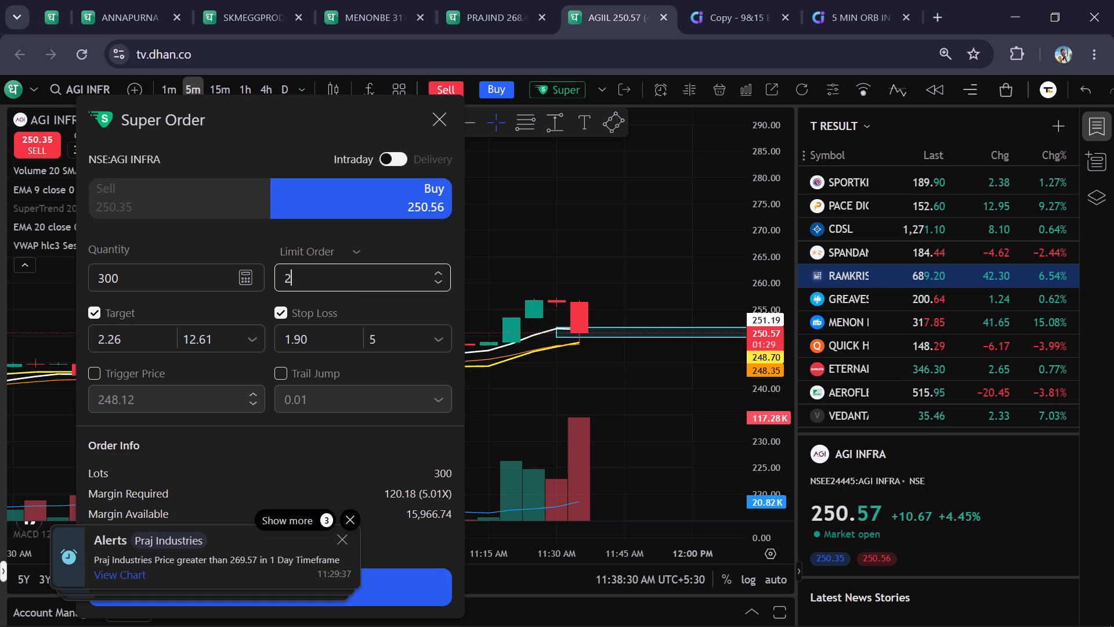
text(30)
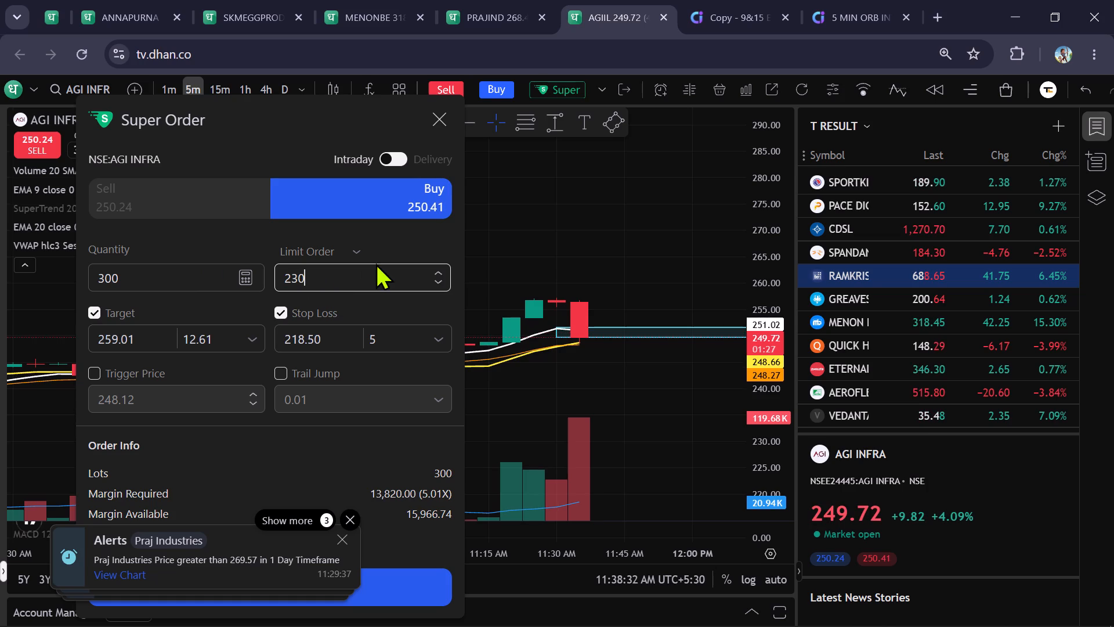
Examine AGI INFRA around the marked zone on the 5-, 15- and 1-minute timeframes, comparing it with the PRAJ INDUSTRIES 5-minute chart.
drag(399, 443, 298, 554)
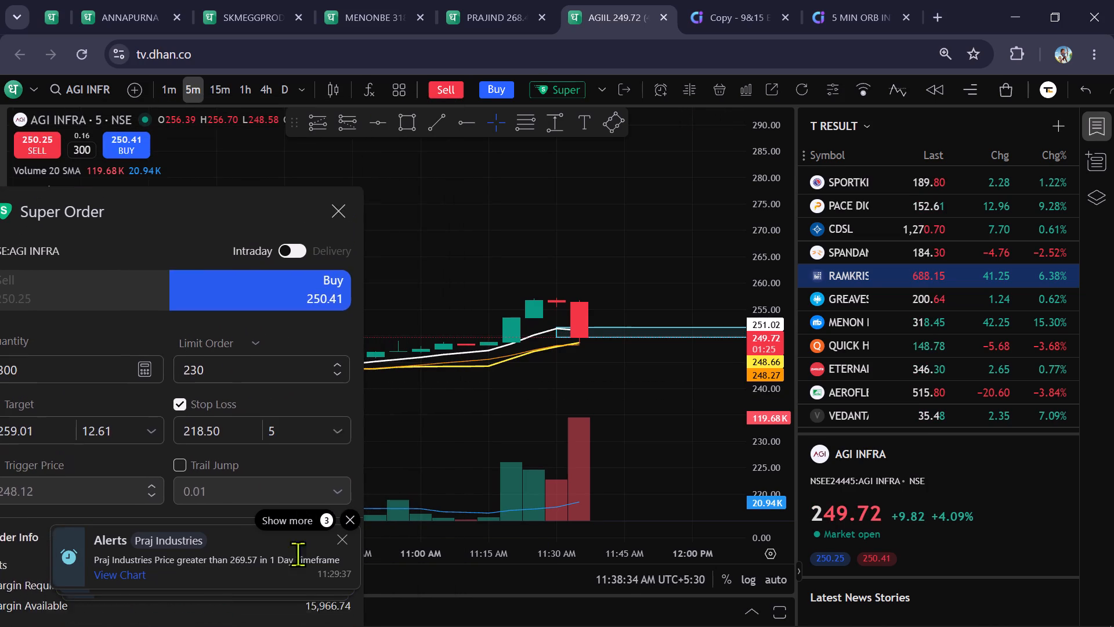
drag(298, 554, 299, 569)
scroll(789, 321, up, 4)
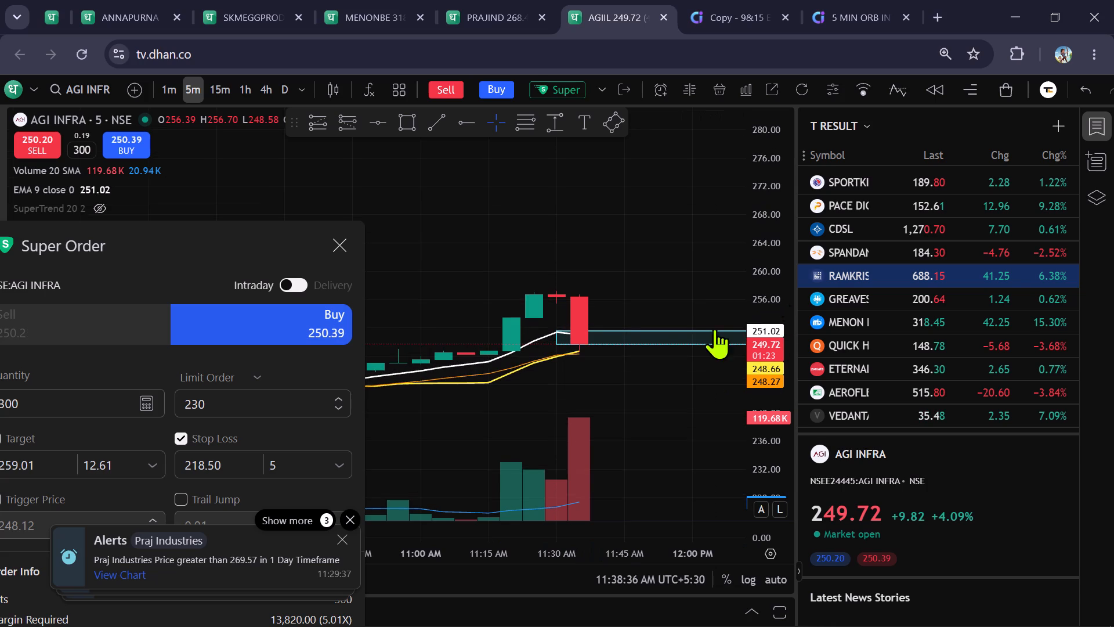
scroll(580, 343, up, 2)
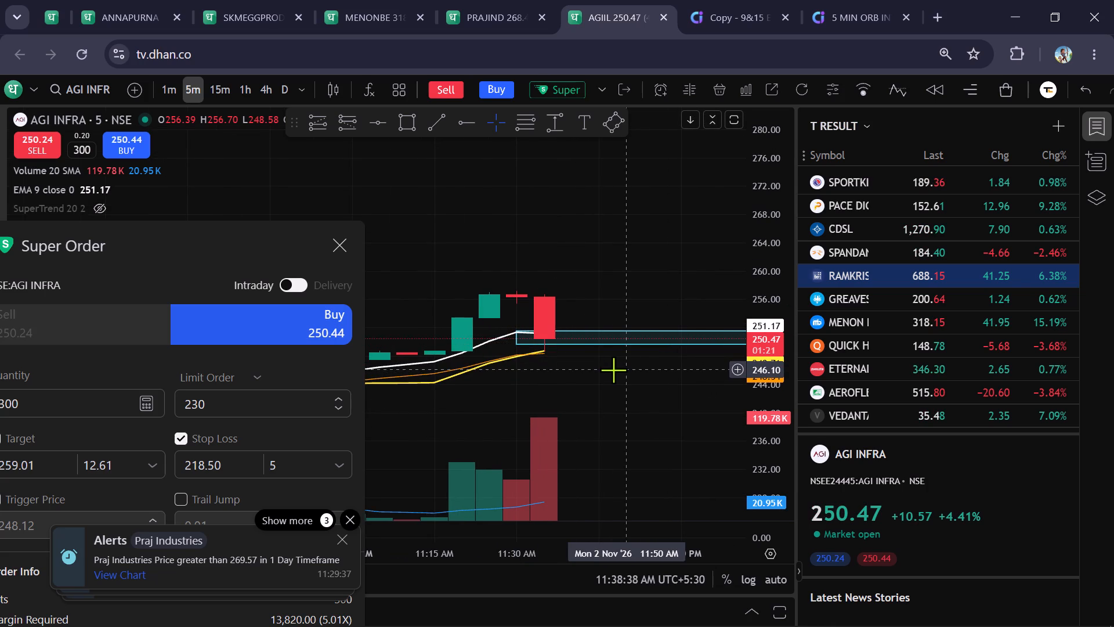
scroll(613, 370, up, 1)
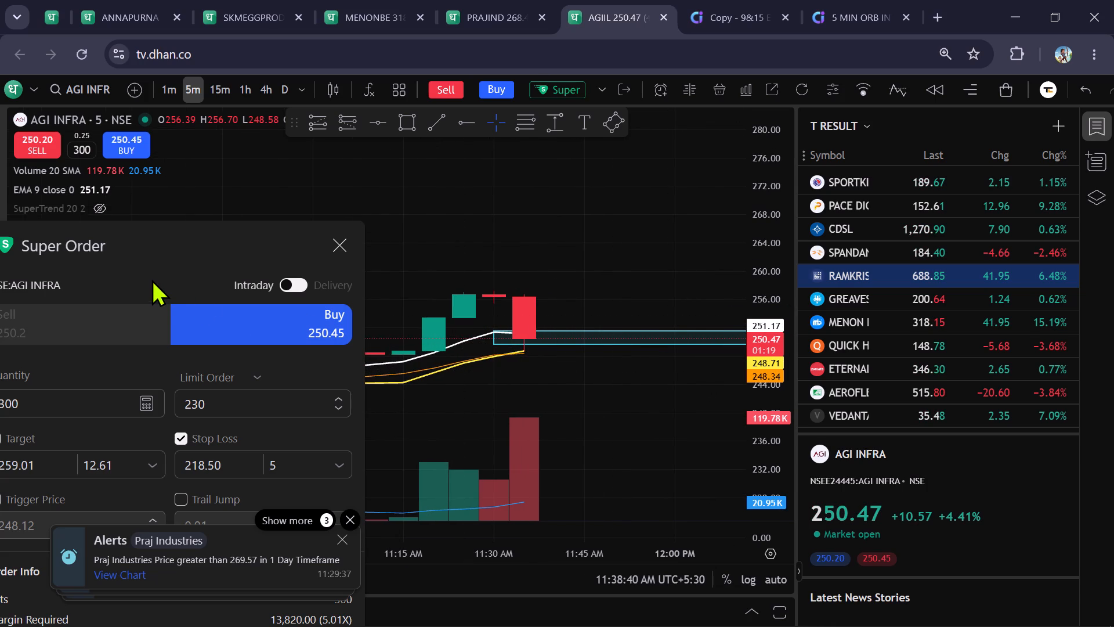
drag(148, 279, 183, 199)
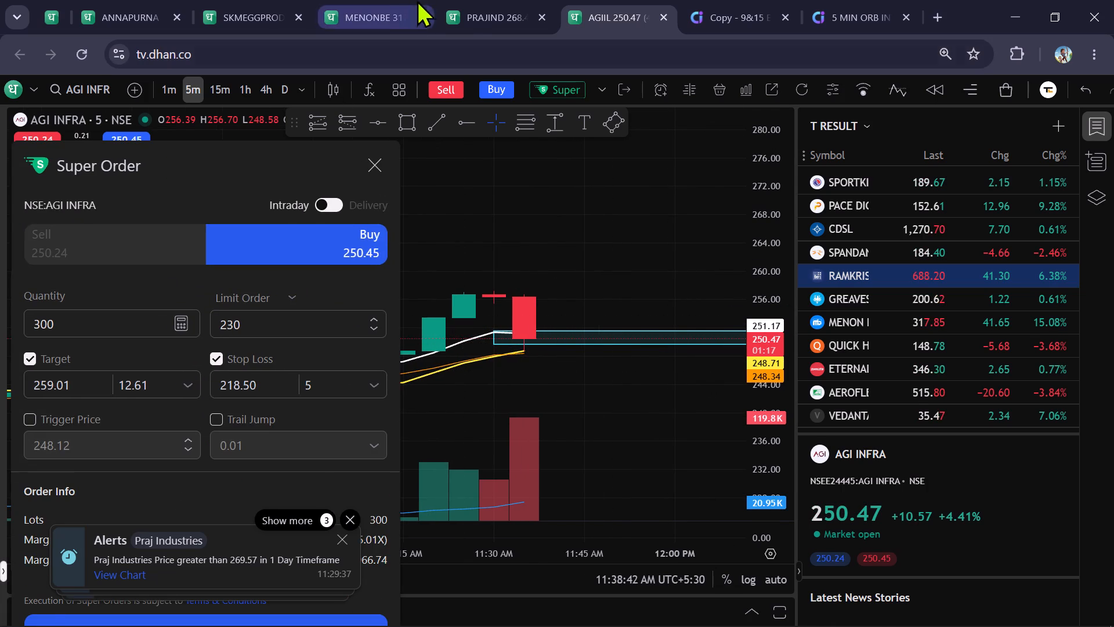
click(473, 2)
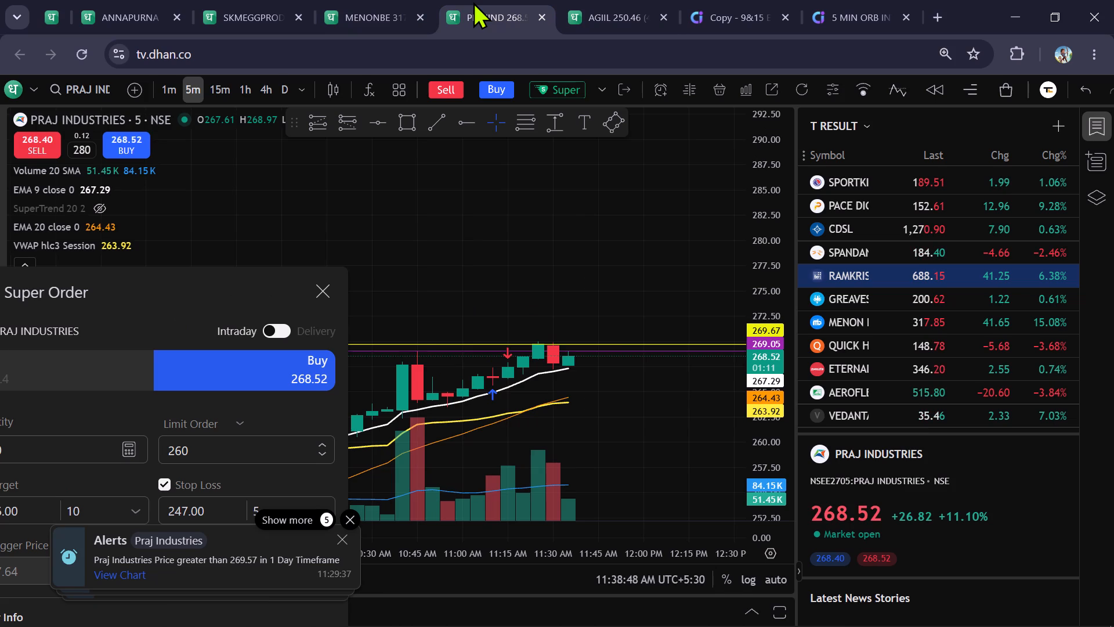
click(610, 26)
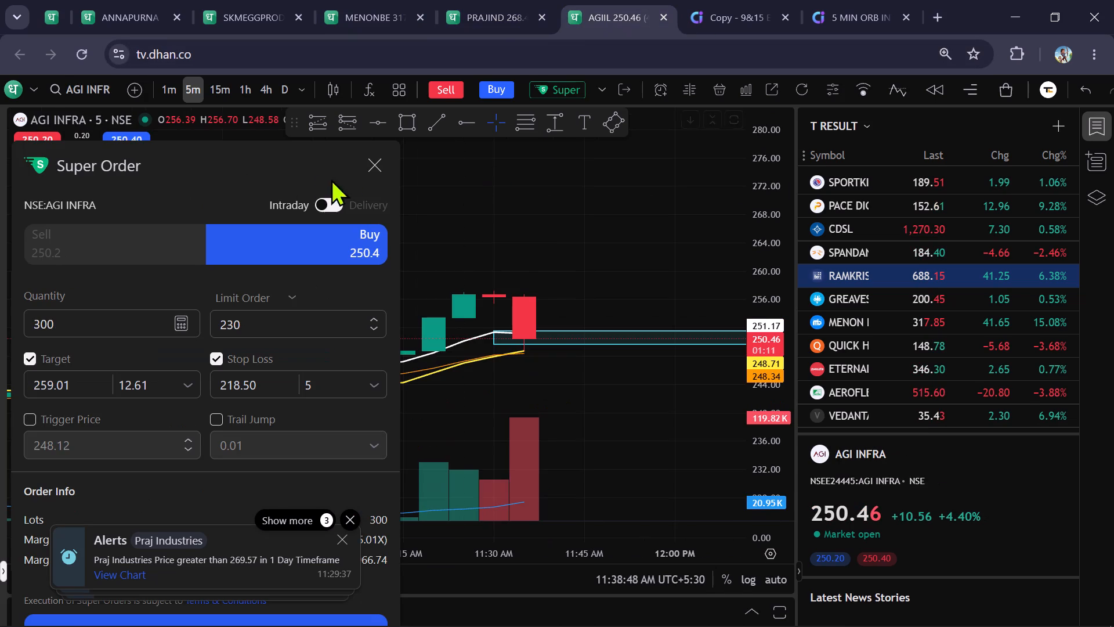
drag(229, 184, 226, 227)
click(214, 83)
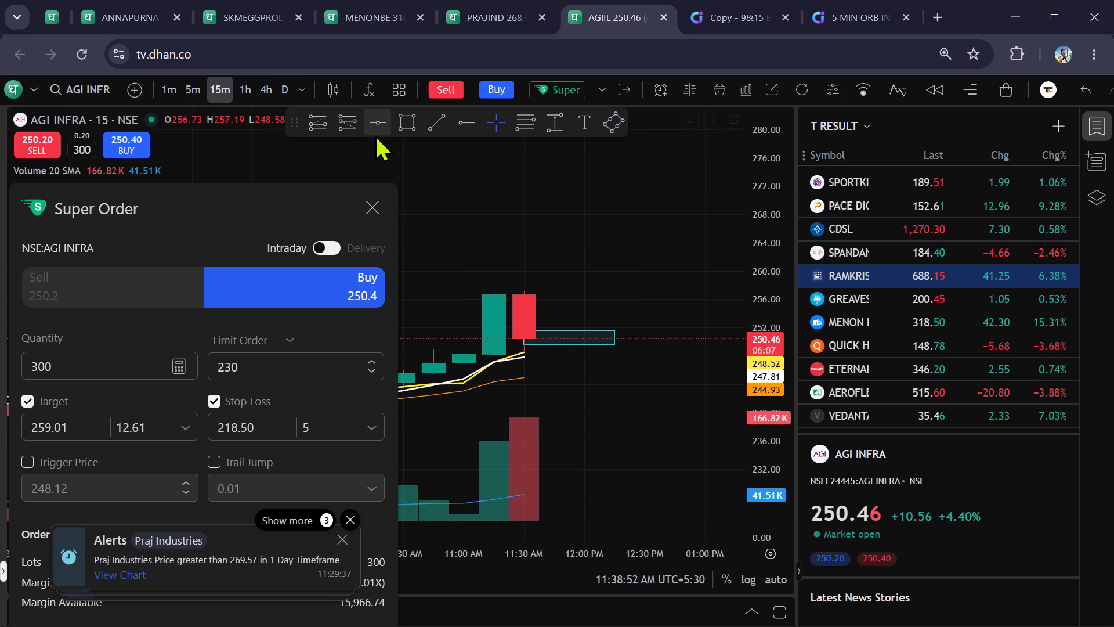
click(174, 88)
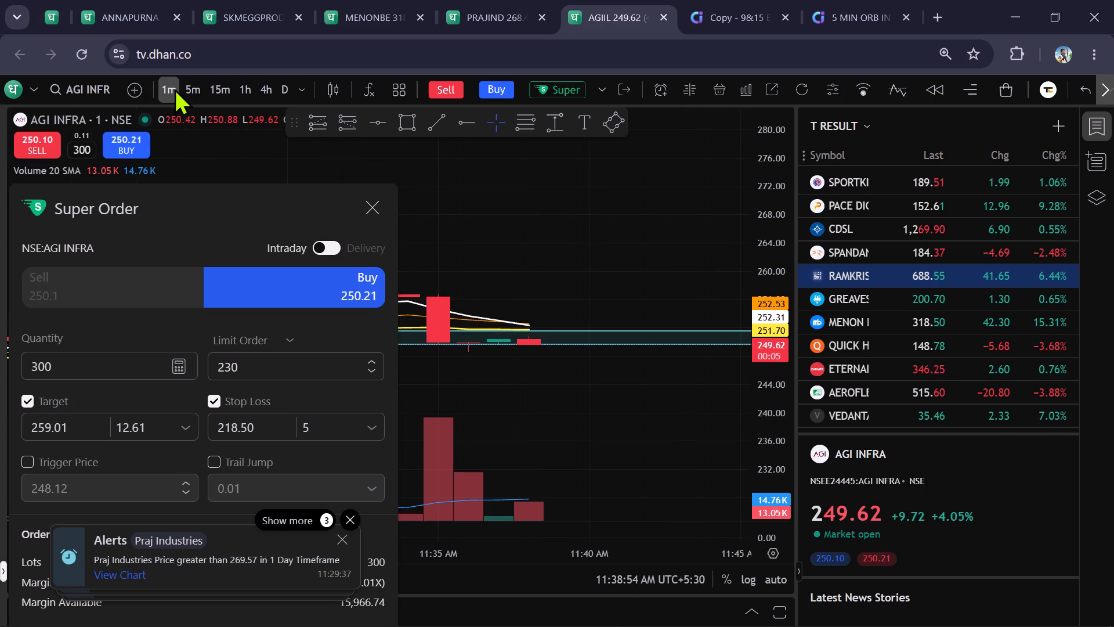
scroll(743, 235, down, 5)
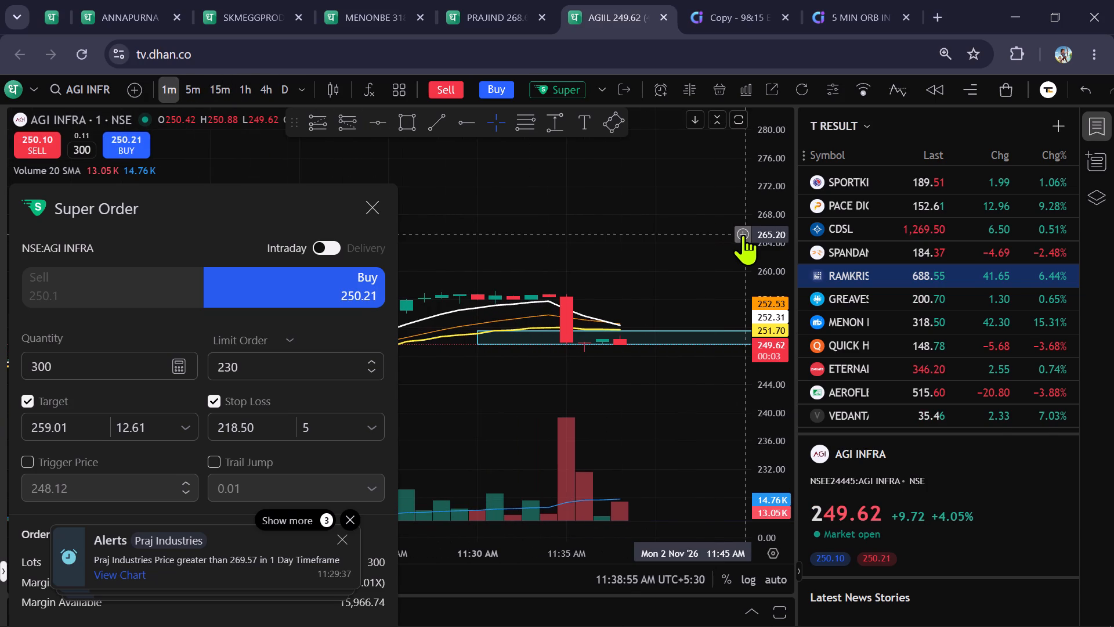
click(494, 14)
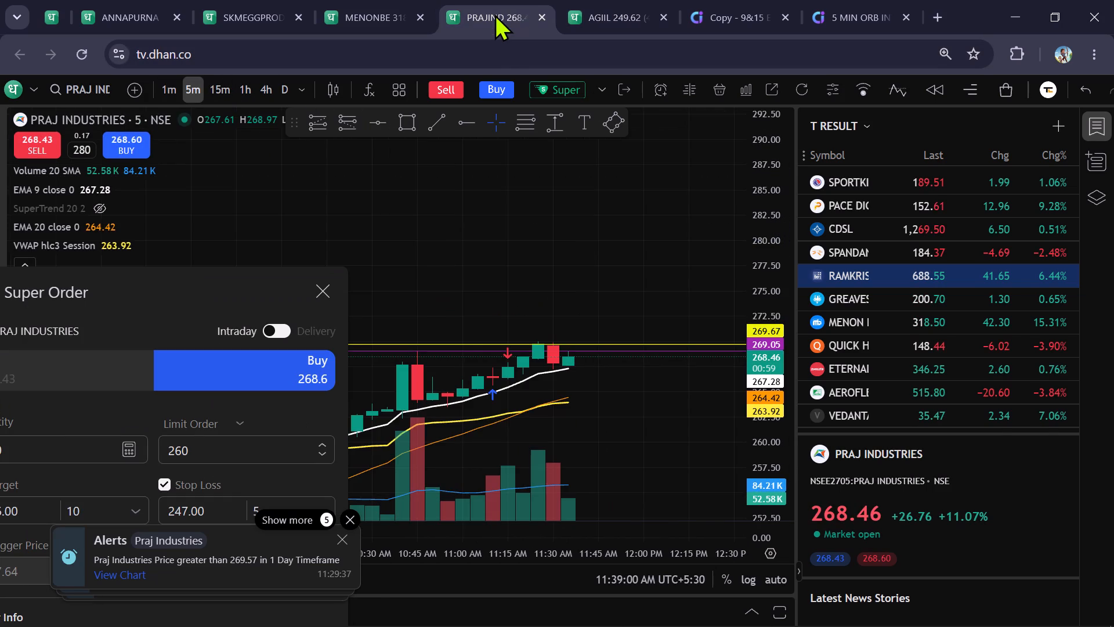
scroll(594, 146, up, 3)
Switch to the Chartink 9 & 15 EMA intraday screener, rerun the scan and look through the first page of stocks.
click(723, 0)
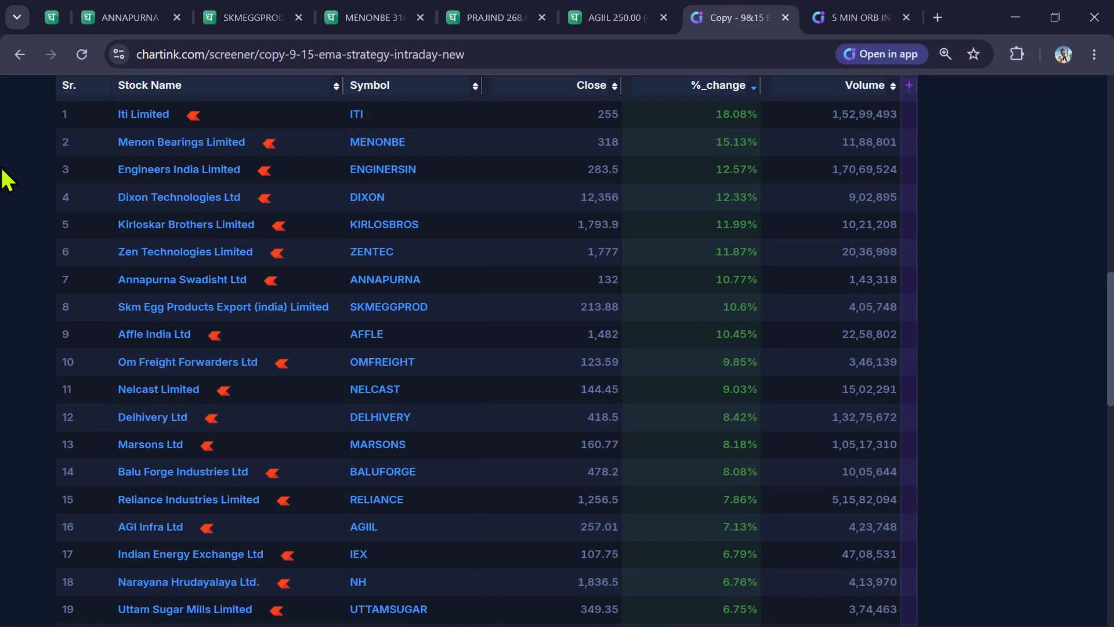
scroll(0, 165, up, 3)
click(84, 247)
scroll(14, 244, down, 2)
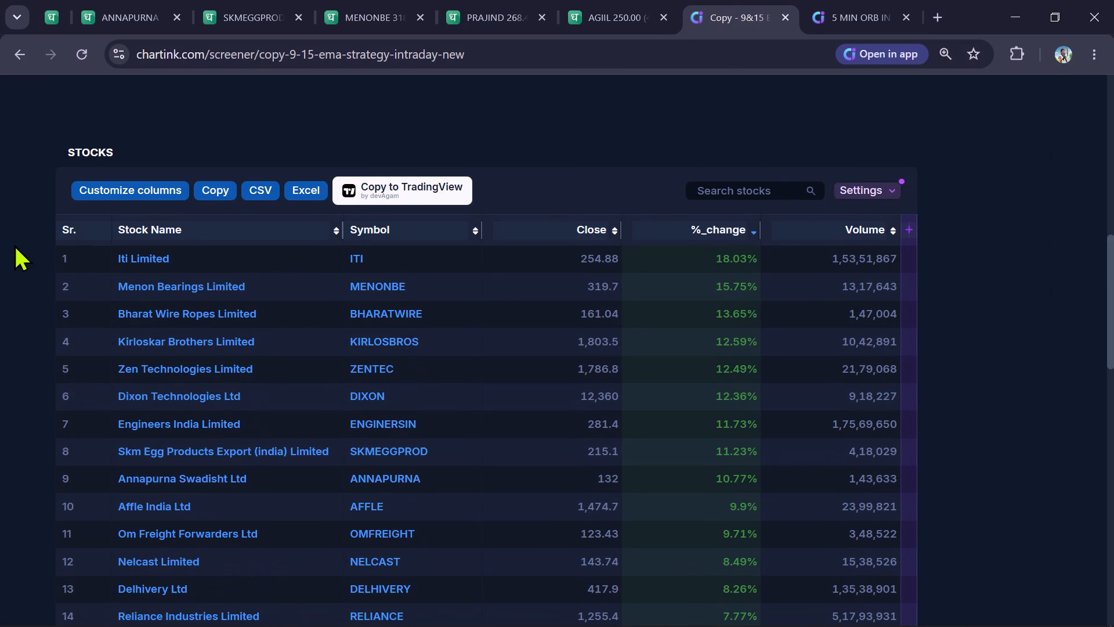
scroll(10, 247, down, 1)
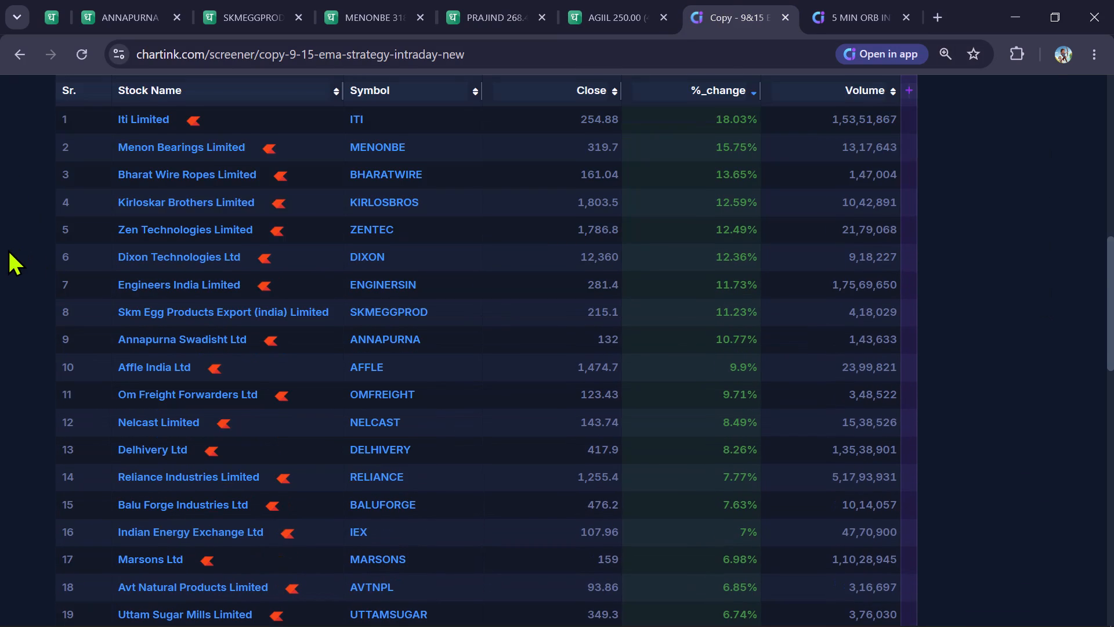
scroll(3, 250, down, 2)
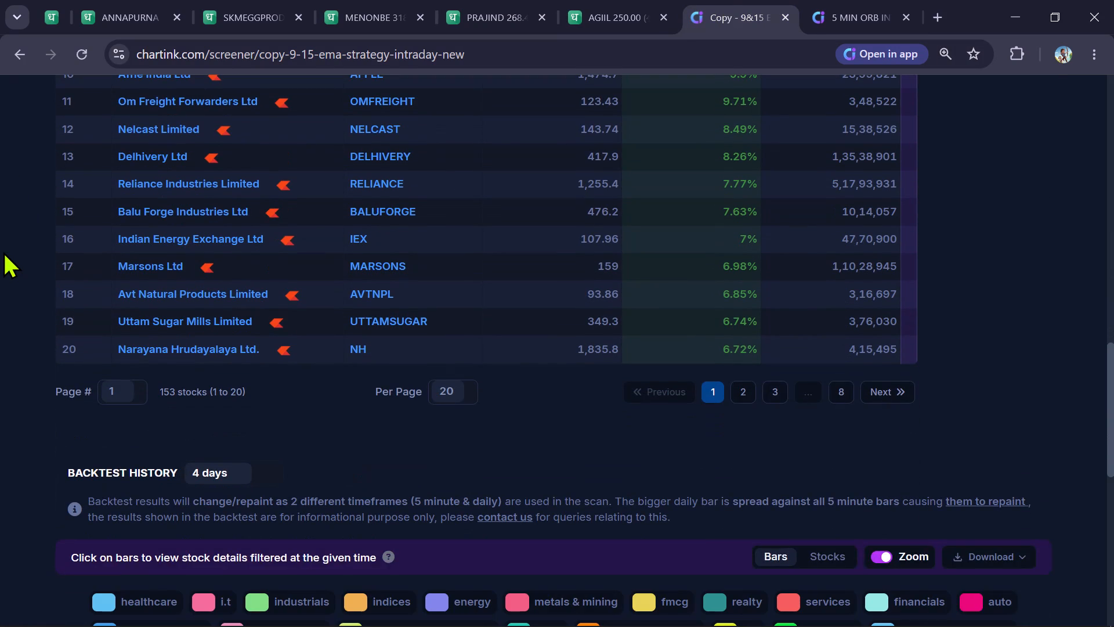
scroll(3, 251, up, 2)
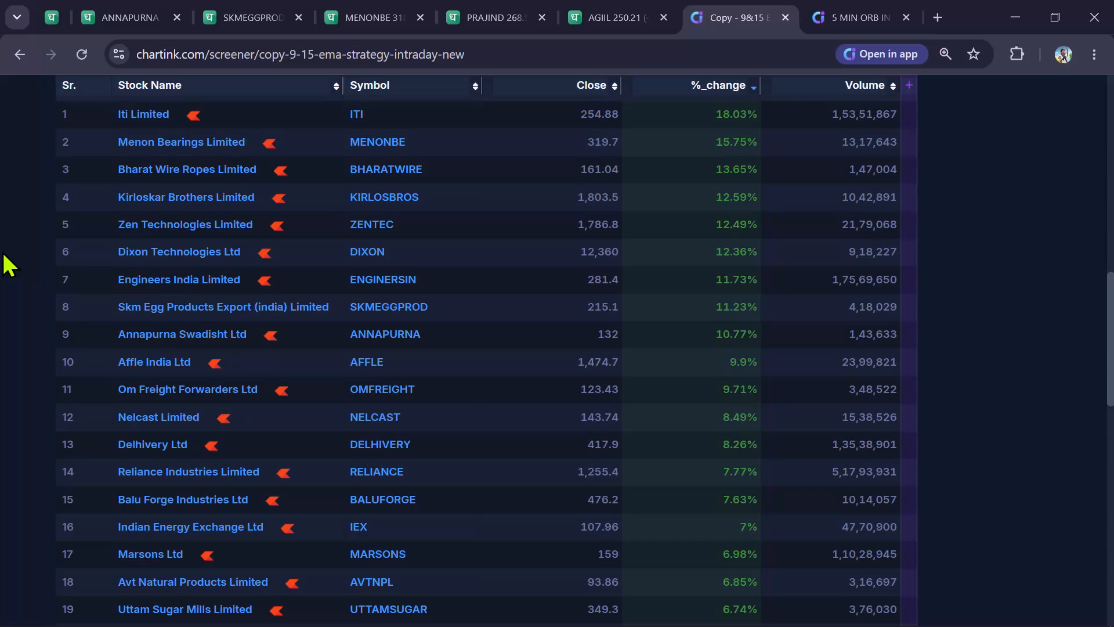
scroll(2, 251, up, 2)
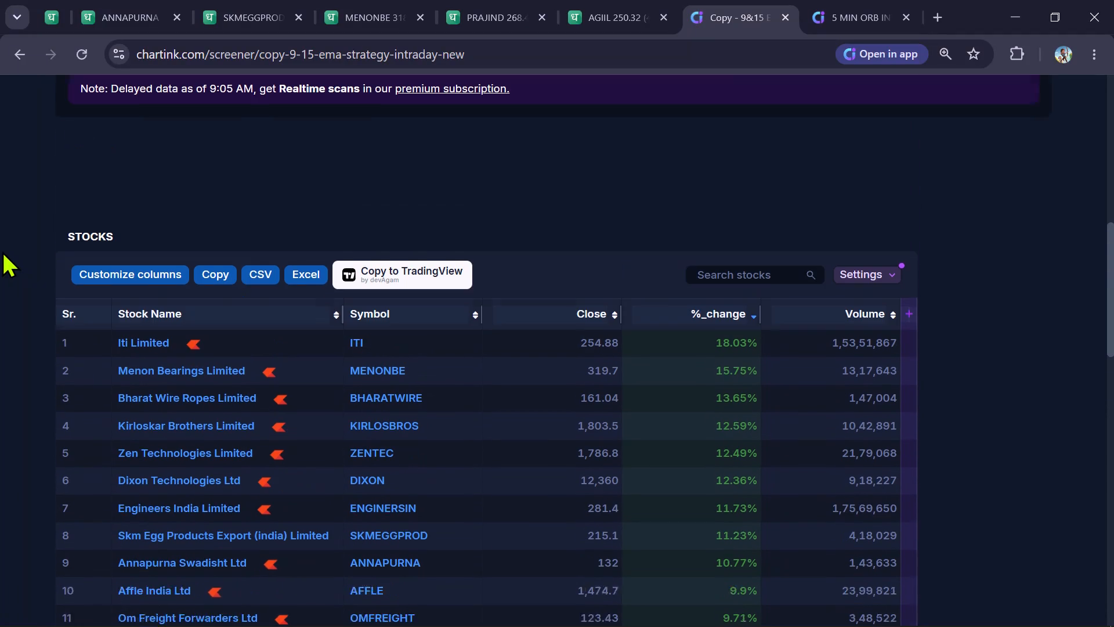
Review the open PRAJ INDUSTRIES, MENON BEARINGS, SKM EGG PRODUCTS and ANNAPURNA charts for a possible entry.
click(491, 0)
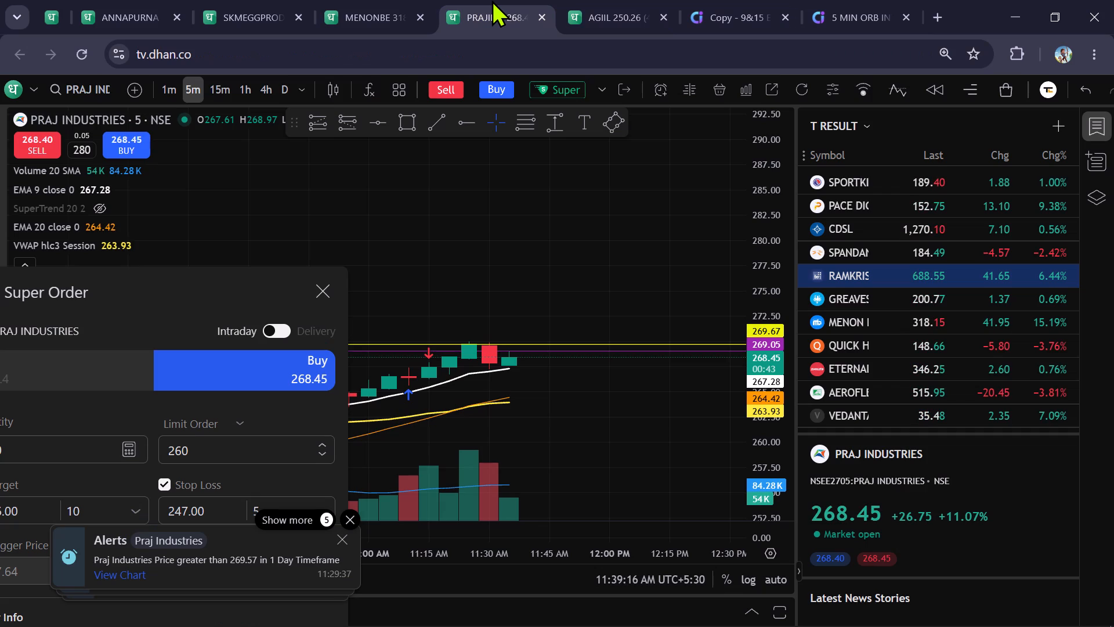
click(374, 6)
click(273, 12)
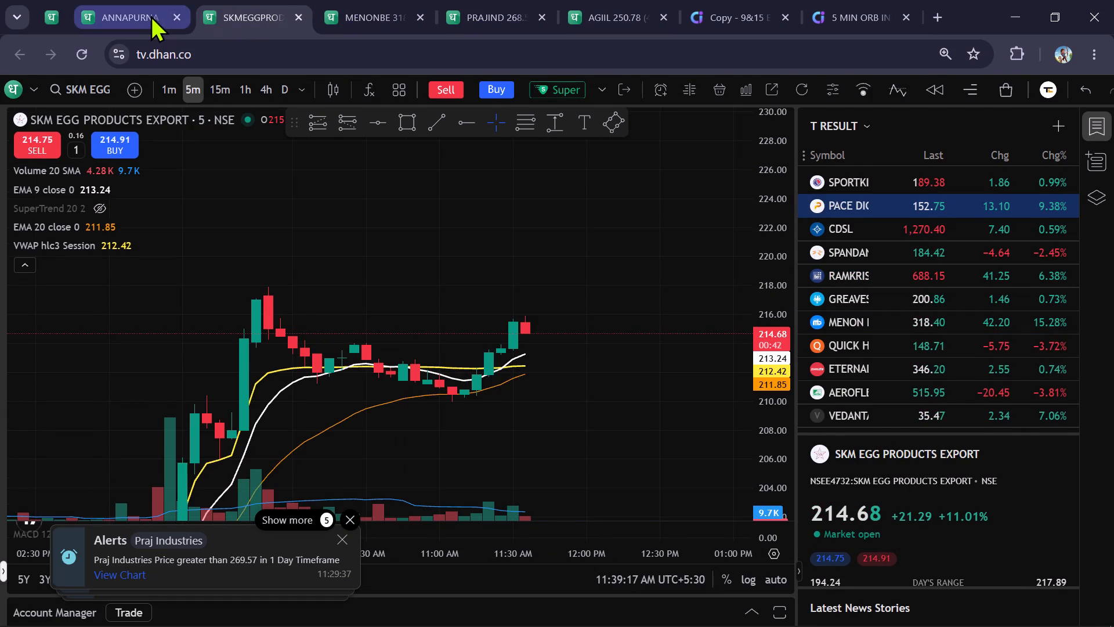
click(150, 15)
click(385, 19)
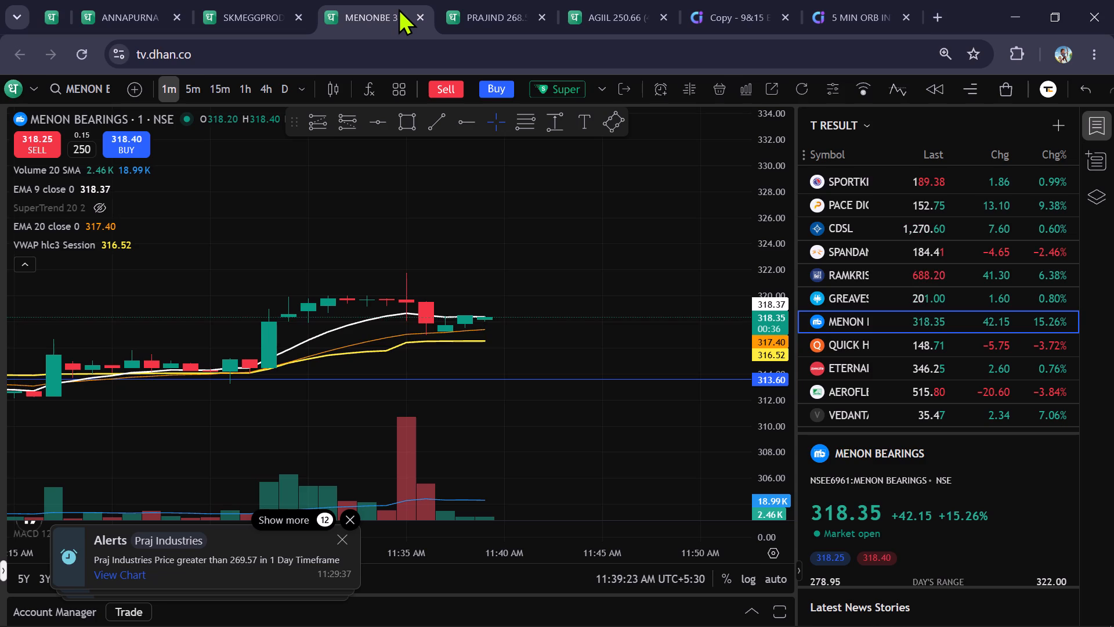
Place the intraday buy Super Order for 280 PRAJ INDUSTRIES at limit 260, target 286.00 and stop loss 247.00, and set AGI INFRA to 5 minutes.
click(503, 1)
drag(215, 312, 252, 301)
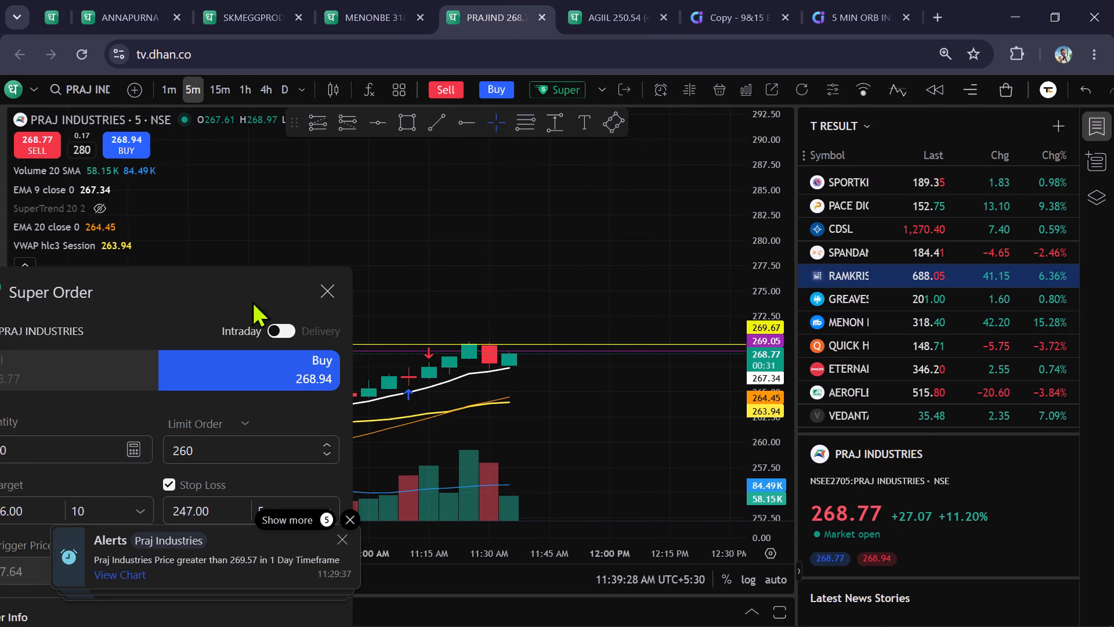
drag(252, 301, 313, 99)
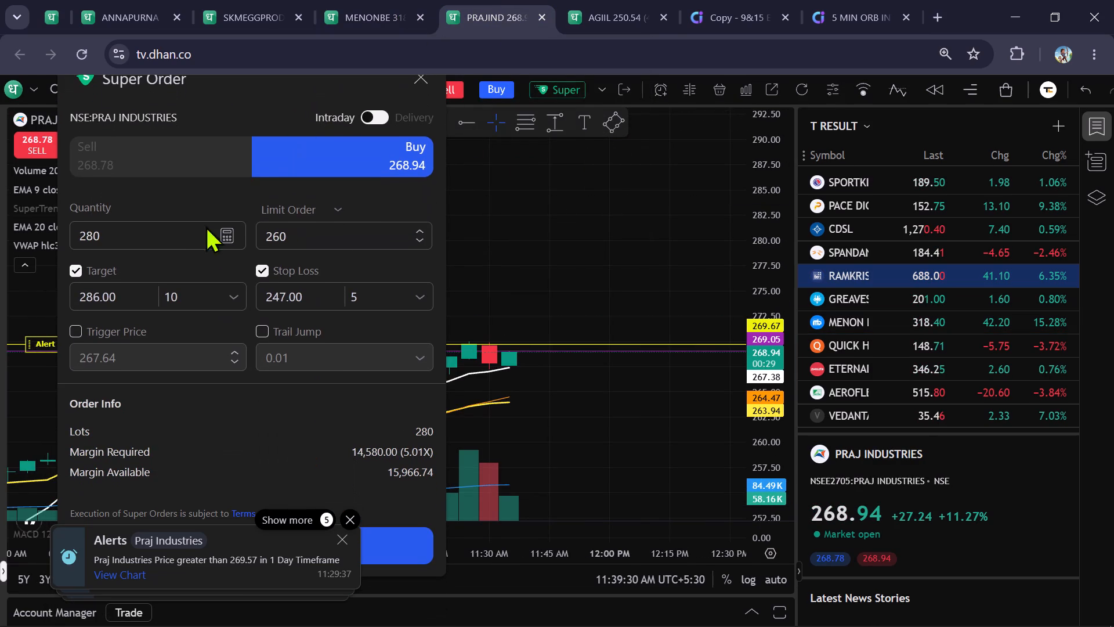
drag(275, 471, 261, 369)
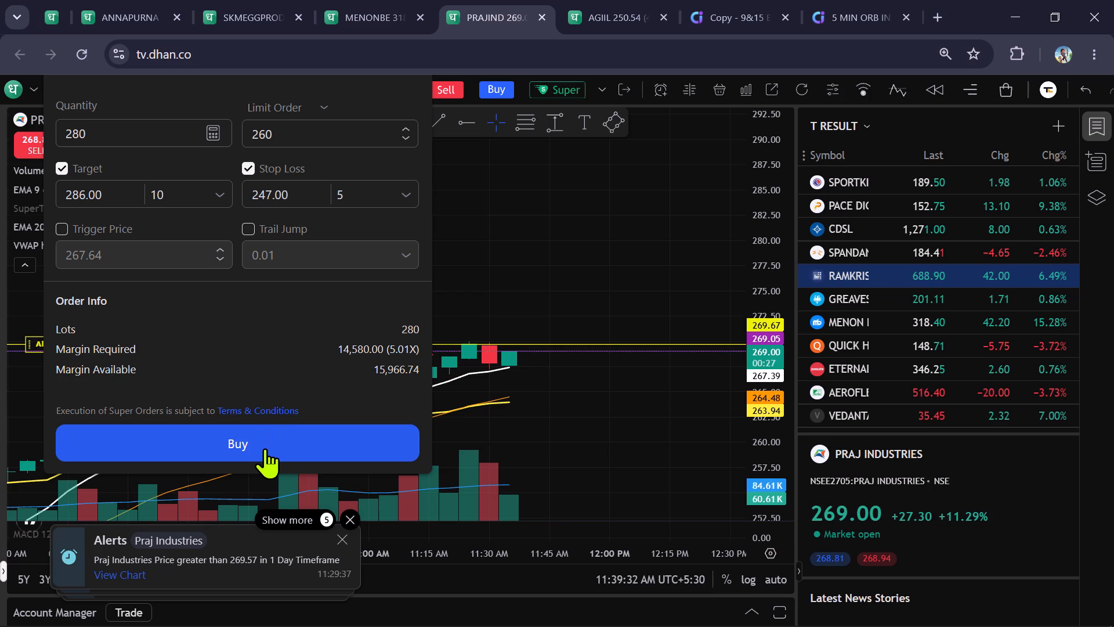
click(625, 0)
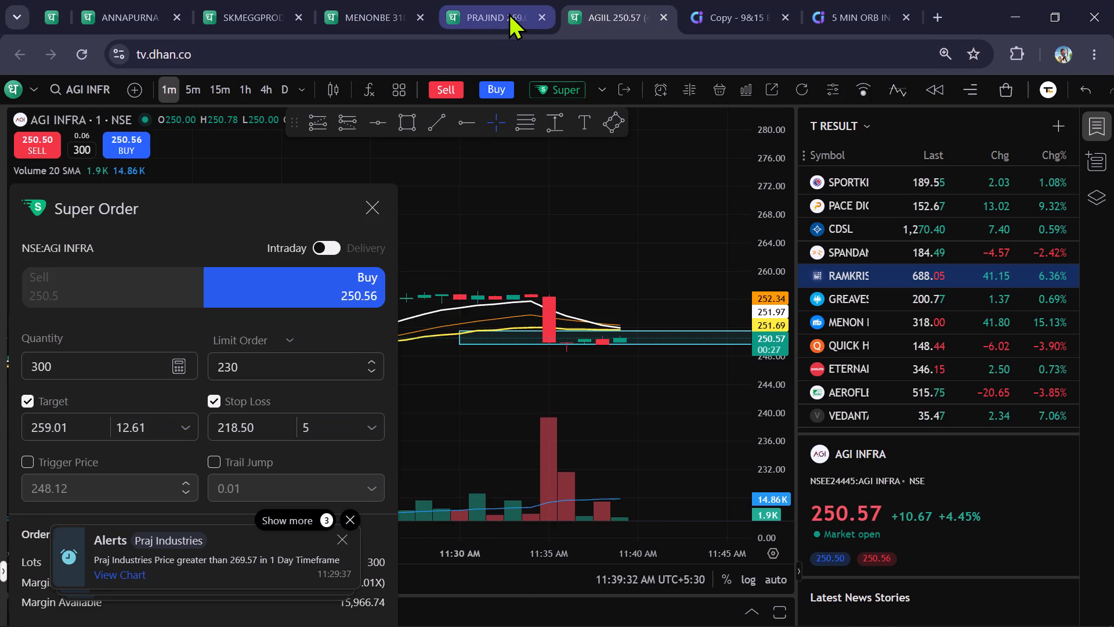
click(189, 88)
click(504, 1)
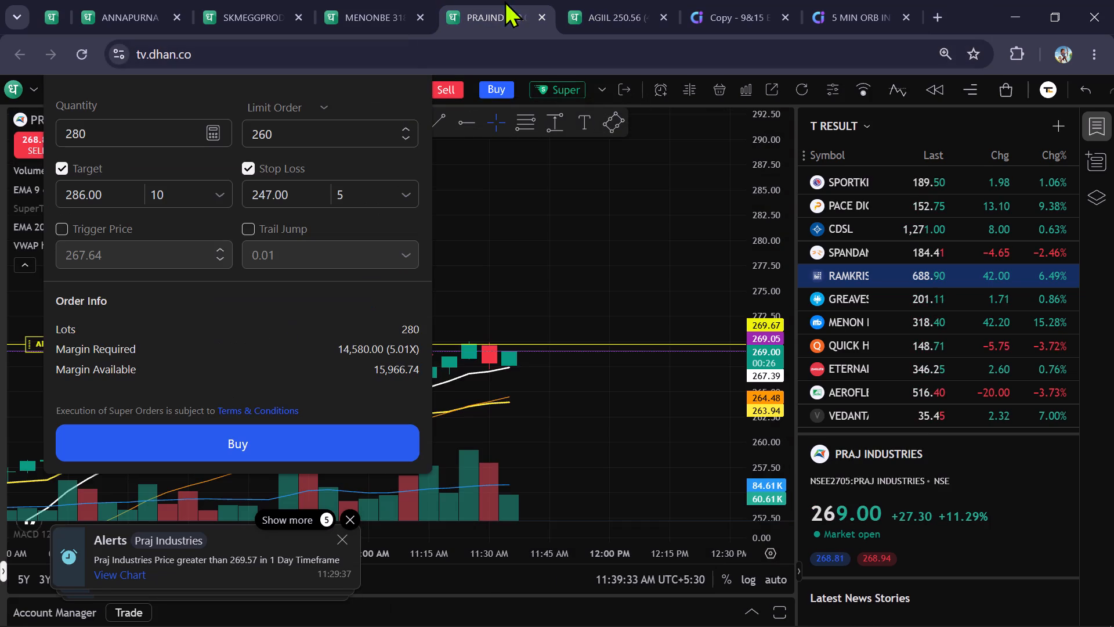
drag(306, 394, 301, 340)
click(272, 396)
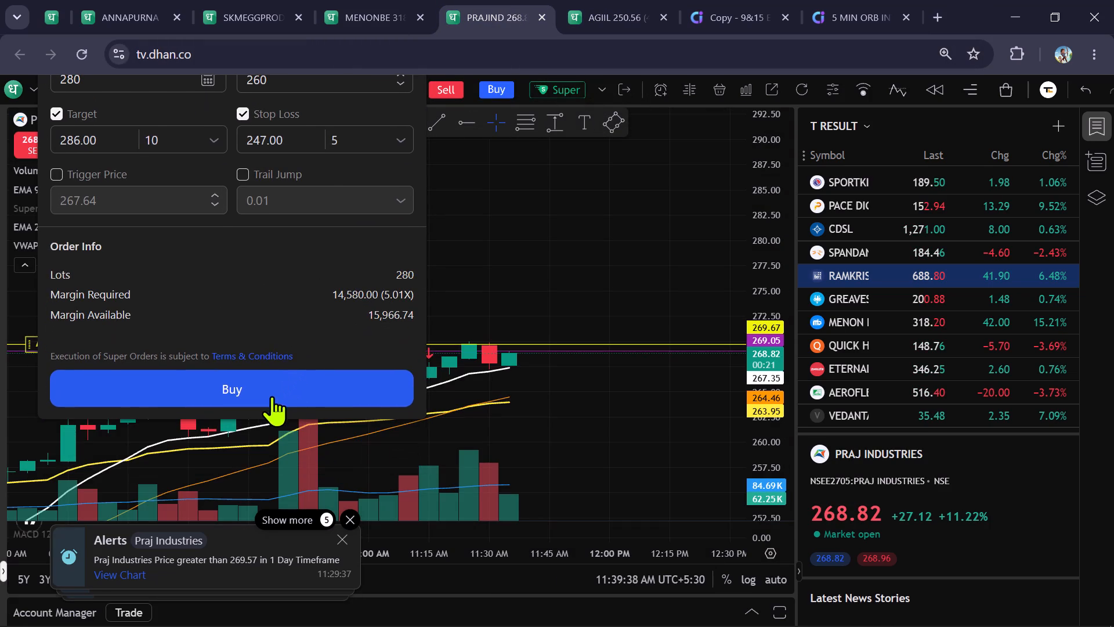
Lower the pending PRAJ INDUSTRIES buy limit to 255.35 on the 5-minute chart.
scroll(784, 359, down, 4)
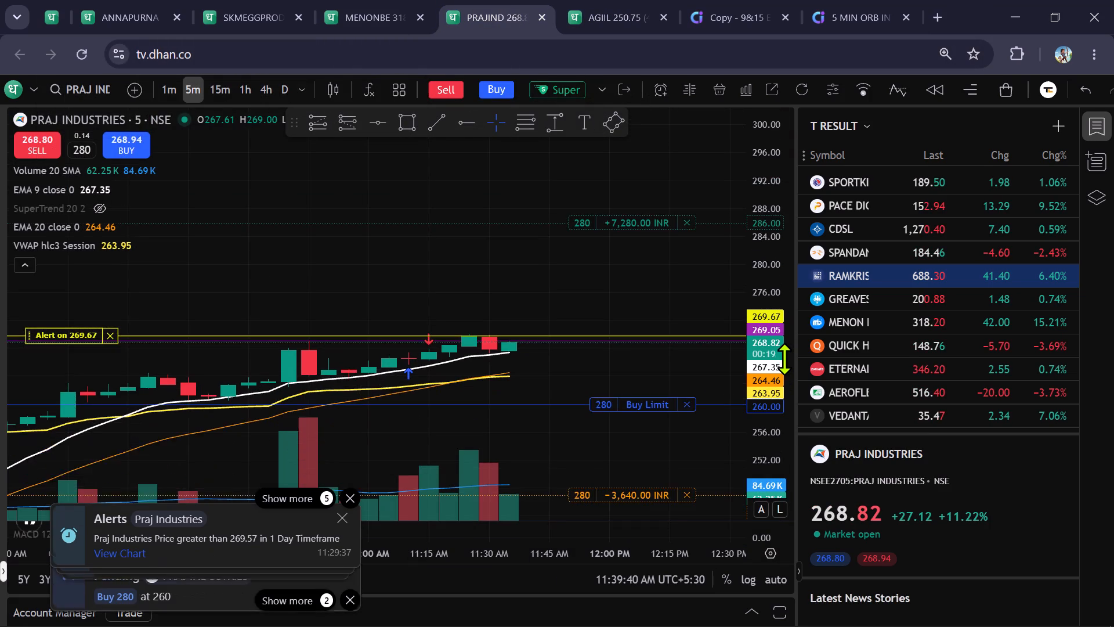
scroll(784, 359, up, 5)
scroll(671, 397, up, 1)
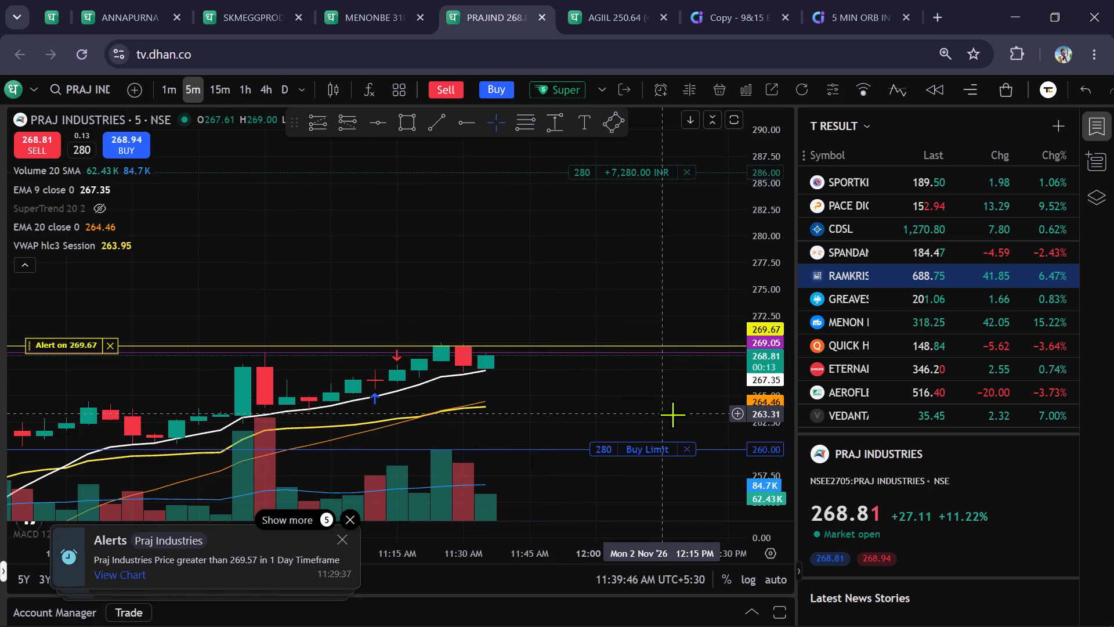
drag(672, 415, 701, 357)
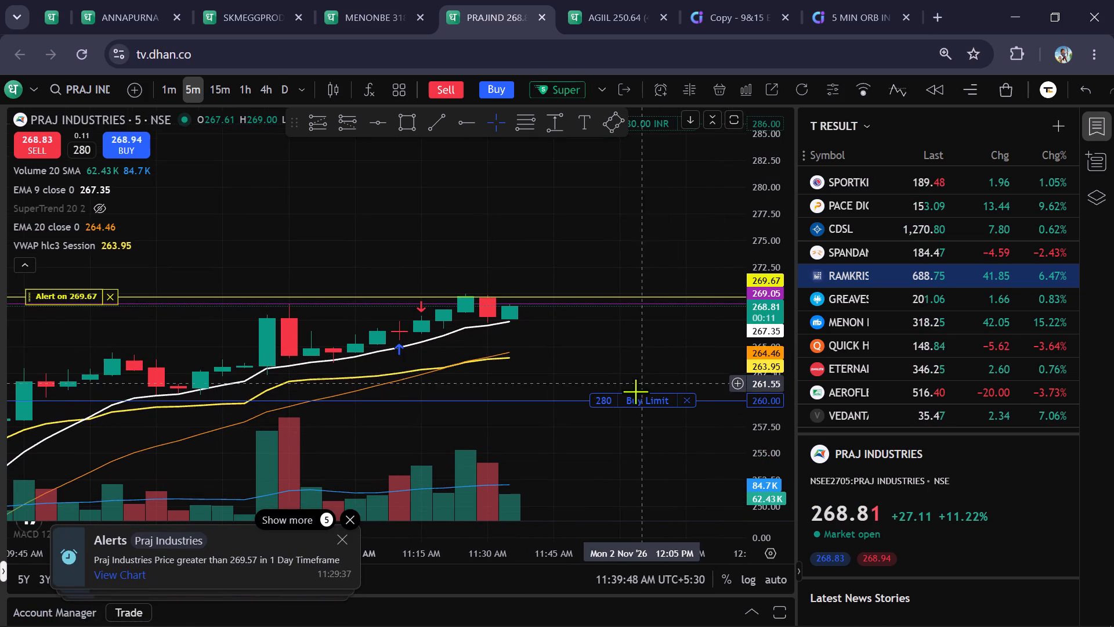
drag(602, 400, 613, 450)
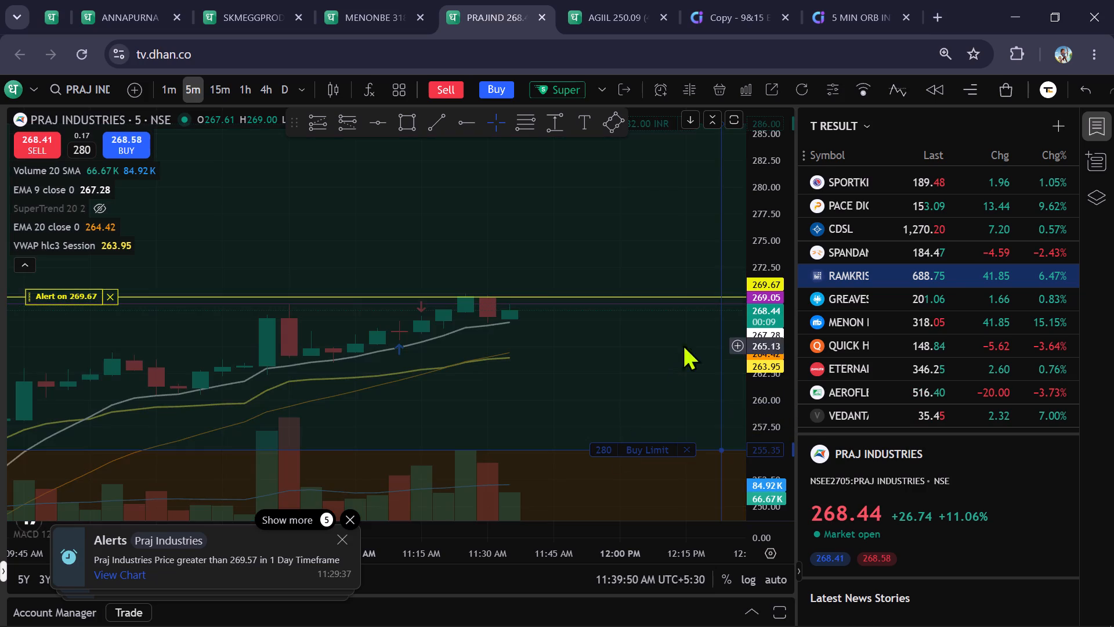
Examine PRAJ INDUSTRIES around its pending order levels on the 5- and 1-minute timeframes, comparing it with the AGI INFRA 5-minute chart.
scroll(770, 304, down, 3)
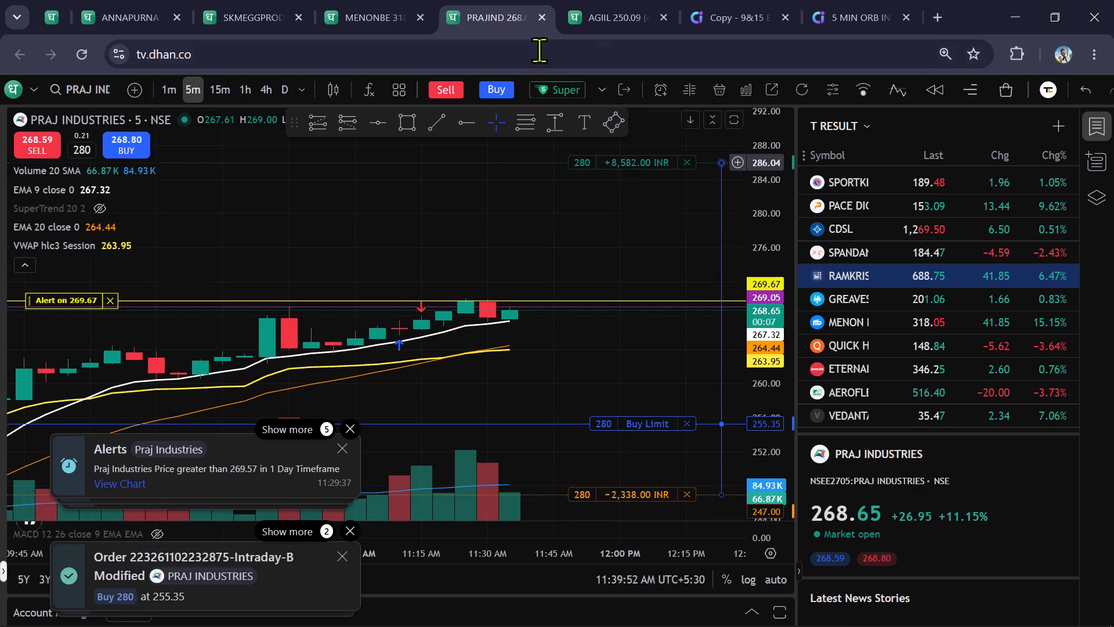
click(612, 9)
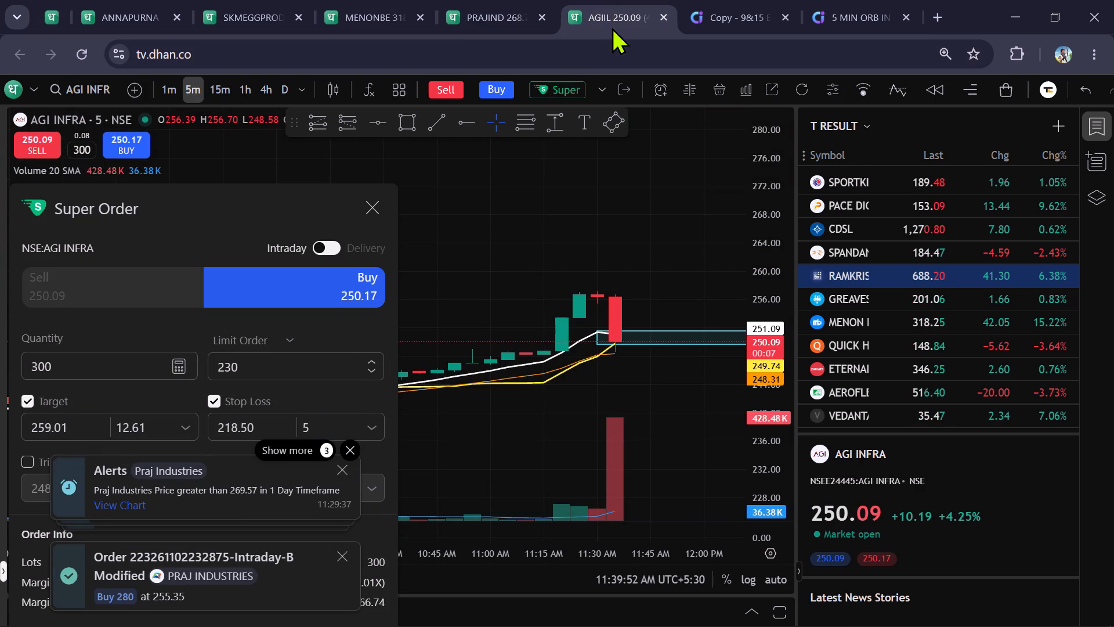
click(512, 15)
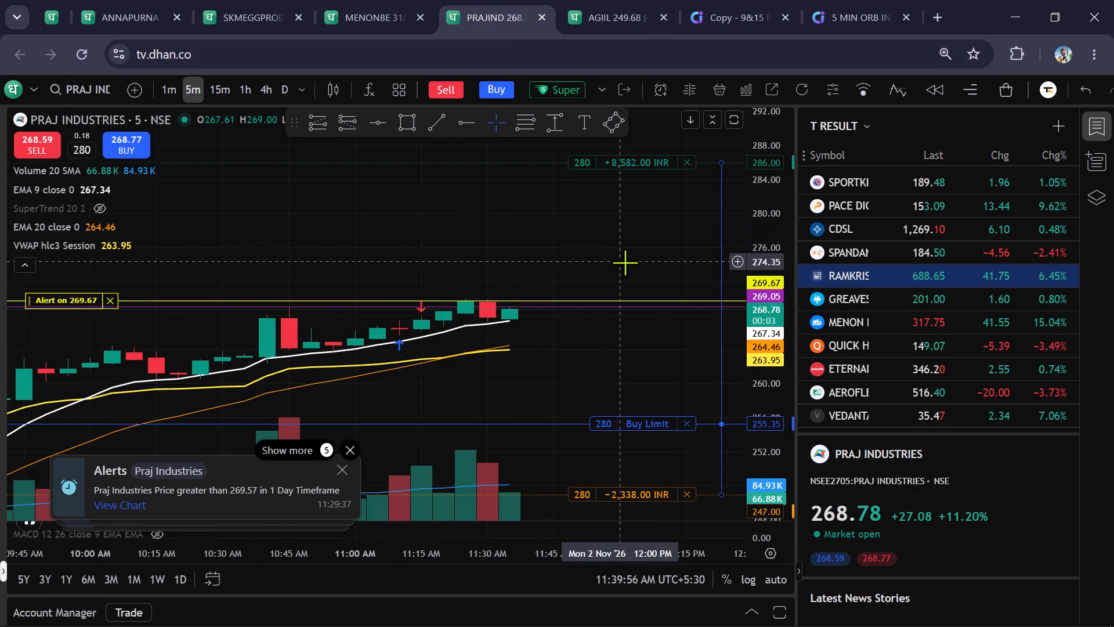
scroll(625, 262, up, 1)
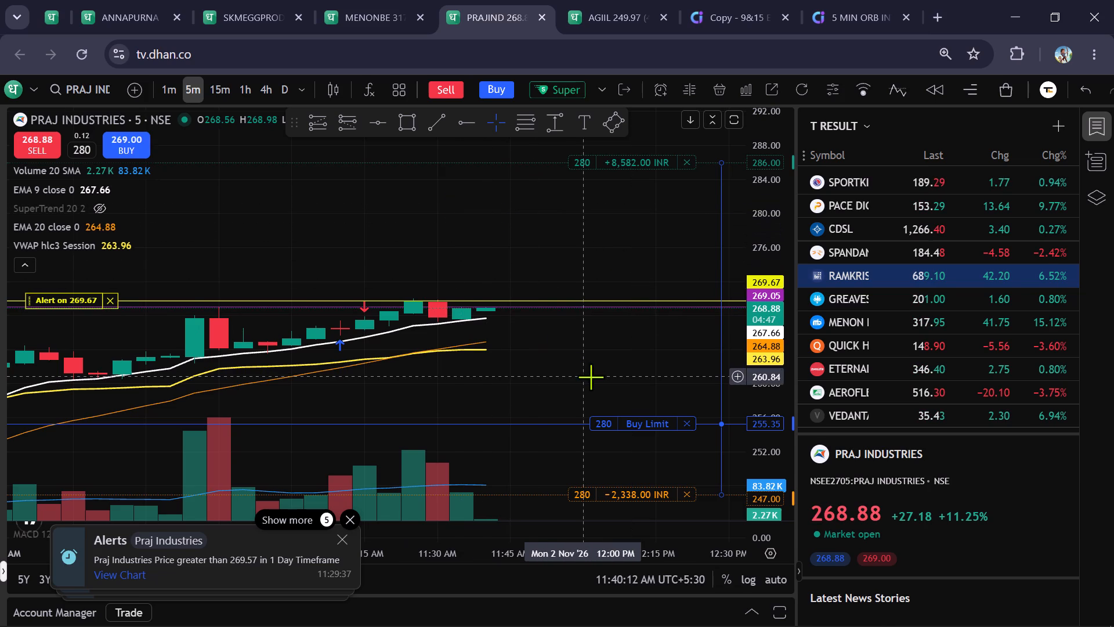
drag(596, 369, 617, 409)
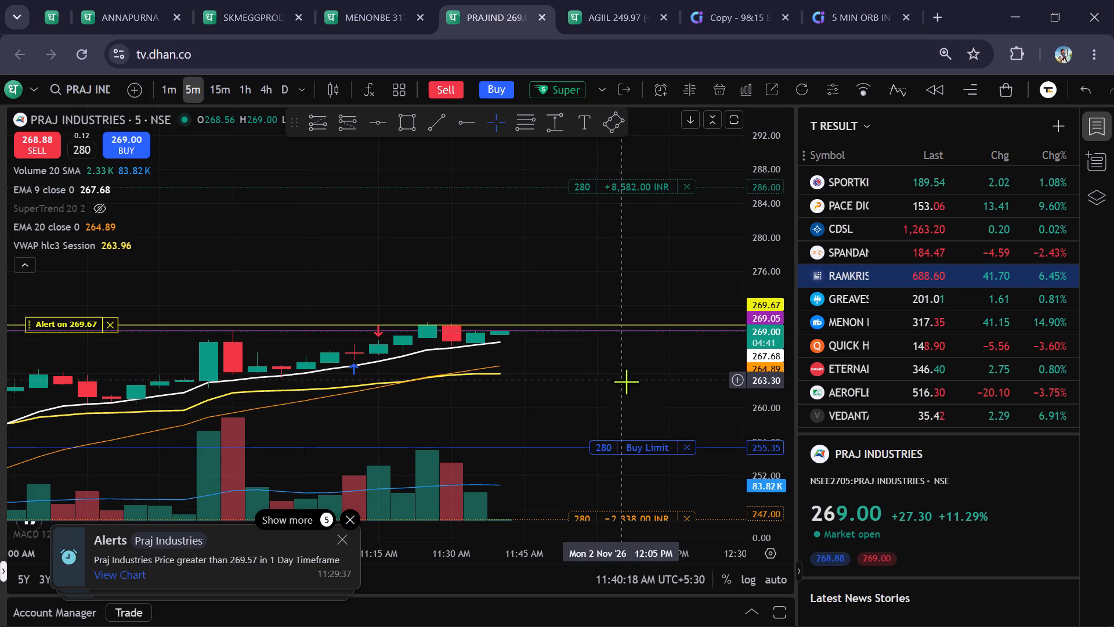
scroll(779, 352, up, 2)
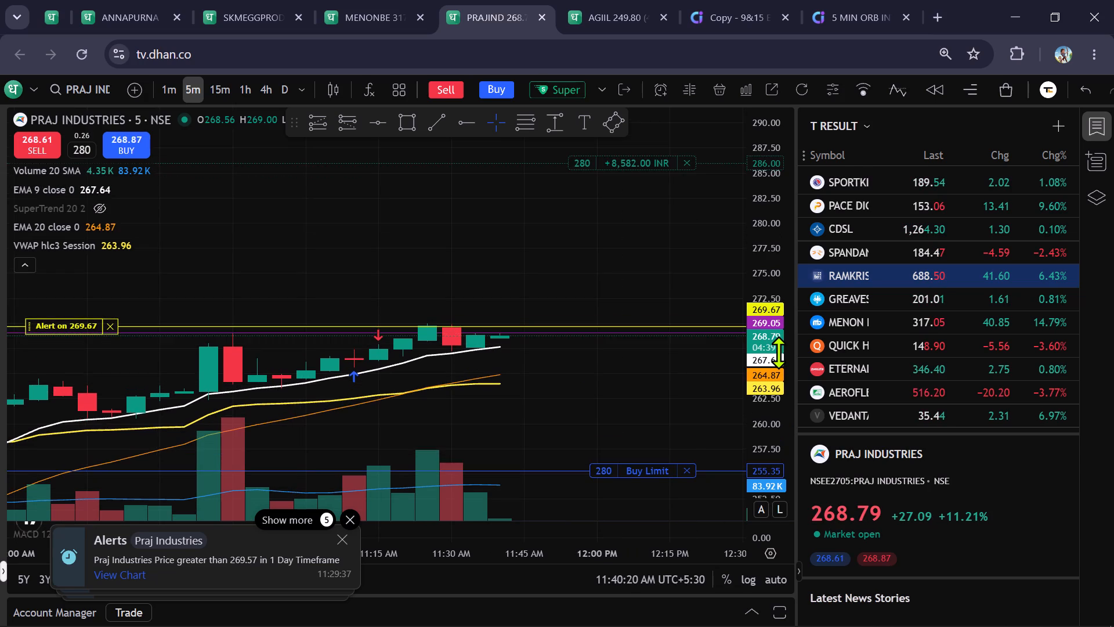
scroll(779, 352, down, 2)
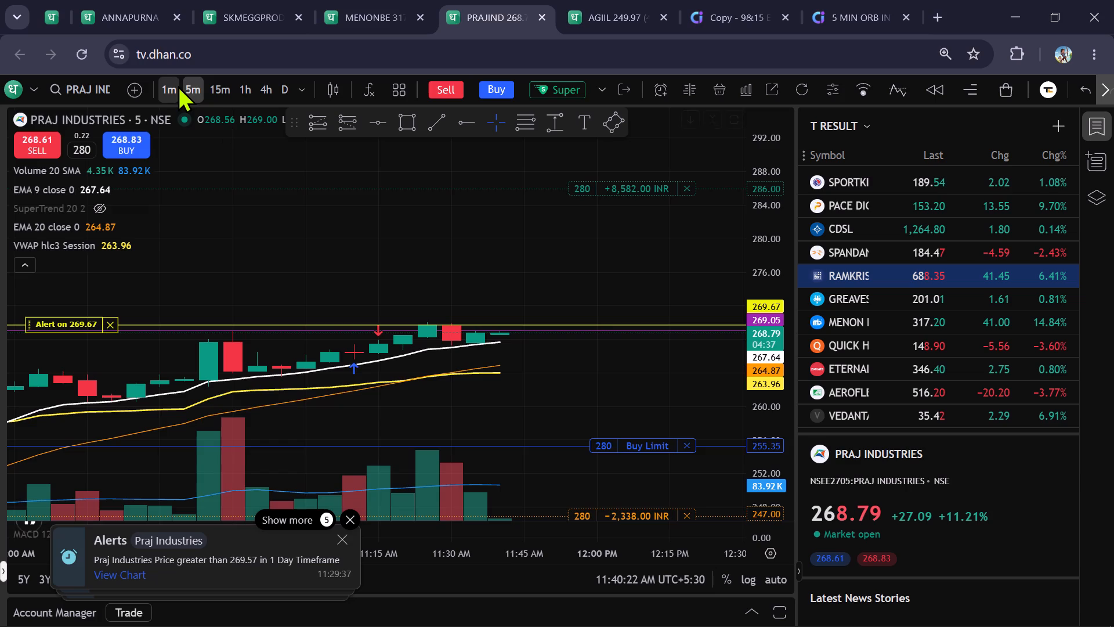
click(178, 85)
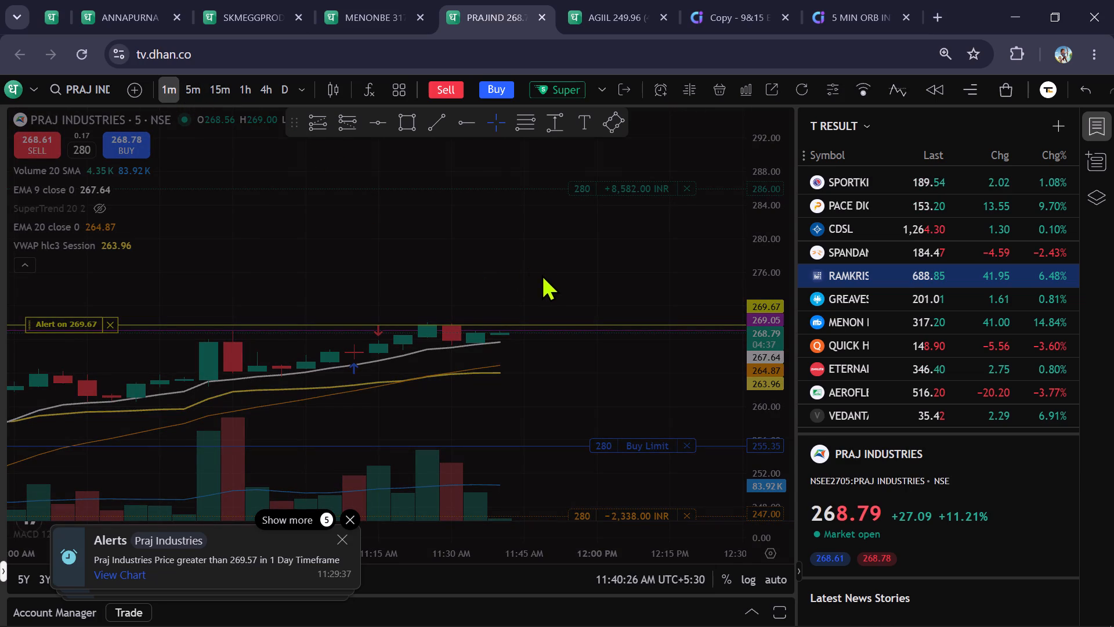
scroll(762, 346, up, 12)
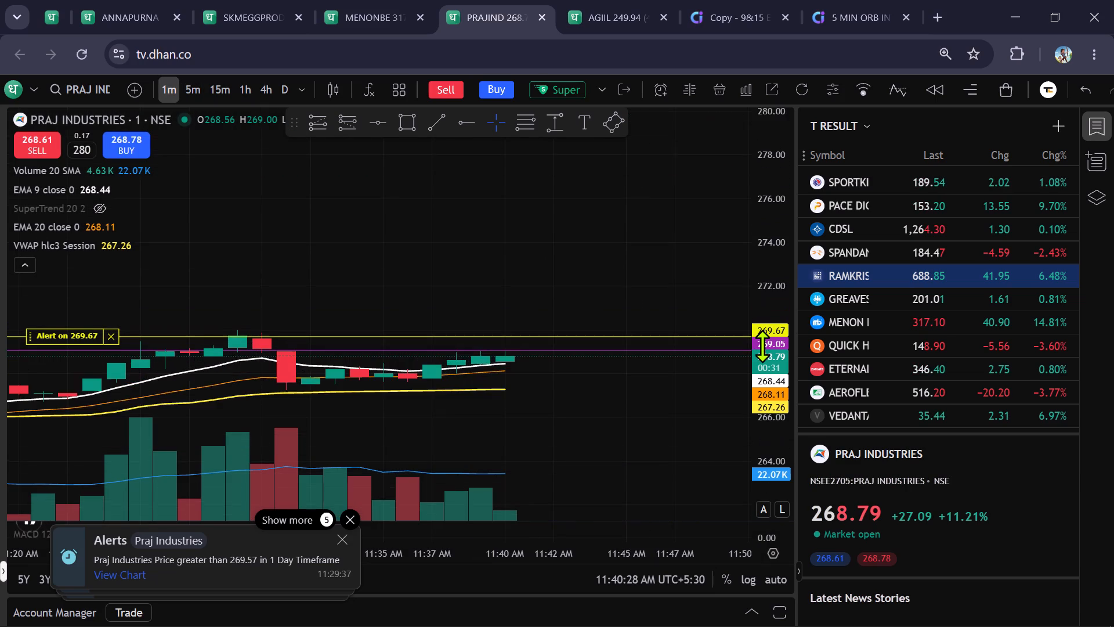
scroll(762, 346, up, 3)
click(183, 75)
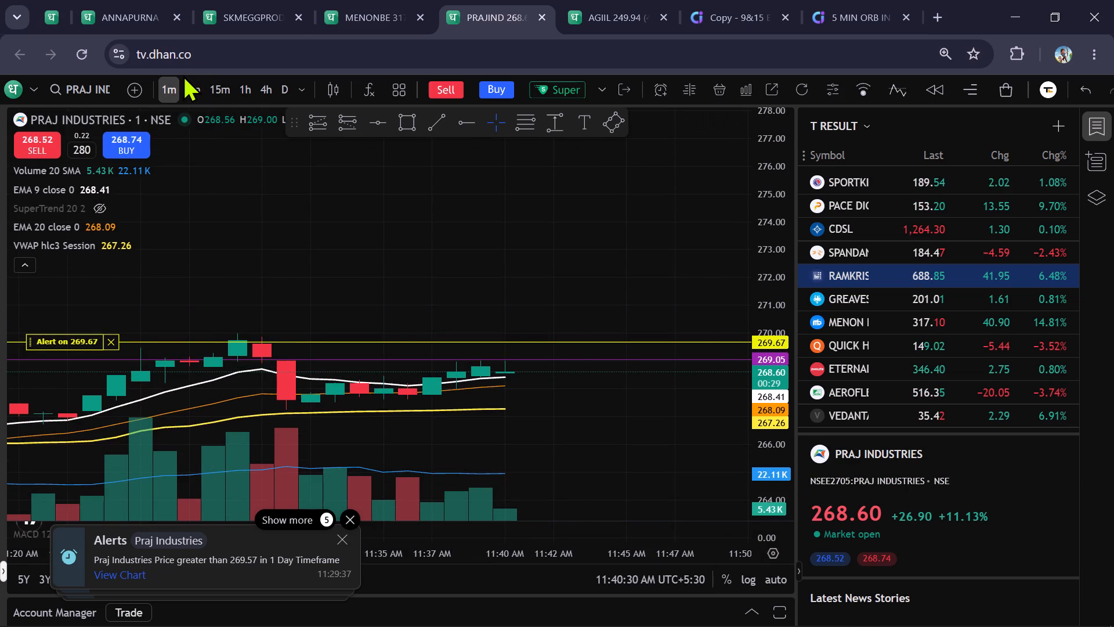
click(196, 94)
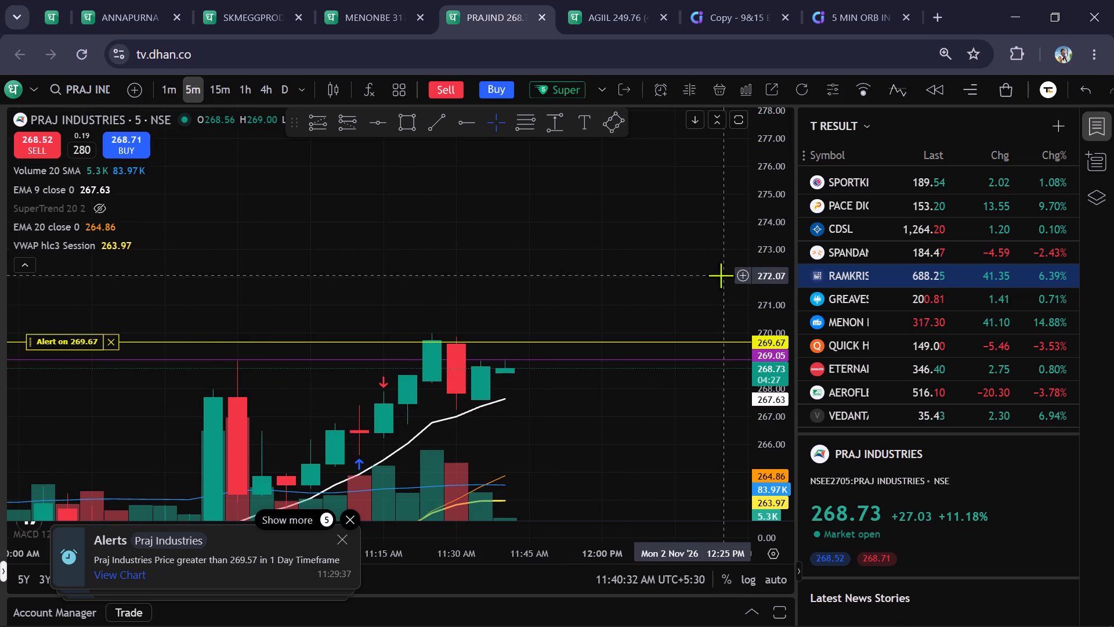
scroll(783, 304, down, 9)
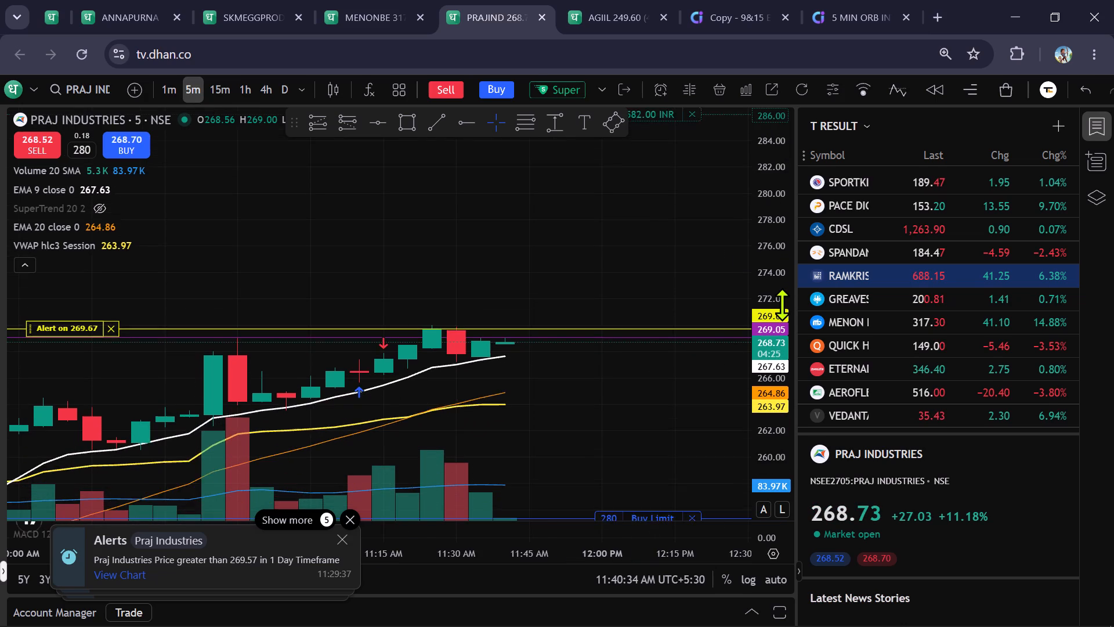
scroll(782, 304, down, 2)
scroll(782, 304, up, 3)
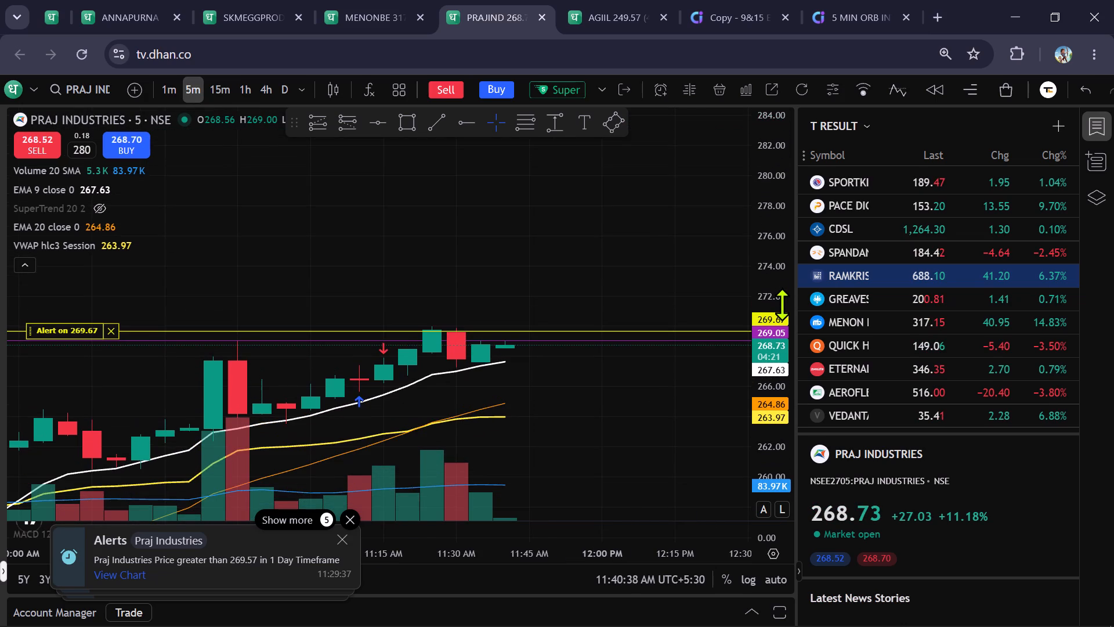
click(616, 19)
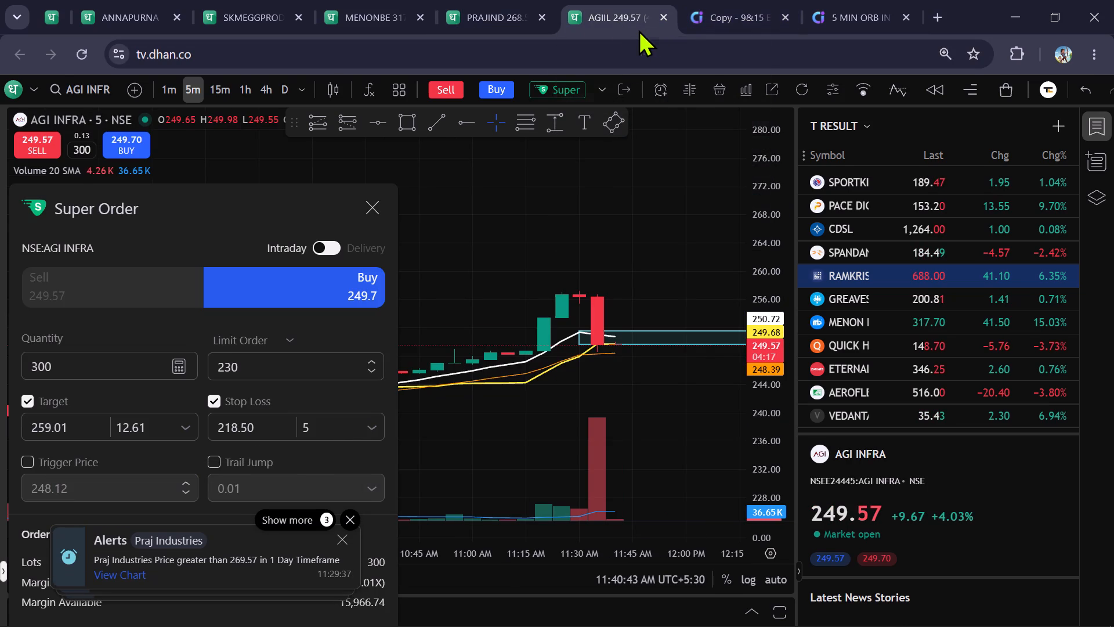
click(515, 13)
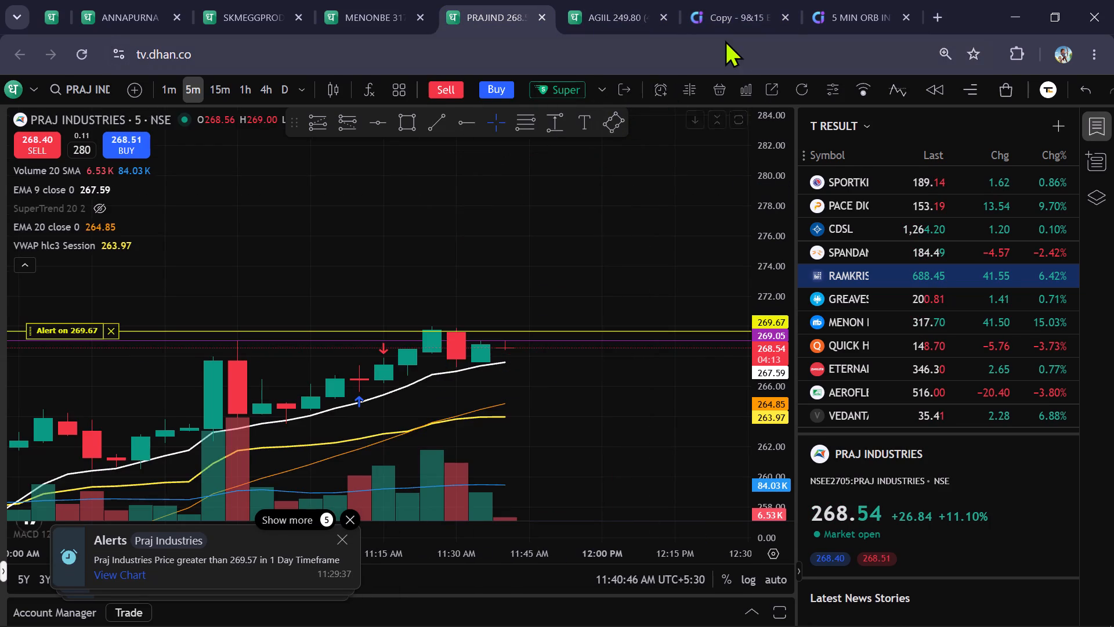
Rerun the Chartink 9 & 15 EMA intraday scan and look through the refreshed list of stocks.
click(734, 21)
scroll(267, 208, up, 1)
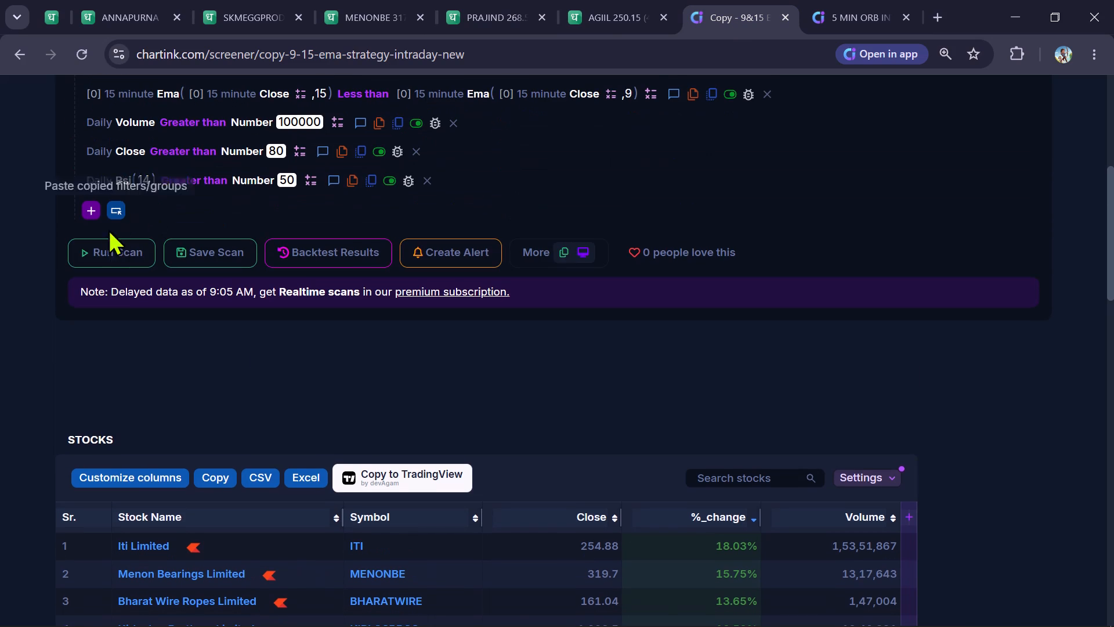
click(109, 258)
scroll(0, 279, down, 2)
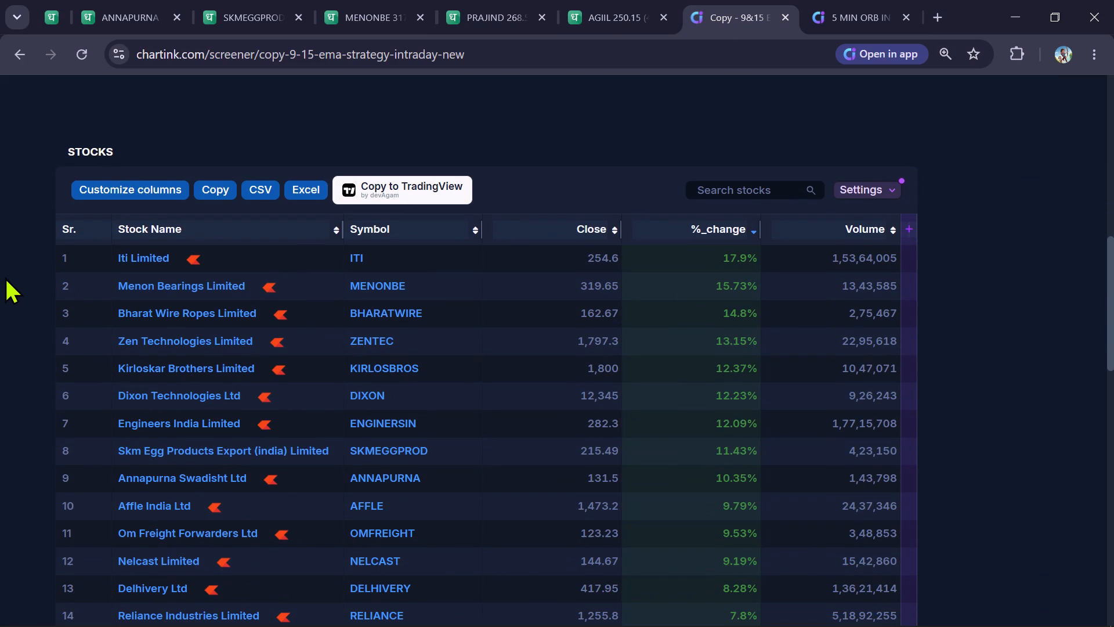
scroll(15, 275, down, 1)
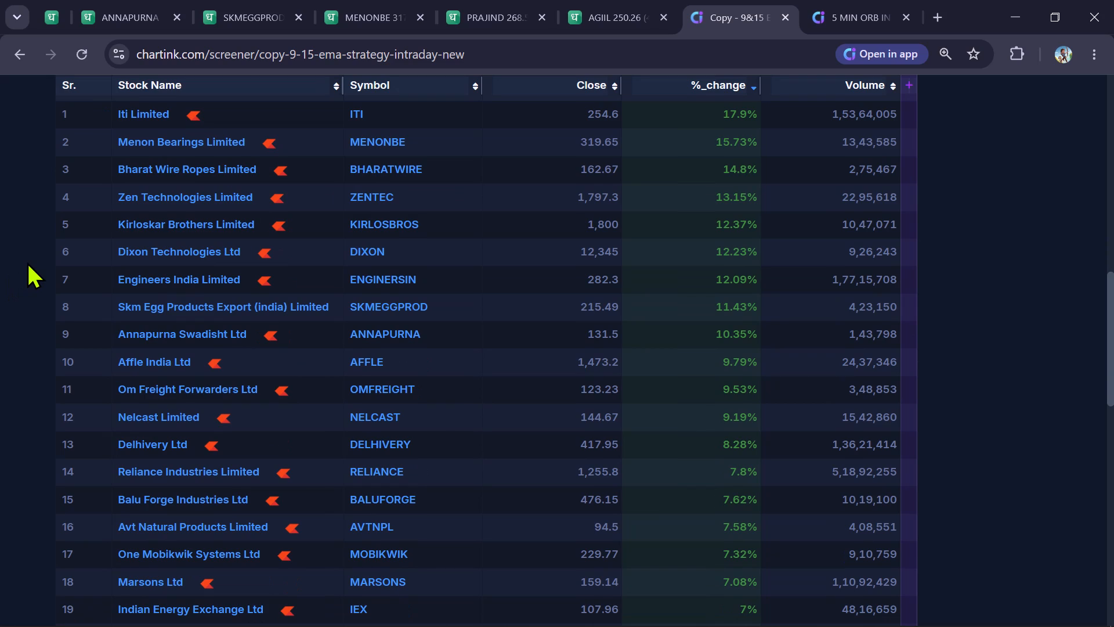
scroll(27, 262, down, 1)
scroll(27, 262, up, 3)
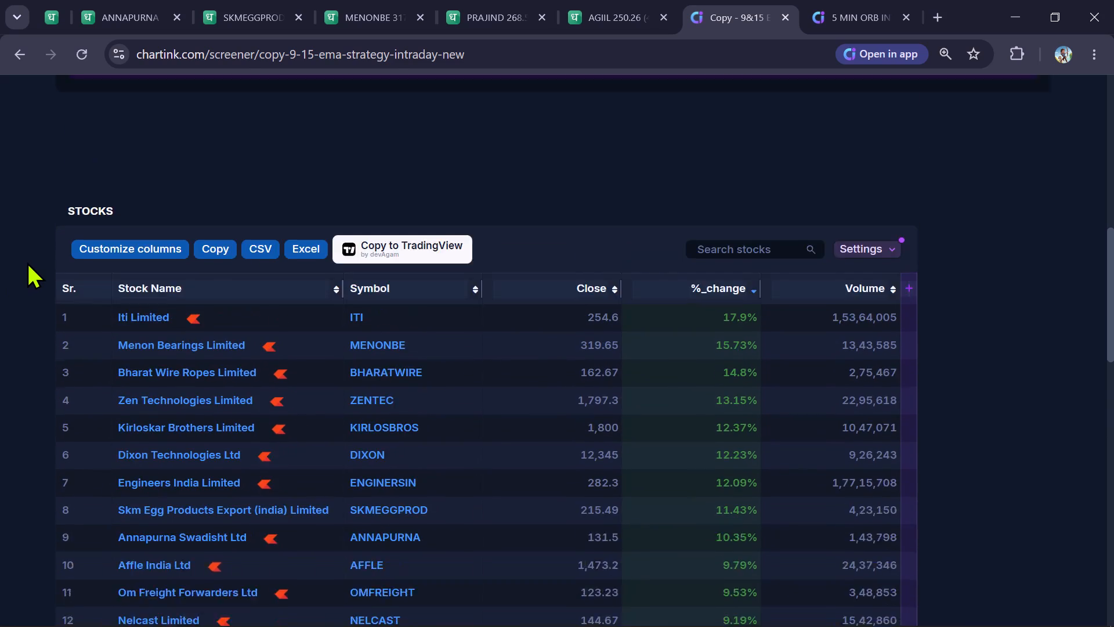
scroll(32, 261, down, 4)
scroll(32, 261, up, 4)
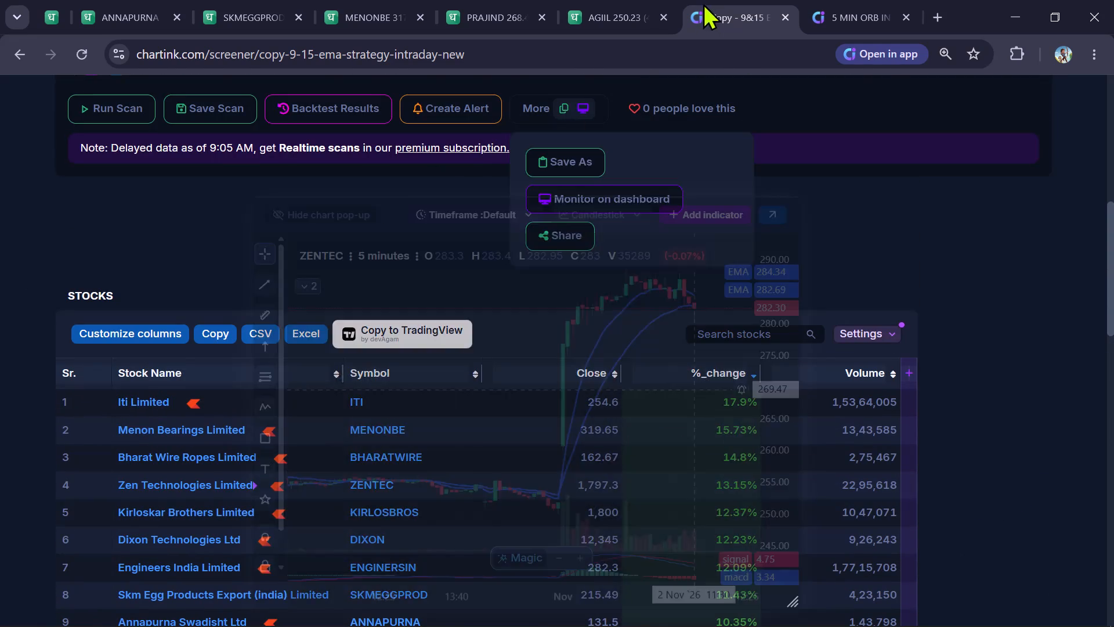
Return to the AGI INFRA 5-minute chart and examine price around the marked zone.
click(591, 7)
scroll(635, 233, up, 2)
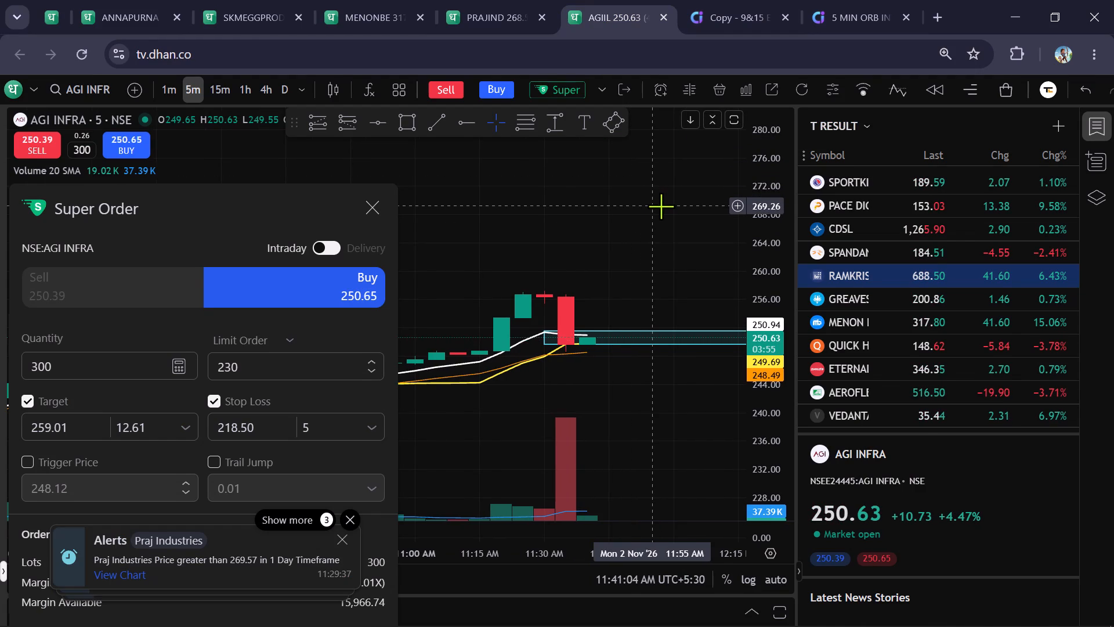
scroll(661, 206, up, 1)
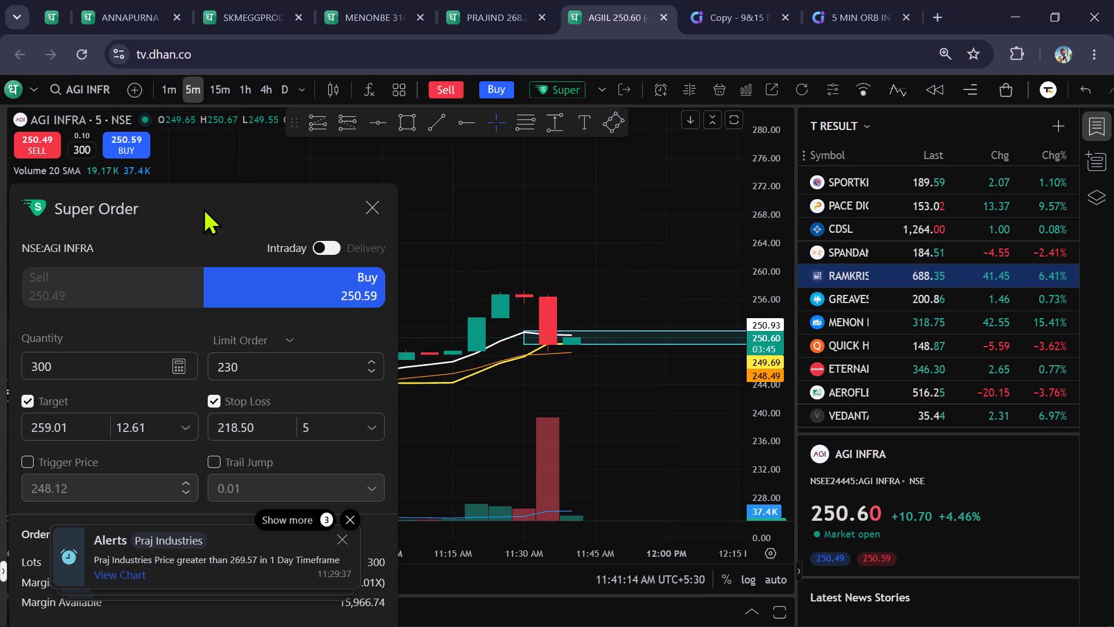
Move the Super Order form lower and check AGI INFRA on the 1-minute and 5-minute timeframes.
drag(166, 225, 168, 277)
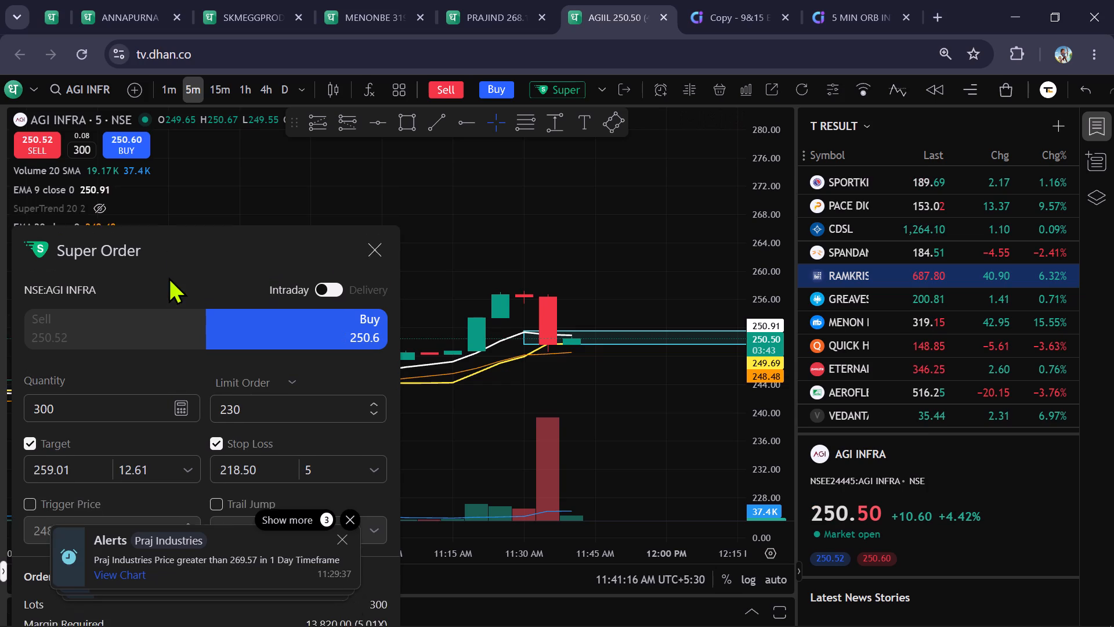
drag(168, 277, 168, 278)
click(168, 88)
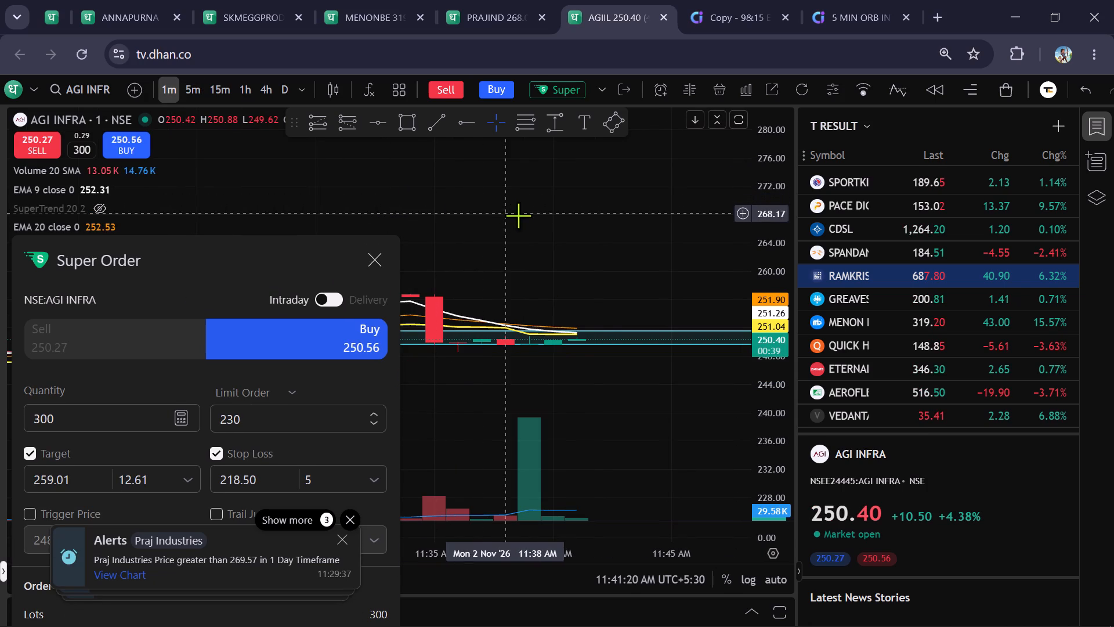
click(187, 87)
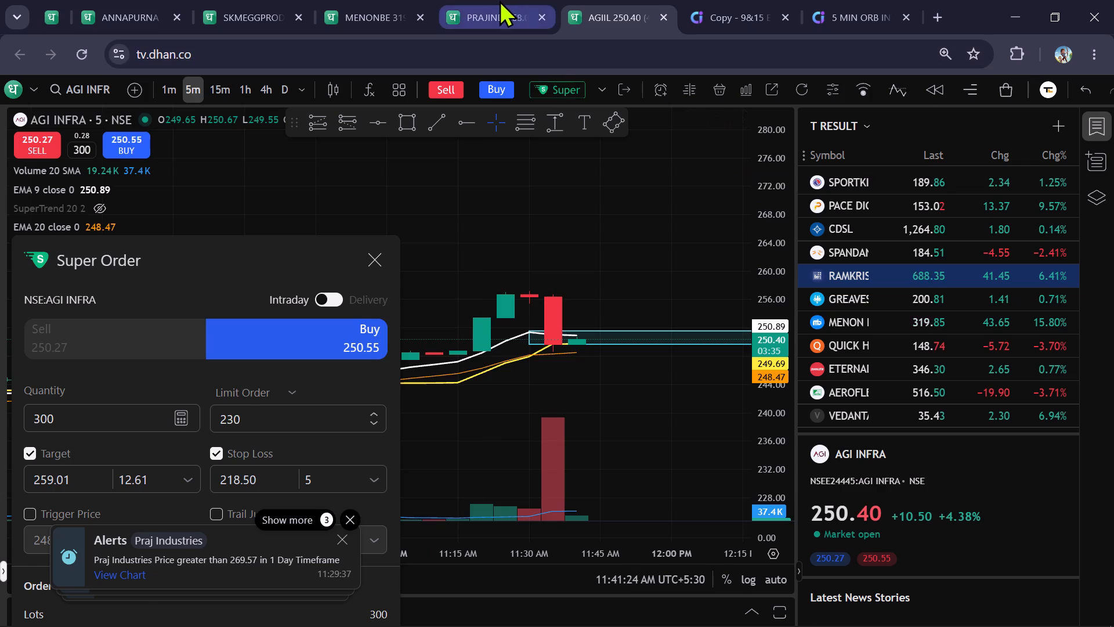
click(499, 0)
Look through the first page of stocks in the Chartink 9 & 15 EMA intraday screener.
click(726, 16)
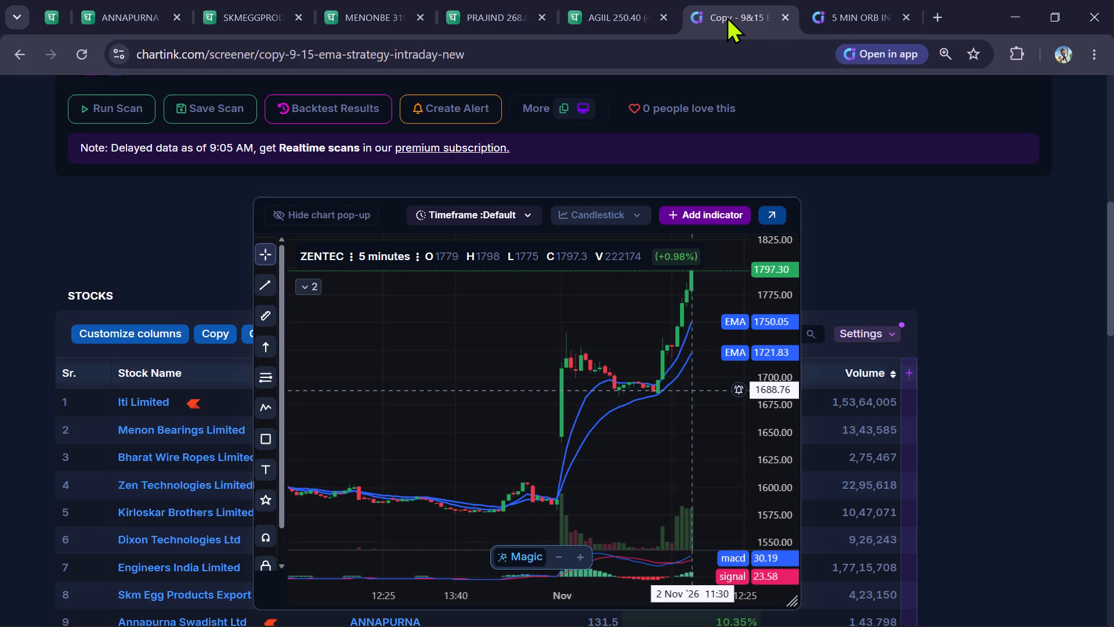
click(934, 245)
click(0, 417)
scroll(0, 425, down, 2)
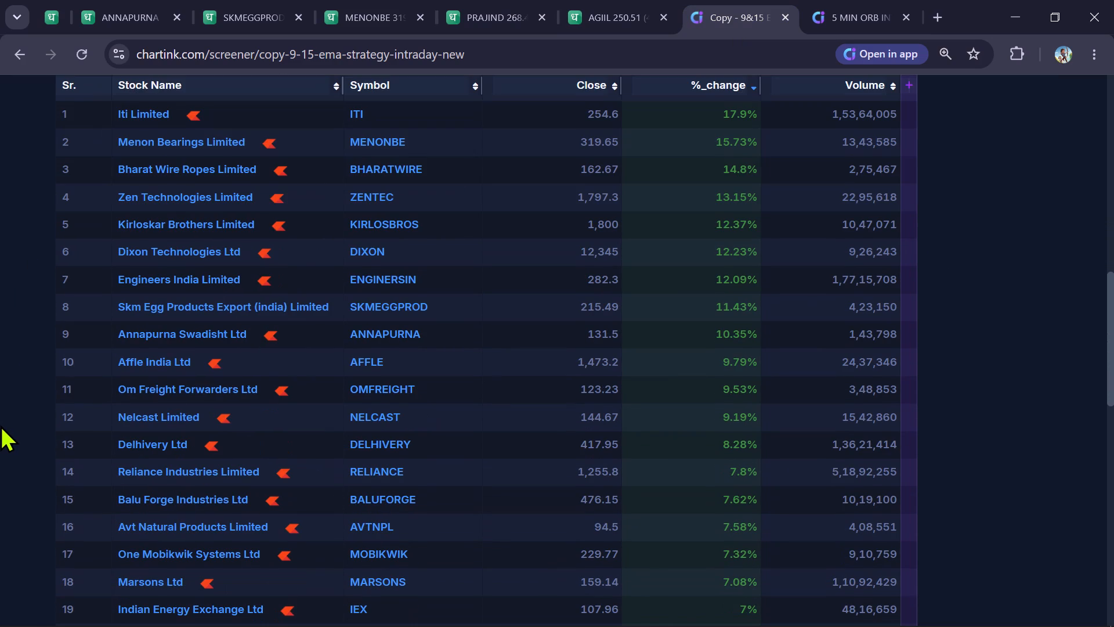
scroll(0, 425, down, 1)
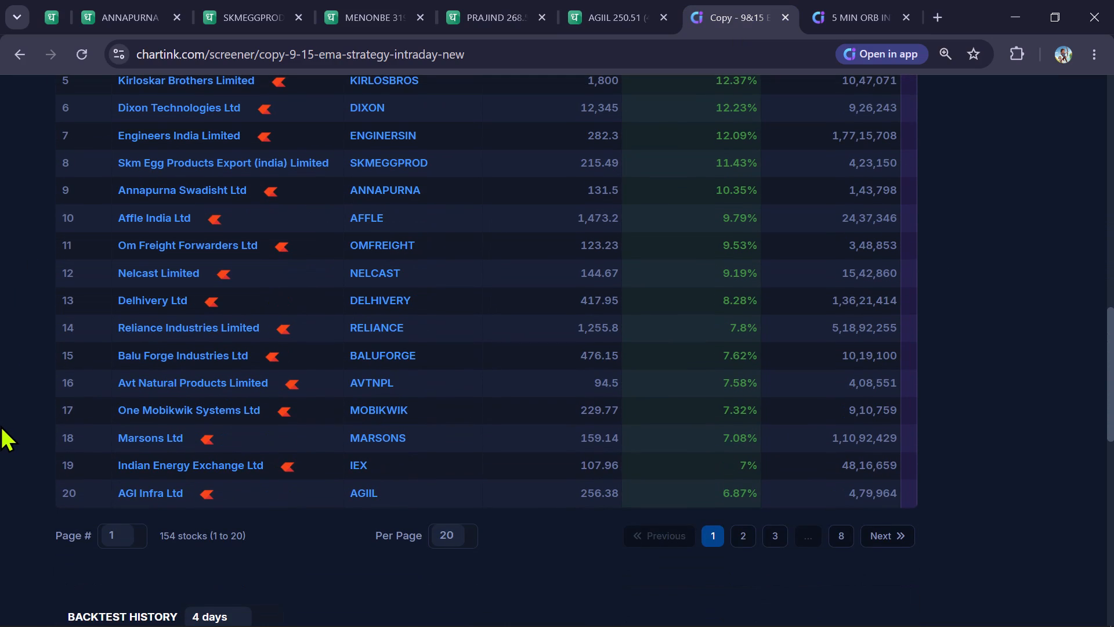
scroll(0, 425, up, 2)
scroll(0, 425, down, 1)
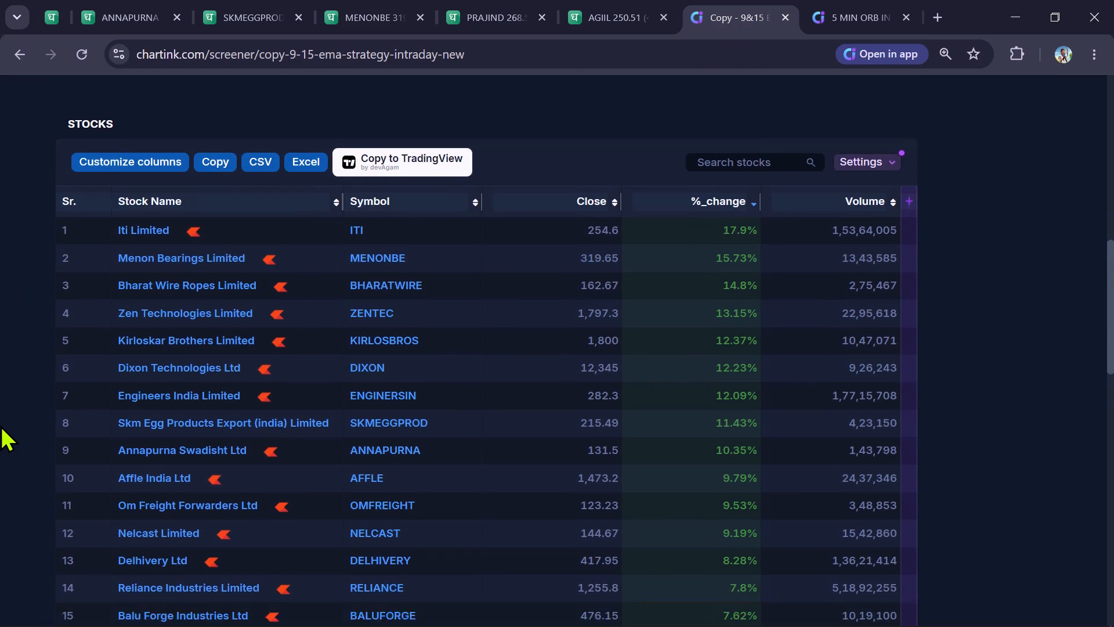
scroll(0, 425, down, 1)
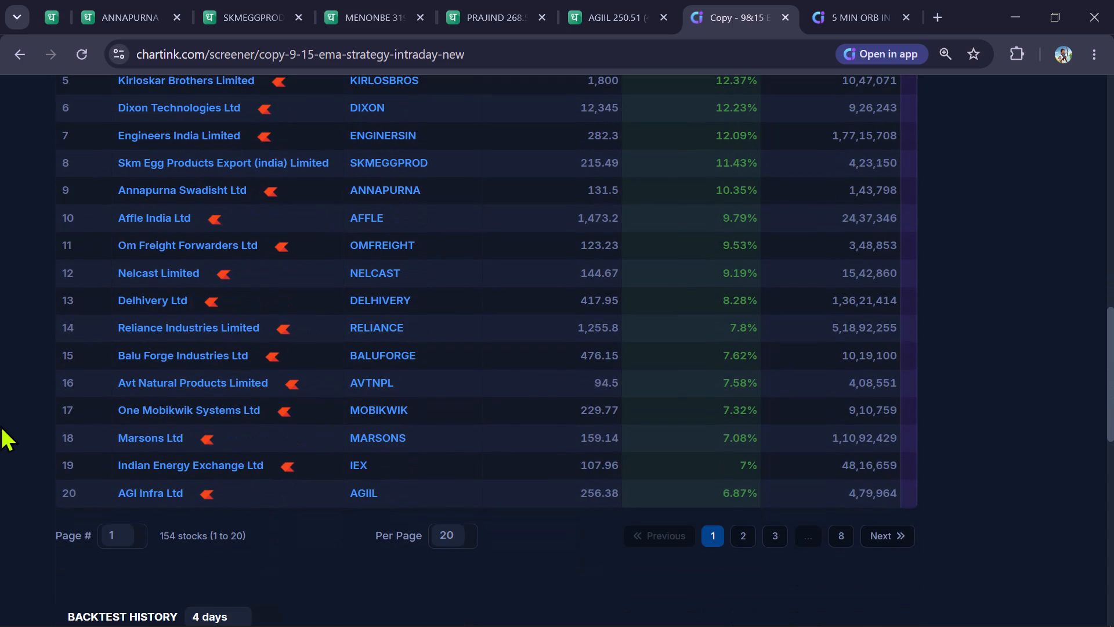
scroll(0, 425, up, 2)
scroll(0, 425, down, 1)
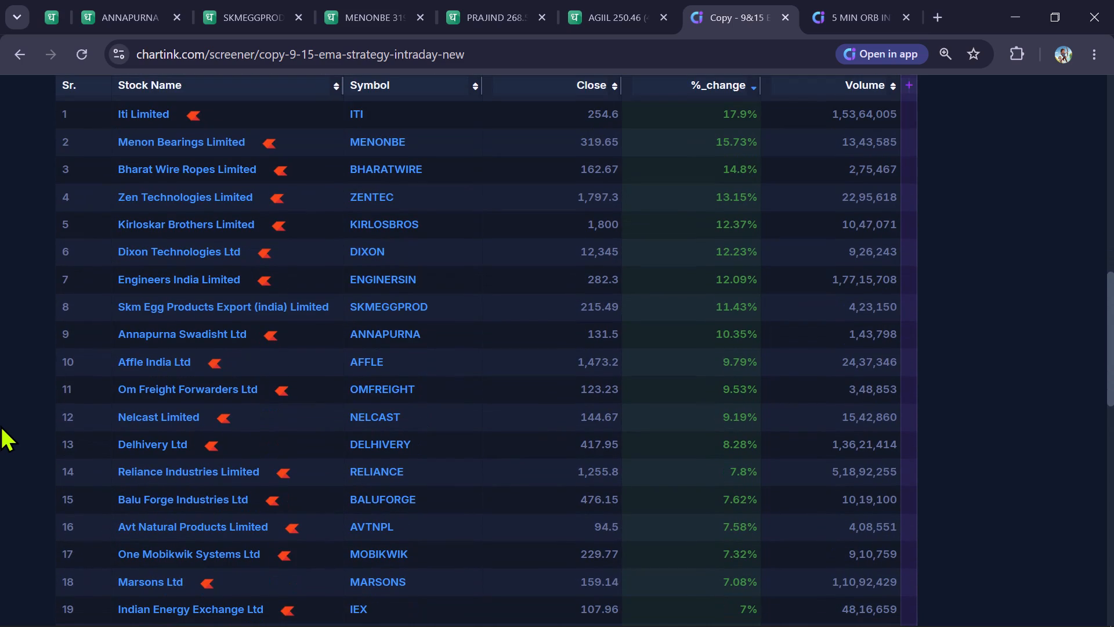
scroll(0, 425, down, 1)
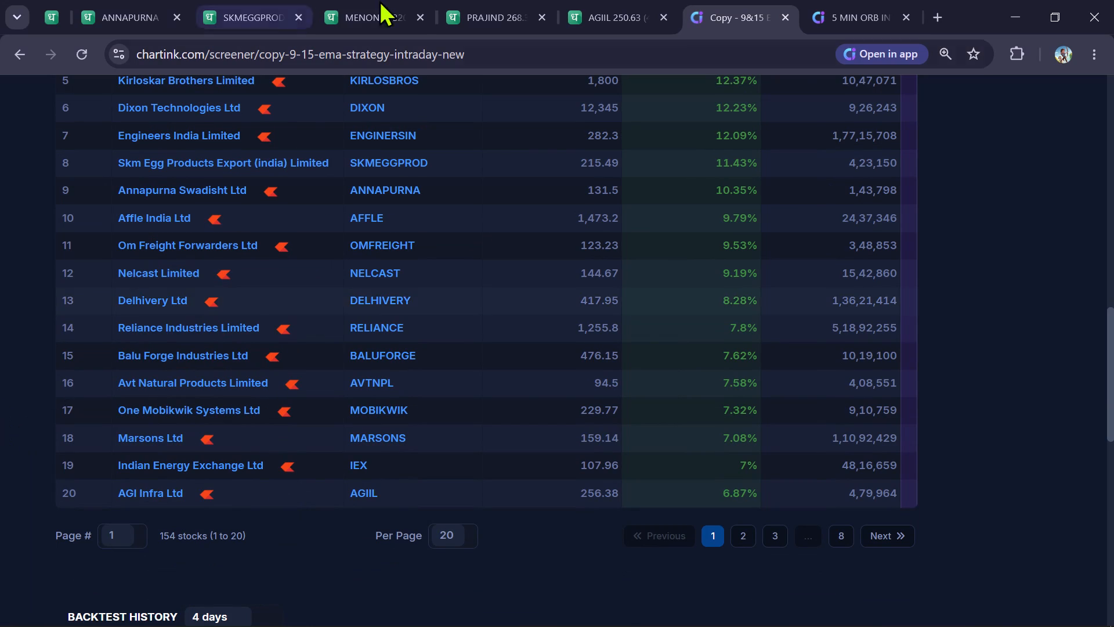
Compare the AGI INFRA and PRAJ INDUSTRIES 5-minute charts and cancel the pending 280-share PRAJ INDUSTRIES buy limit order.
click(617, 0)
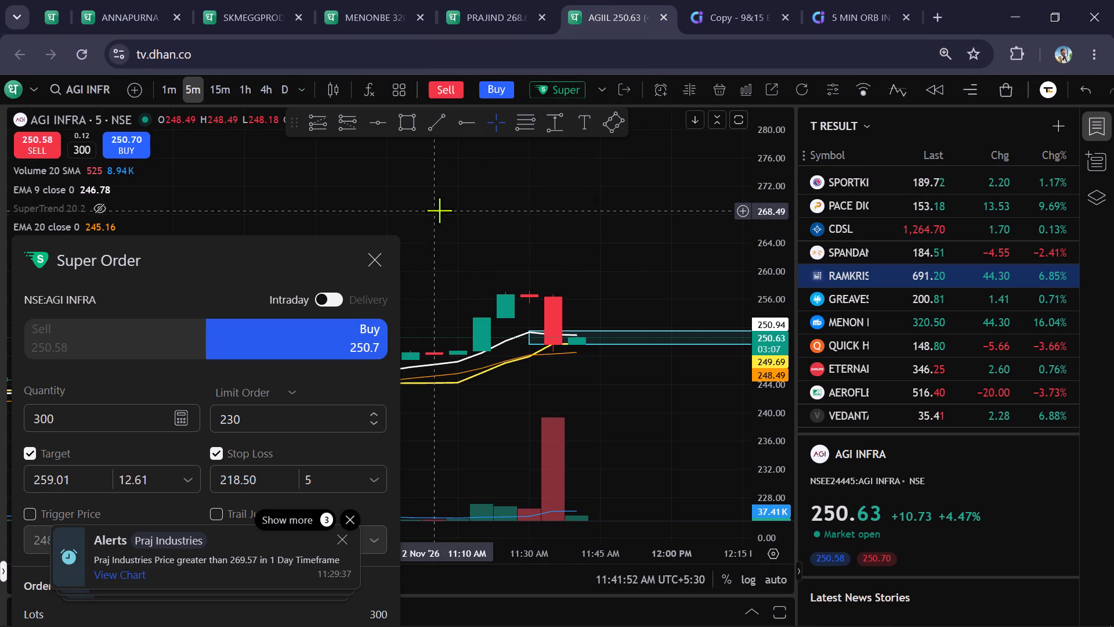
click(501, 0)
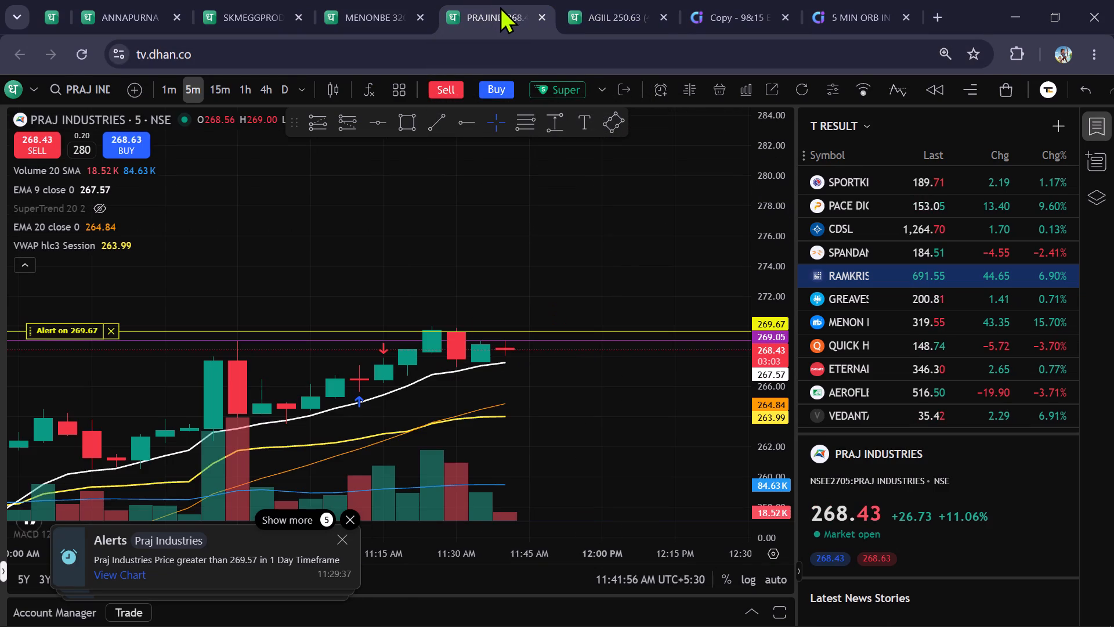
click(645, 3)
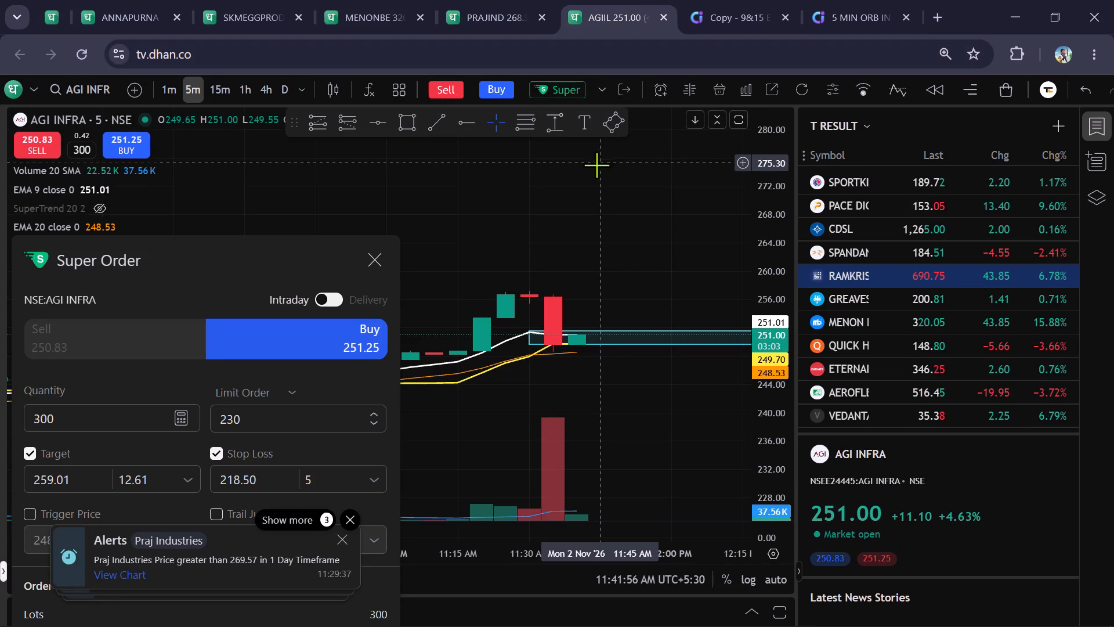
scroll(622, 226, up, 1)
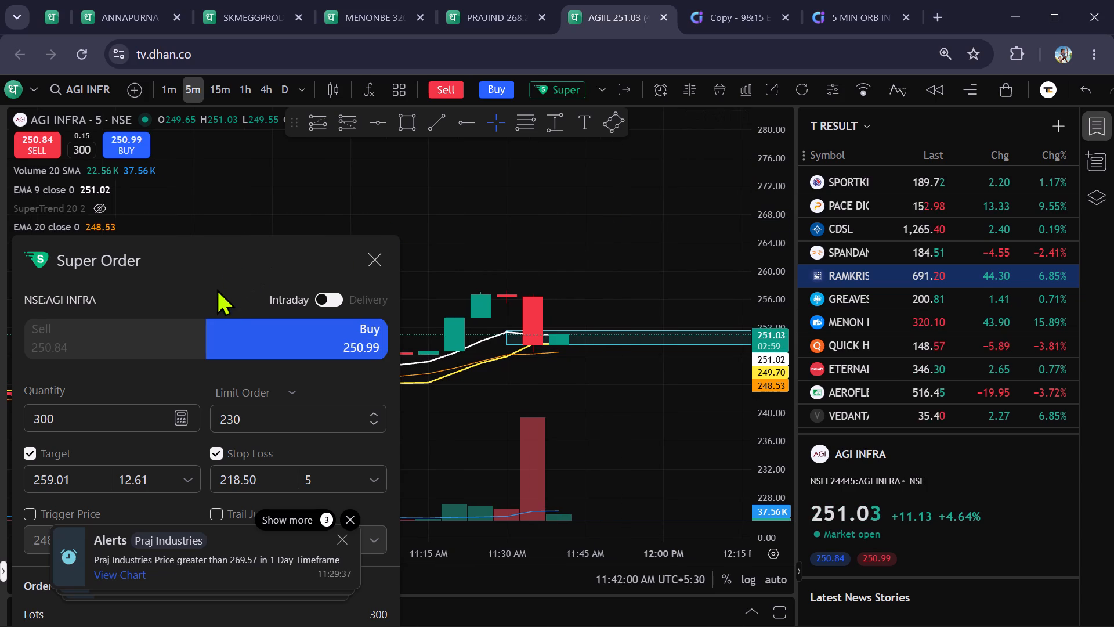
click(512, 6)
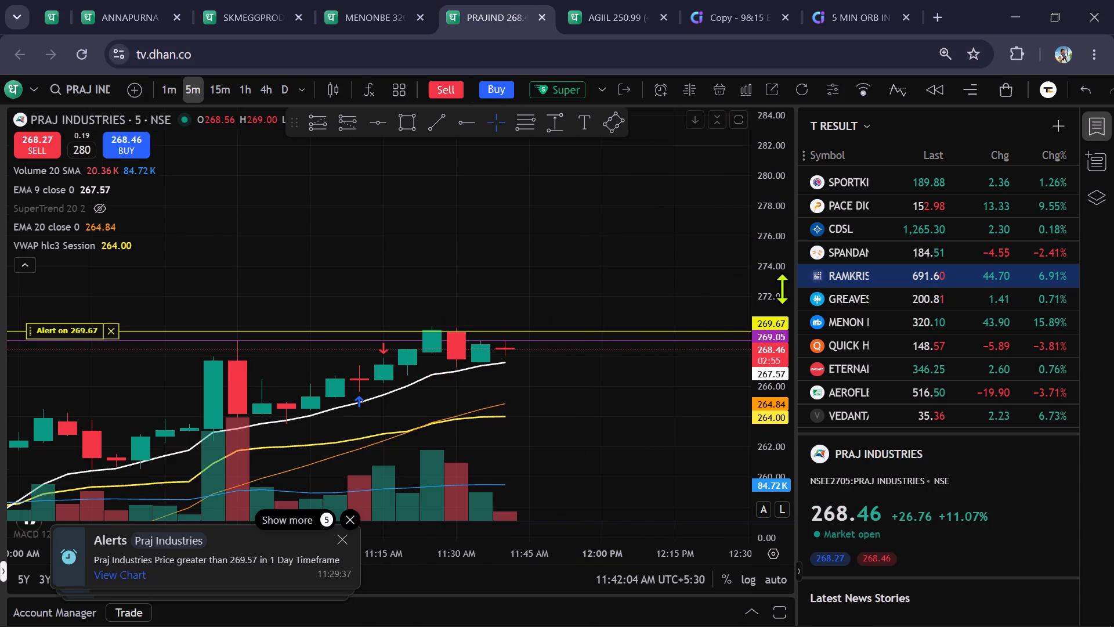
scroll(782, 289, down, 11)
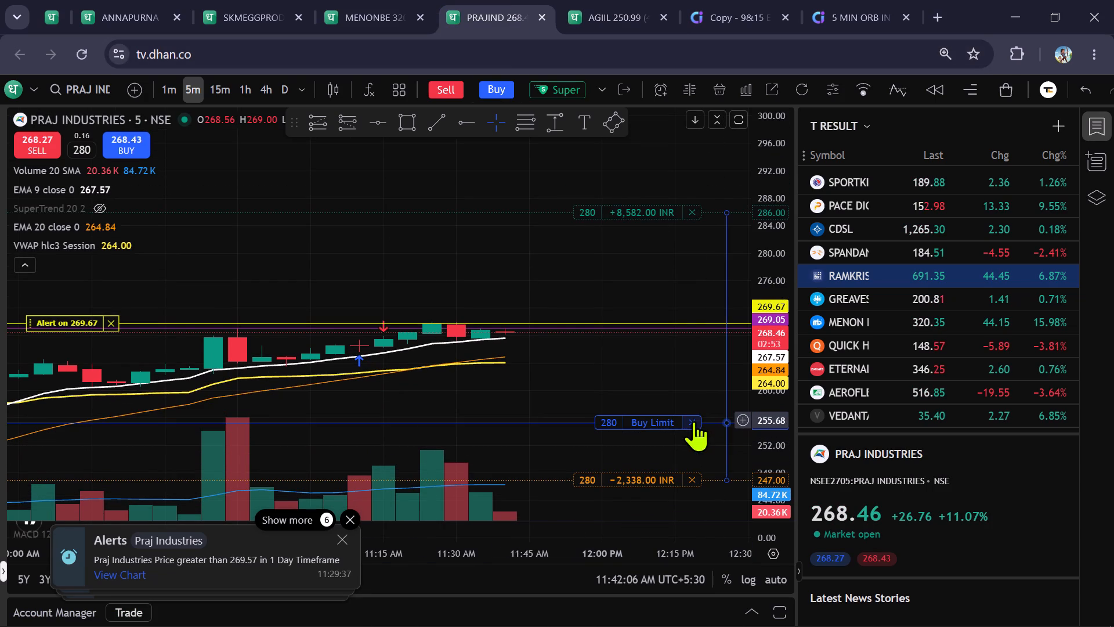
click(693, 421)
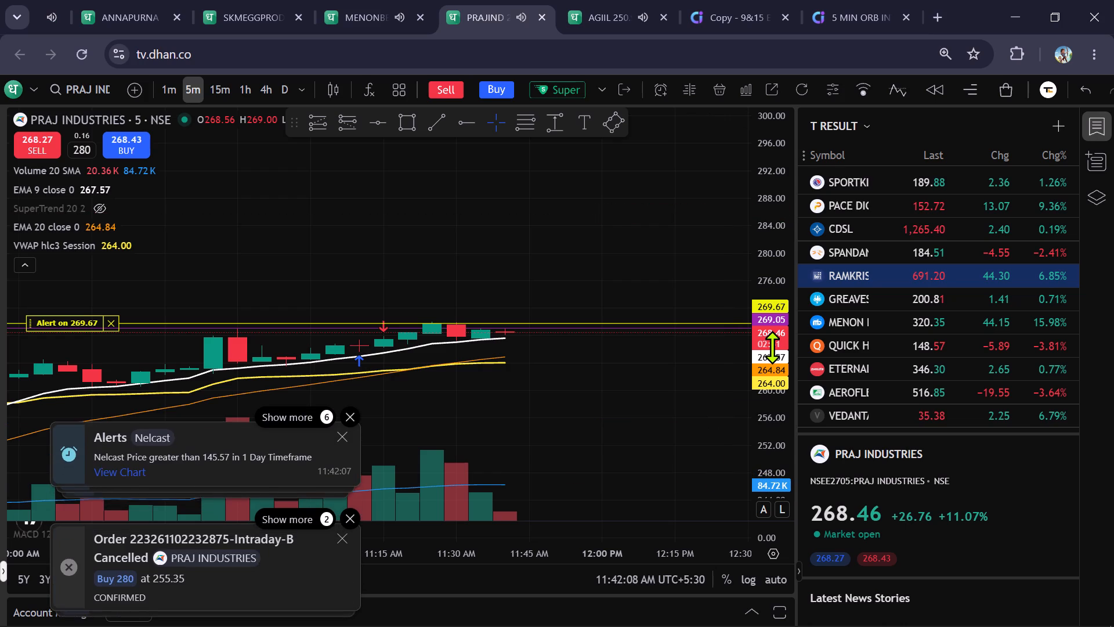
scroll(772, 347, up, 4)
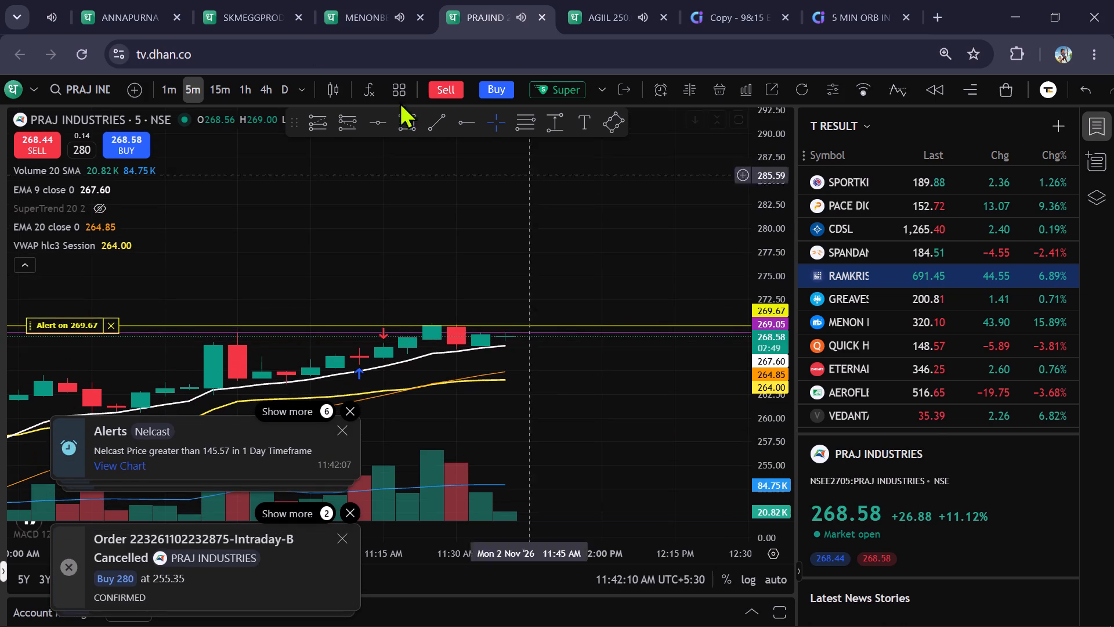
Replace the ANNAPURNA SWADISHT chart with the NSE NELCAST chart and examine its 5-minute price action.
click(124, 17)
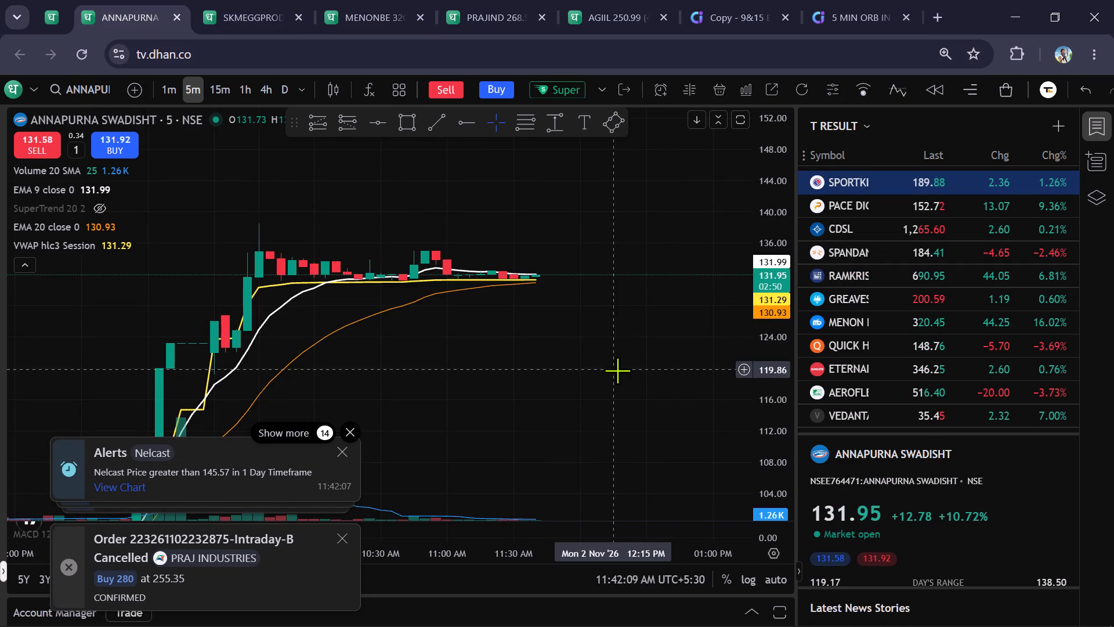
text(ne)
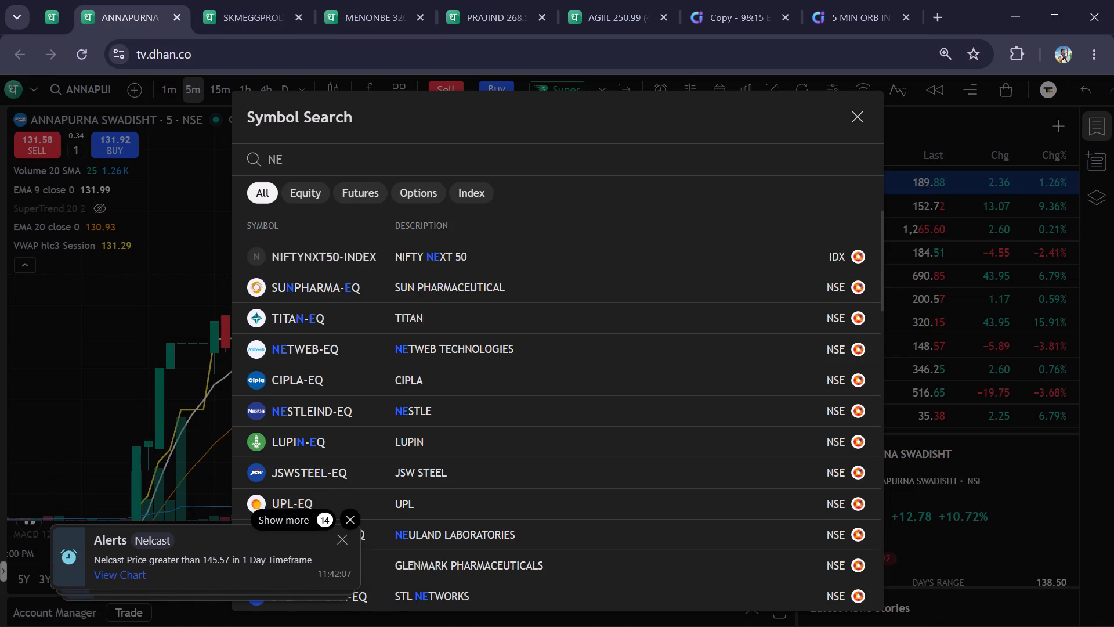
text(lcast)
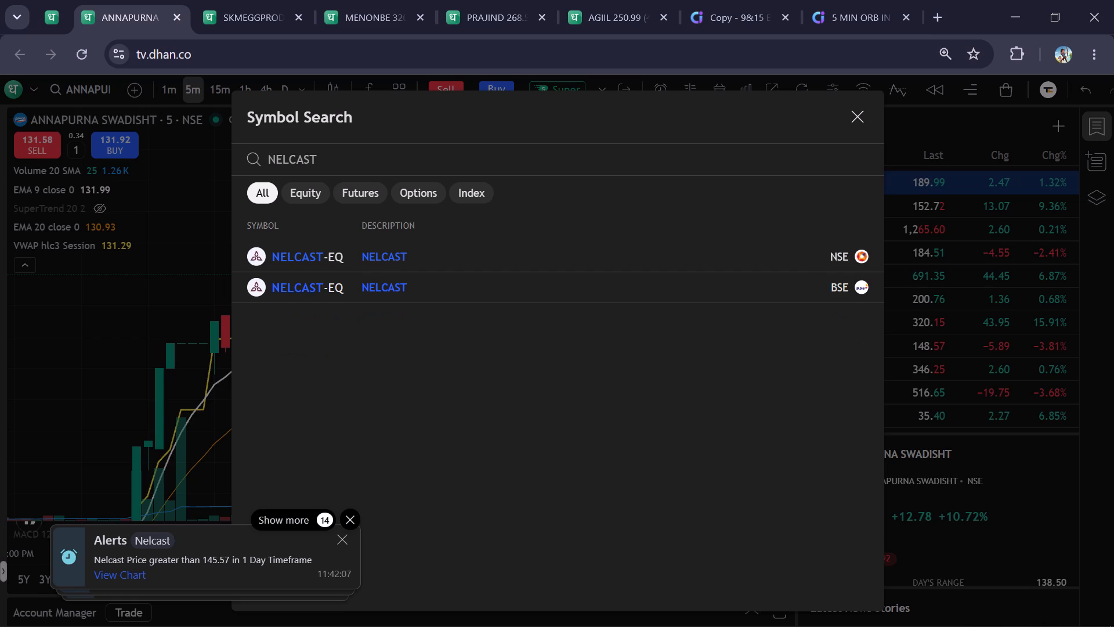
key(Down)
key(Return)
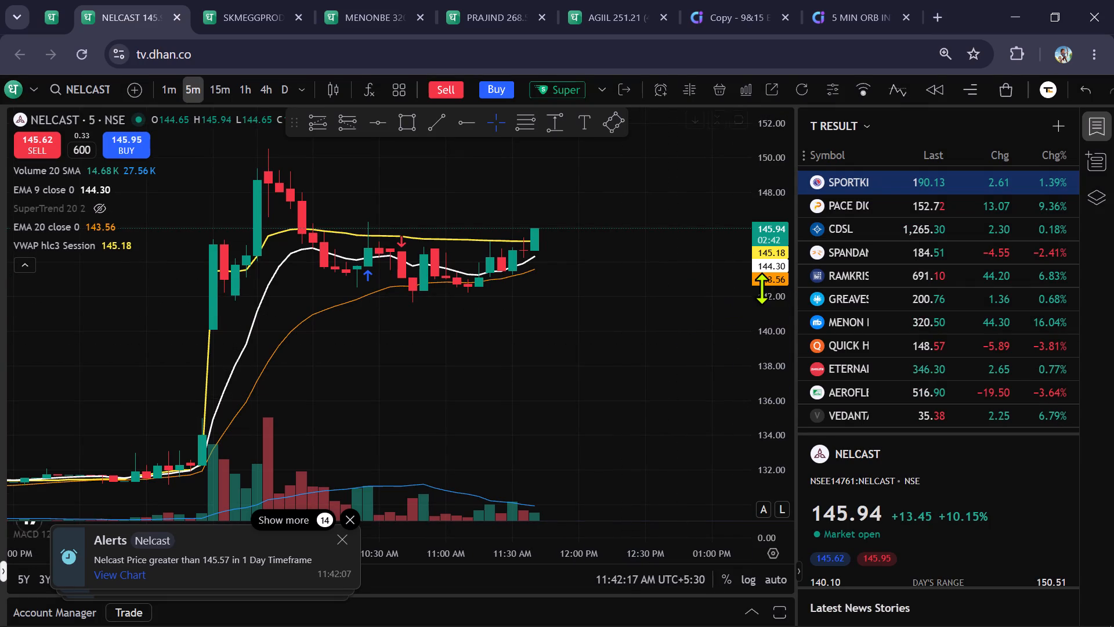
scroll(779, 271, down, 4)
scroll(779, 271, up, 2)
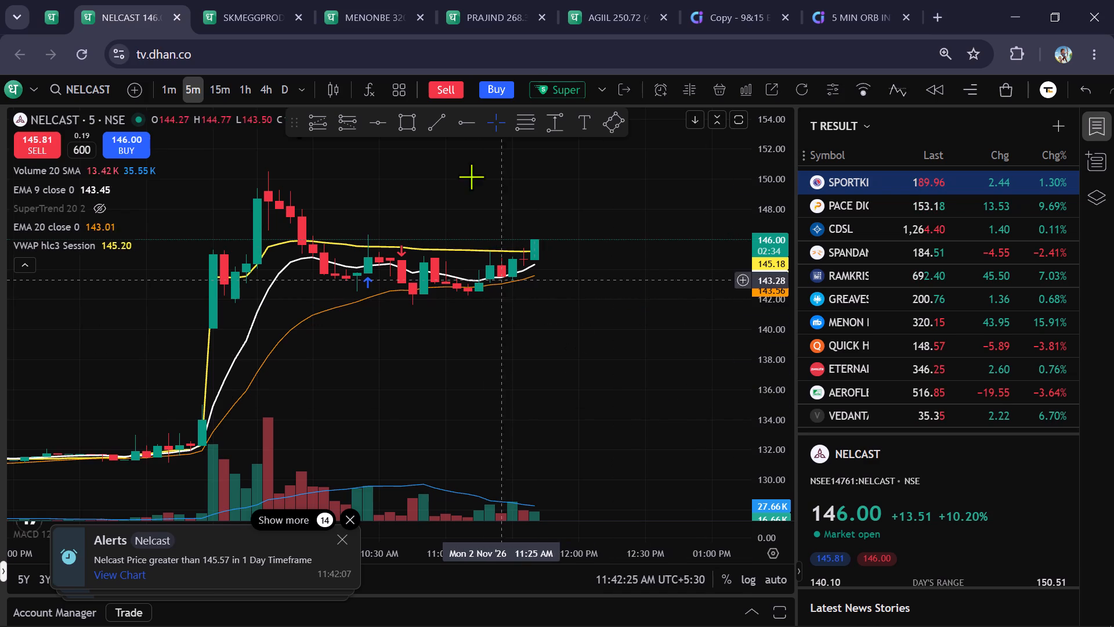
Submit the AGI INFRA intraday Super Order to buy 300 at limit 230, with target 259.01 and stop loss 218.50.
click(474, 12)
click(627, 12)
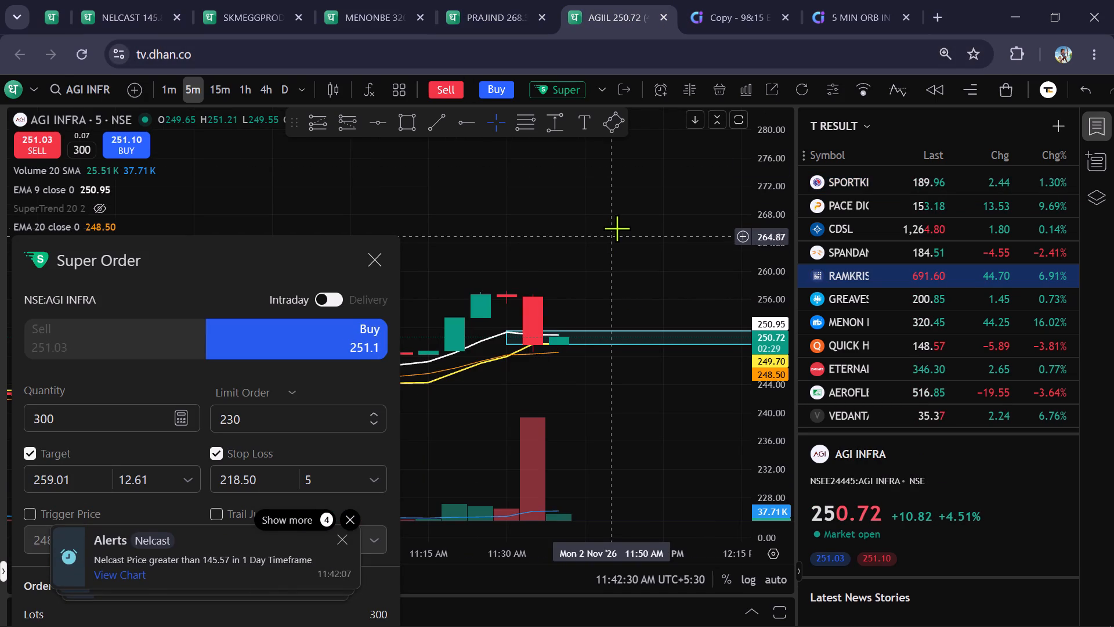
drag(250, 273, 326, 145)
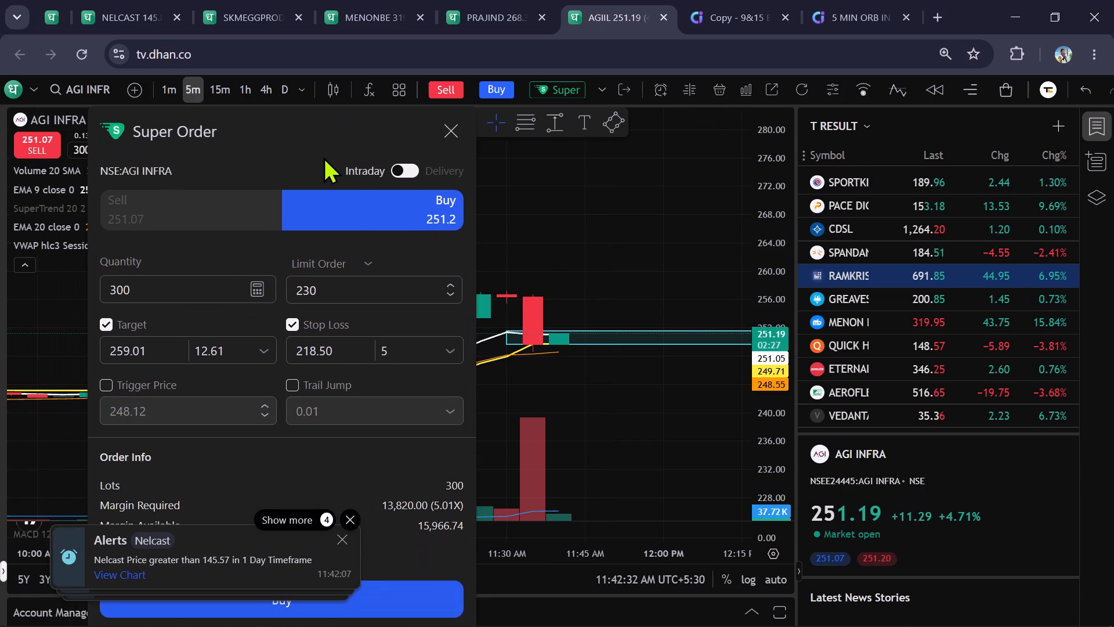
drag(325, 479, 335, 336)
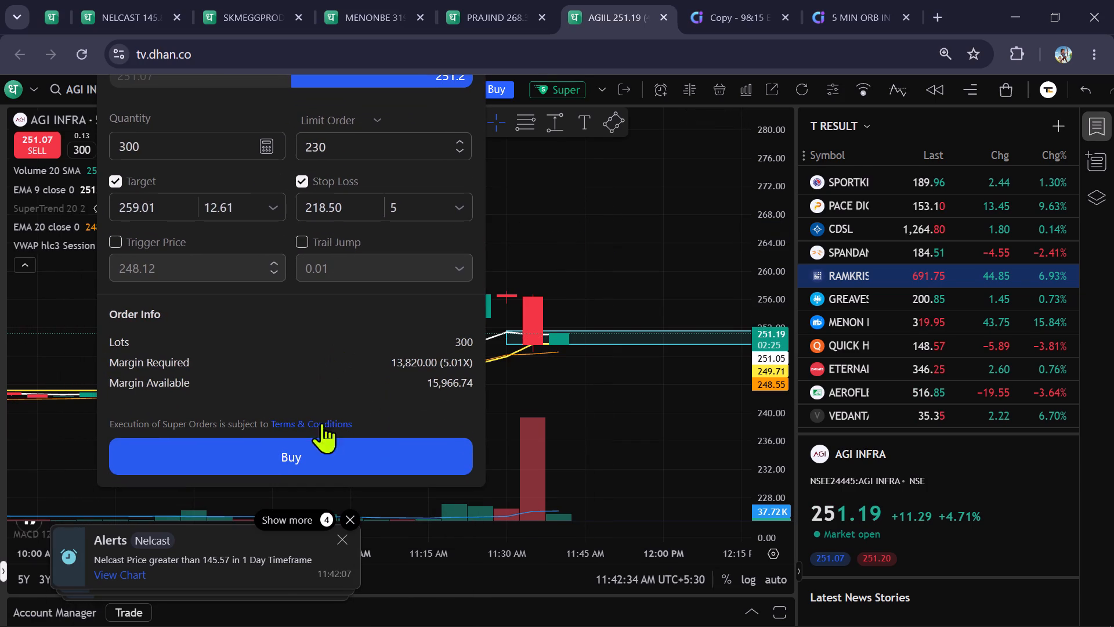
click(312, 449)
scroll(434, 363, up, 3)
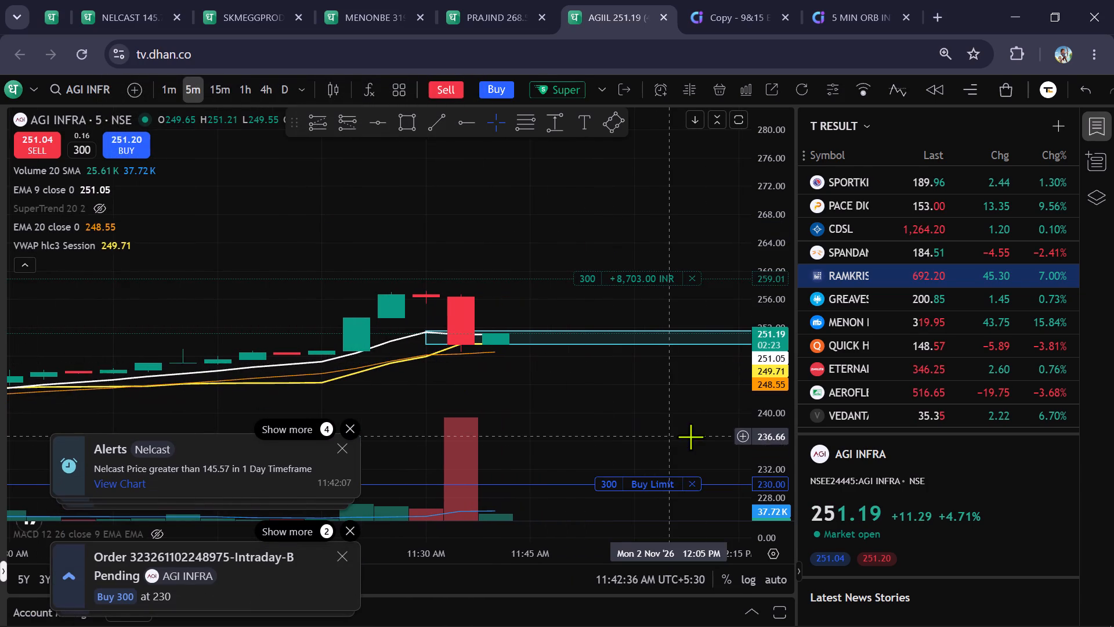
Examine AGI INFRA on the 1-minute timeframe around the marked zone and the pending buy limit.
click(169, 84)
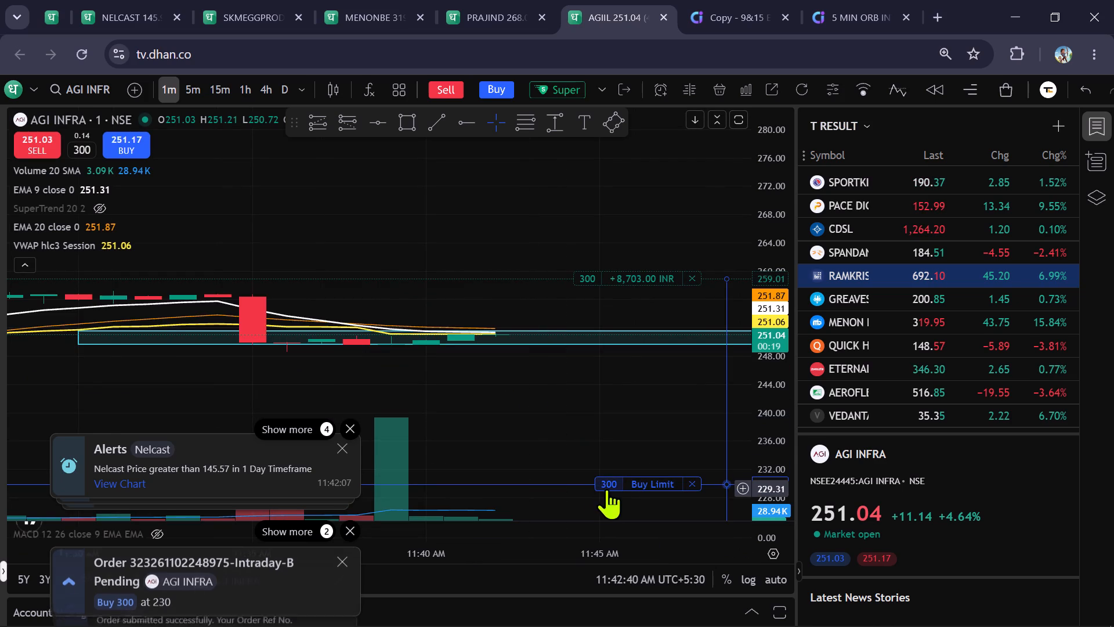
scroll(716, 430, down, 3)
scroll(776, 398, up, 8)
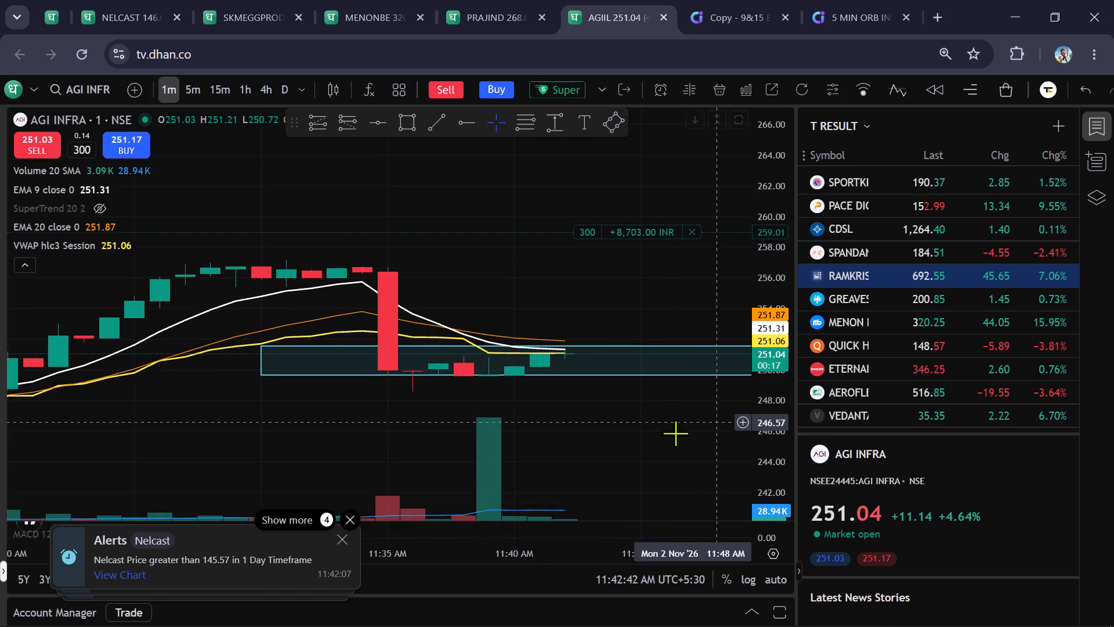
drag(663, 435, 615, 295)
scroll(764, 311, down, 4)
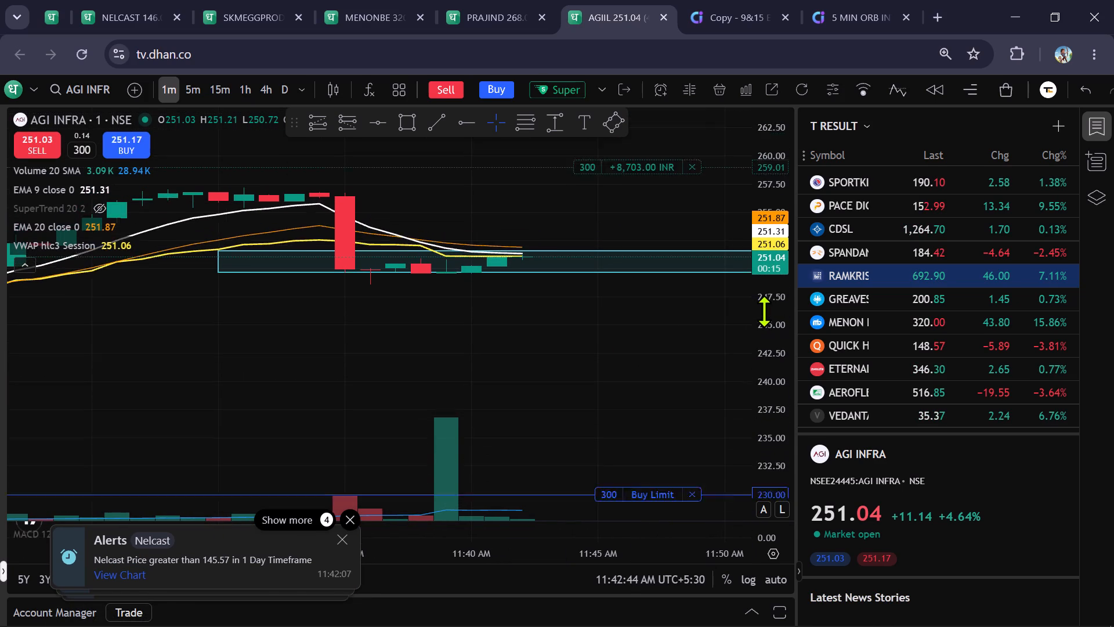
scroll(764, 311, down, 1)
Check PRAJ INDUSTRIES and MENON BEARINGS, move the NELCAST browser tab beside PRAJ INDUSTRIES, and widen NELCAST's price range.
click(518, 0)
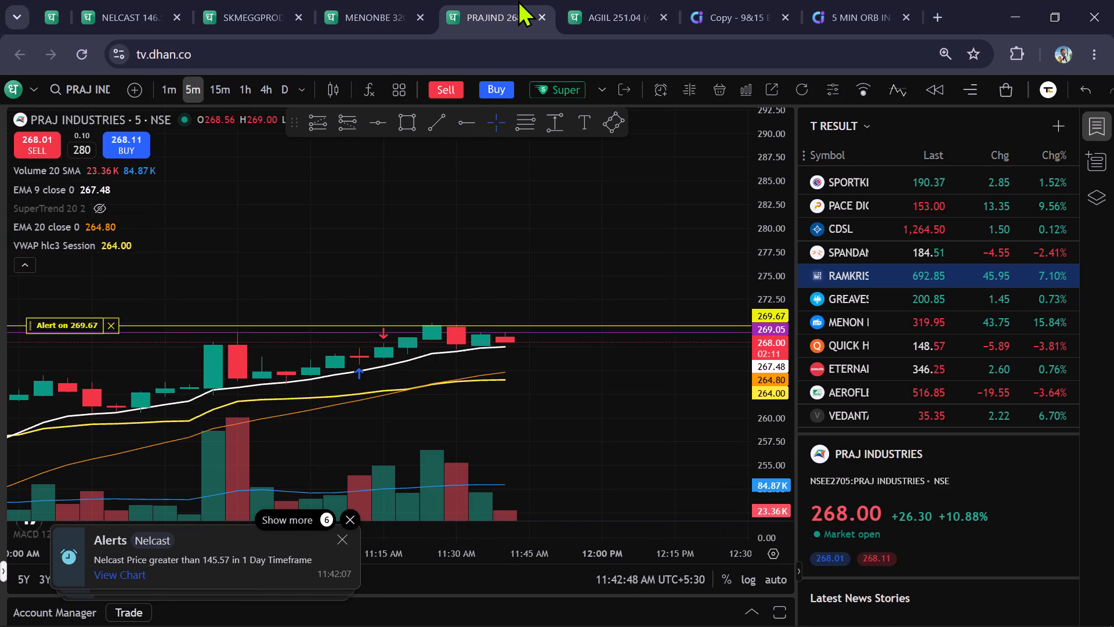
click(385, 23)
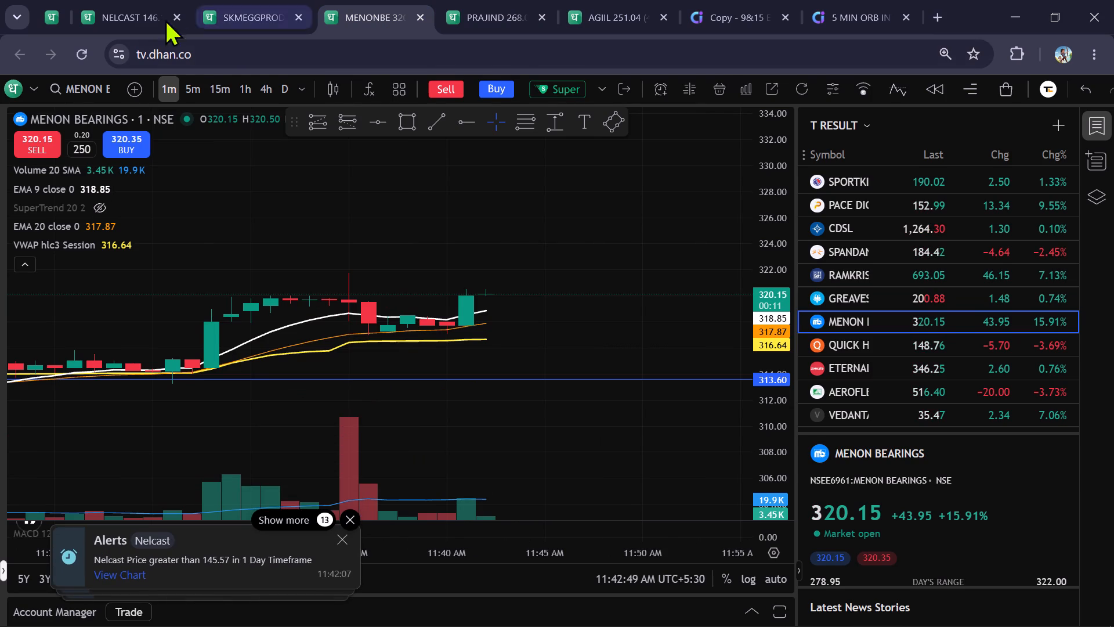
drag(113, 5, 359, 7)
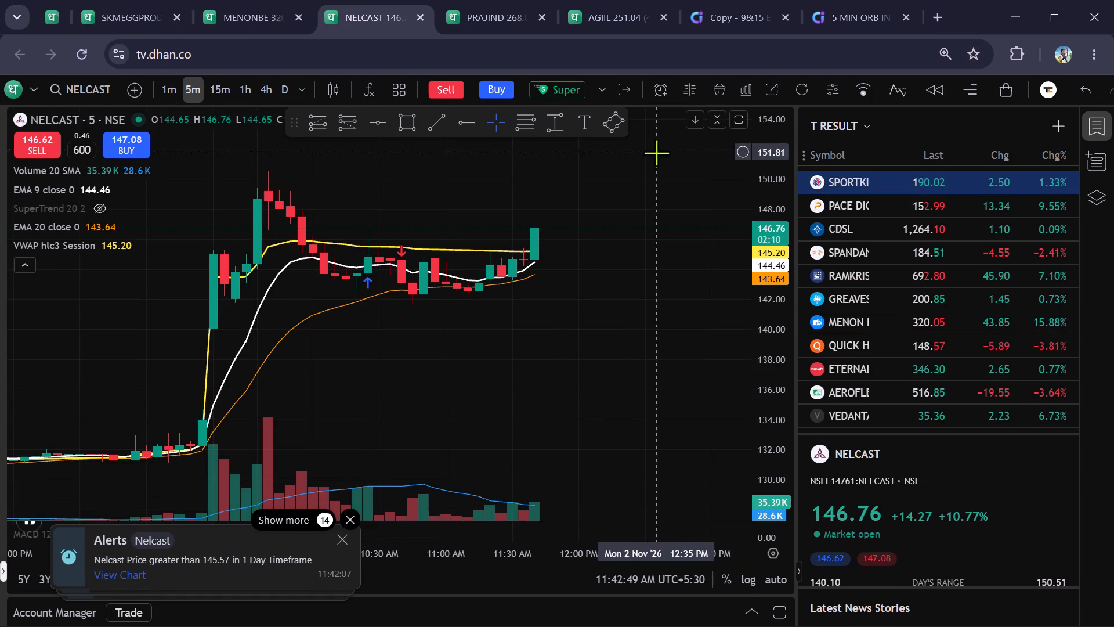
scroll(774, 228, down, 8)
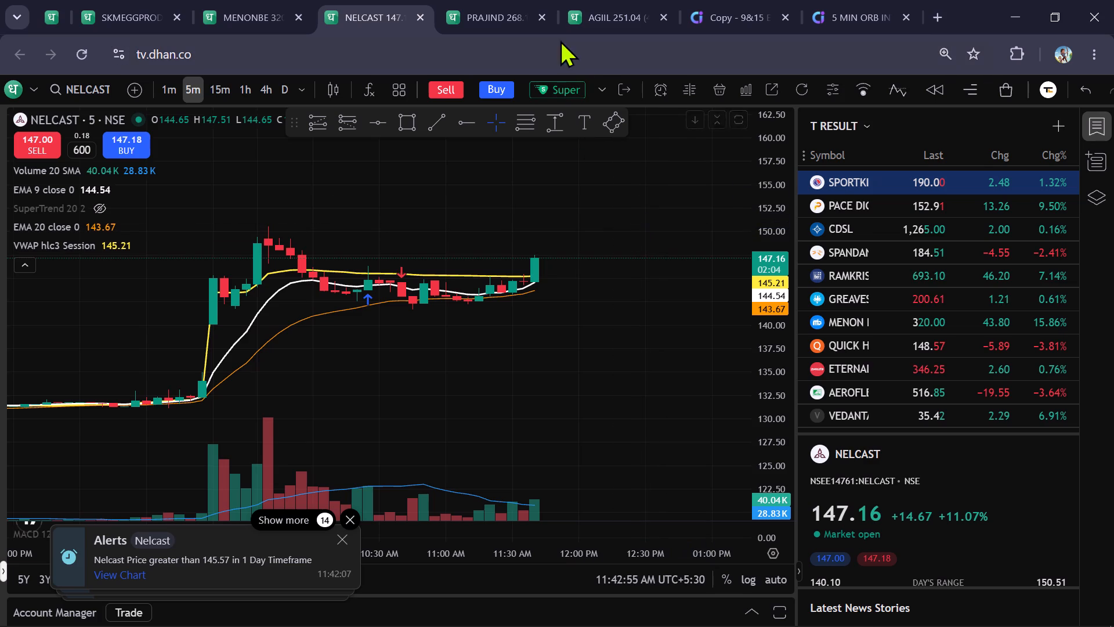
Move the AGI INFRA browser tab so it sits directly between the NELCAST and PRAJ INDUSTRIES tabs.
click(518, 21)
click(614, 6)
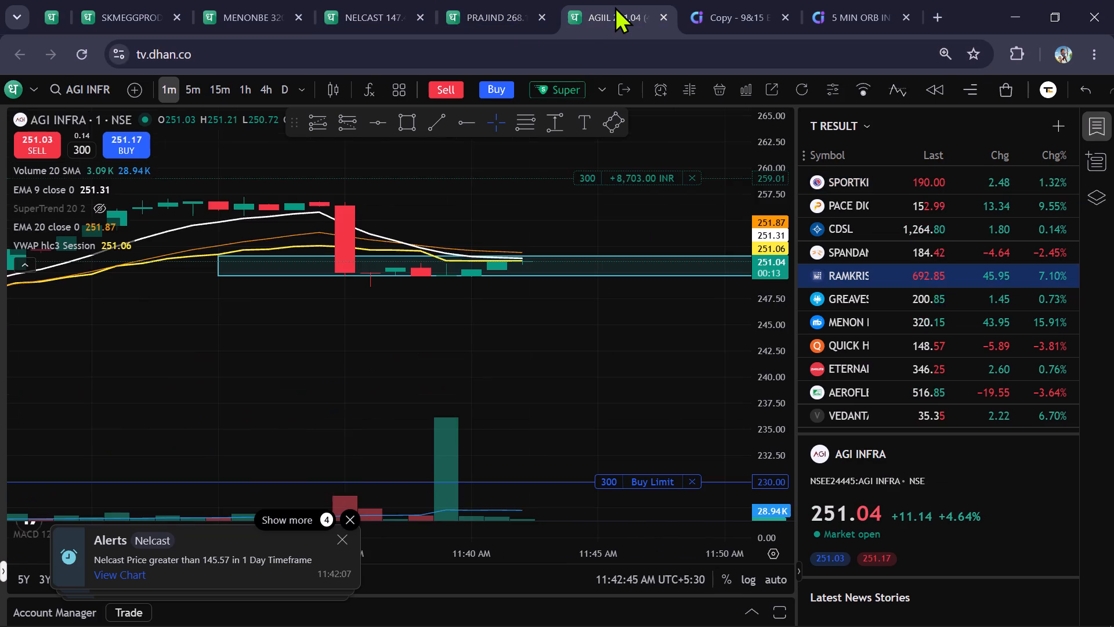
drag(614, 6, 513, 0)
scroll(614, 336, down, 2)
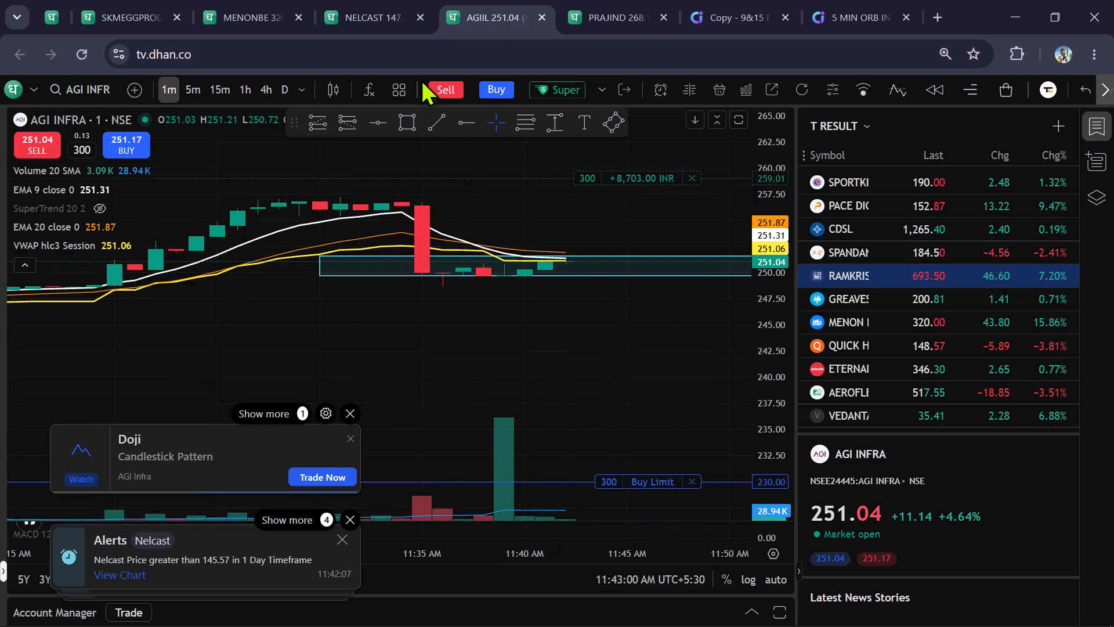
Start an intraday Super Order to buy NELCAST and set its quantity to 500.
click(378, 25)
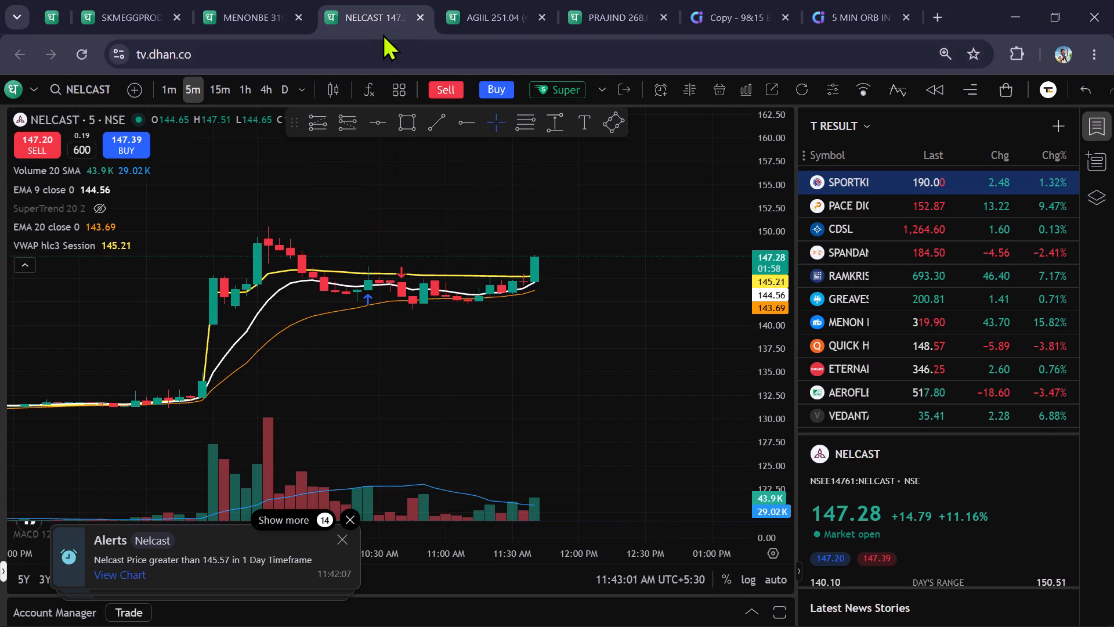
click(551, 82)
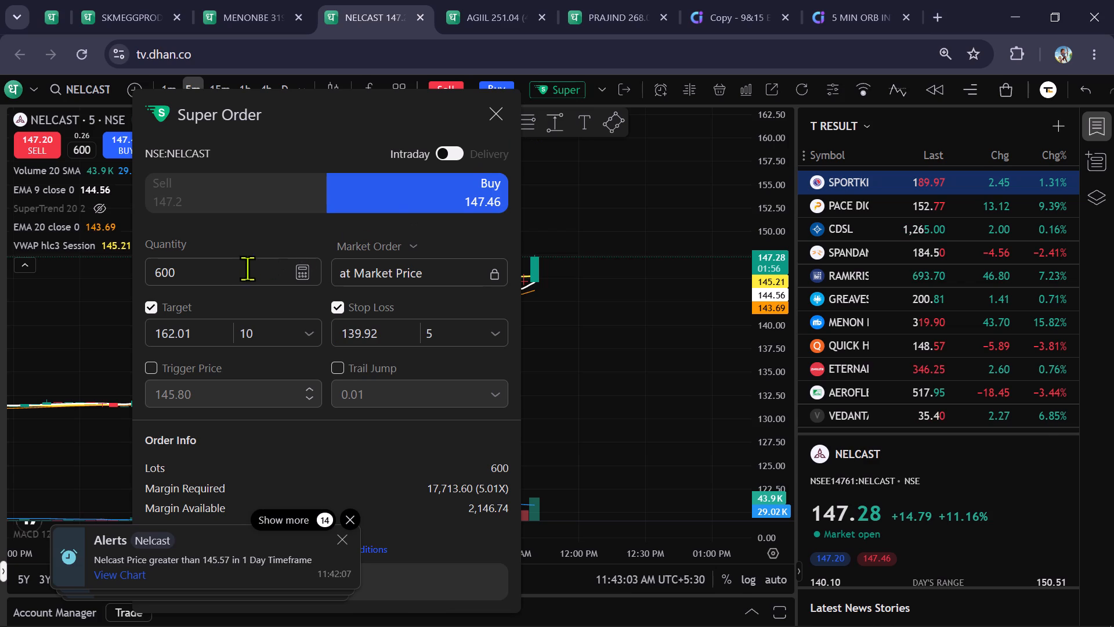
click(255, 273)
key(BackSpace)
key(BackSpace)
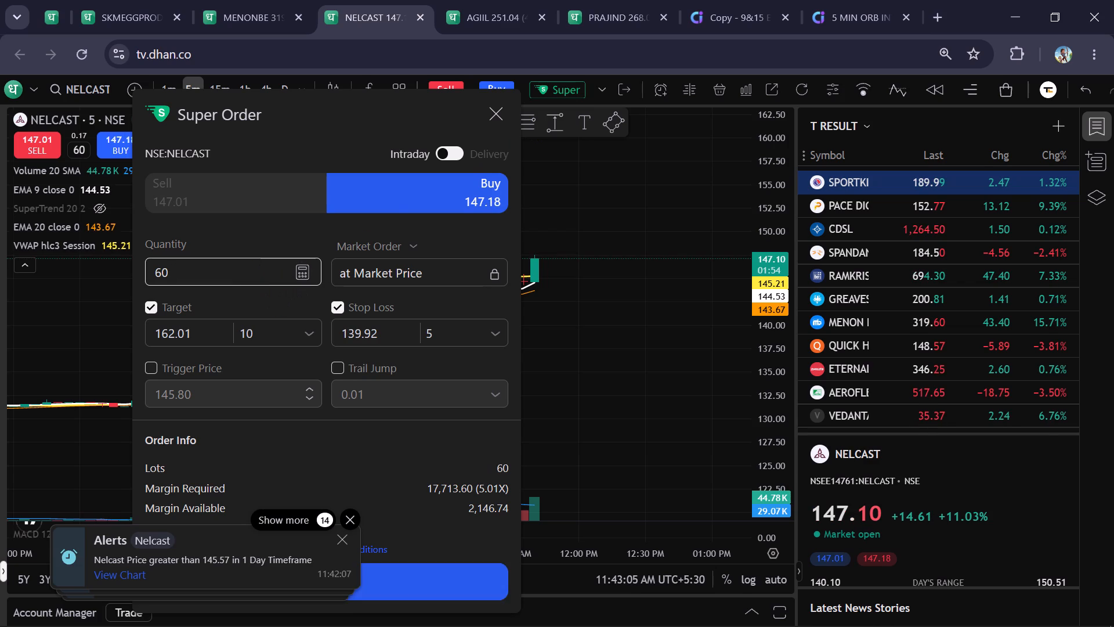
key(BackSpace)
text(500)
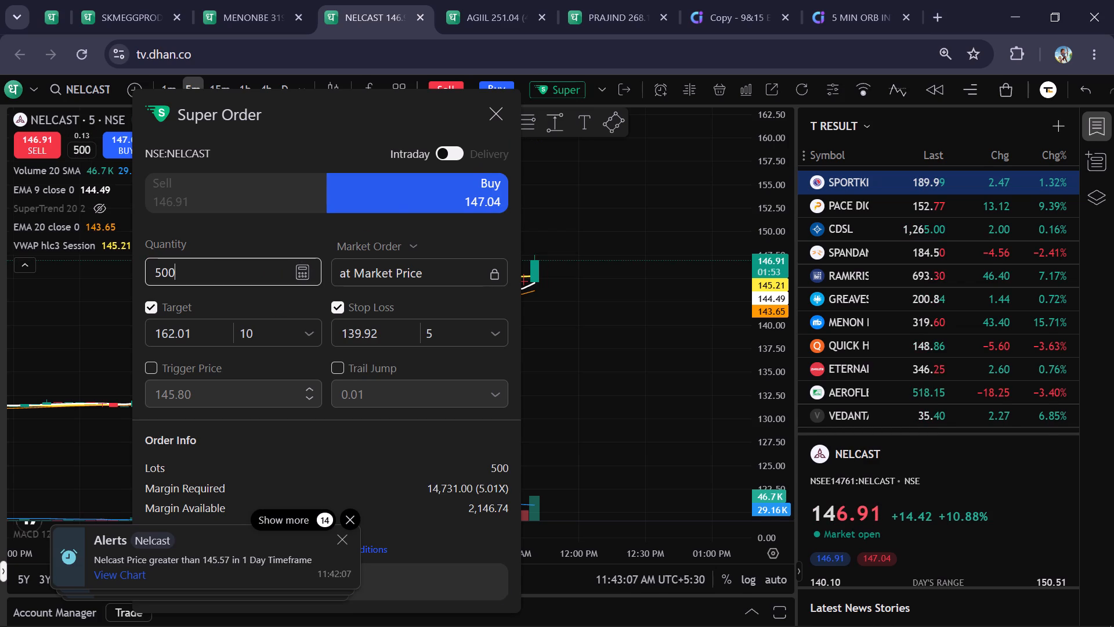
Cancel the pending AGI INFRA buy limit order for 300 at 230 from its chart.
click(486, 15)
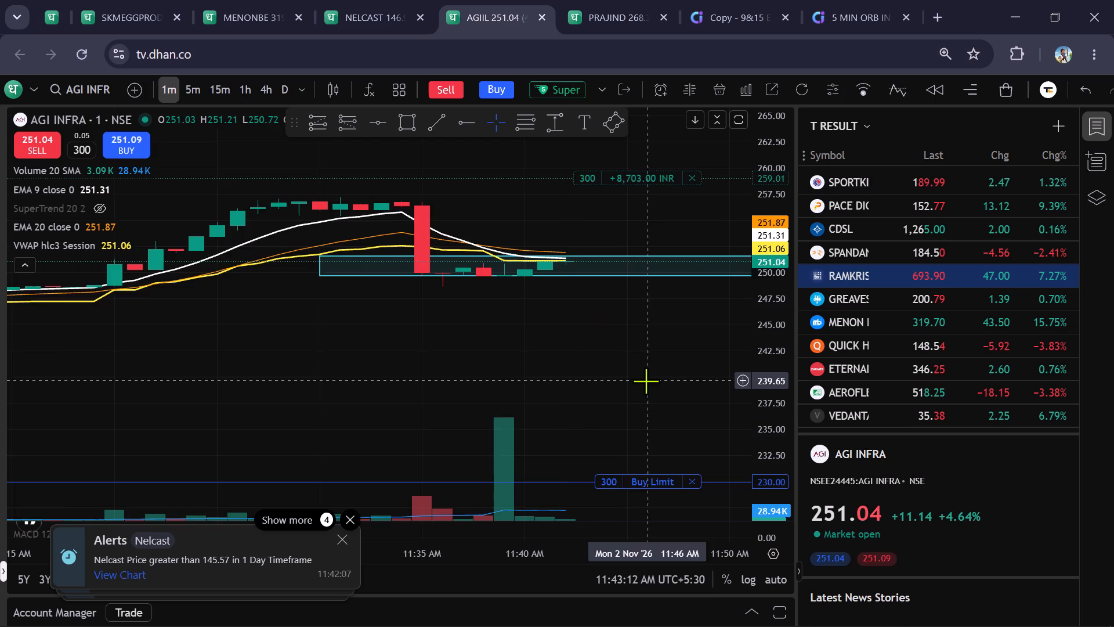
scroll(636, 380, up, 2)
drag(638, 377, 525, 358)
scroll(607, 378, down, 2)
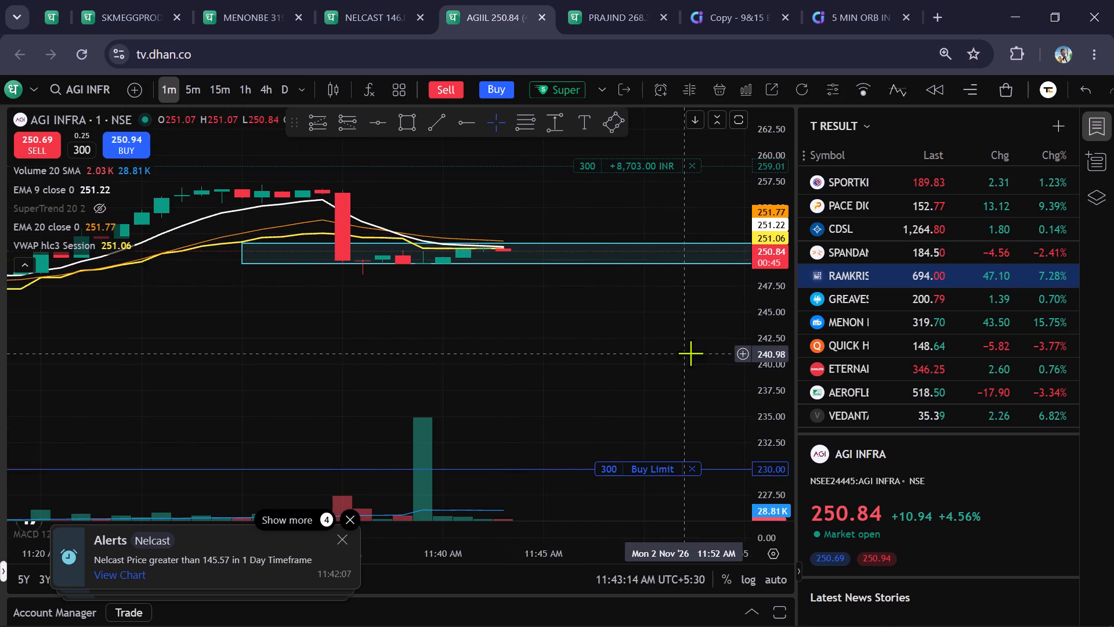
drag(690, 353, 635, 387)
click(689, 487)
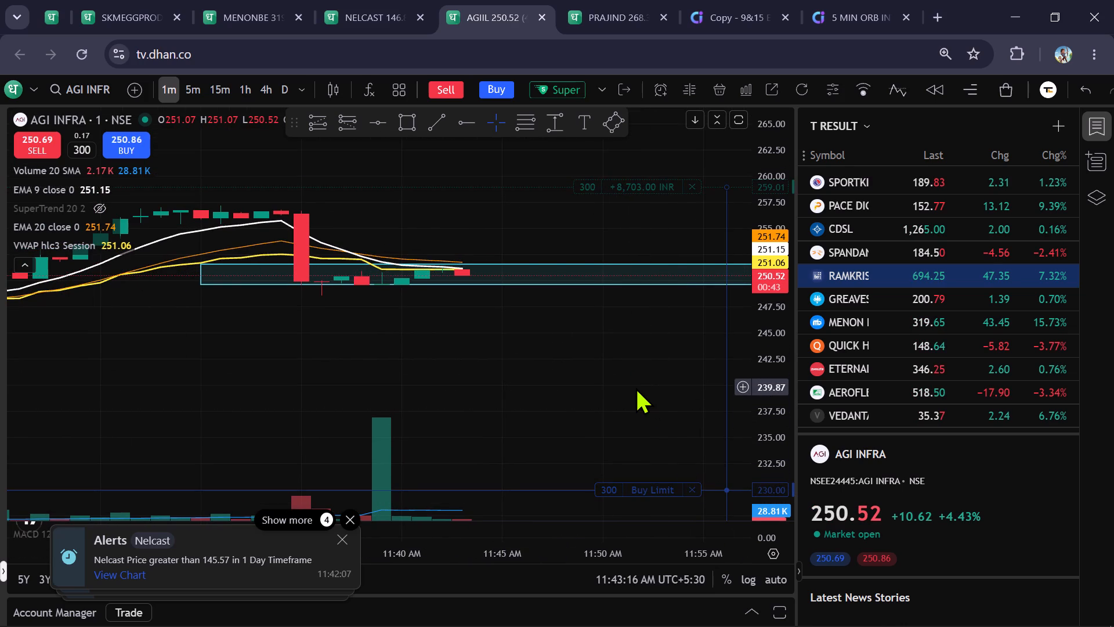
Change the NELCAST Super Order from market to limit and set the limit price to 135.
click(353, 0)
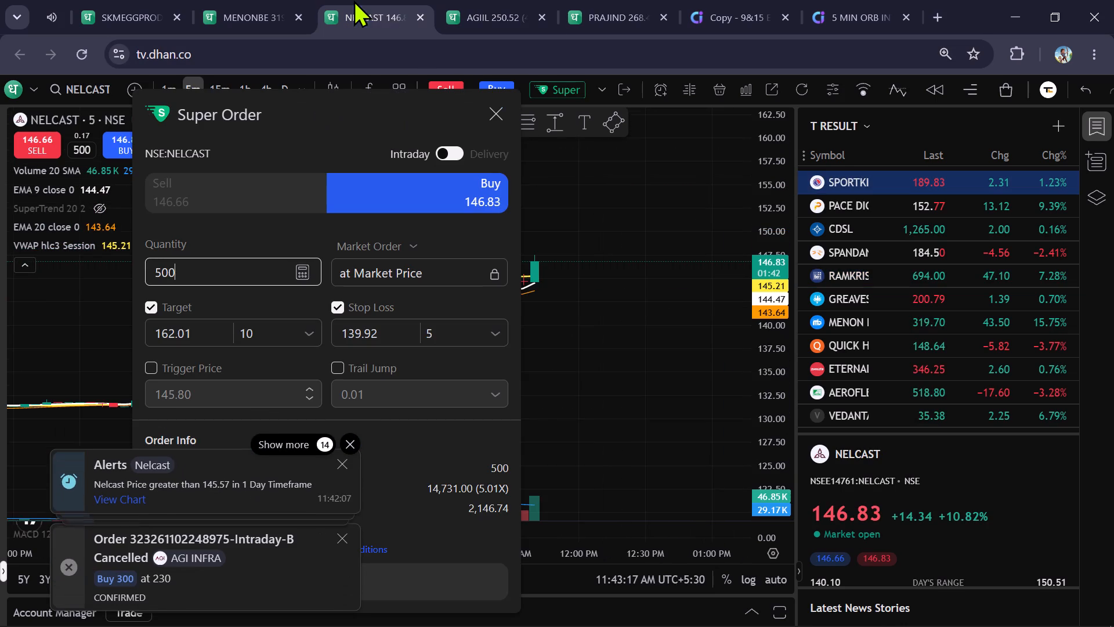
click(372, 250)
click(374, 298)
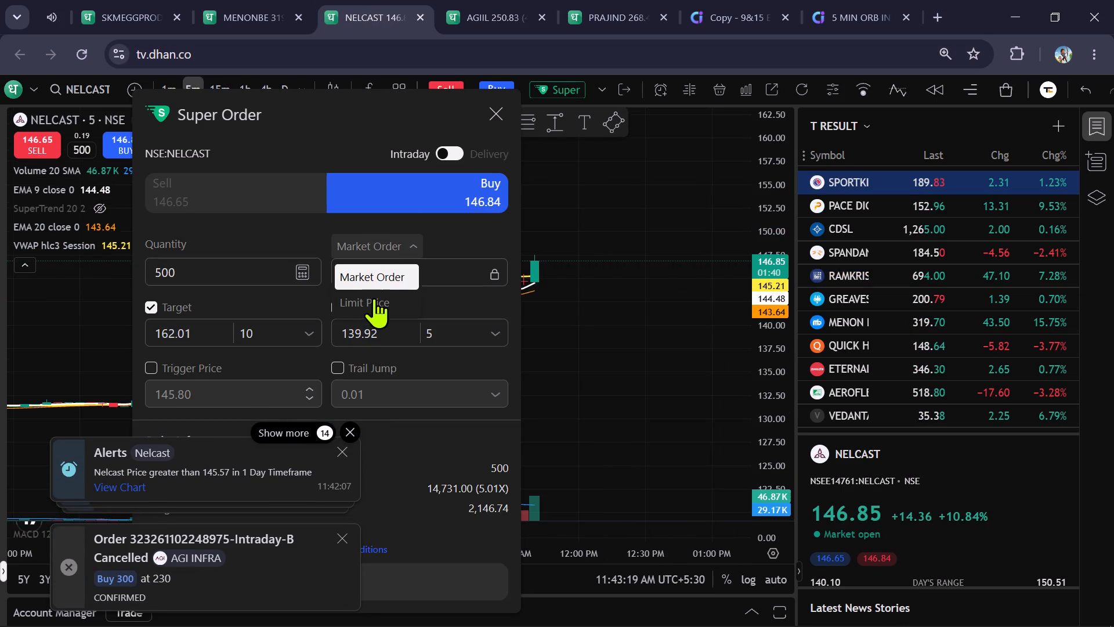
click(413, 274)
key(BackSpace)
key(BackSpace)
key(BackSpace)
key(BackSpace)
key(BackSpace)
key(BackSpace)
key(BackSpace)
key(BackSpace)
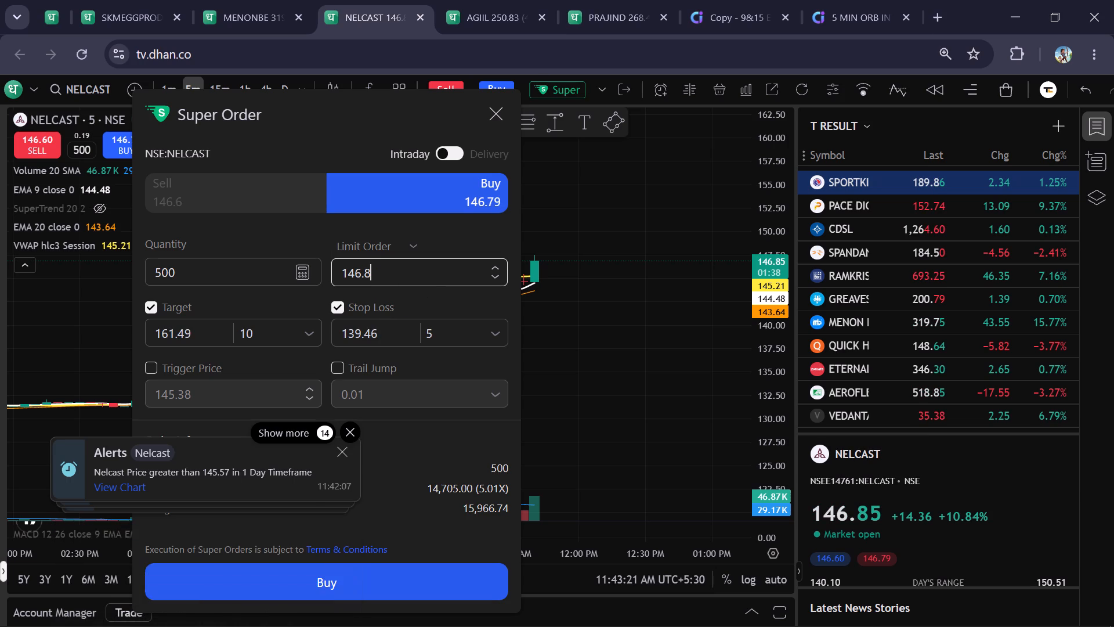
text(135)
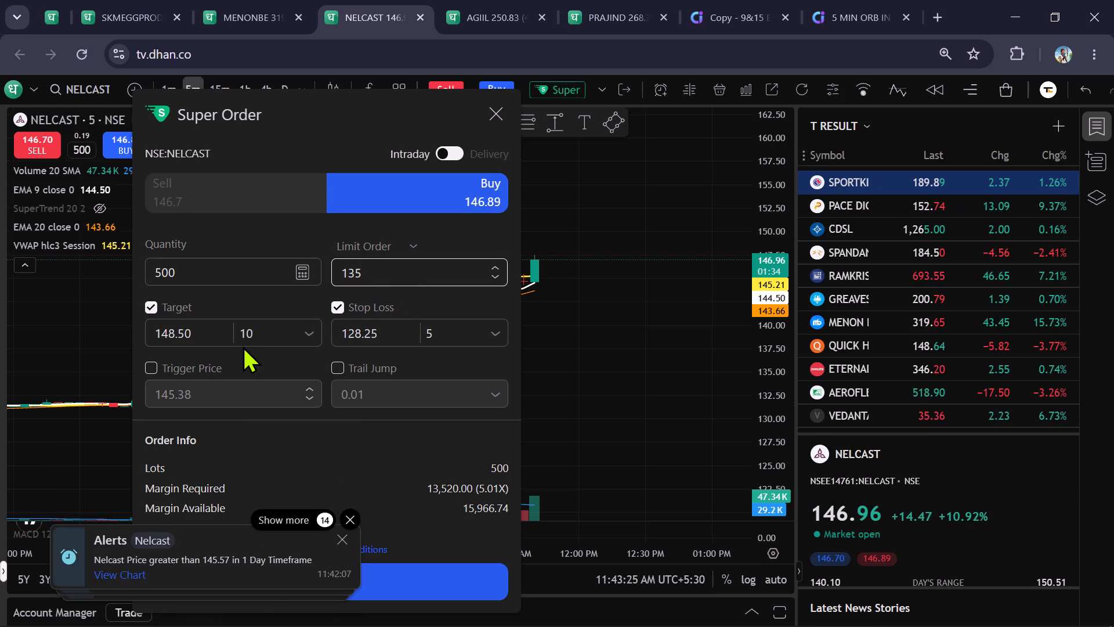
Set the NELCAST Super Order's target price to 151 and move the order form off the recent candles.
click(209, 335)
key(BackSpace)
key(BackSpace)
key(BackSpace)
key(BackSpace)
key(BackSpace)
key(BackSpace)
key(BackSpace)
key(BackSpace)
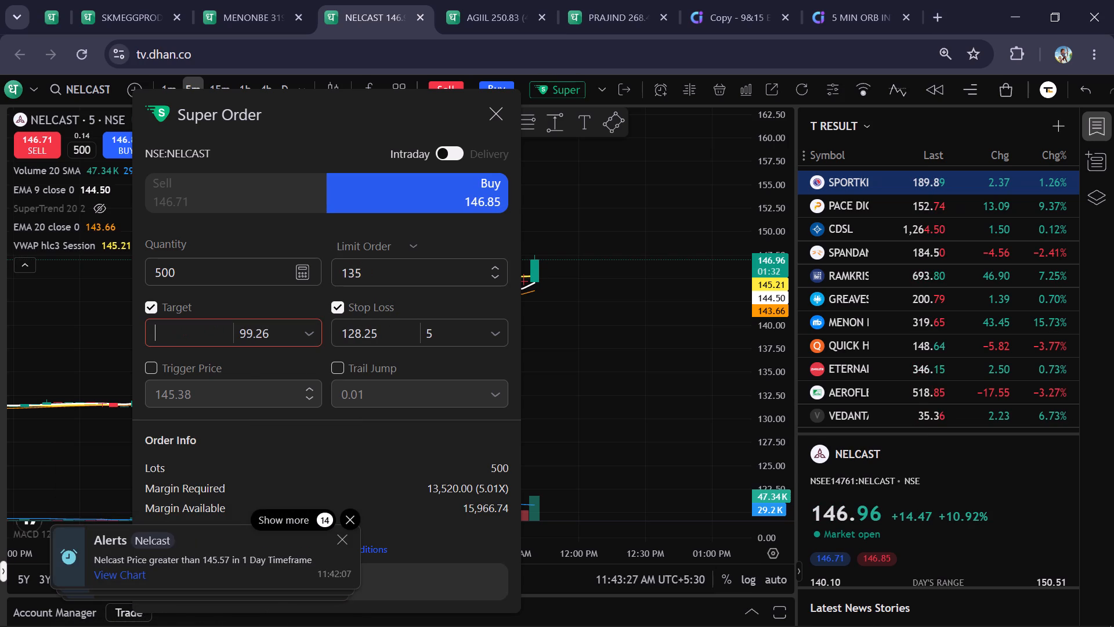
text(151)
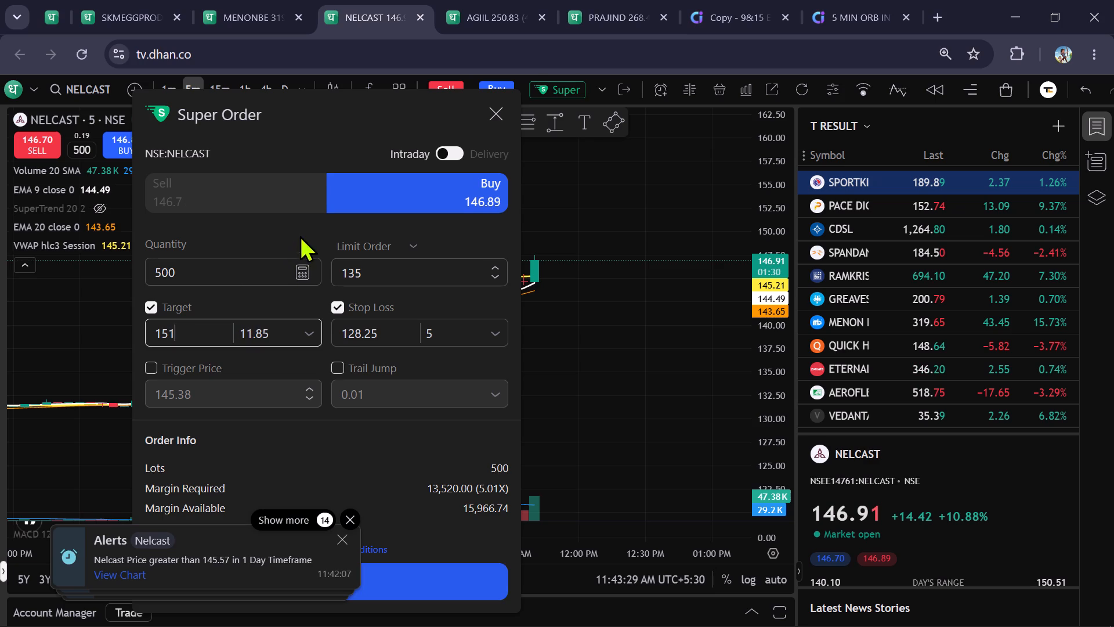
drag(309, 132, 173, 373)
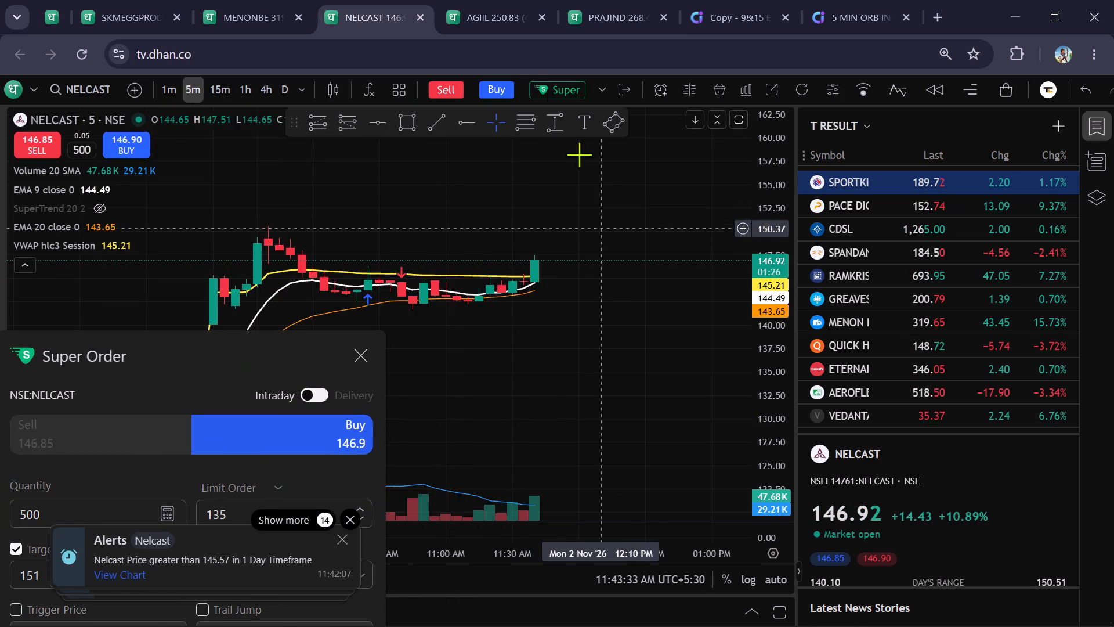
Switch AGI INFRA to the 5-minute timeframe and add a price alert at 252.22.
click(486, 12)
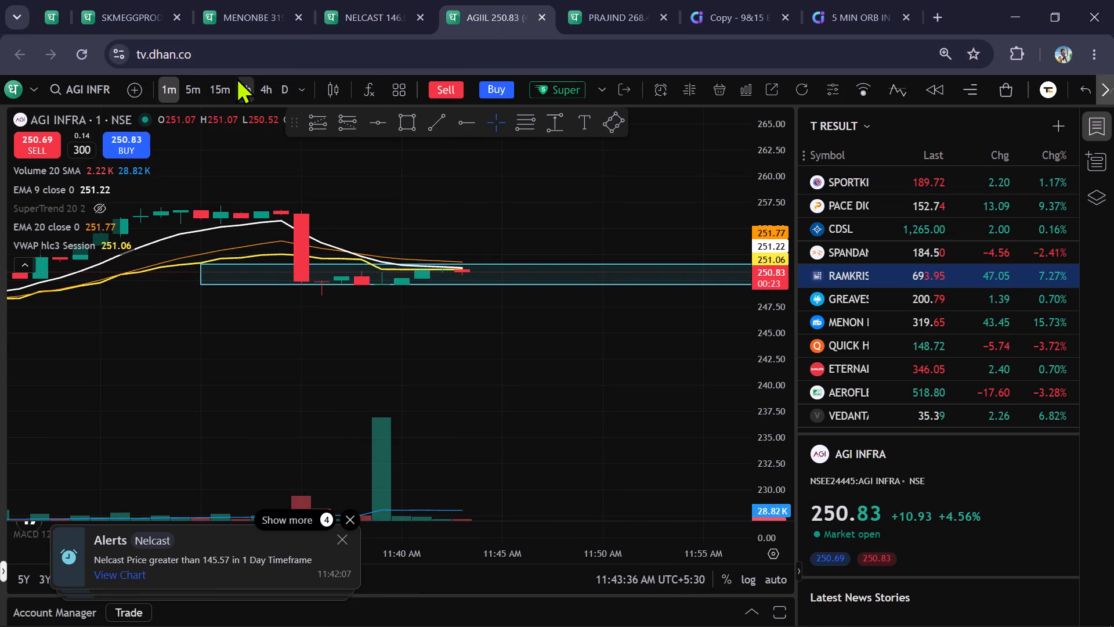
click(191, 93)
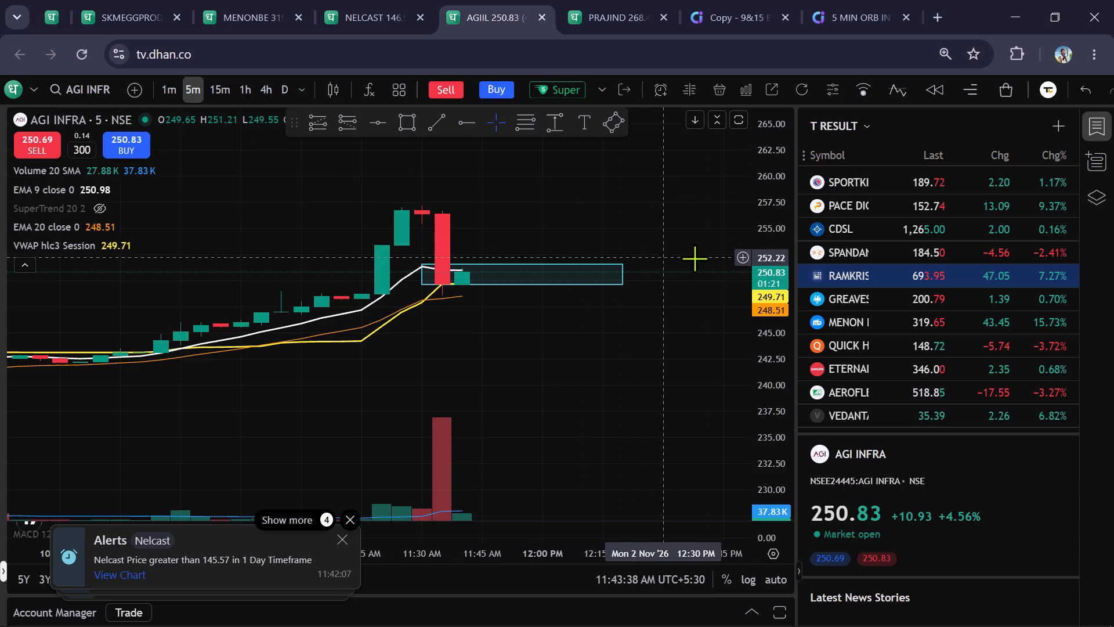
click(750, 258)
click(688, 409)
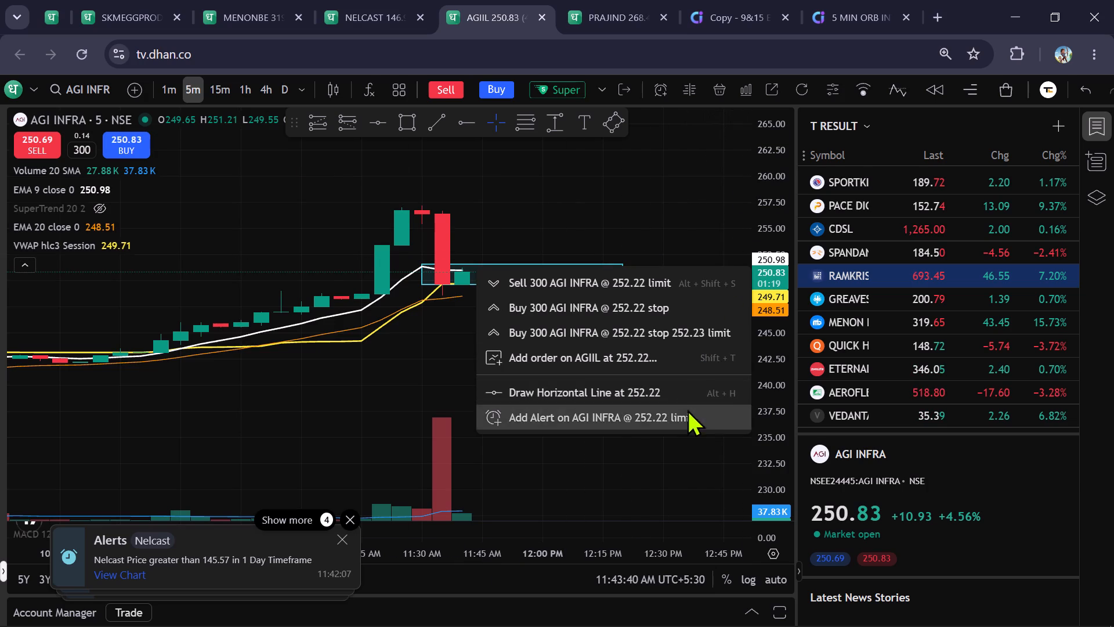
click(650, 390)
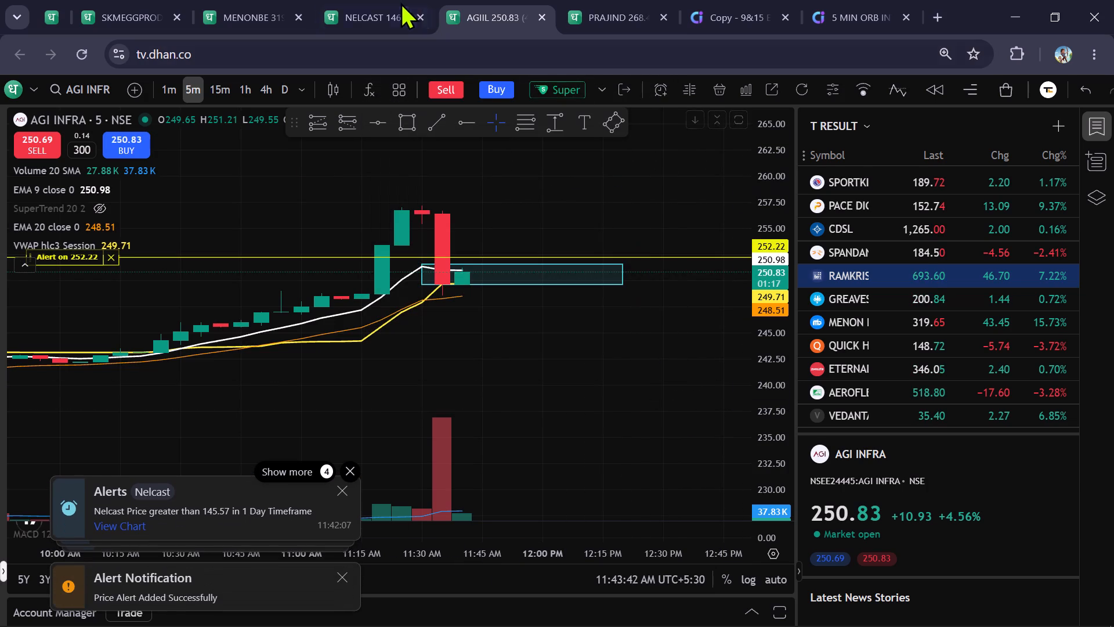
Check NELCAST on the 5-minute and 1-minute timeframes and MENON BEARINGS, and reposition the NELCAST order form to review its details.
click(397, 1)
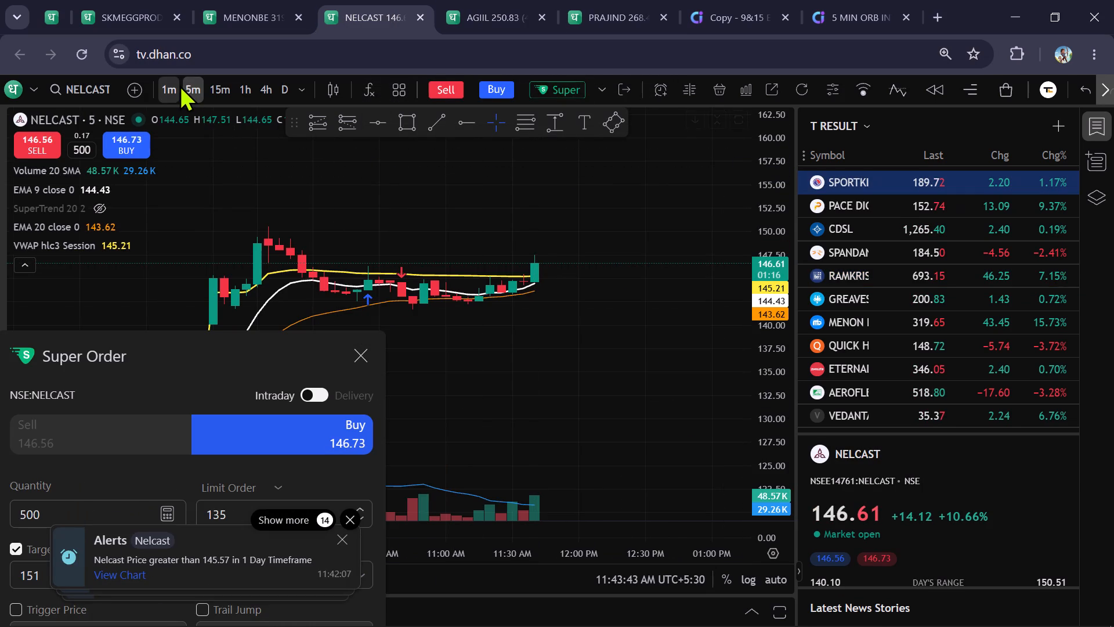
click(179, 85)
click(196, 87)
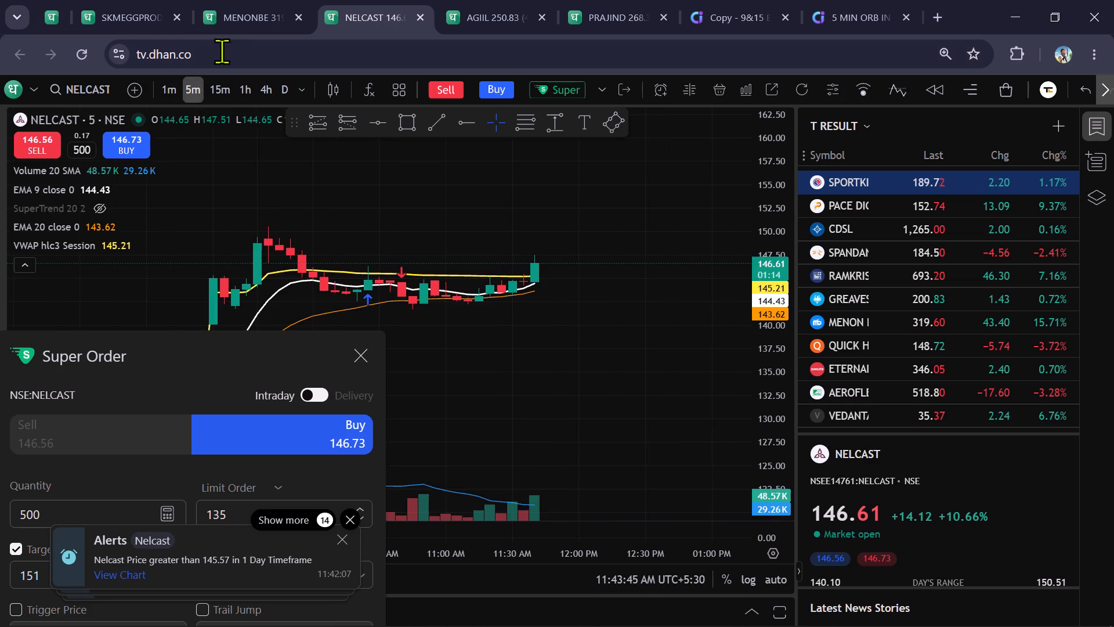
click(226, 0)
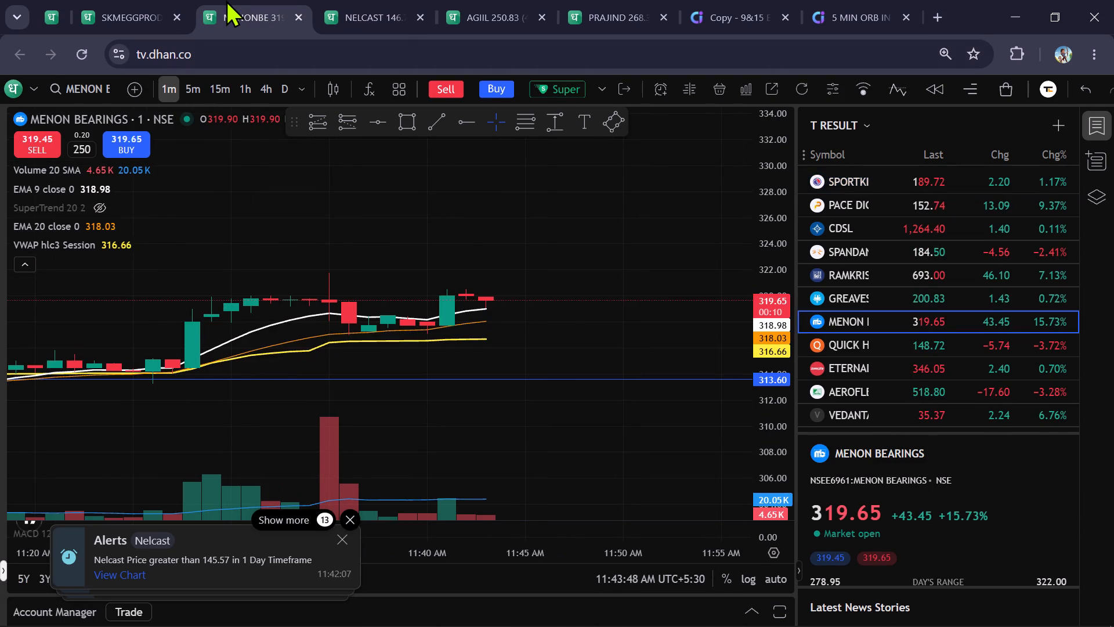
click(373, 9)
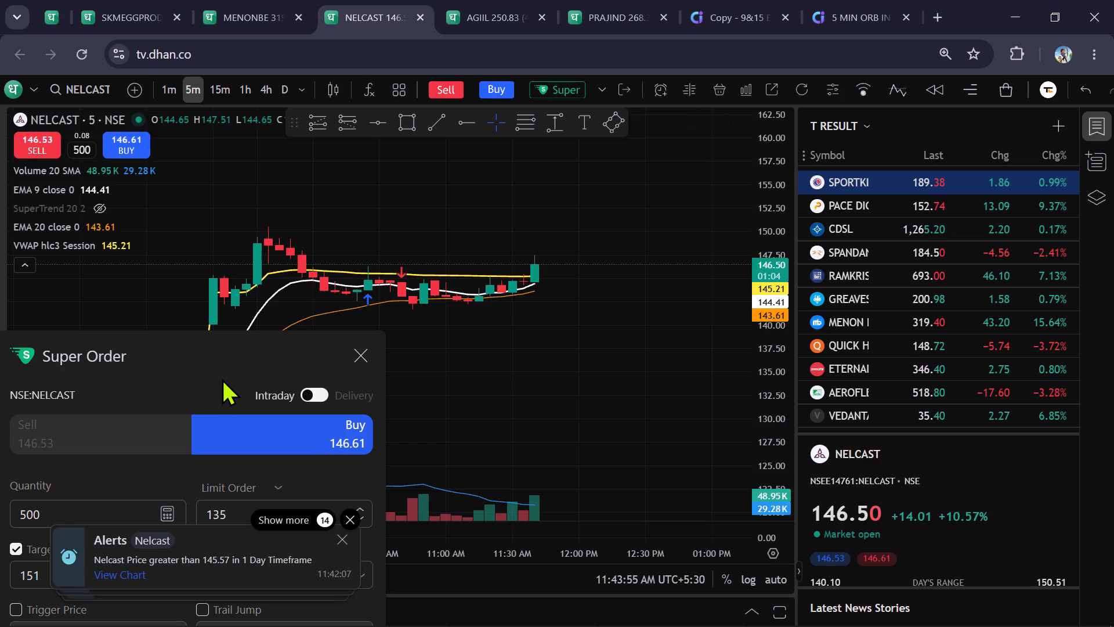
click(162, 84)
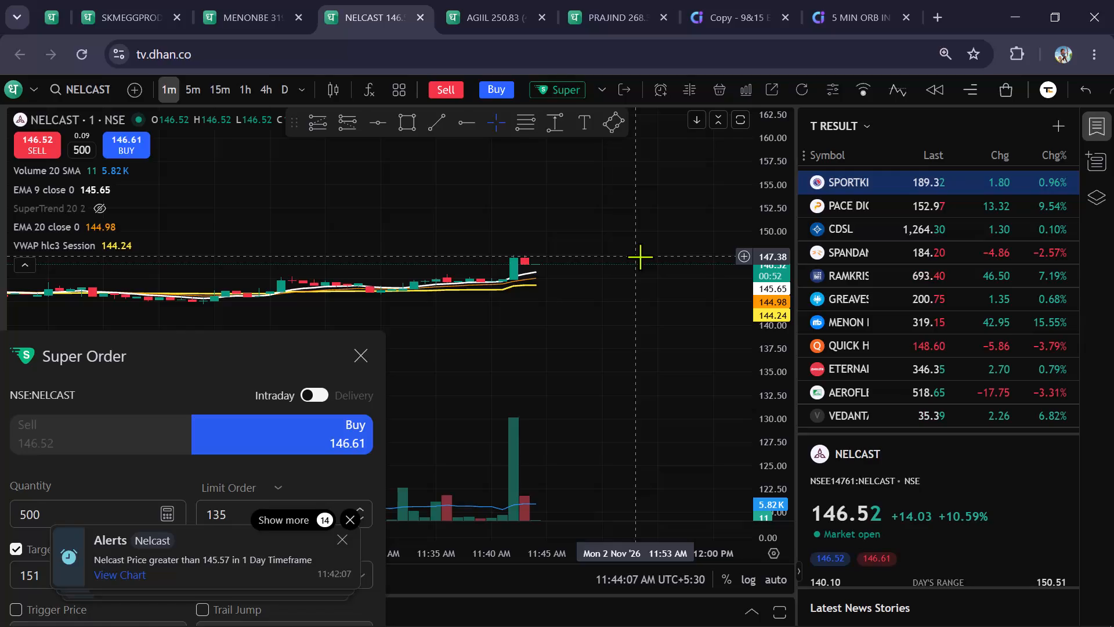
drag(209, 365, 274, 347)
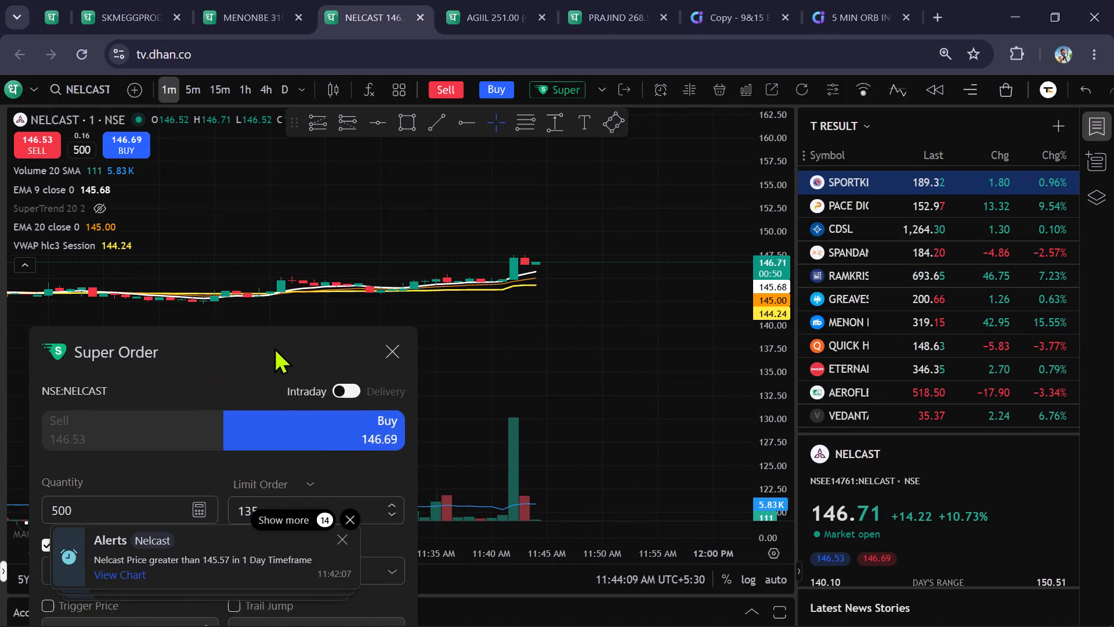
drag(274, 347, 319, 160)
drag(414, 503, 371, 386)
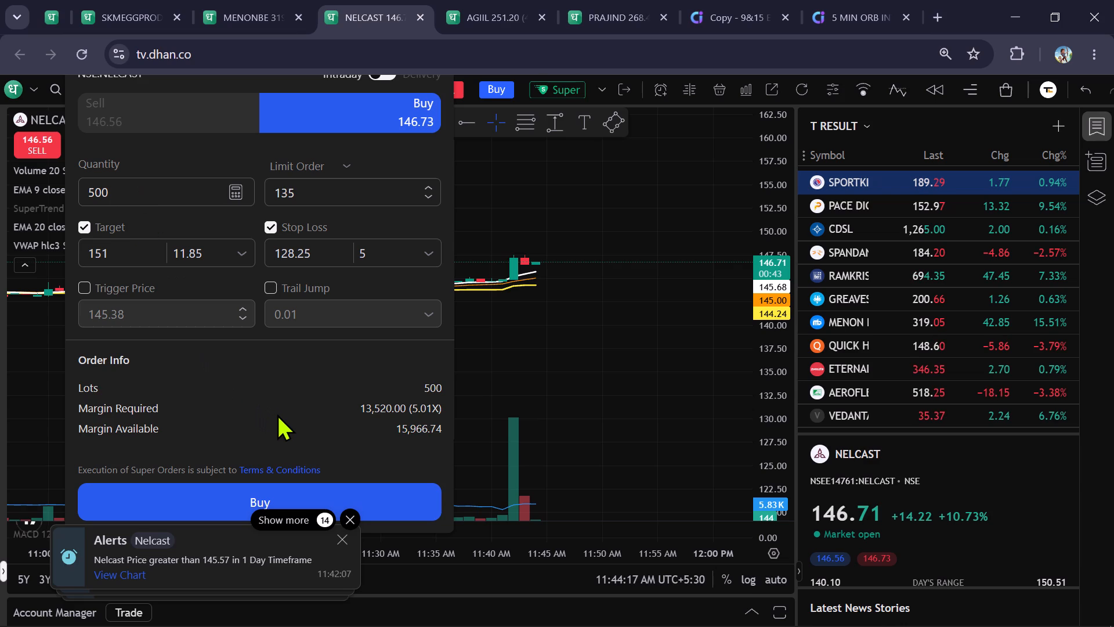
Compare AGI INFRA on the 1-minute and 5-minute timeframes, and look back at NELCAST and PRAJ INDUSTRIES.
click(454, 0)
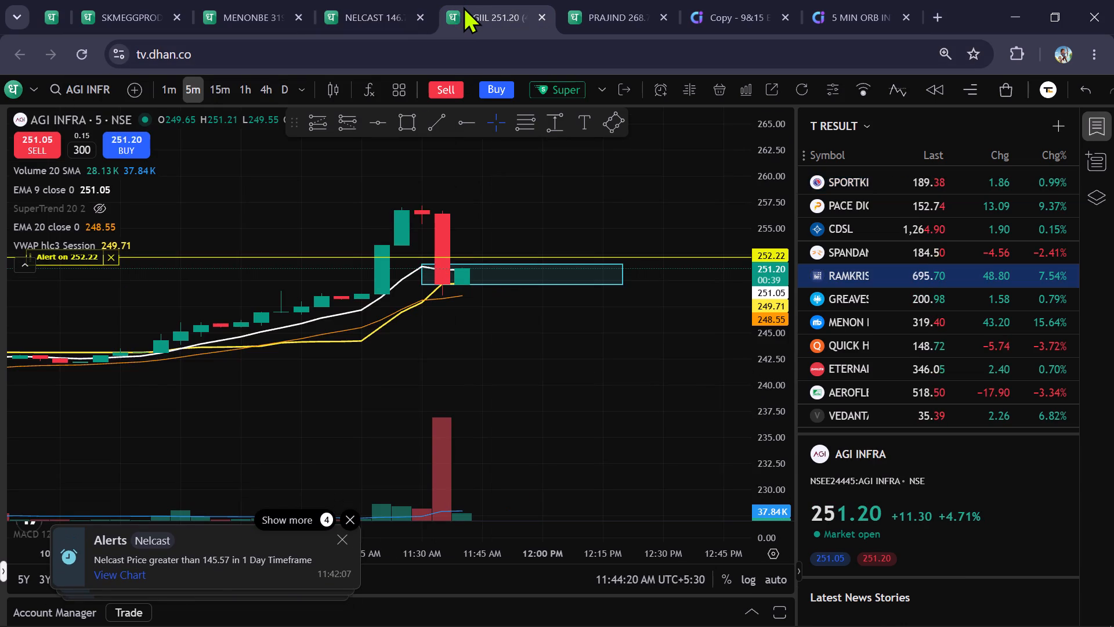
click(176, 89)
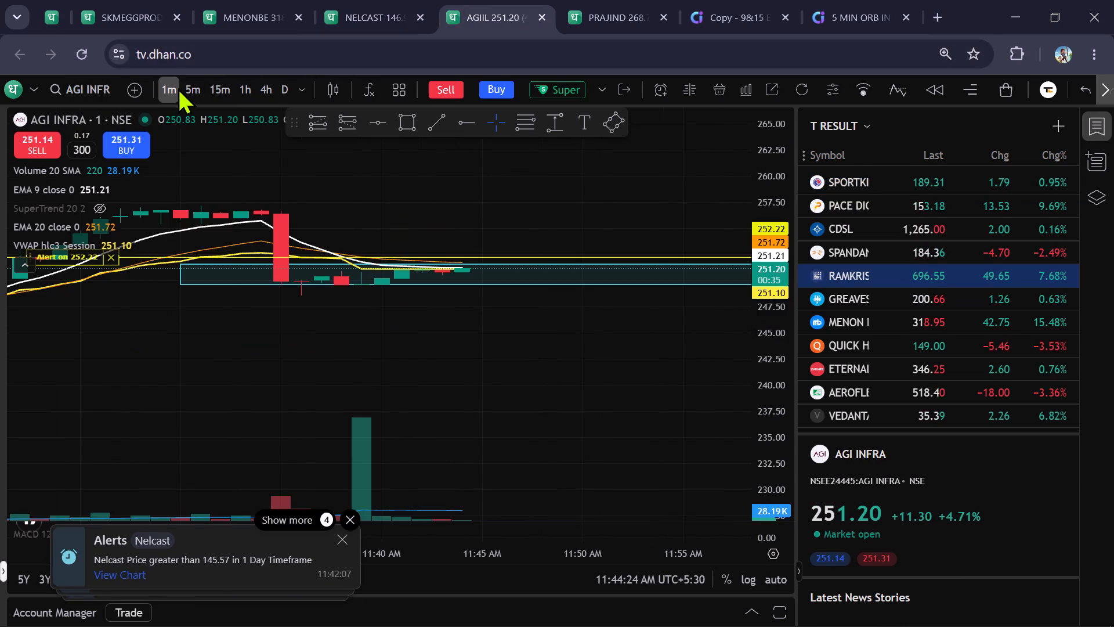
click(185, 84)
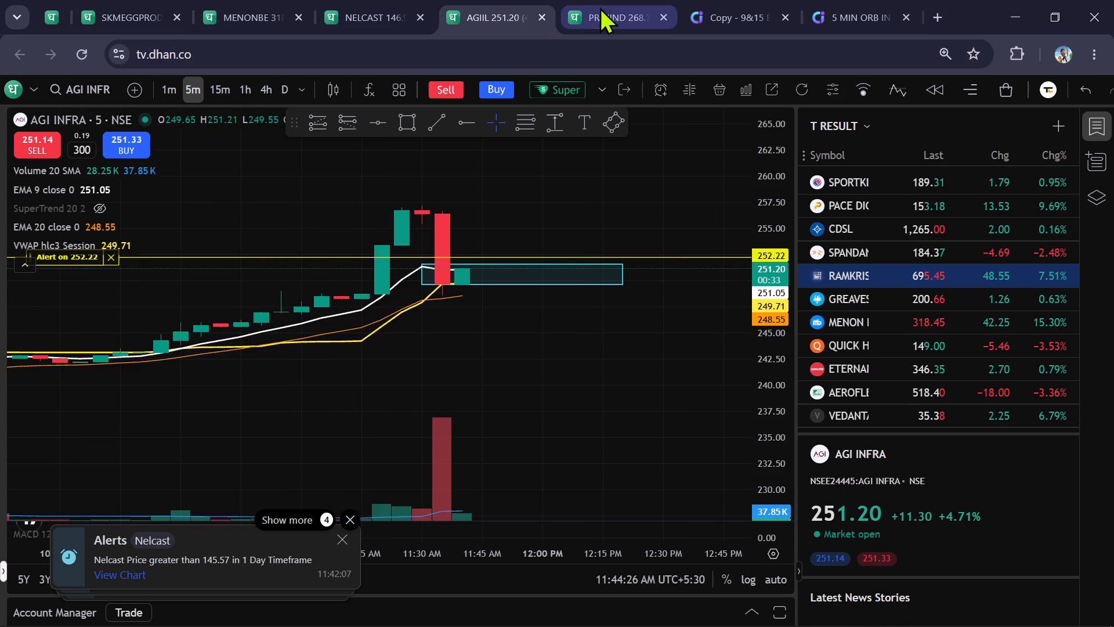
click(351, 14)
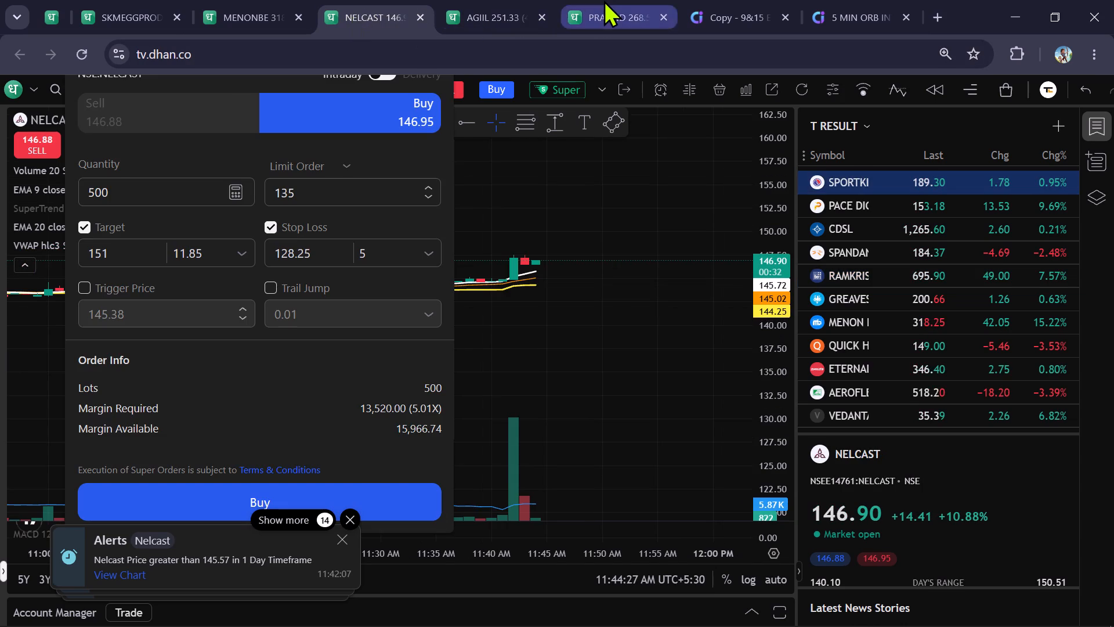
click(603, 0)
Rerun the copied 9&15 EMA intraday screener in Chartink and look through the refreshed stock list.
click(748, 0)
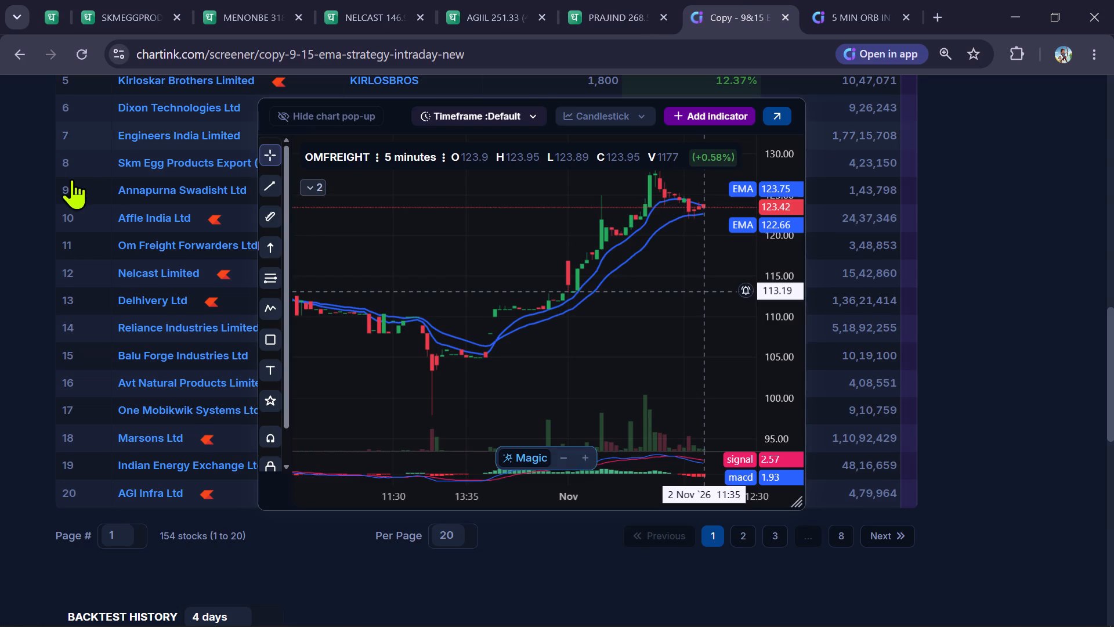
scroll(71, 179, up, 3)
click(89, 121)
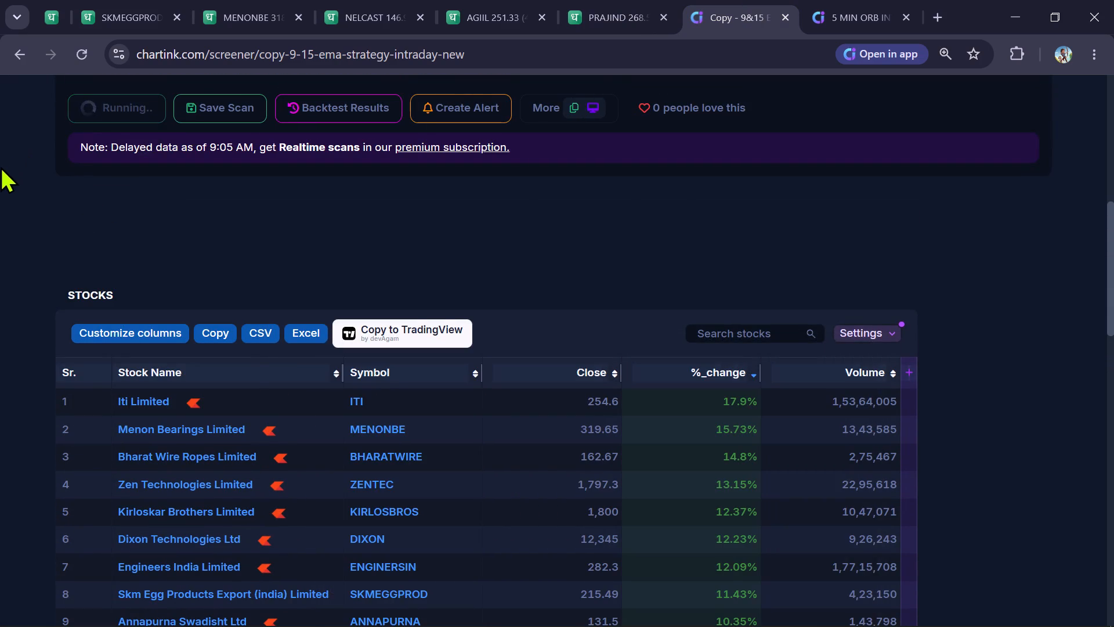
scroll(0, 168, down, 1)
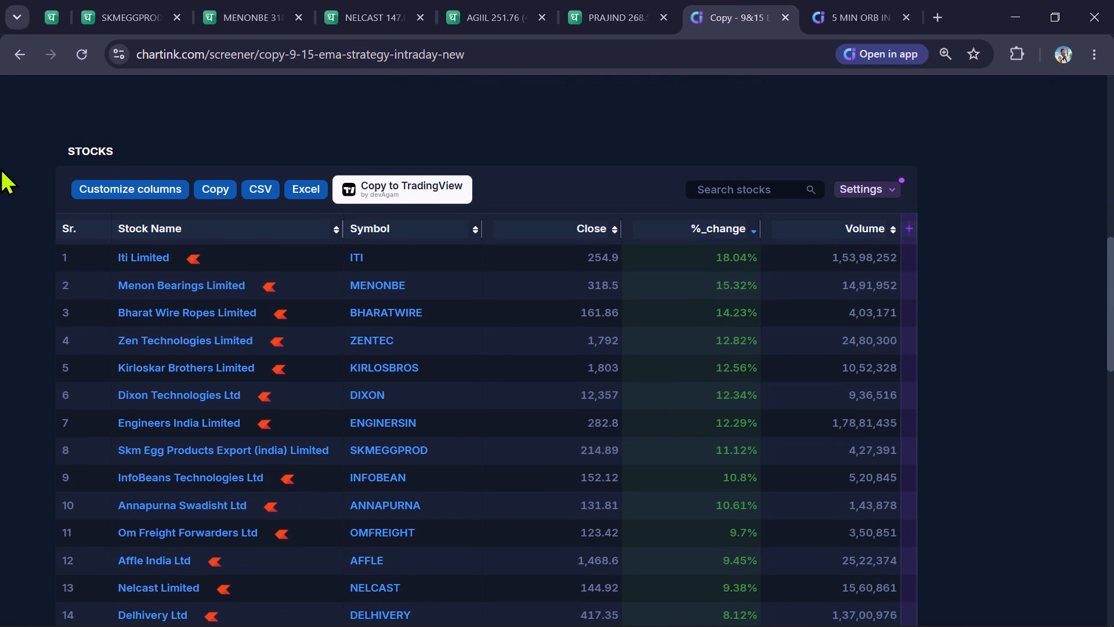
scroll(0, 168, up, 2)
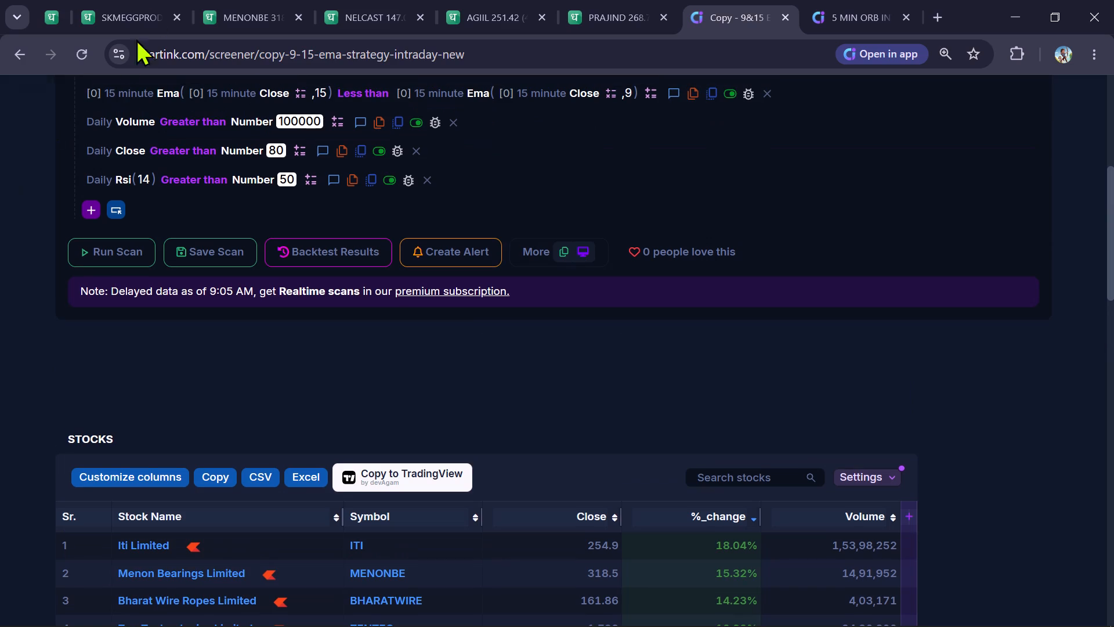
Replace the MENON BEARINGS chart with the NSE chart of INFOBEANS TECHNOLOGIES.
click(252, 1)
drag(450, 181, 455, 253)
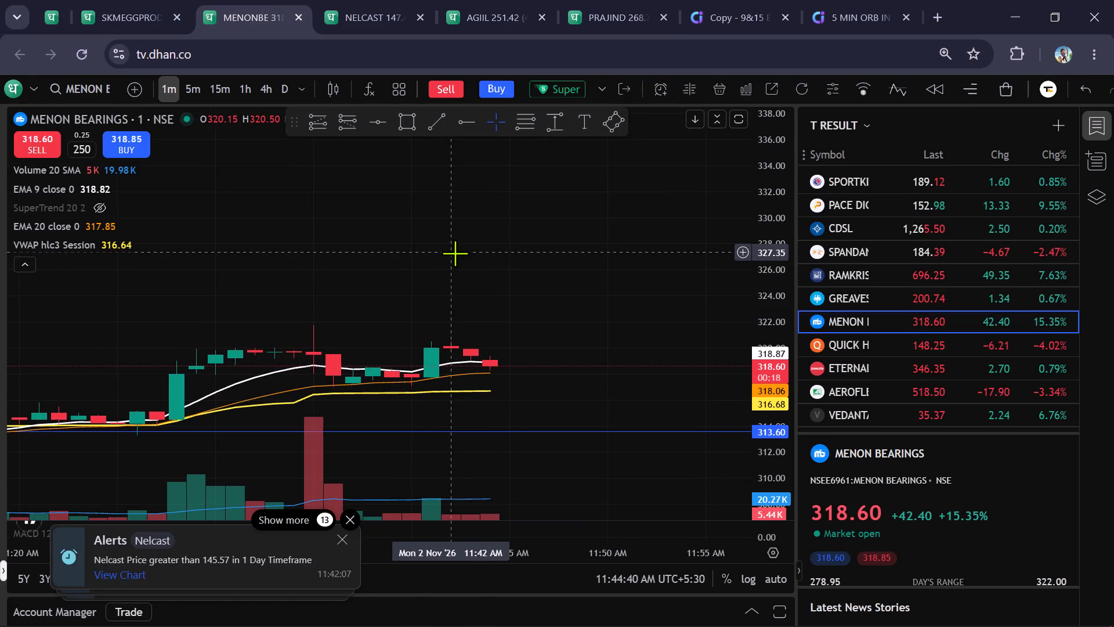
text(info)
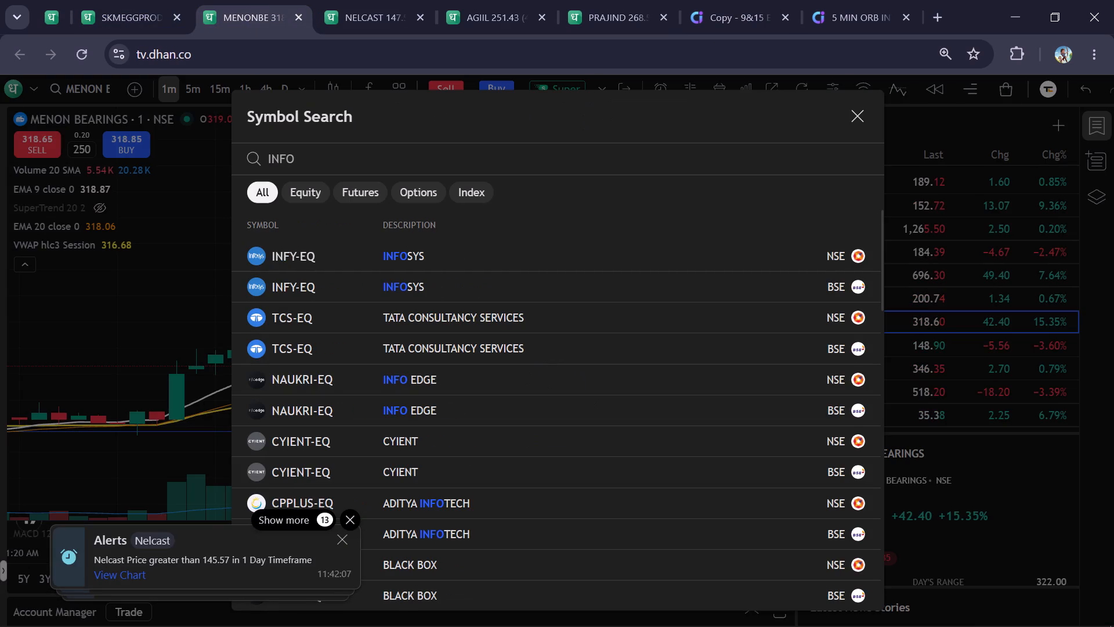
text(be)
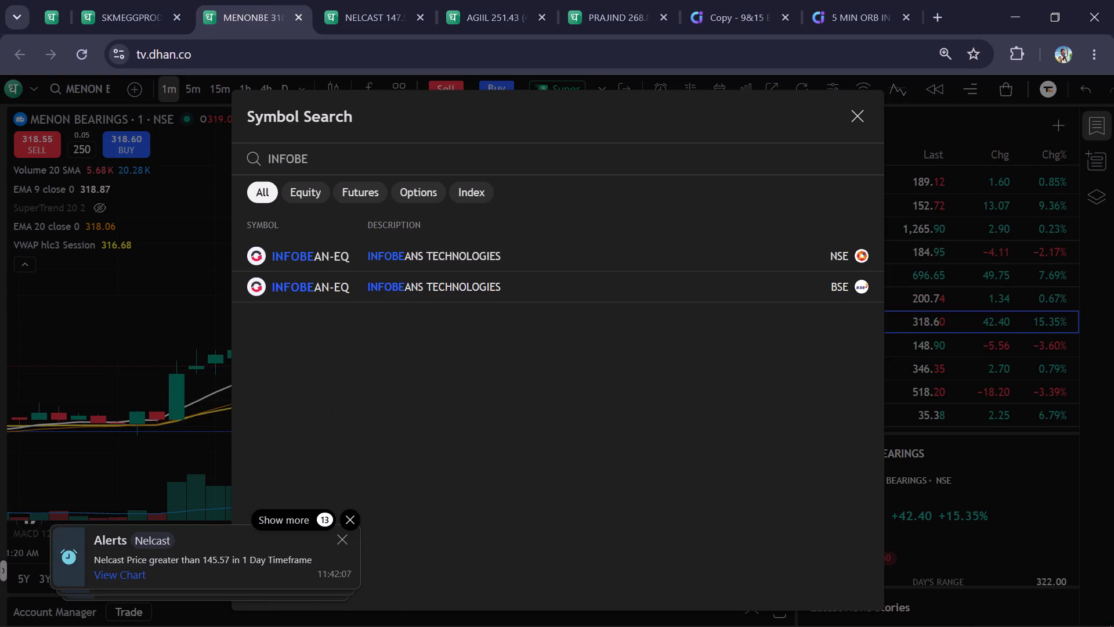
key(Down)
key(Return)
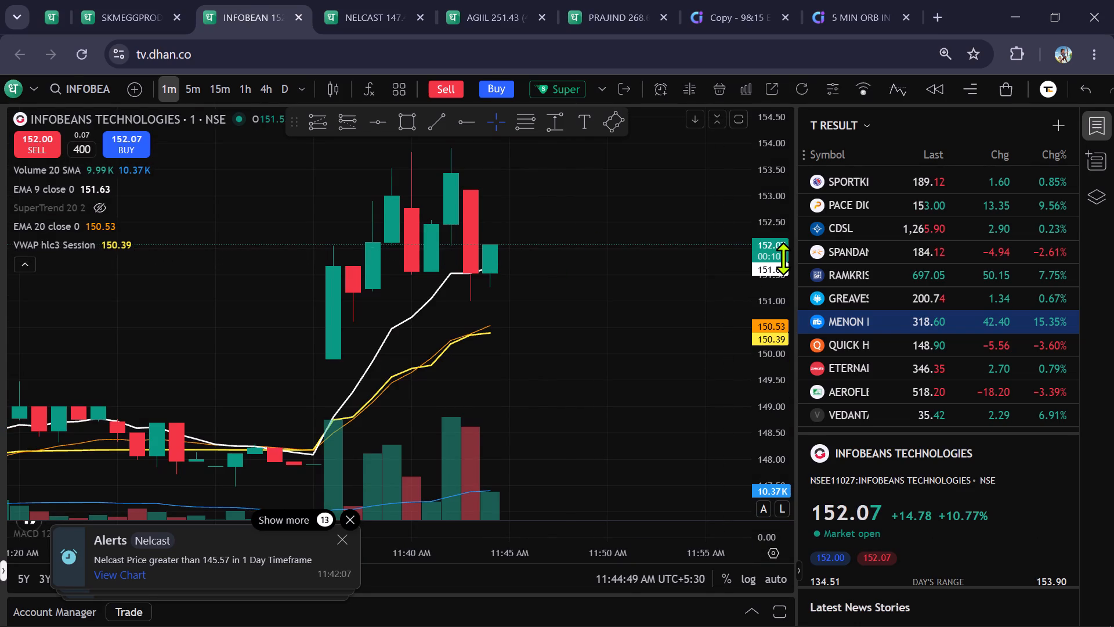
Examine the INFOBEANS TECHNOLOGIES price trend on the 1-minute, 5-minute and daily timeframes, ending back on 5-minute.
scroll(783, 258, down, 14)
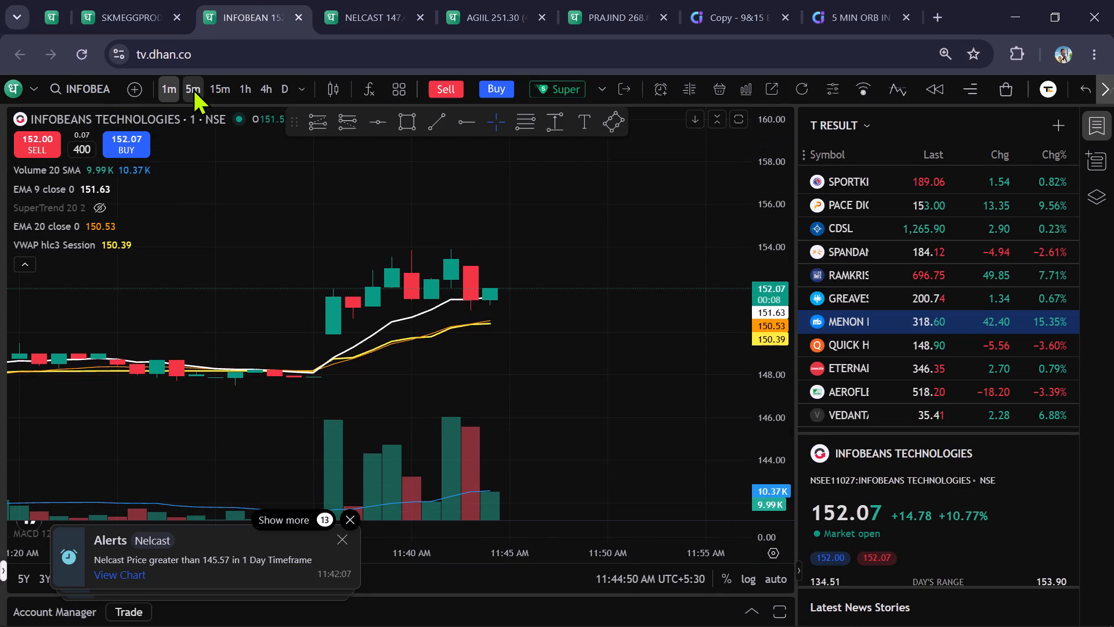
click(193, 88)
scroll(733, 269, down, 7)
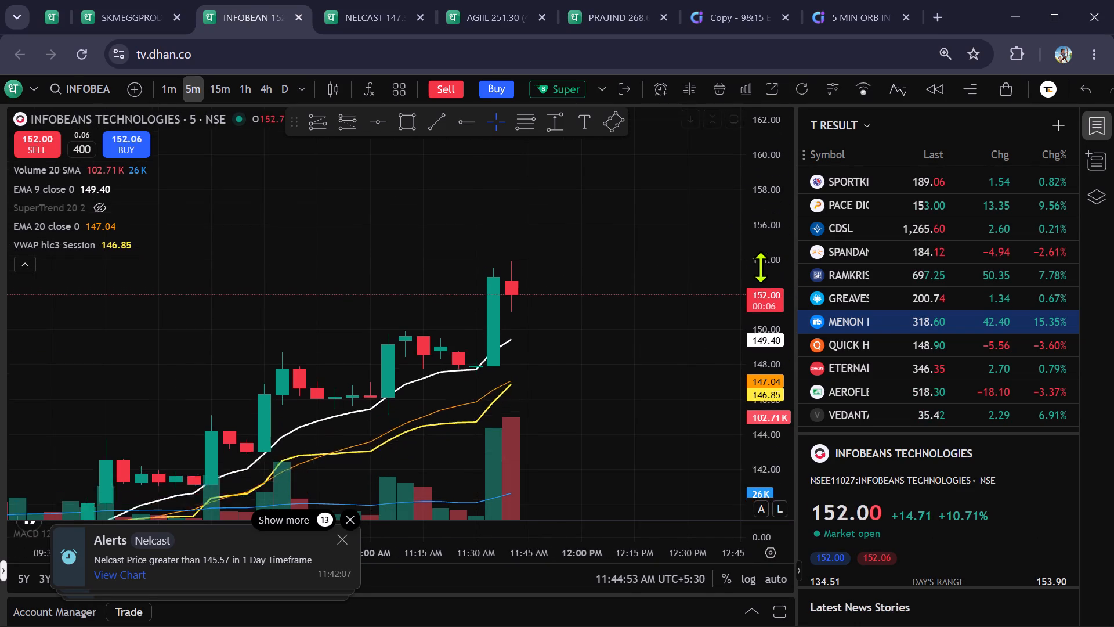
scroll(761, 267, down, 7)
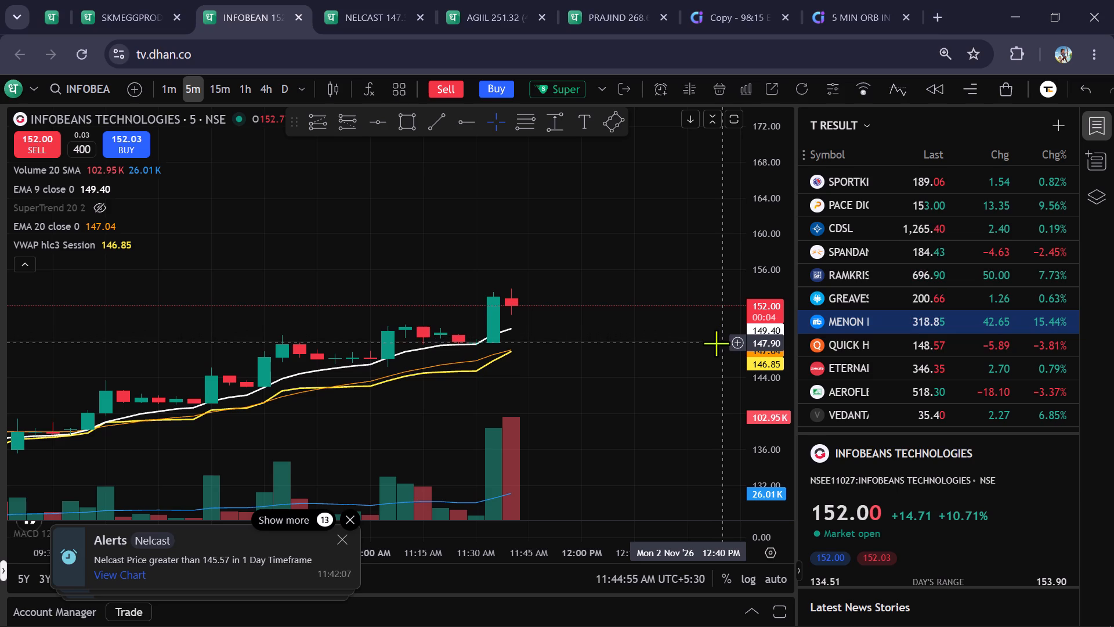
scroll(714, 340, up, 2)
scroll(714, 340, down, 8)
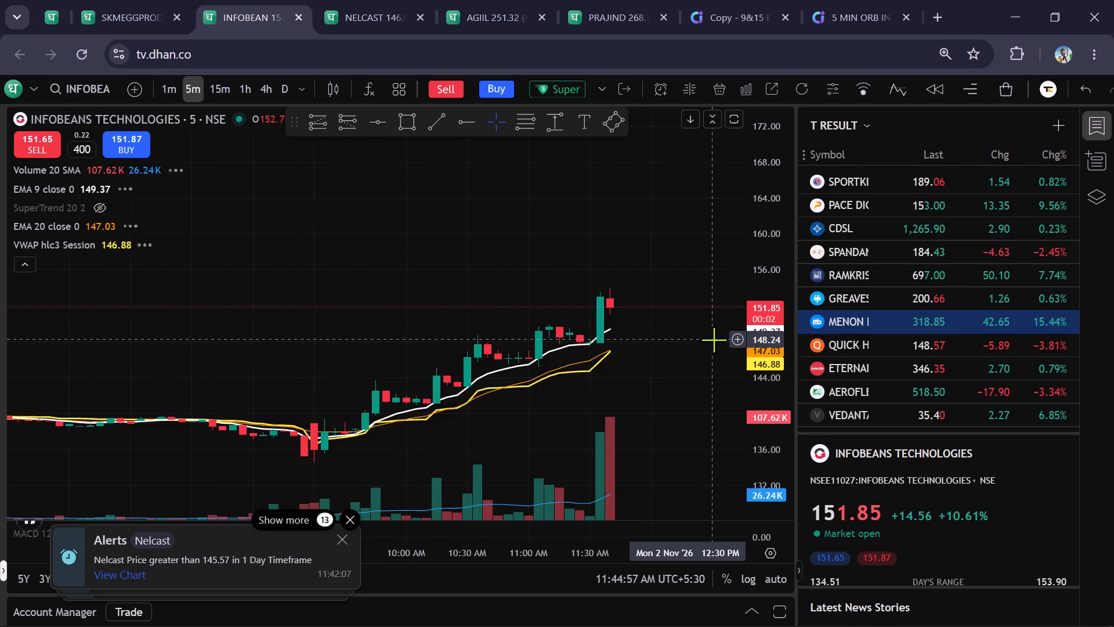
scroll(714, 340, down, 7)
scroll(714, 340, up, 10)
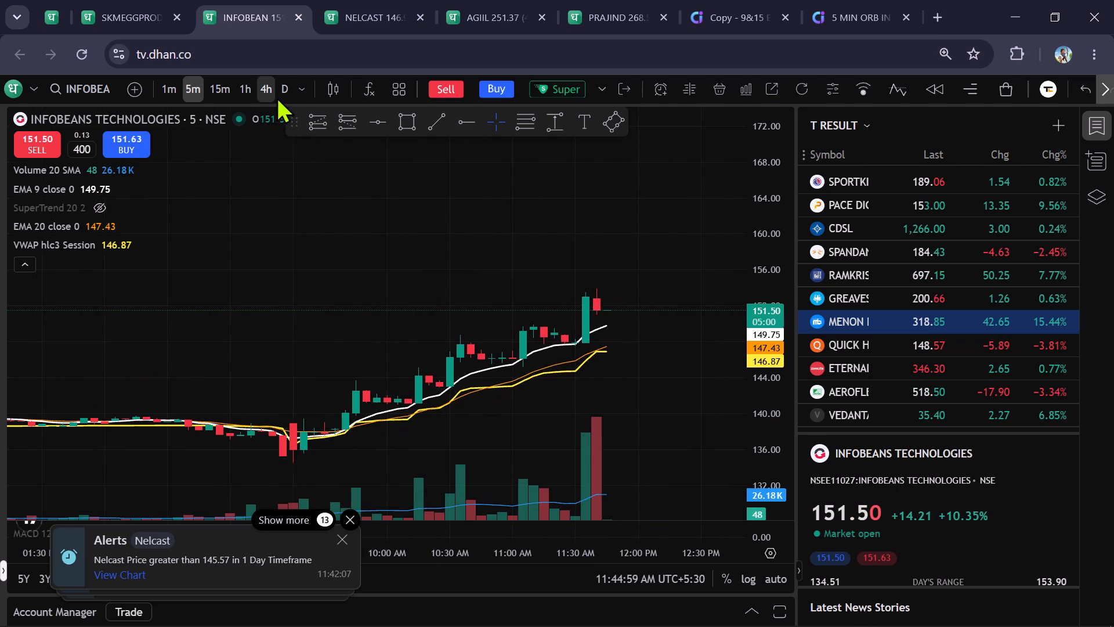
click(282, 92)
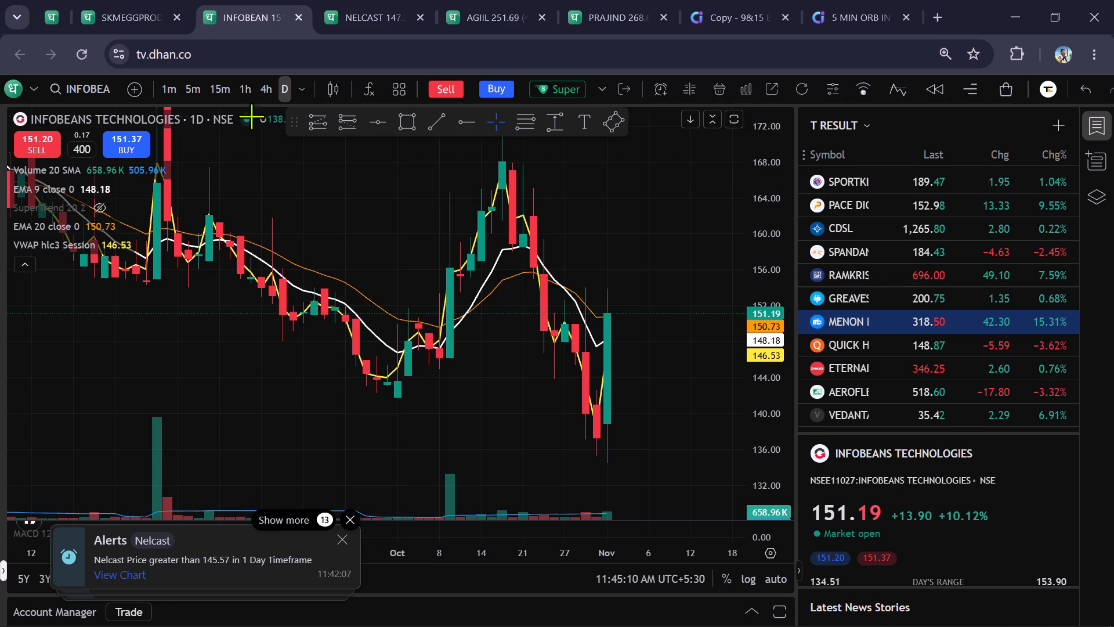
click(185, 89)
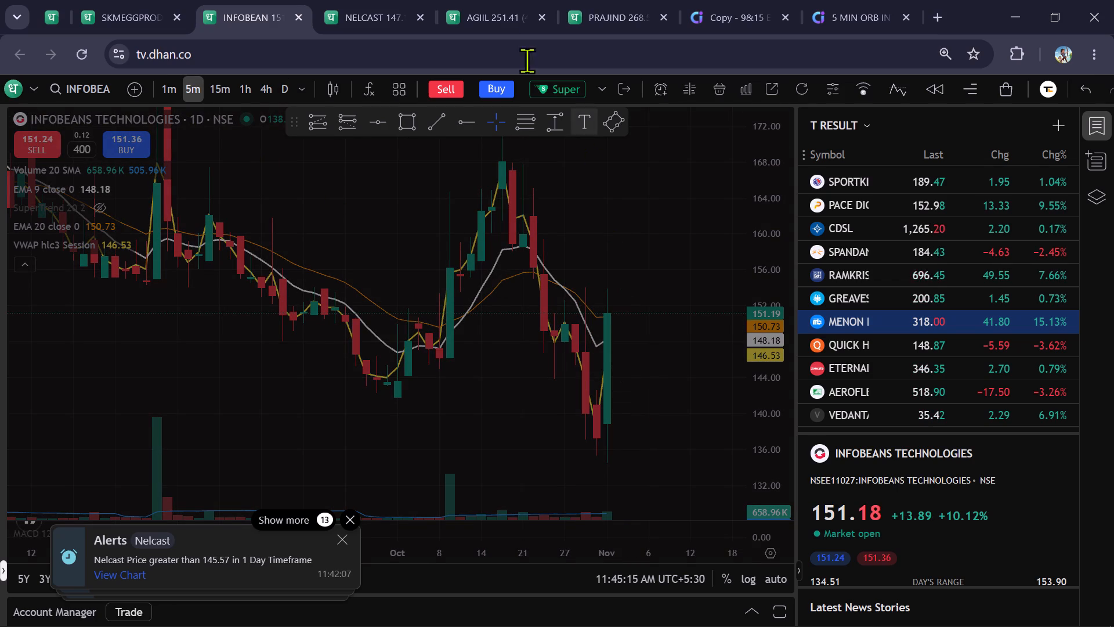
Glance at AGI INFRA, and reposition the NELCAST Super Order form to review NELCAST on the 5-minute timeframe.
click(381, 2)
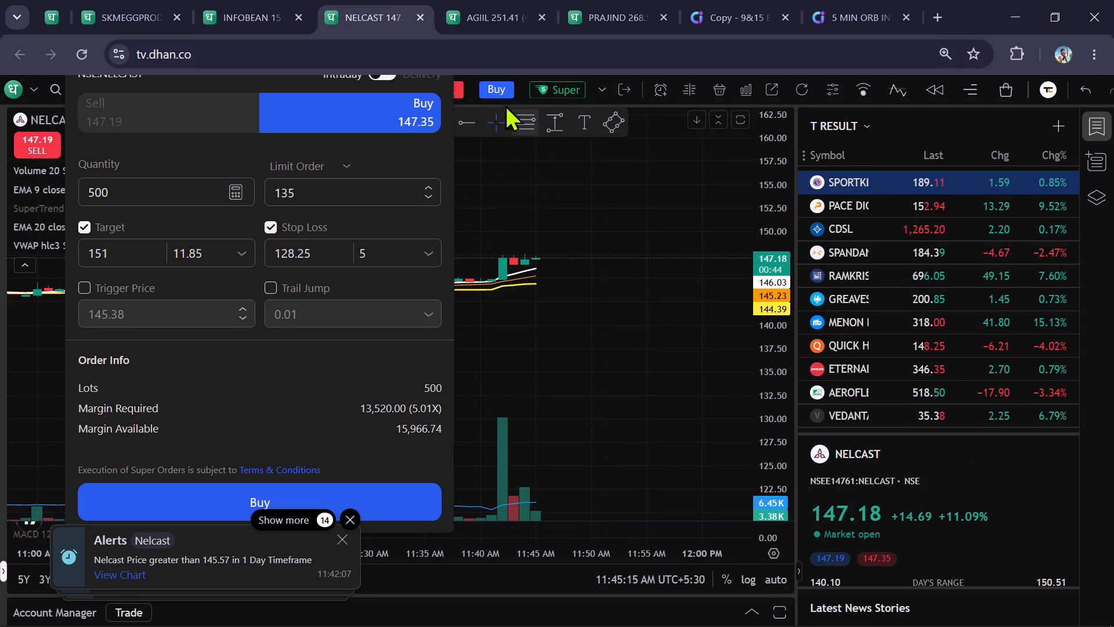
click(484, 9)
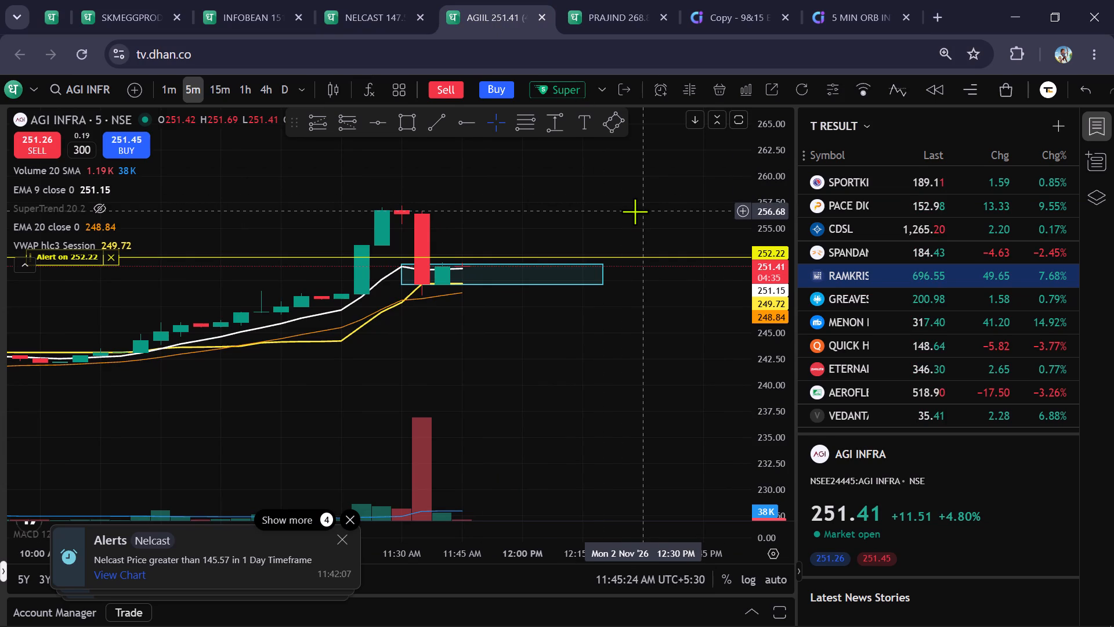
click(393, 15)
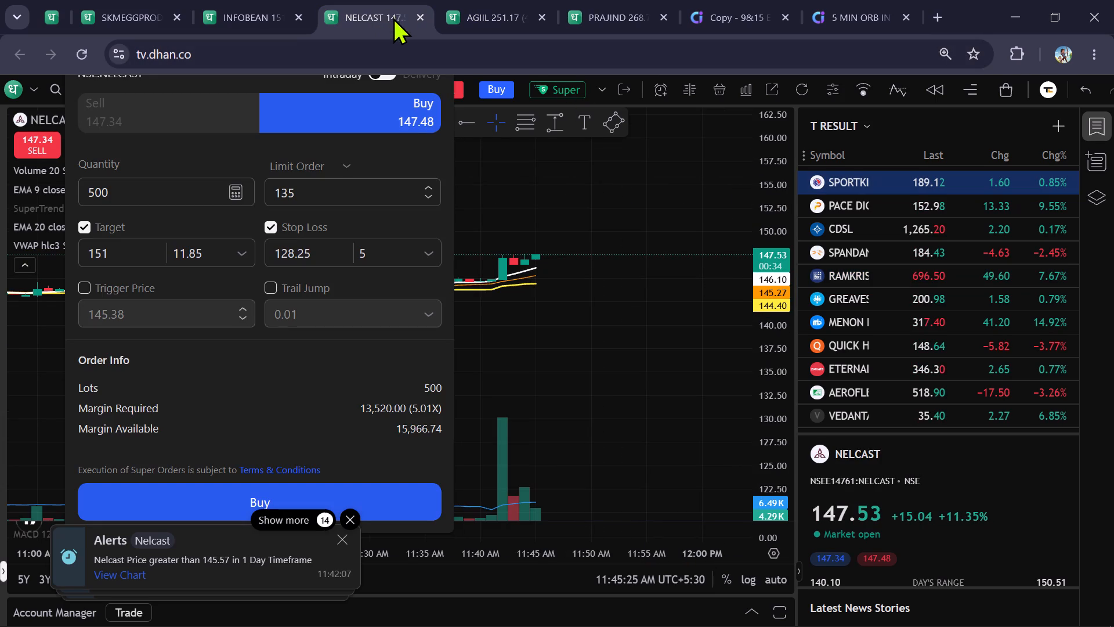
drag(281, 379, 212, 426)
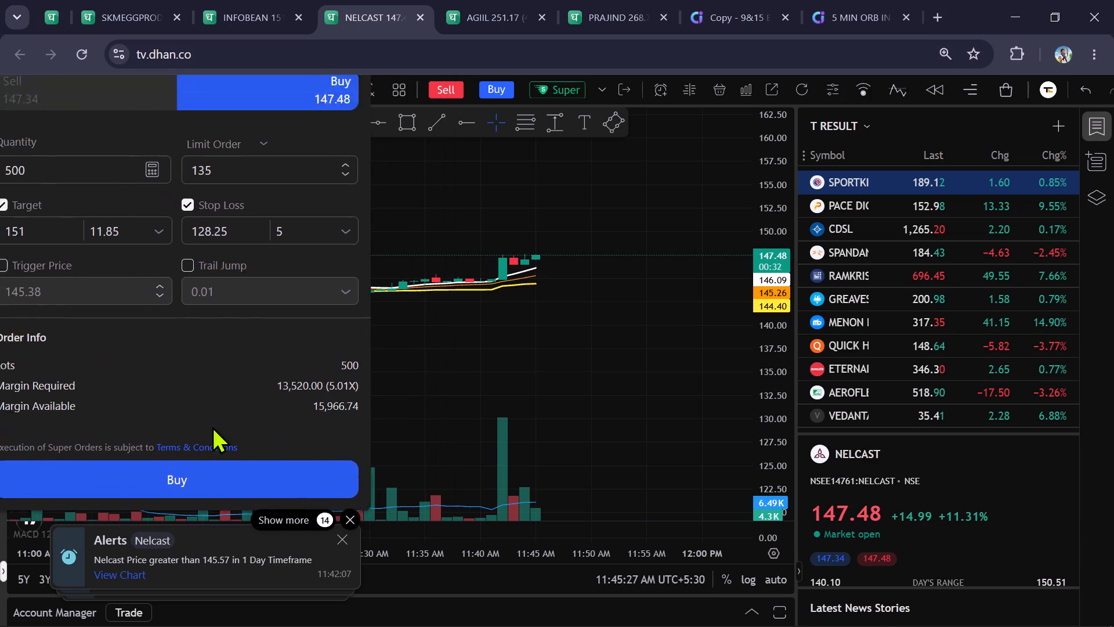
drag(212, 426, 223, 458)
drag(191, 135, 209, 224)
click(189, 85)
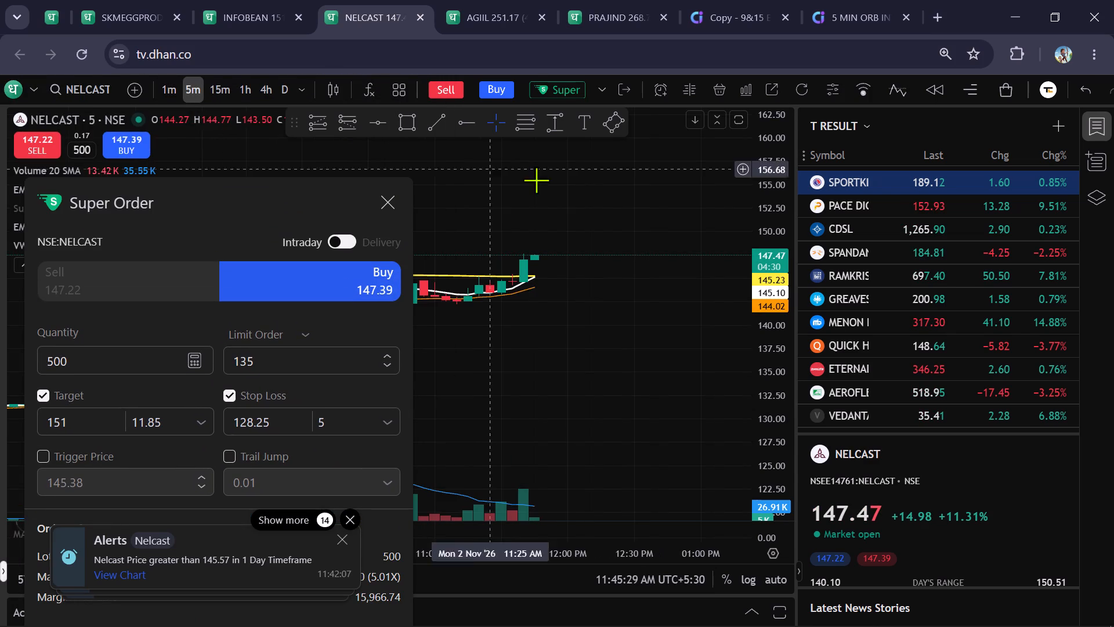
scroll(709, 217, down, 4)
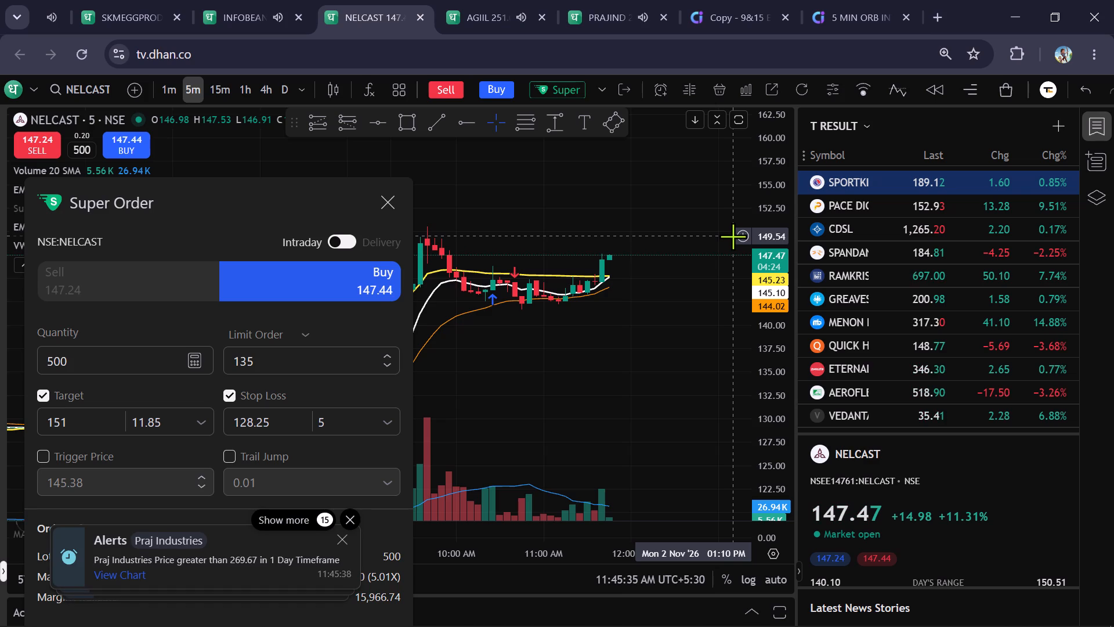
Compare the 5-minute charts of PRAJ INDUSTRIES, NELCAST and AGI INFRA, checking recent candles against the moving averages.
click(602, 0)
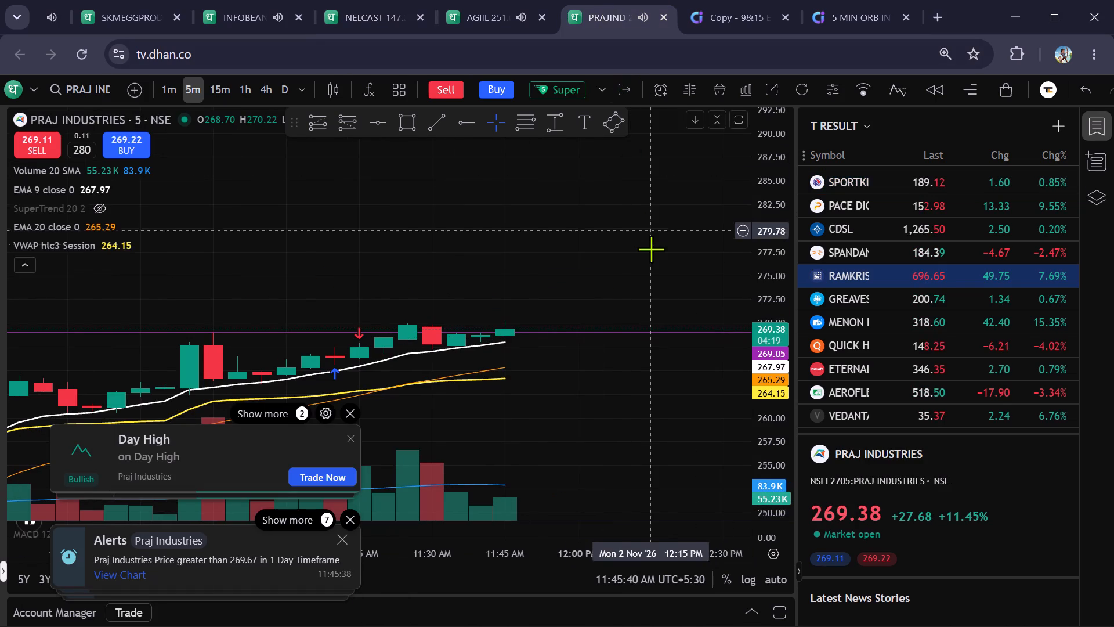
scroll(651, 249, down, 2)
scroll(704, 264, down, 3)
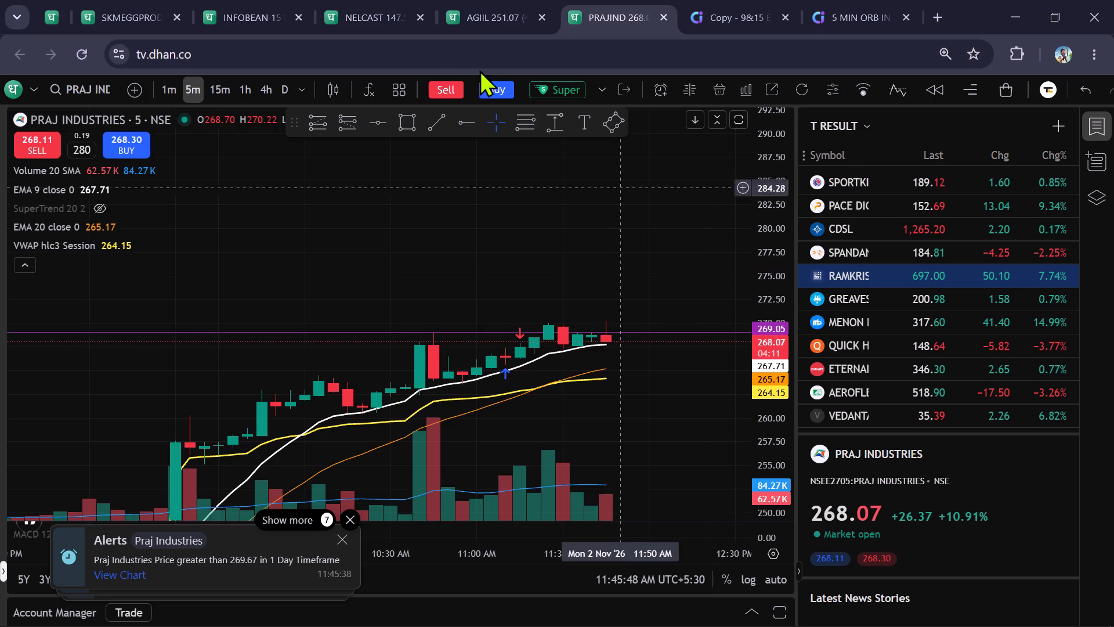
click(454, 2)
click(375, 6)
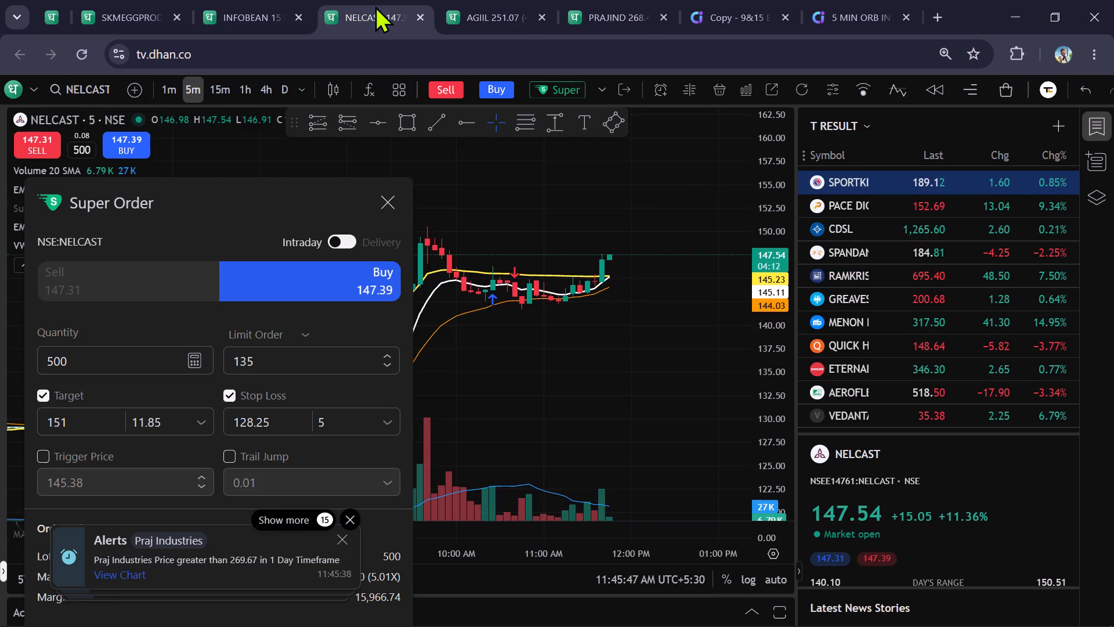
scroll(765, 245, down, 12)
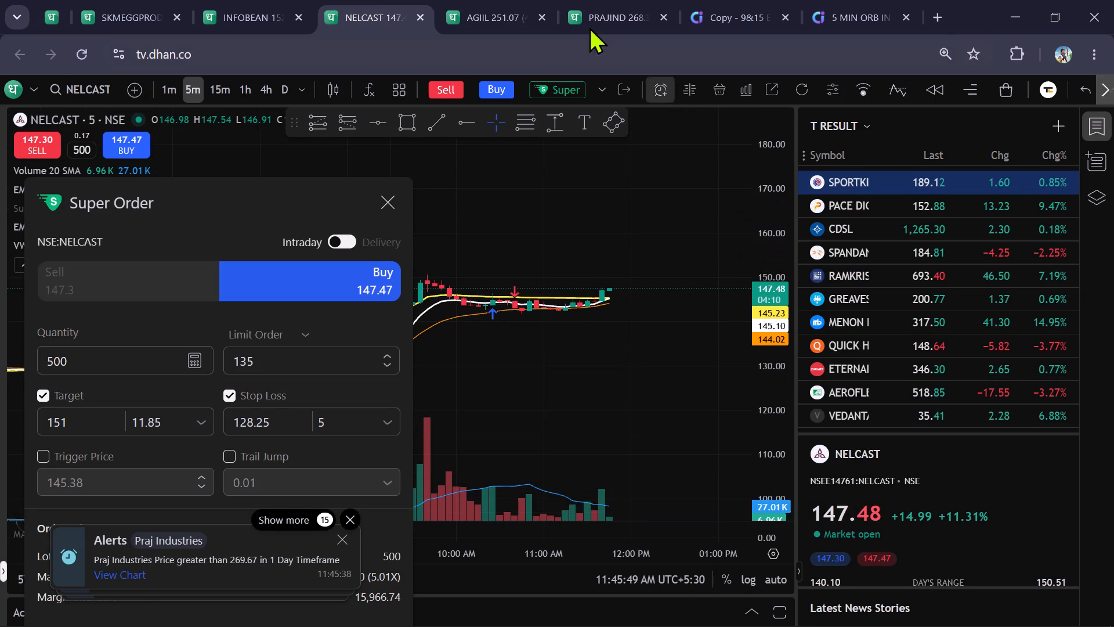
click(497, 8)
scroll(773, 245, down, 14)
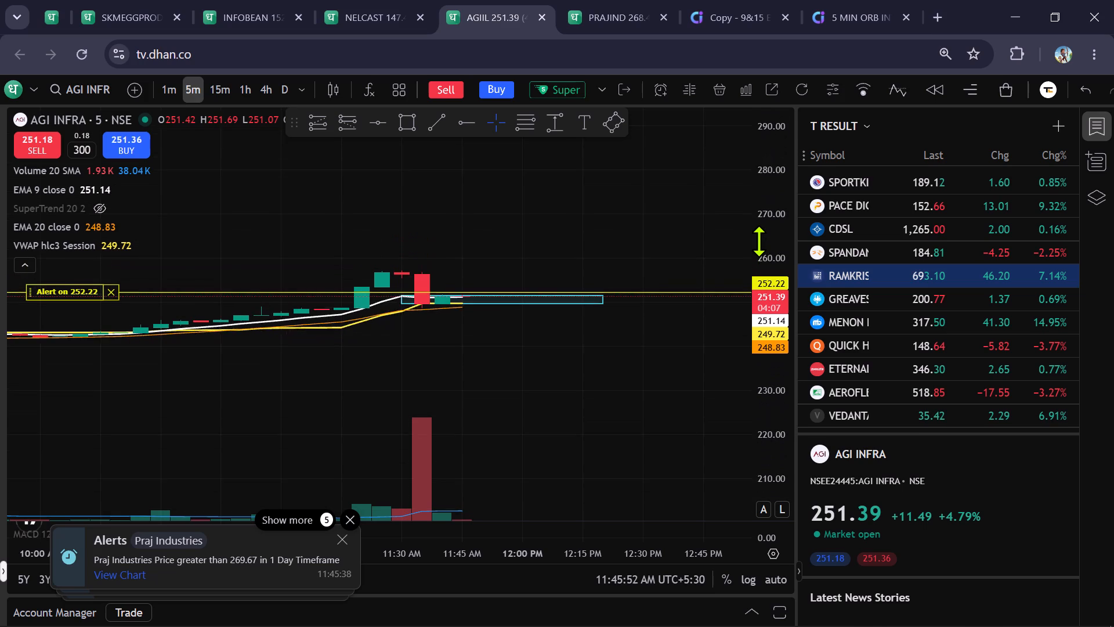
scroll(759, 241, up, 16)
scroll(726, 275, up, 1)
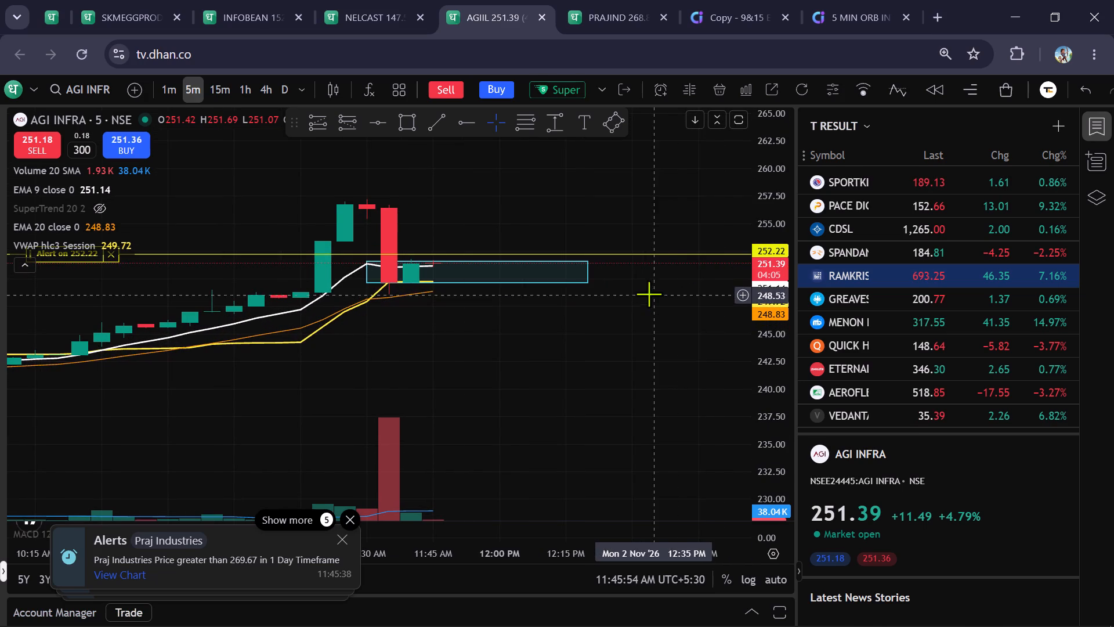
click(376, 1)
Start a Super Order to buy INFOBEANS TECHNOLOGIES and set its quantity to 500.
click(267, 0)
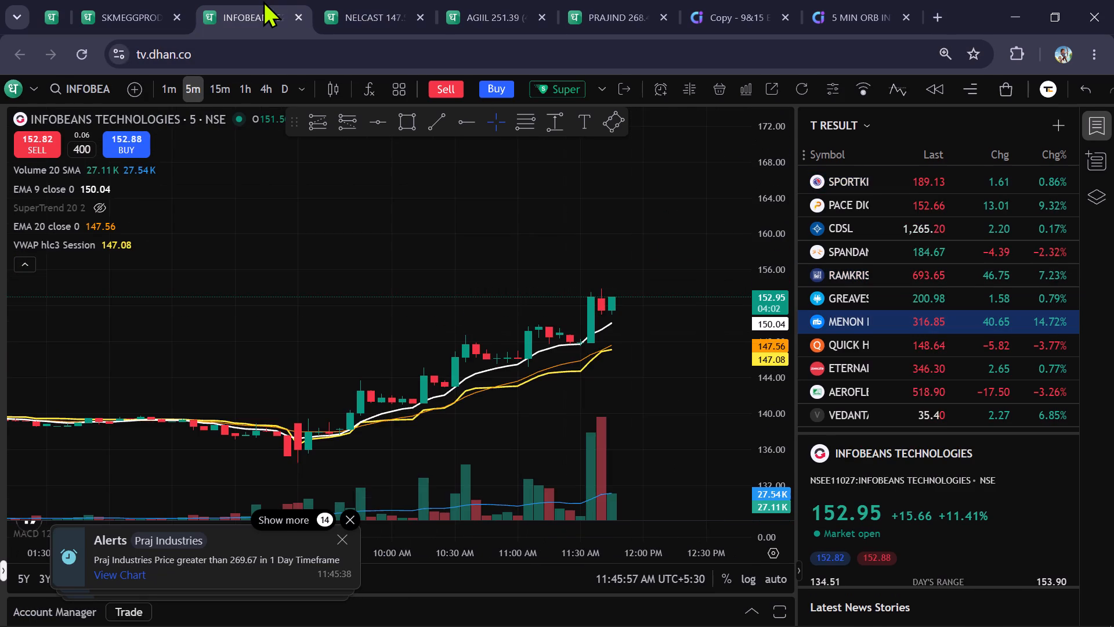
scroll(735, 284, down, 4)
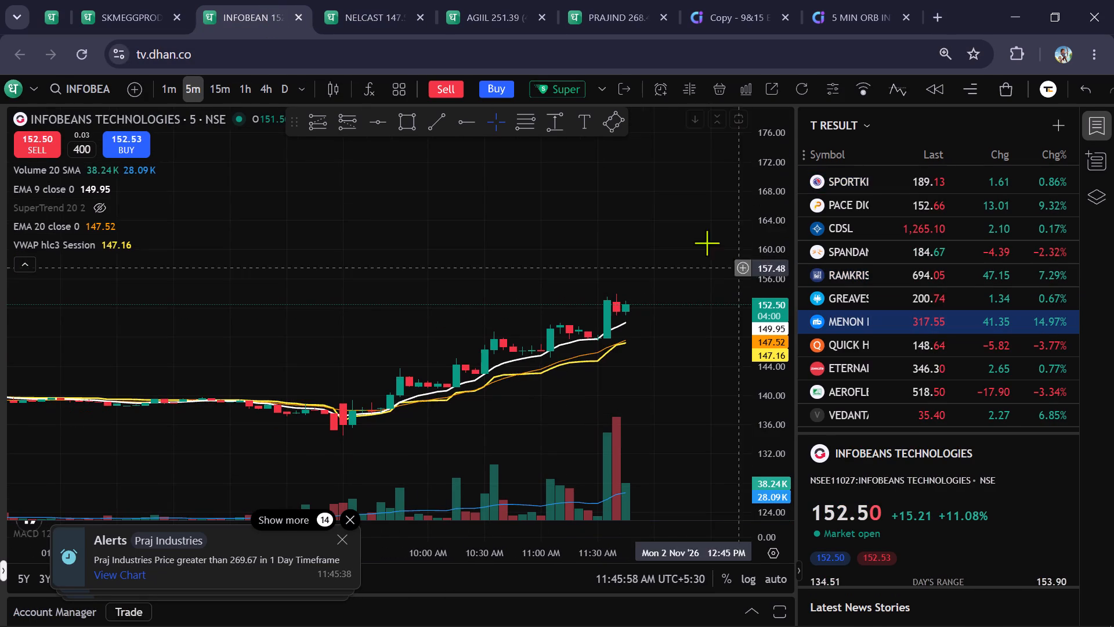
click(560, 81)
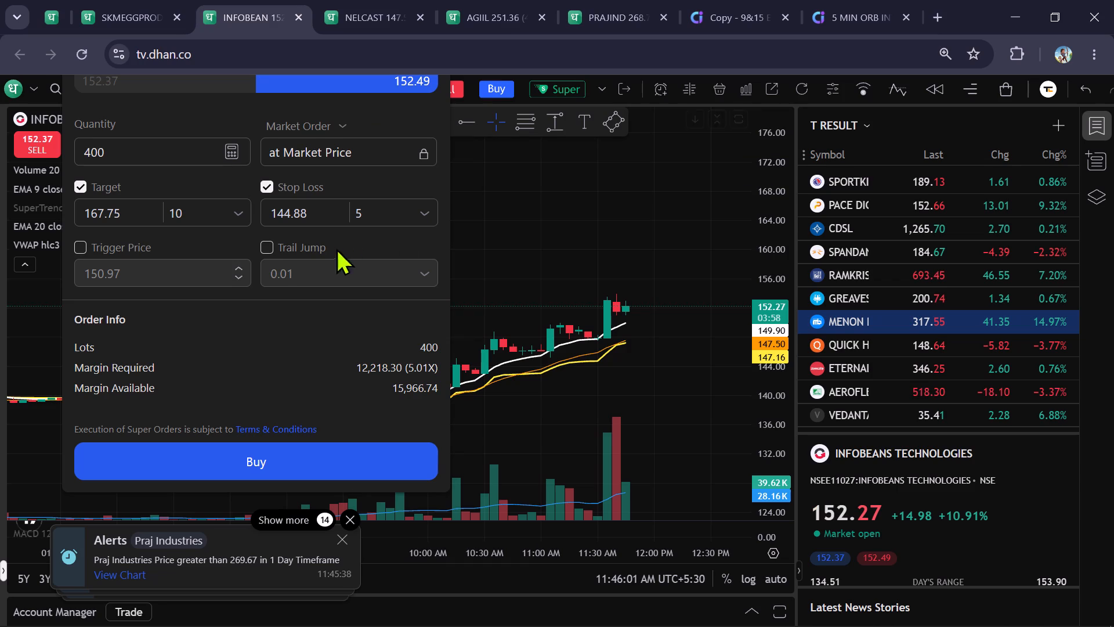
click(160, 150)
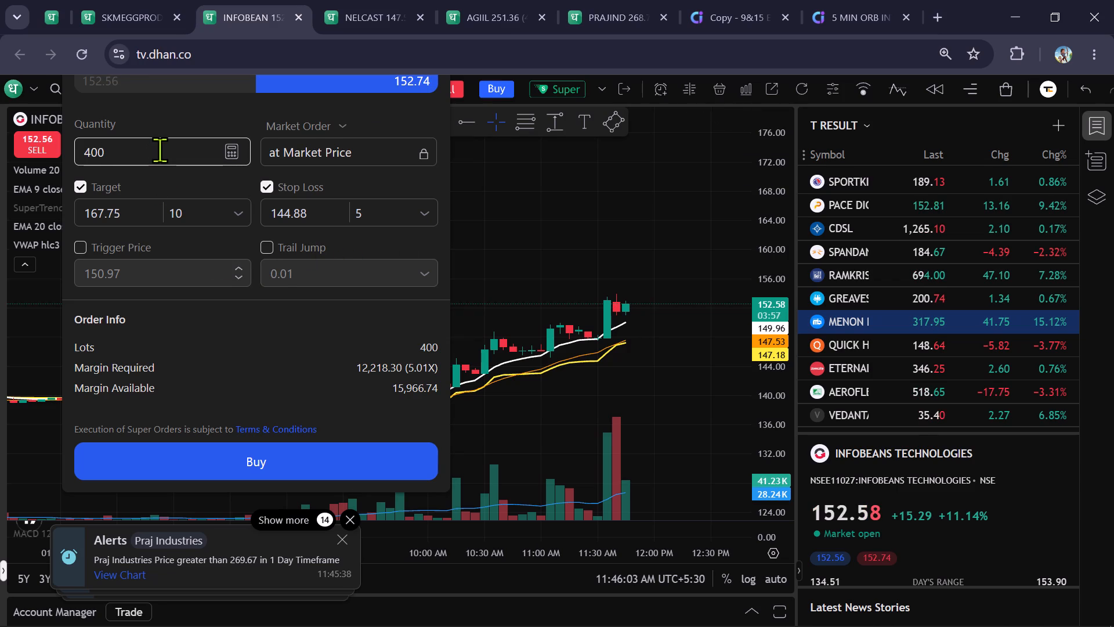
key(BackSpace)
key(BackSpace)
key(BackSpace)
key(BackSpace)
key(BackSpace)
key(BackSpace)
key(BackSpace)
key(BackSpace)
key(BackSpace)
key(BackSpace)
key(BackSpace)
key(BackSpace)
text(500)
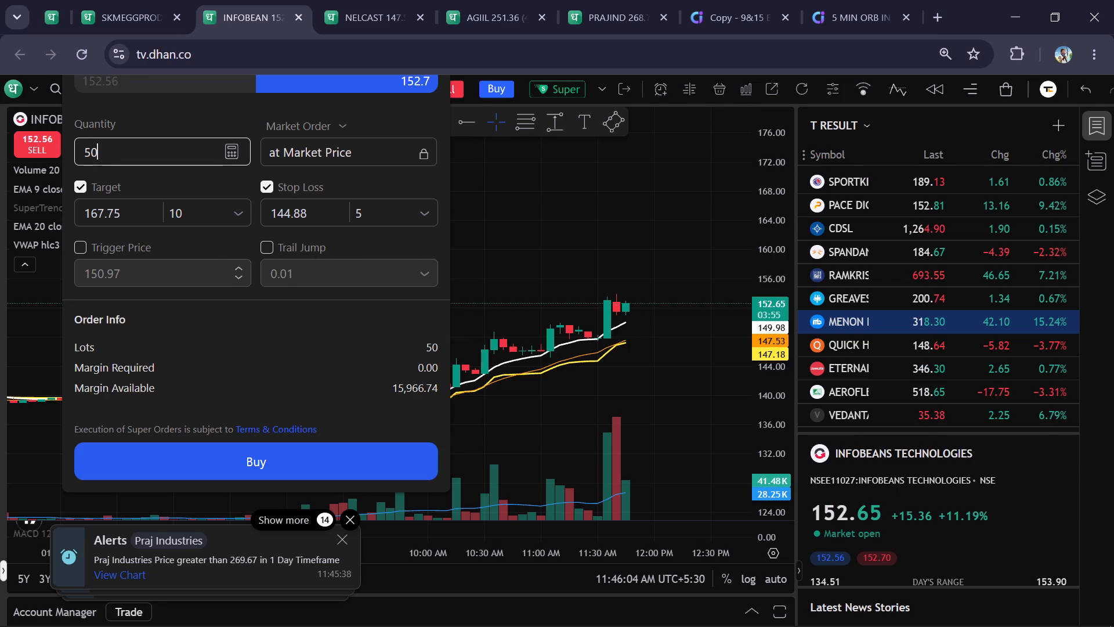
Change the INFOBEANS TECHNOLOGIES Super Order to a limit order priced at 140.
click(314, 121)
click(322, 176)
click(322, 147)
key(BackSpace)
key(BackSpace)
key(BackSpace)
key(BackSpace)
key(BackSpace)
key(BackSpace)
key(BackSpace)
key(BackSpace)
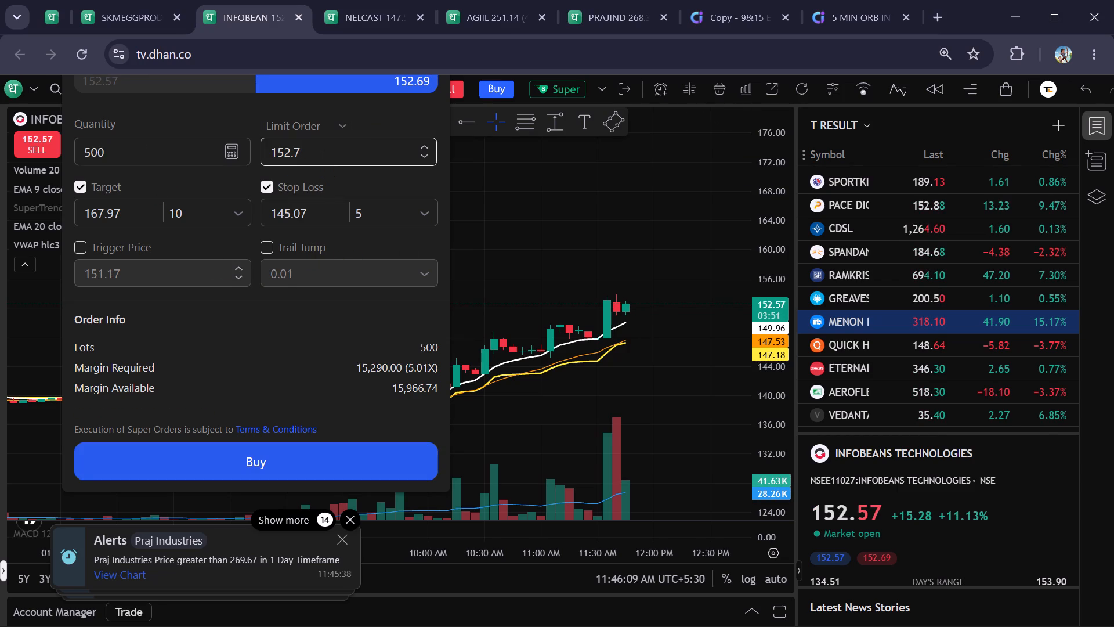
text(140)
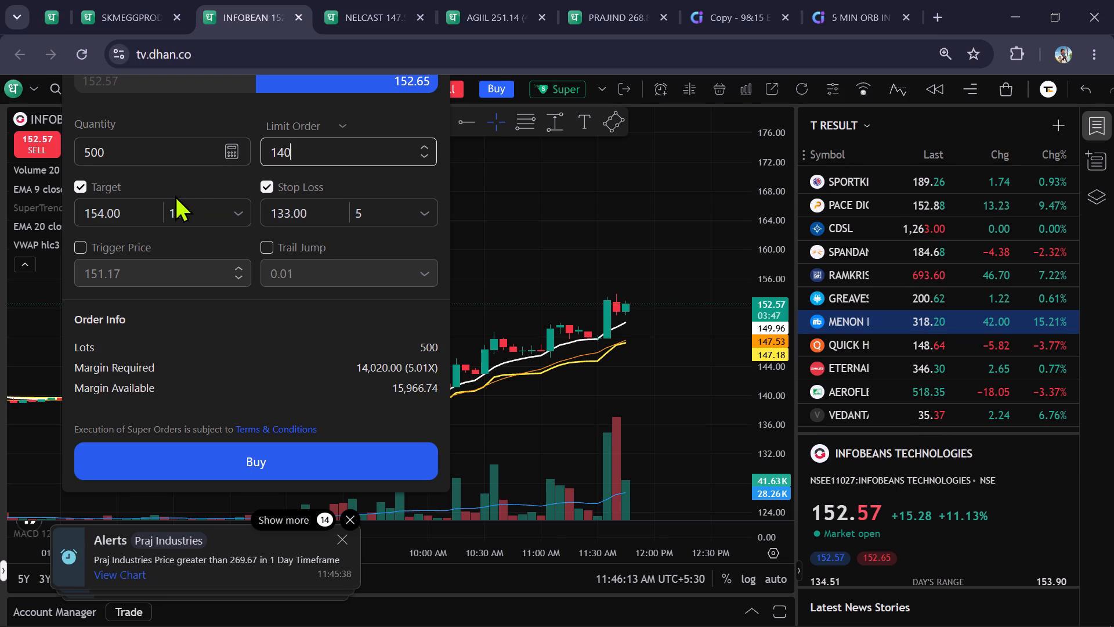
Review the INFOBEANS TECHNOLOGIES order details, and move the form clear of the chart to examine its earlier price history.
scroll(291, 341, up, 1)
scroll(404, 373, up, 3)
scroll(558, 372, up, 1)
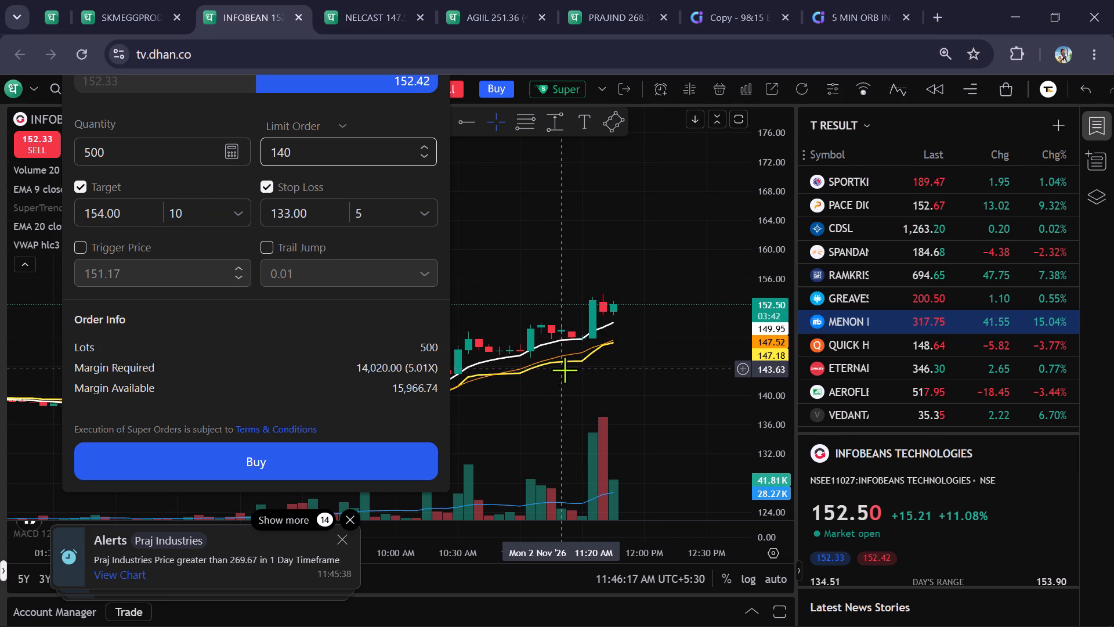
drag(299, 349, 225, 493)
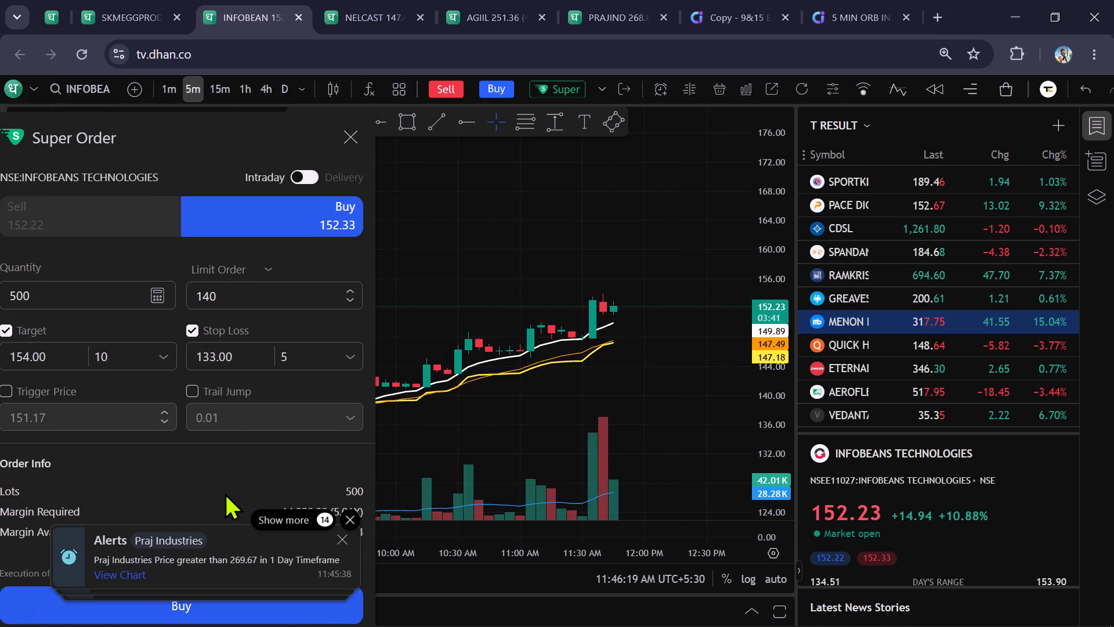
drag(225, 493, 242, 427)
click(400, 17)
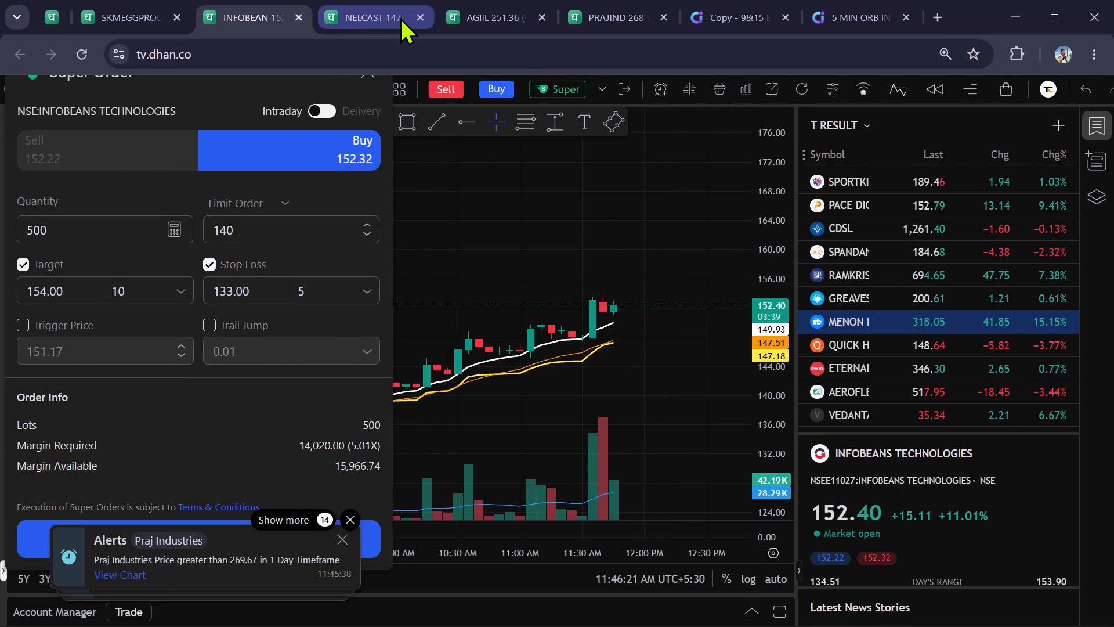
click(241, 15)
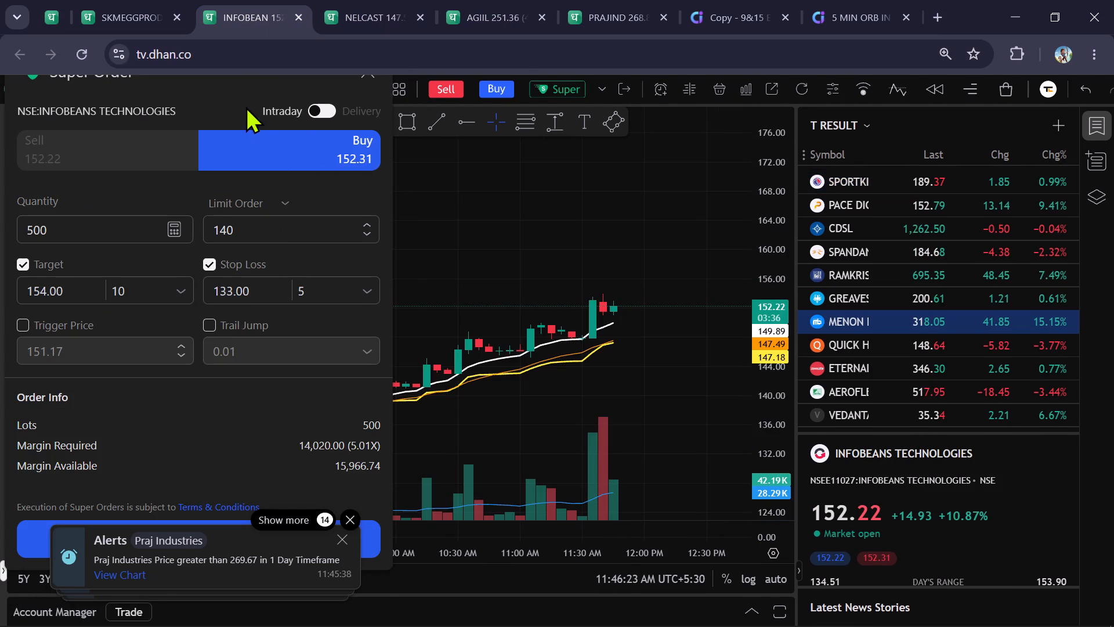
drag(245, 106, 303, 503)
scroll(436, 300, down, 14)
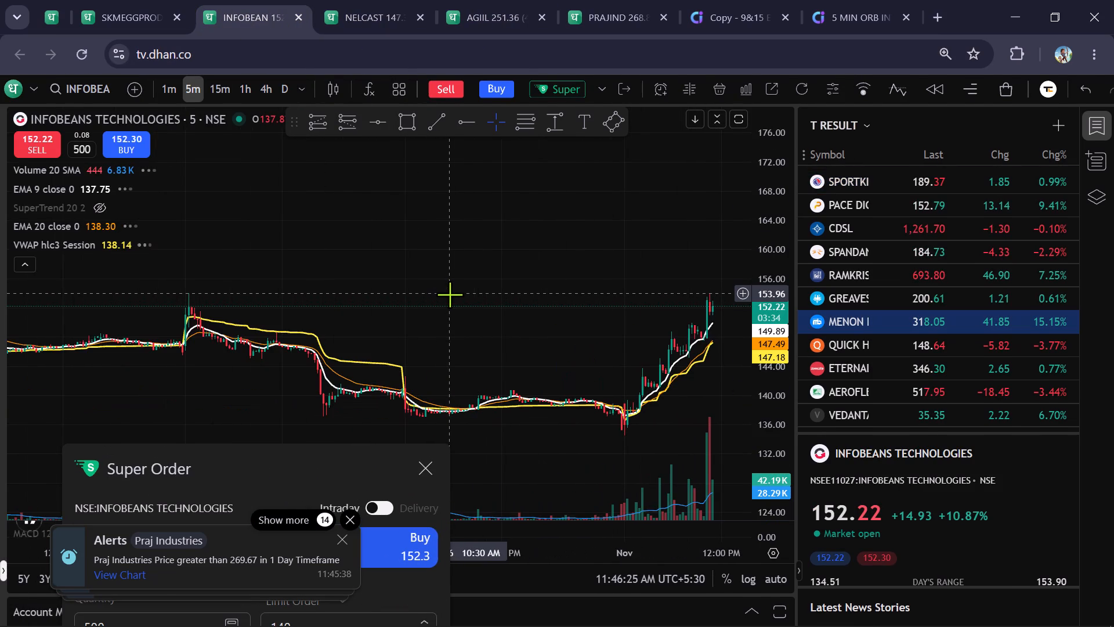
Draw a horizontal line at 153.96 along the recent high on the INFOBEANS TECHNOLOGIES 5-minute chart.
scroll(612, 353, down, 7)
scroll(619, 358, up, 7)
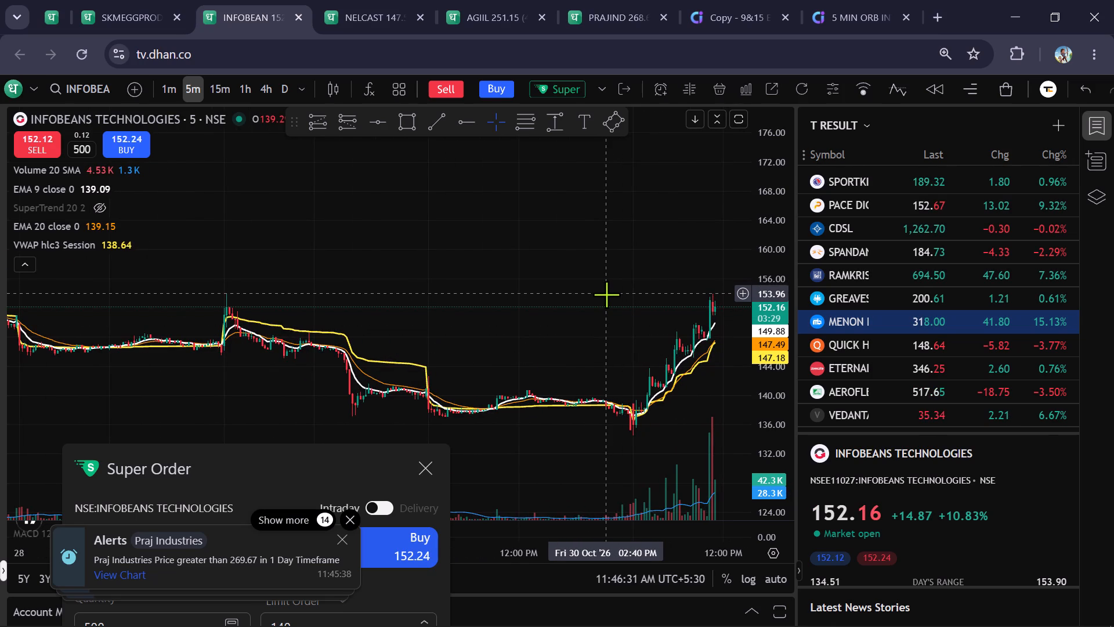
scroll(606, 294, up, 16)
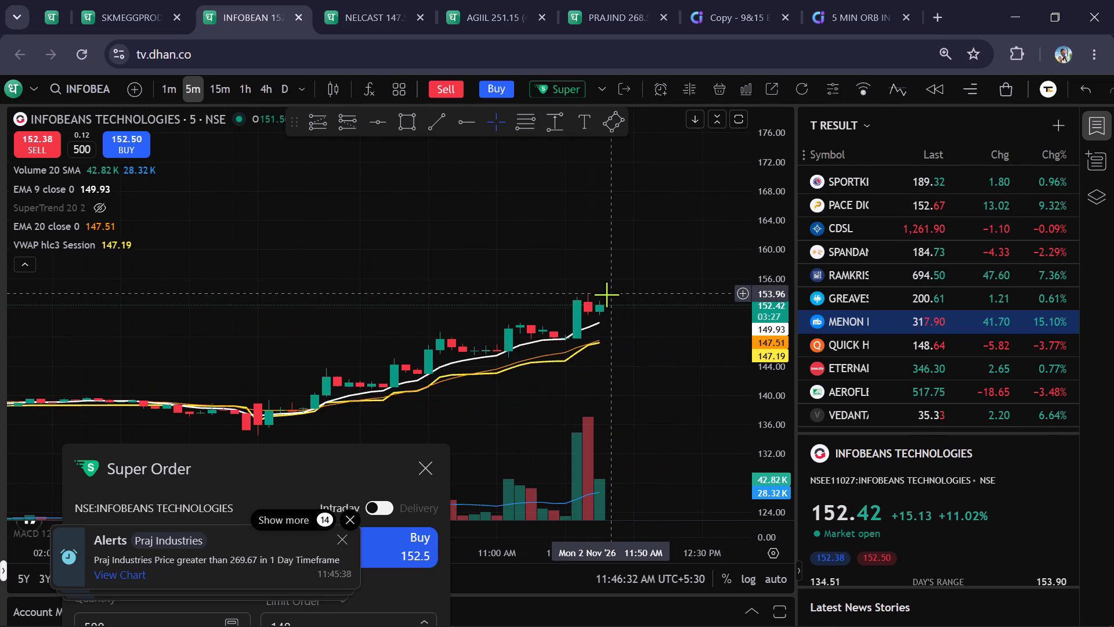
click(382, 118)
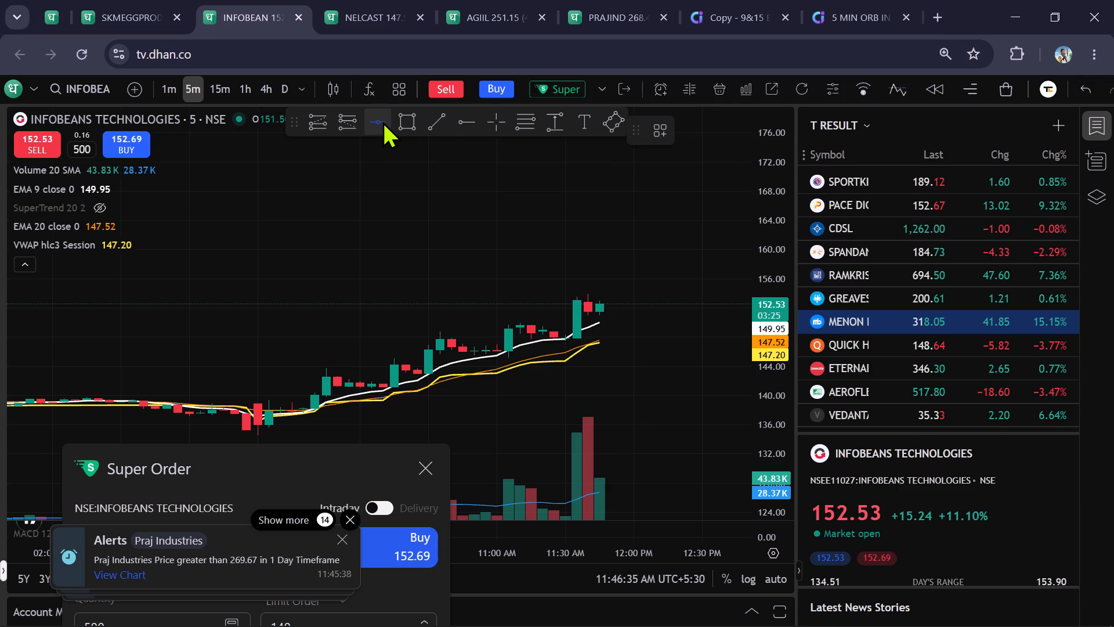
click(416, 294)
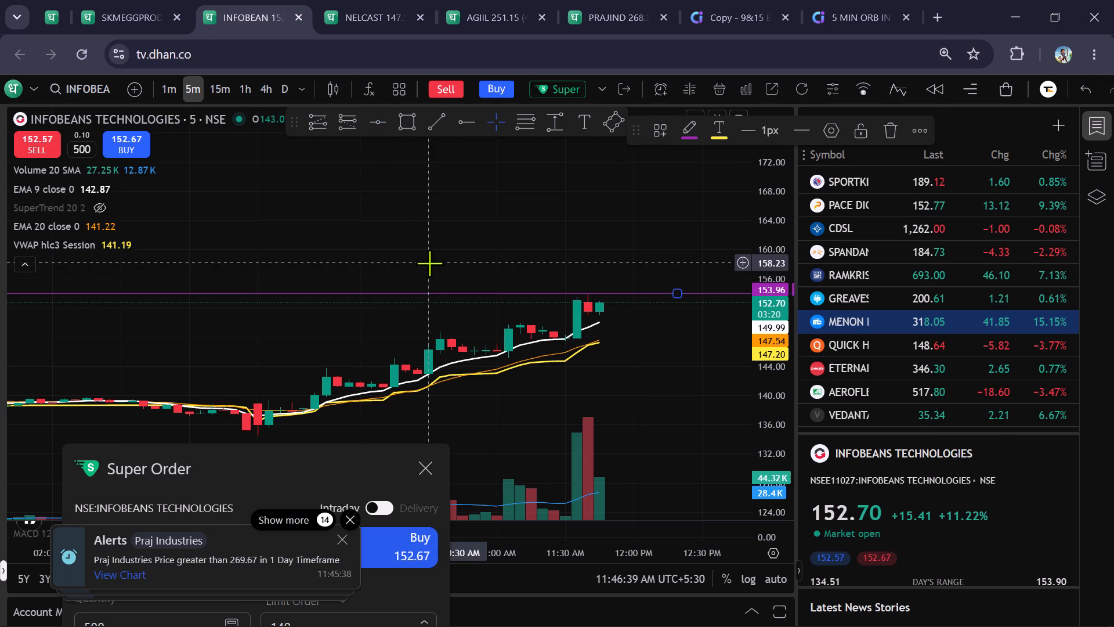
click(429, 263)
scroll(657, 245, up, 2)
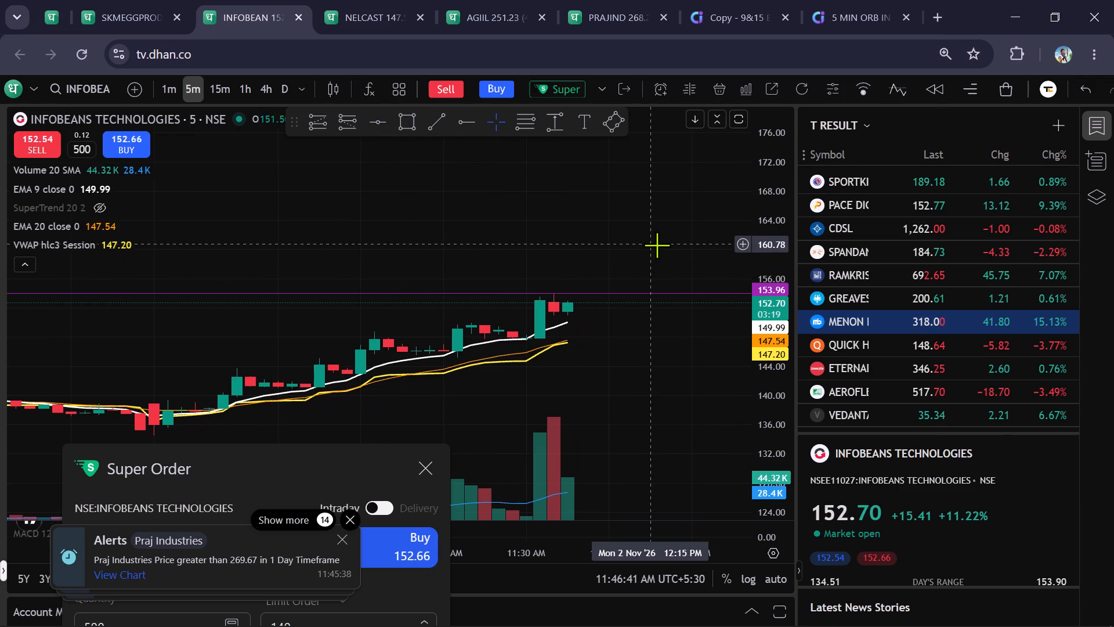
Glance over the AGI INFRA, PRAJ INDUSTRIES and NELCAST charts, and move the INFOBEANS tab directly after the PRAJ INDUSTRIES tab.
click(509, 19)
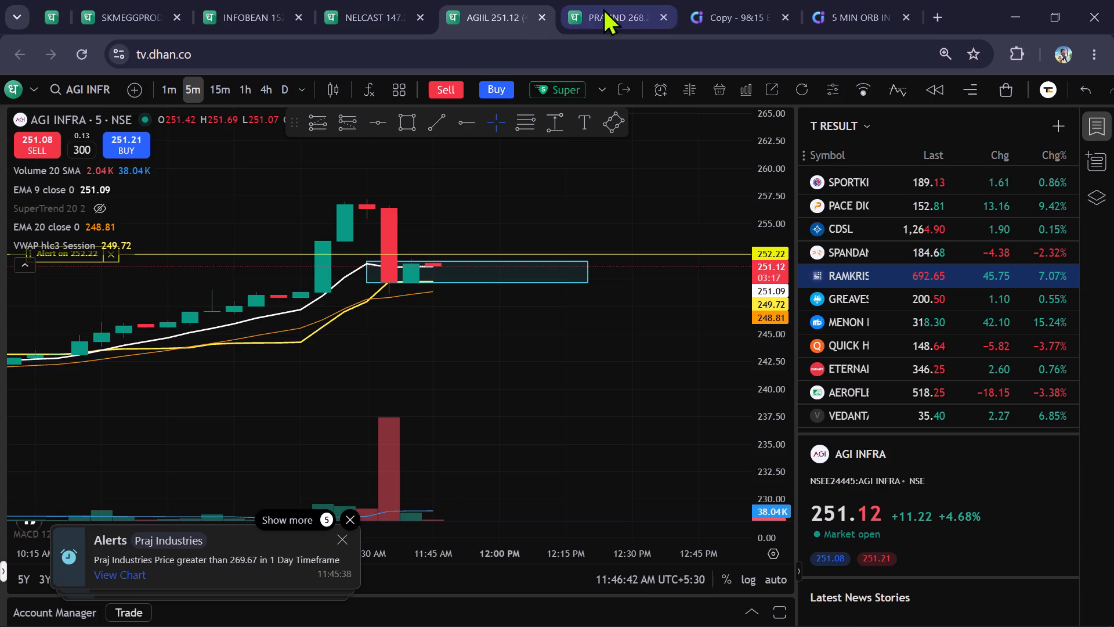
click(616, 6)
click(383, 21)
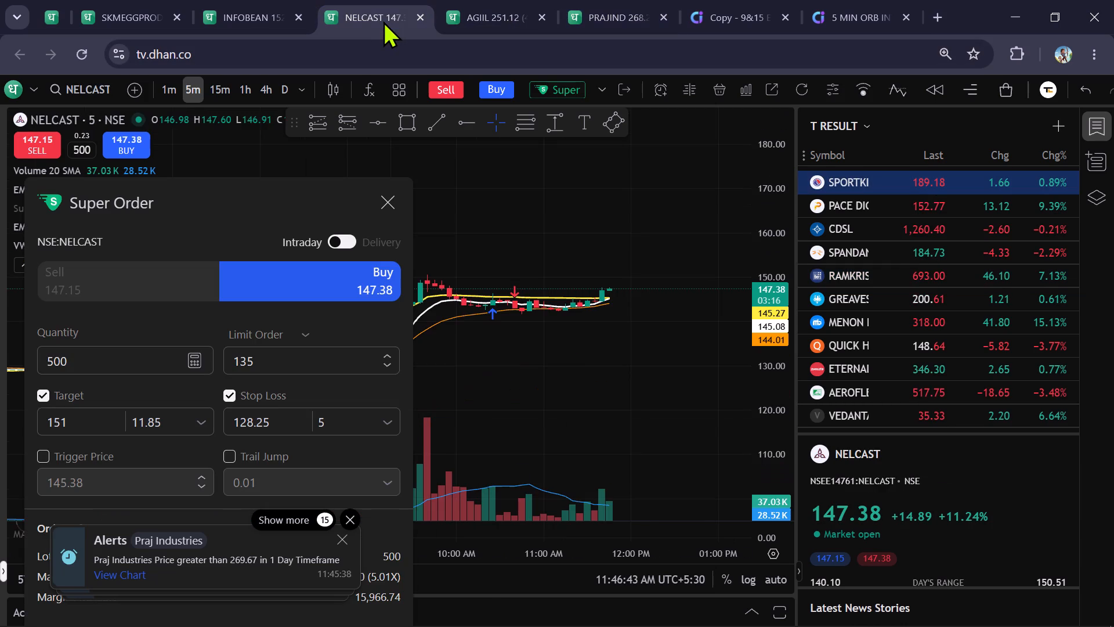
drag(249, 17, 609, 8)
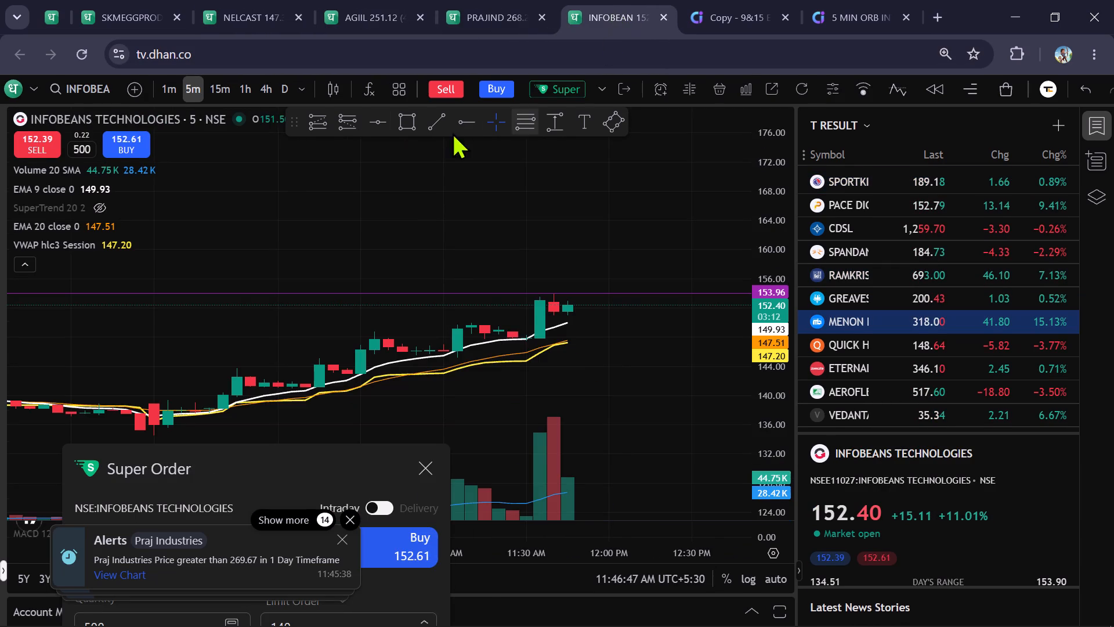
Replace the SKM EGG PRODUCTS EXPORT chart with RAMKRISHNA FORGINGS from the watchlist and check its recent candles.
click(108, 12)
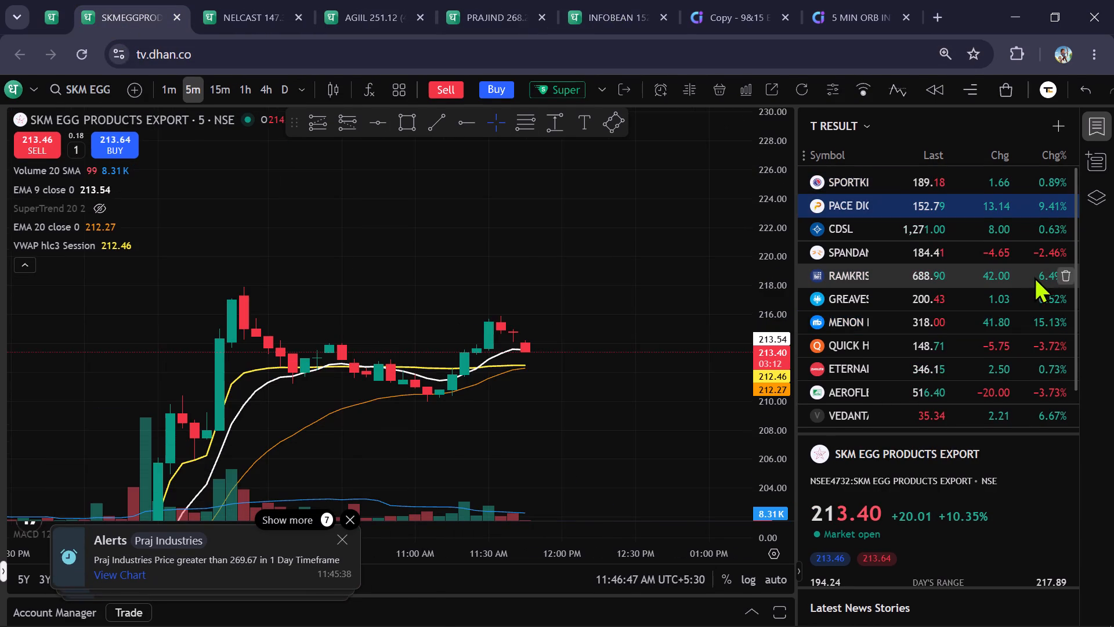
click(1033, 284)
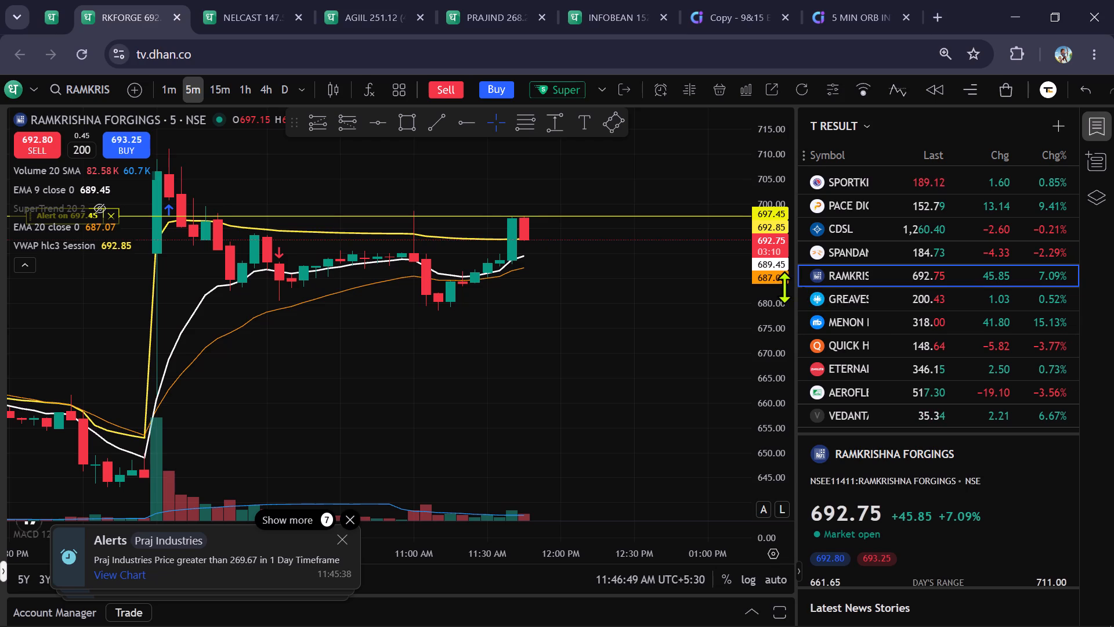
scroll(768, 273, down, 6)
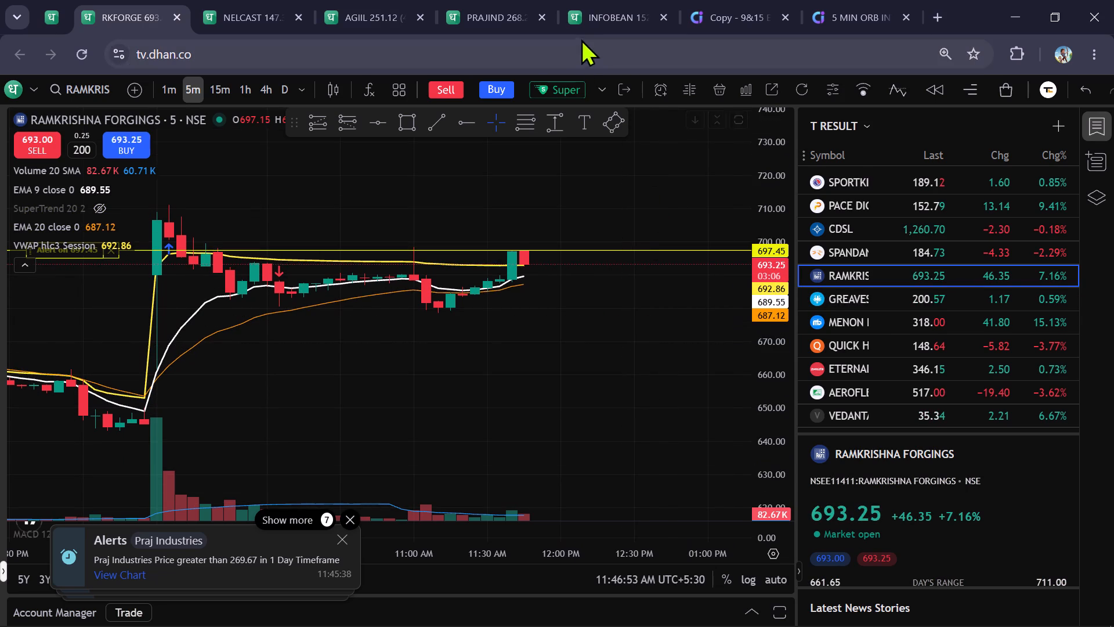
Add a price alert at 154.28 on INFOBEANS TECHNOLOGIES, just above the horizontal line.
click(592, 5)
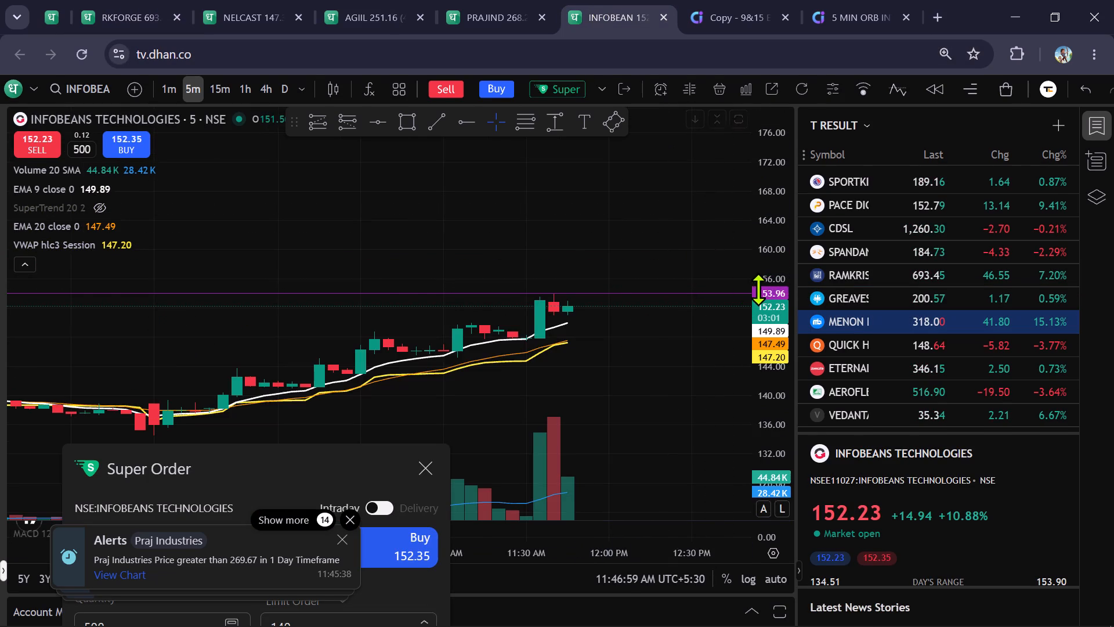
click(743, 292)
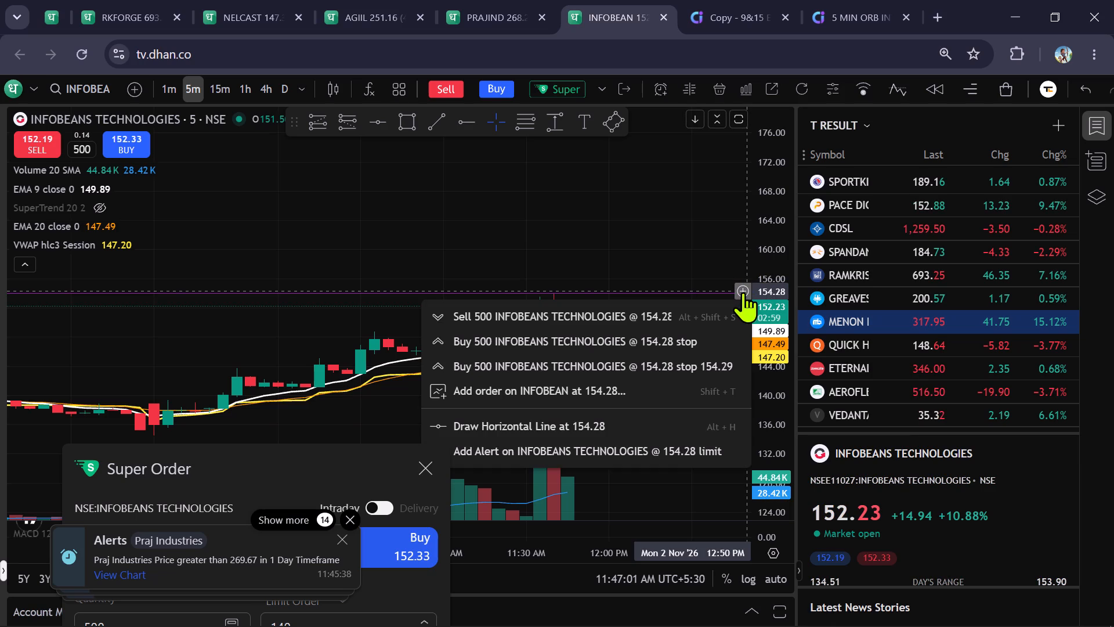
click(644, 454)
click(650, 392)
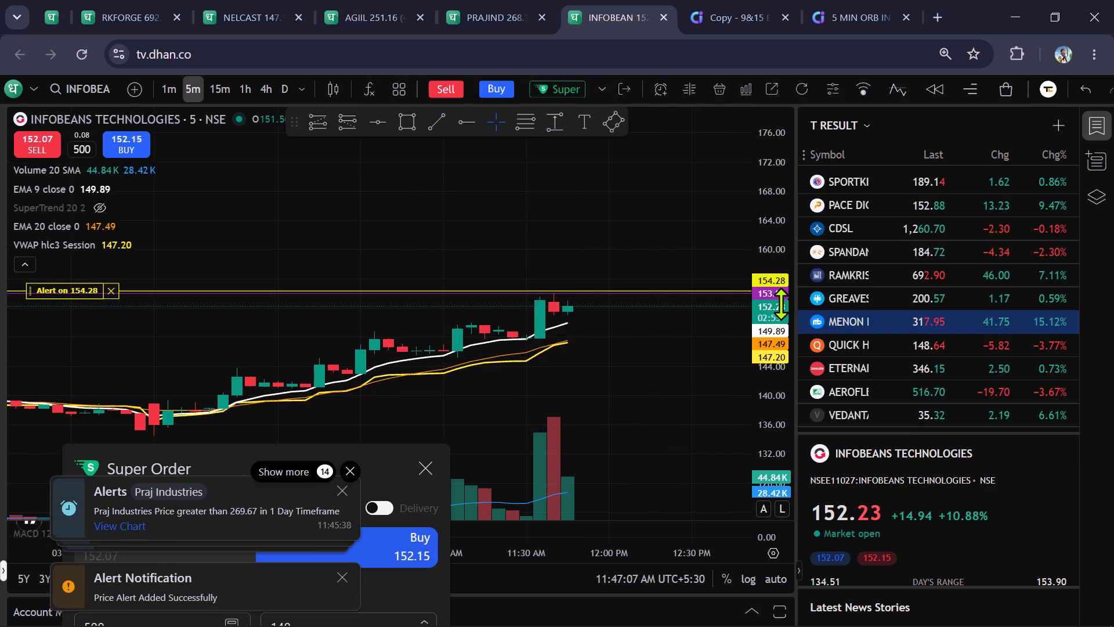
scroll(772, 299, down, 4)
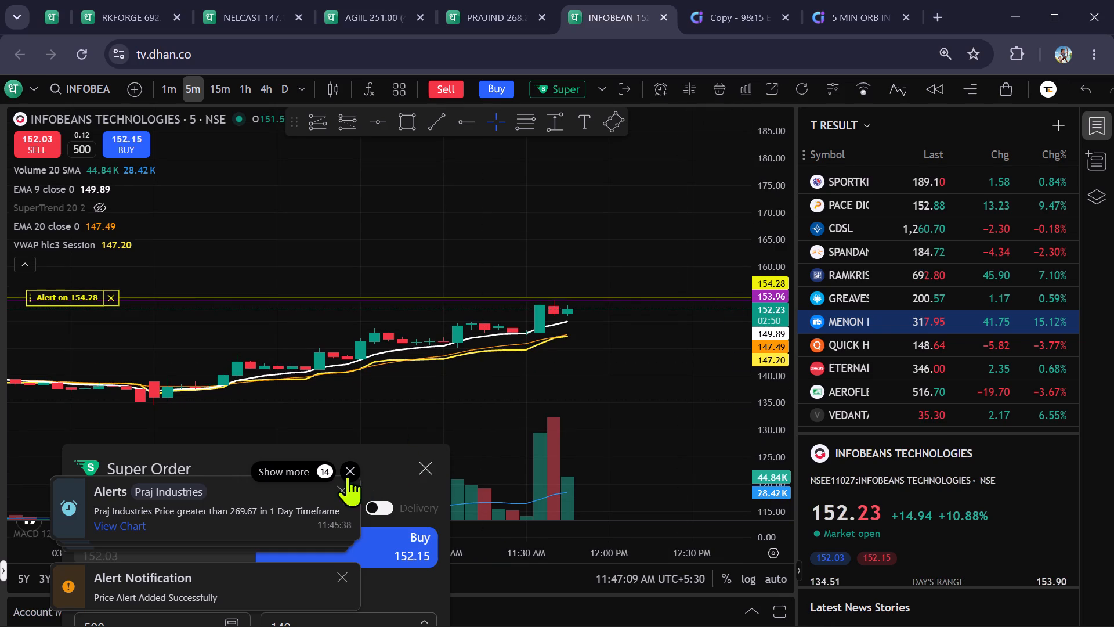
Dismiss the alert notifications and move the INFOBEANS Super Order form so all its fields and the latest candles are in view.
click(343, 471)
click(348, 467)
drag(353, 460, 294, 226)
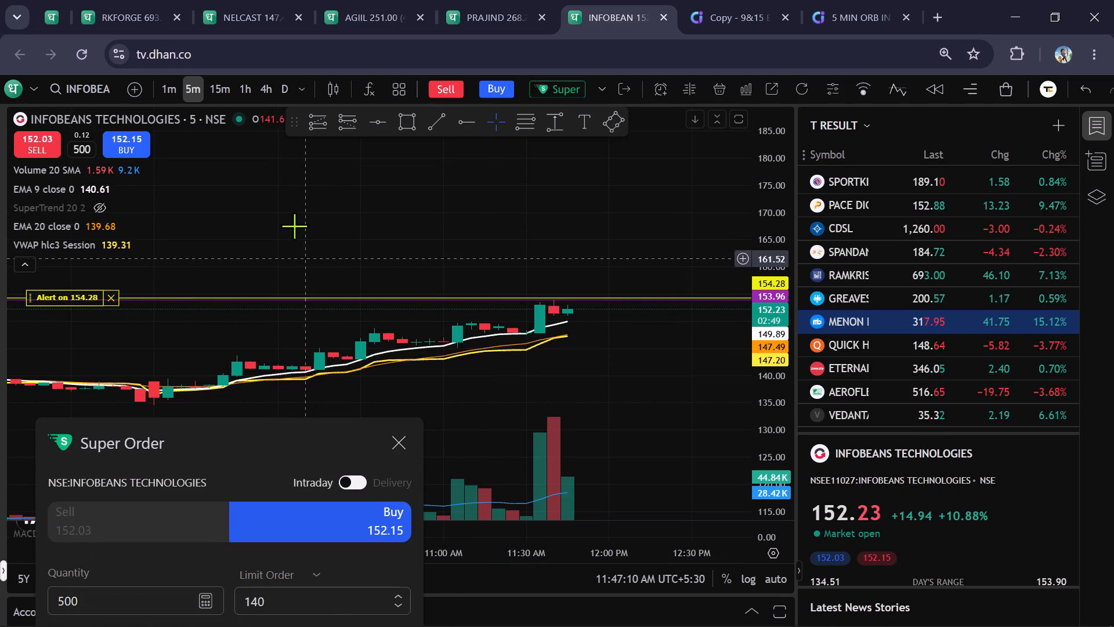
drag(294, 226, 287, 208)
drag(244, 477, 240, 125)
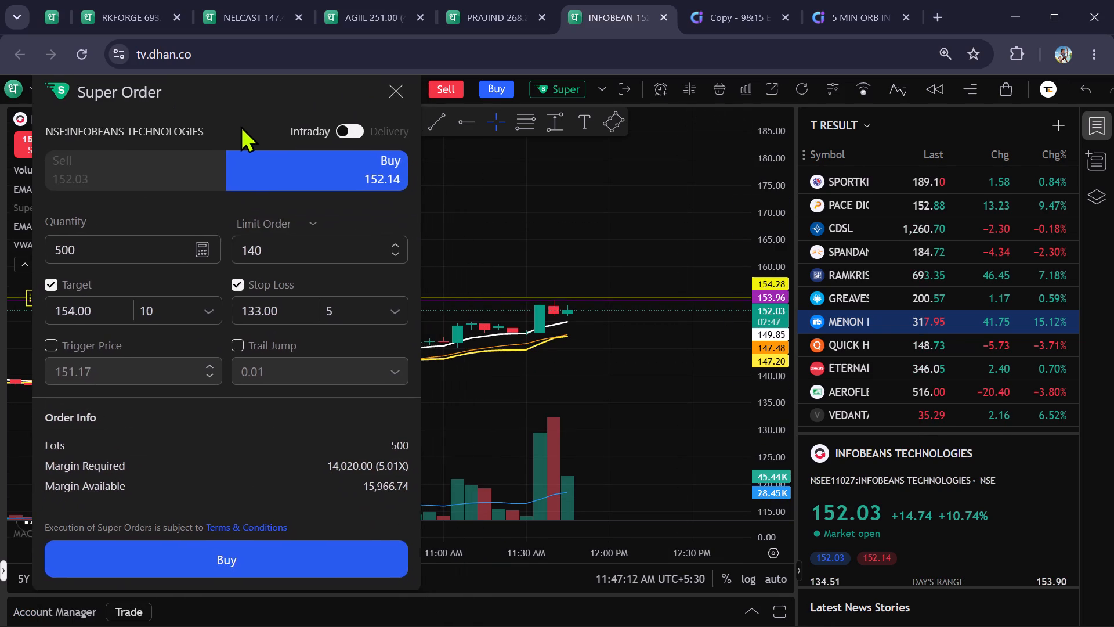
drag(240, 125, 218, 132)
scroll(574, 243, down, 2)
drag(599, 197, 612, 215)
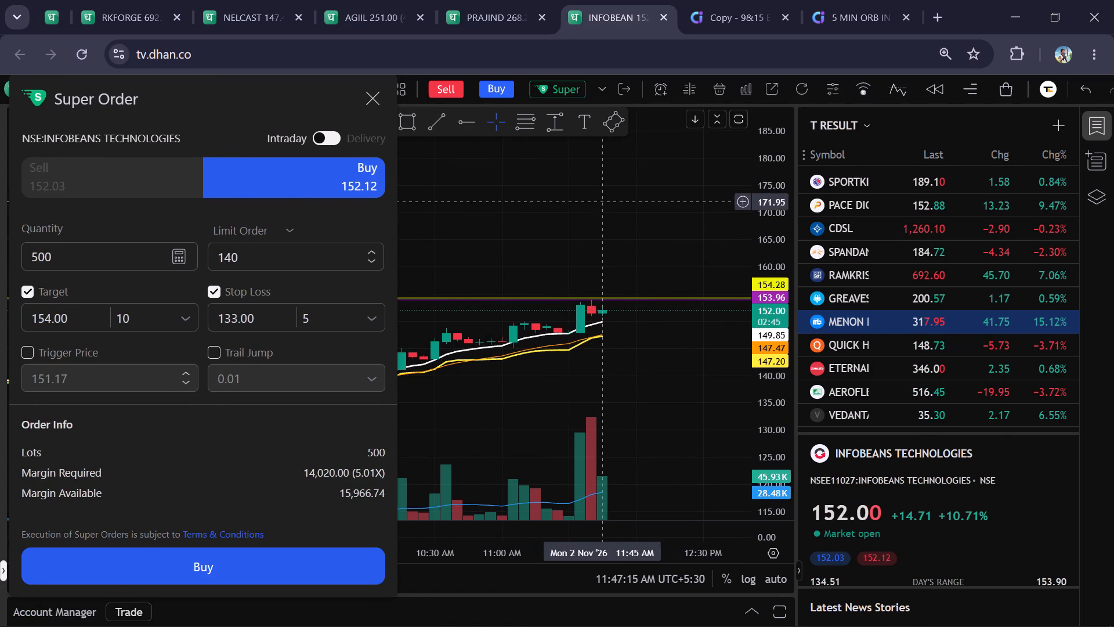
drag(612, 215, 623, 229)
Set the target price of the INFOBEANS TECHNOLOGIES Super Order to 160.
click(74, 320)
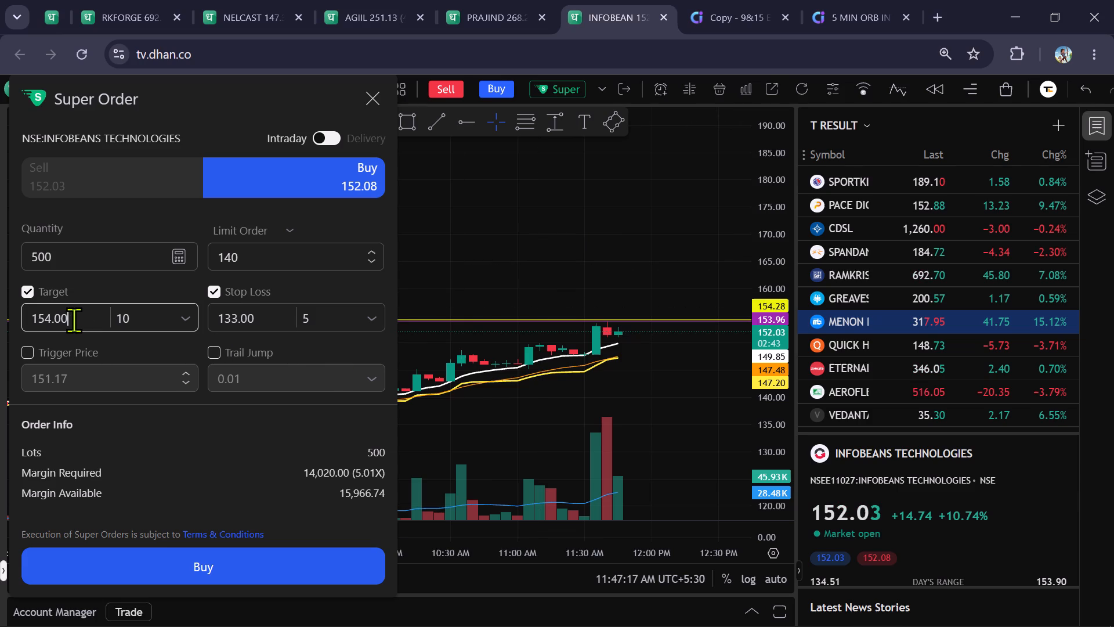
key(BackSpace)
key(BackSpace)
key(BackSpace)
key(BackSpace)
key(BackSpace)
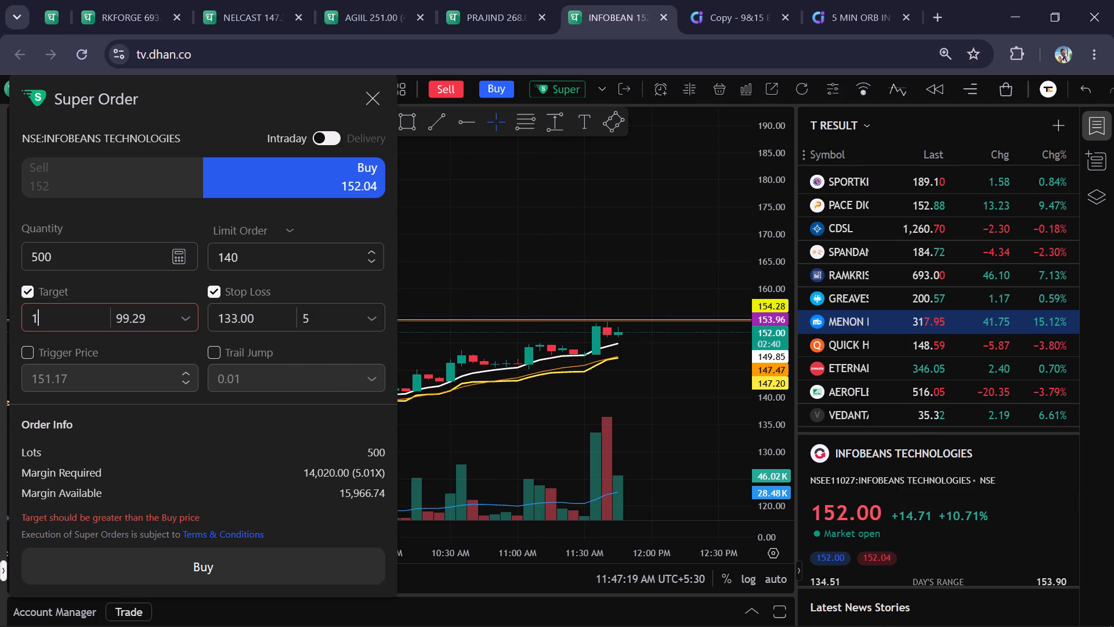
text(60)
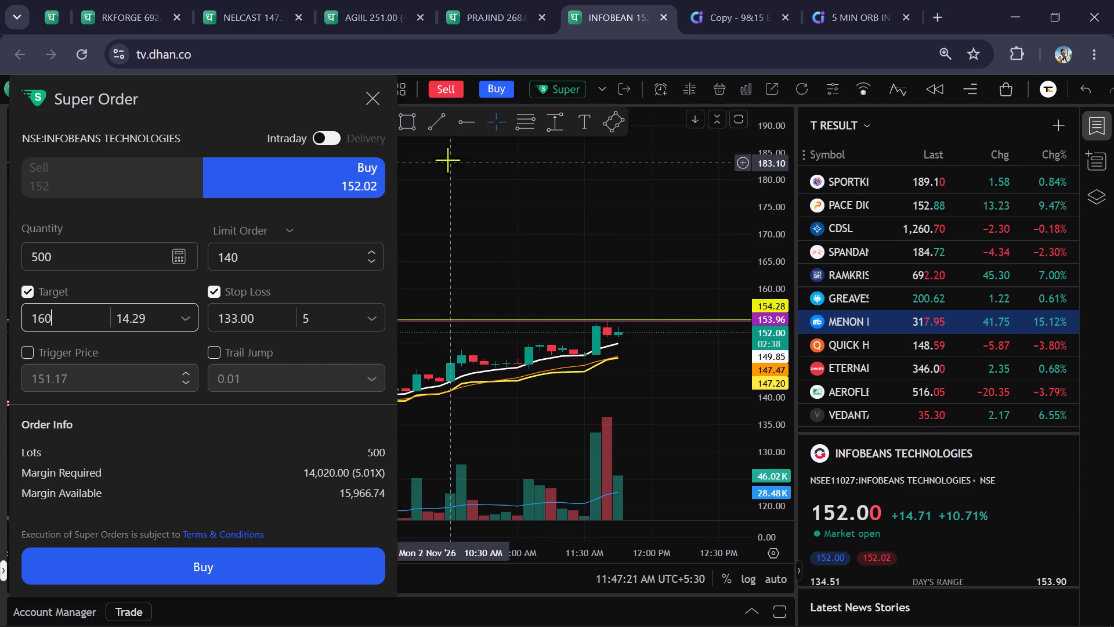
Recheck the PRAJ INDUSTRIES, AGI INFRA and NELCAST 5-minute charts, examining NELCAST's latest candles against its moving averages.
click(482, 17)
click(393, 10)
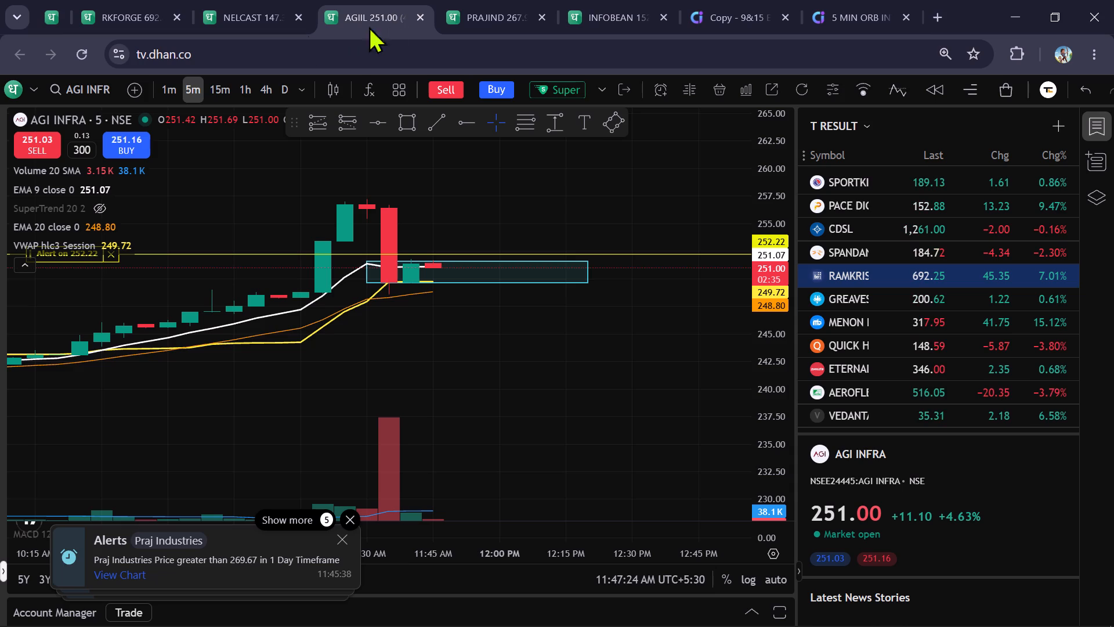
click(266, 10)
click(349, 12)
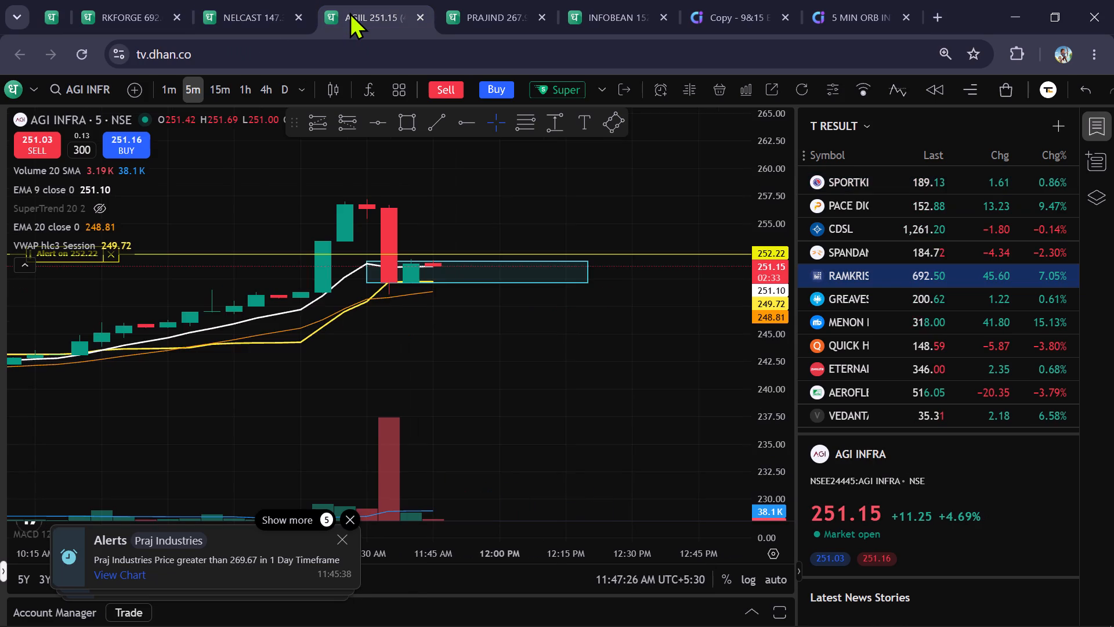
click(258, 12)
scroll(489, 237, up, 4)
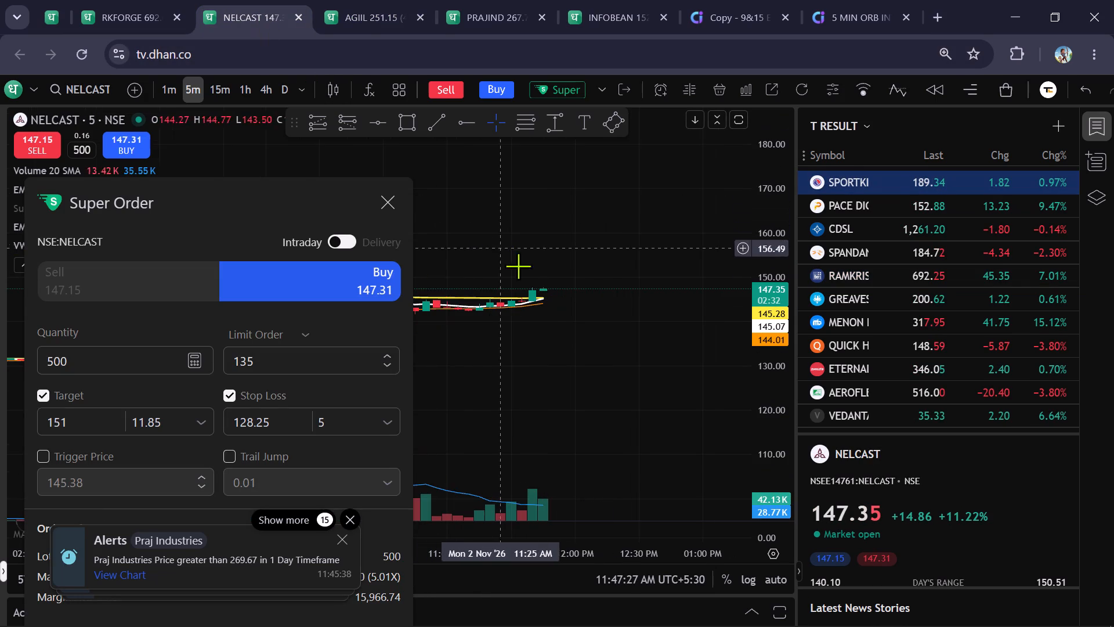
scroll(779, 343, up, 12)
scroll(582, 366, down, 3)
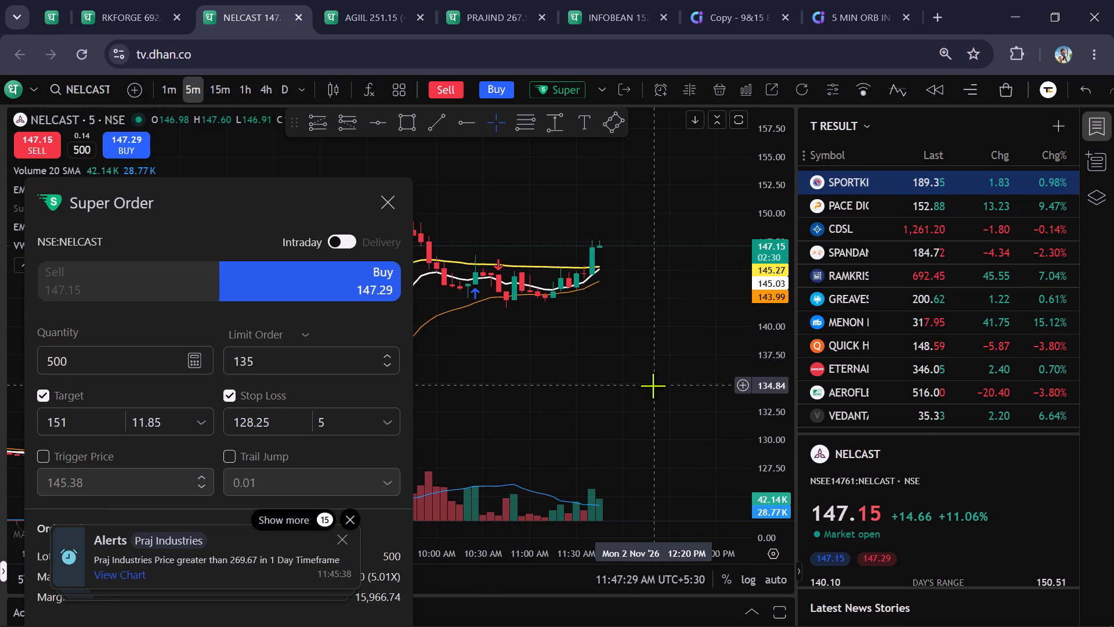
drag(649, 349, 627, 433)
Rerun the 9&15 EMA intraday scan in Chartink and read through the first page of matching stocks.
click(710, 0)
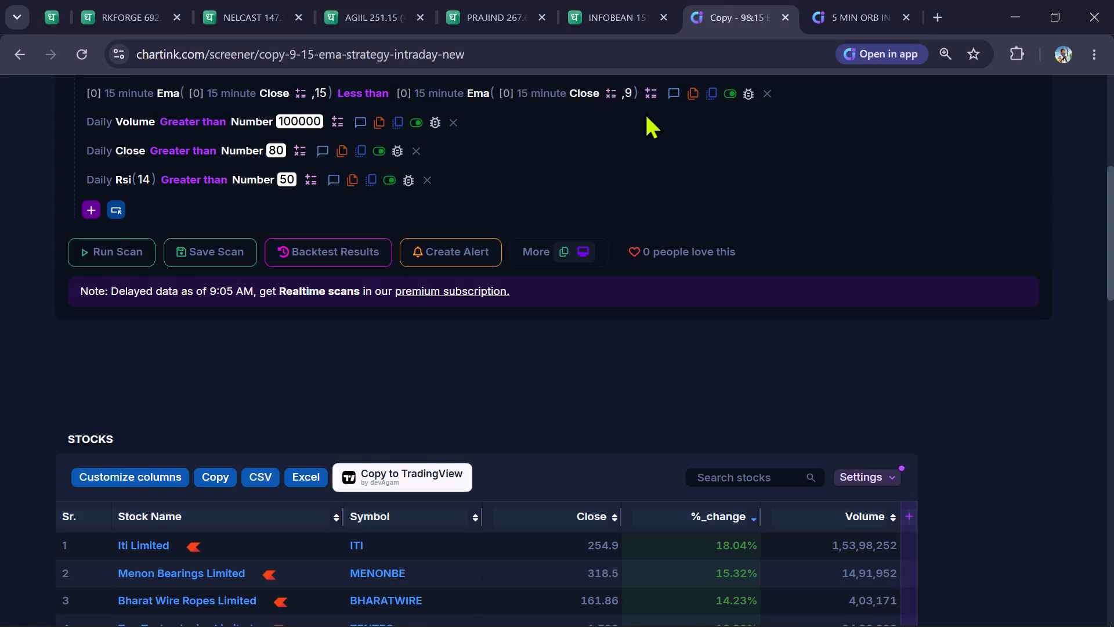
scroll(0, 172, up, 1)
scroll(128, 318, down, 1)
click(109, 258)
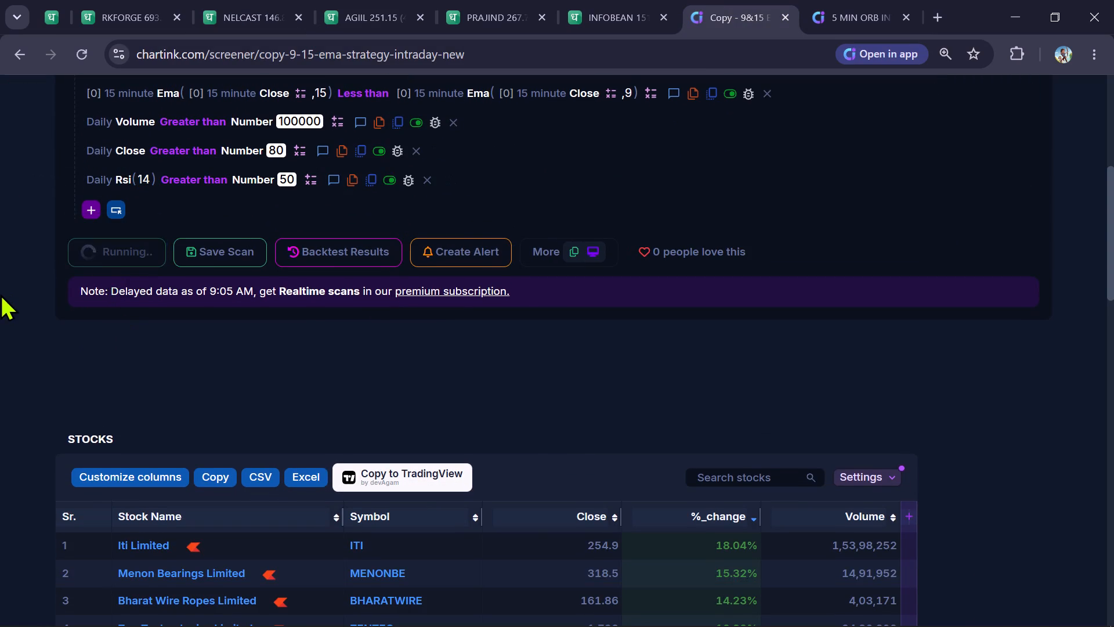
scroll(0, 294, down, 2)
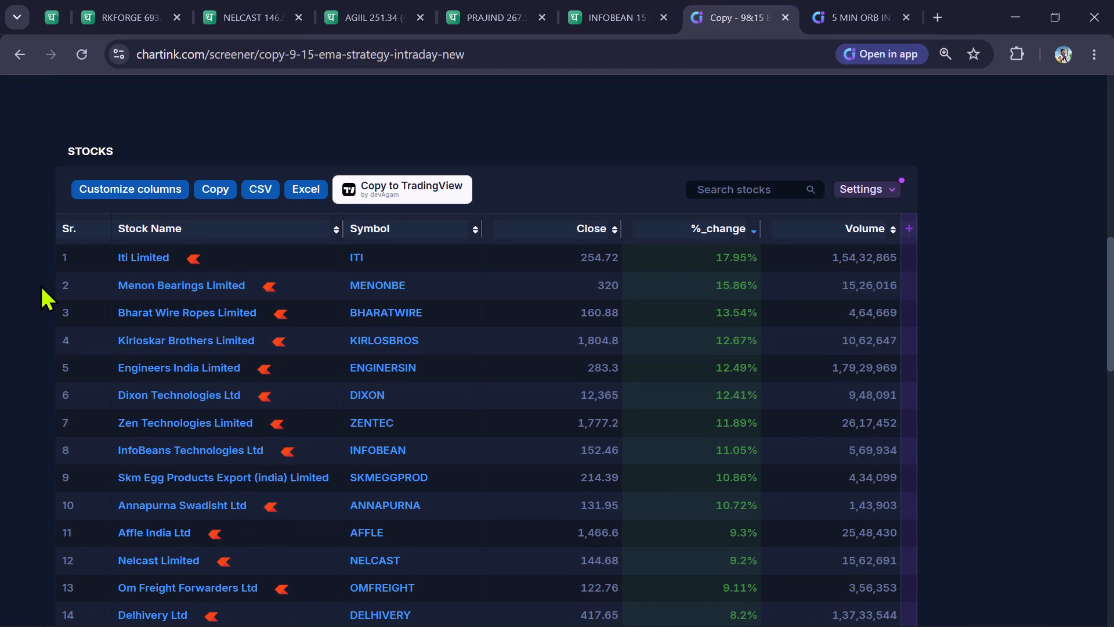
scroll(40, 284, down, 1)
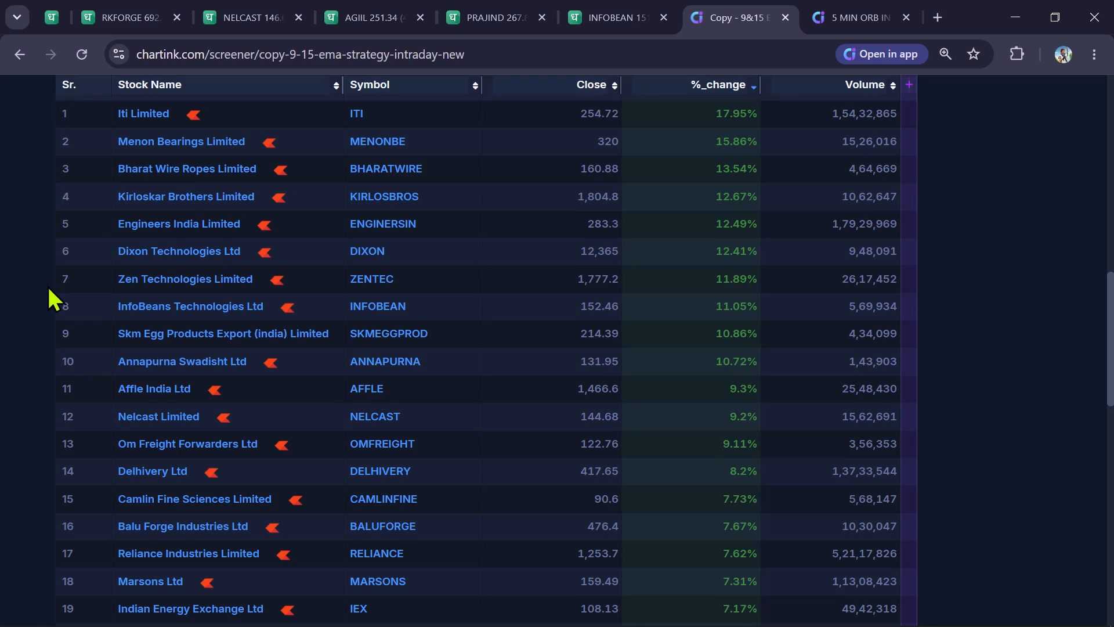
scroll(49, 289, down, 1)
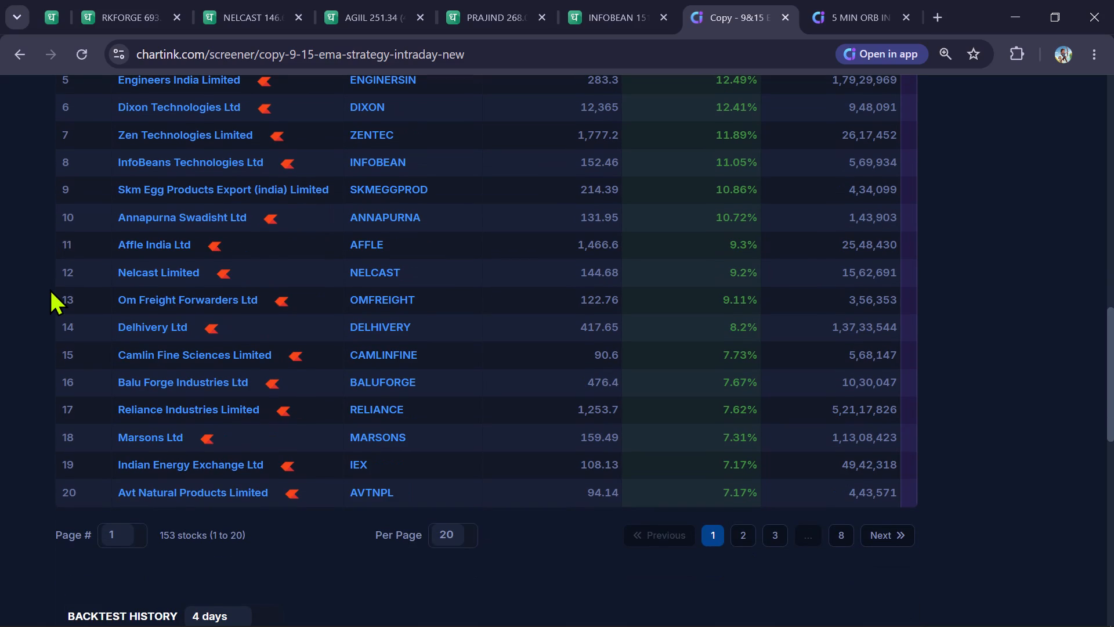
scroll(49, 289, up, 6)
Return to the PRAJ INDUSTRIES chart, check its latest candles, and add the stock to the T RESULT watchlist.
click(616, 26)
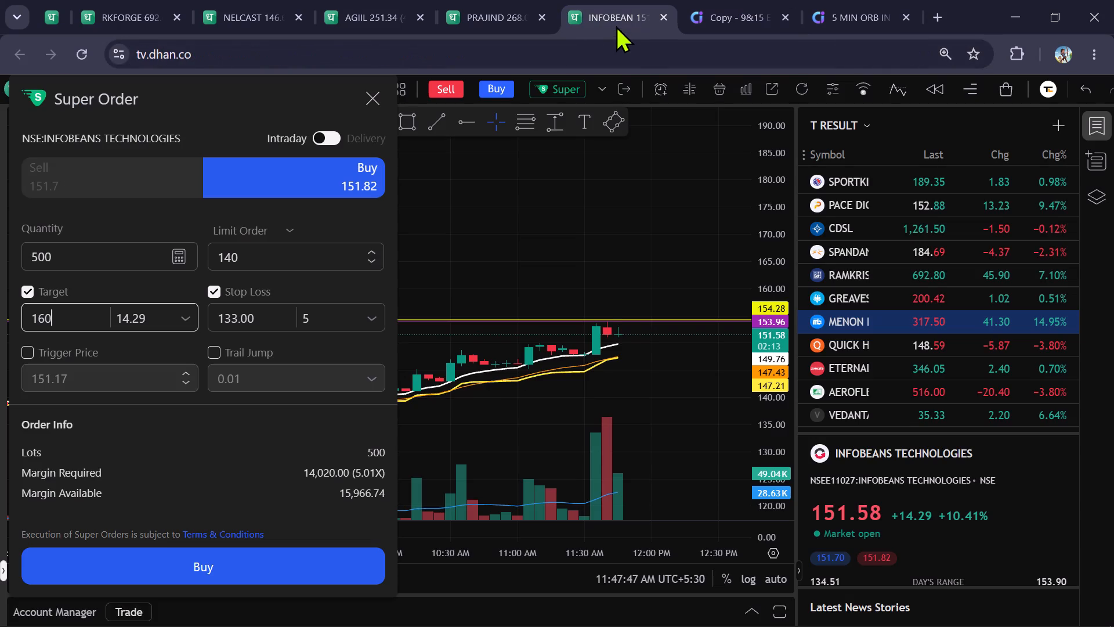
click(493, 0)
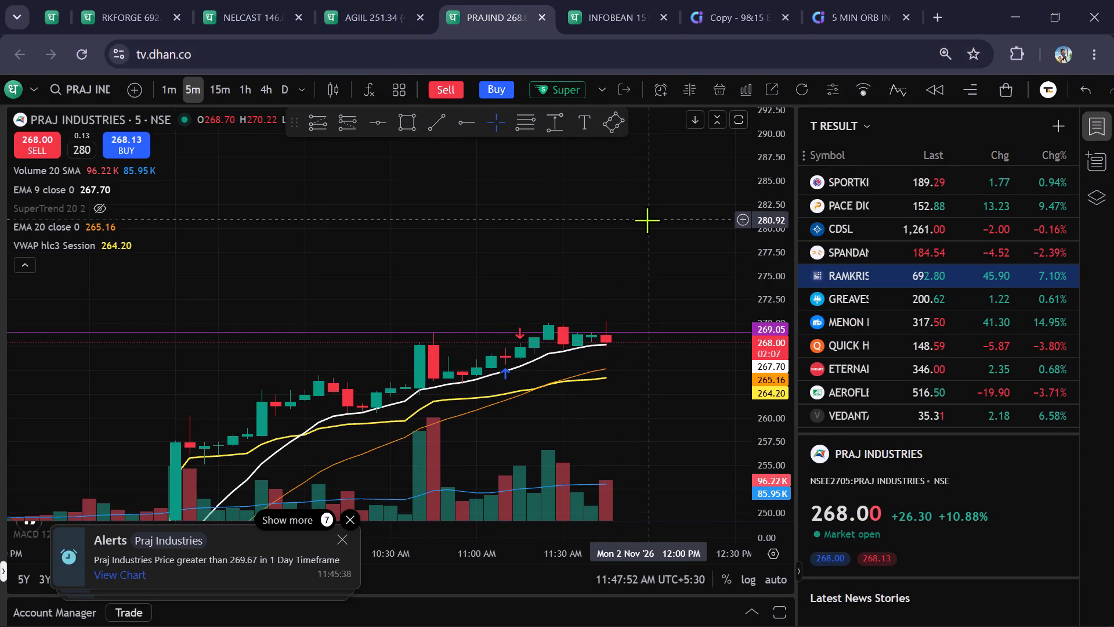
drag(647, 220, 627, 260)
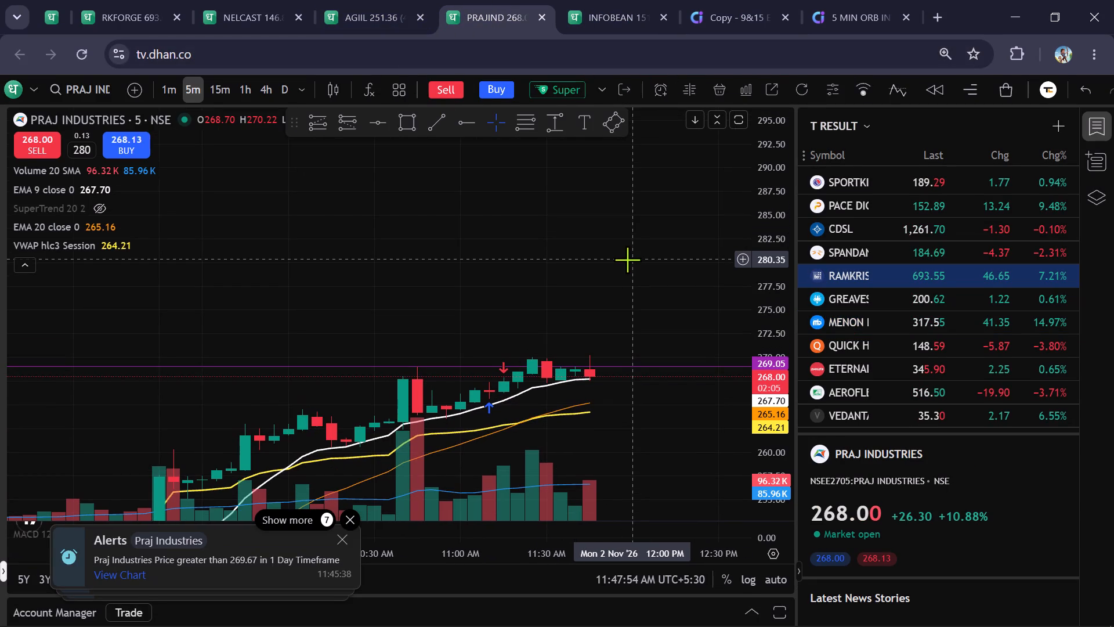
key(alt+w)
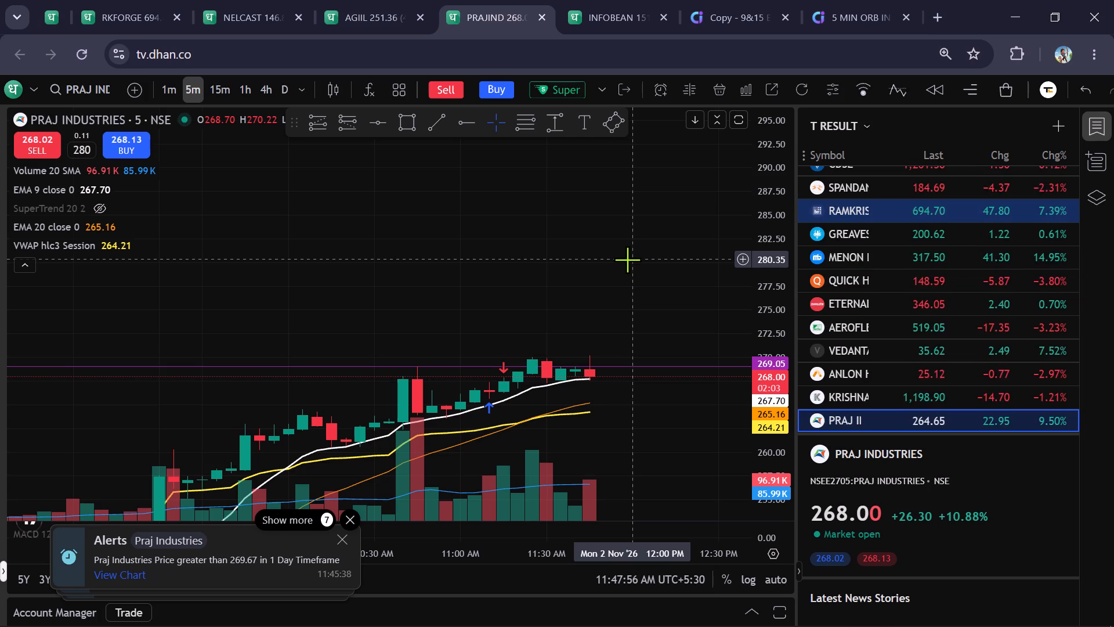
Search for AVT and open the NSE chart of AVT NATURAL PRODUCTS on the 5-minute timeframe.
text(av)
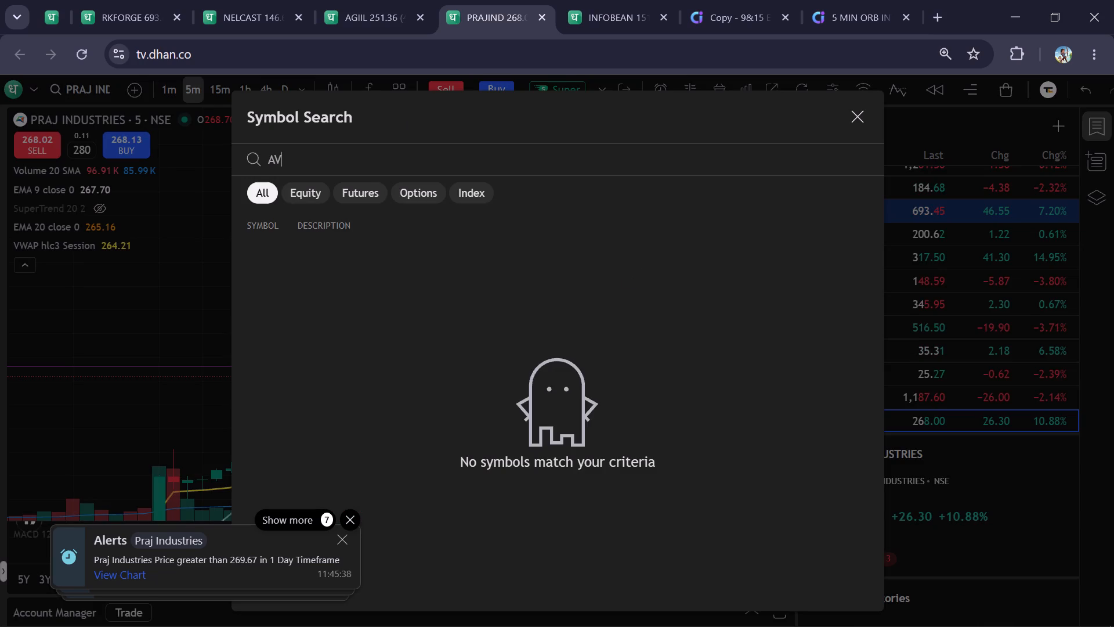
key(t)
key(Down)
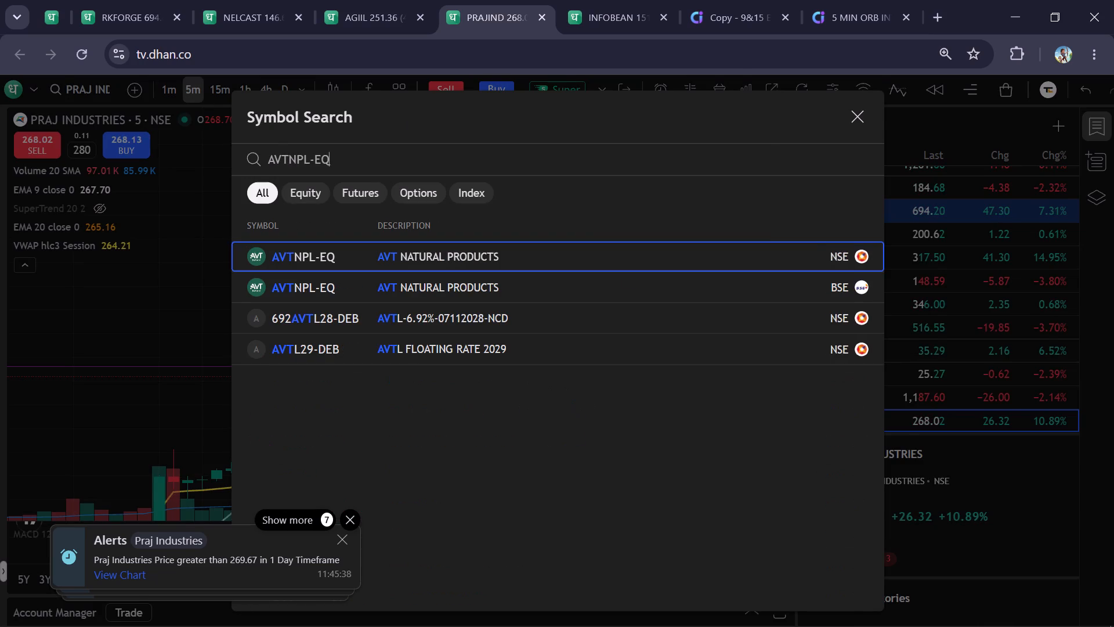
key(Return)
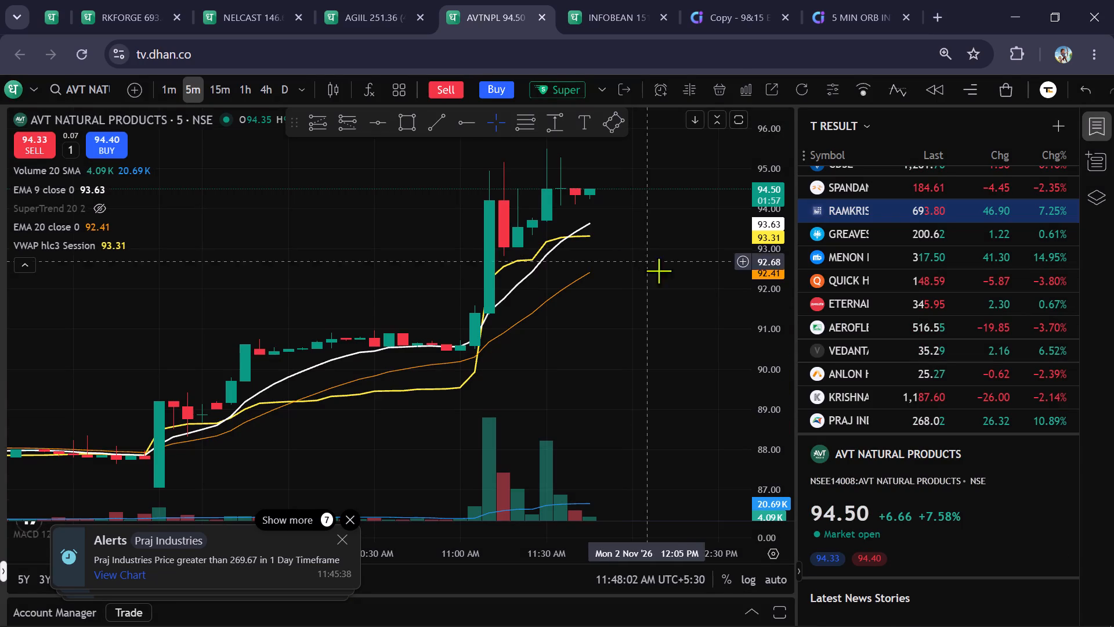
scroll(765, 262, down, 8)
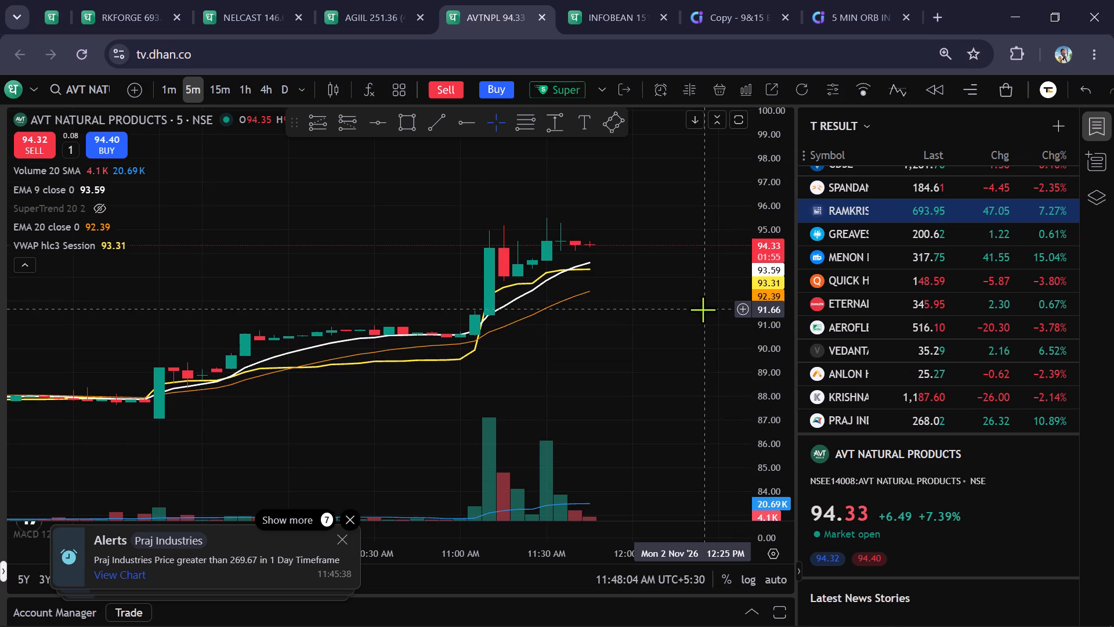
scroll(766, 284, down, 7)
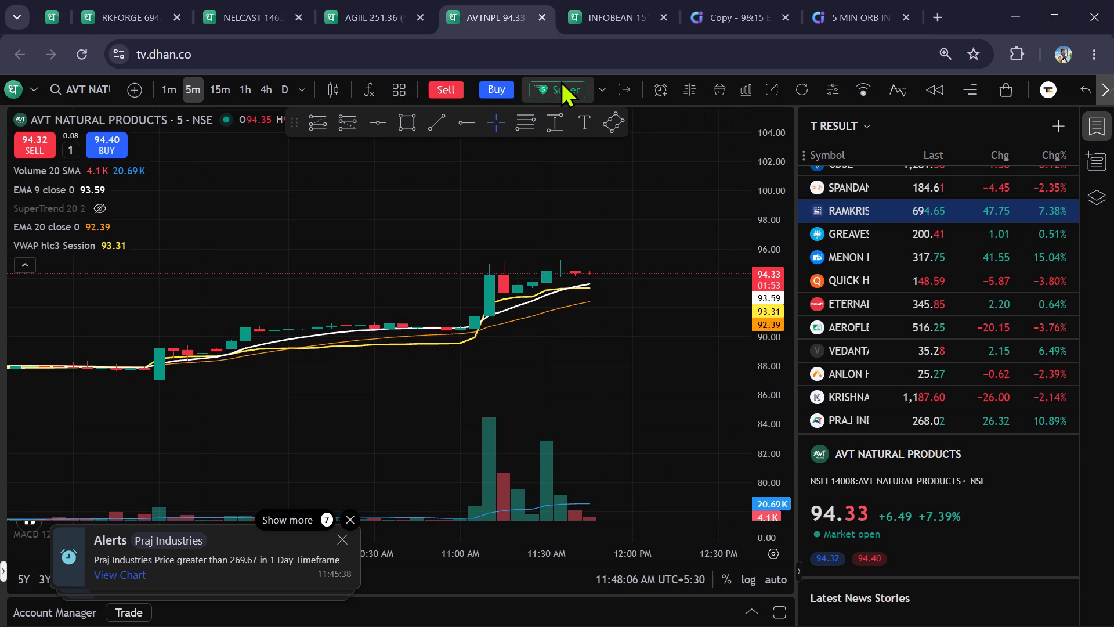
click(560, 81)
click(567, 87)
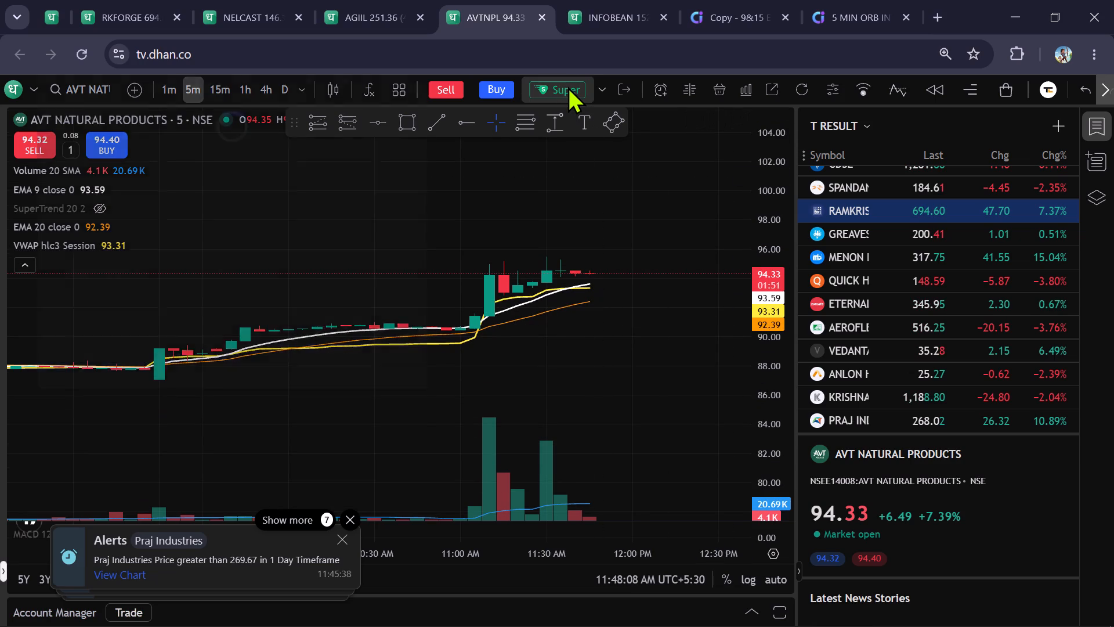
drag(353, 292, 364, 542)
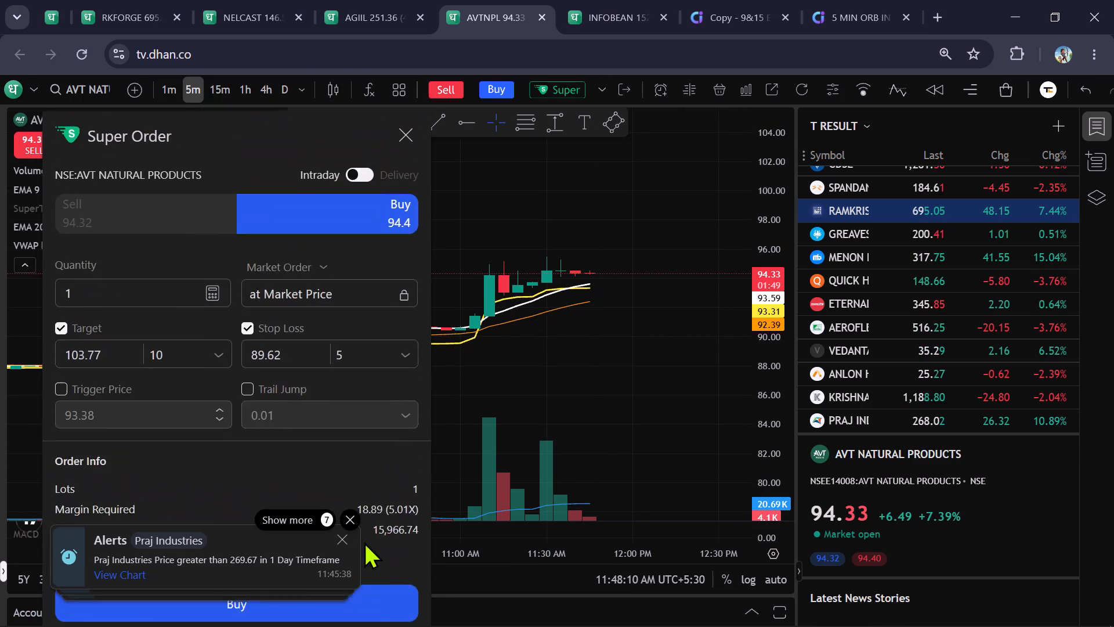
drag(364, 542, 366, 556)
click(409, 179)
Review AVT NATURAL PRODUCTS on the daily chart and create a price-crossing alert there at 94.91.
scroll(572, 206, down, 6)
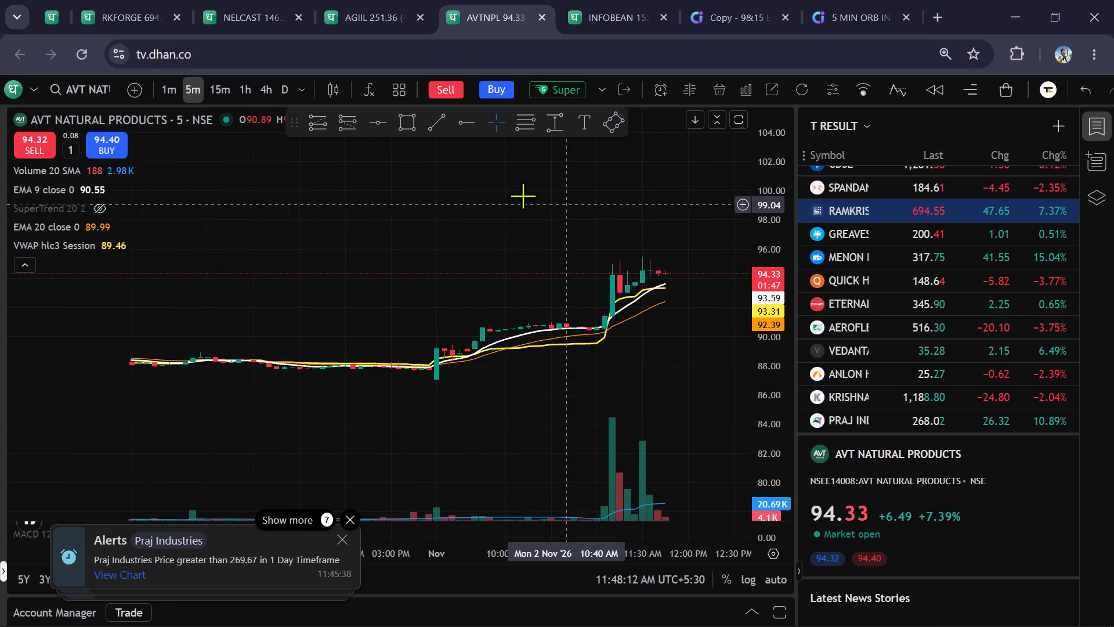
click(293, 106)
click(289, 95)
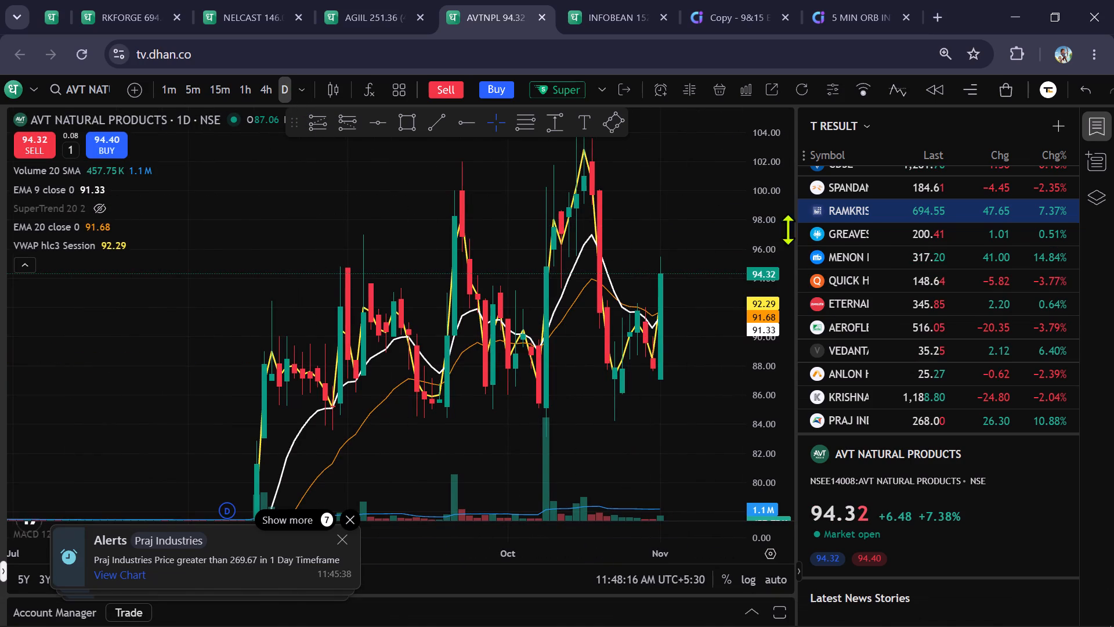
scroll(764, 233, down, 7)
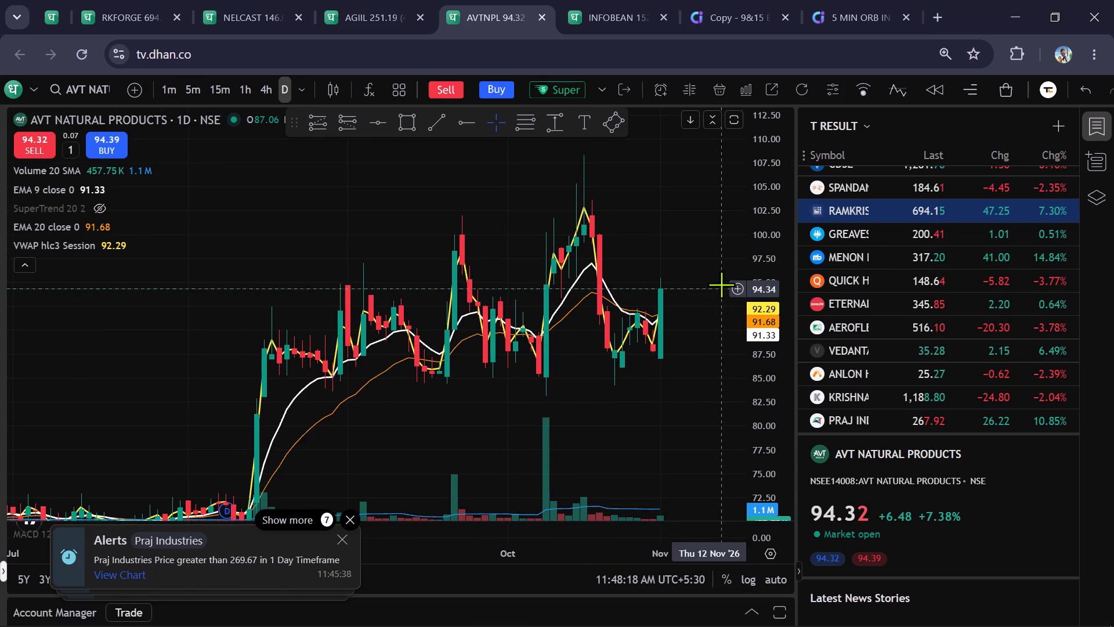
scroll(717, 279, up, 1)
scroll(701, 236, up, 4)
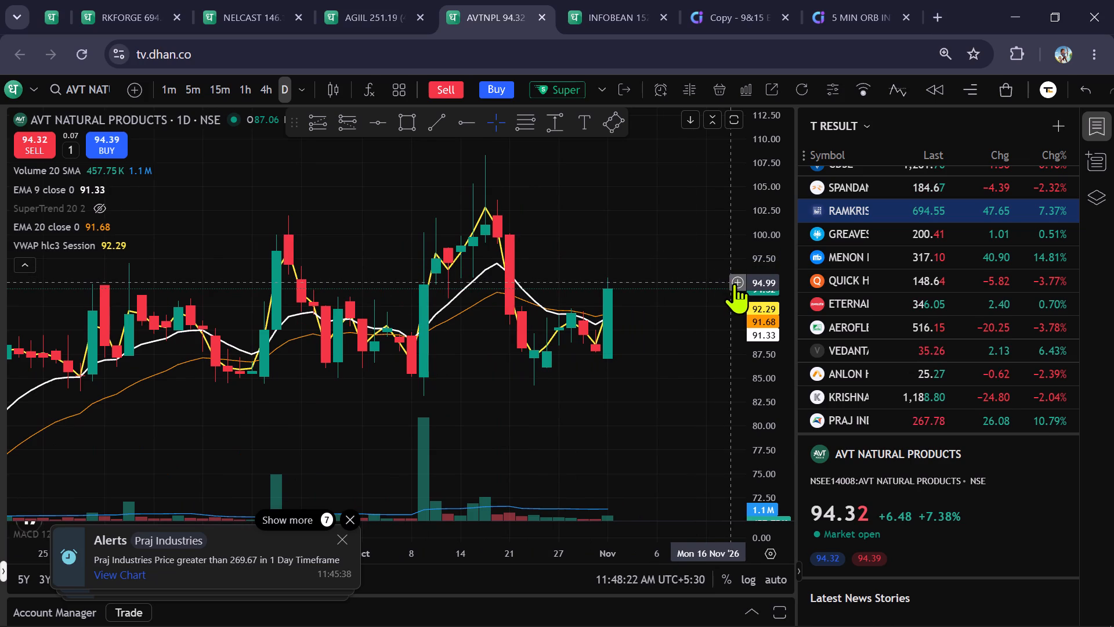
click(735, 284)
click(626, 445)
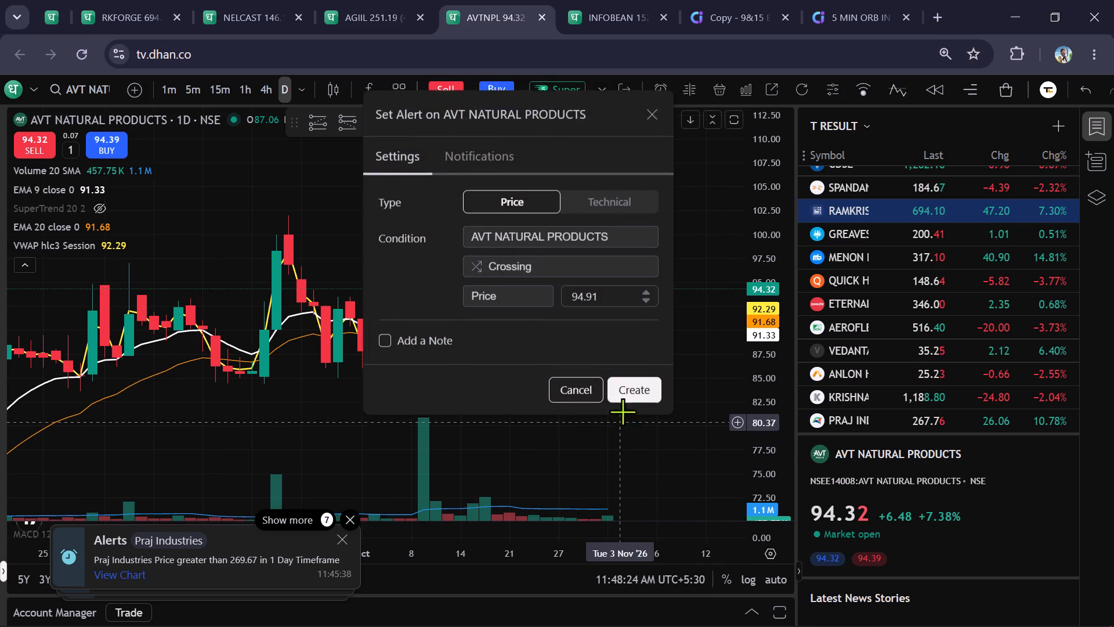
click(625, 399)
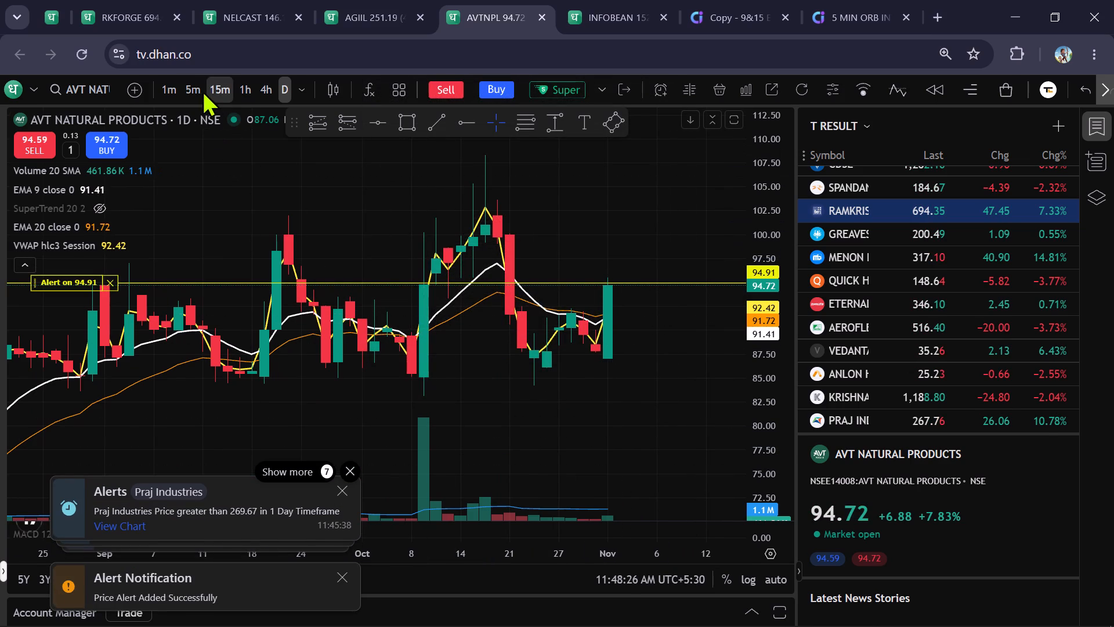
Back on the 5-minute chart, start an intraday buy Super Order for AVT NATURAL PRODUCTS as a limit order with quantity 800.
click(194, 88)
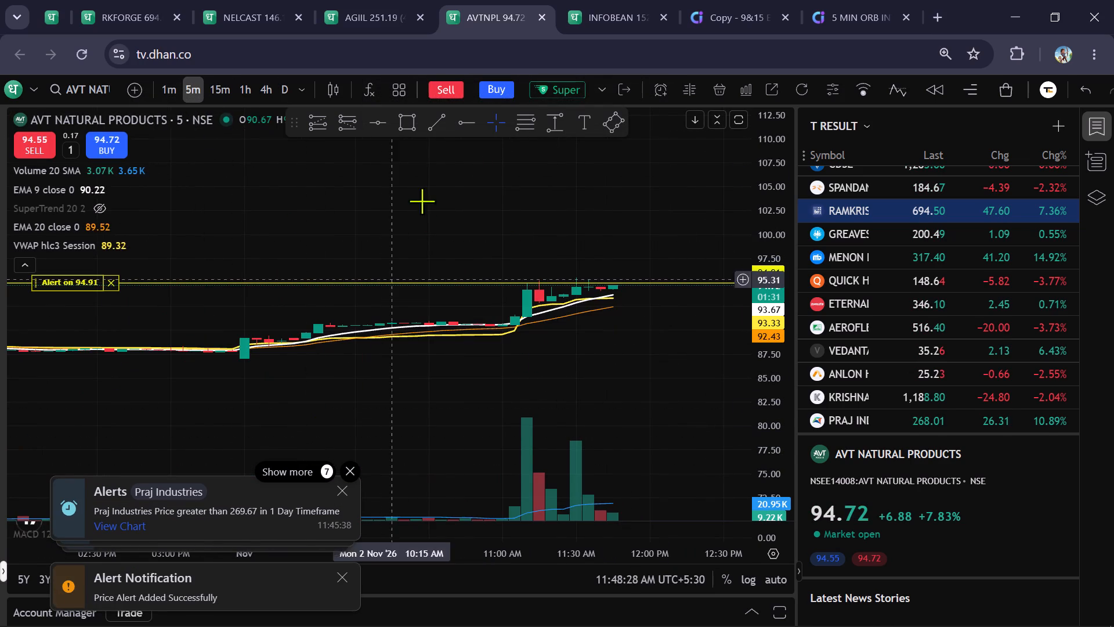
click(562, 87)
drag(228, 216, 247, 96)
click(314, 189)
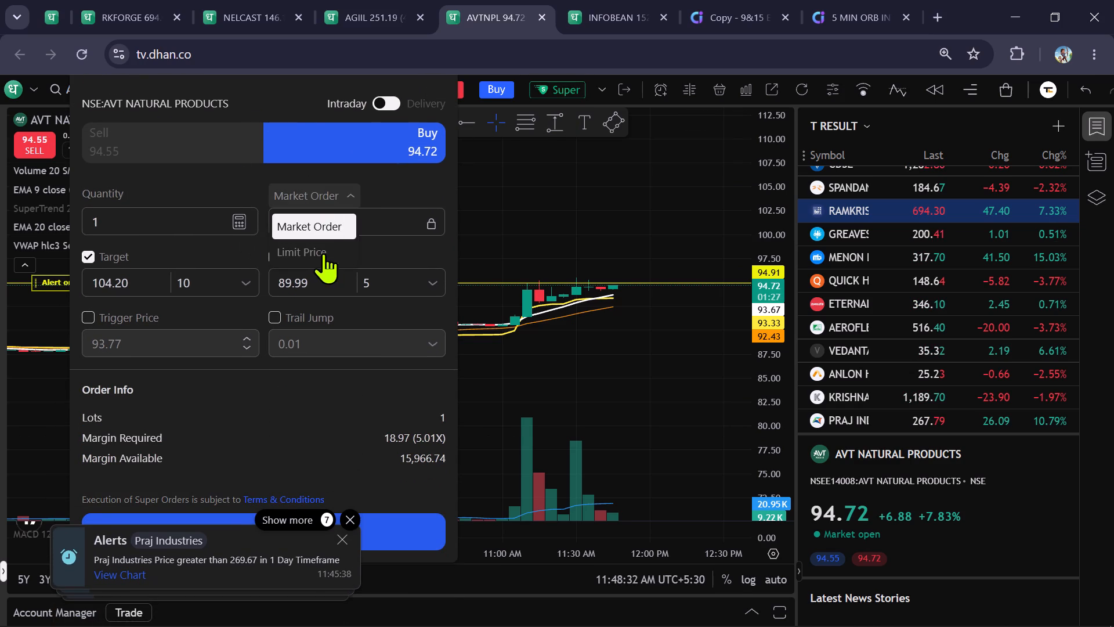
click(322, 252)
click(180, 212)
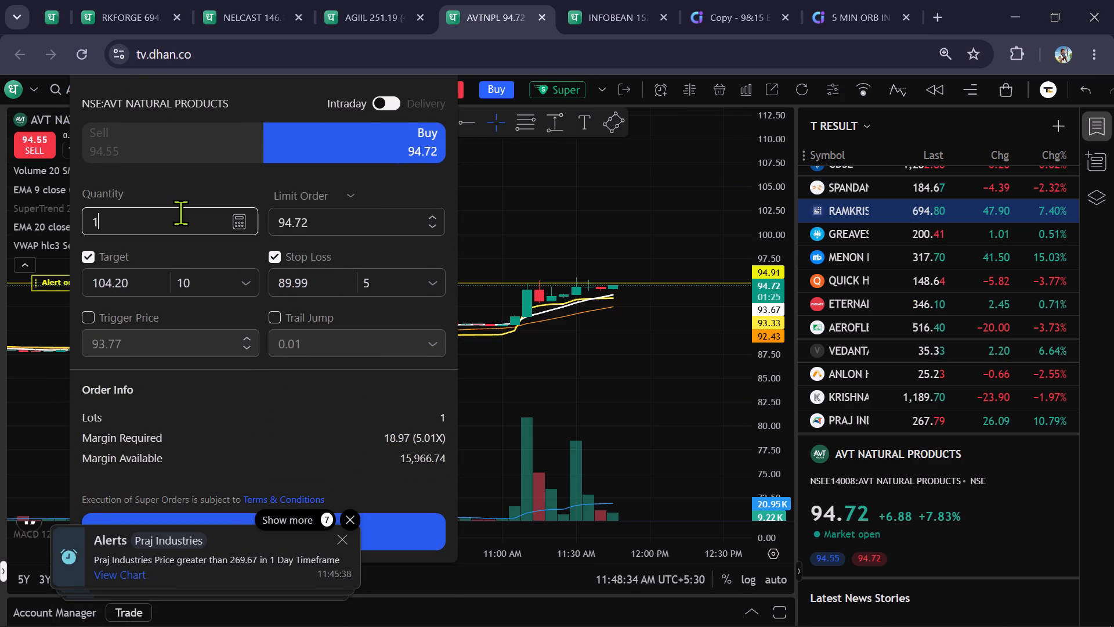
text(00)
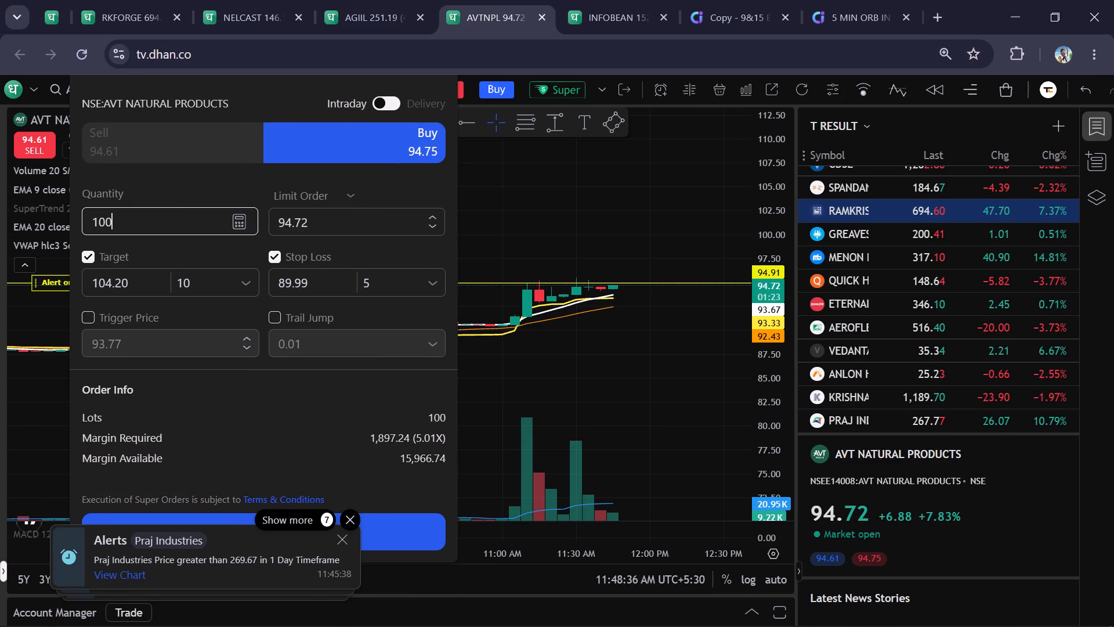
key(BackSpace)
key(BackSpace)
key(BackSpace)
key(9)
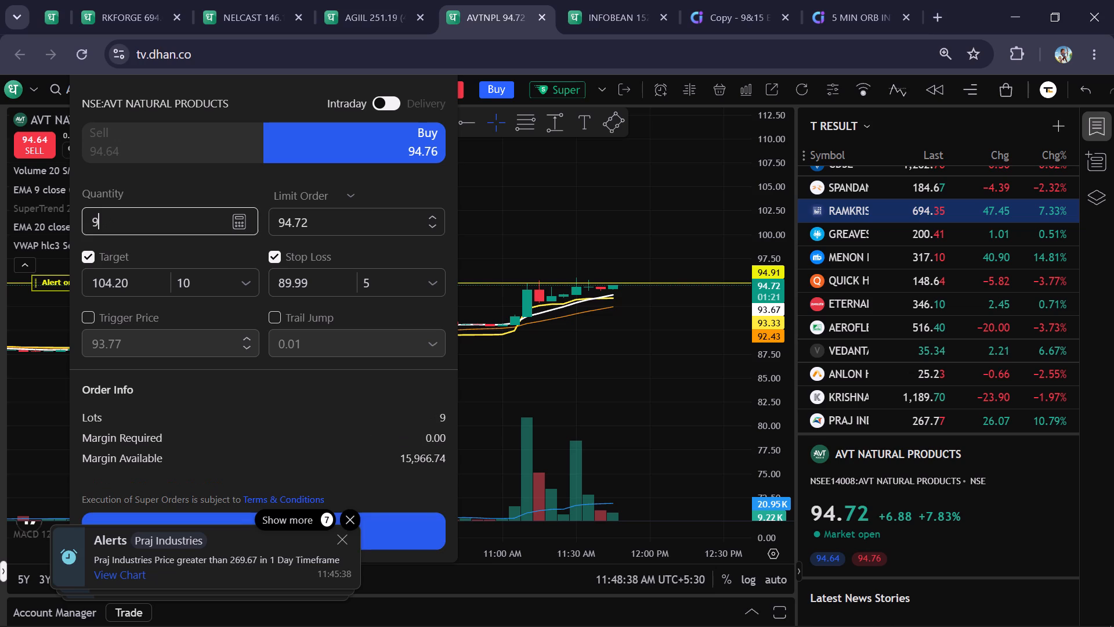
key(BackSpace)
text(800)
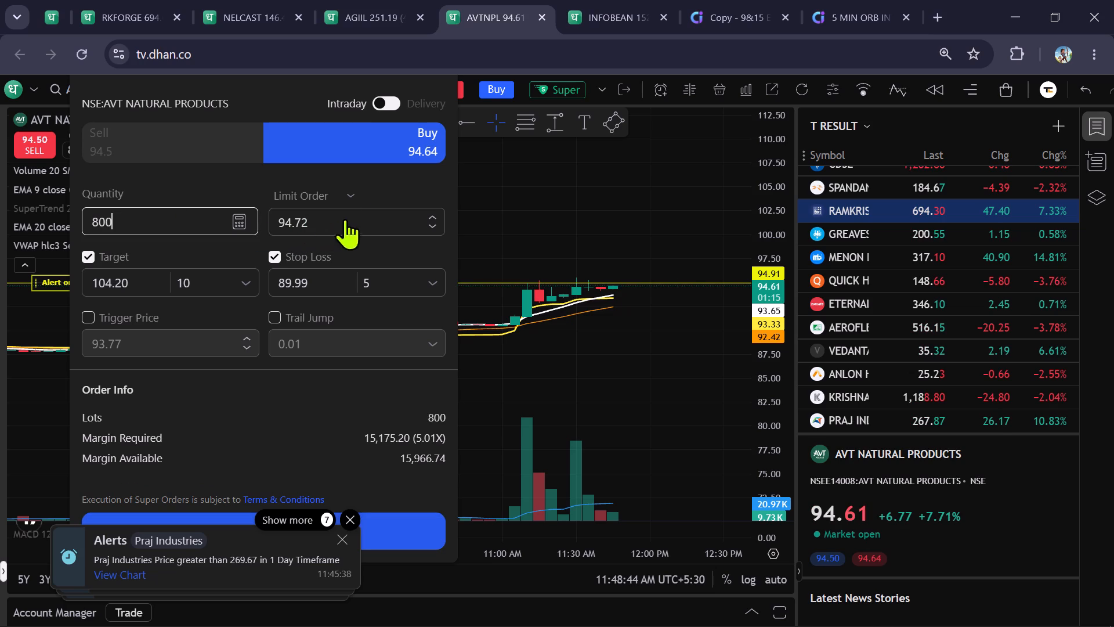
Set the limit price of the AVT NATURAL PRODUCTS Super Order to 88.
click(330, 221)
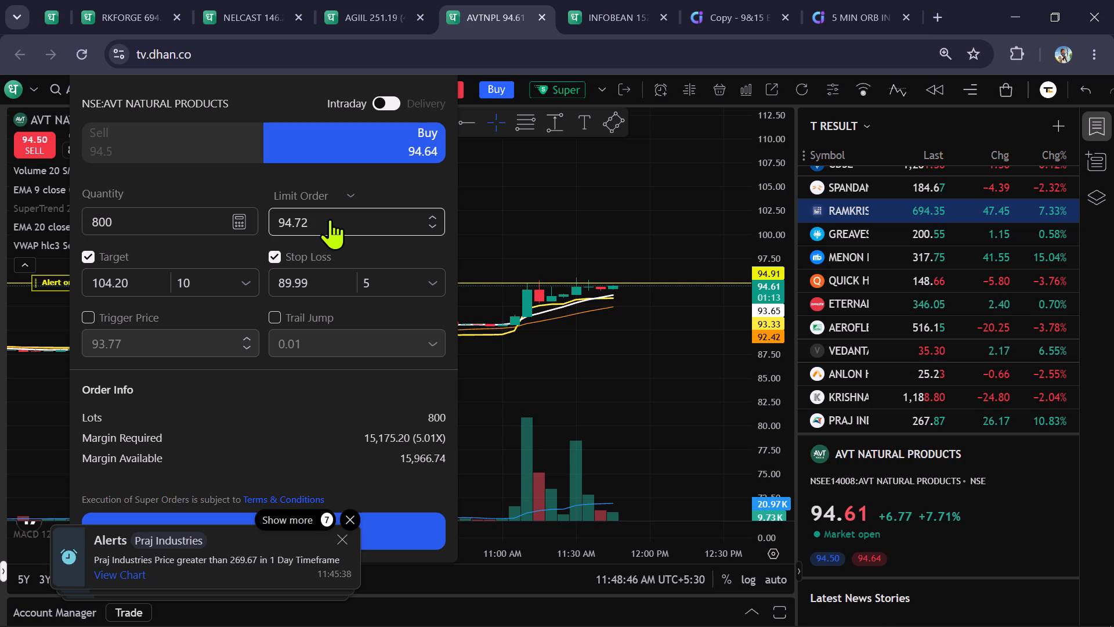
key(BackSpace)
key(BackSpace)
key(BackSpace)
key(BackSpace)
key(BackSpace)
text(88)
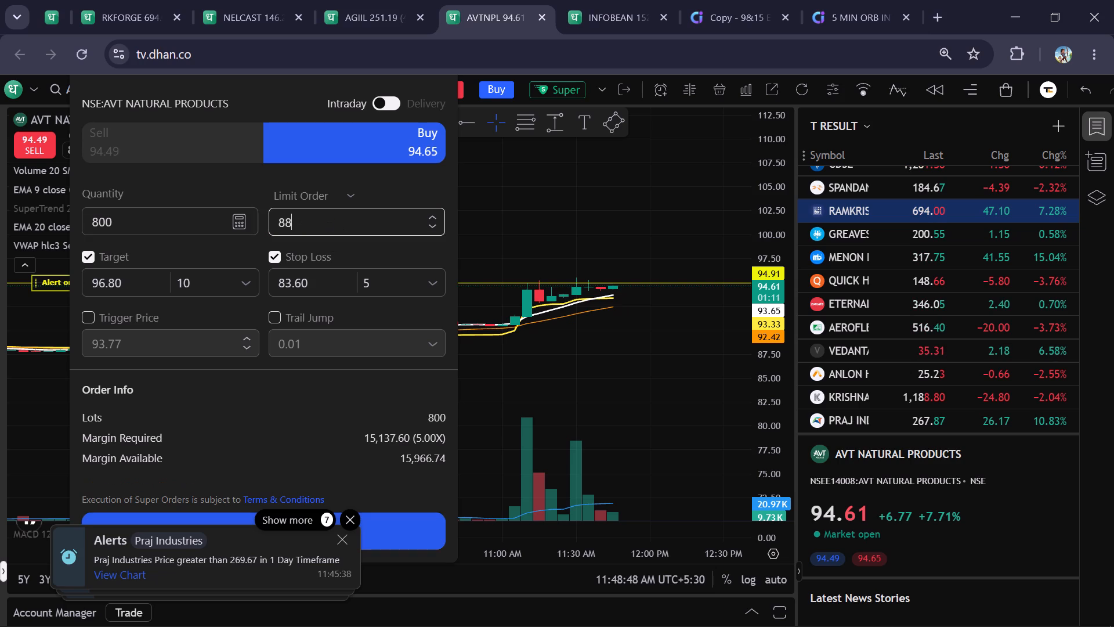
Set the target price of the AVT NATURAL PRODUCTS Super Order to 98.
click(156, 289)
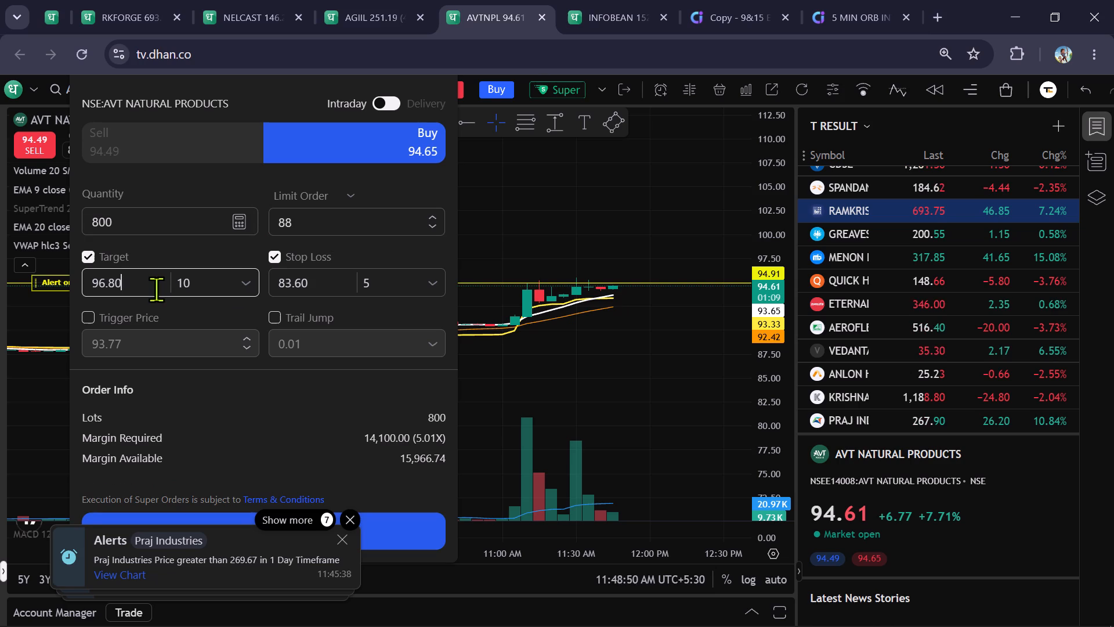
key(BackSpace)
key(BackSpace)
key(BackSpace)
key(BackSpace)
key(8)
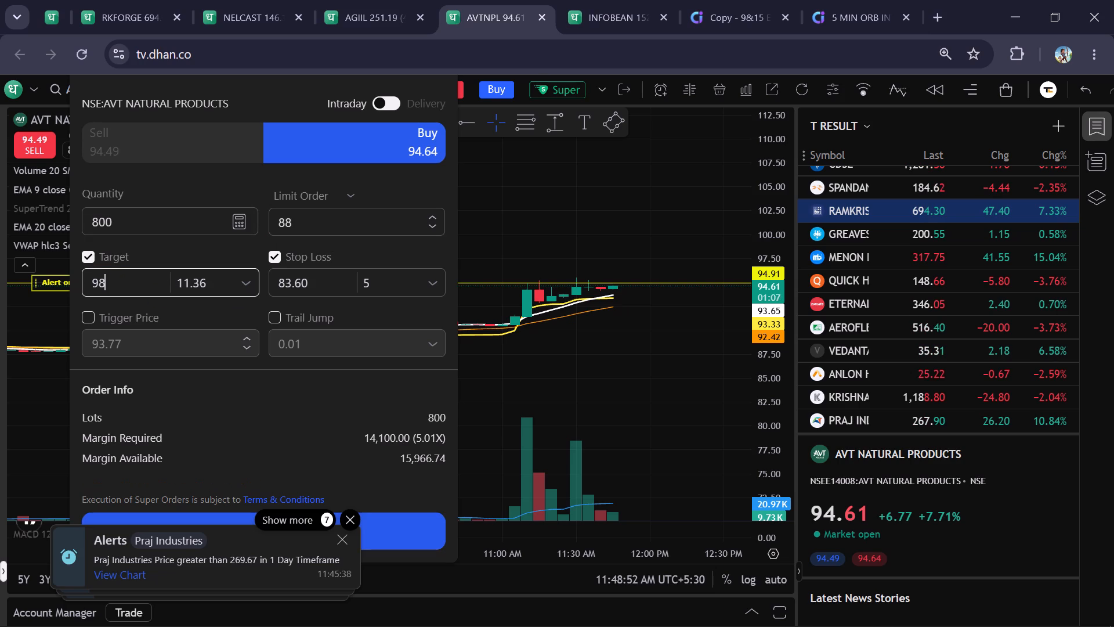
Uncover the chart behind the Super Order form and move the AVT NATURAL PRODUCTS alert line up to 95.31.
drag(294, 90, 177, 142)
scroll(778, 289, up, 16)
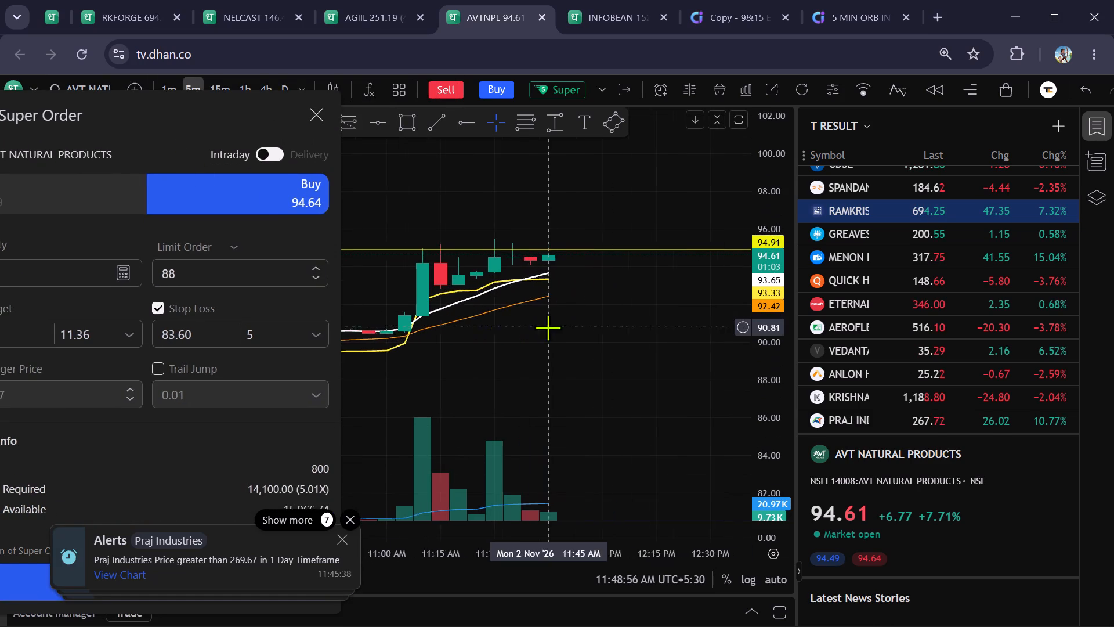
drag(585, 330, 617, 398)
drag(208, 125, 205, 165)
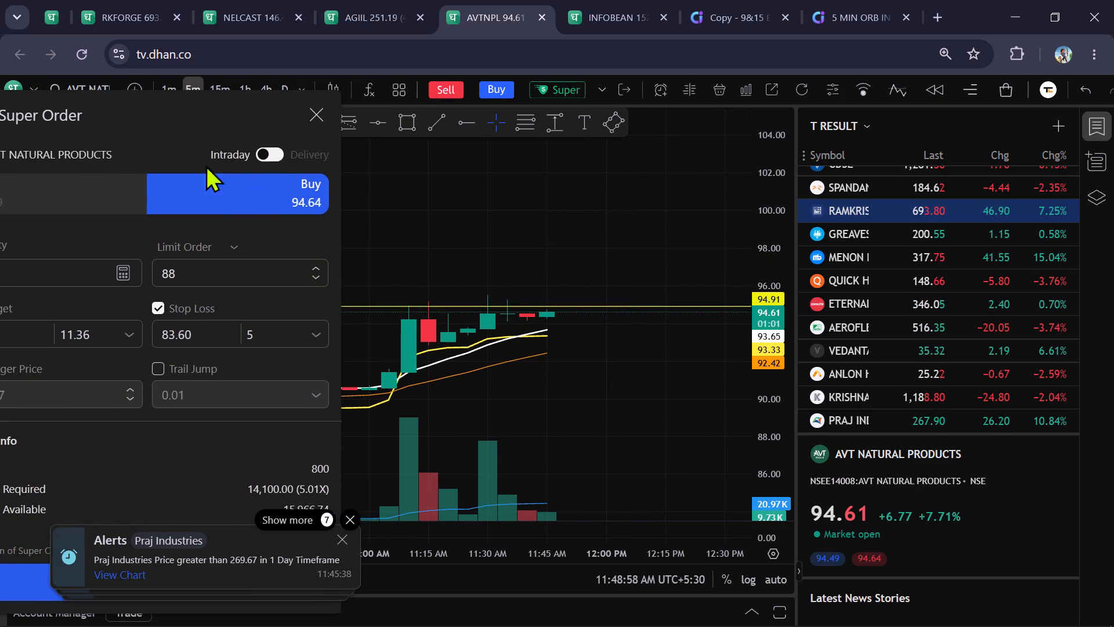
drag(205, 165, 246, 470)
drag(92, 305, 91, 297)
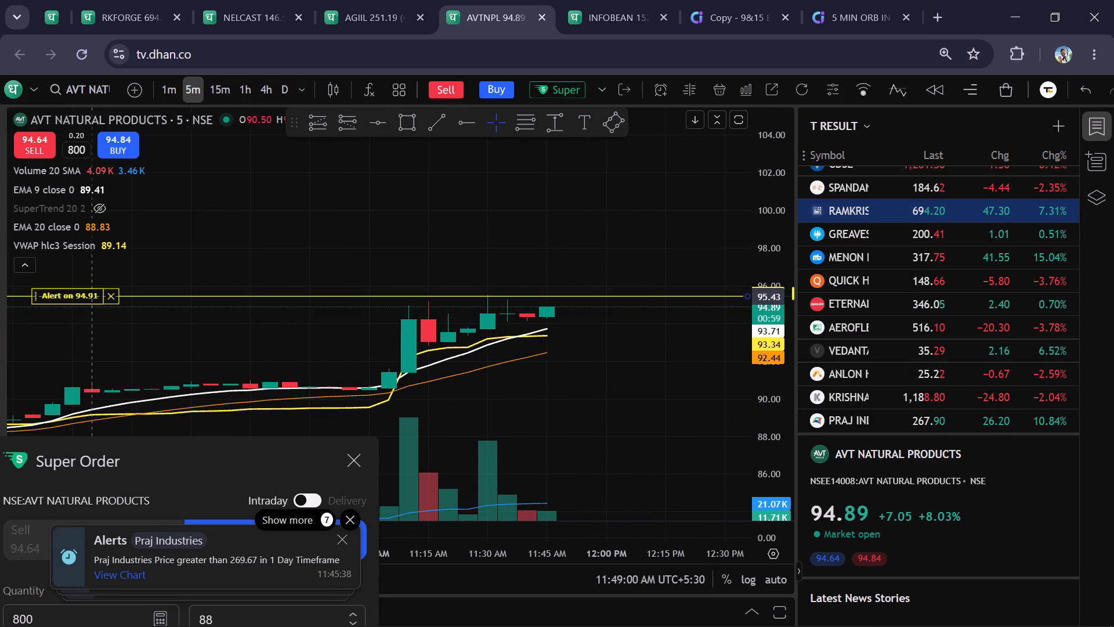
drag(91, 297, 93, 299)
click(378, 240)
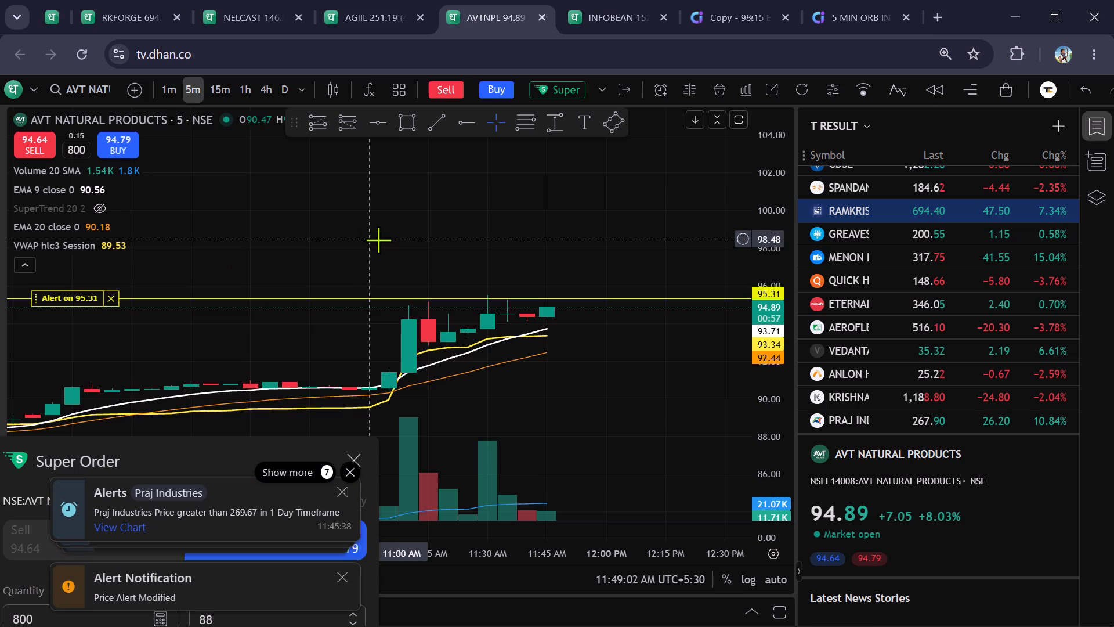
Compare AVT NATURAL PRODUCTS on the 1-minute and 5-minute charts, examining recent candles against the moving averages and the alert level.
click(168, 89)
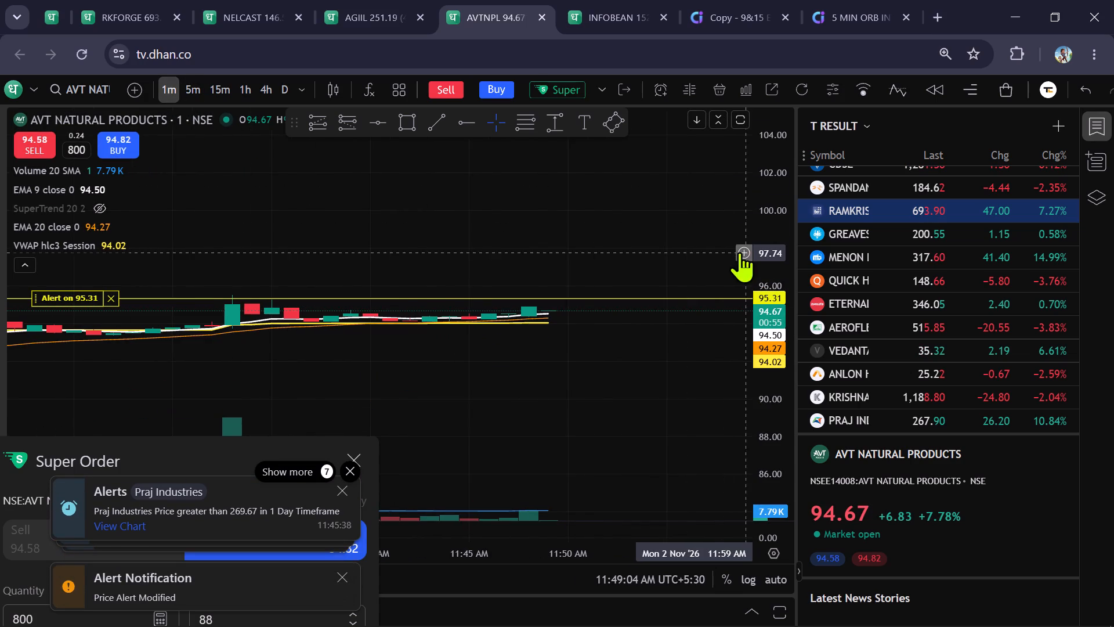
scroll(733, 249, down, 1)
drag(539, 421, 562, 291)
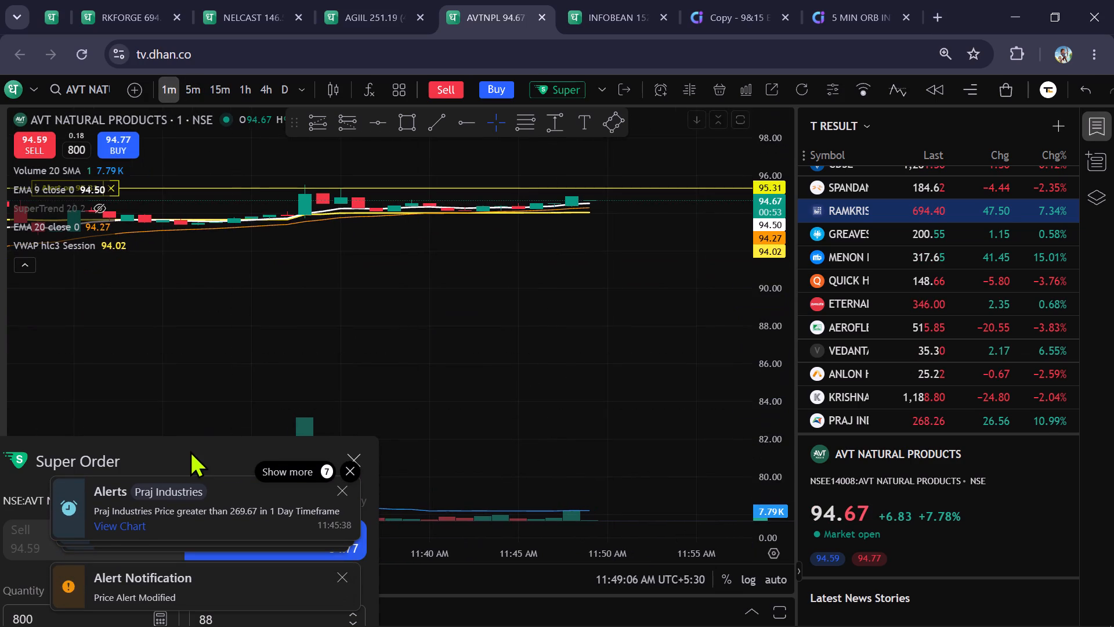
drag(190, 451, 251, 241)
drag(208, 462, 274, 172)
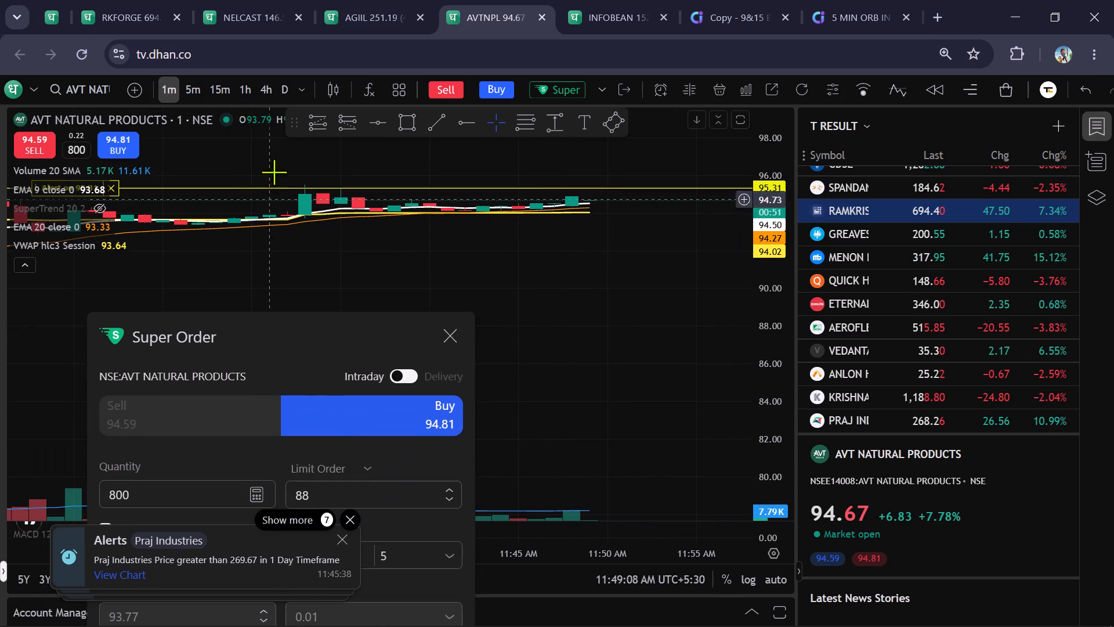
drag(274, 172, 274, 164)
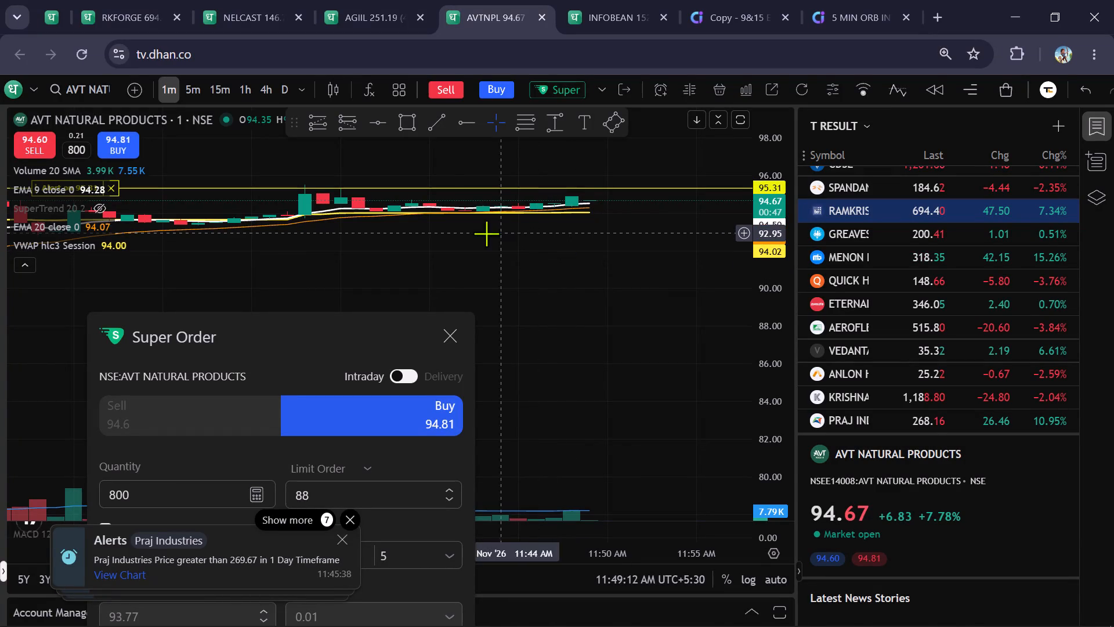
scroll(609, 291, down, 3)
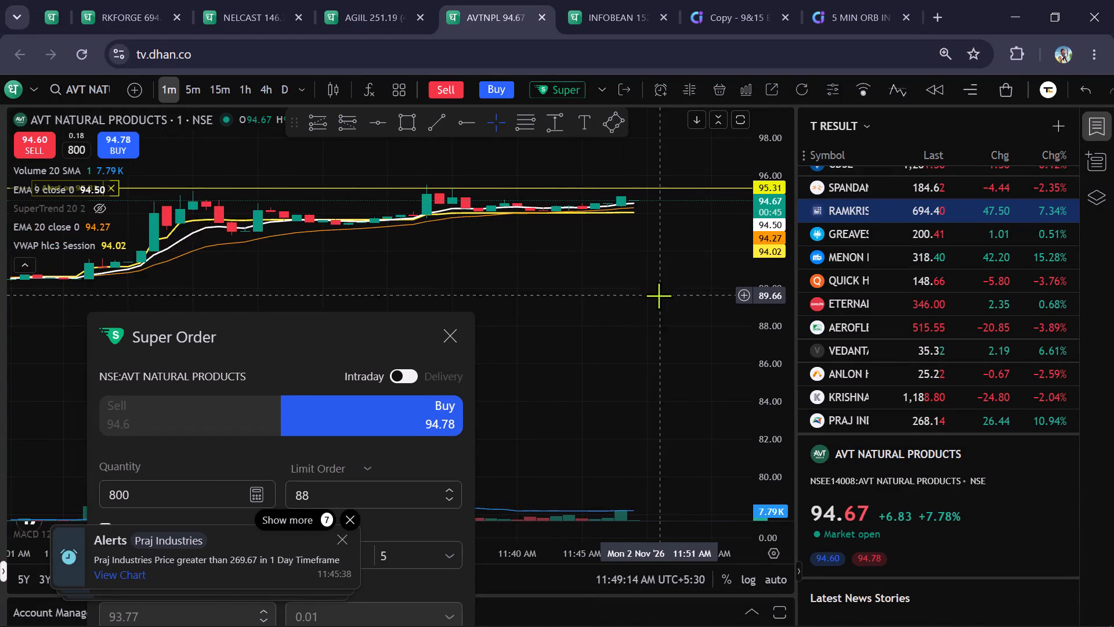
drag(659, 296, 616, 405)
scroll(752, 326, down, 2)
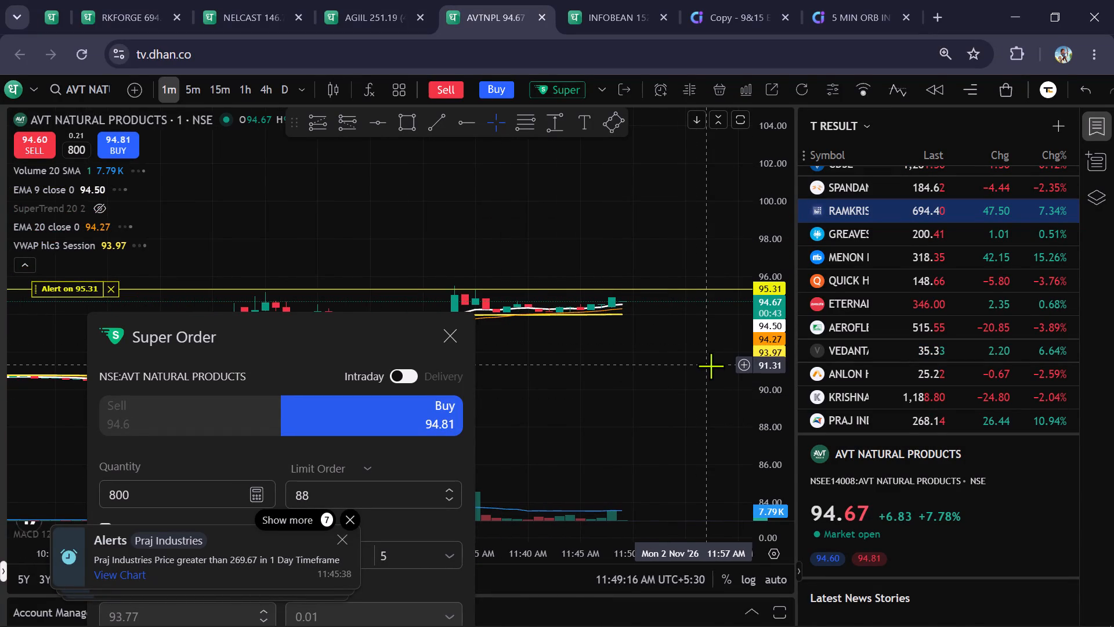
scroll(711, 366, down, 2)
drag(692, 368, 549, 344)
click(197, 83)
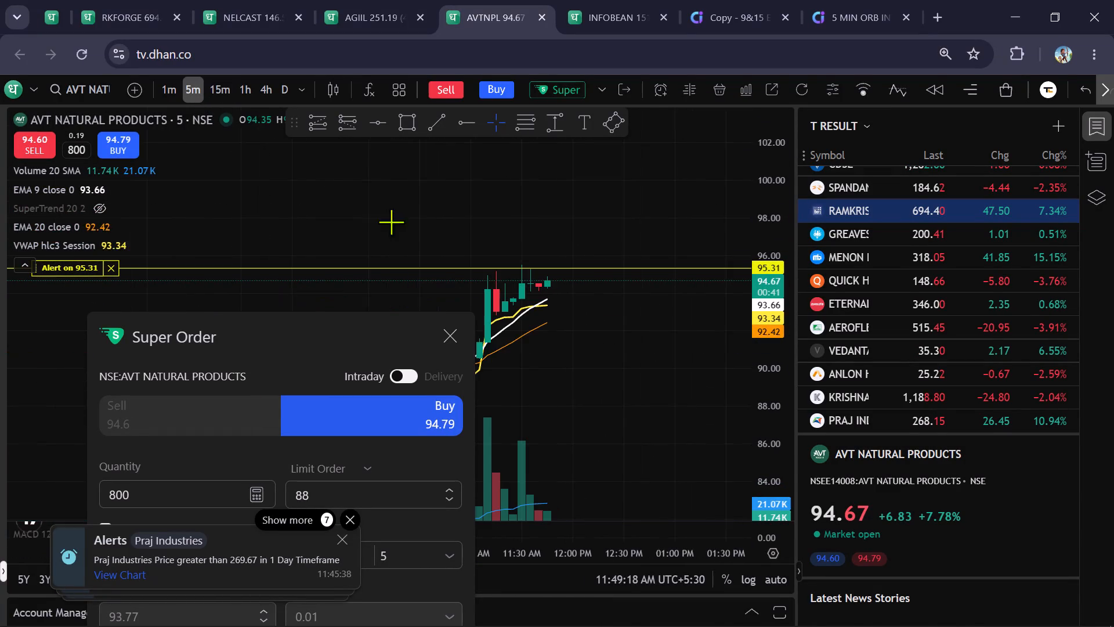
scroll(780, 304, down, 6)
scroll(780, 304, up, 2)
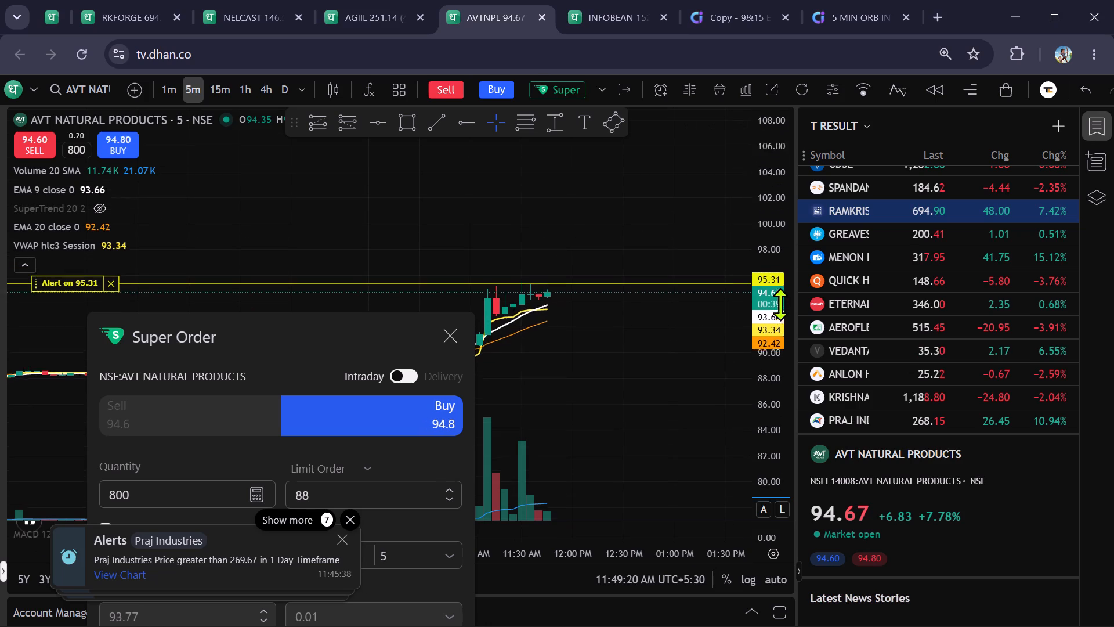
Cycle through the open RAMKRISHNA FORGINGS, NELCAST, AGI INFRA, AVT NATURAL PRODUCTS and INFOBEANS 5-minute charts, checking price against the alert levels and moving averages.
scroll(780, 304, up, 2)
scroll(614, 352, up, 2)
click(397, 10)
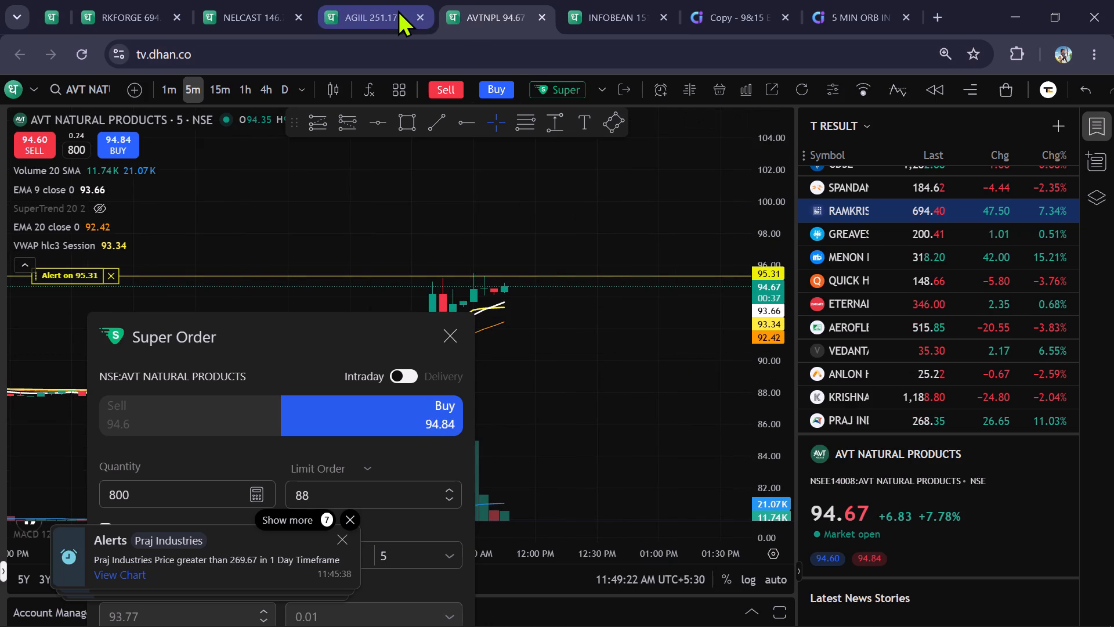
click(231, 24)
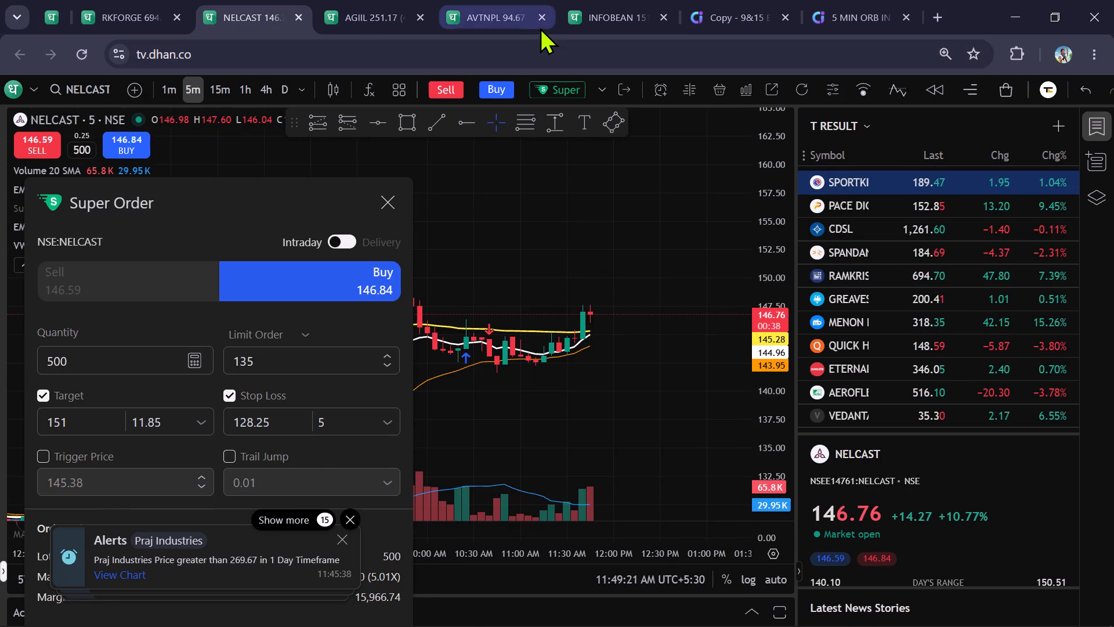
click(527, 15)
click(612, 20)
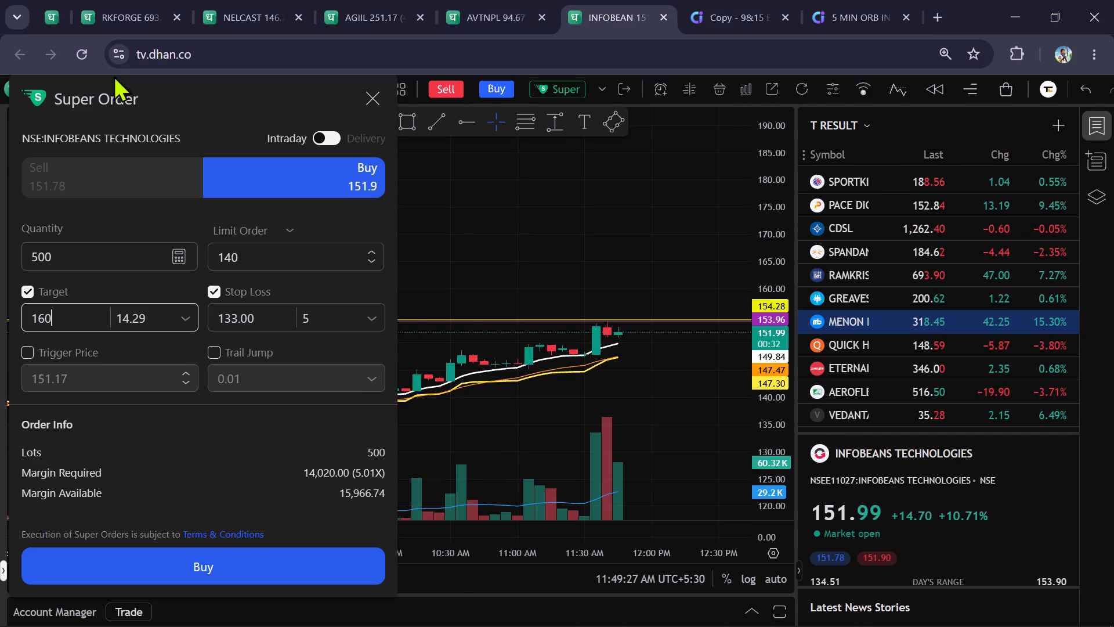
click(141, 19)
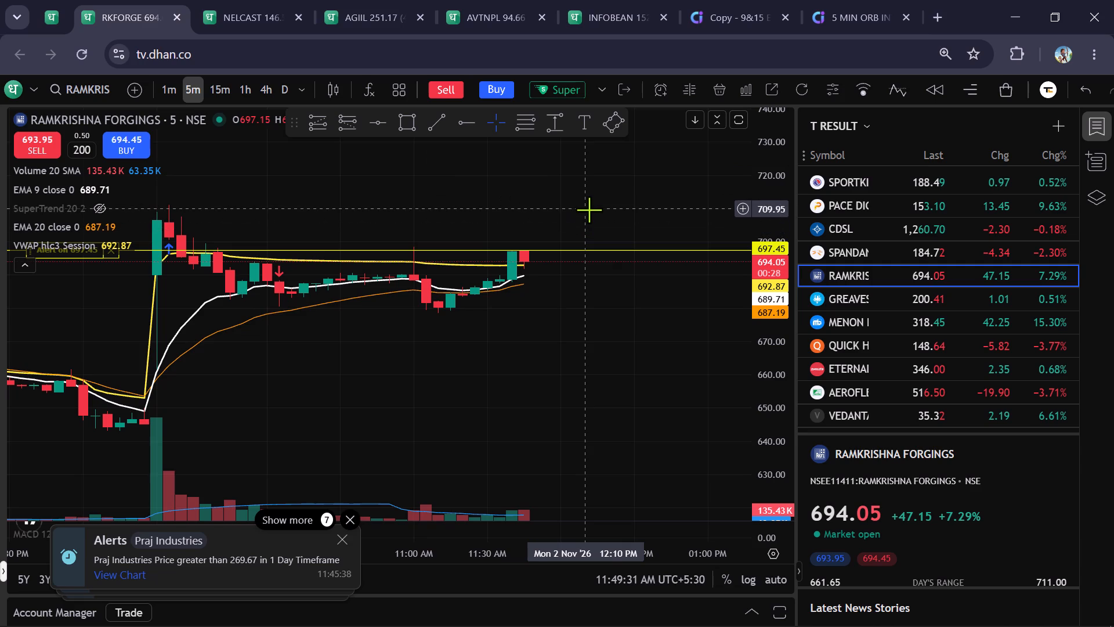
drag(589, 210, 652, 248)
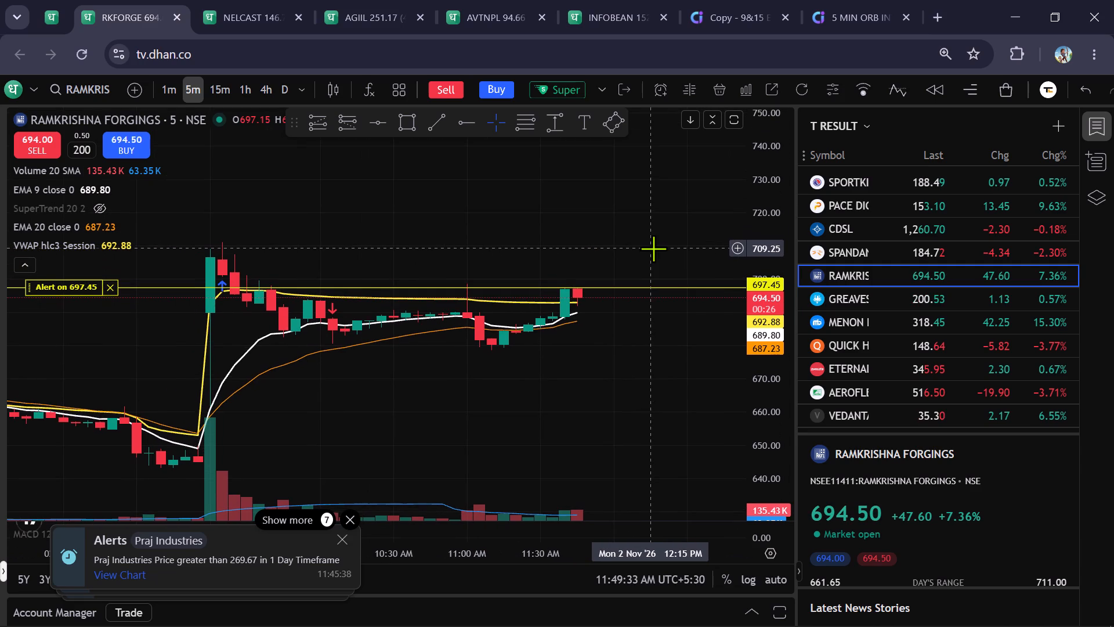
click(233, 0)
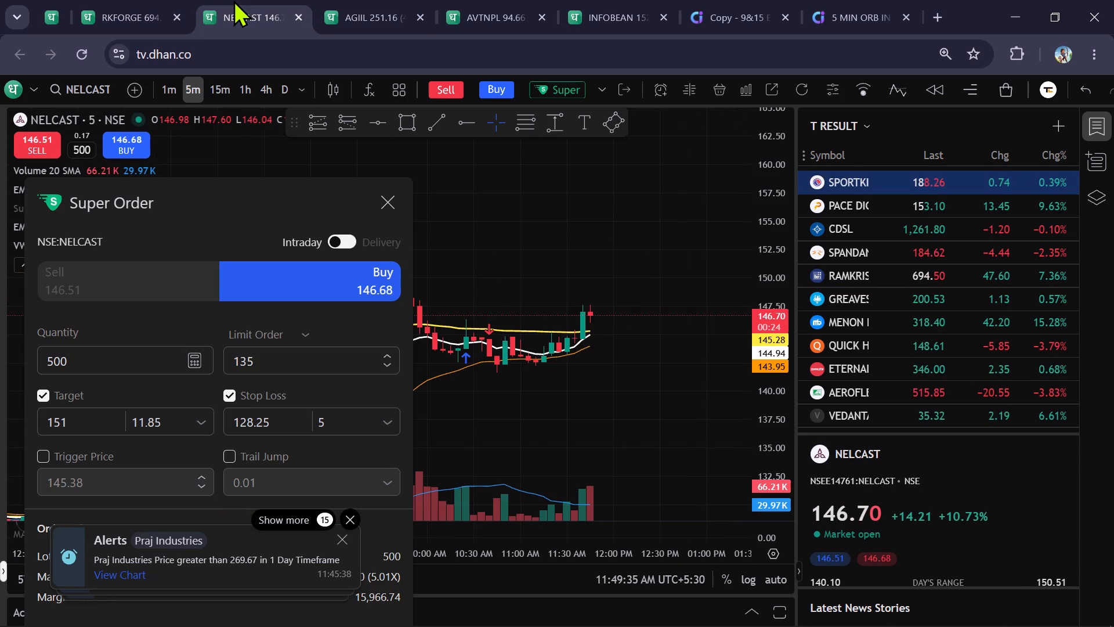
click(372, 8)
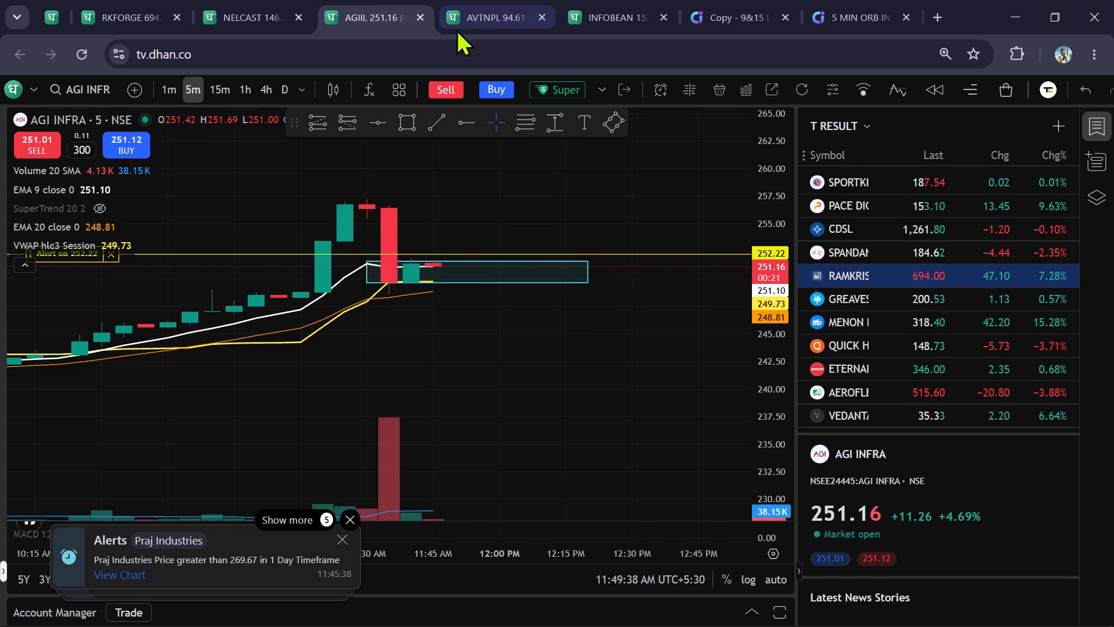
click(469, 23)
click(587, 2)
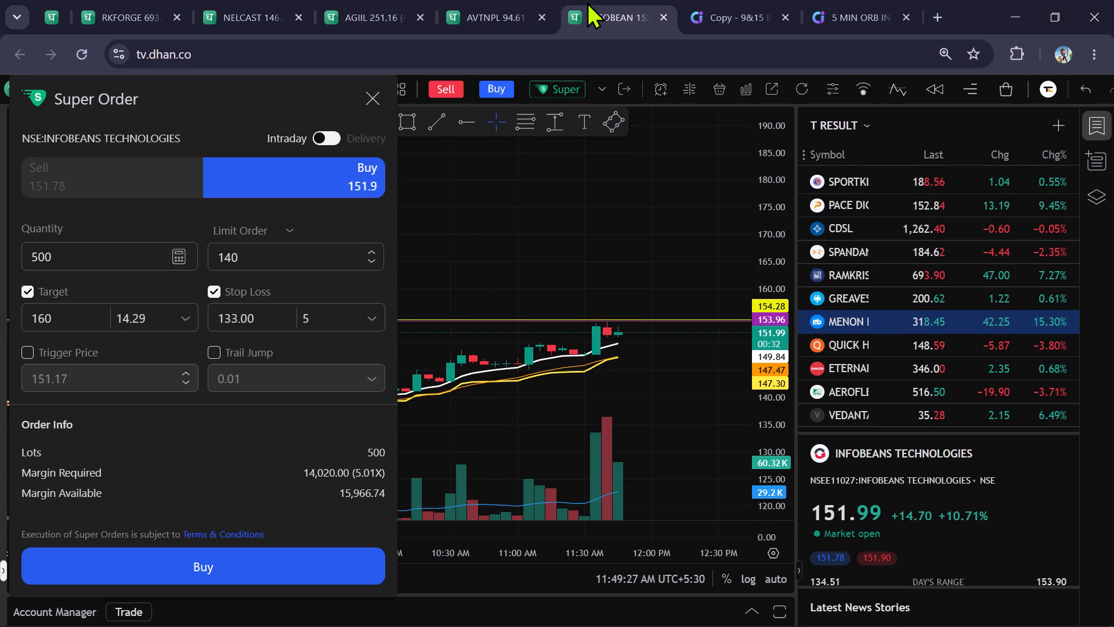
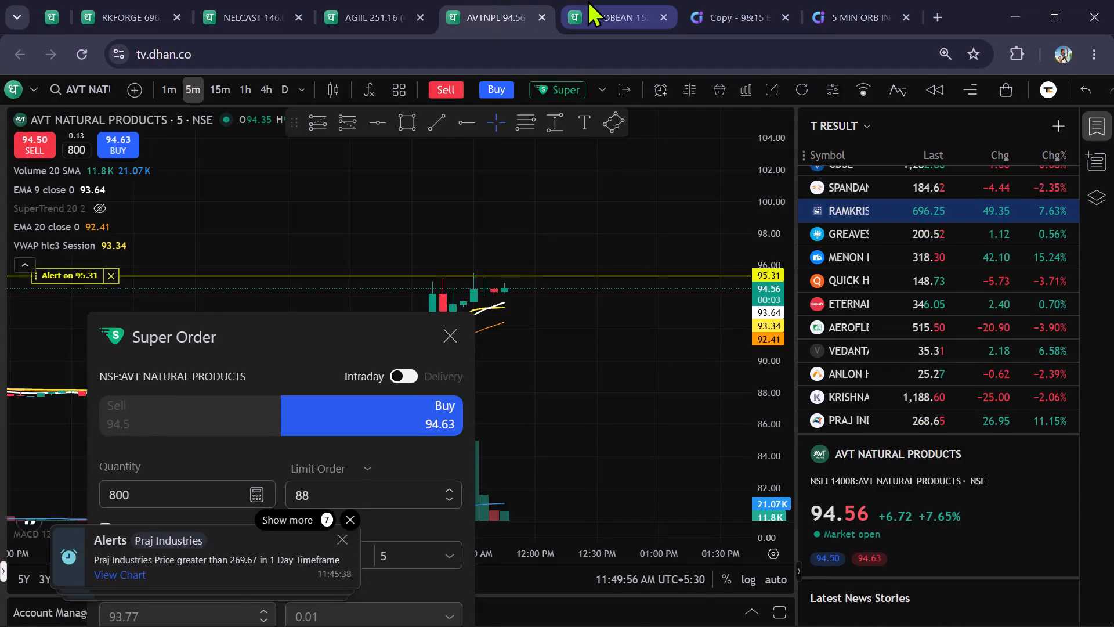
Check the INFOBEANS, AGI INFRA, NELCAST and RAMKRISHNA FORGINGS 5-minute charts for price action against their alert levels and moving averages.
click(591, 0)
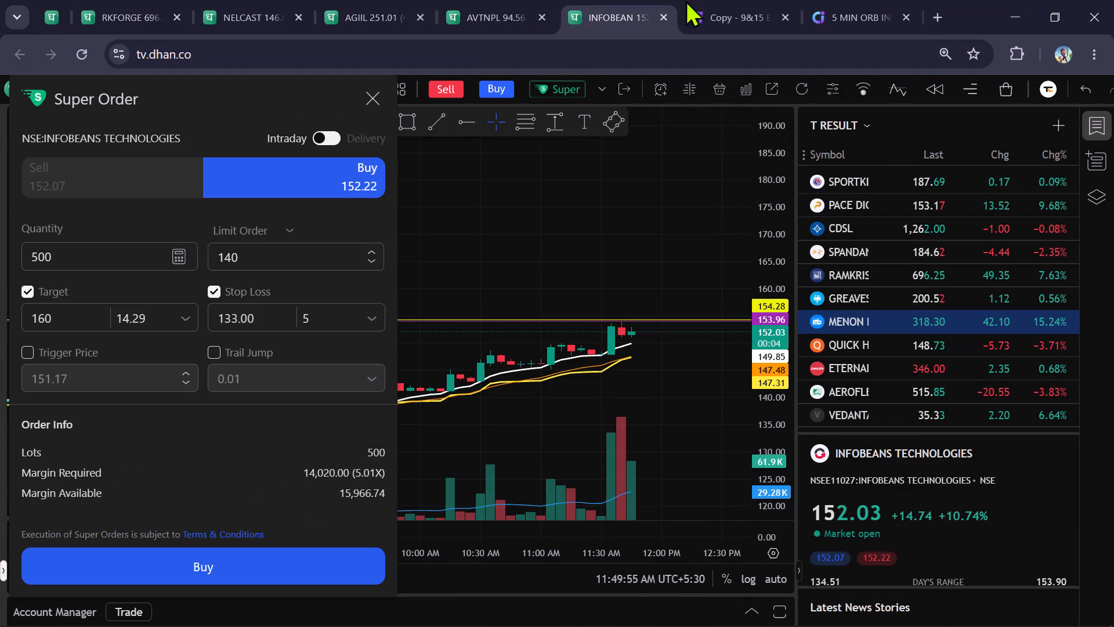
click(393, 7)
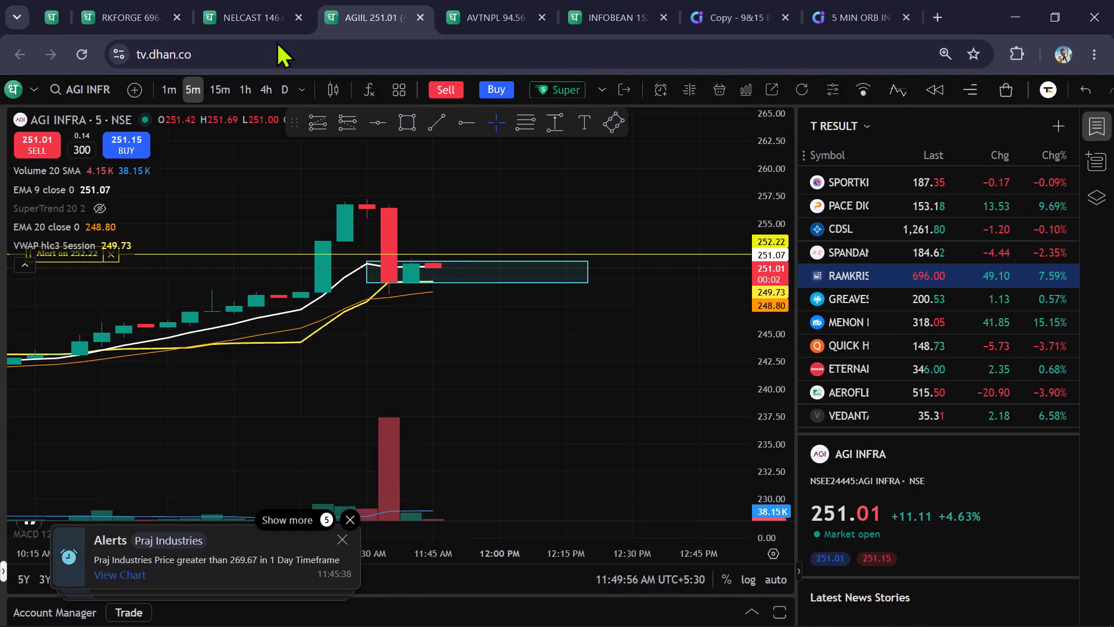
click(240, 6)
click(150, 9)
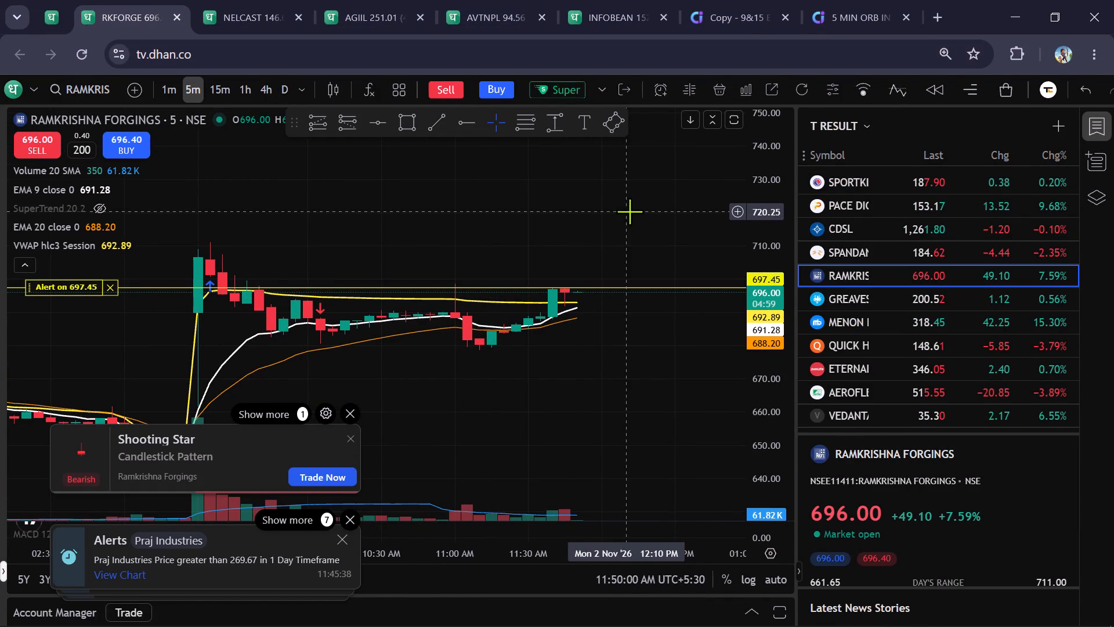
click(251, 12)
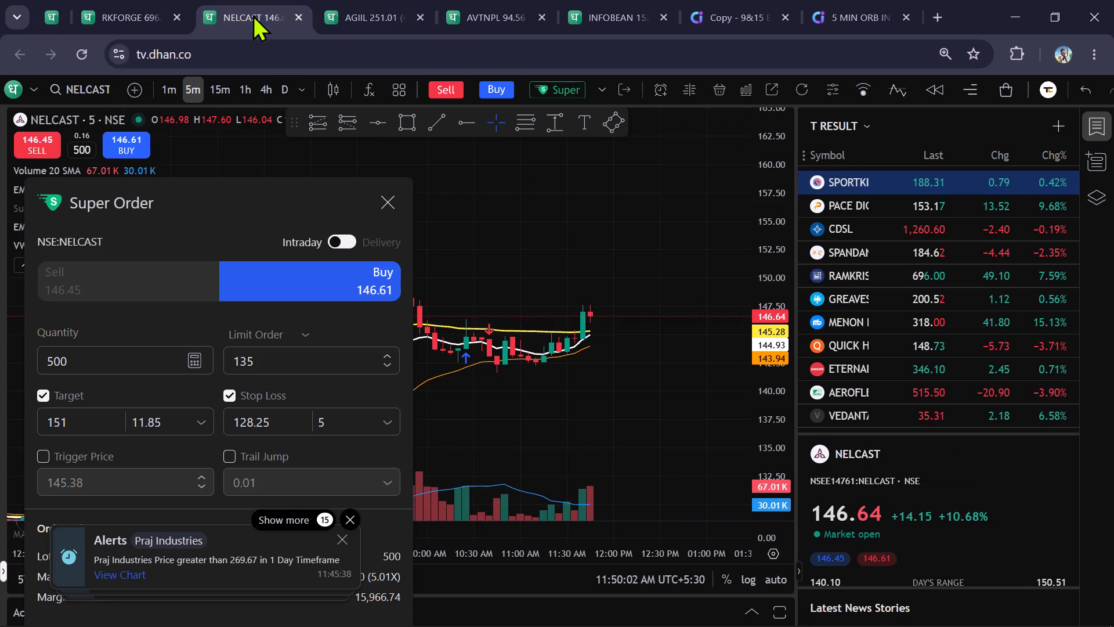
Rerun the 9&15 EMA intraday screener and go through the refreshed stock list for new candidates.
click(761, 2)
scroll(1, 186, up, 1)
scroll(1, 186, down, 4)
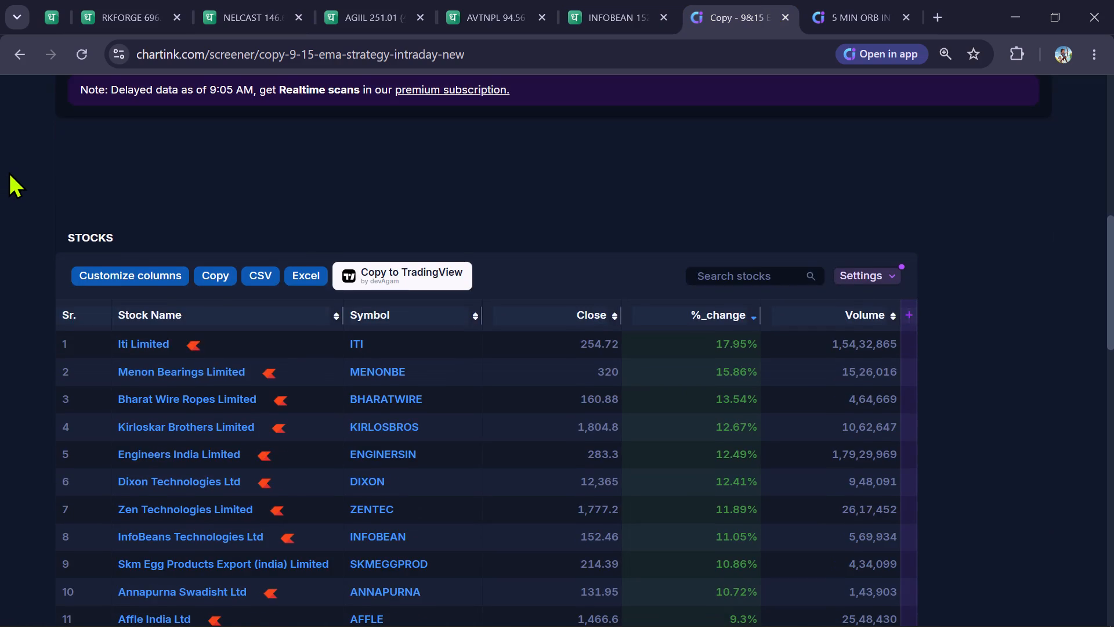
scroll(9, 171, down, 1)
scroll(0, 168, up, 2)
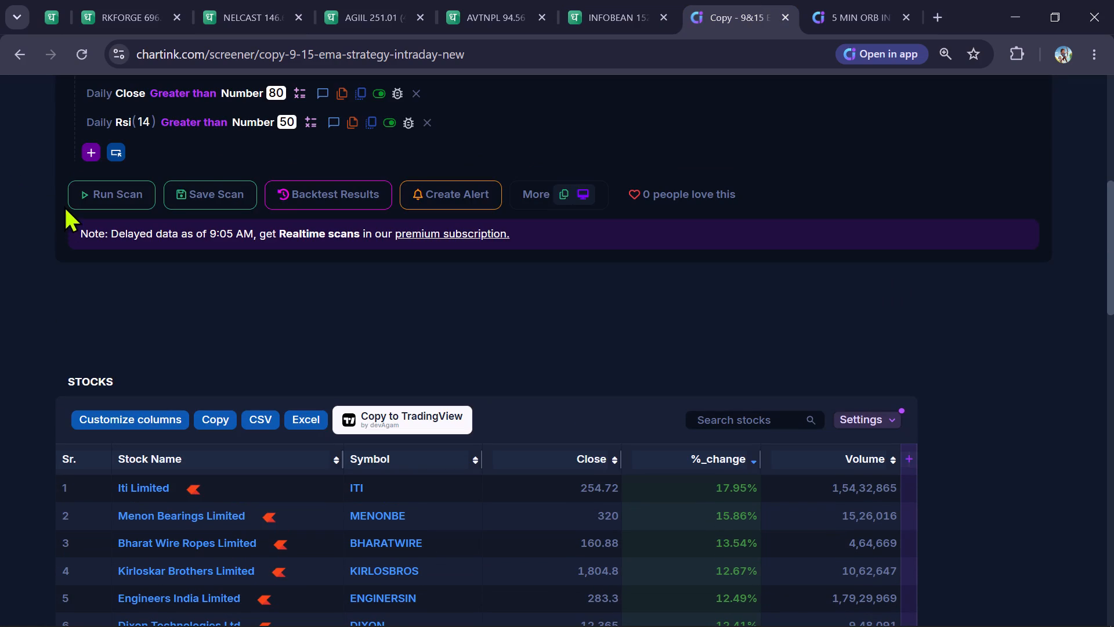
click(89, 195)
scroll(0, 257, down, 2)
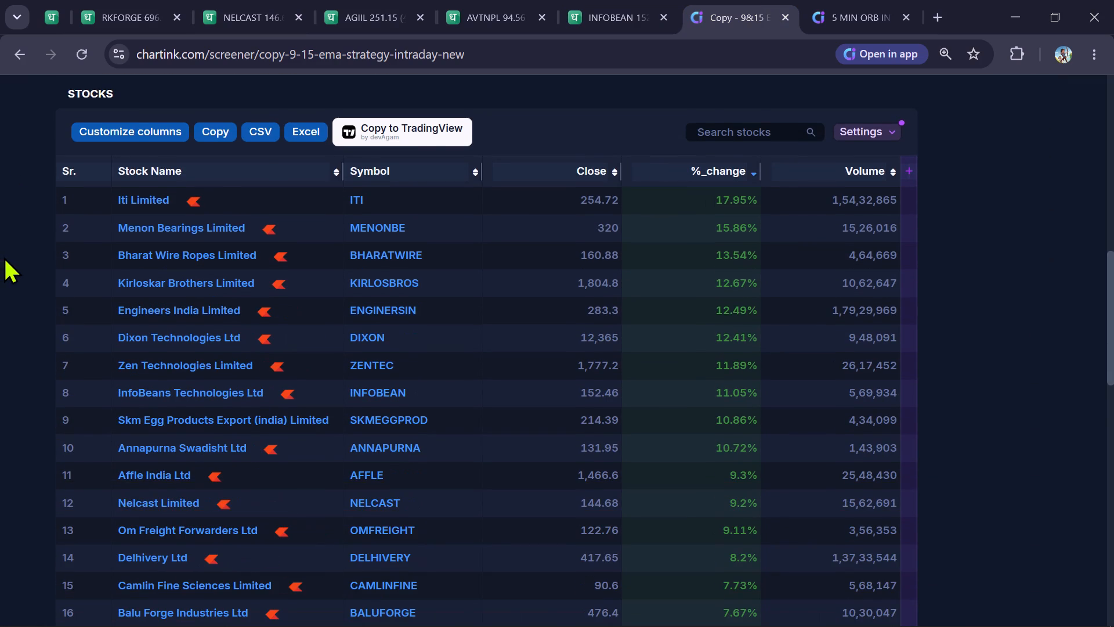
scroll(8, 258, down, 1)
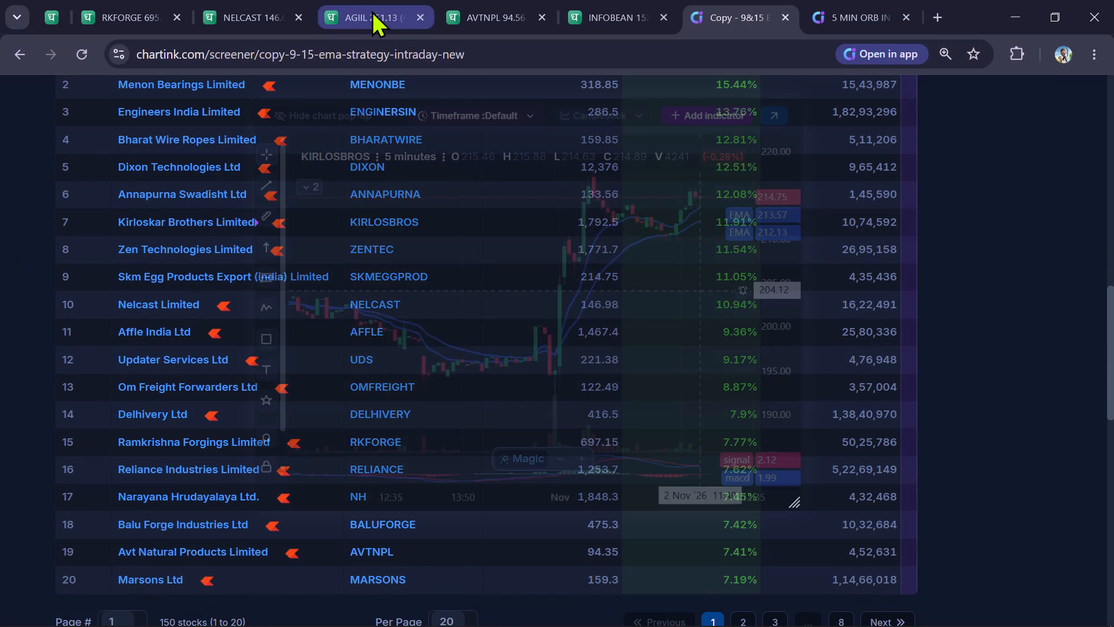
Start an intraday buy Super Order for RAMKRISHNA FORGINGS with a quantity of 110.
click(128, 19)
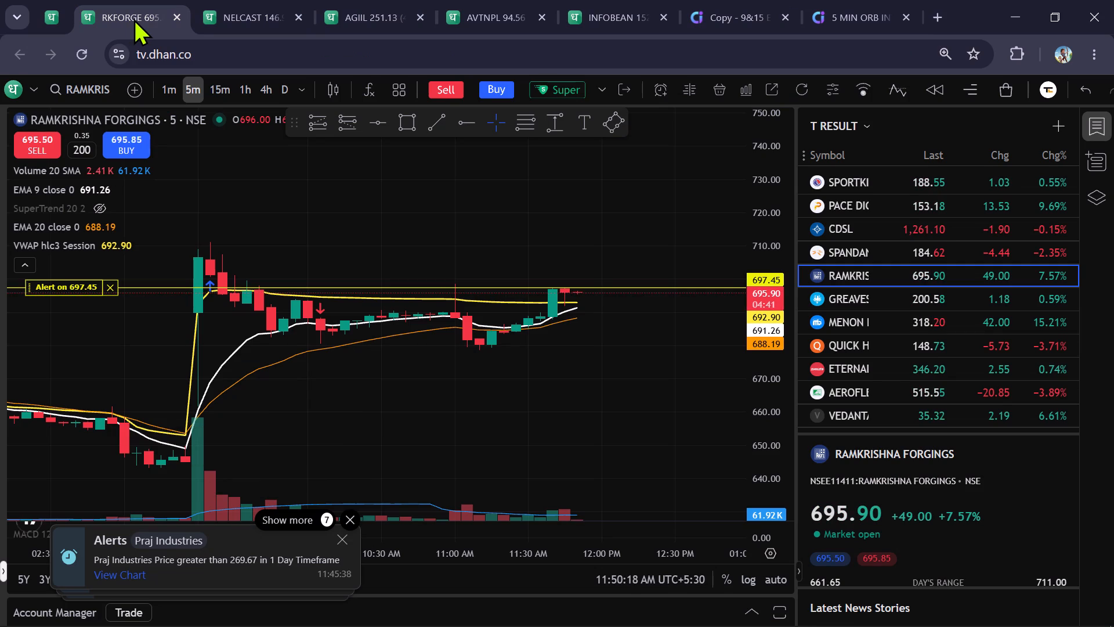
click(562, 89)
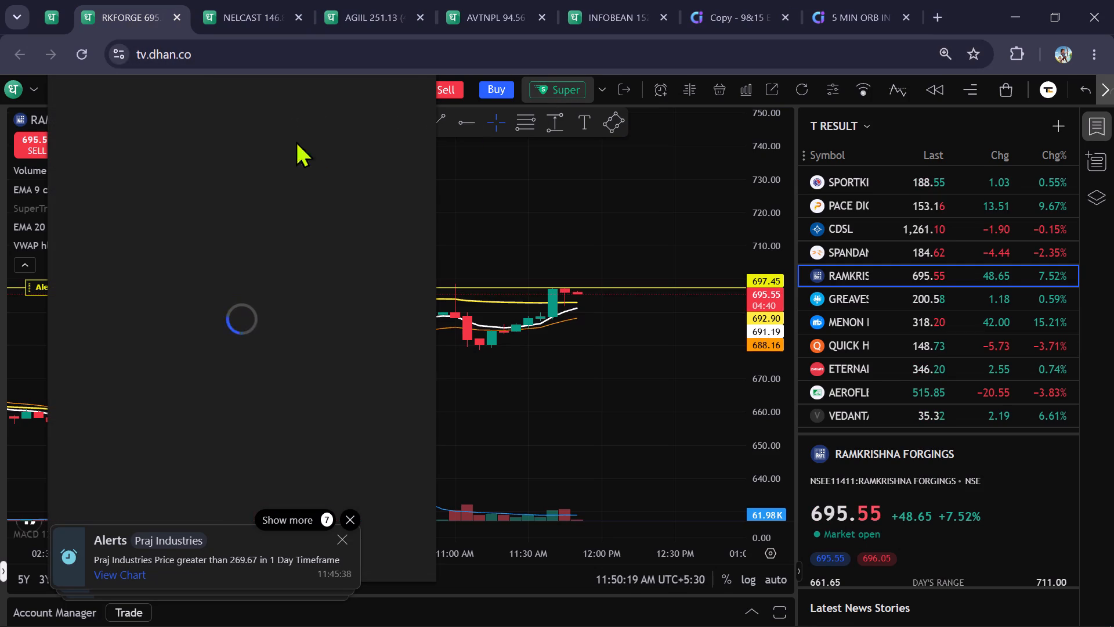
click(158, 241)
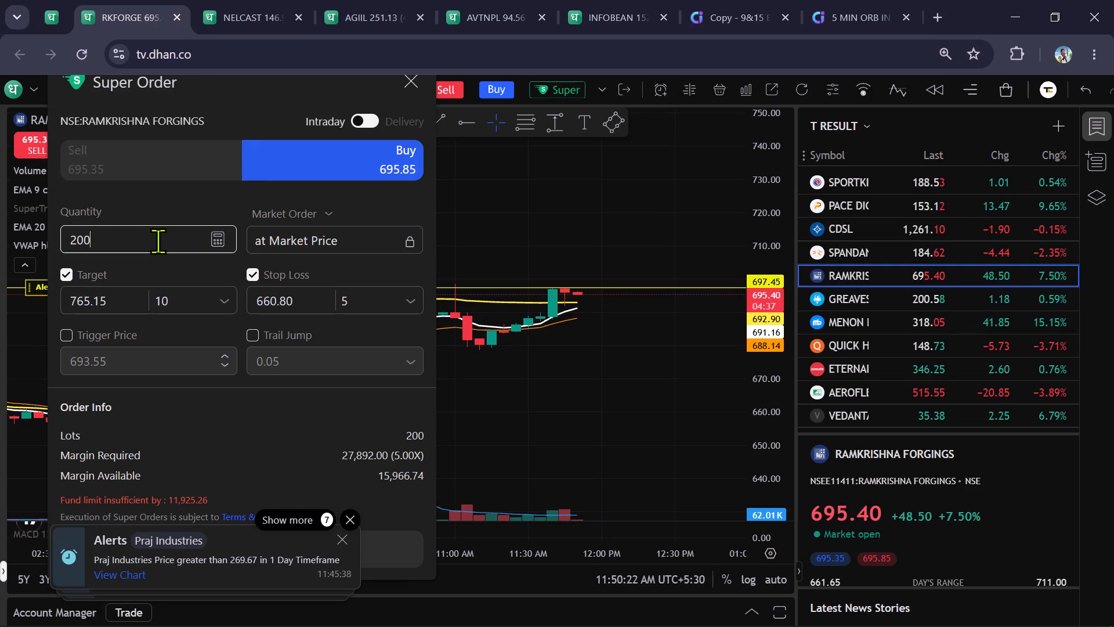
key(BackSpace)
key(BackSpace)
key(BackSpace)
key(BackSpace)
key(BackSpace)
key(BackSpace)
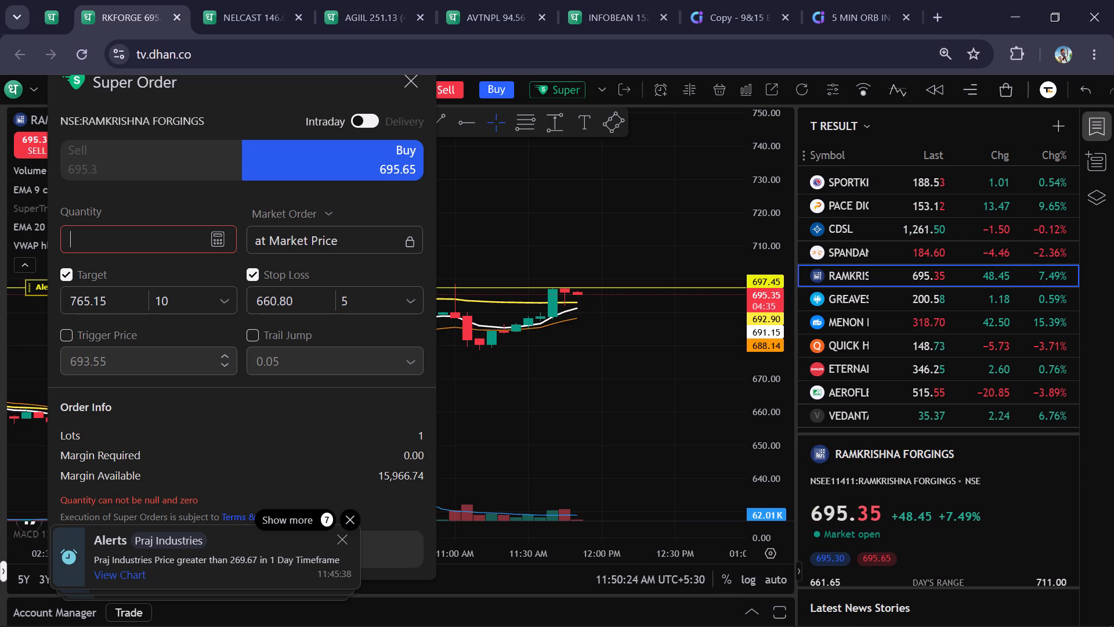
text(110)
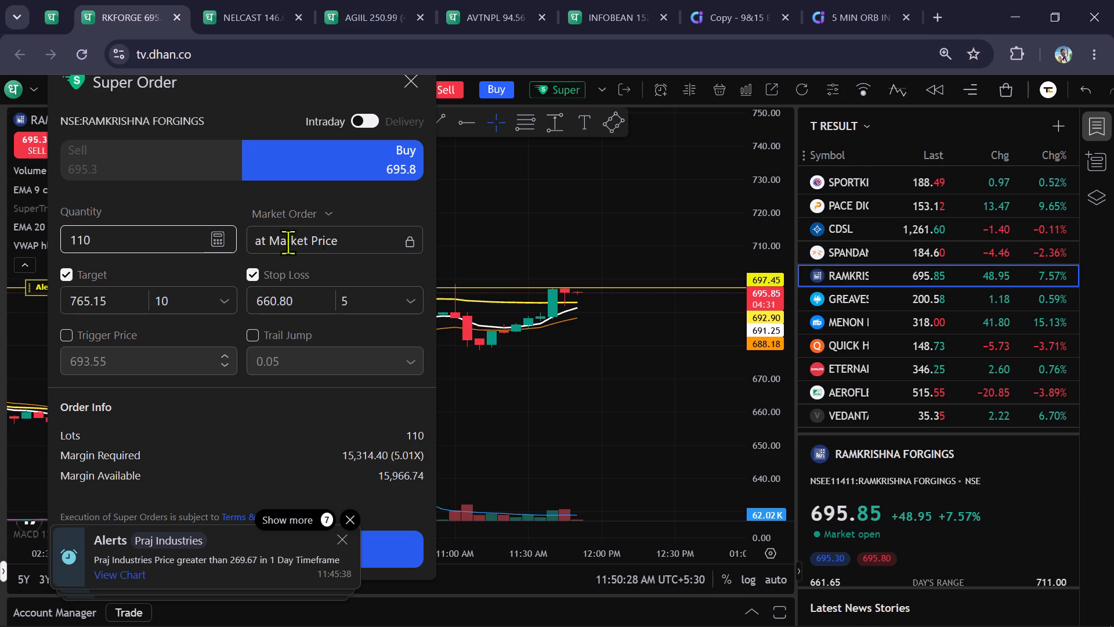
Switch the RAMKRISHNA FORGINGS Super Order to a limit order priced at 680.
click(323, 210)
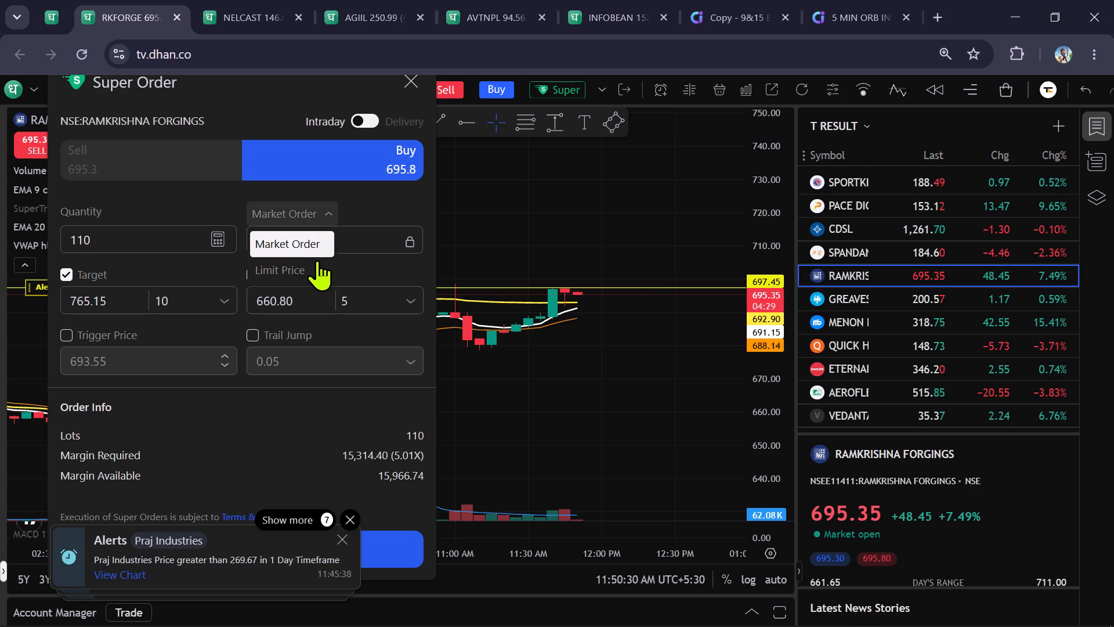
click(308, 265)
click(323, 240)
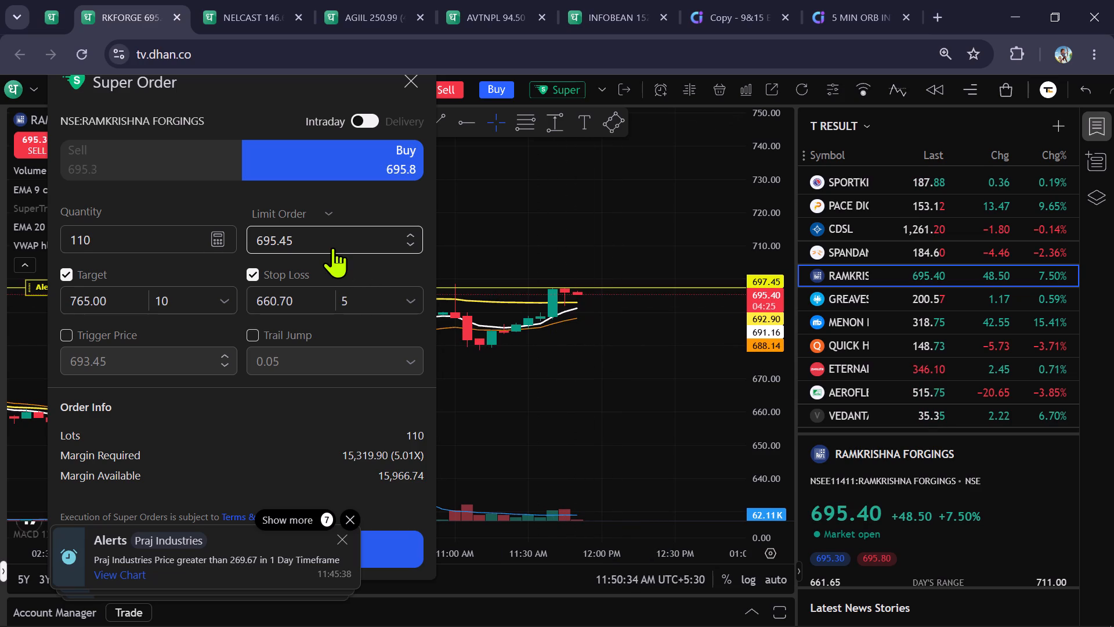
key(BackSpace)
key(BackSpace)
key(BackSpace)
key(BackSpace)
key(BackSpace)
text(80)
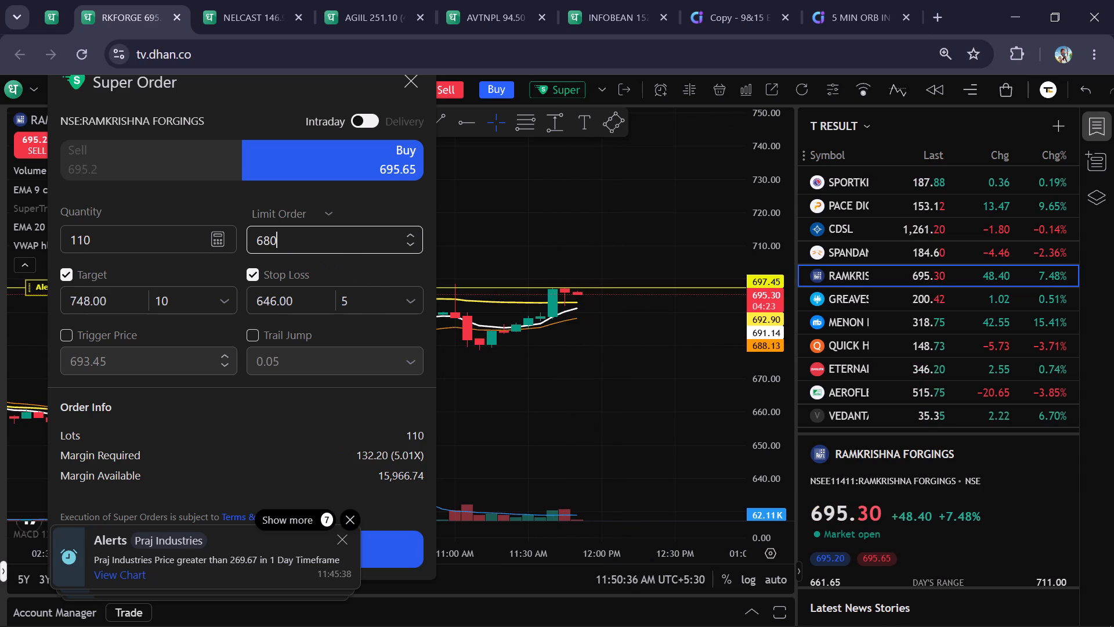
Move the RAMKRISHNA FORGINGS Super Order form clear of the recent candles on its chart.
drag(285, 110, 273, 132)
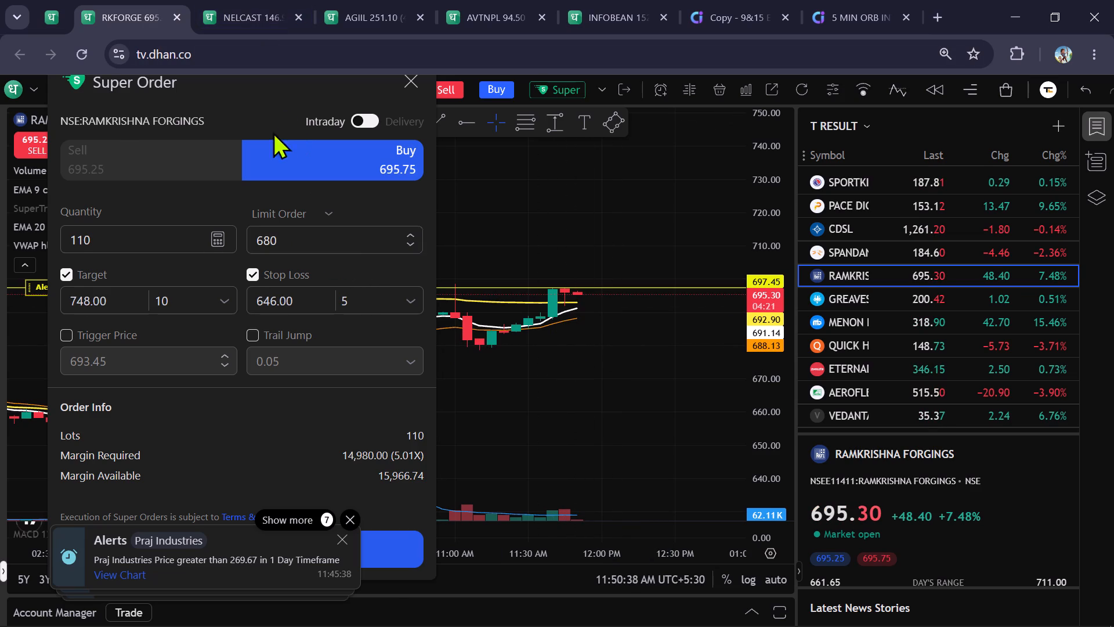
drag(273, 132, 256, 366)
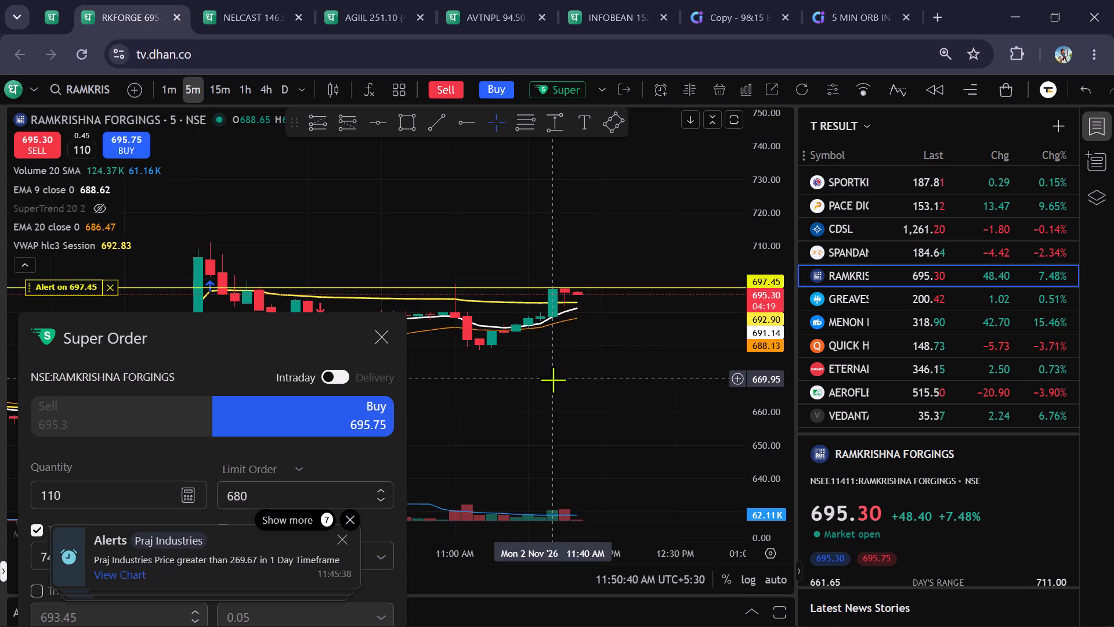
Check the AVT NATURAL PRODUCTS and INFOBEANS charts, and review the 9&15 EMA screener's stock list again.
click(507, 1)
click(591, 21)
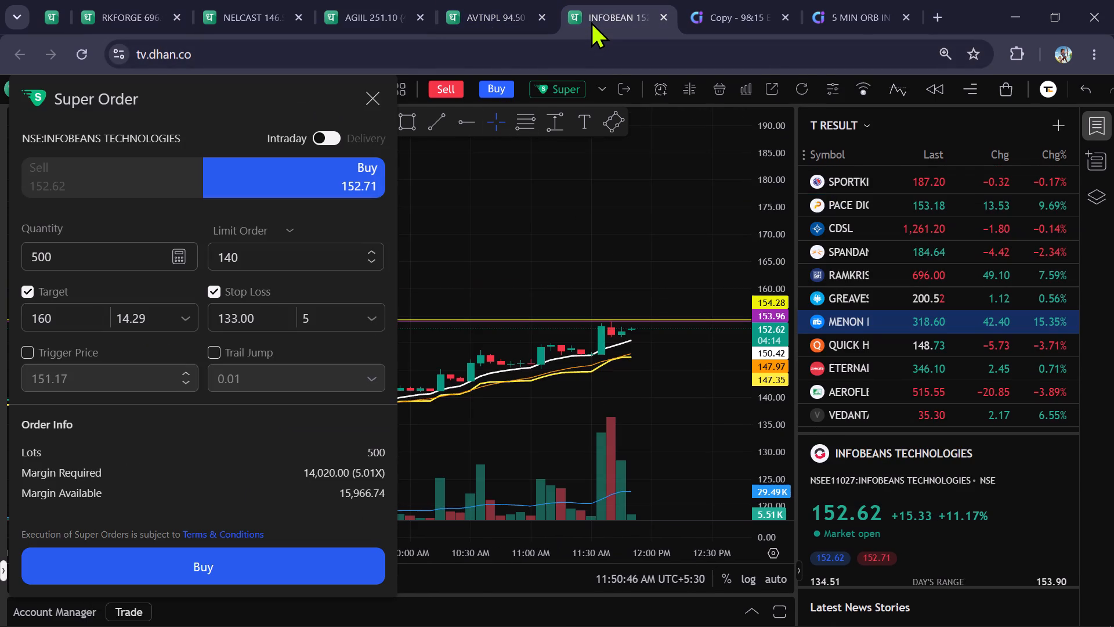
click(708, 32)
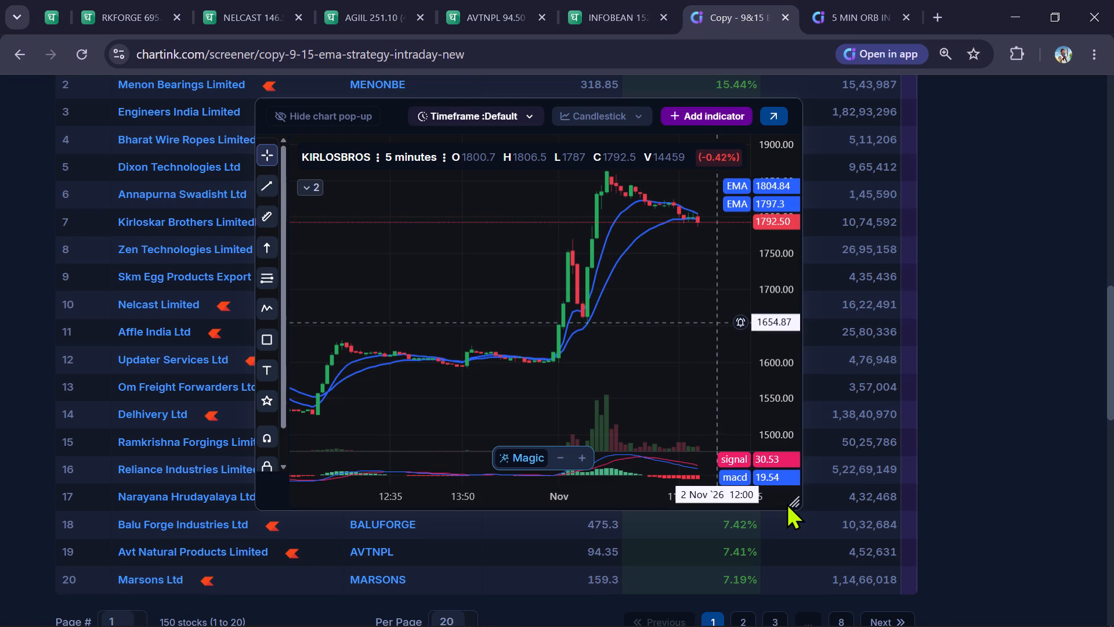
click(948, 359)
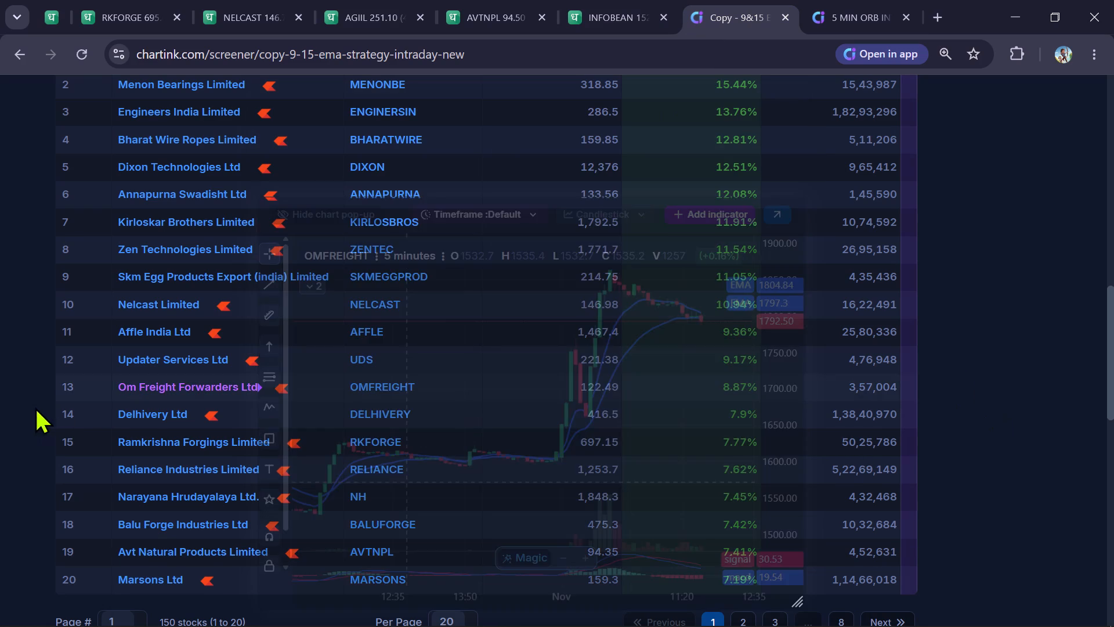
click(0, 401)
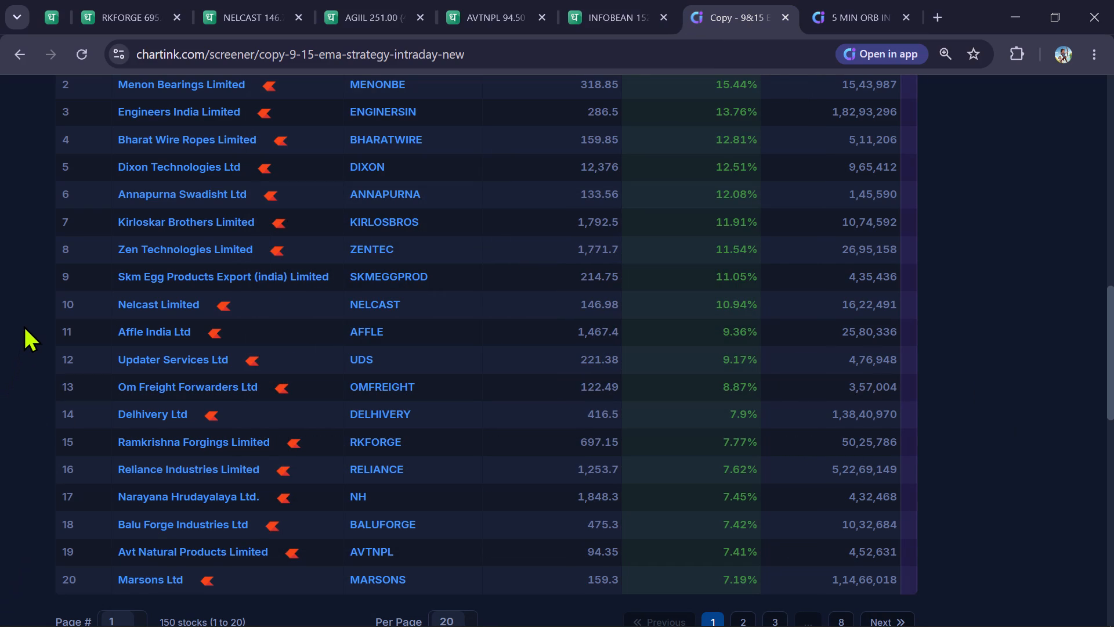
scroll(23, 325, up, 1)
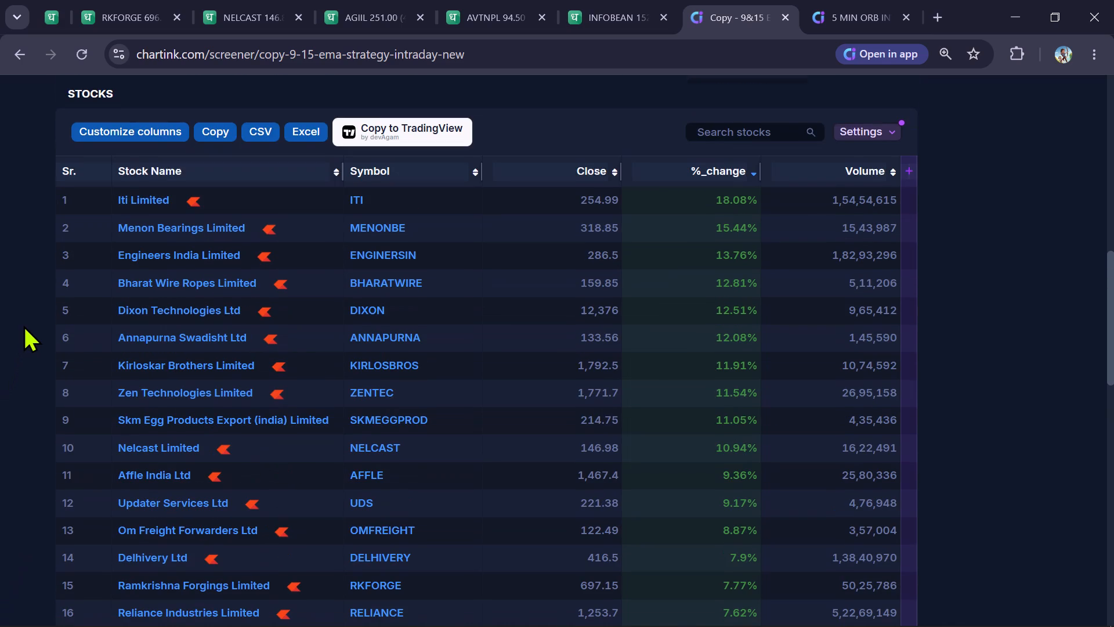
Rerun the 5 MIN ORB intraday screener and examine its refreshed stock list for candidates.
click(827, 0)
scroll(0, 247, down, 1)
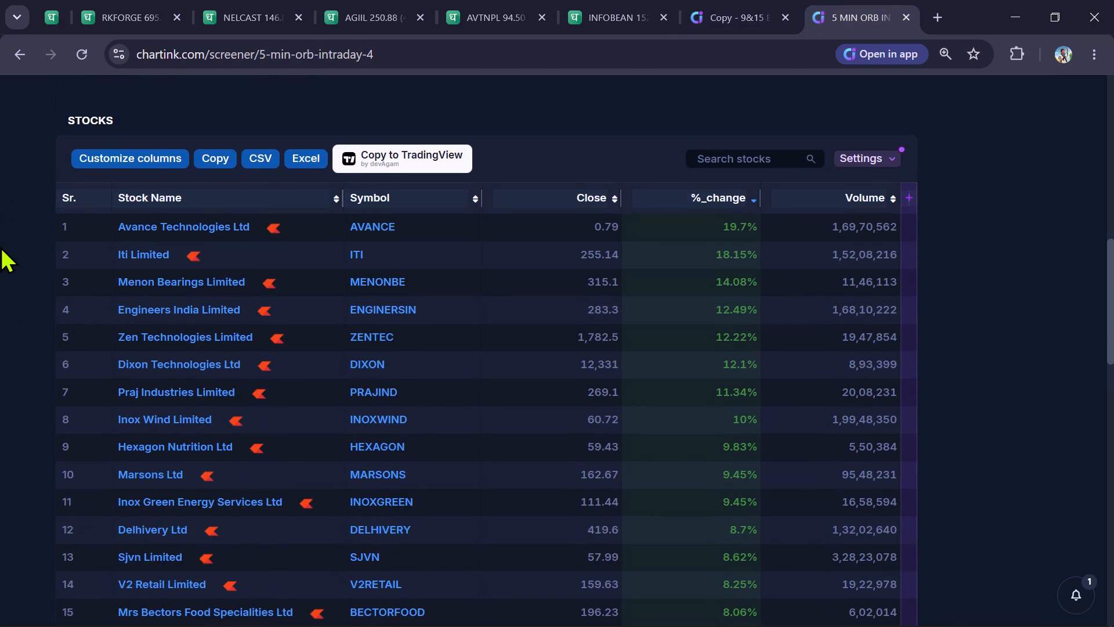
scroll(0, 246, up, 1)
click(106, 80)
scroll(0, 279, down, 1)
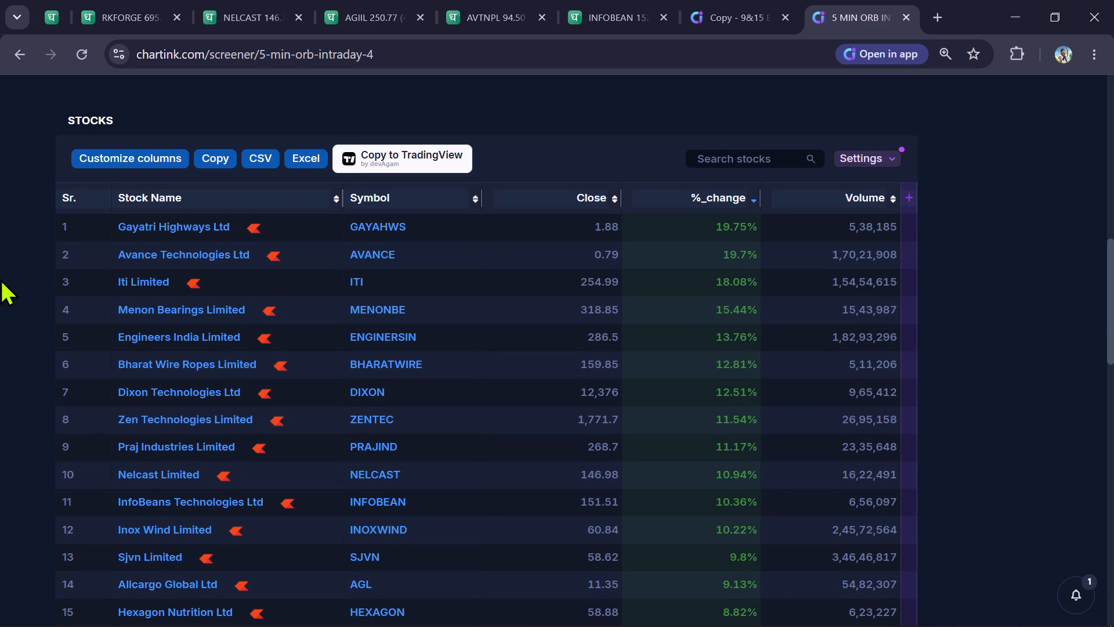
Review the INFOBEANS, AVT NATURAL PRODUCTS and AGI INFRA 5-minute charts for price near their alert levels.
click(602, 27)
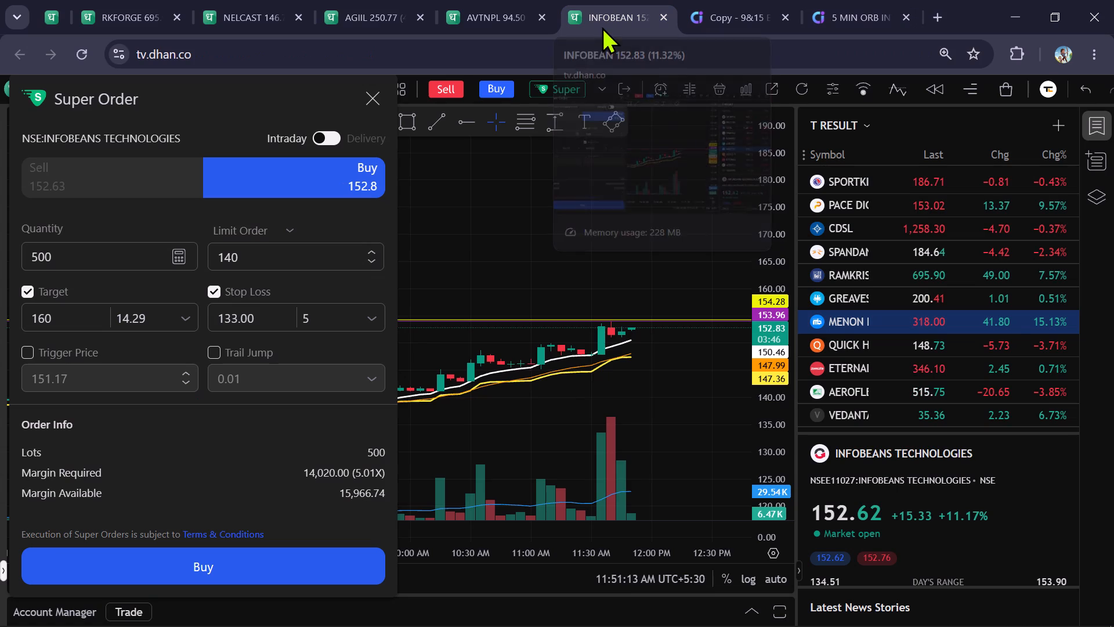
click(473, 7)
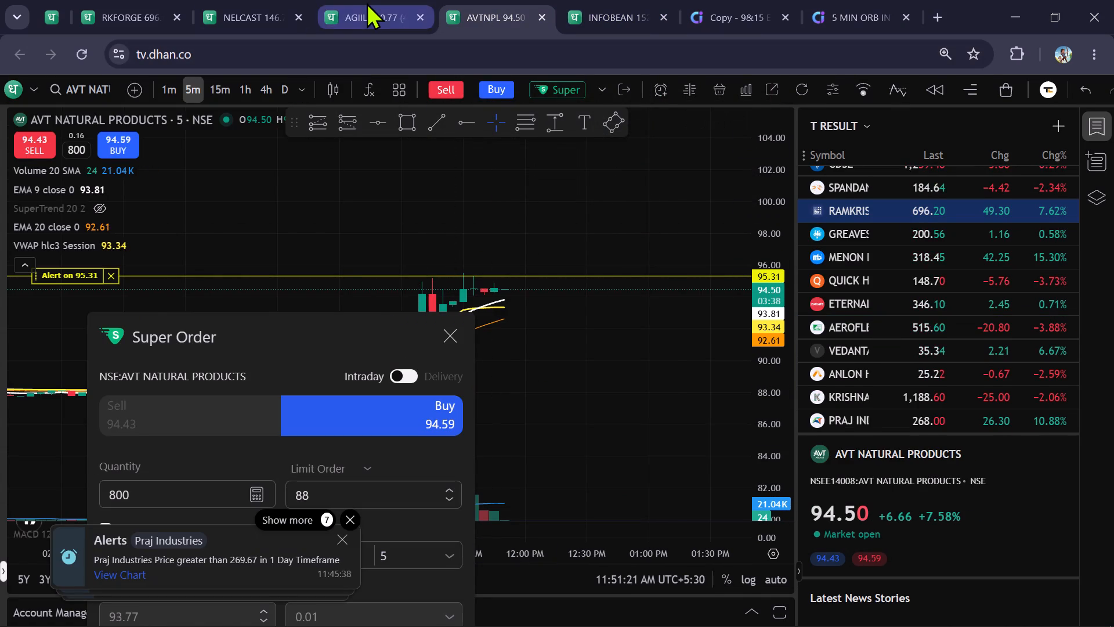
click(366, 2)
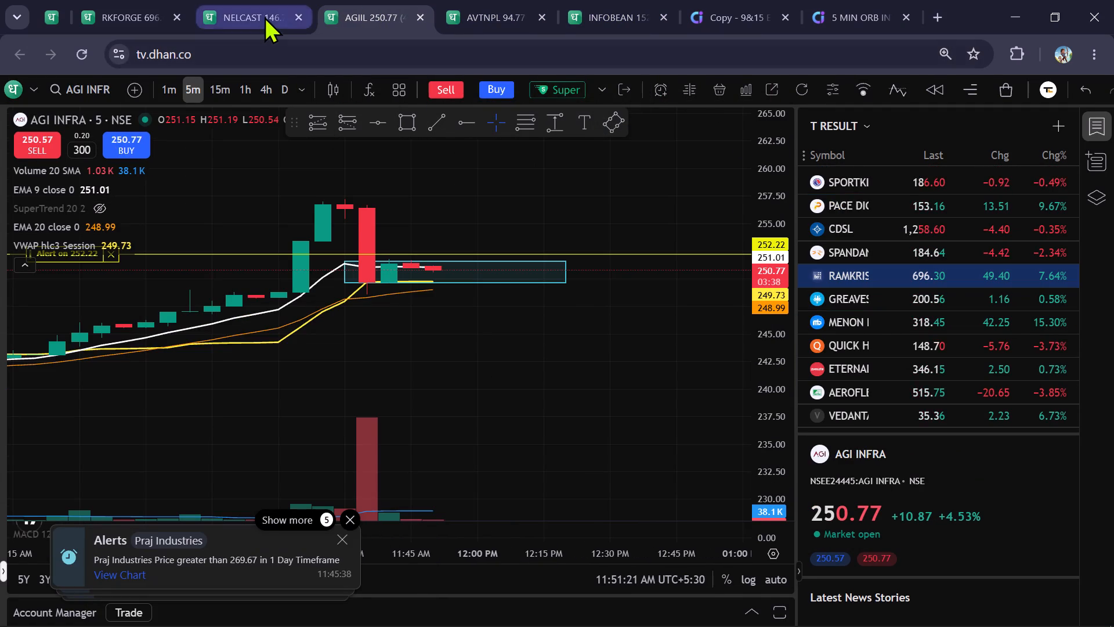
Close the NELCAST Super Order form and reveal the full NELCAST chart.
click(264, 16)
click(391, 203)
drag(520, 202, 512, 270)
Replace NELCAST with the NSE listing of INOX WIND on the 5-minute chart and inspect its recent candles.
text(inox)
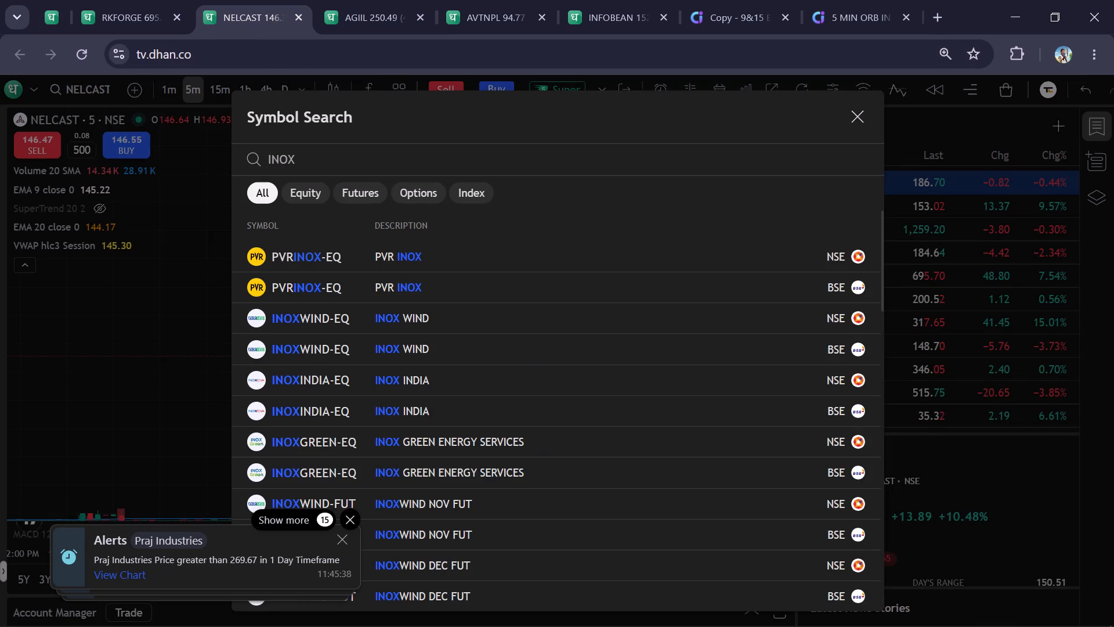
key(Down)
key(Down)
key(Down)
key(Return)
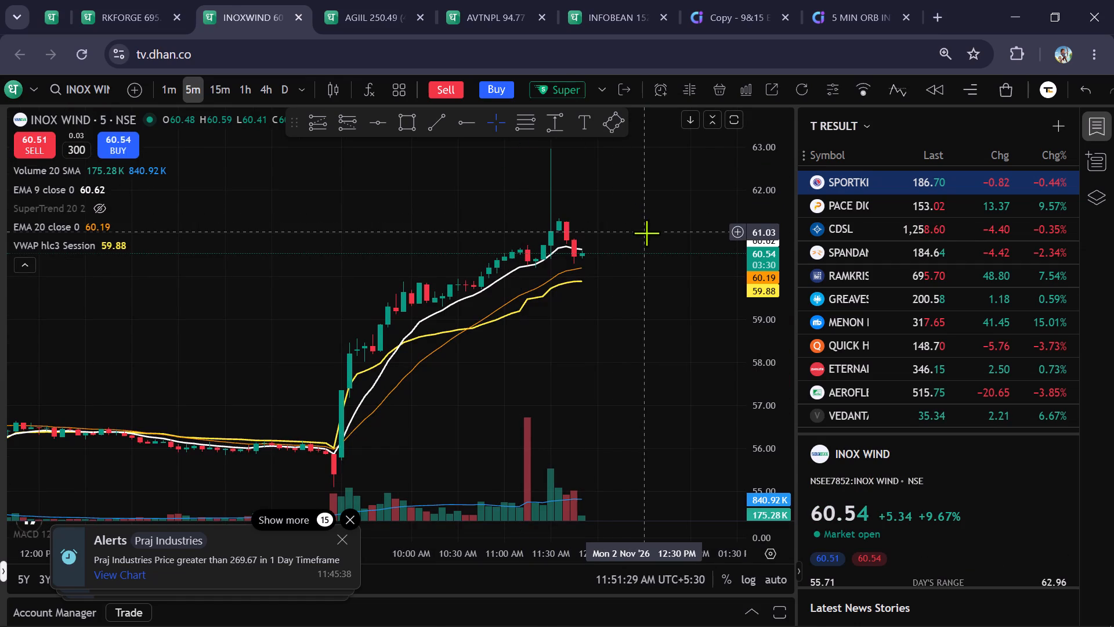
scroll(681, 298, up, 4)
drag(670, 283, 678, 304)
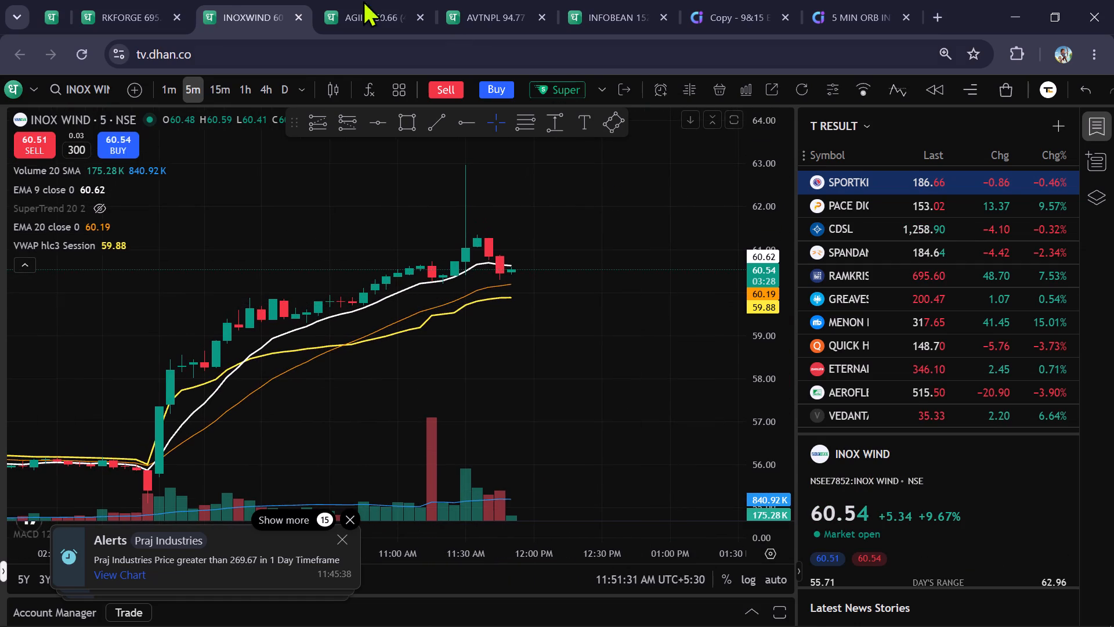
Reorder the open charts so that RAMKRISHNA FORGINGS sits between INOX WIND and AGI INFRA.
click(120, 12)
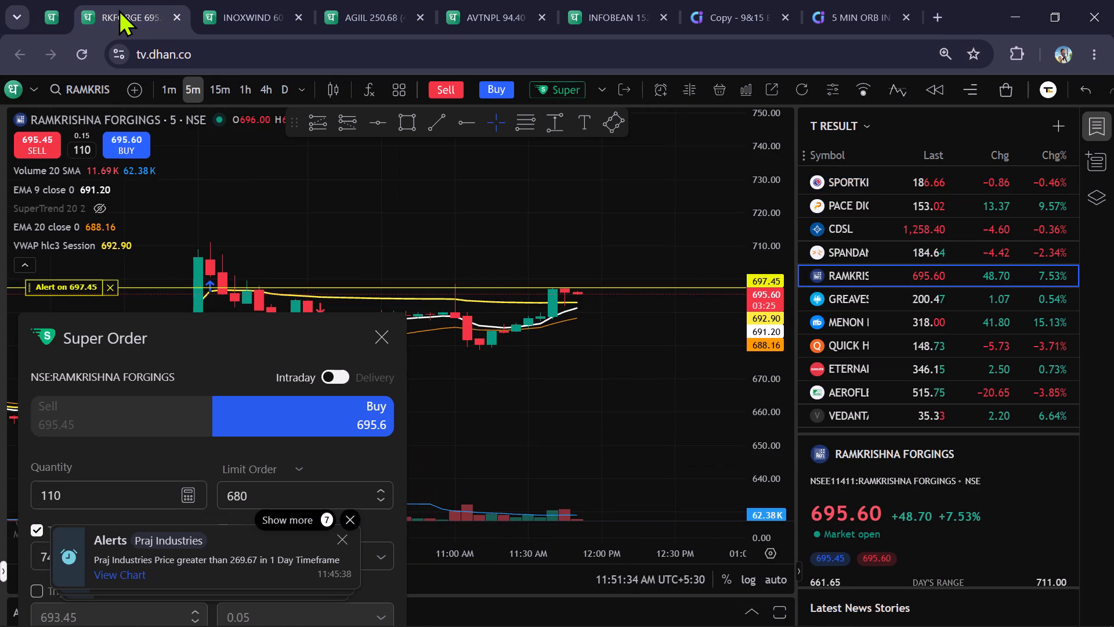
drag(118, 9, 267, 20)
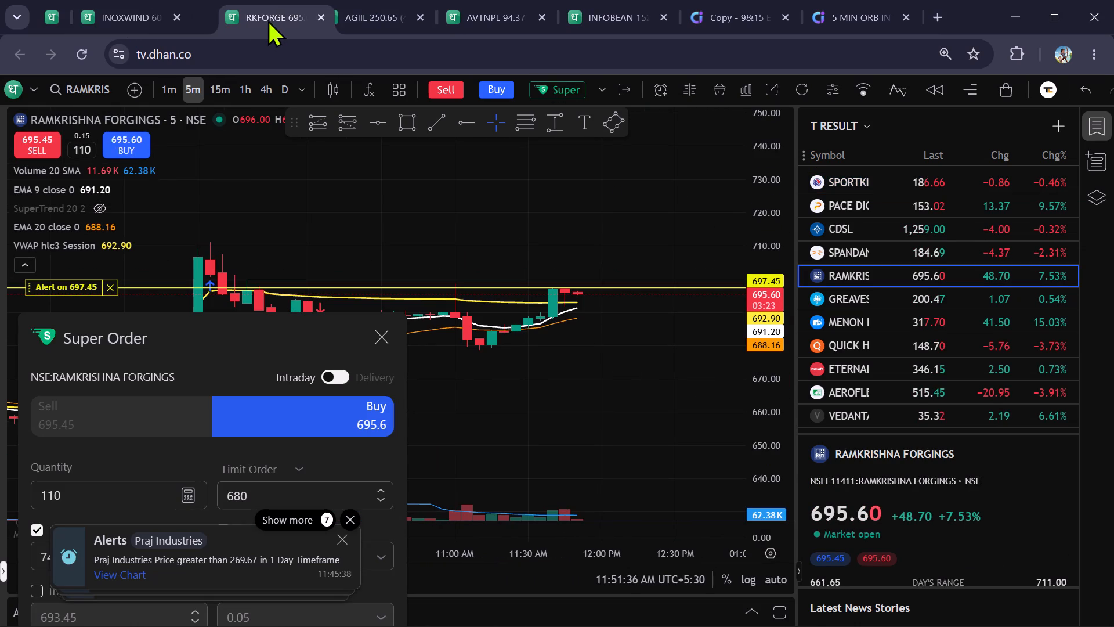
Load PRAJ INDUSTRIES from the T RESULT watchlist in the AGI INFRA chart and inspect its 5-minute candles.
click(356, 16)
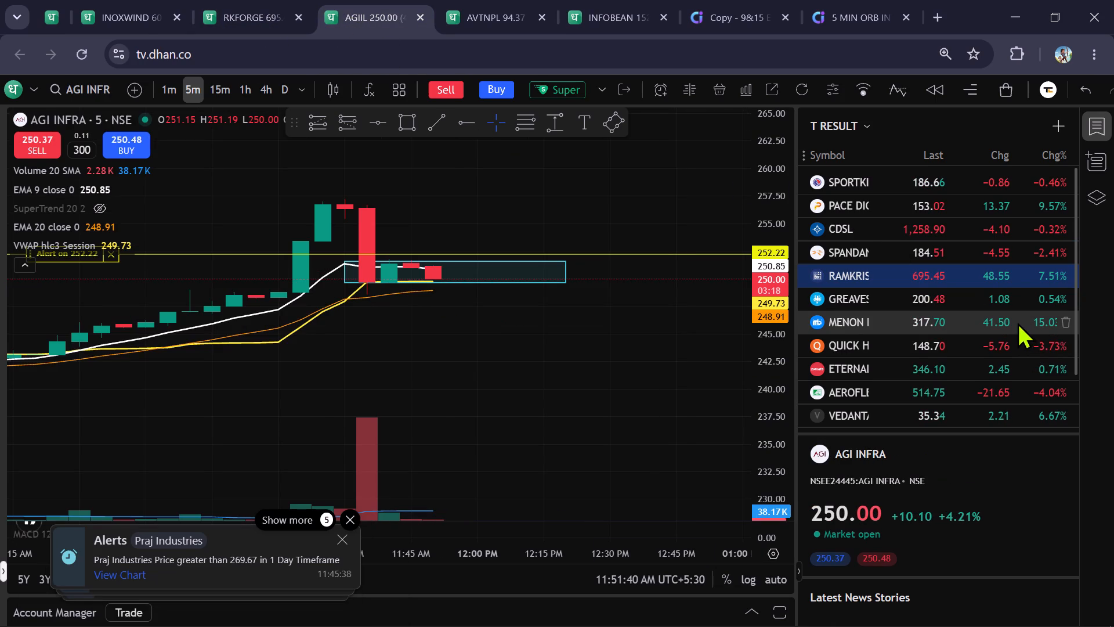
scroll(1017, 322, down, 3)
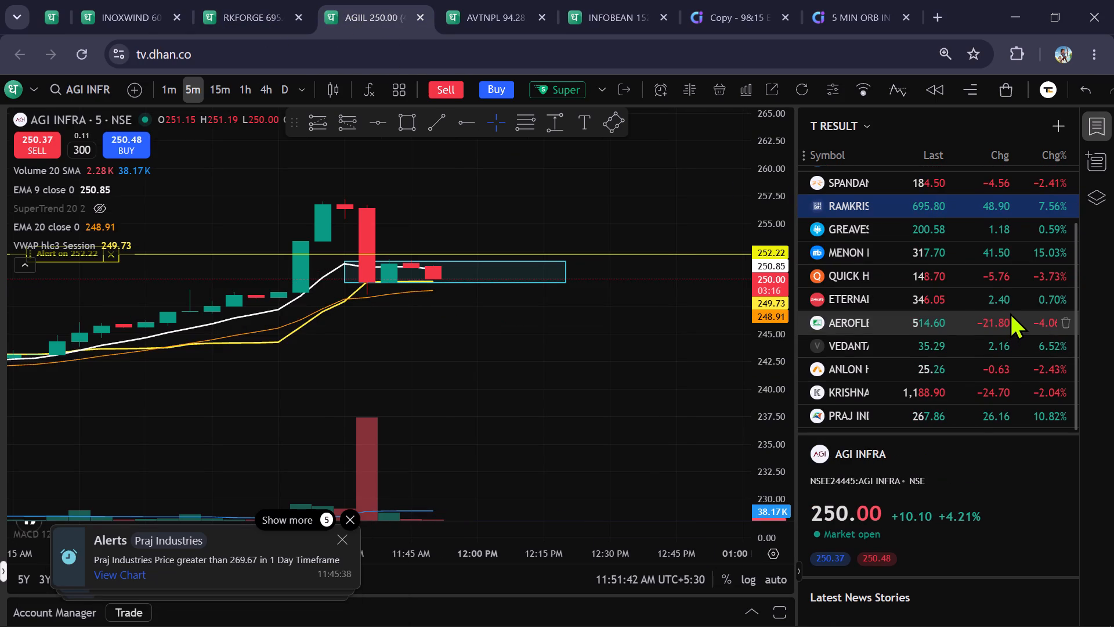
click(974, 416)
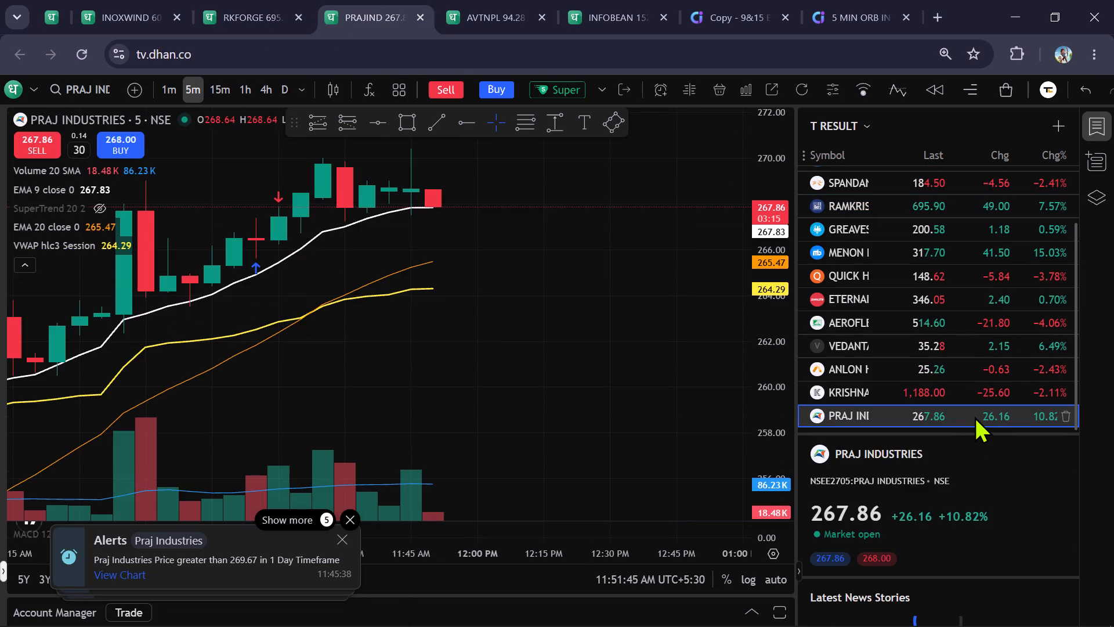
Replace PRAJ INDUSTRIES with PACE DIGITEK from the watchlist and fit the day's 5-minute candles and VWAP in view.
scroll(939, 354, up, 5)
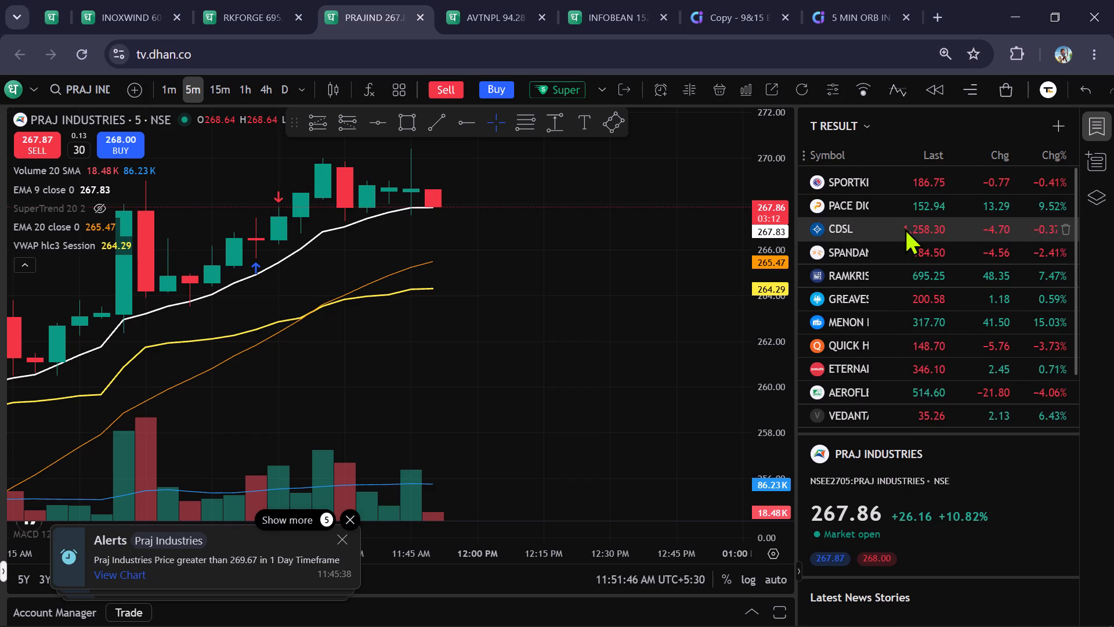
click(915, 208)
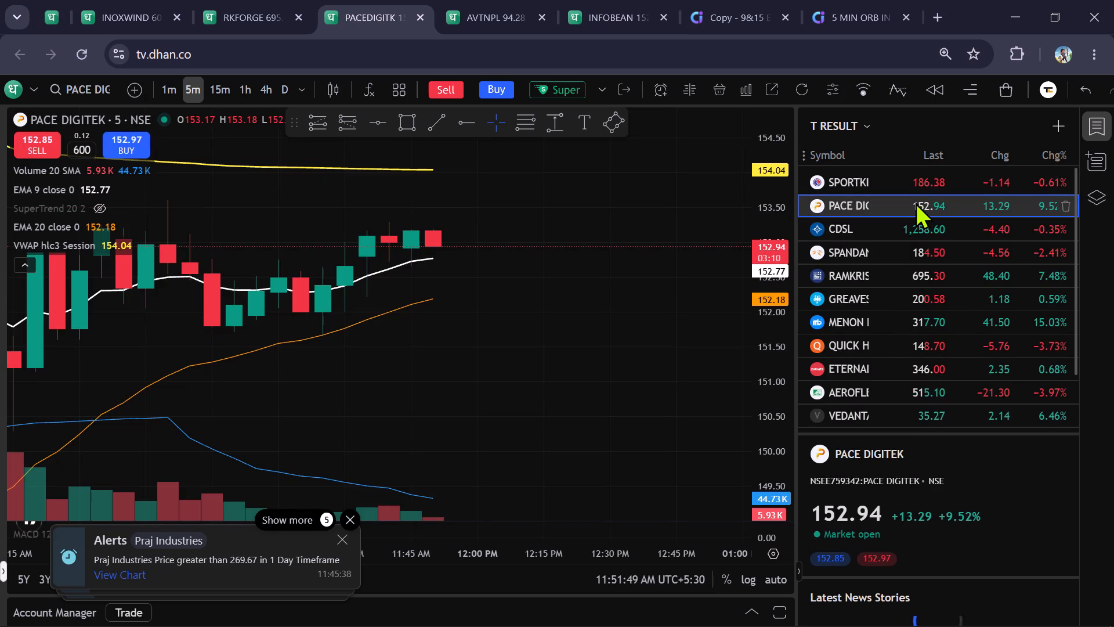
scroll(915, 196, down, 7)
scroll(693, 232, down, 5)
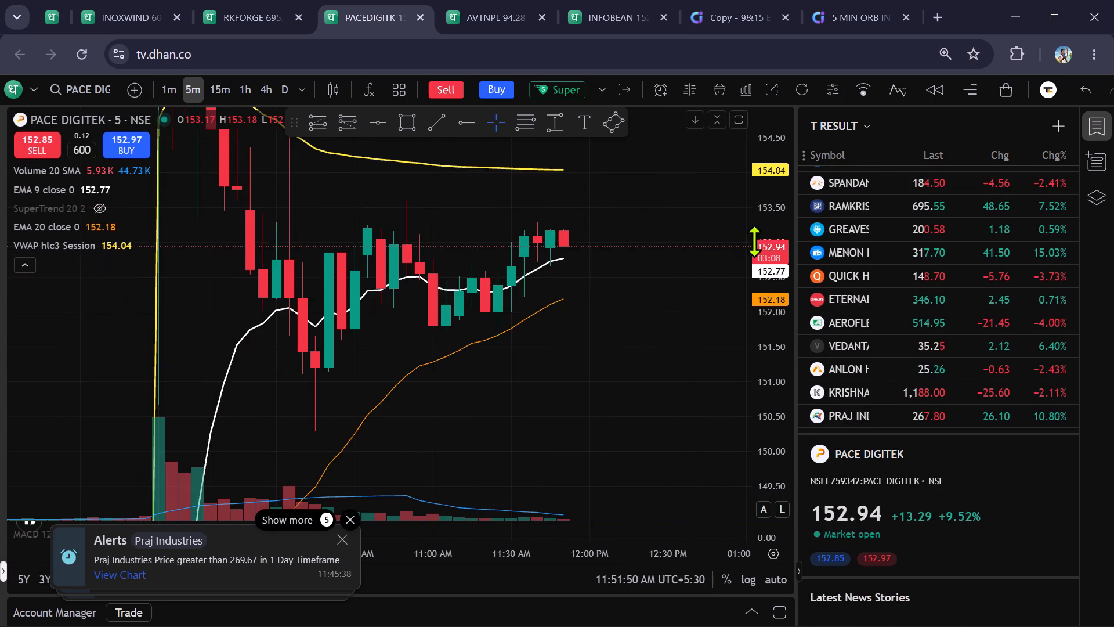
scroll(754, 241, down, 13)
Raise the RAMKRISHNA FORGINGS price alert line to 698.75 on the 5-minute chart.
click(256, 13)
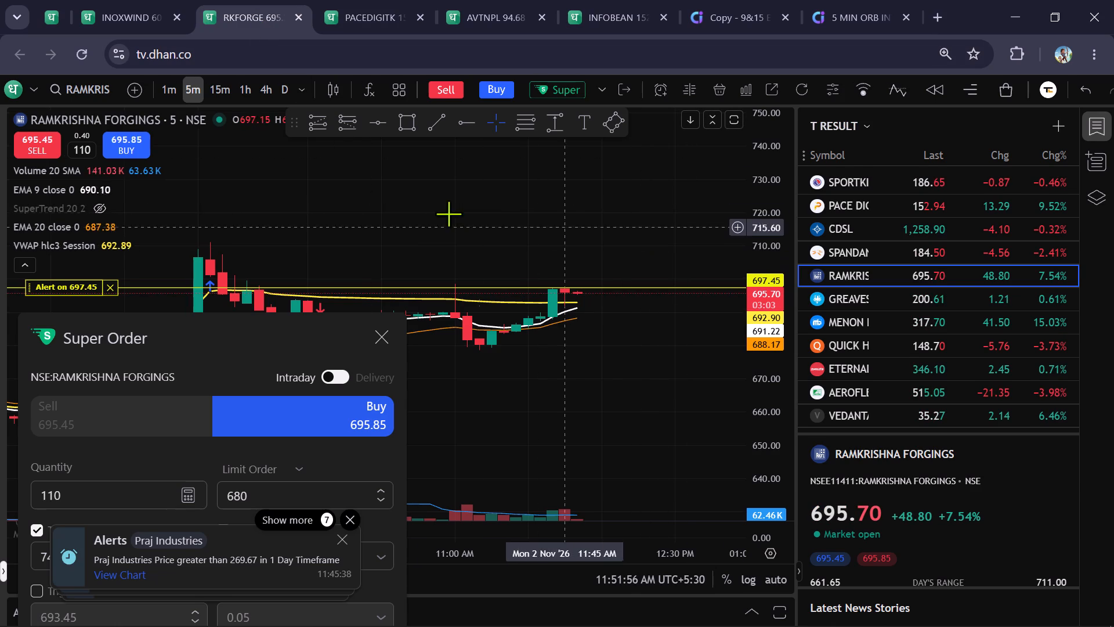
click(97, 287)
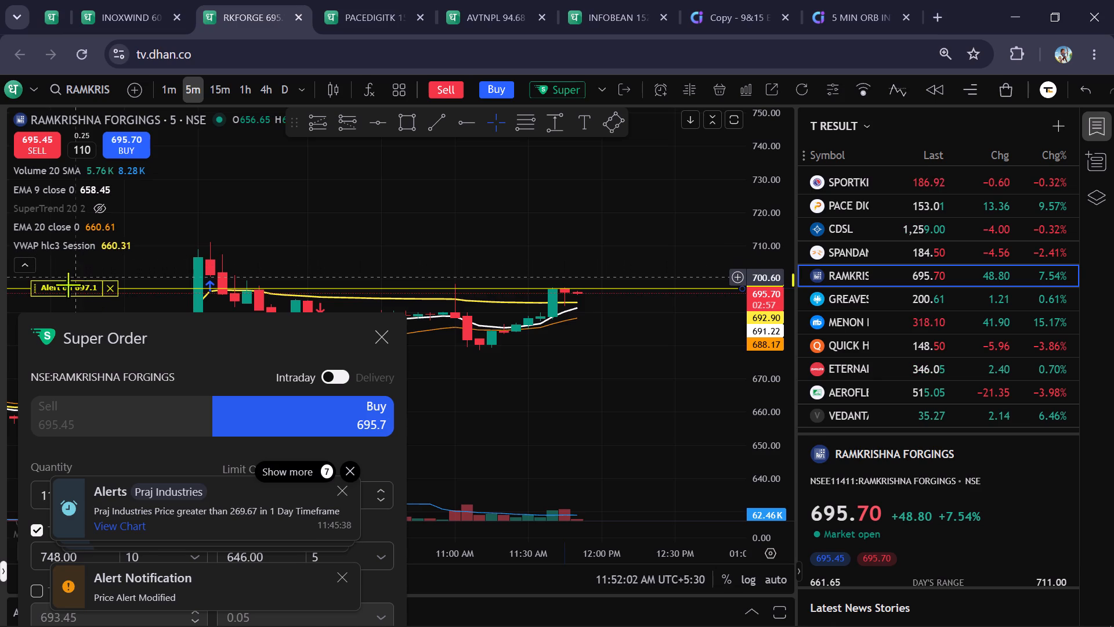
drag(64, 289, 67, 284)
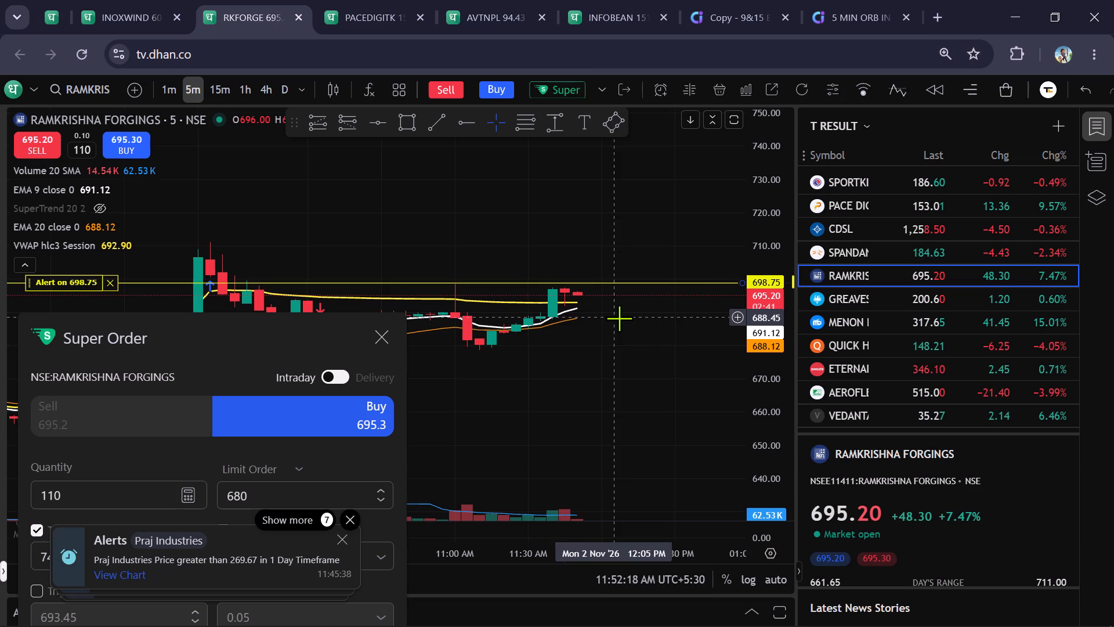
Check the AVT NATURAL PRODUCTS, INFOBEANS and PACE DIGITEK charts and the 9&15 EMA screener results for entry signals.
click(470, 0)
click(587, 0)
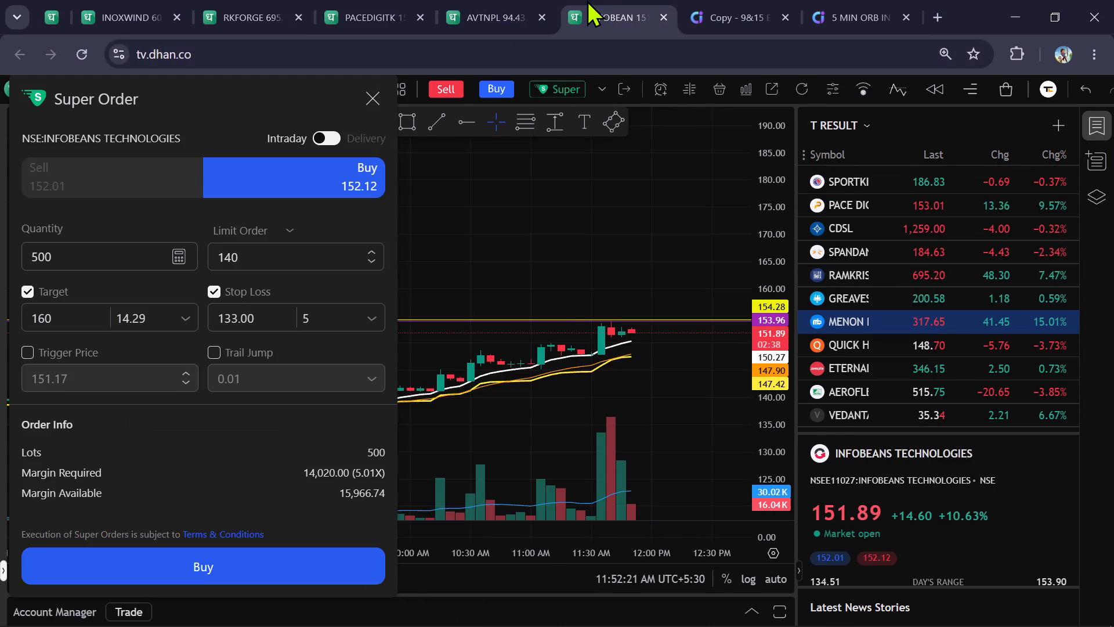
click(724, 0)
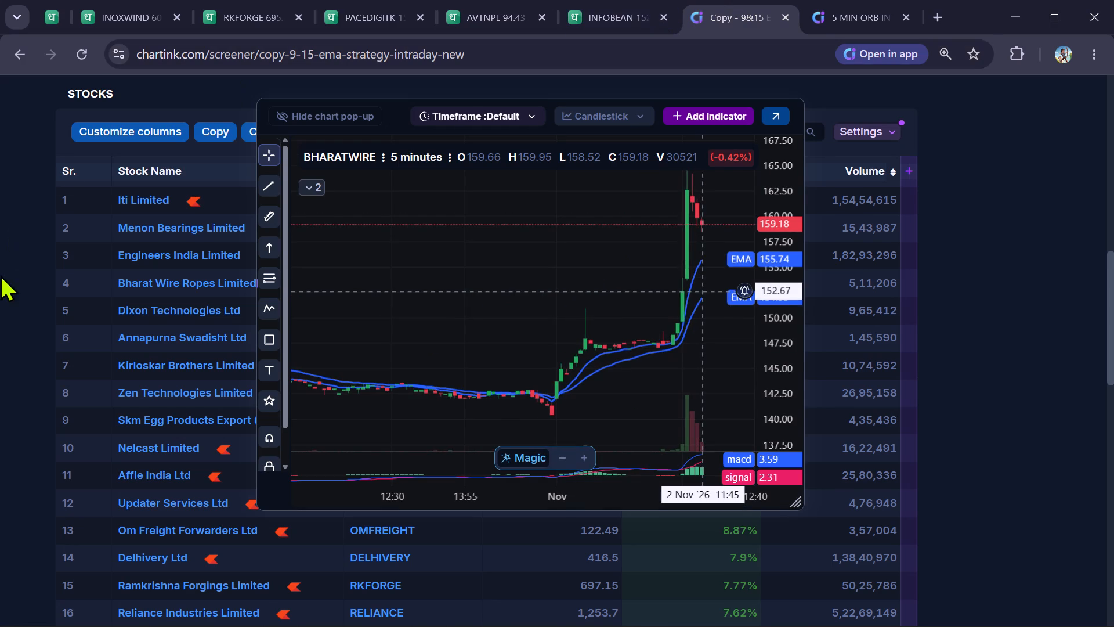
click(0, 275)
click(347, 11)
scroll(970, 291, down, 8)
click(609, 16)
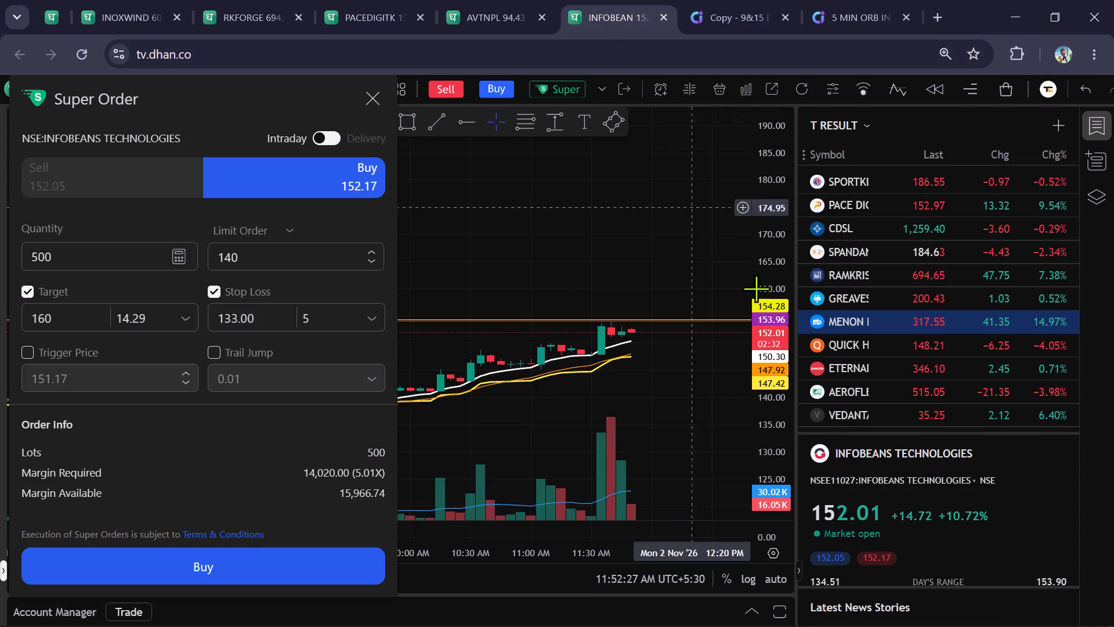
scroll(964, 324, down, 4)
Review the Dhan home page, each open stock chart from INOX WIND to INFOBEANS, and the EMA screener's stock list.
click(54, 15)
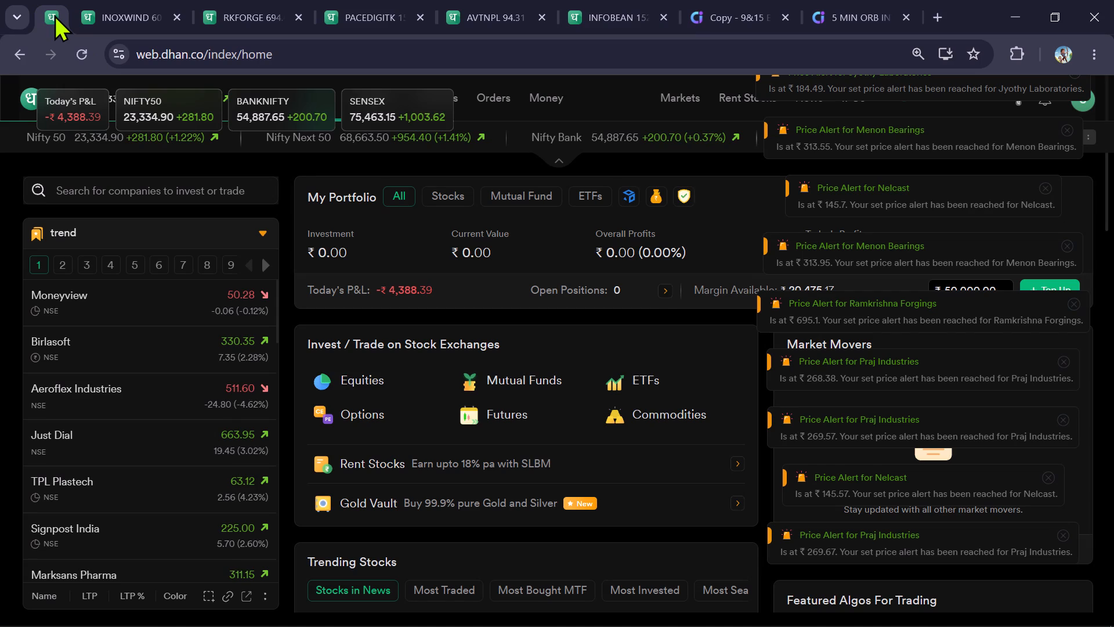
click(122, 10)
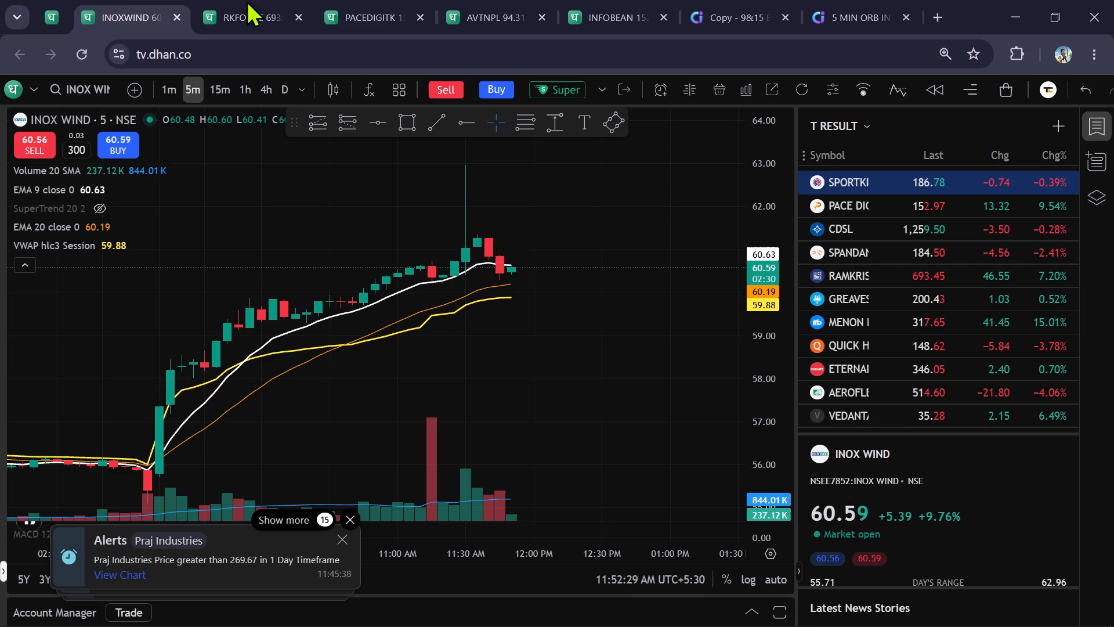
click(265, 0)
click(366, 0)
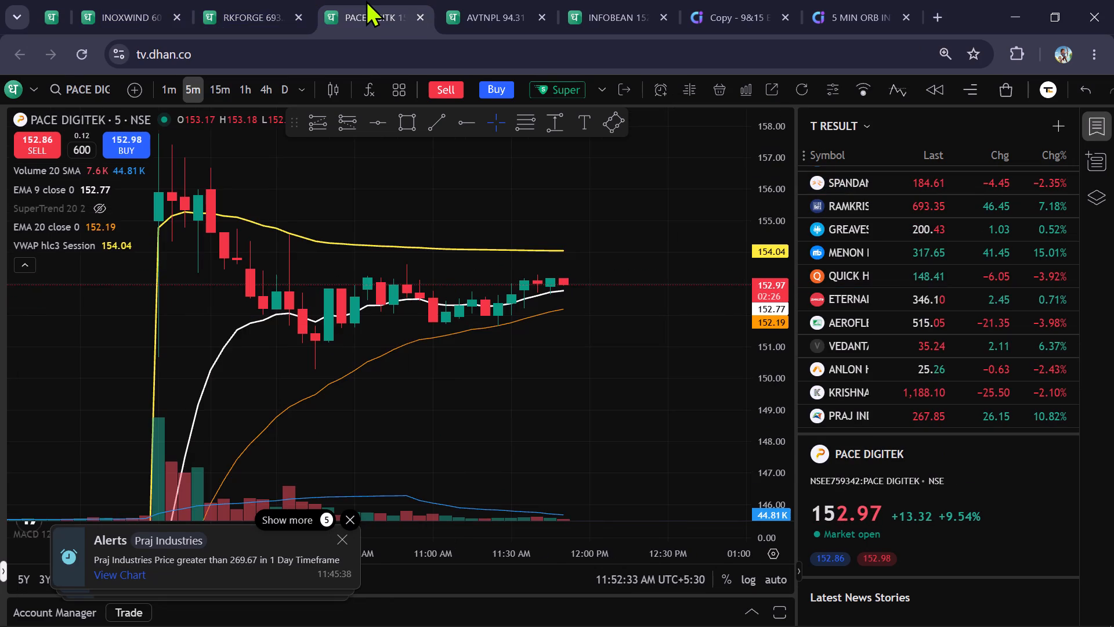
click(478, 1)
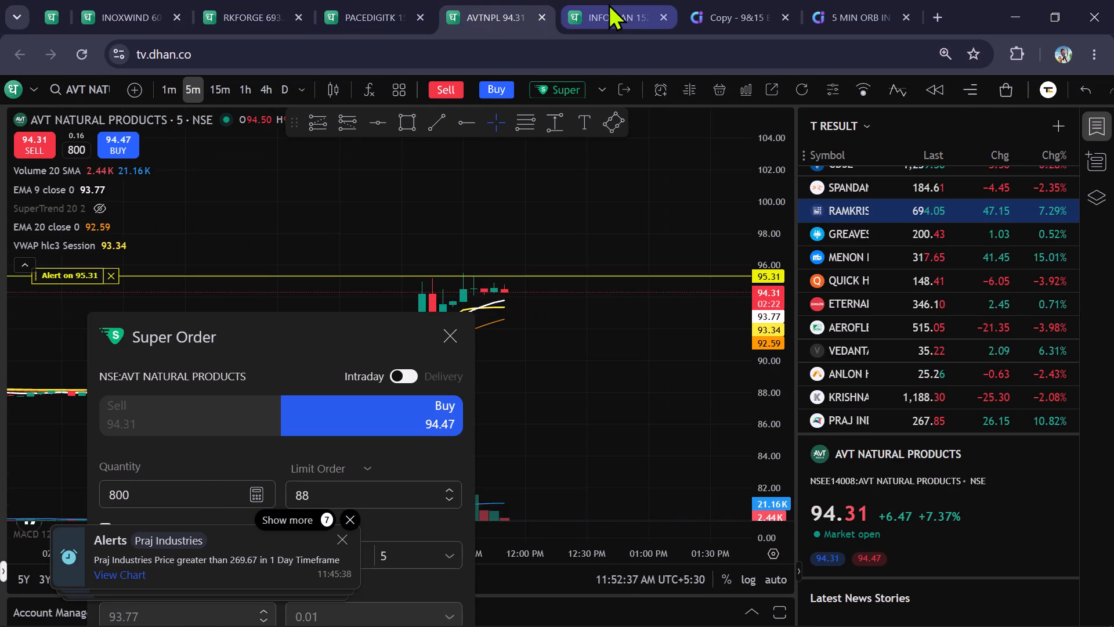
click(608, 3)
scroll(931, 260, down, 6)
scroll(934, 260, up, 4)
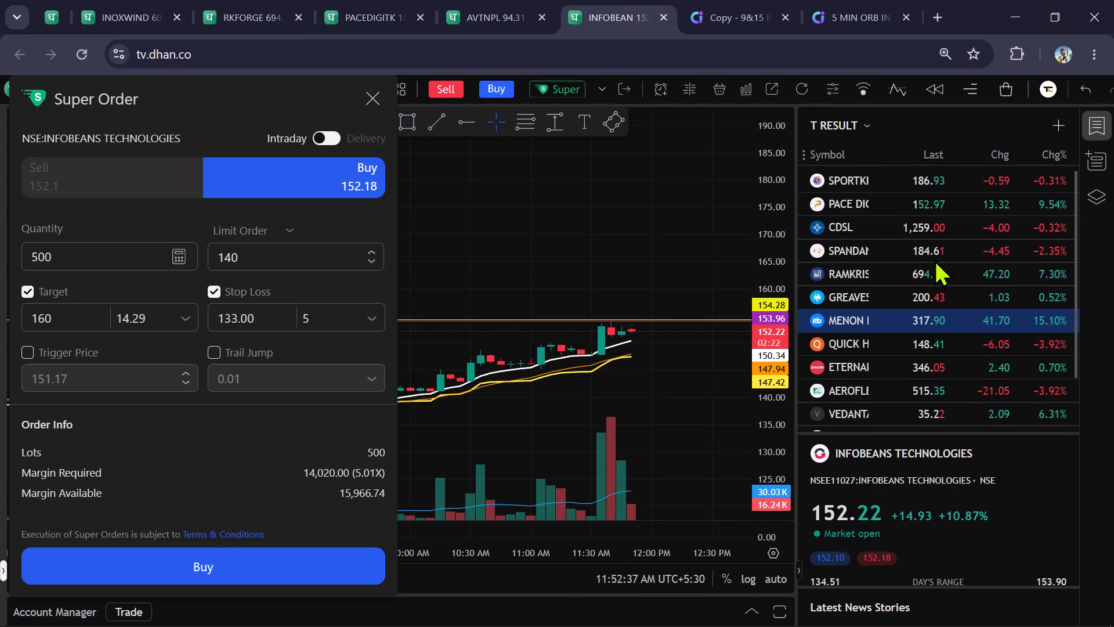
scroll(934, 260, up, 10)
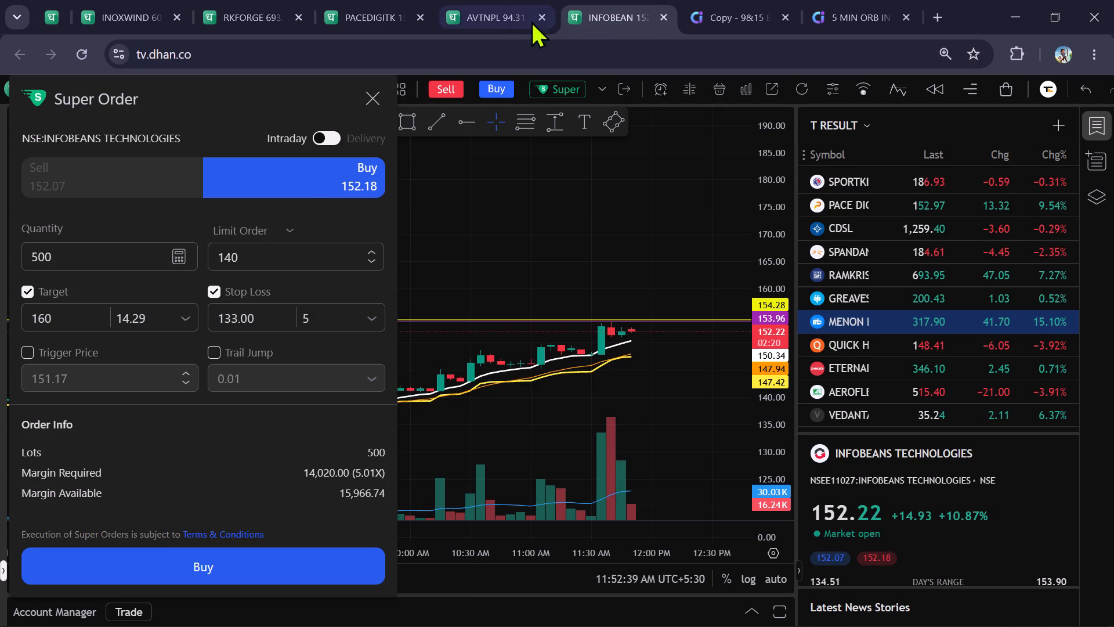
click(485, 26)
scroll(971, 324, down, 6)
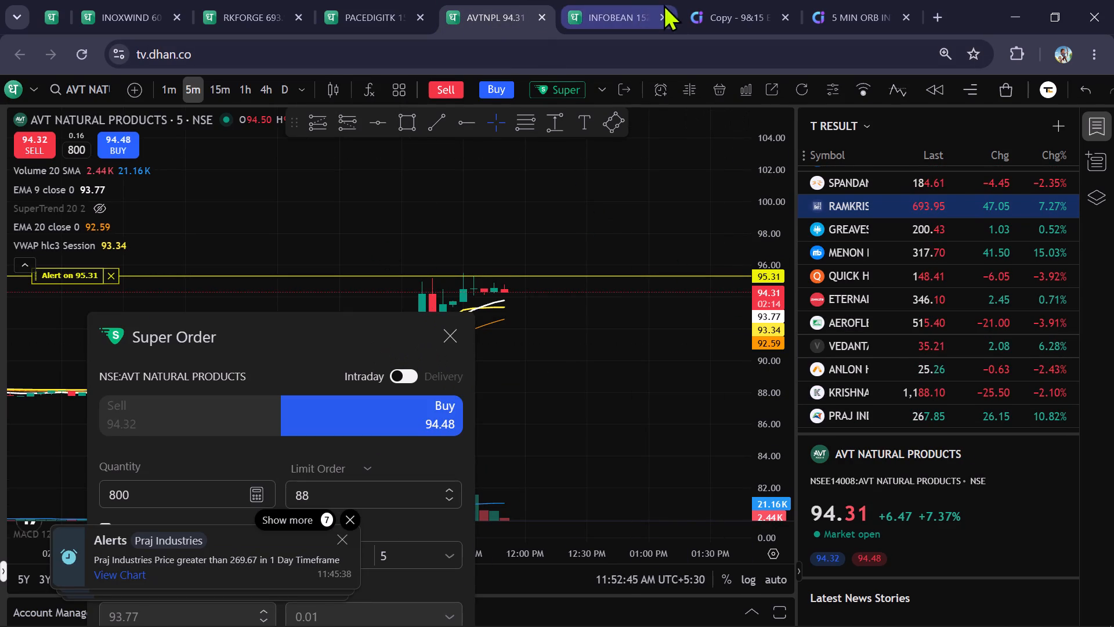
click(699, 2)
click(0, 200)
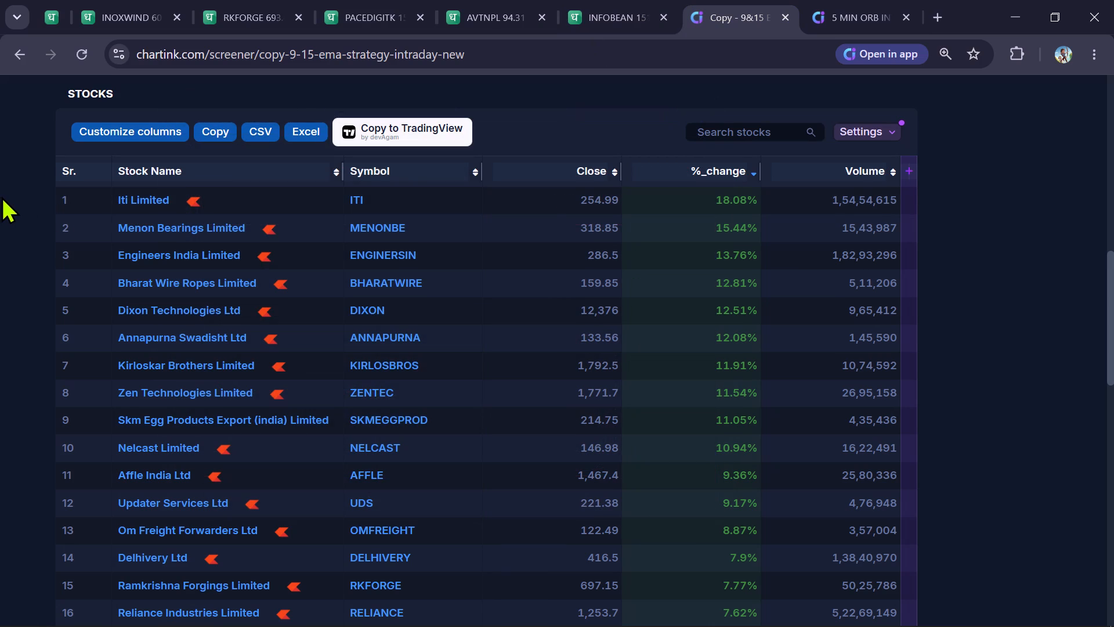
Close the INFOBEANS Super Order form and replace INFOBEANS with the NSE listing of BHARAT WIRE ROPES on the 5-minute chart.
click(630, 3)
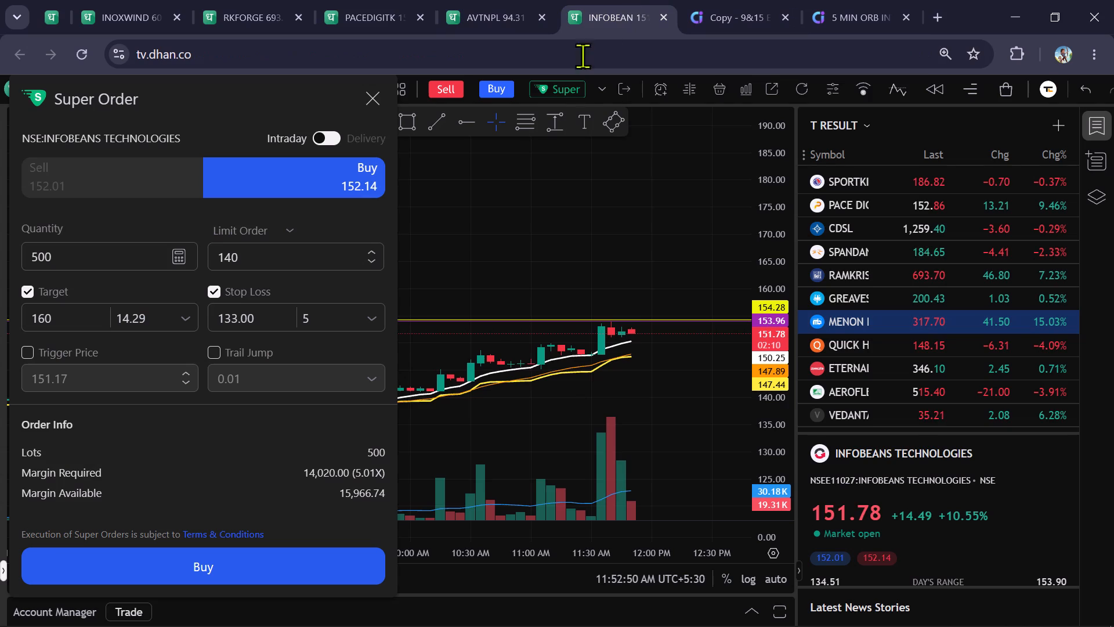
click(371, 93)
drag(619, 213, 613, 247)
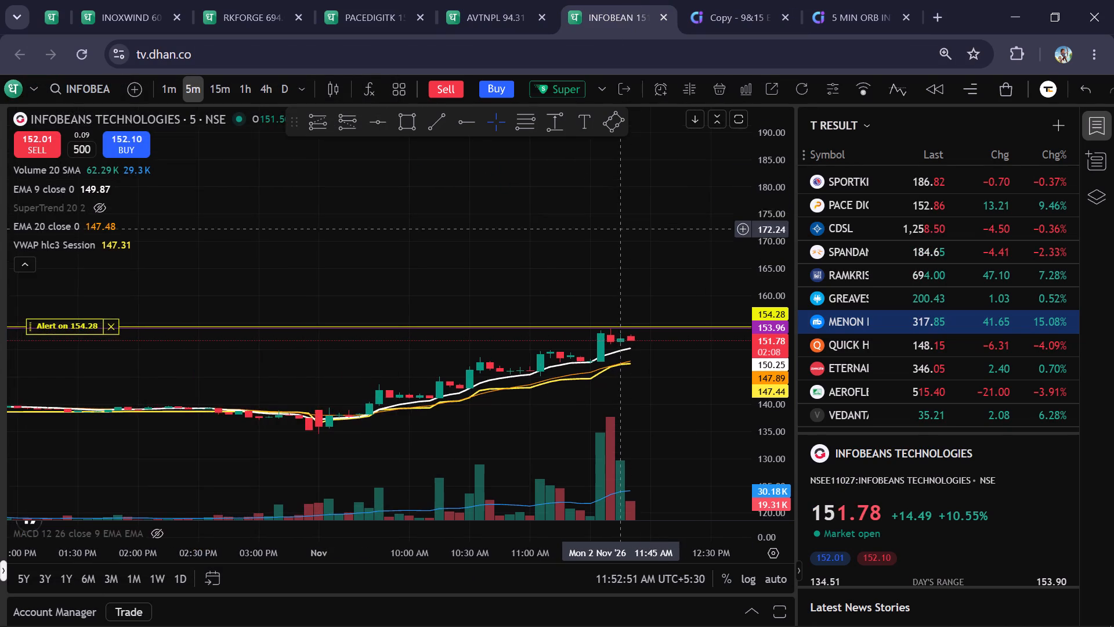
drag(613, 247, 615, 280)
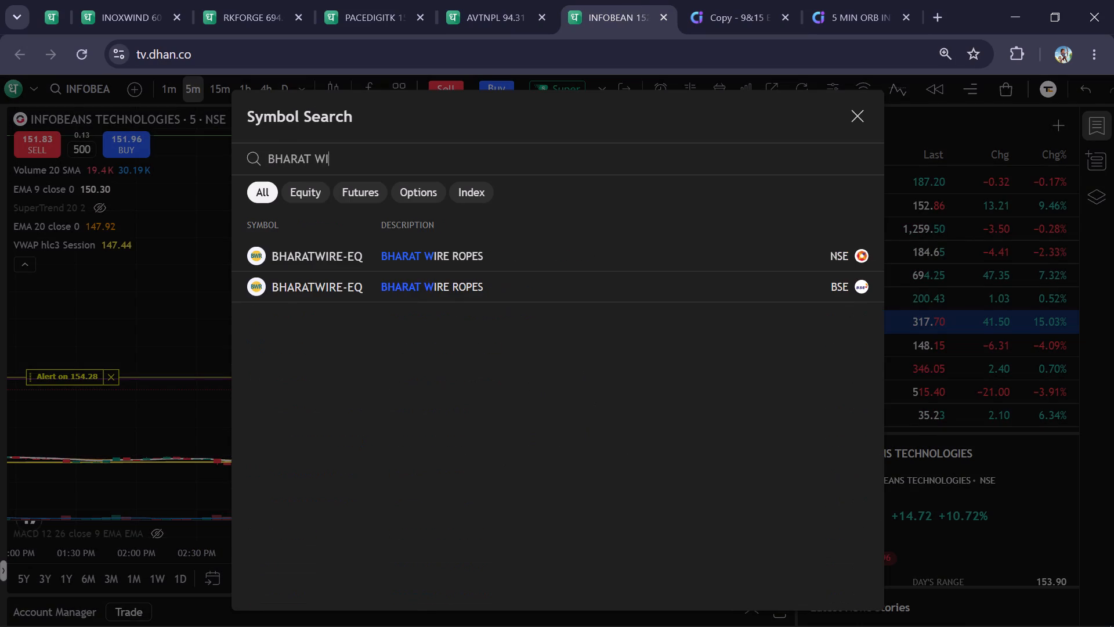
key(Down)
key(Return)
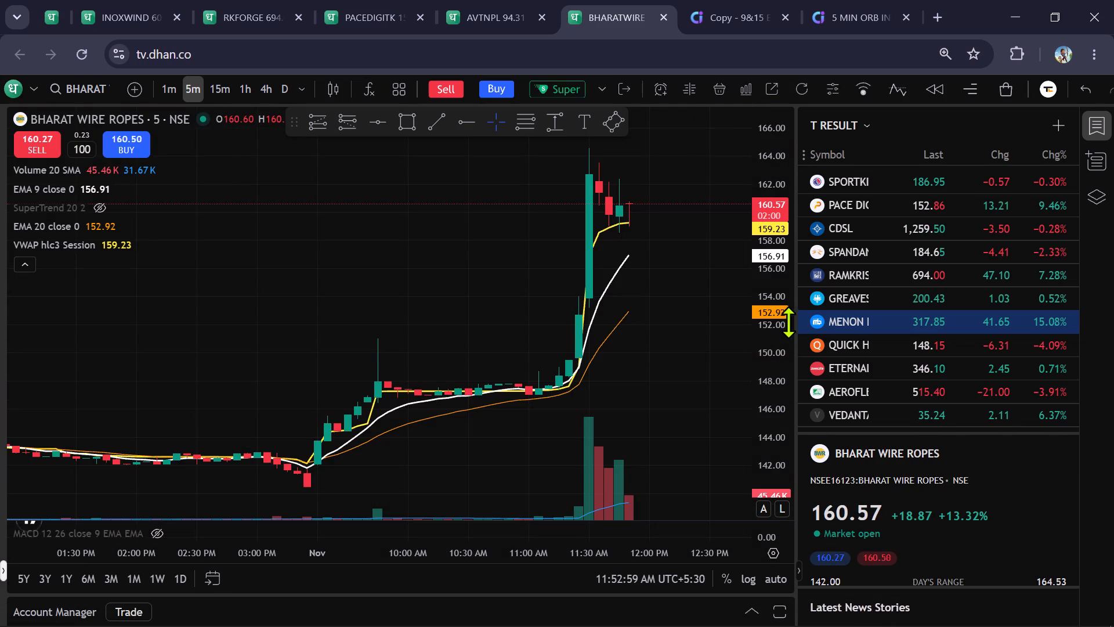
scroll(761, 300, down, 7)
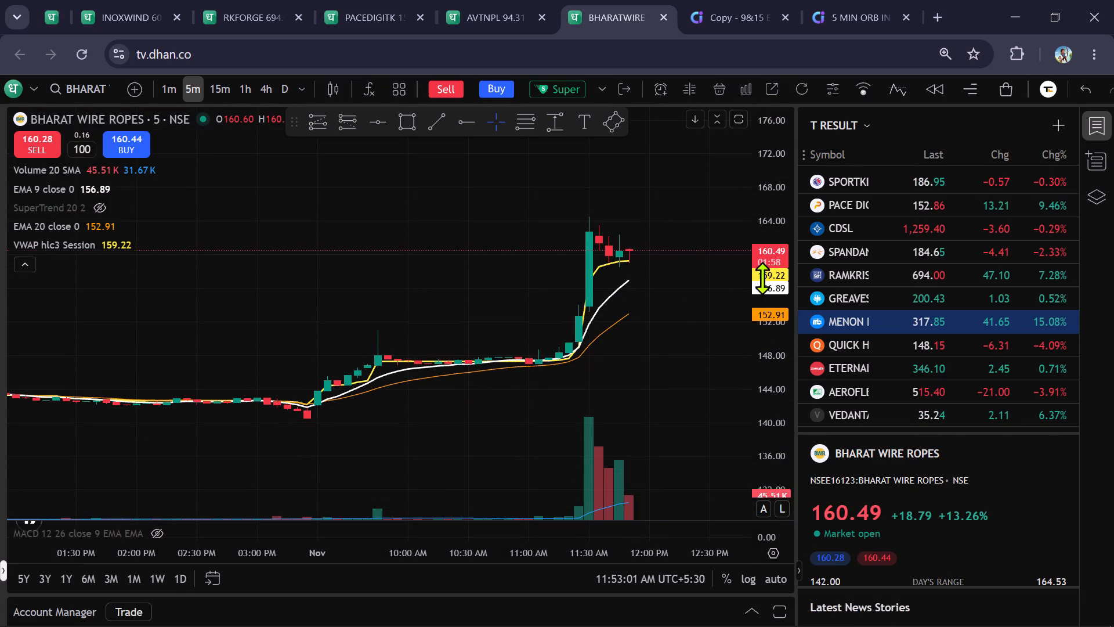
scroll(764, 278, down, 5)
Open an intraday buy Super Order for BHARAT WIRE ROPES and set the quantity to 450.
click(565, 88)
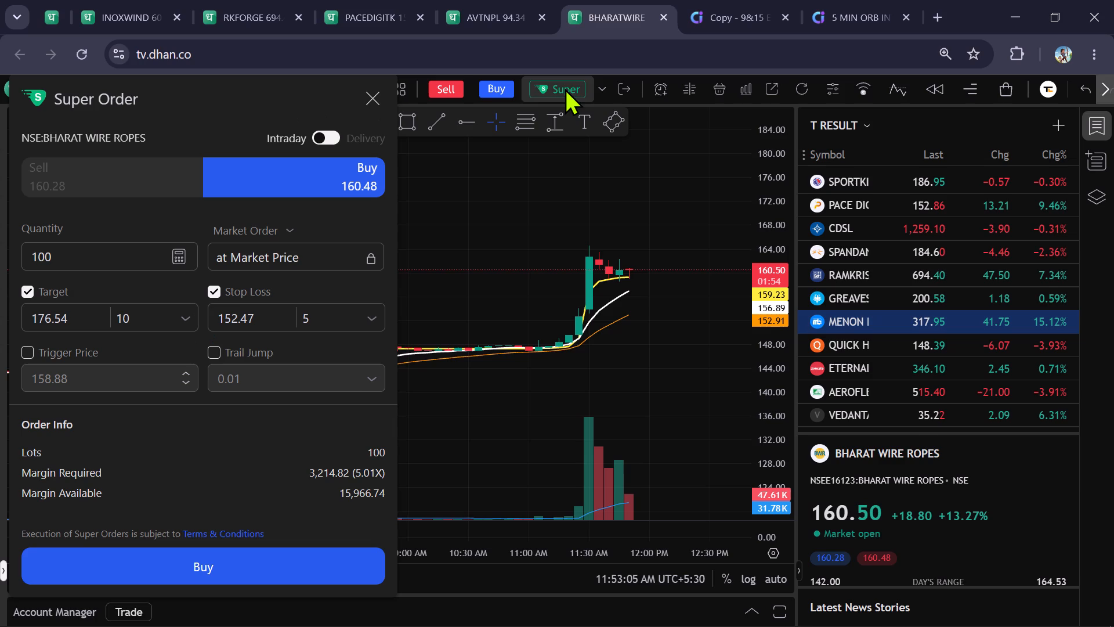
click(95, 250)
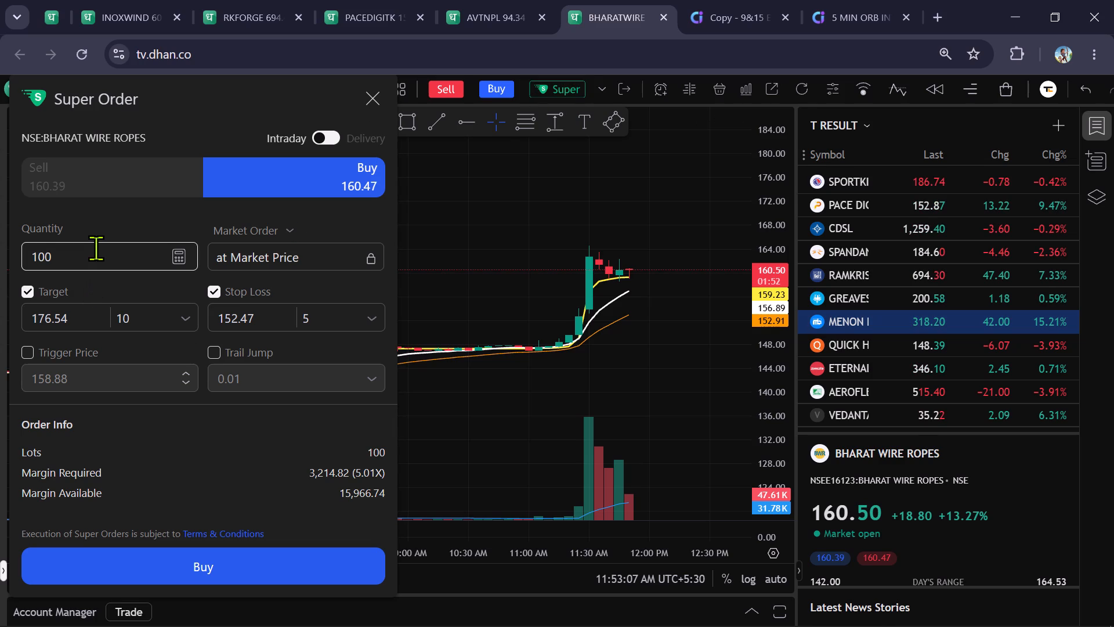
key(BackSpace)
key(BackSpace)
key(BackSpace)
key(BackSpace)
key(BackSpace)
key(BackSpace)
key(BackSpace)
key(BackSpace)
text(500)
key(BackSpace)
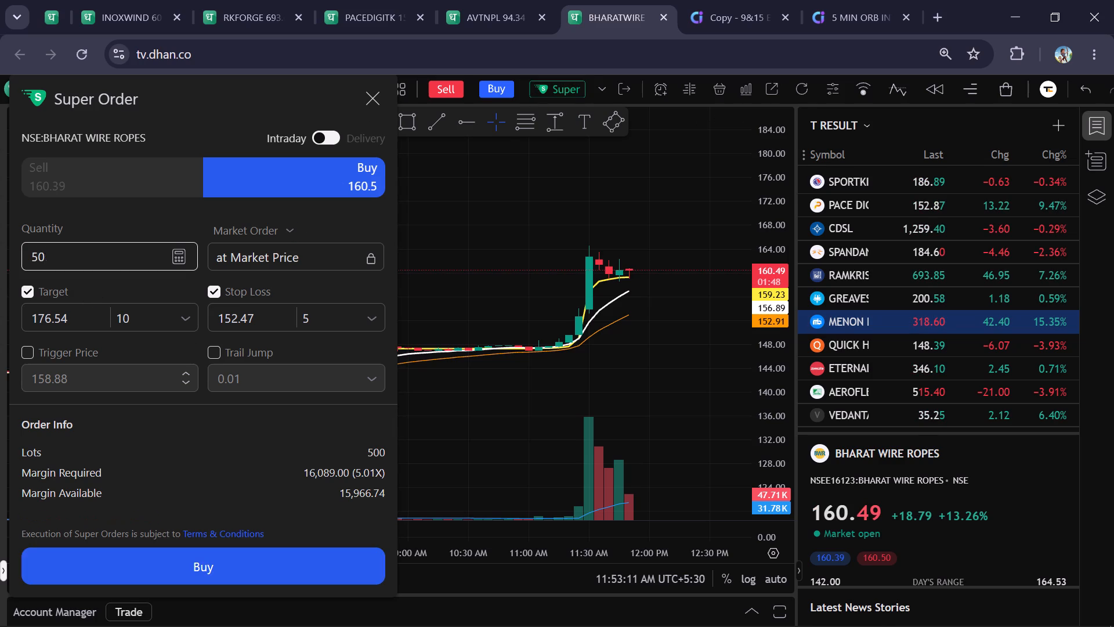
key(BackSpace)
key(BackSpace)
text(450)
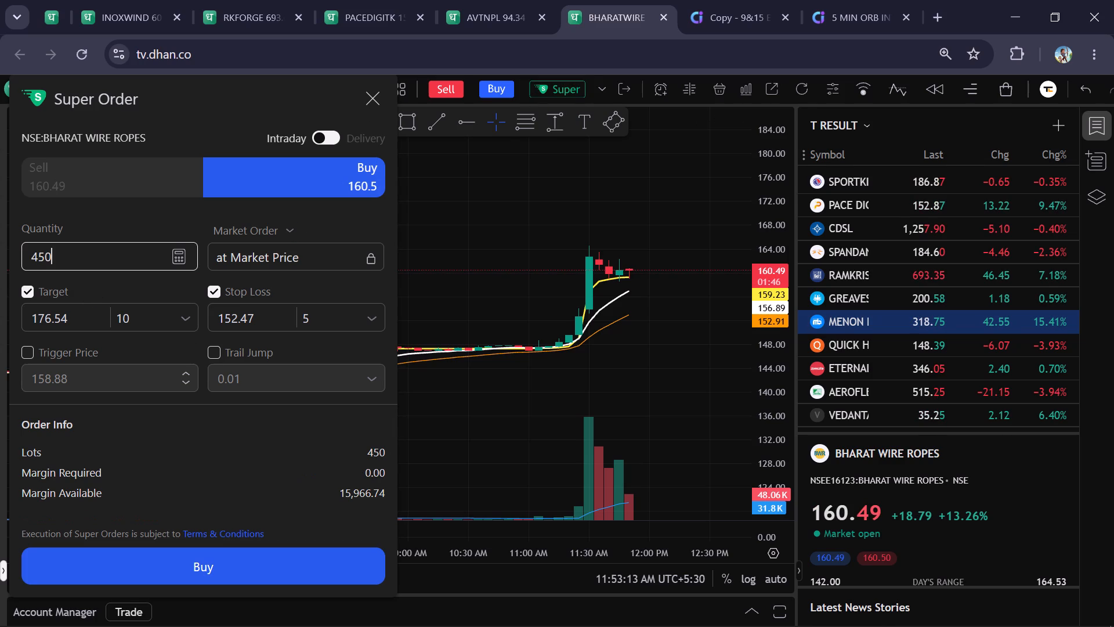
Change the BHARAT WIRE ROPES order to a Limit Order with a price of 145.
click(281, 223)
click(267, 289)
click(272, 250)
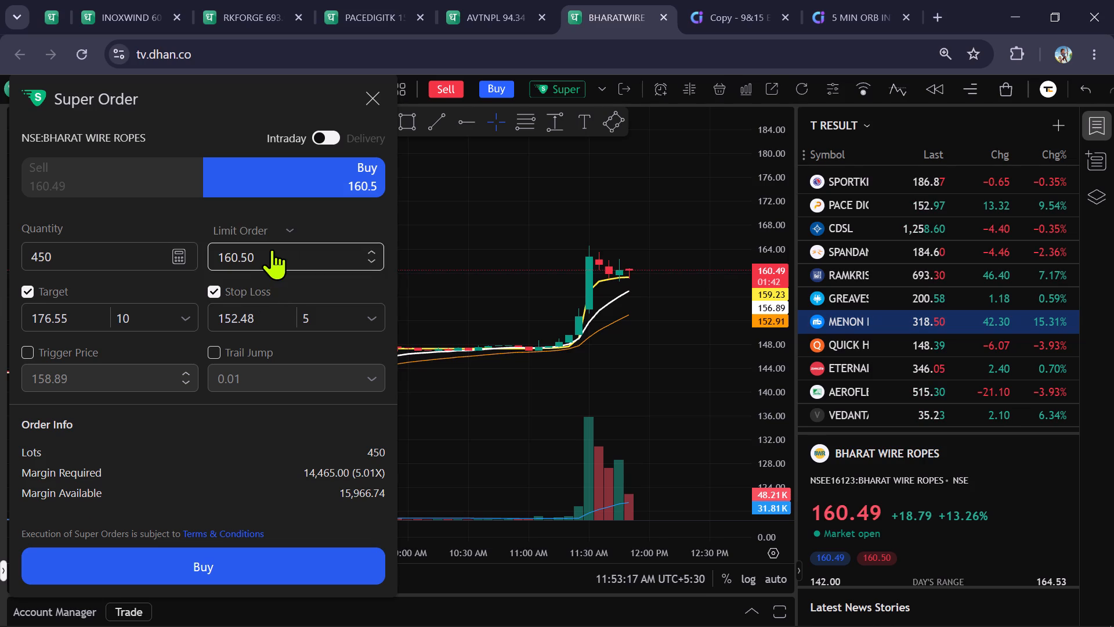
key(BackSpace)
key(BackSpace)
key(BackSpace)
key(BackSpace)
key(BackSpace)
text(45)
Set the BHARAT WIRE ROPES Super Order target price to 172.
click(95, 306)
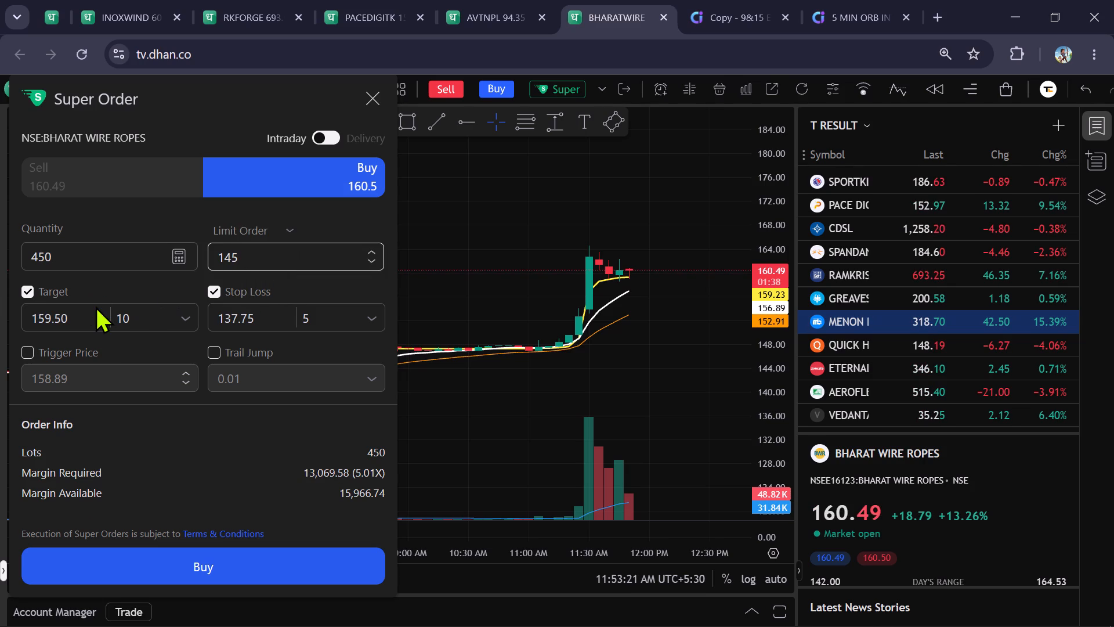
click(92, 313)
key(BackSpace)
key(BackSpace)
key(BackSpace)
key(BackSpace)
key(BackSpace)
key(BackSpace)
key(BackSpace)
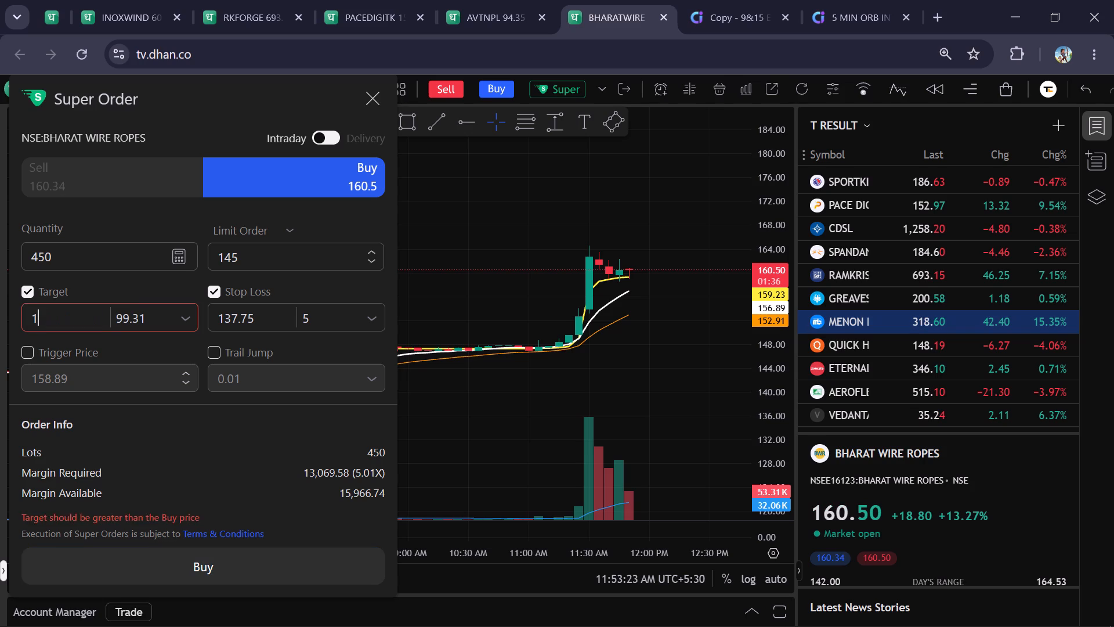
text(172)
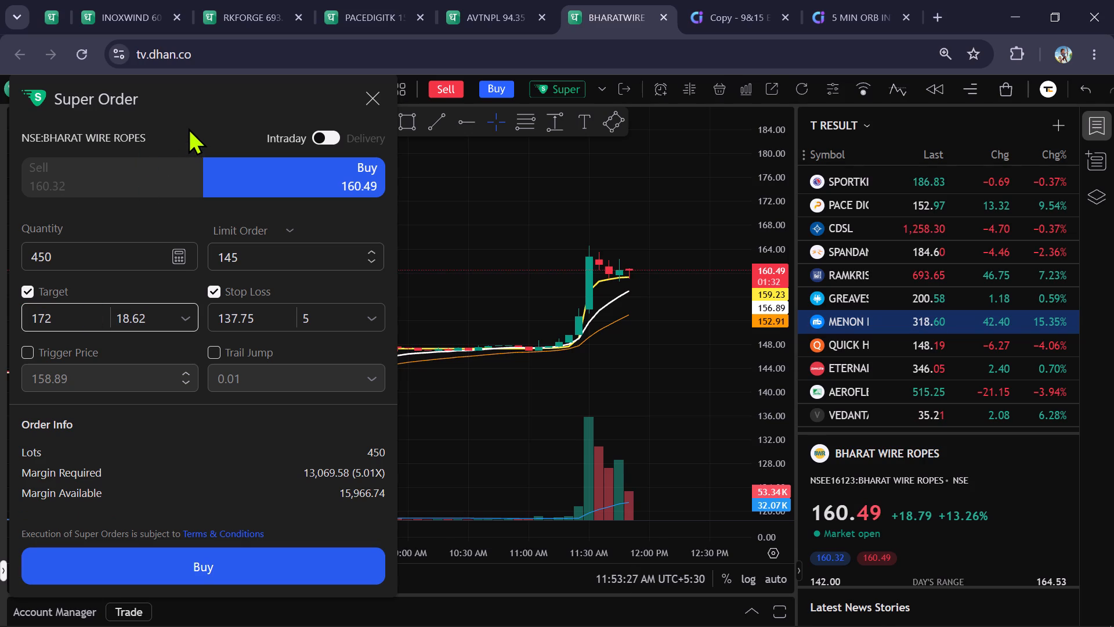
Move the Super Order form off the BHARAT WIRE ROPES price candles and show the daily timeframe.
drag(249, 132, 307, 426)
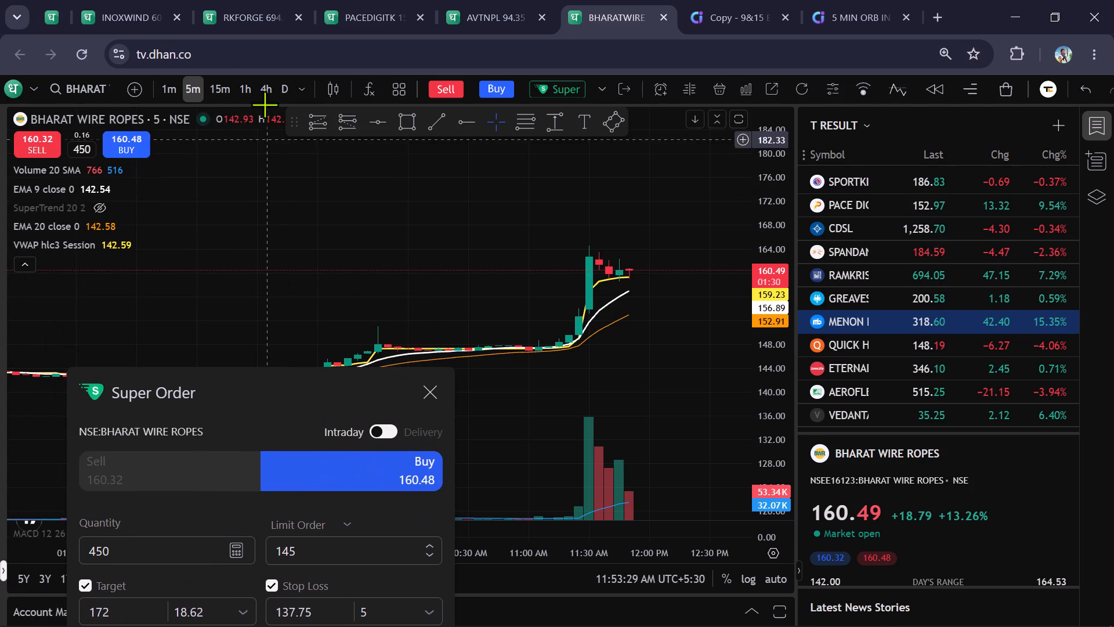
click(280, 93)
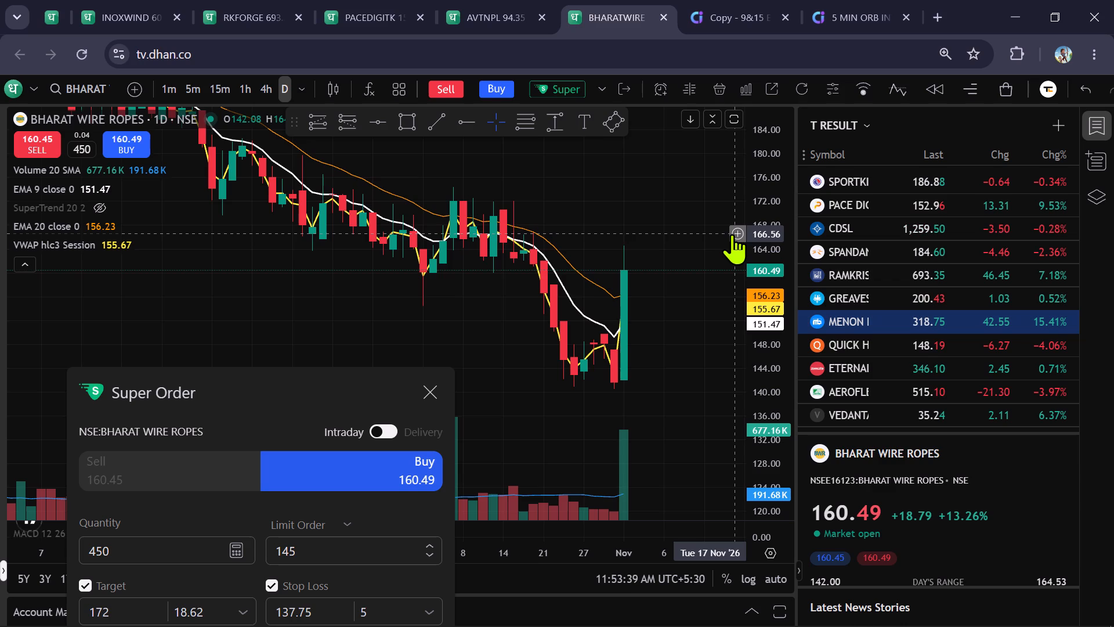
Show BHARAT WIRE ROPES on the 5-minute timeframe and compare it with the AVT NATURAL PRODUCTS chart.
click(190, 87)
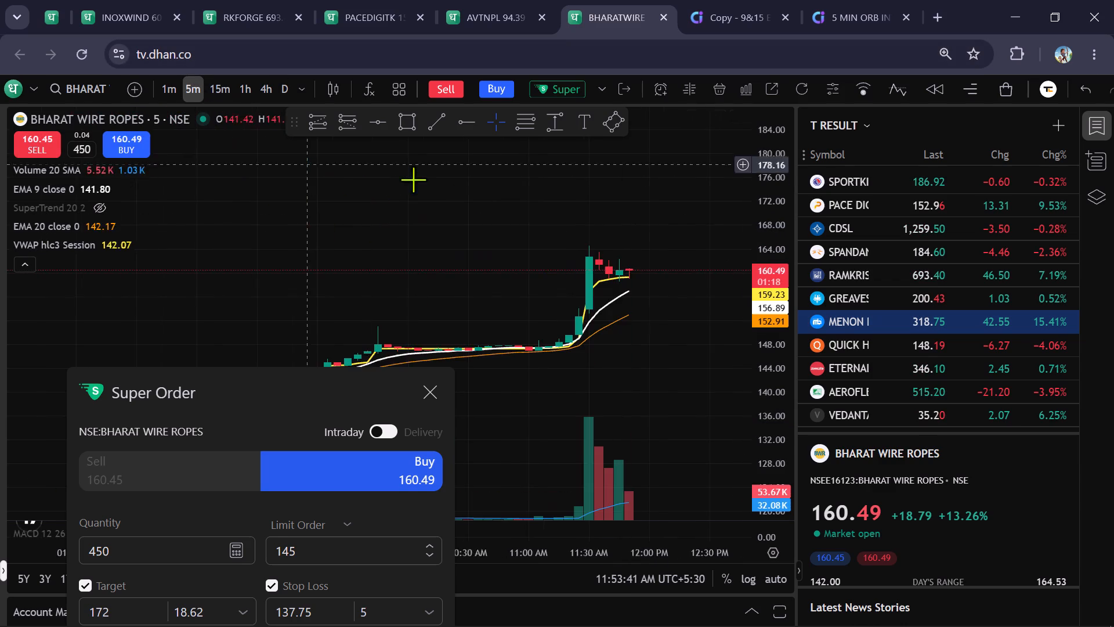
scroll(709, 224, up, 3)
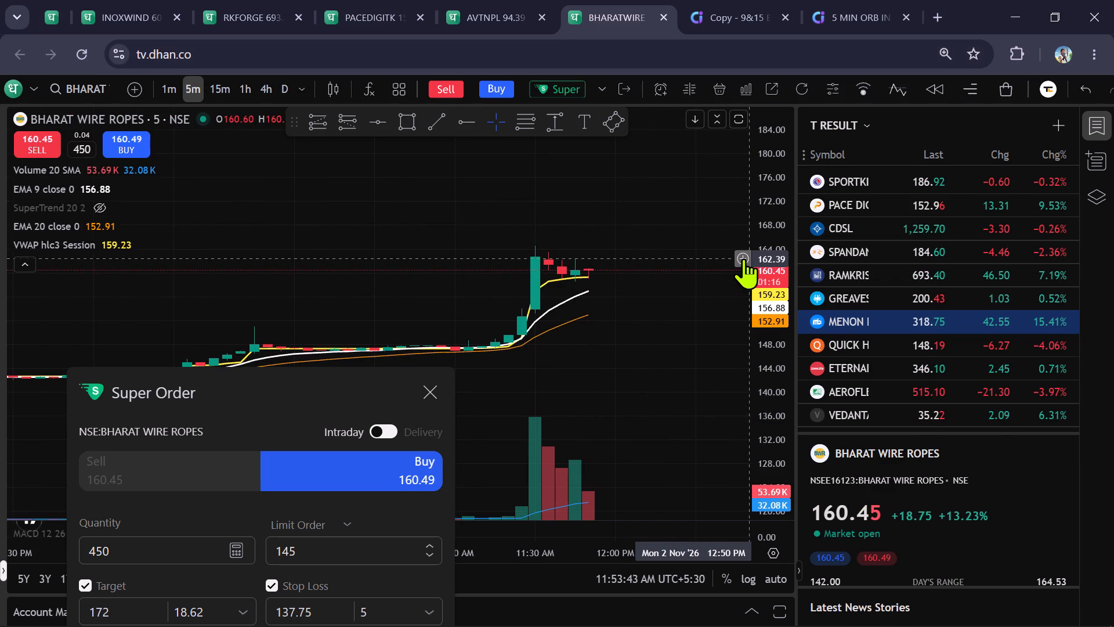
drag(700, 215, 587, 222)
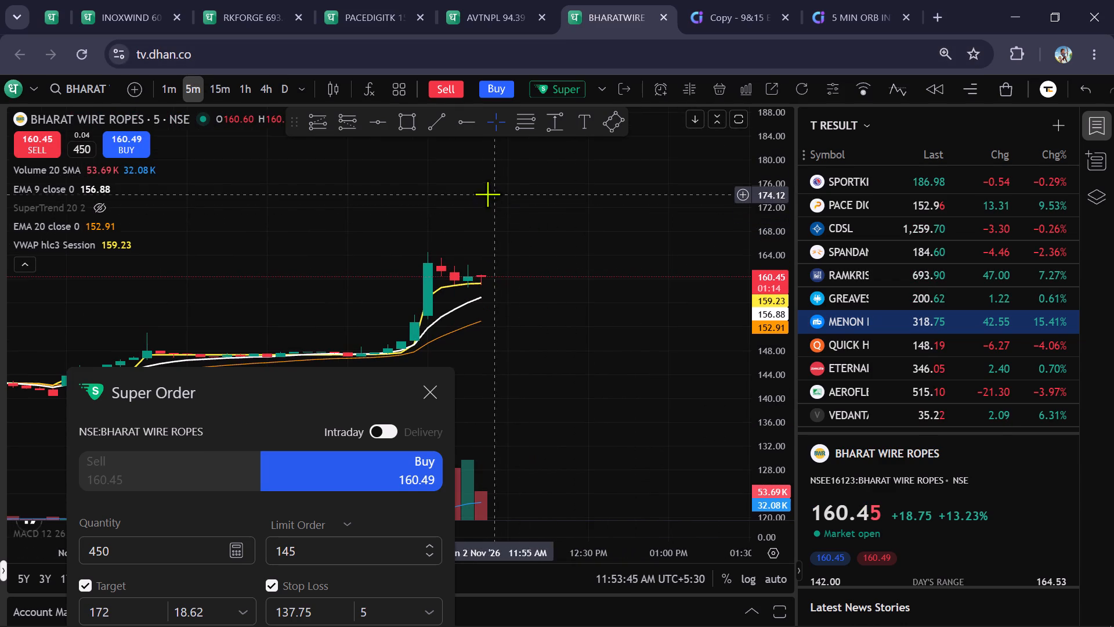
click(504, 0)
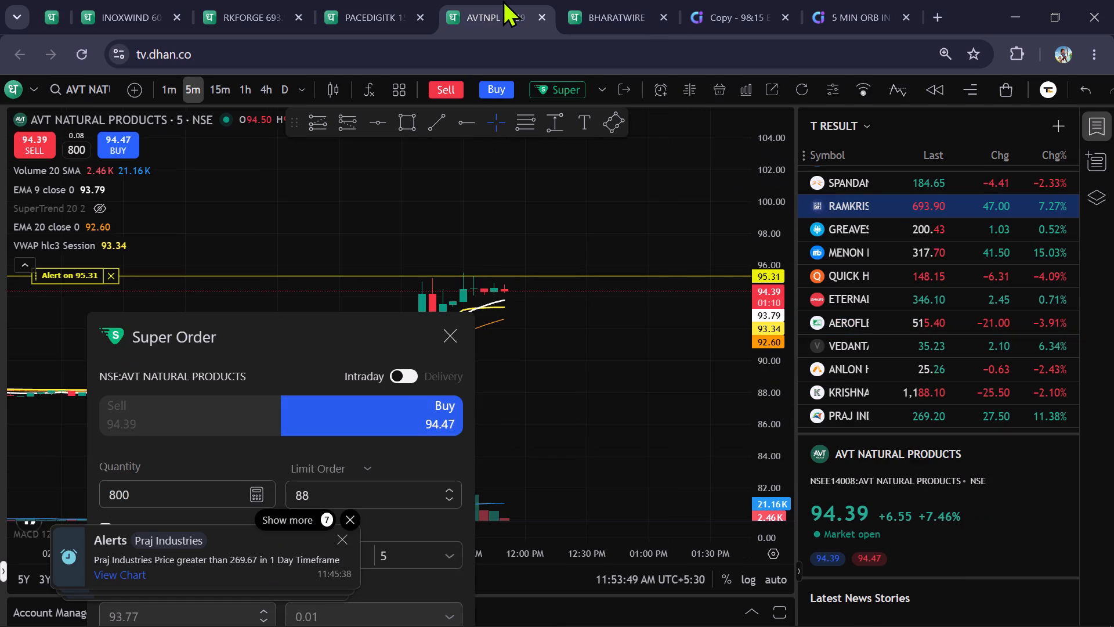
click(597, 10)
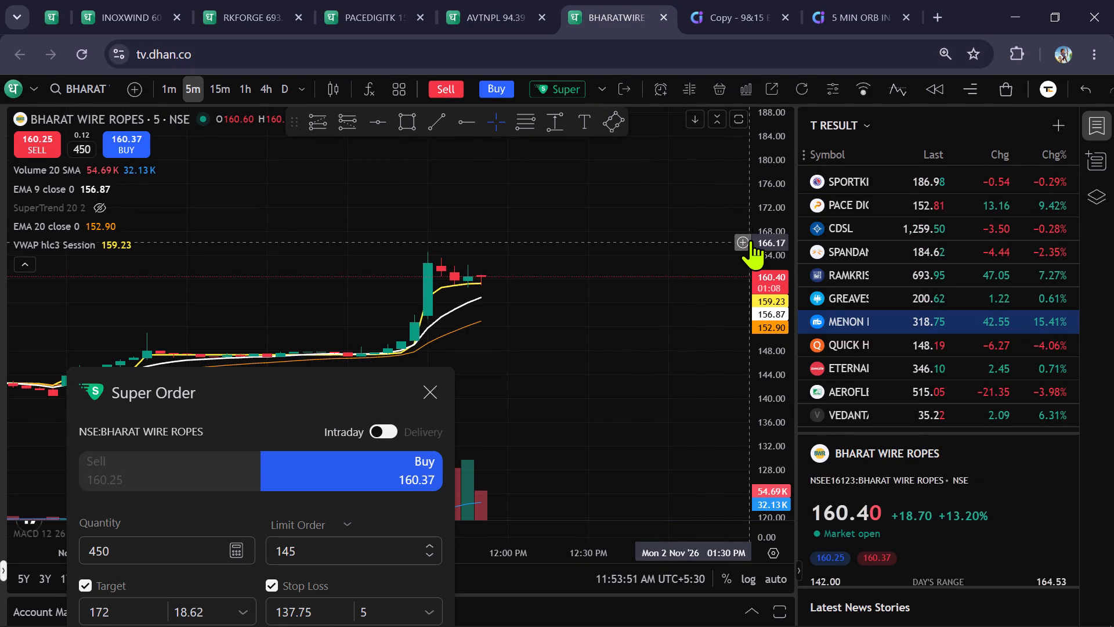
Add a price alert on BHARAT WIRE ROPES at 162.
click(740, 268)
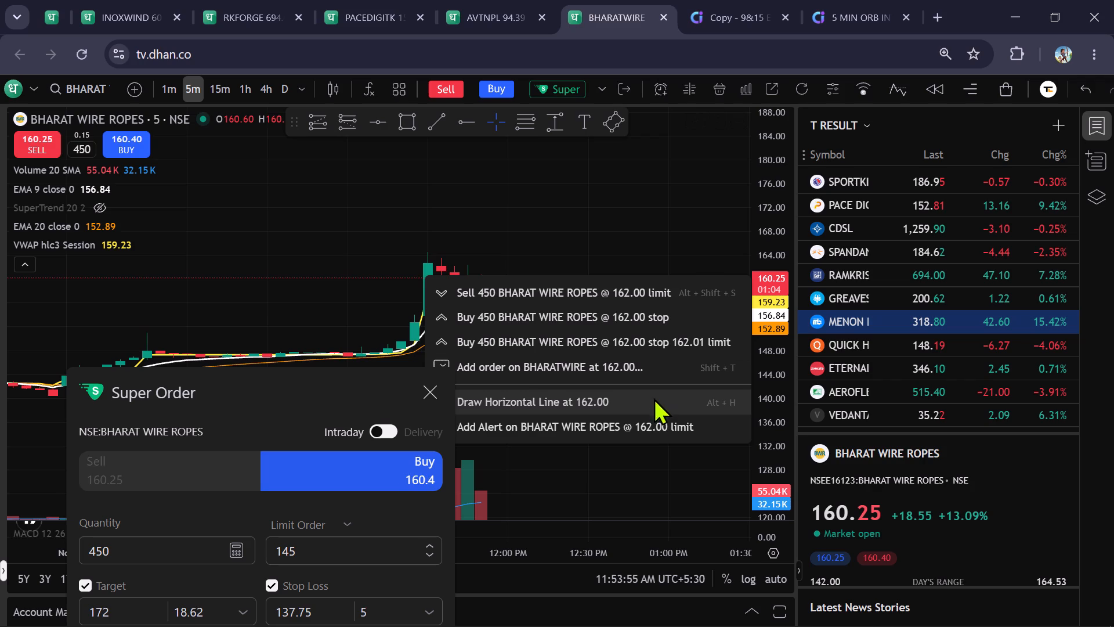
click(648, 426)
click(646, 395)
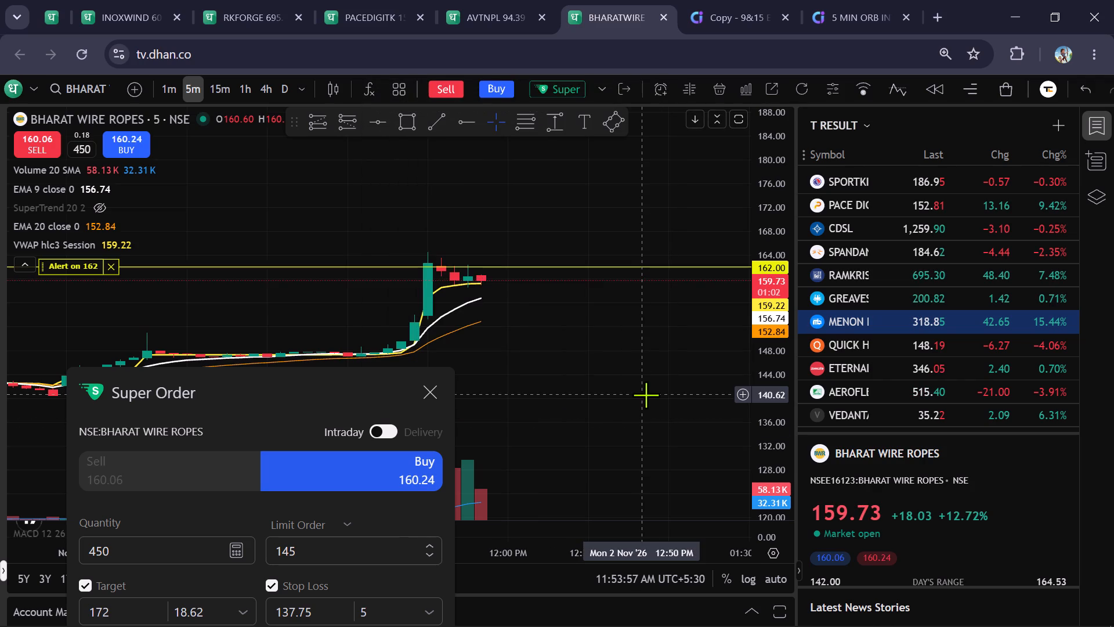
Reorder the chart tabs so PACE DIGITEK comes first, followed by INOX WIND and RAMKRISHNA FORGINGS.
click(371, 27)
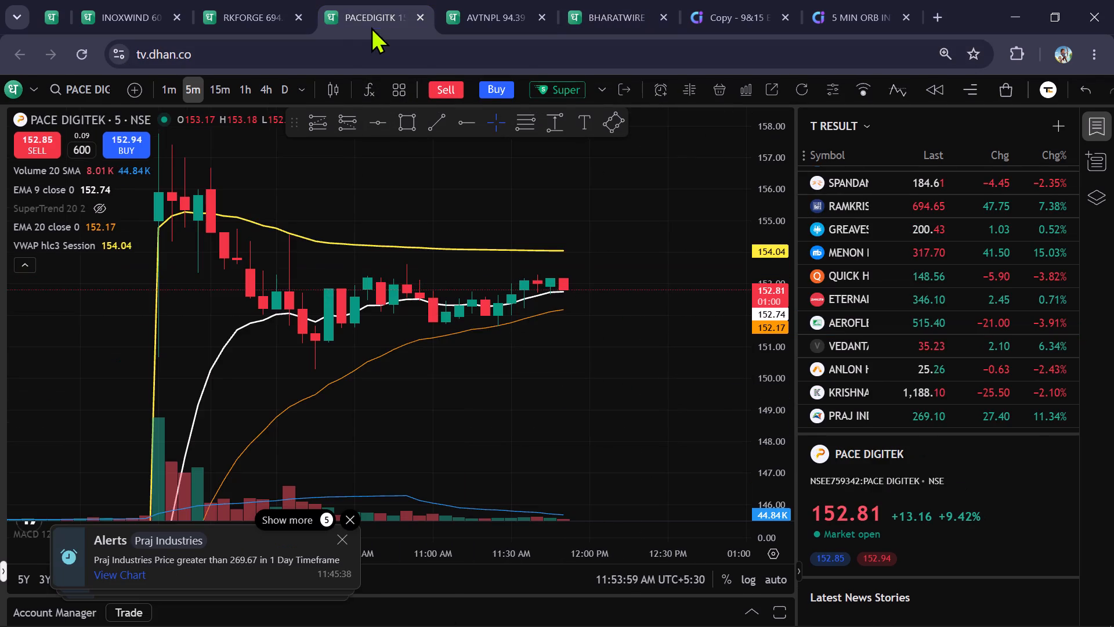
click(270, 17)
drag(270, 17, 360, 17)
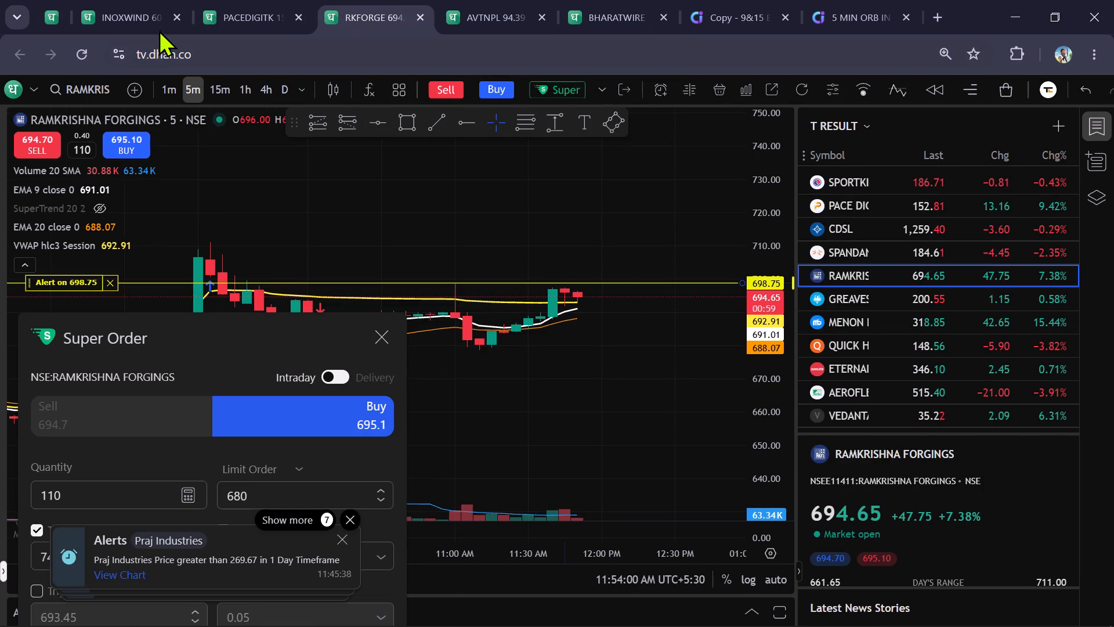
click(152, 9)
drag(152, 9, 221, 6)
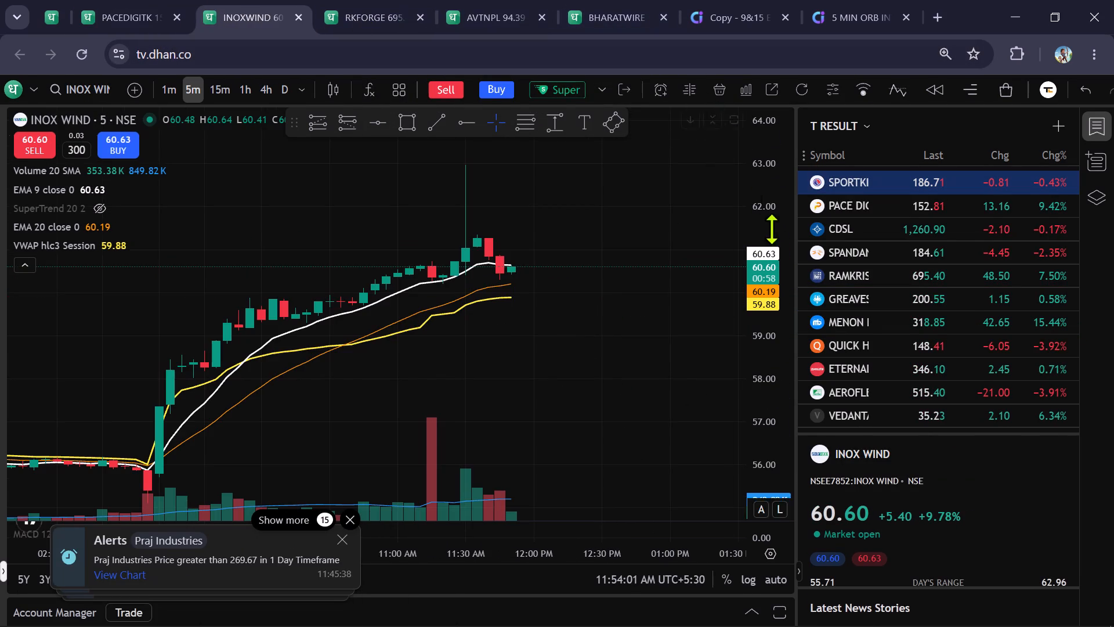
Examine the BHARAT WIRE ROPES 5-minute chart and stock details, and check the 9 & 15 EMA screener's stock list.
click(606, 6)
scroll(641, 189, down, 3)
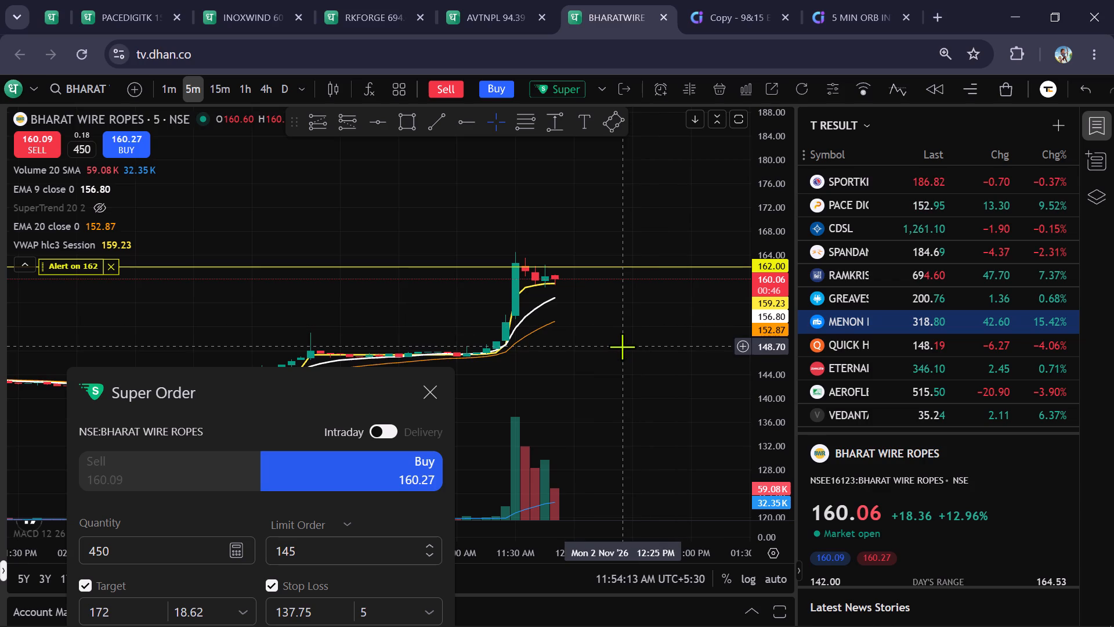
scroll(622, 347, down, 8)
scroll(621, 345, up, 7)
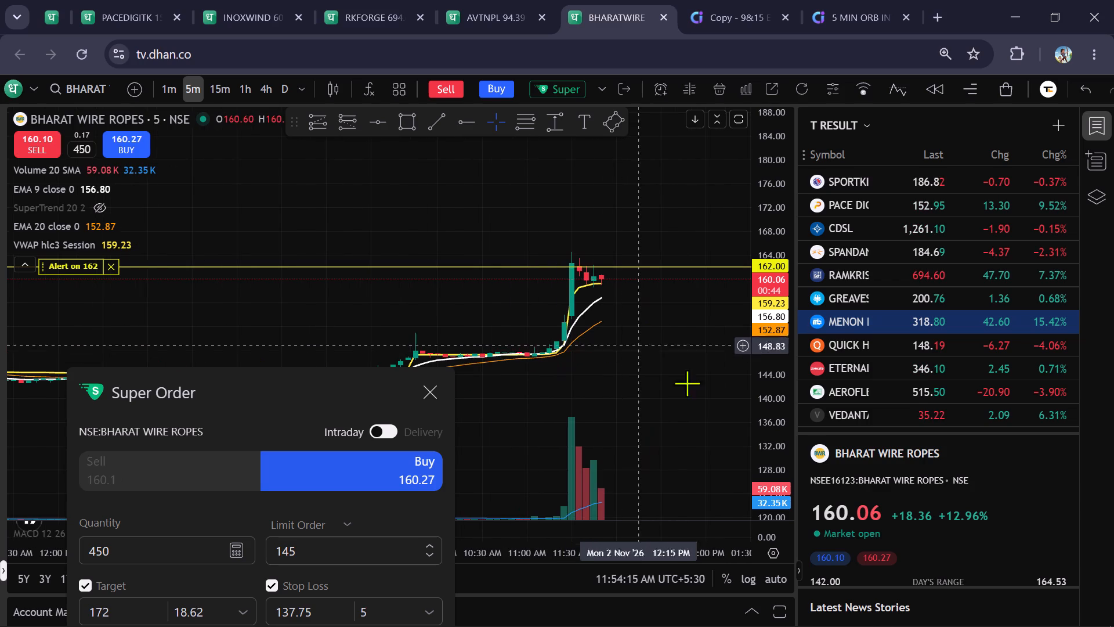
drag(952, 586, 985, 459)
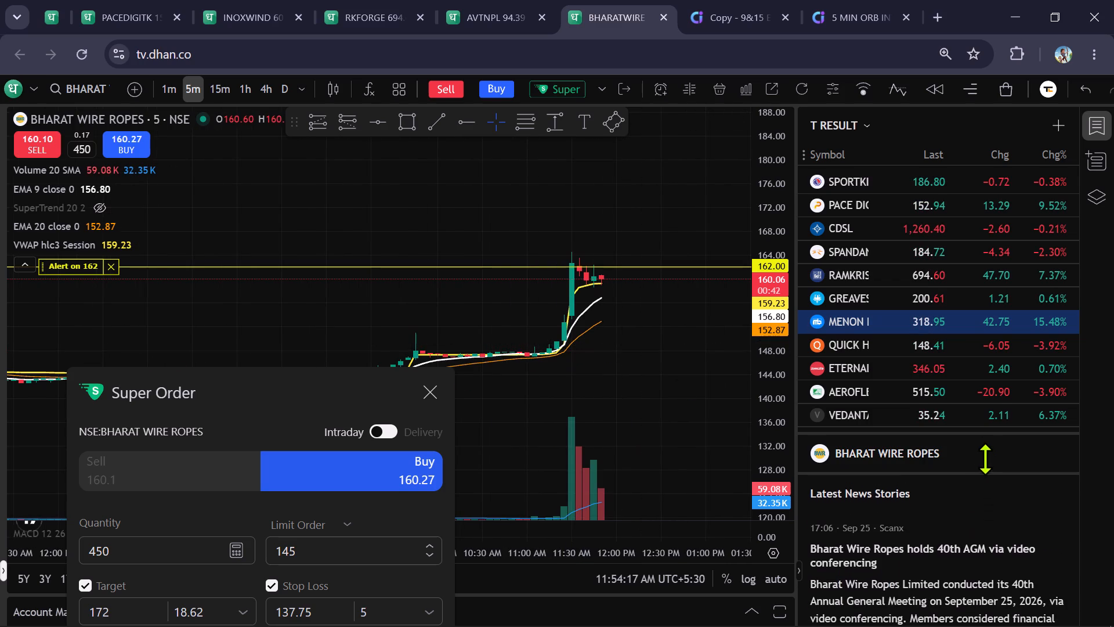
drag(985, 459, 986, 578)
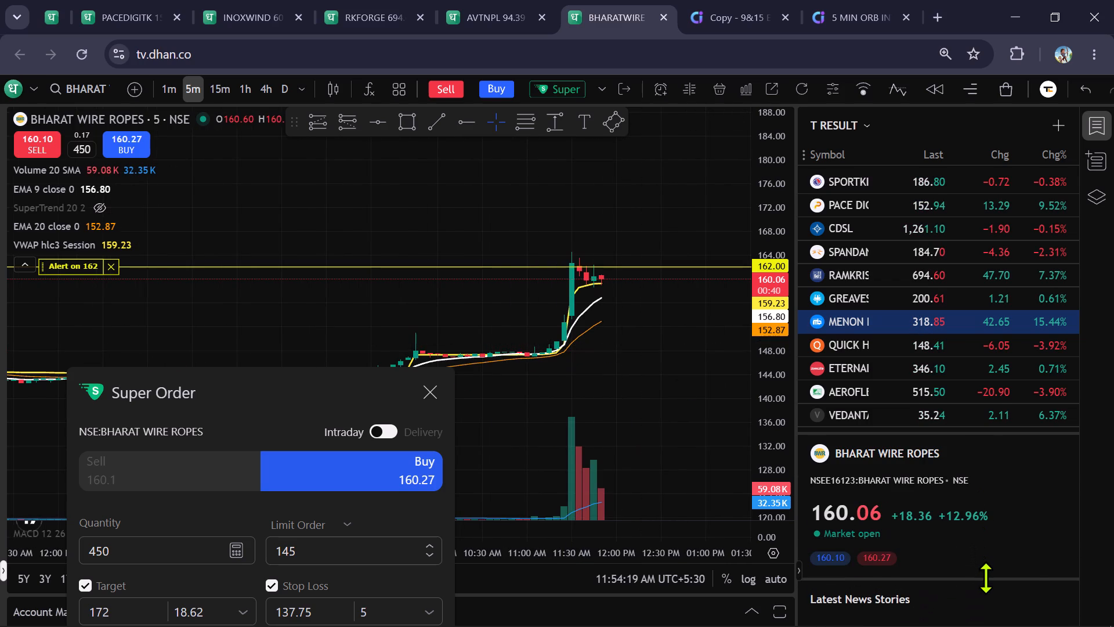
drag(986, 578, 986, 595)
scroll(693, 391, up, 5)
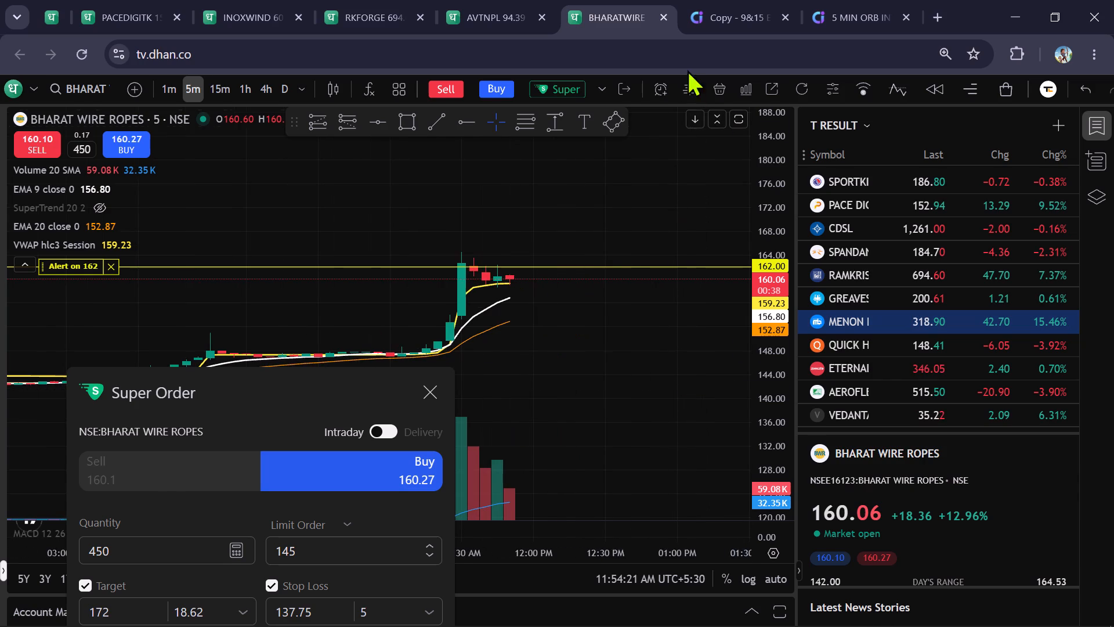
click(707, 6)
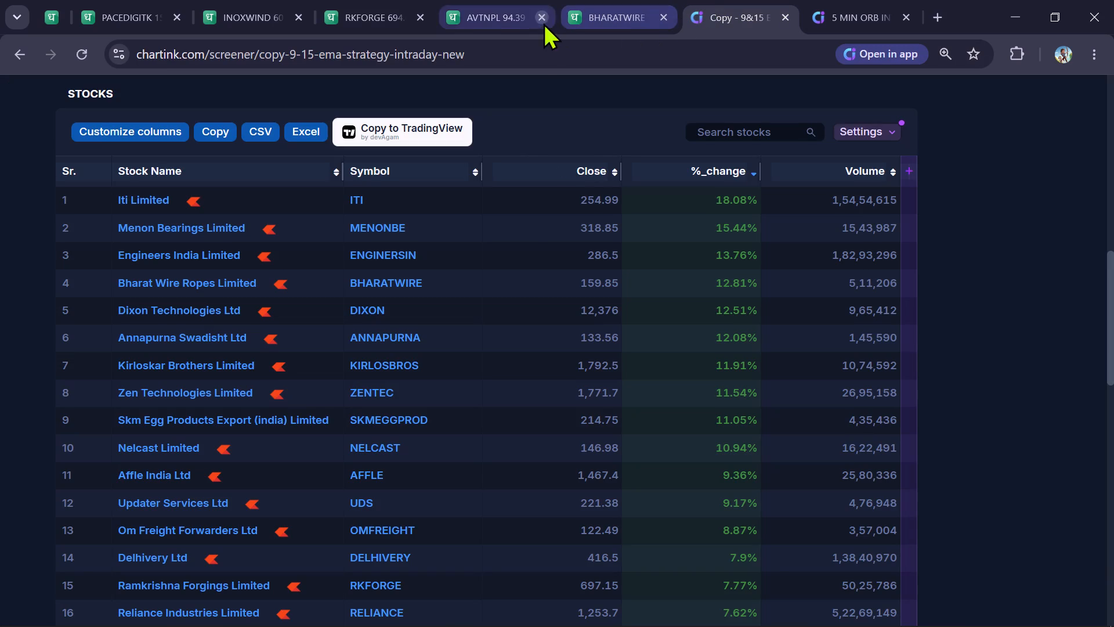
Replace INOX WIND with the NSE-listed AGI INFRA in its chart tab and view its 5-minute candles.
click(255, 6)
drag(549, 201, 563, 208)
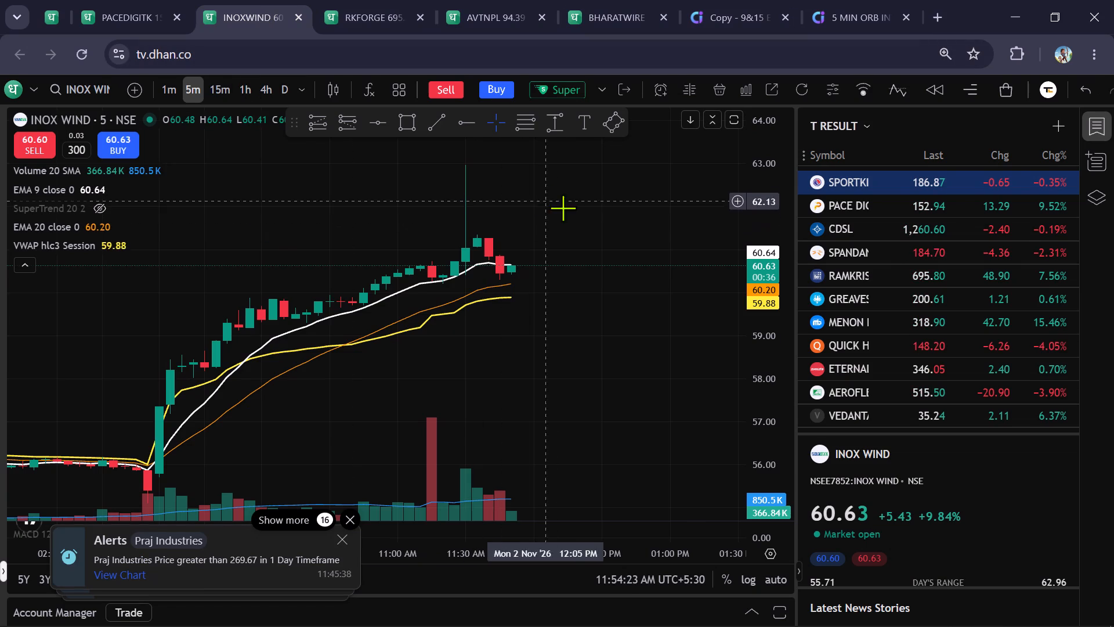
drag(563, 208, 606, 259)
key(e)
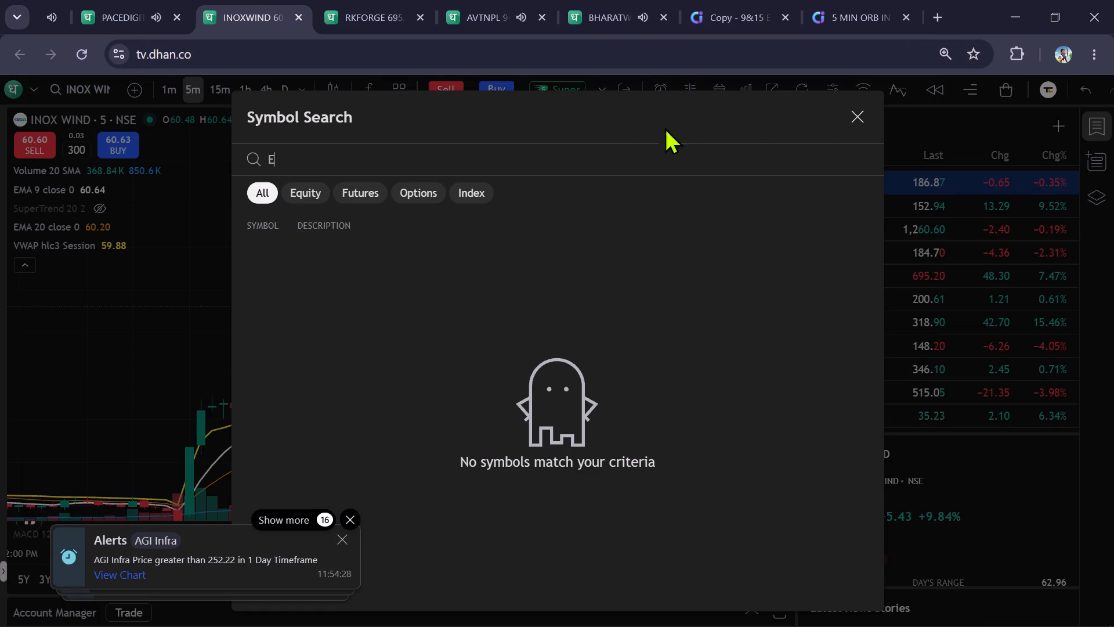
key(BackSpace)
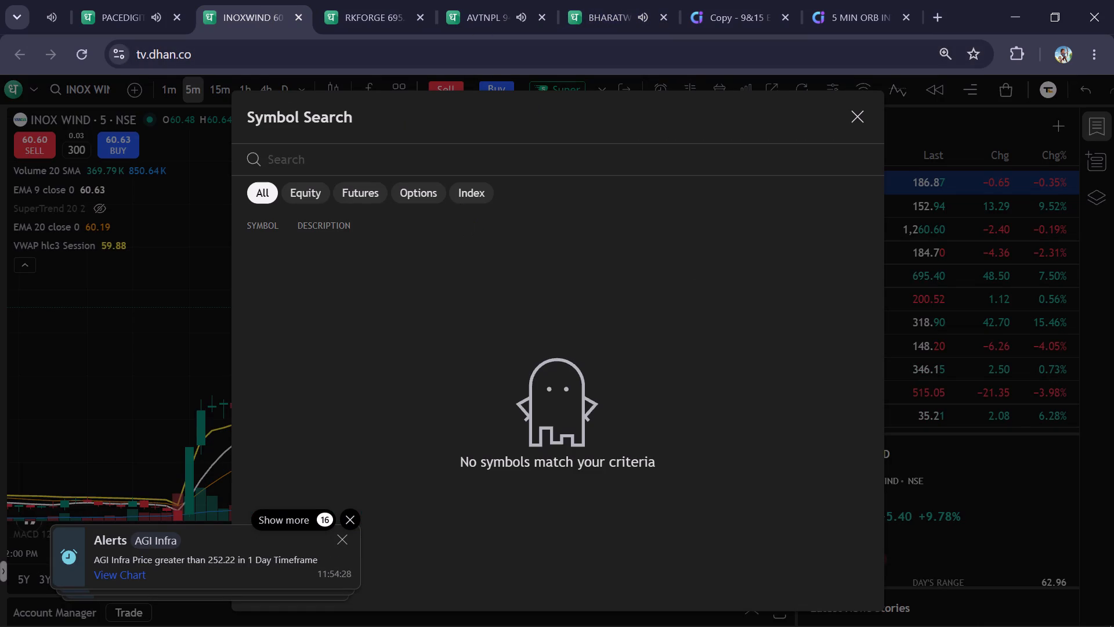
text(AGI)
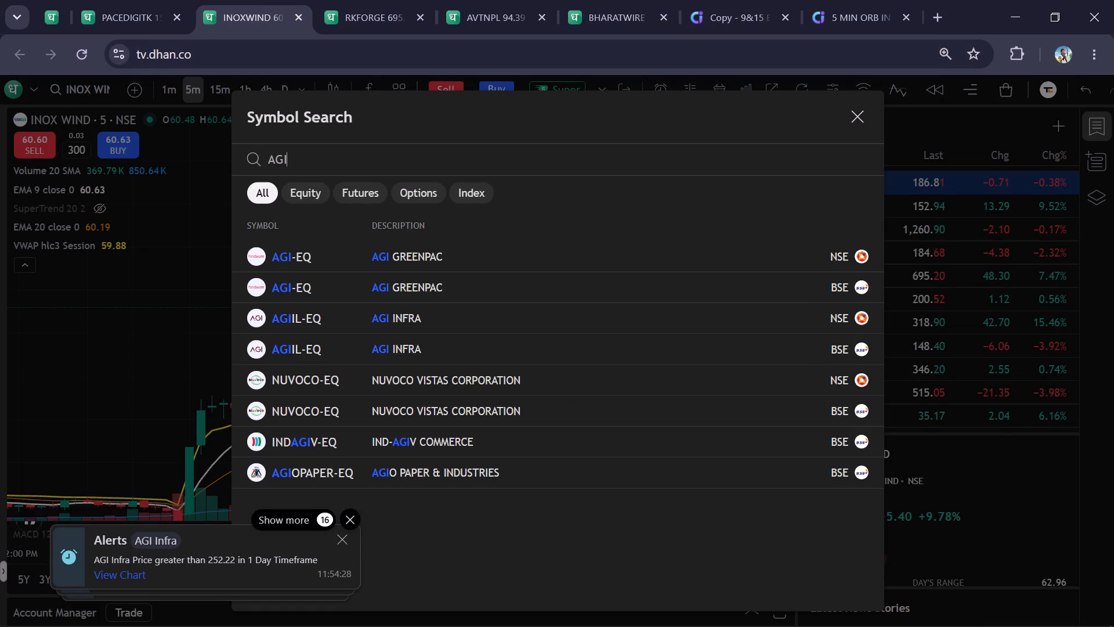
key(space)
text(IN)
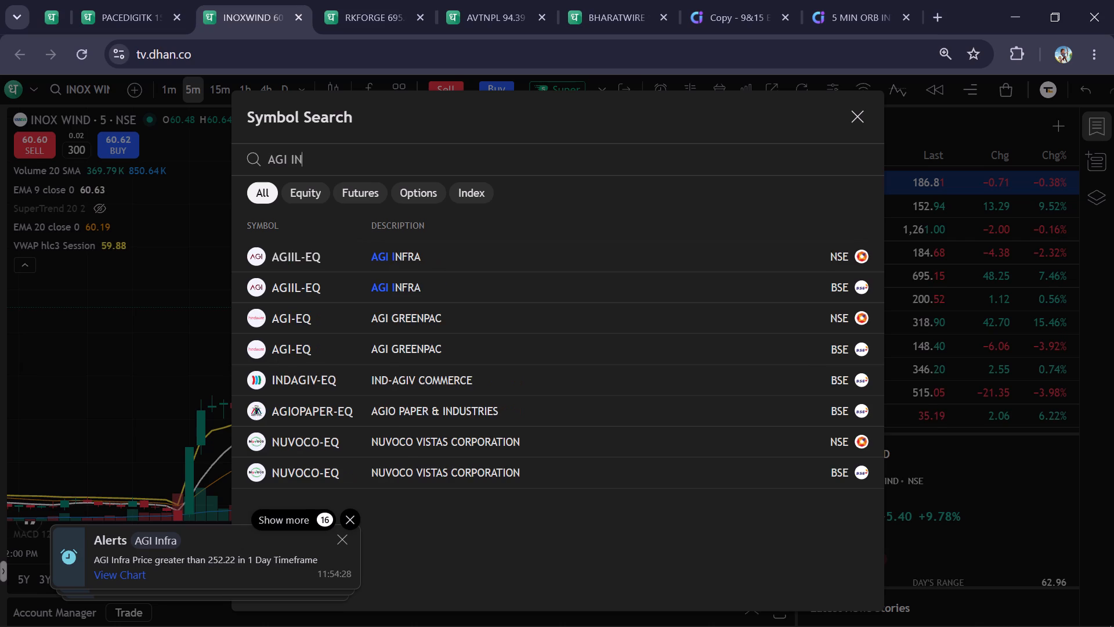
key(Down)
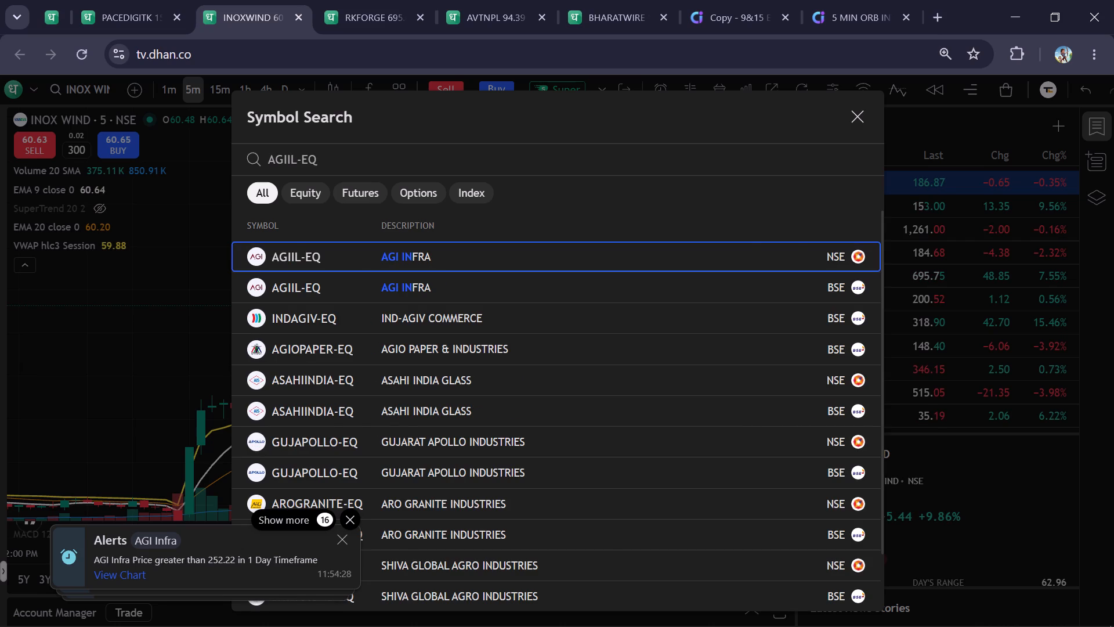
key(Return)
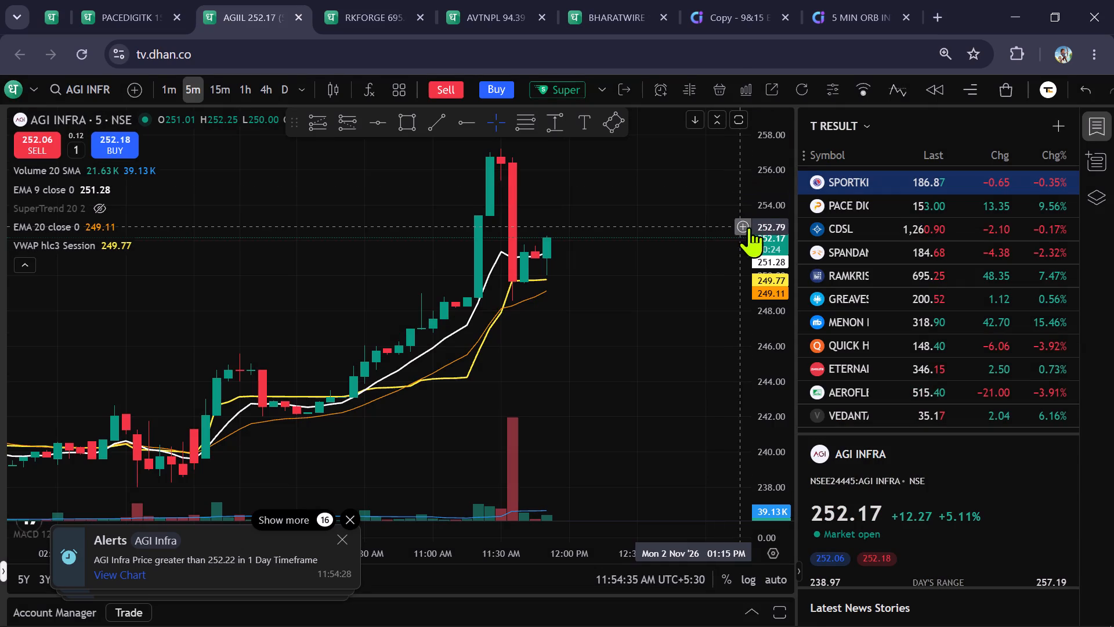
scroll(761, 226, down, 8)
scroll(682, 315, up, 2)
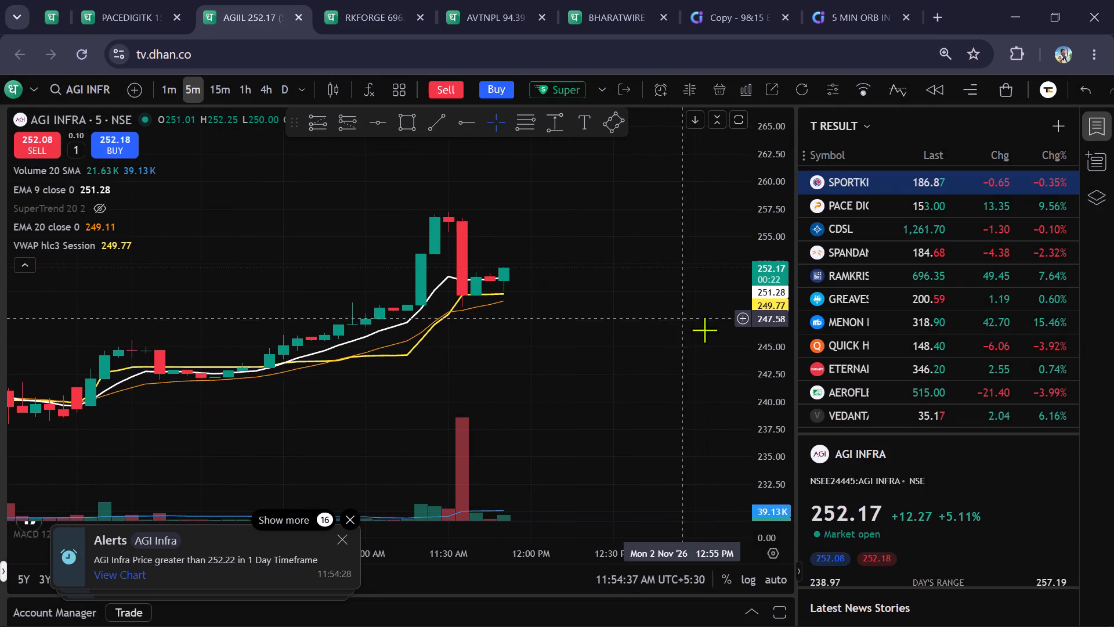
Check RAMKRISHNA FORGINGS, and reposition the BHARAT WIRE ROPES Super Order form higher so its target and stop loss settings are visible.
click(369, 0)
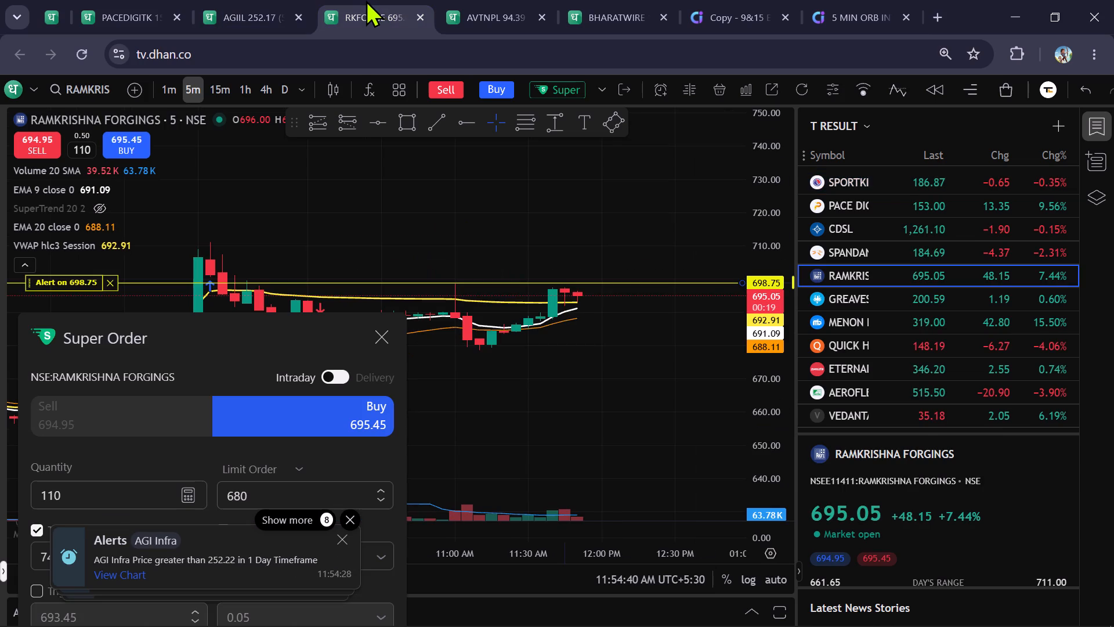
click(613, 13)
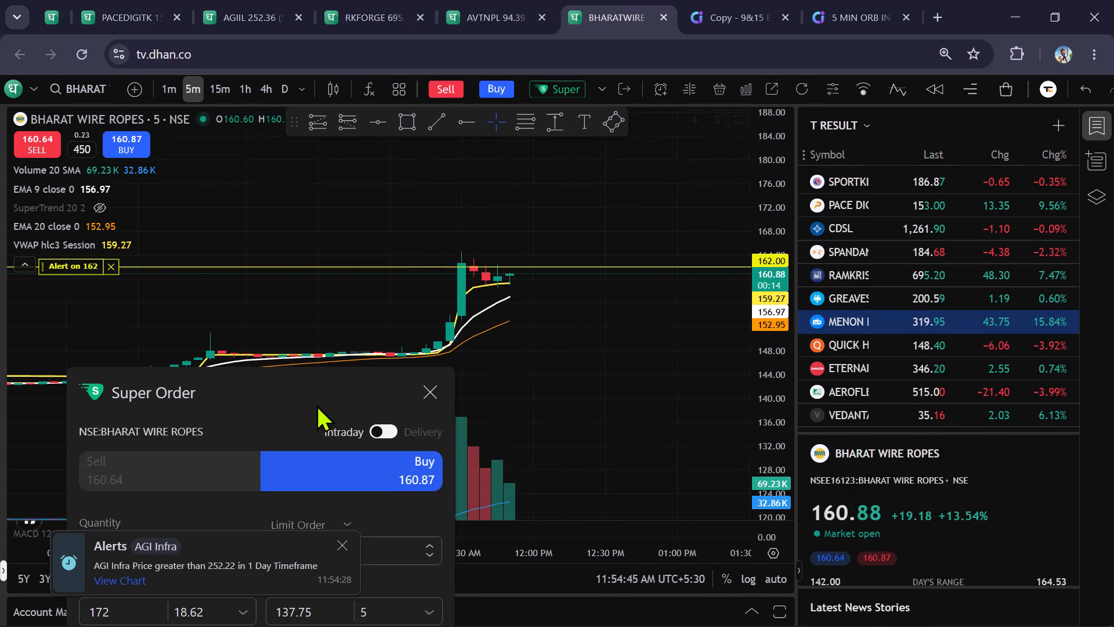
drag(316, 405, 268, 171)
drag(268, 171, 269, 291)
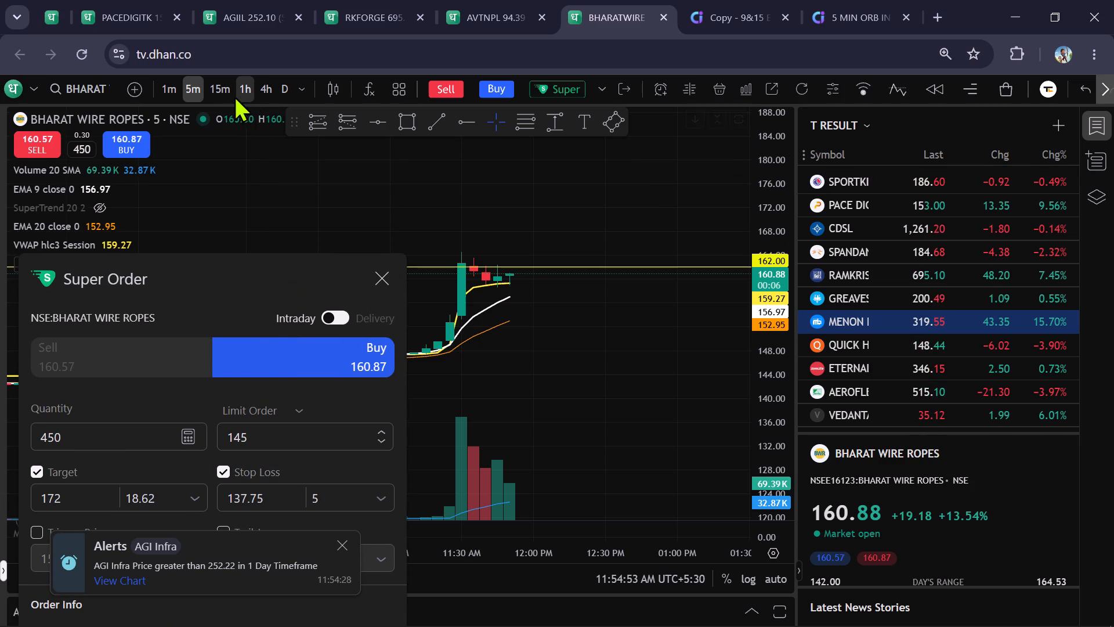
Compare BHARAT WIRE ROPES on the 15-minute and 5-minute timeframes and recheck the AGI INFRA and RAMKRISHNA FORGINGS charts.
click(219, 91)
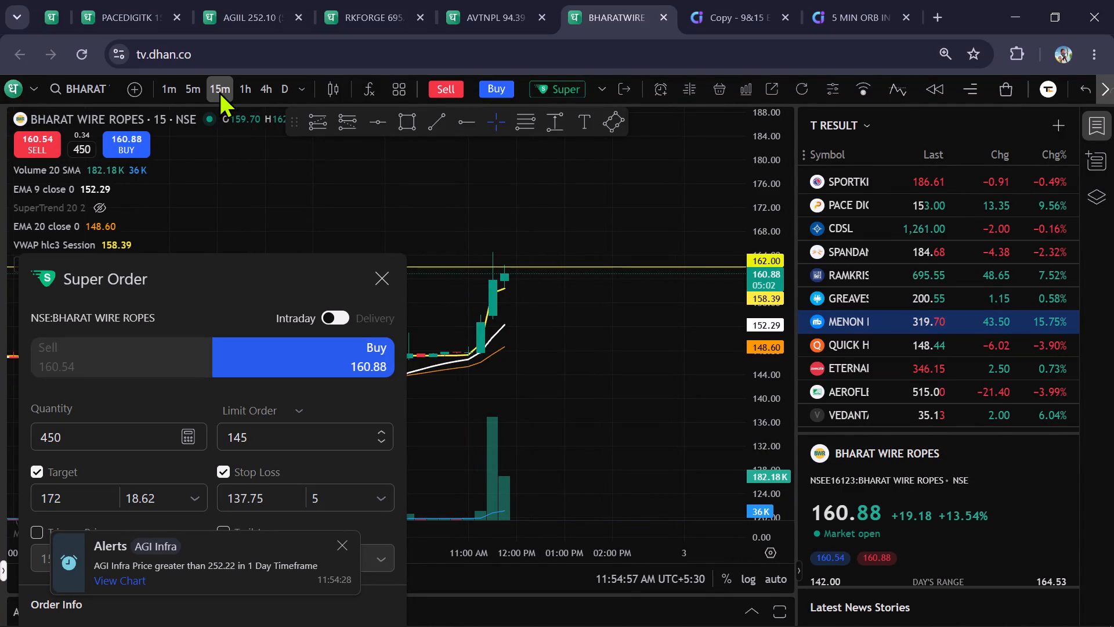
click(189, 88)
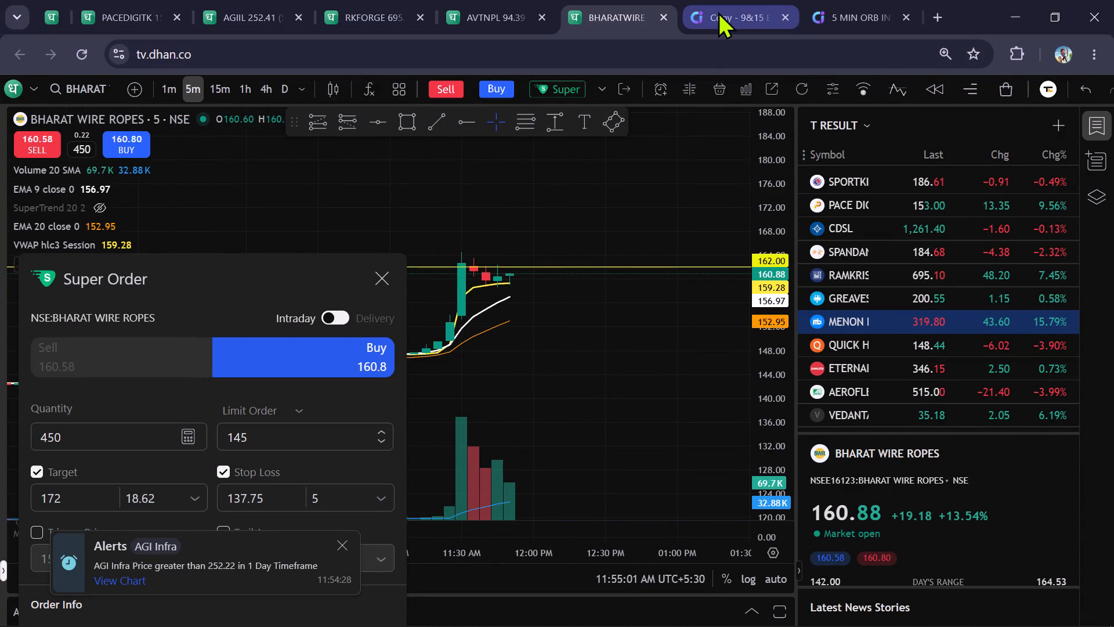
click(262, 11)
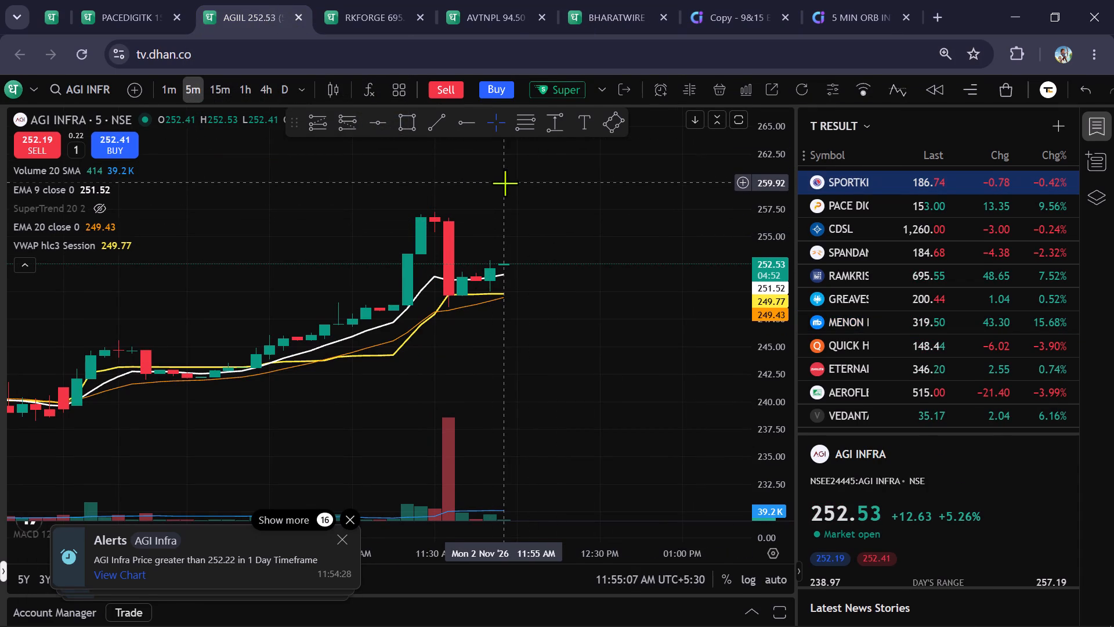
click(508, 23)
click(373, 16)
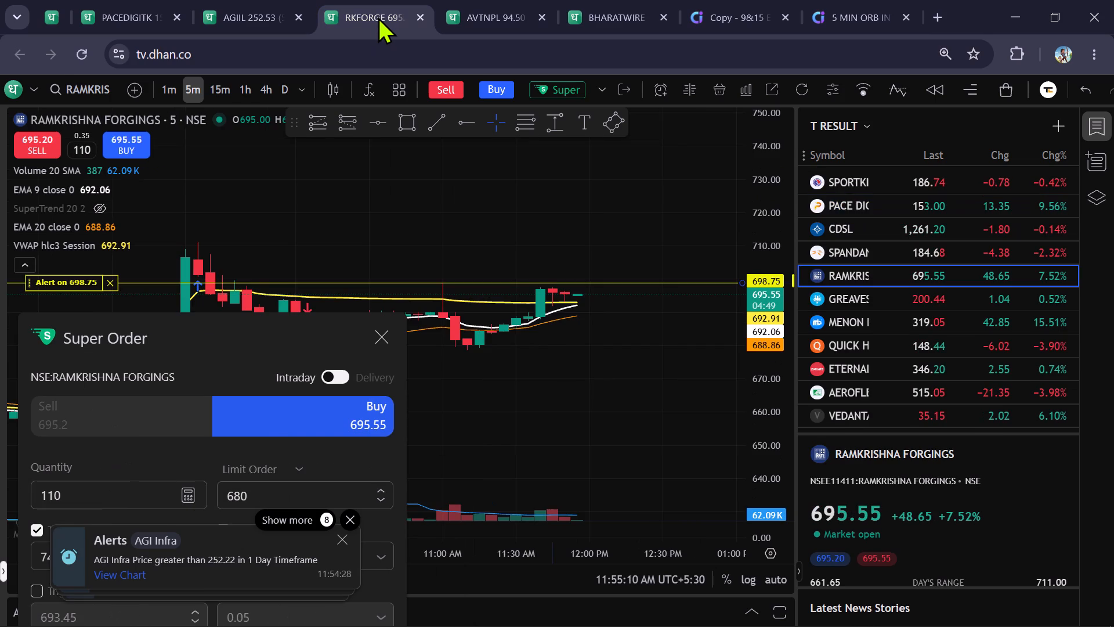
click(620, 12)
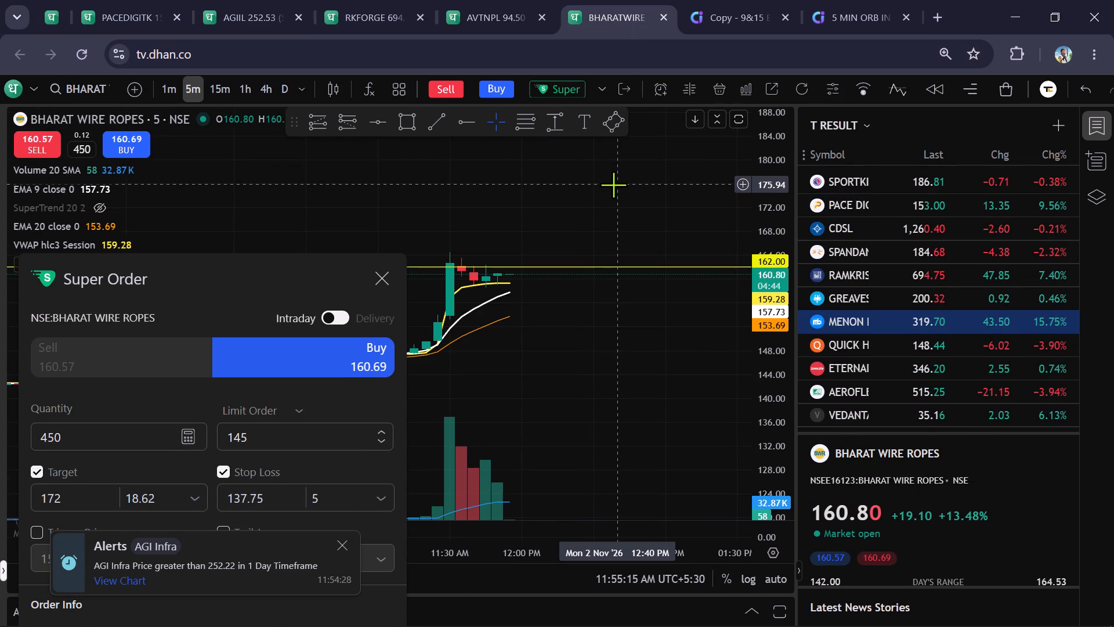
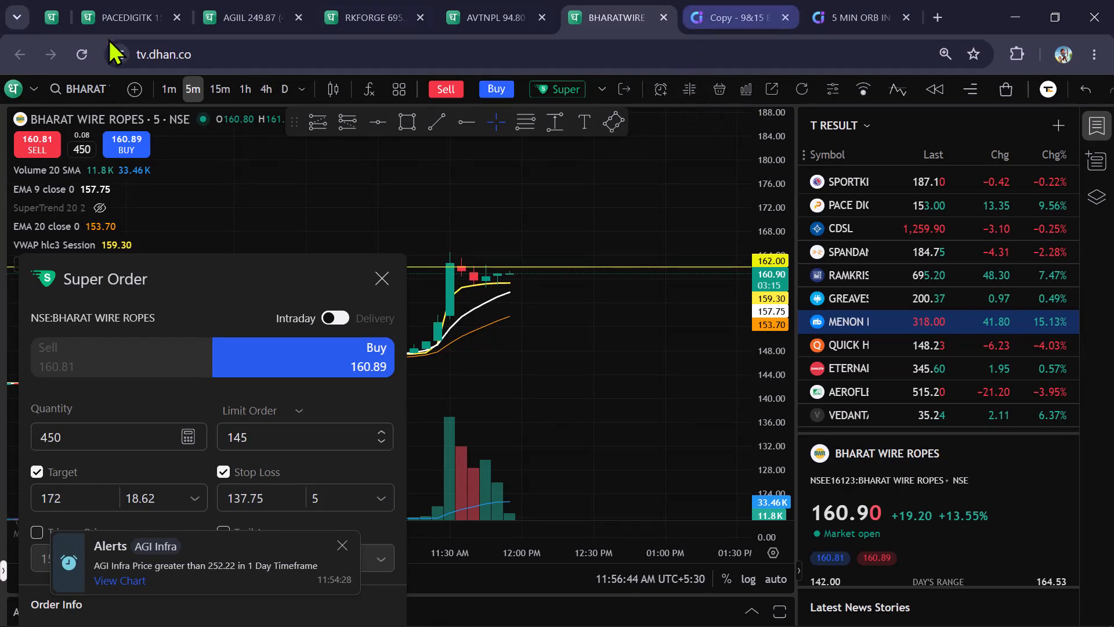
Check the AGI INFRA, RAMKRISHNA FORGINGS, AVT NATURAL PRODUCTS and BHARAT WIRE ROPES charts, and rerun the 9 & 15 EMA scan.
click(282, 0)
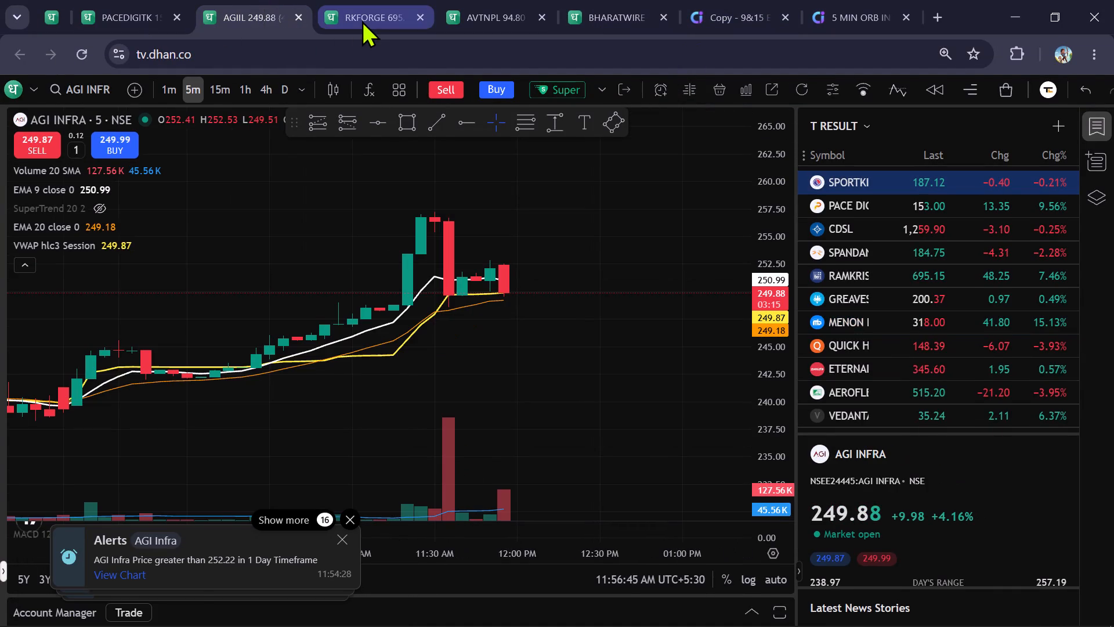
click(361, 20)
click(464, 24)
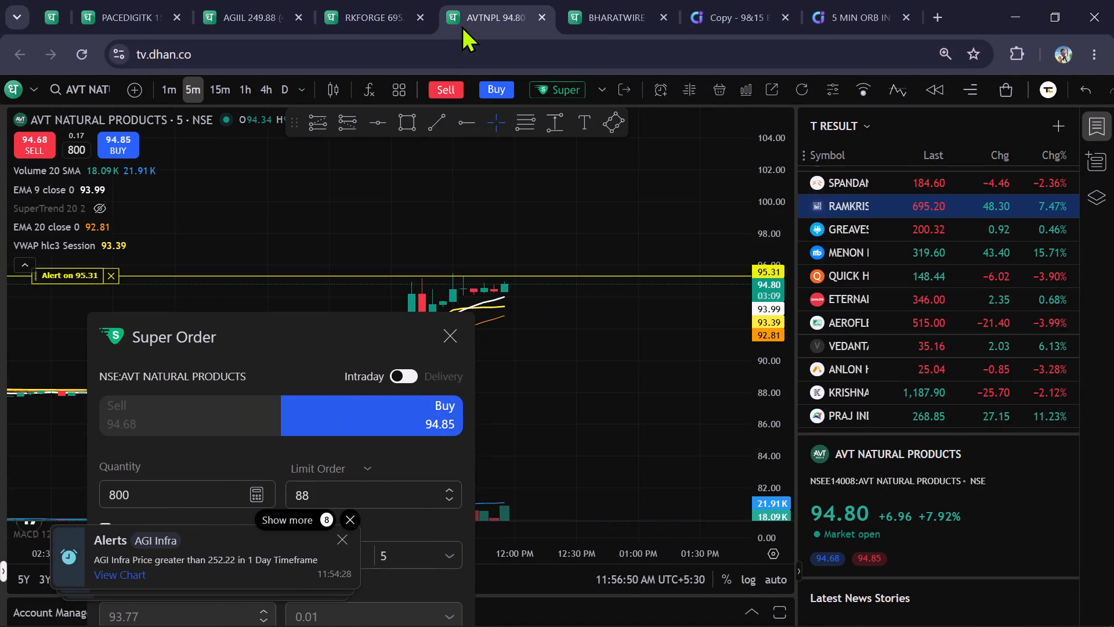
click(613, 13)
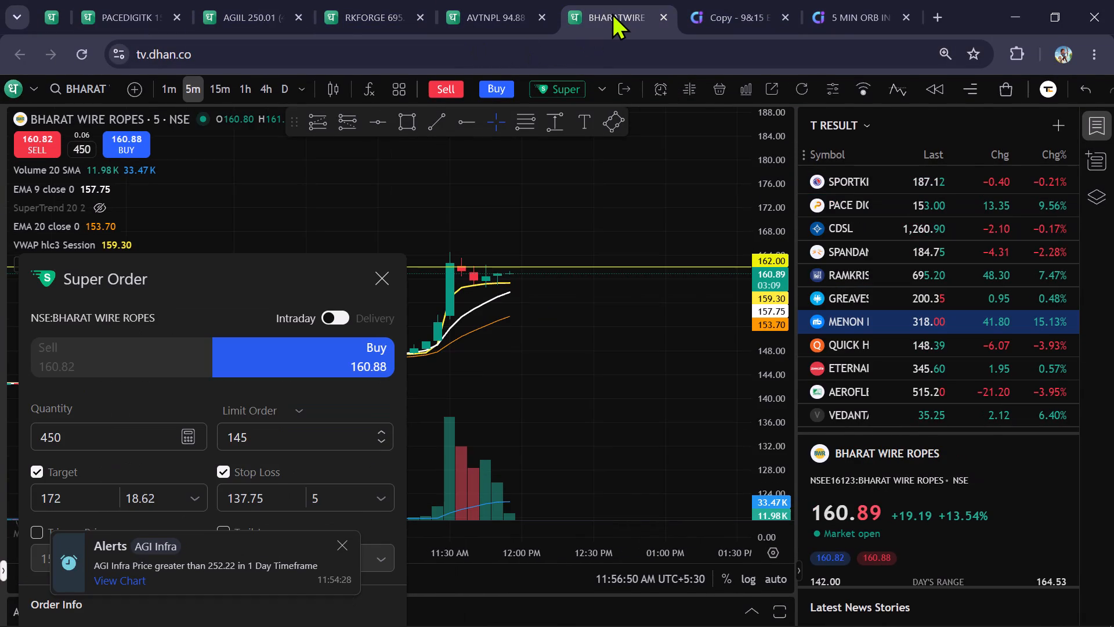
click(766, 6)
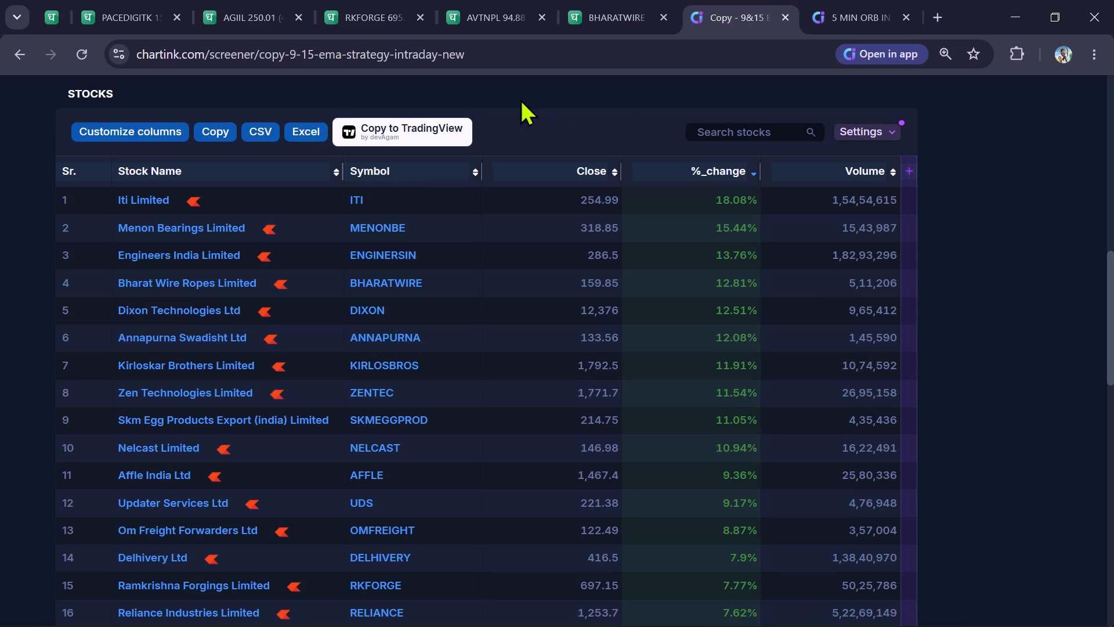
scroll(273, 132, up, 1)
scroll(165, 161, up, 1)
click(109, 196)
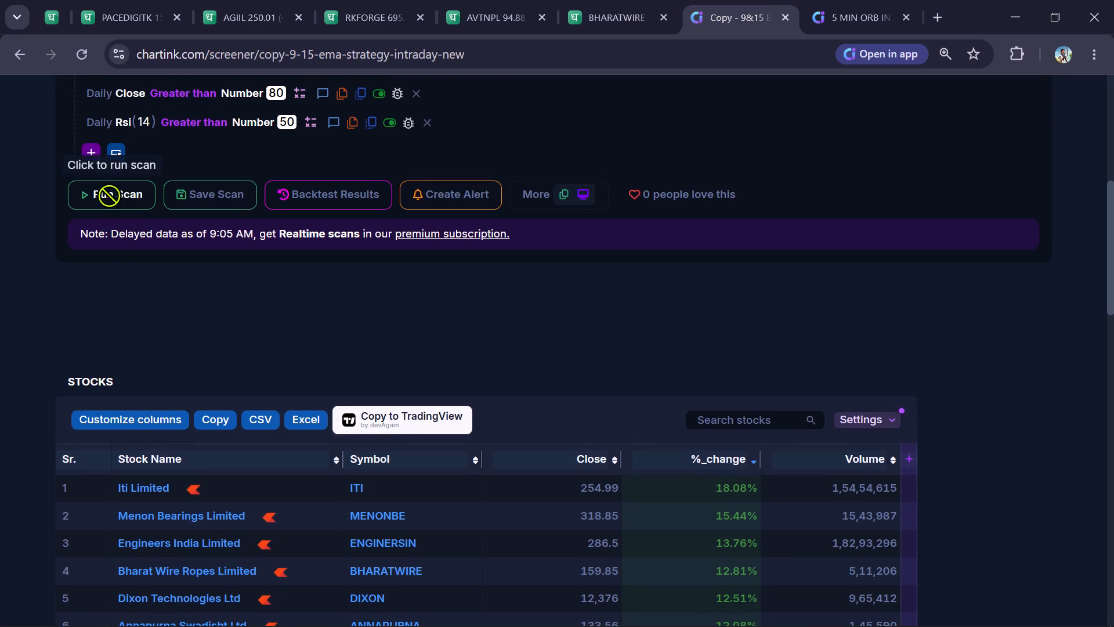
scroll(0, 312, down, 1)
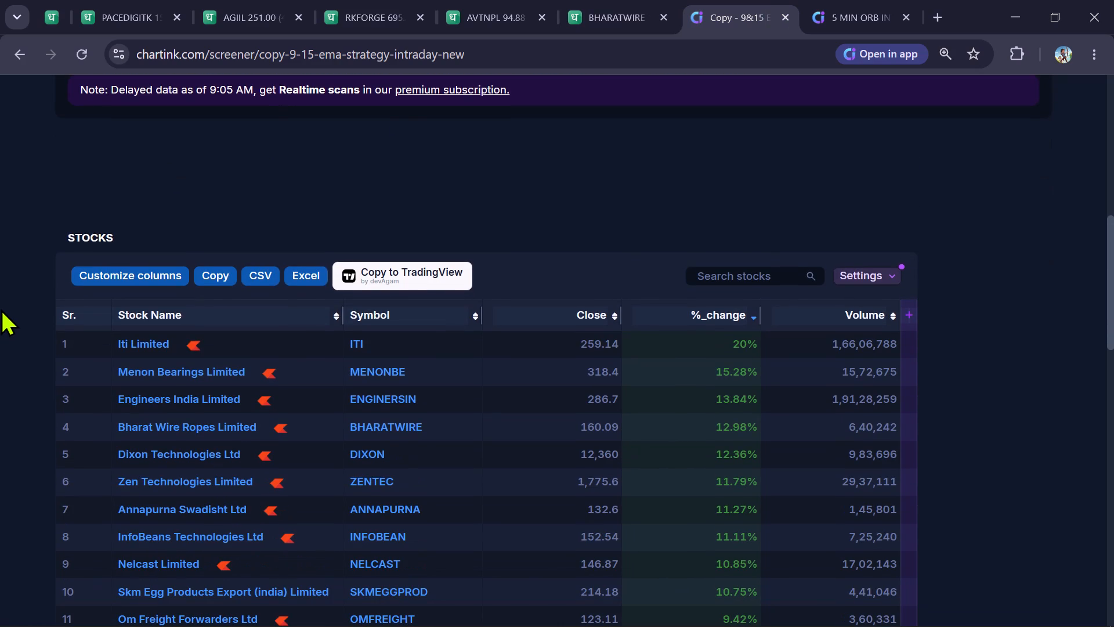
Replace PACE DIGITEK with the NSE-listed ENGINEERS INDIA in its chart tab and add the stock to the T RESULT watchlist.
click(132, 0)
drag(423, 176, 428, 316)
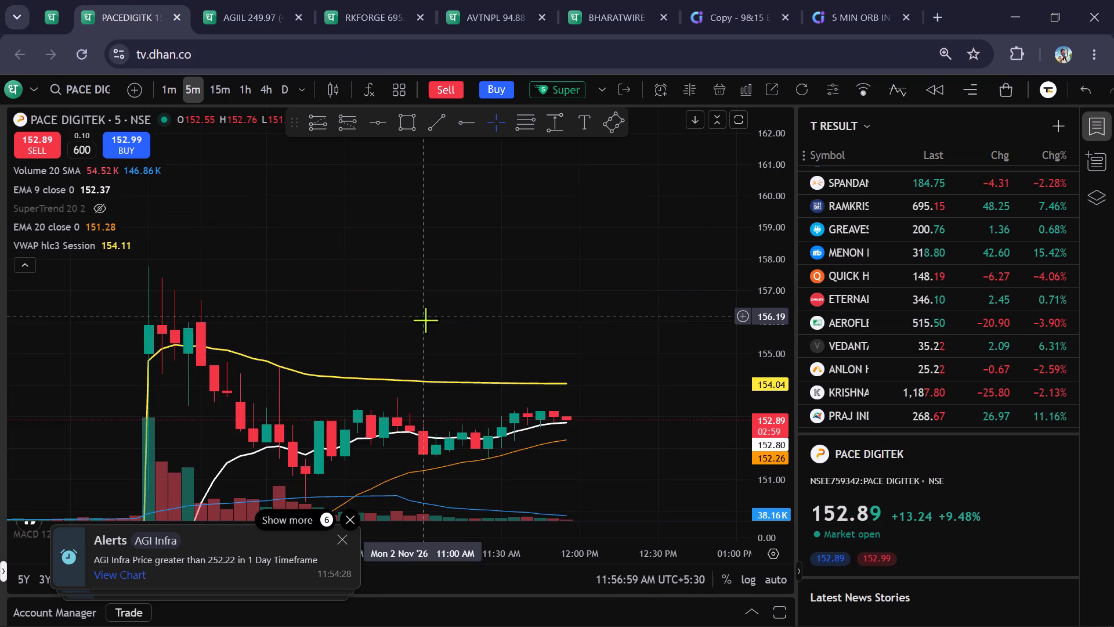
text(ENGINERS)
key(Down)
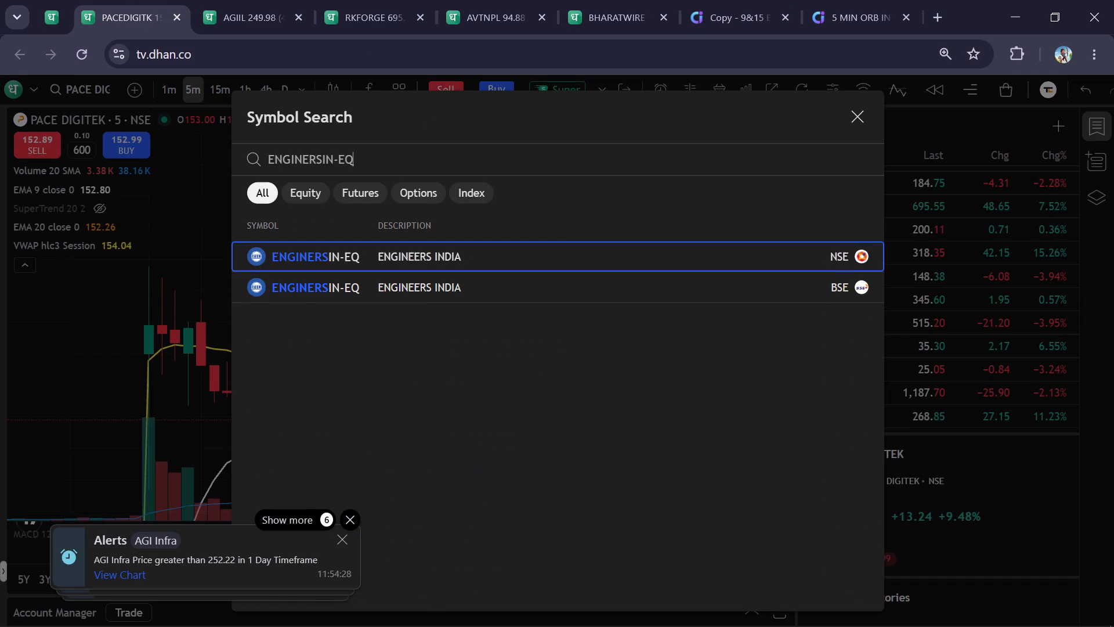
key(Return)
key(alt+w)
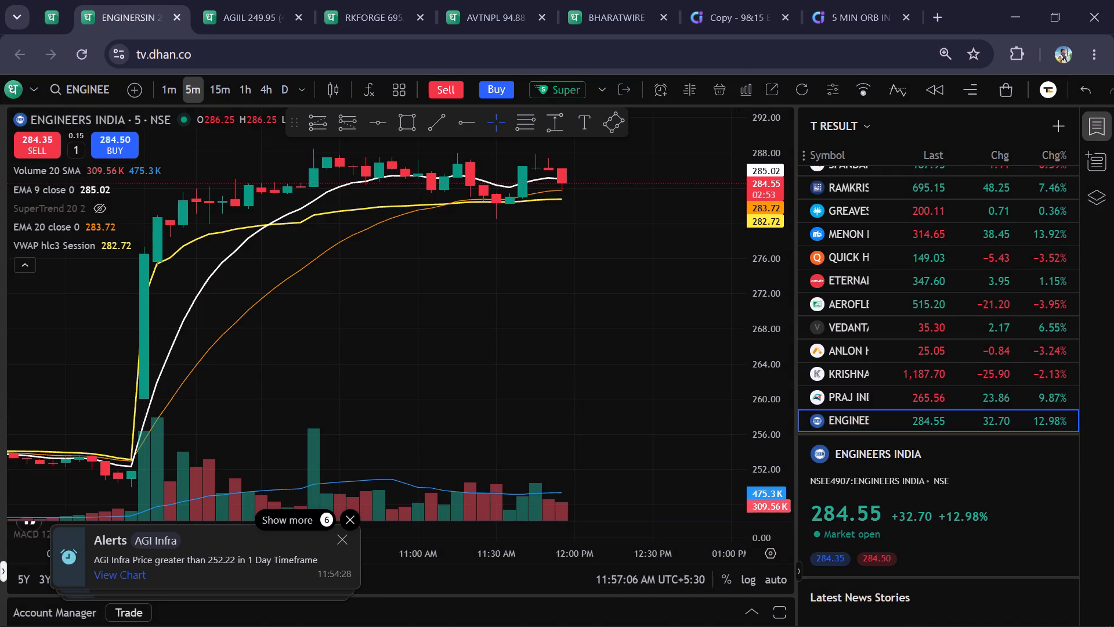
Add a price alert on ENGINEERS INDIA at 288.40, just above its recent 5-minute highs.
drag(621, 313, 609, 449)
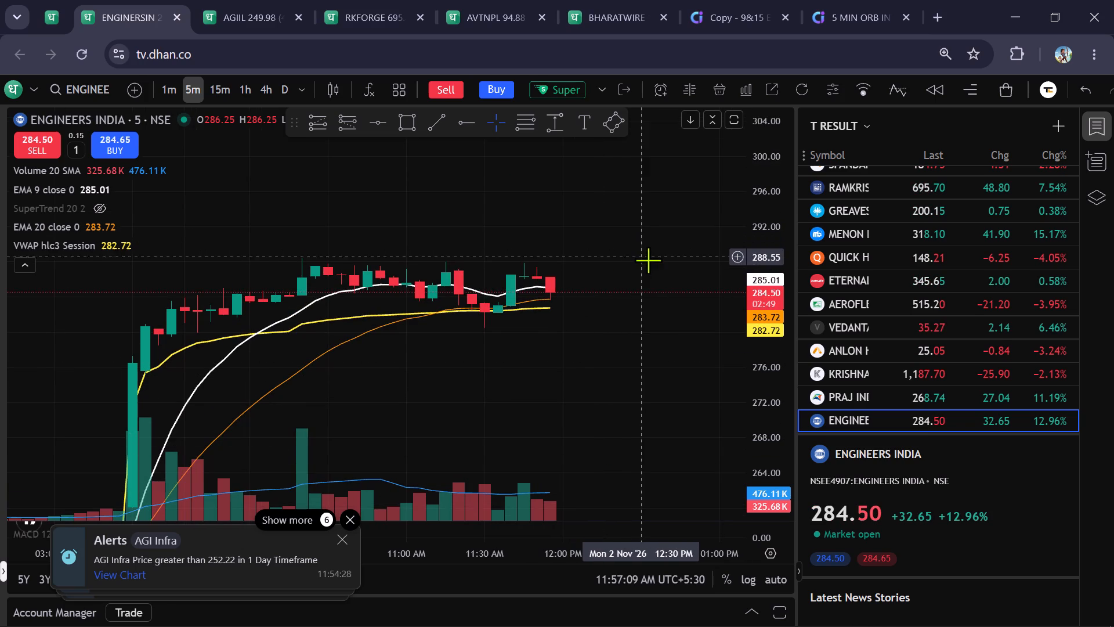
click(738, 259)
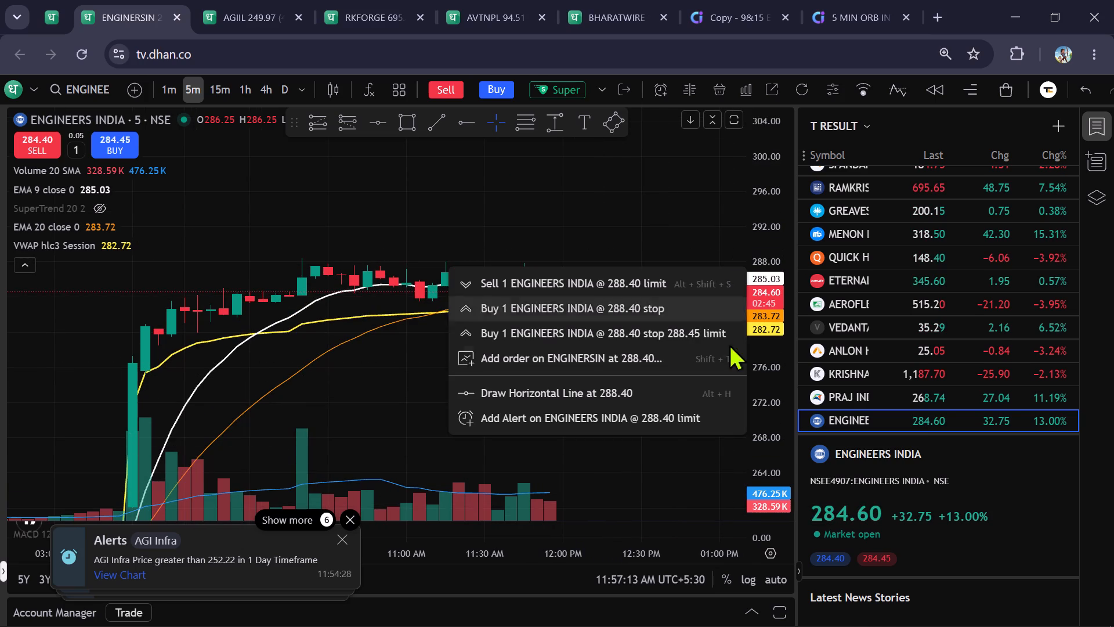
click(664, 415)
click(638, 395)
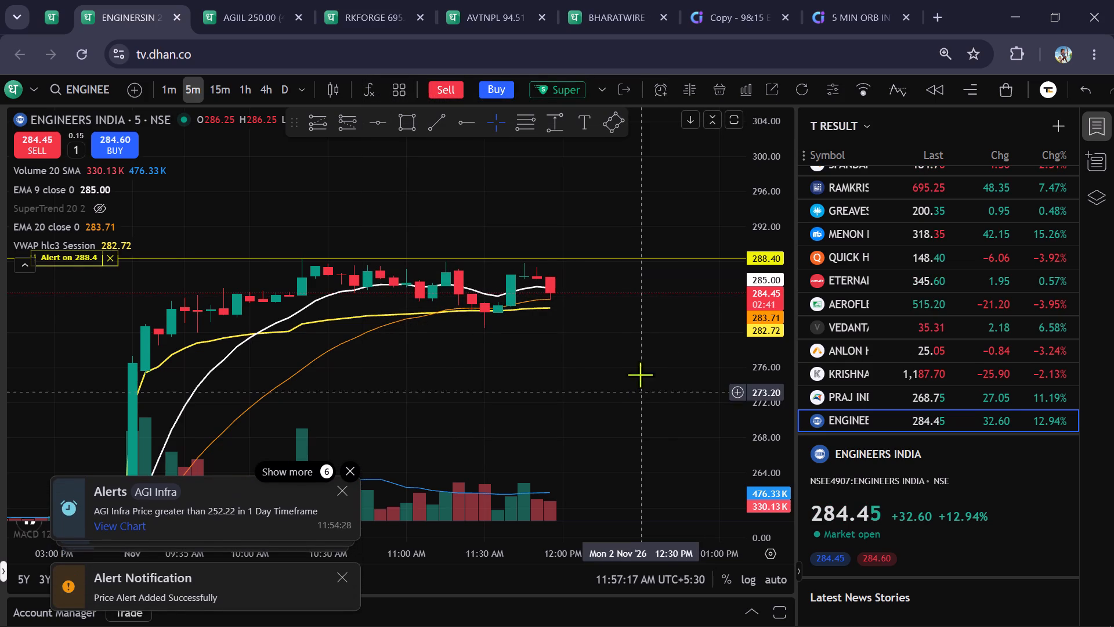
Check the BHARAT WIRE ROPES 5-minute chart, and rerun the 9 & 15 EMA scan to review its first page of stocks.
click(620, 8)
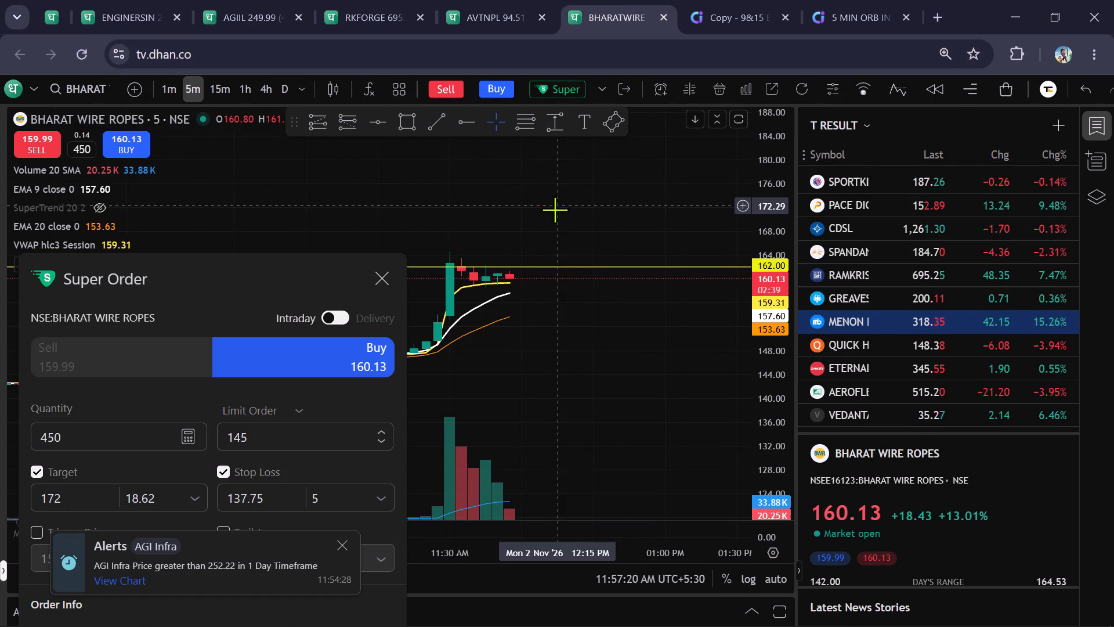
scroll(555, 210, down, 1)
scroll(587, 218, up, 2)
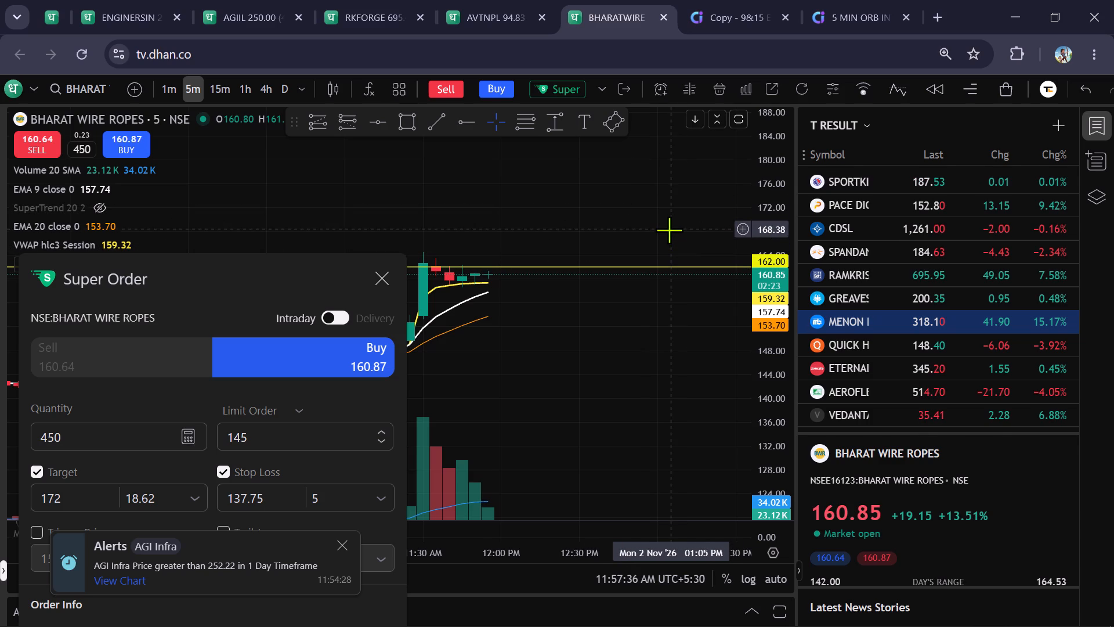
click(736, 0)
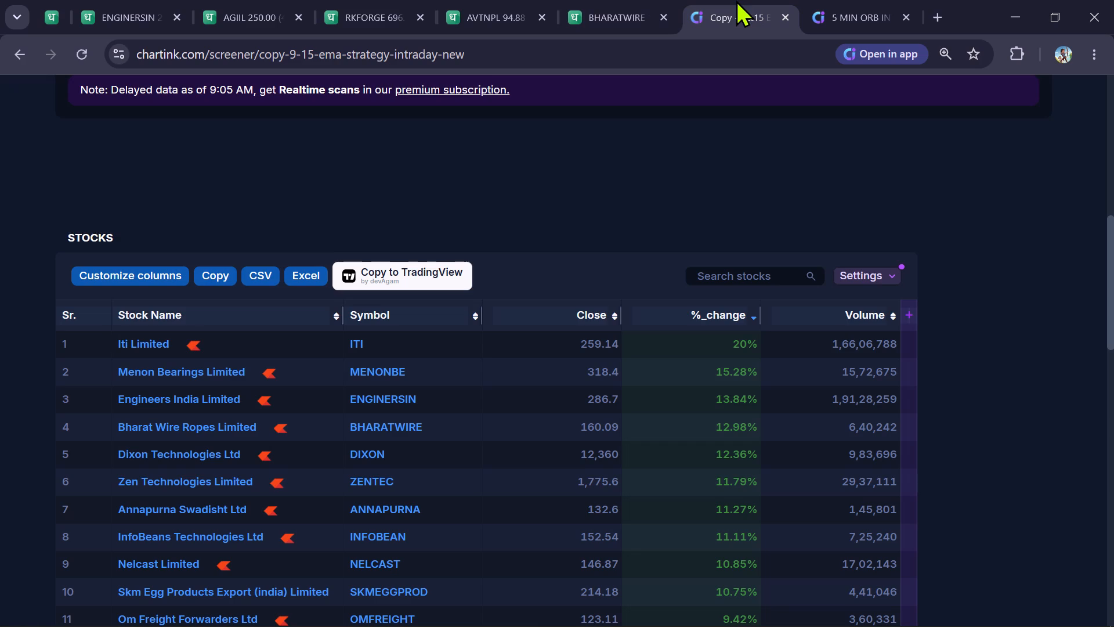
scroll(176, 132, up, 1)
click(103, 195)
scroll(0, 233, down, 1)
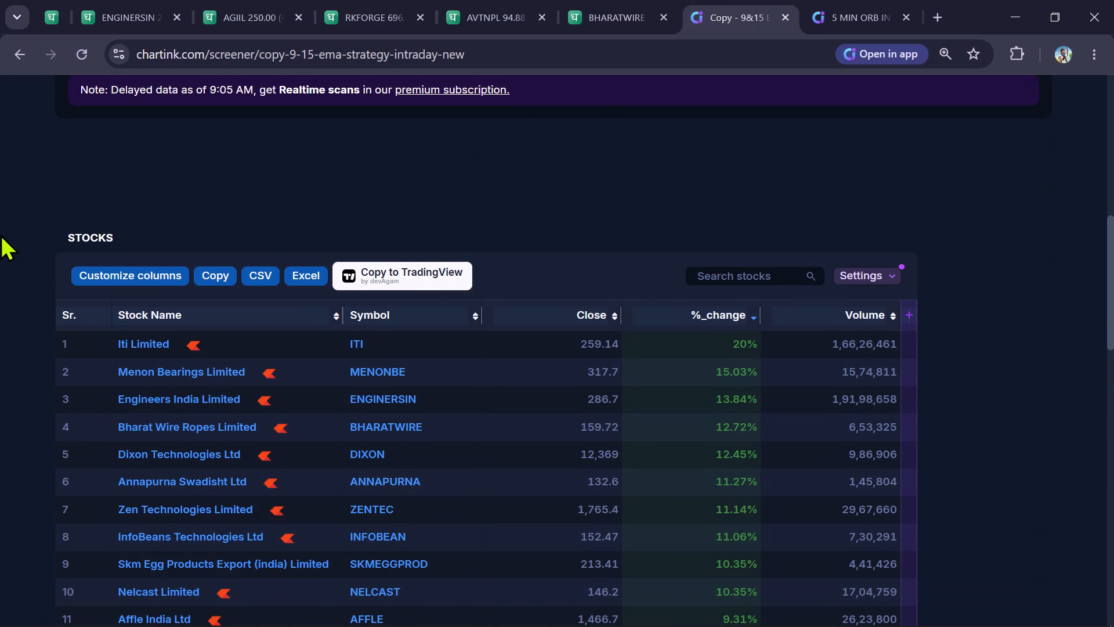
scroll(0, 234, down, 1)
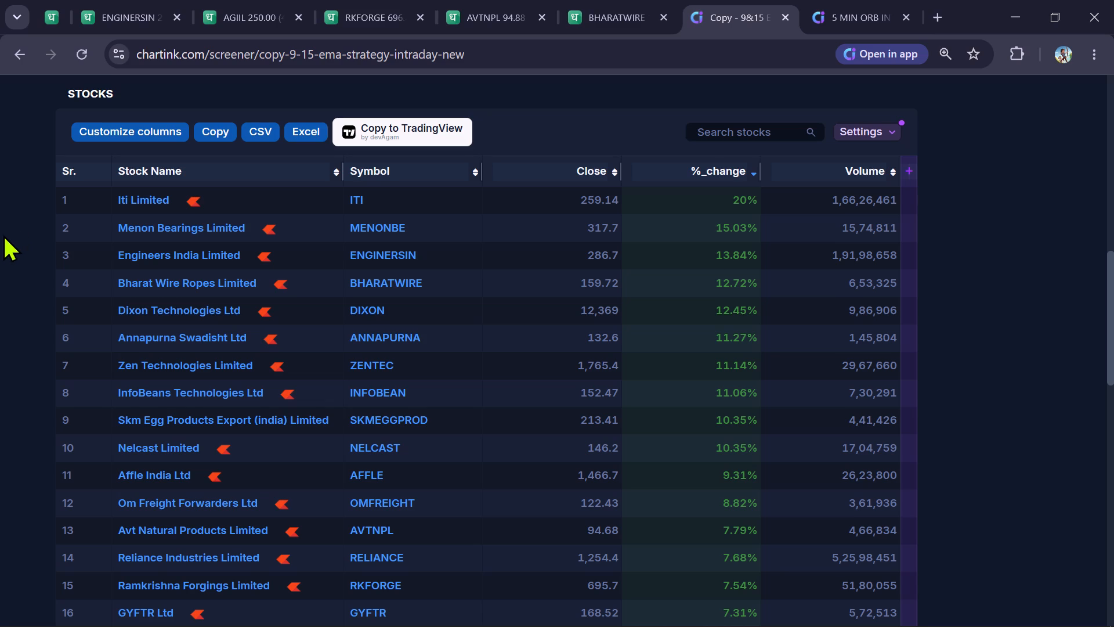
scroll(3, 235, down, 1)
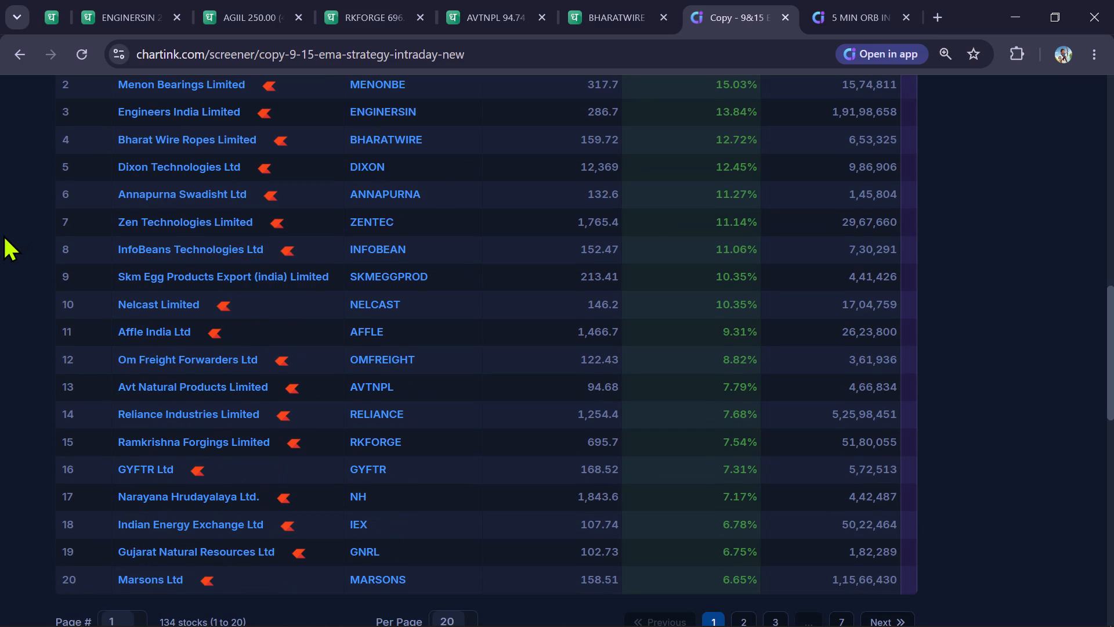
Bring up the NSE-listed GYFTR in the AGI INFRA chart tab and examine its 5-minute candles.
click(215, 11)
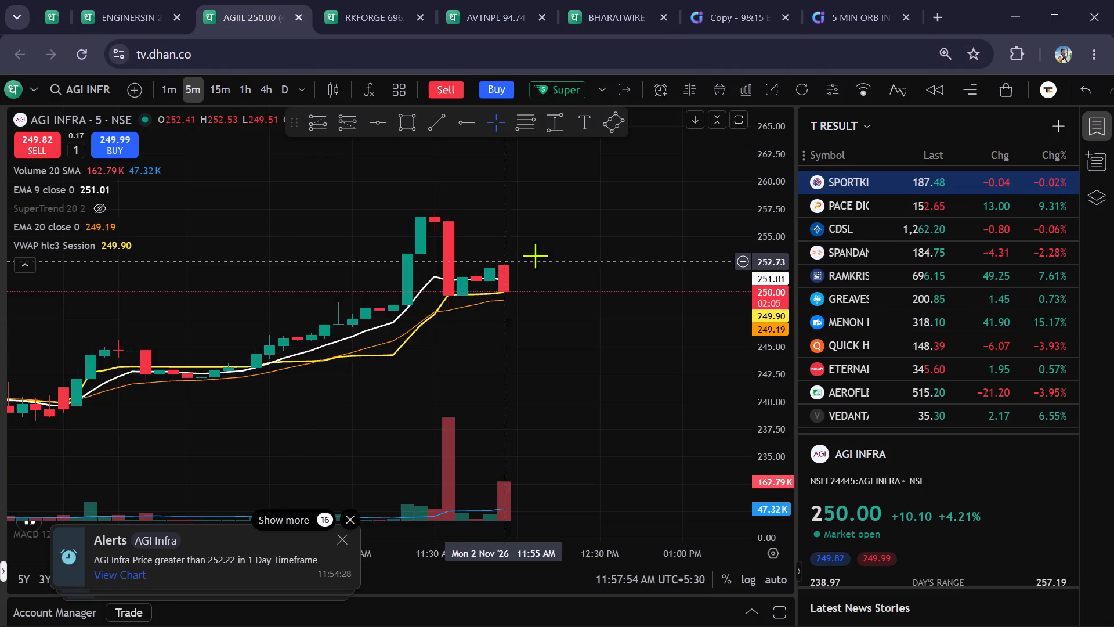
drag(573, 229, 592, 268)
text(GYFTR)
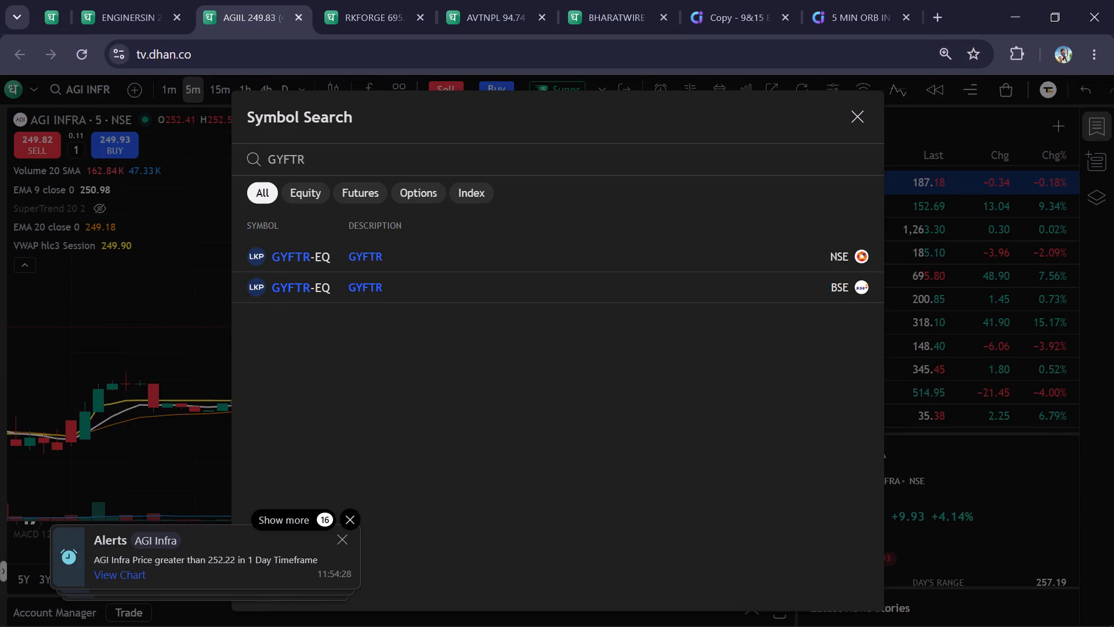
key(Down)
key(Return)
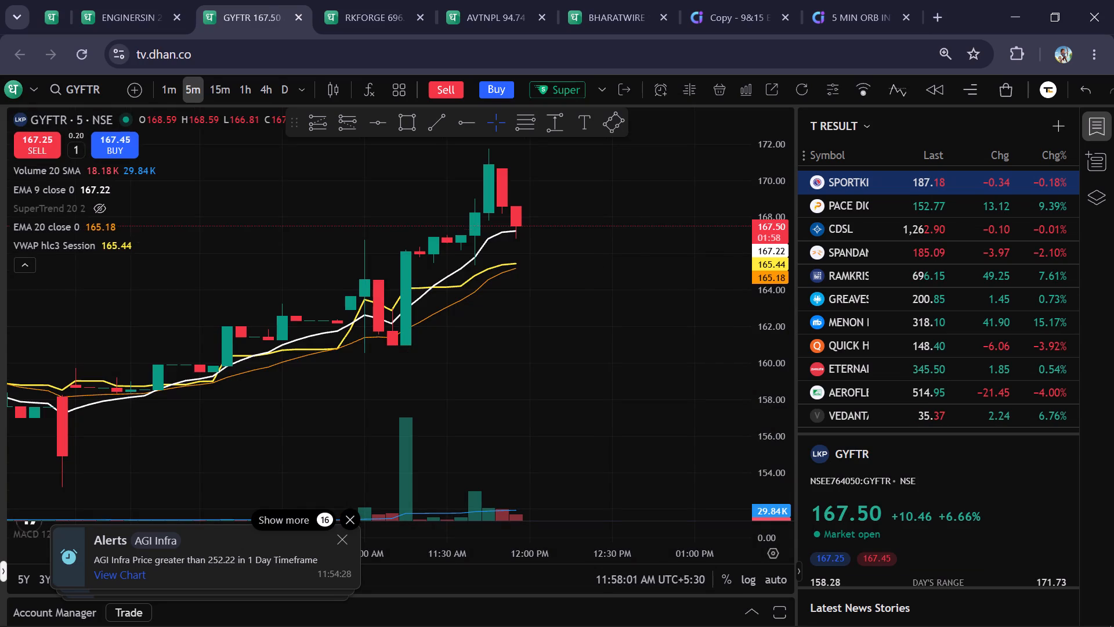
scroll(783, 286, down, 8)
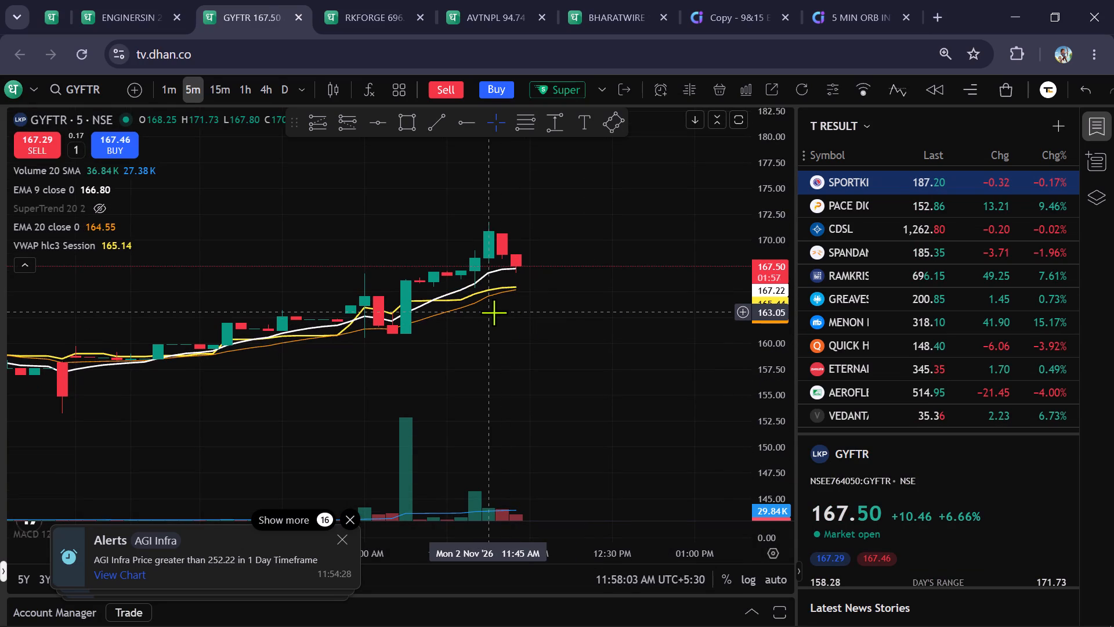
scroll(685, 253, down, 1)
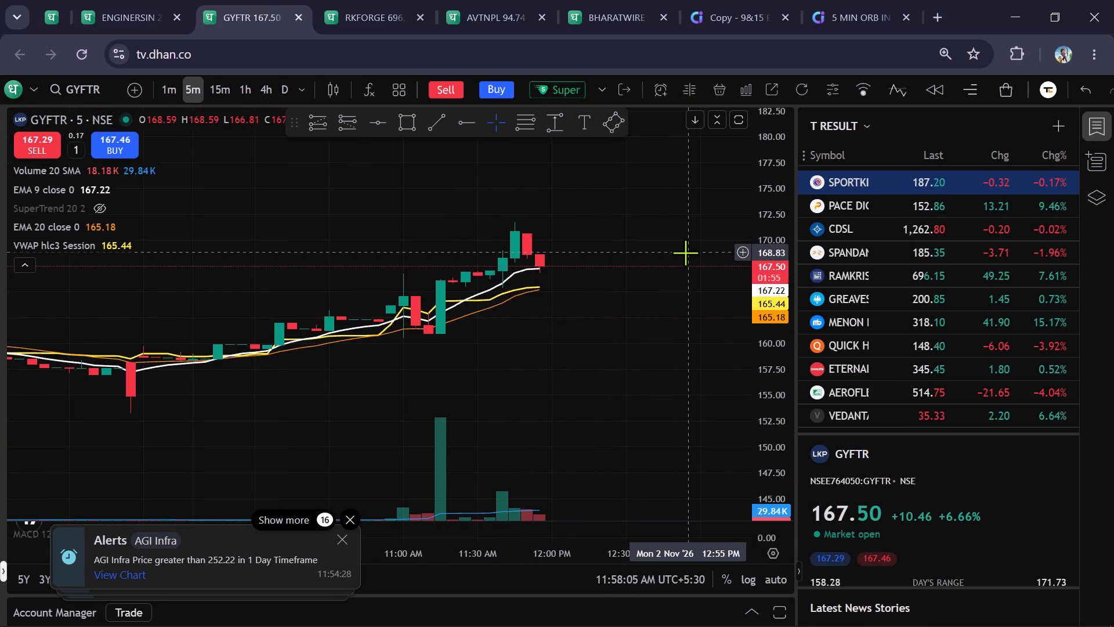
scroll(697, 239, down, 6)
Recheck the ENGINEERS INDIA chart and look through the 9 & 15 EMA screener's stock list for another candidate.
click(131, 0)
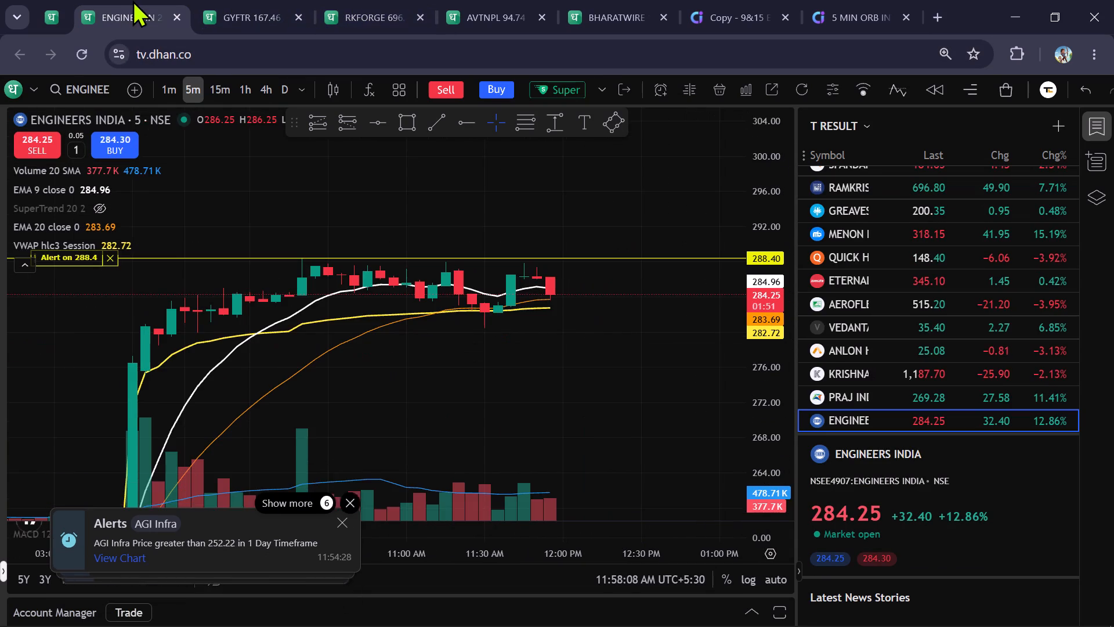
click(758, 15)
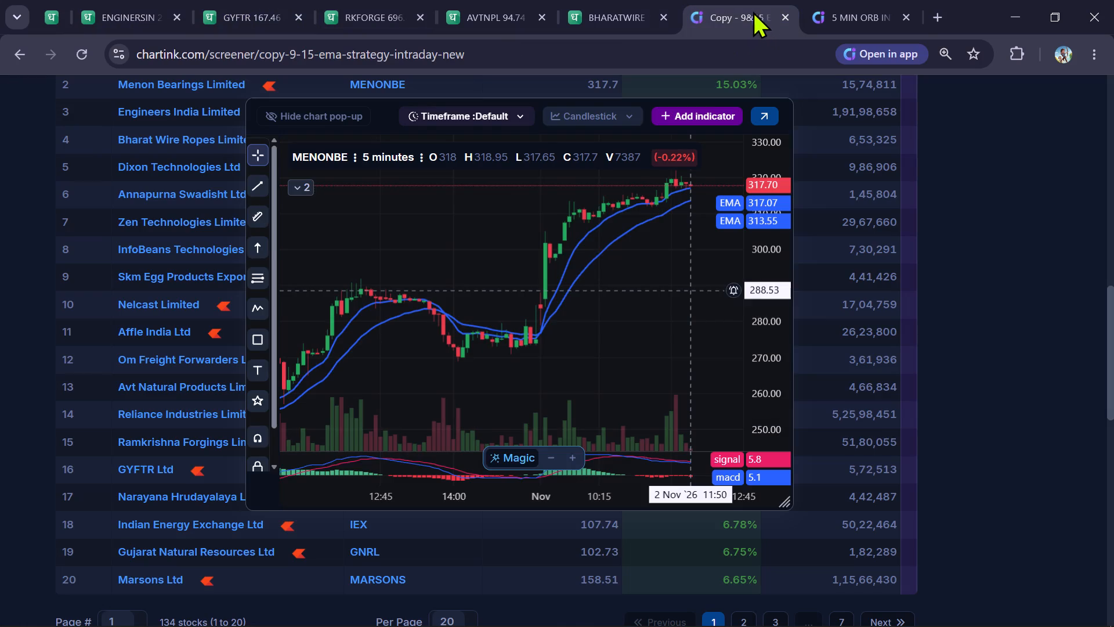
click(0, 42)
click(3, 153)
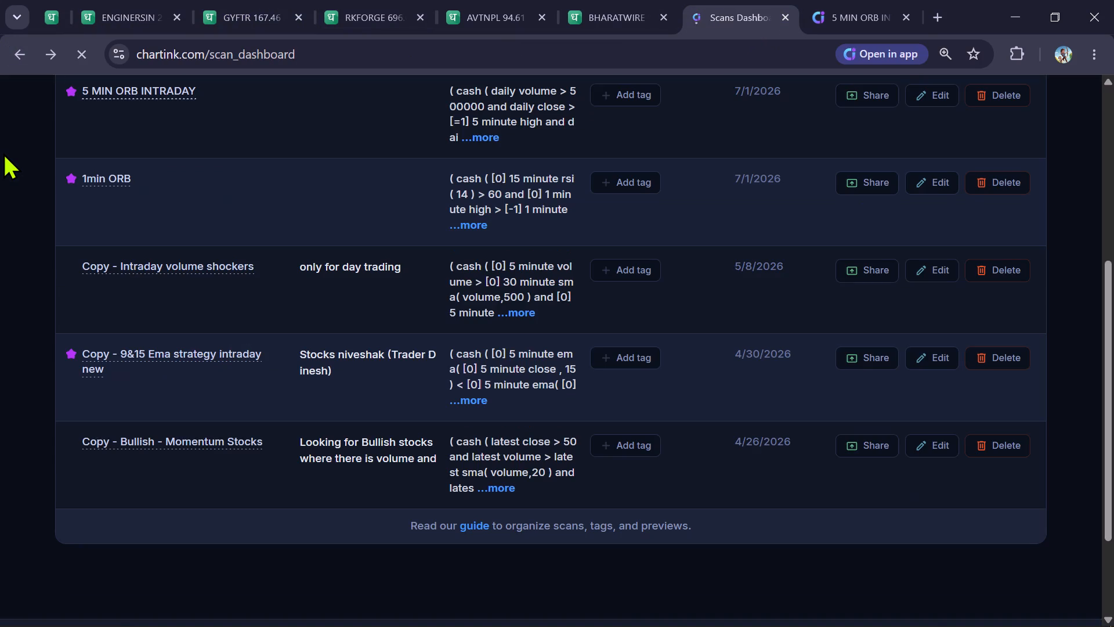
click(52, 57)
scroll(0, 147, down, 2)
click(0, 148)
scroll(1, 147, up, 1)
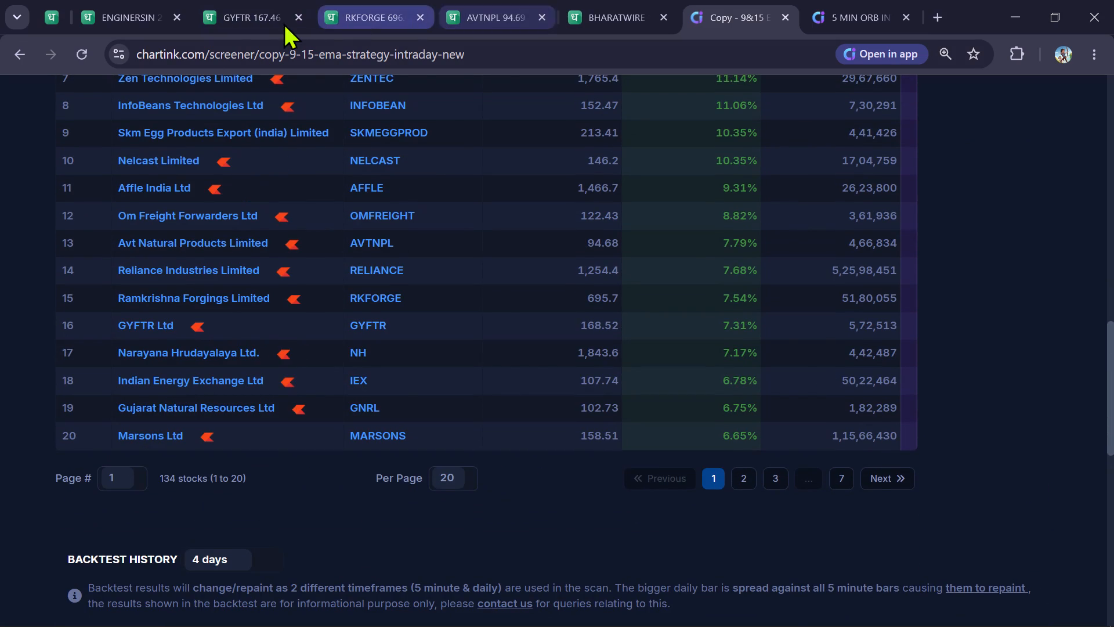
Replace GYFTR with the NSE-listed GUJARAT NATURAL RESOURCES in its chart tab and view its 5-minute candles.
click(235, 20)
drag(407, 255, 405, 347)
text(GNRL)
click(447, 257)
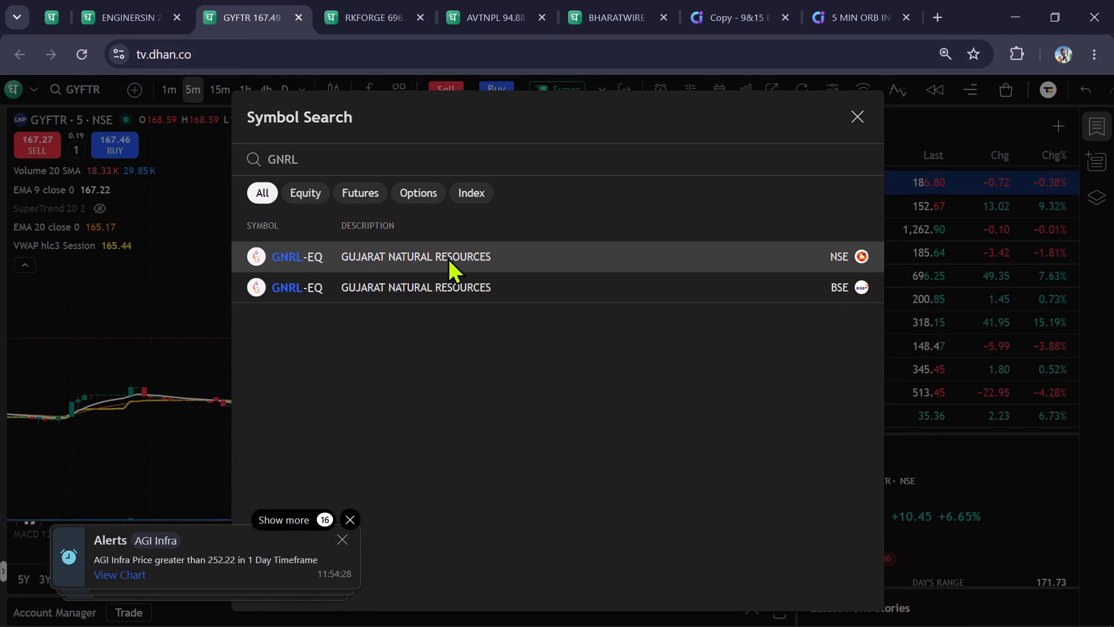
scroll(628, 323, up, 4)
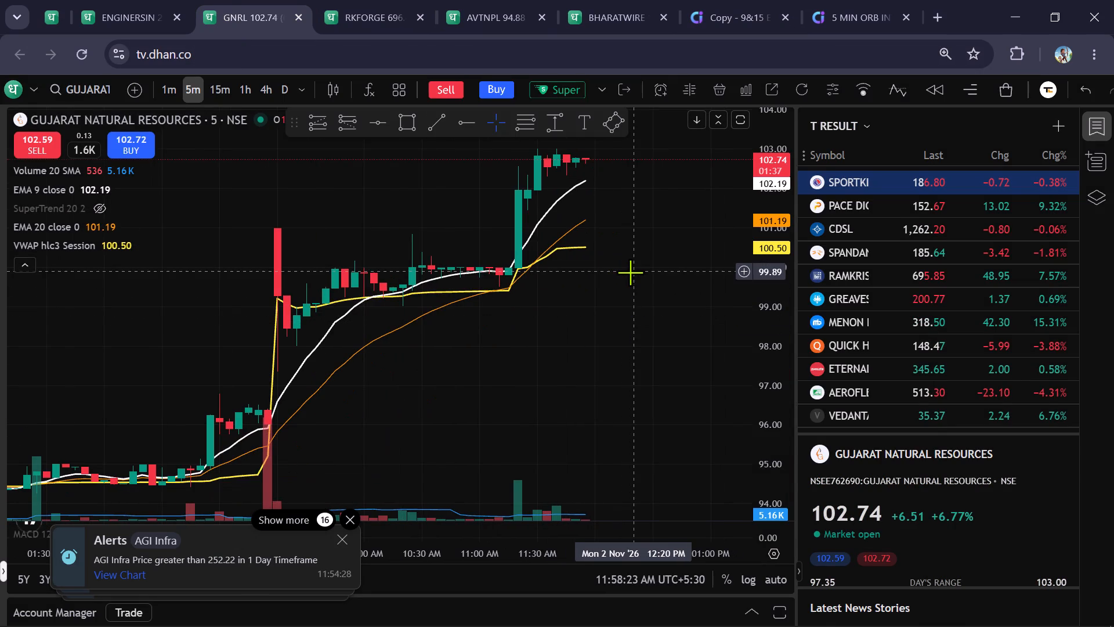
drag(631, 269, 541, 495)
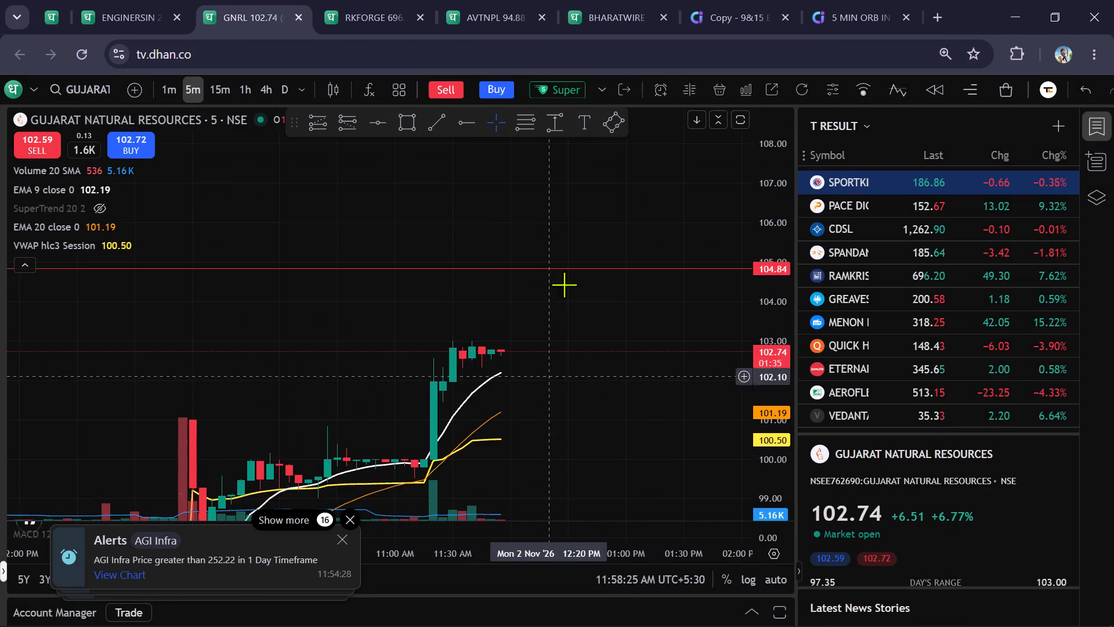
Place the BHARAT WIRE ROPES intraday buy Super Order for 450 shares at limit 145, target 172 and stop loss 137.75.
click(605, 0)
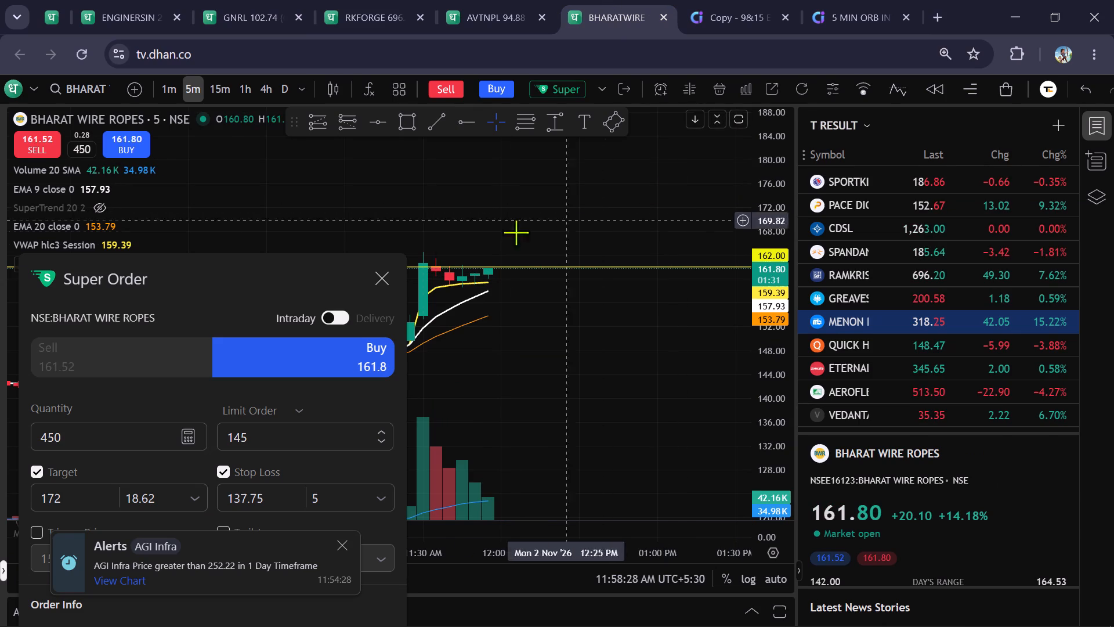
drag(249, 307, 280, 174)
drag(281, 464, 330, 254)
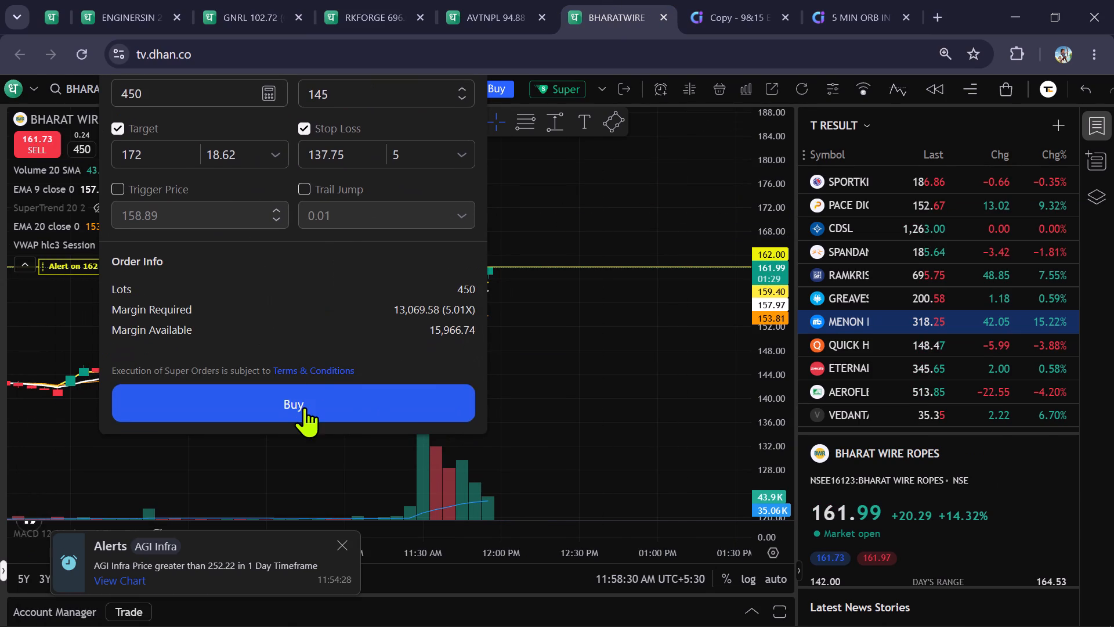
click(302, 408)
Examine the order levels on the BHARAT WIRE ROPES chart and switch it to the 1-minute timeframe.
scroll(704, 309, up, 1)
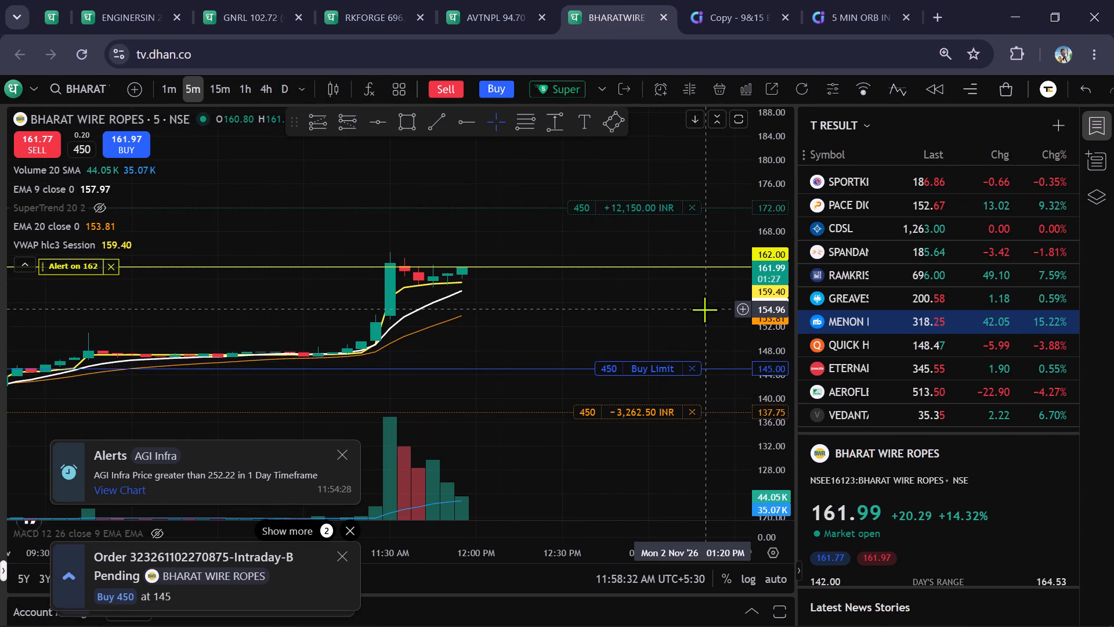
drag(654, 309, 679, 343)
scroll(654, 340, up, 2)
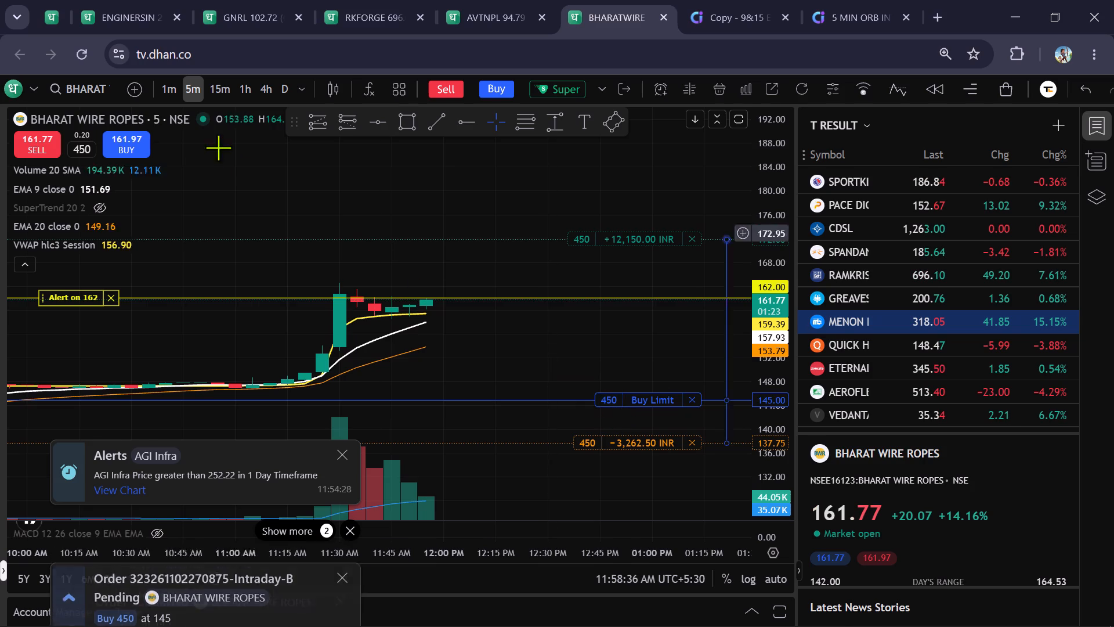
click(171, 88)
drag(537, 333, 559, 352)
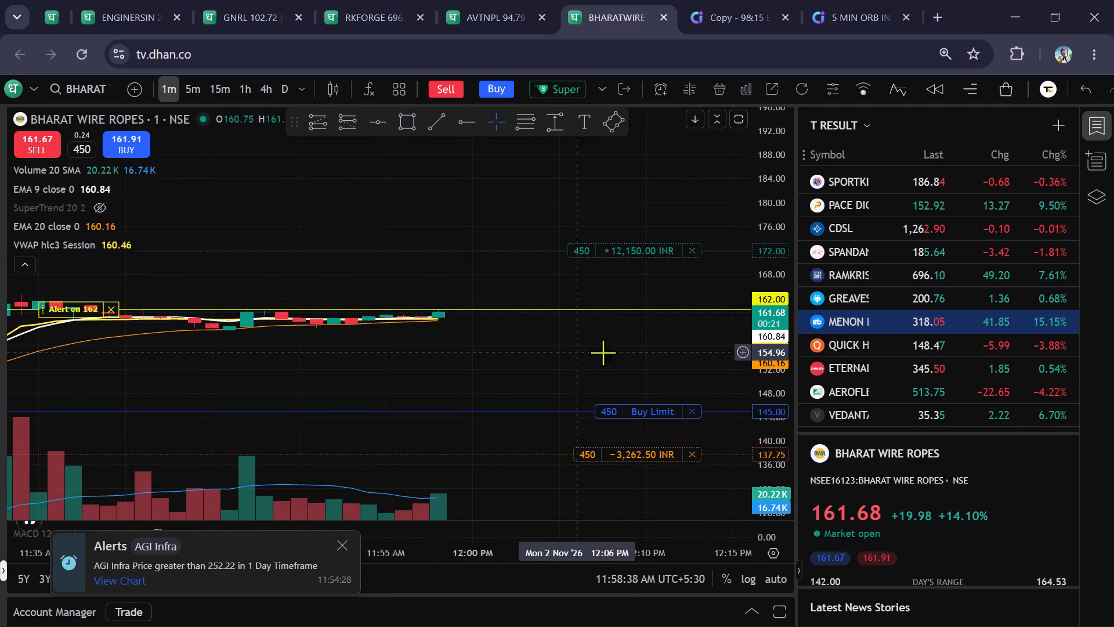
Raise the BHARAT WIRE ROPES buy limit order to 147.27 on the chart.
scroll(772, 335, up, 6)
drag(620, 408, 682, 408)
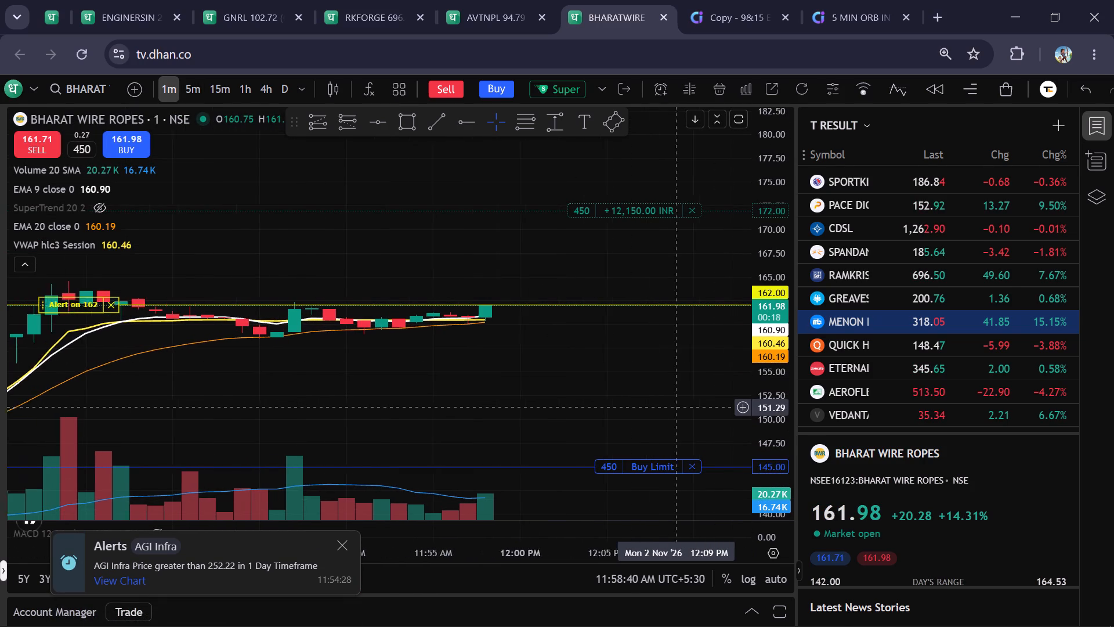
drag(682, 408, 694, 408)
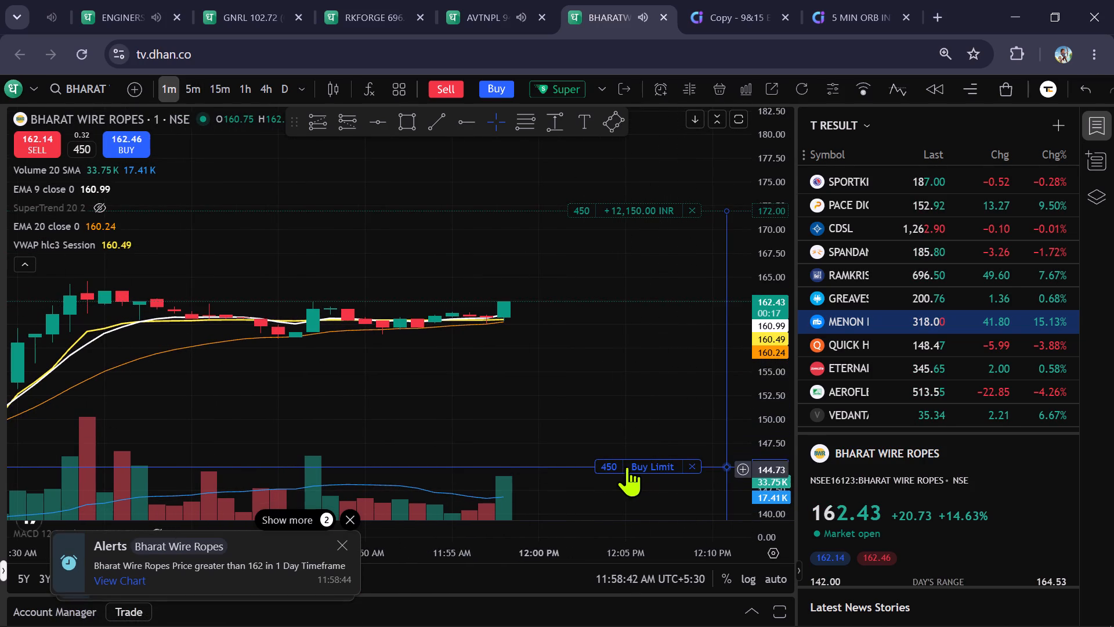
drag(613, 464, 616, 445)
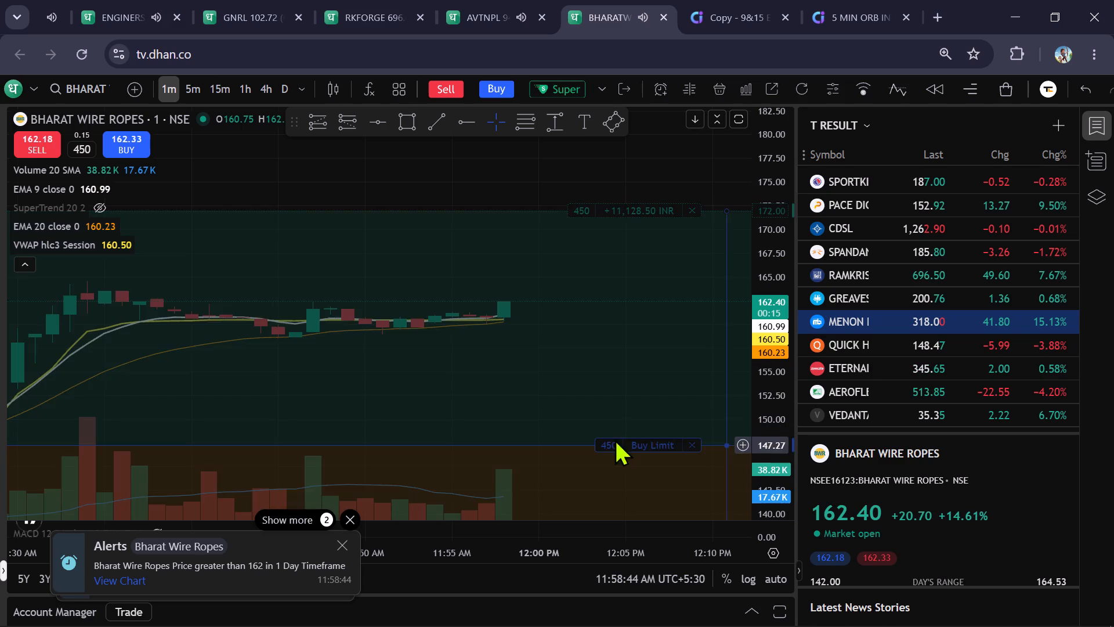
Move the BHARAT WIRE ROPES buy limit order level to 144.57 on the 1-minute chart.
drag(604, 376, 549, 384)
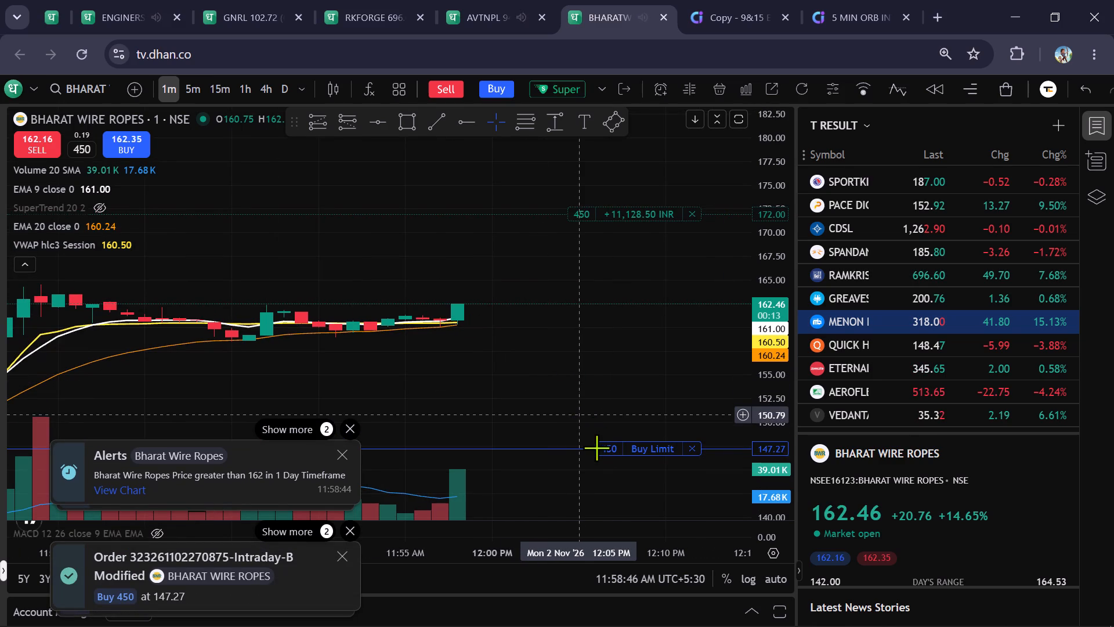
drag(607, 450, 606, 312)
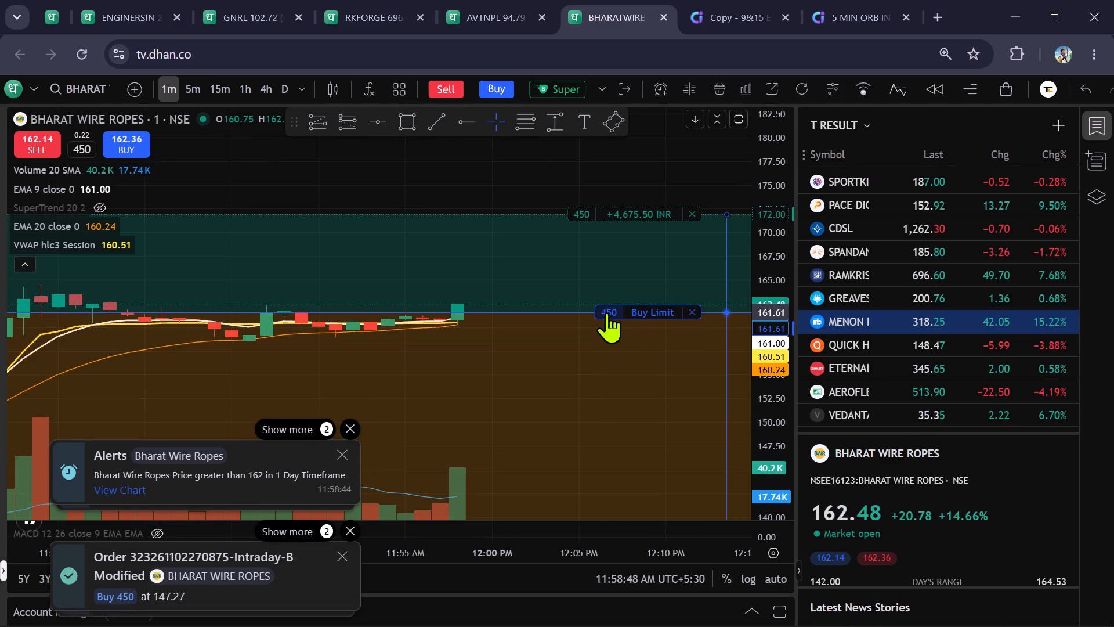
drag(606, 312, 606, 311)
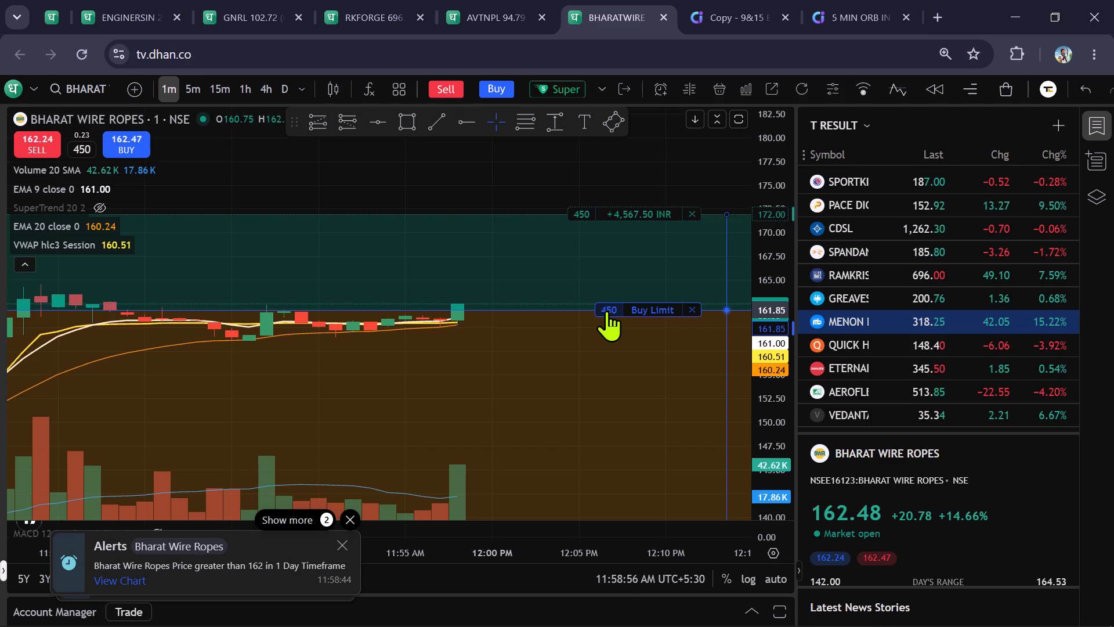
drag(606, 311, 631, 445)
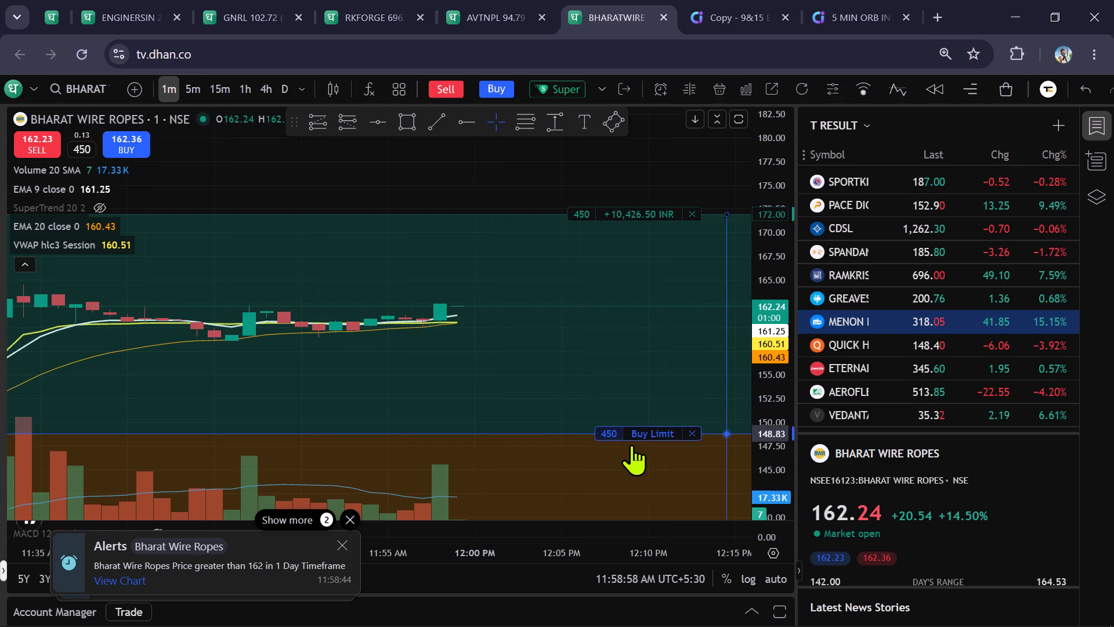
drag(631, 445, 631, 474)
Compare the BHARAT WIRE ROPES price action and order levels on the 5-minute and 1-minute timeframes.
scroll(601, 397, down, 2)
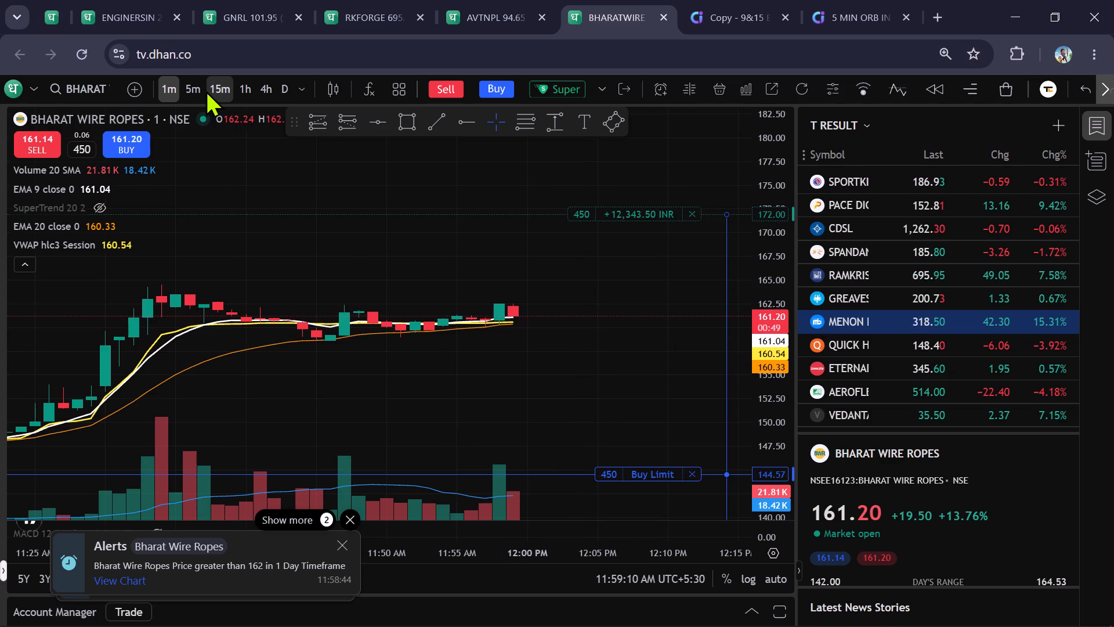
click(191, 87)
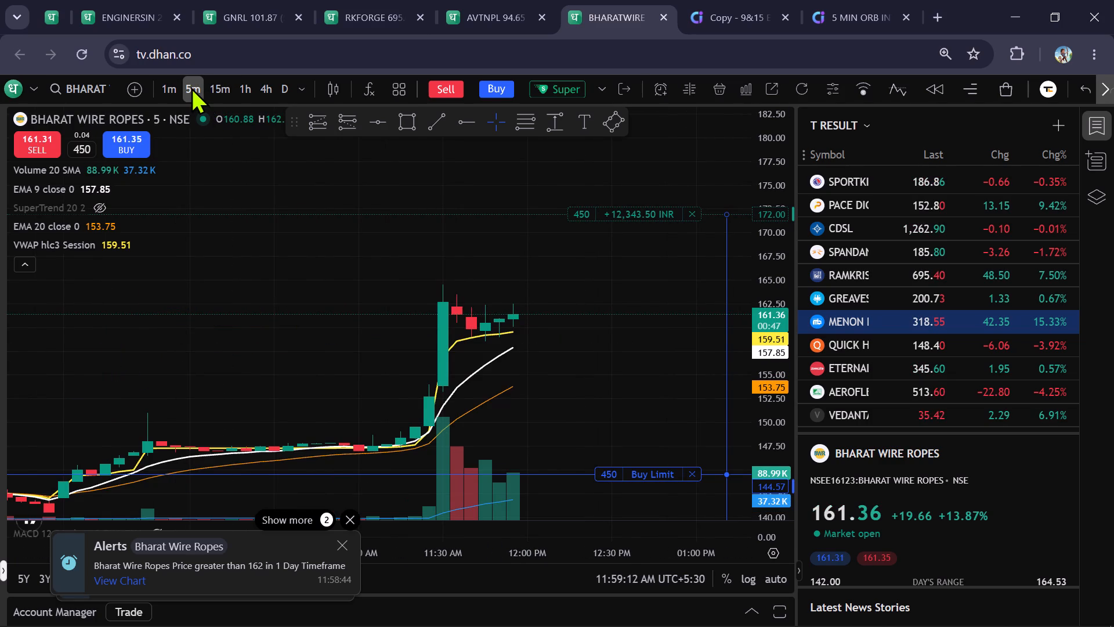
scroll(562, 357, down, 2)
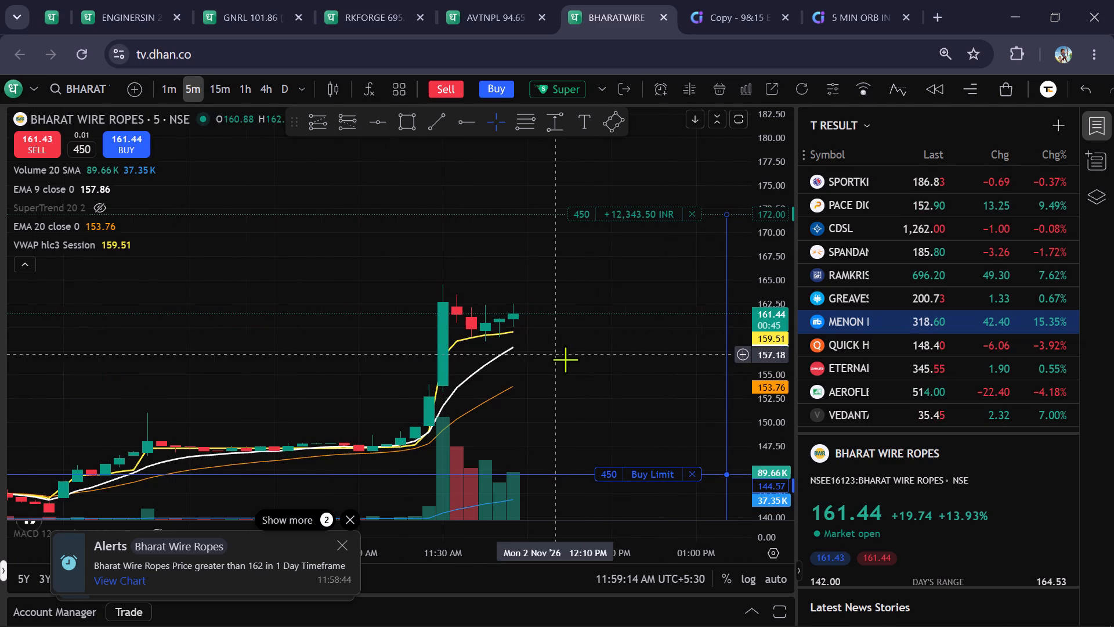
scroll(565, 359, down, 4)
scroll(617, 373, up, 11)
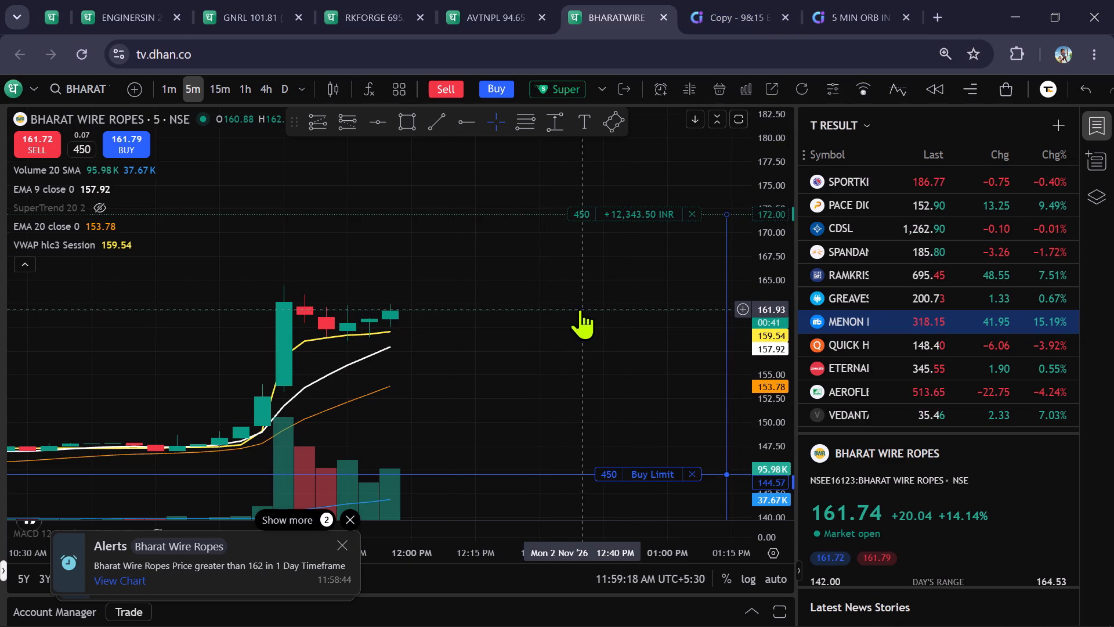
click(172, 85)
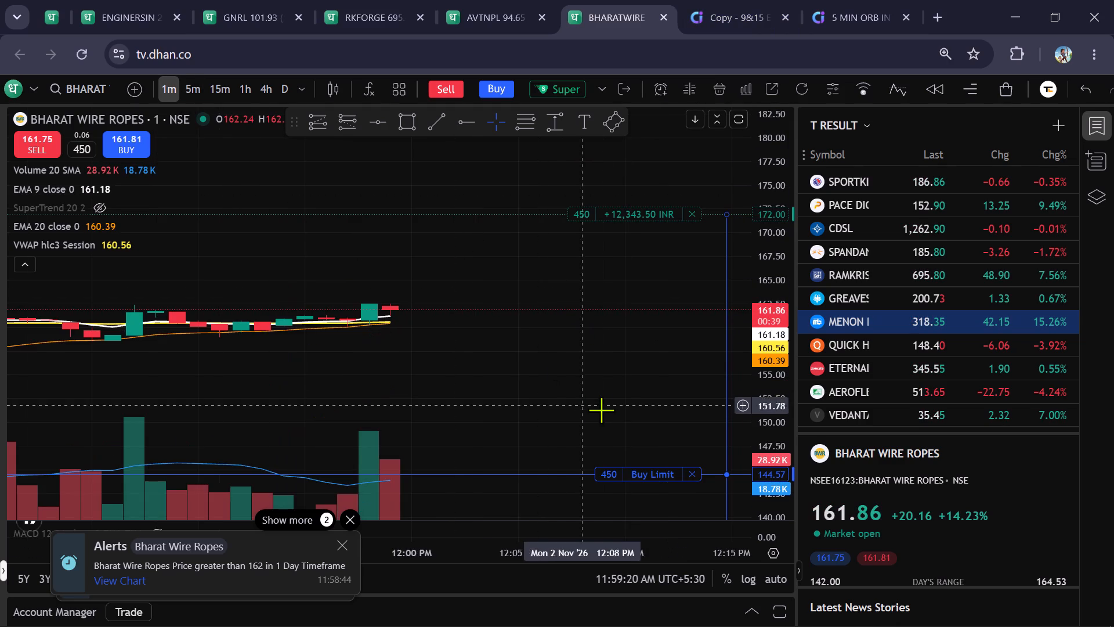
scroll(611, 410, down, 4)
drag(702, 380, 622, 375)
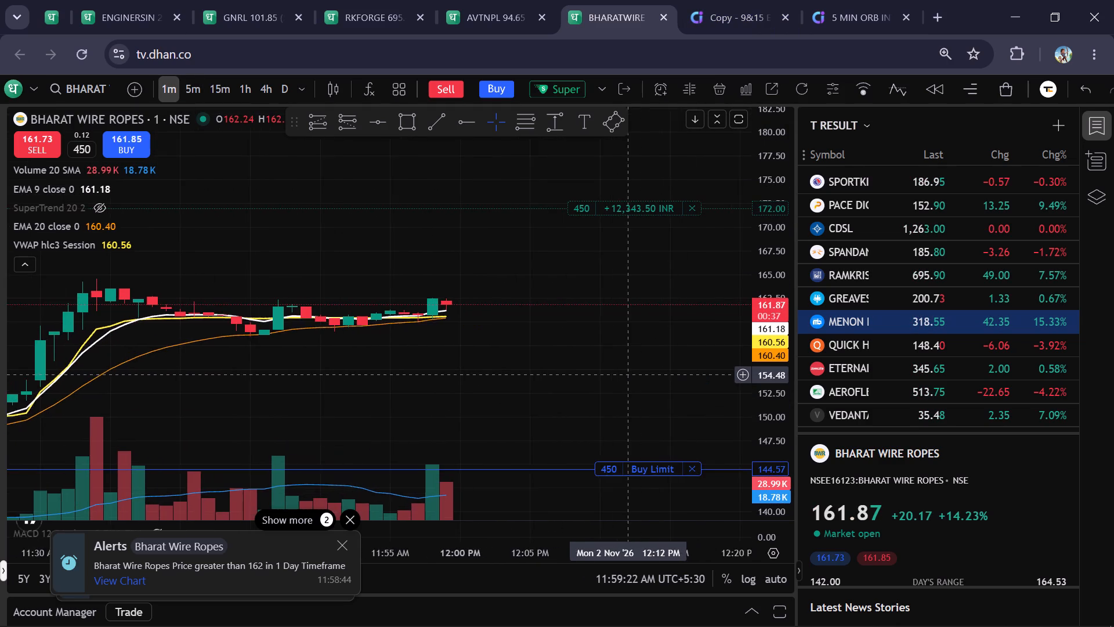
drag(622, 375, 628, 400)
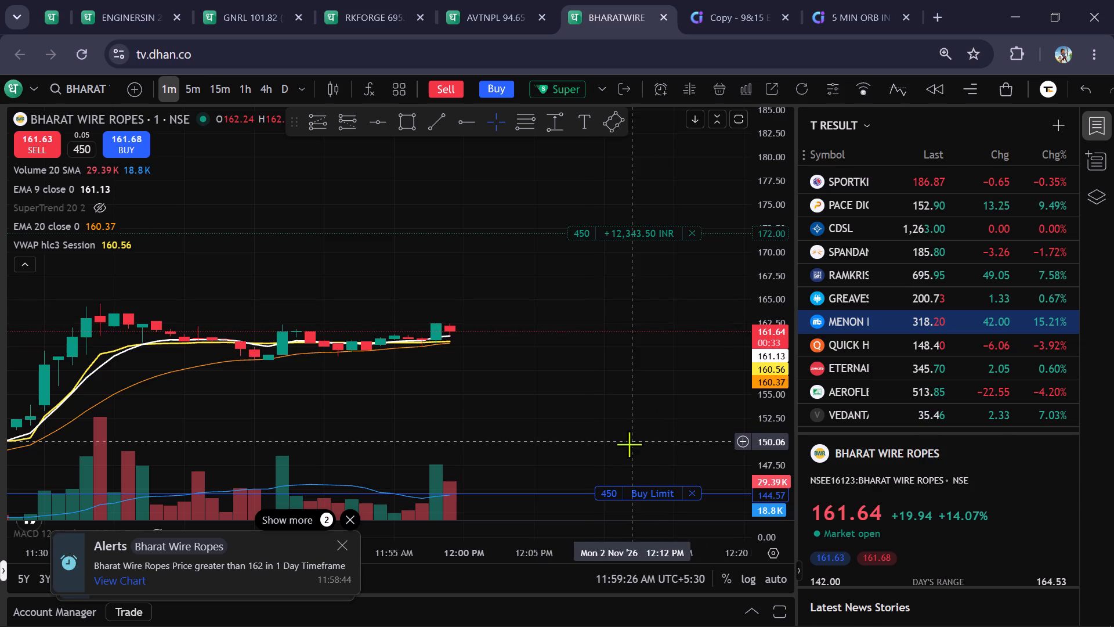
scroll(634, 412, down, 2)
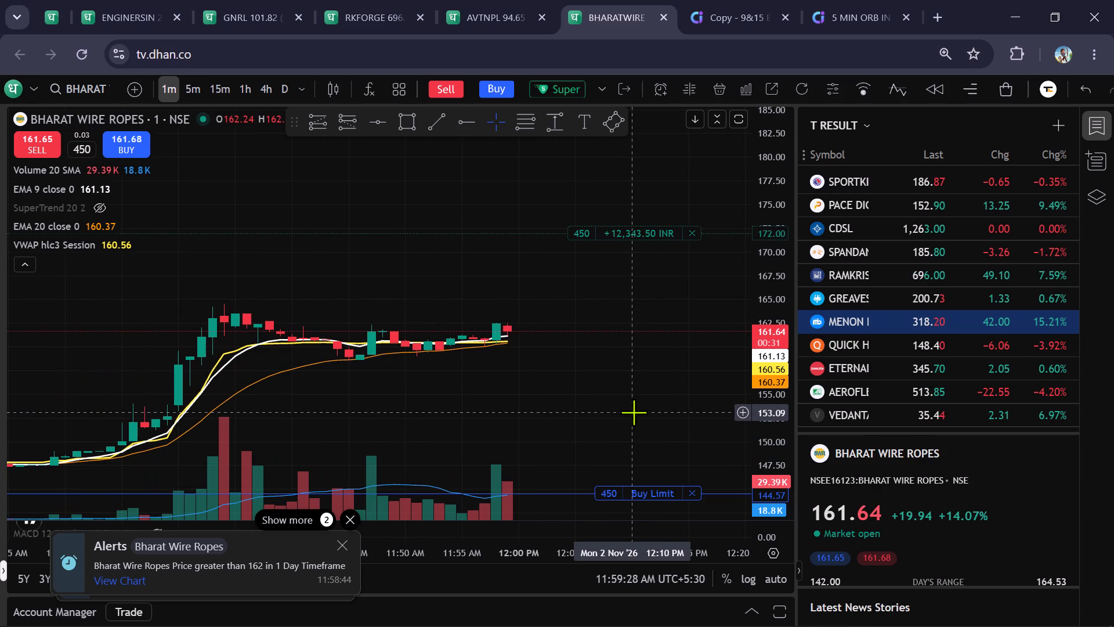
scroll(634, 412, up, 2)
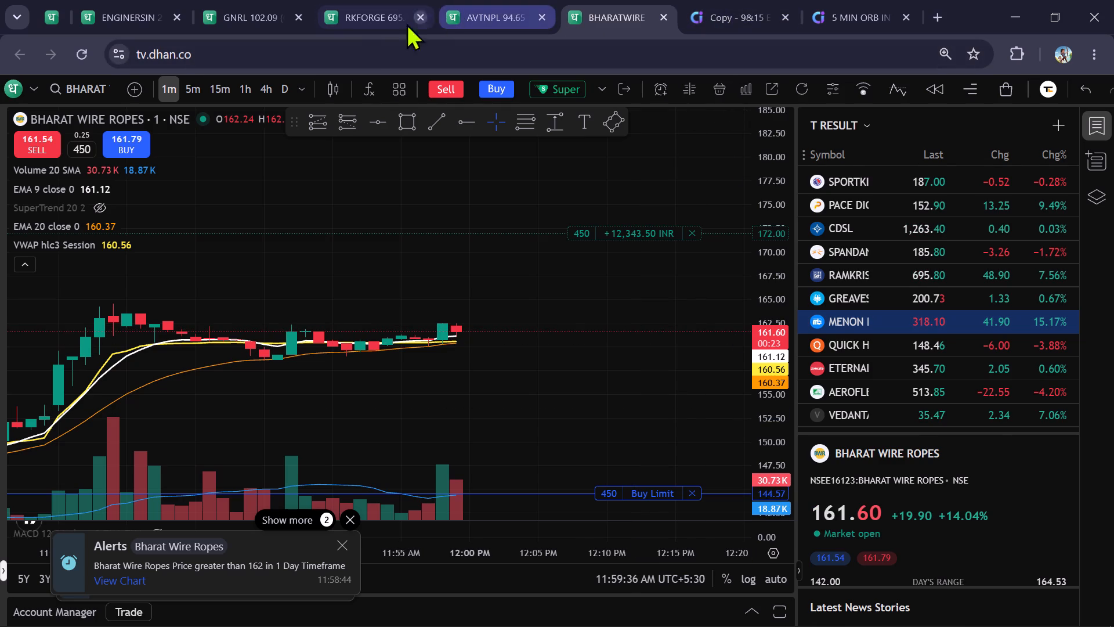
Check the charts of RAMKRISHNA FORGINGS, AVT NATURAL PRODUCTS and GUJARAT NATURAL RESOURCES against BHARAT WIRE ROPES.
click(334, 4)
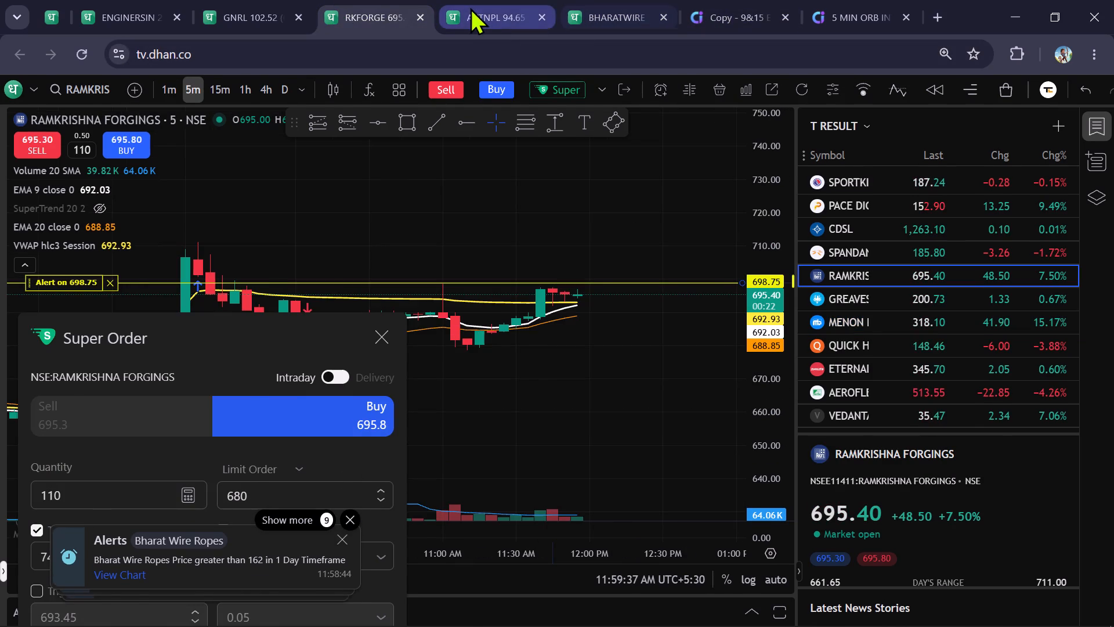
click(469, 6)
drag(612, 0, 607, 2)
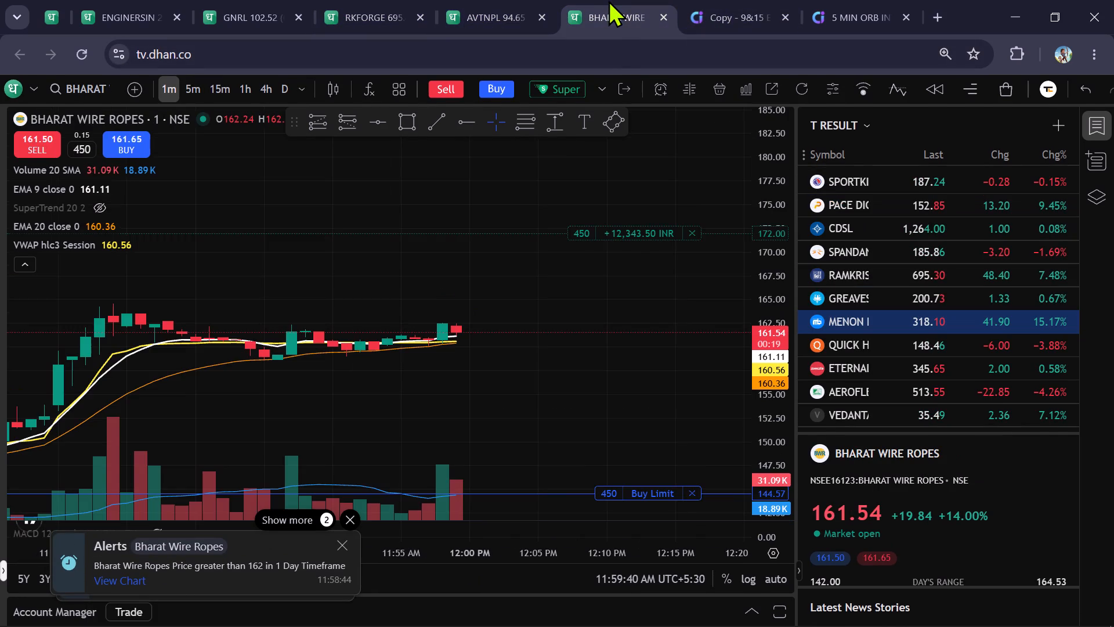
click(256, 6)
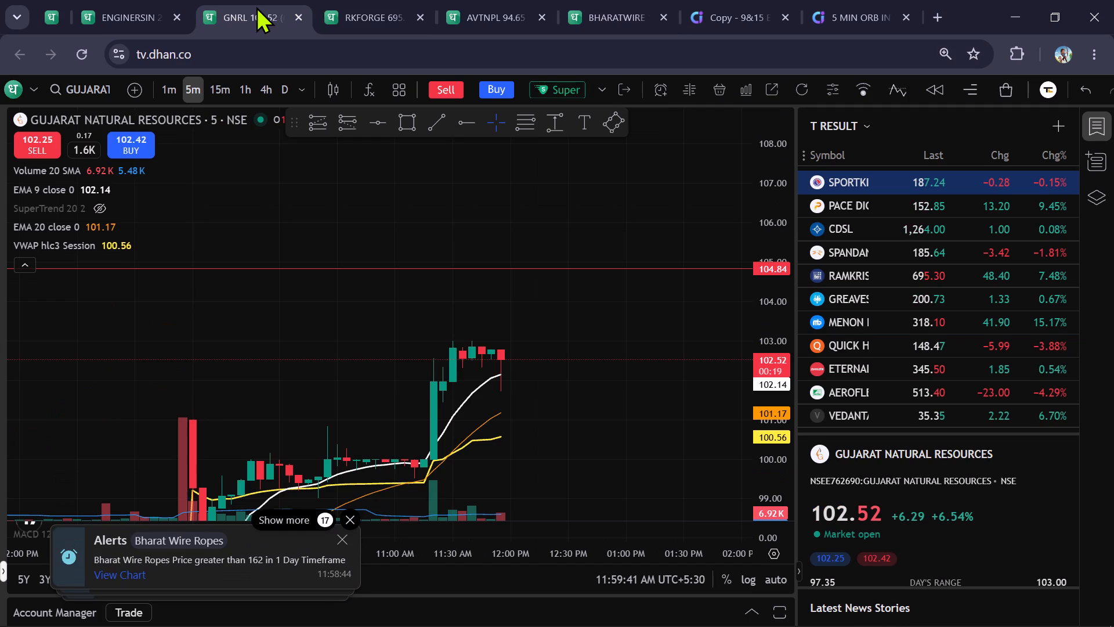
click(452, 6)
Create a price alert on BHARAT WIRE ROPES for crossing 162.92.
click(580, 24)
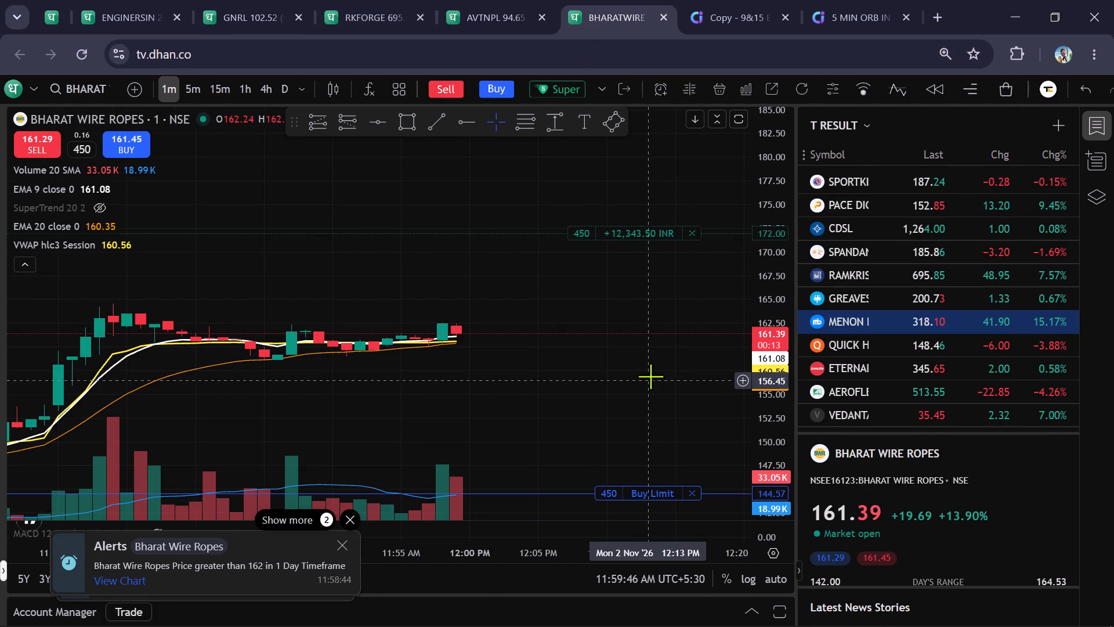
scroll(650, 373, down, 2)
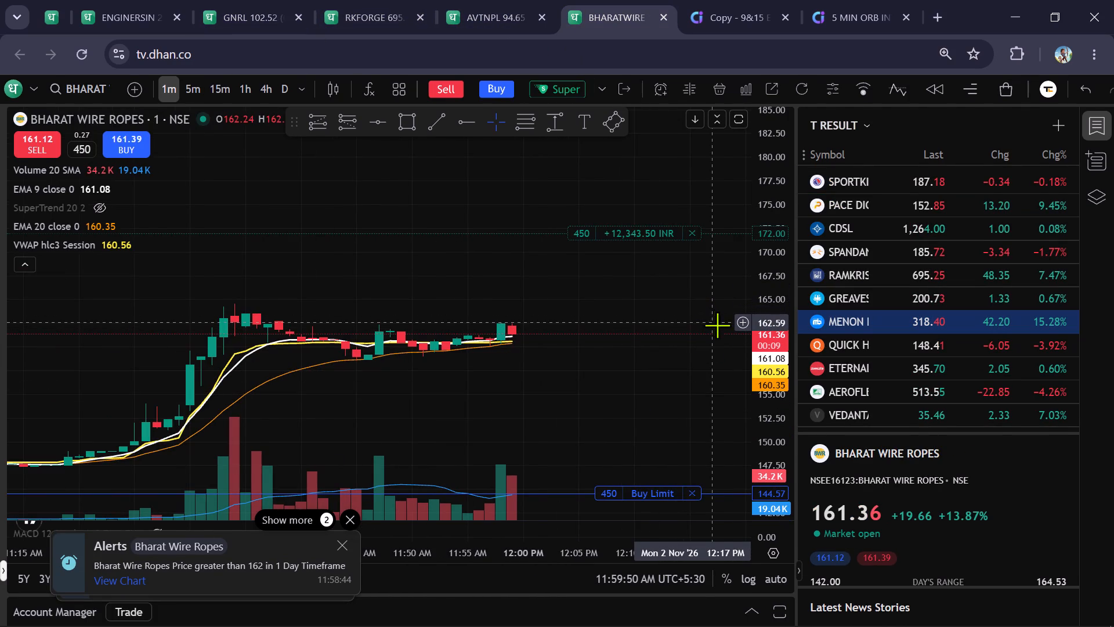
click(748, 320)
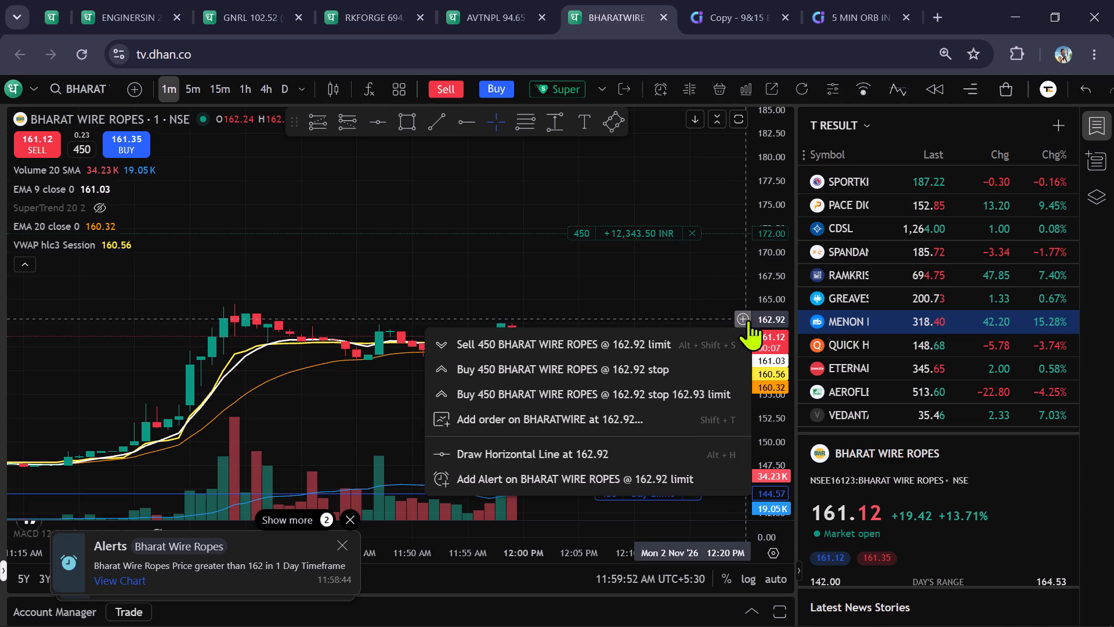
click(612, 480)
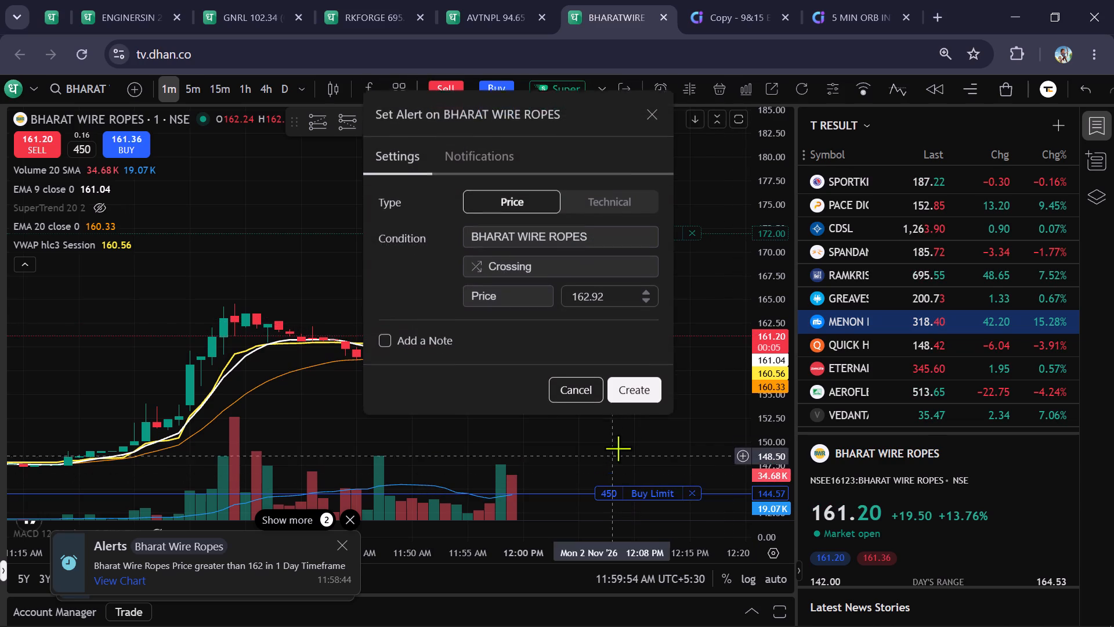
click(630, 386)
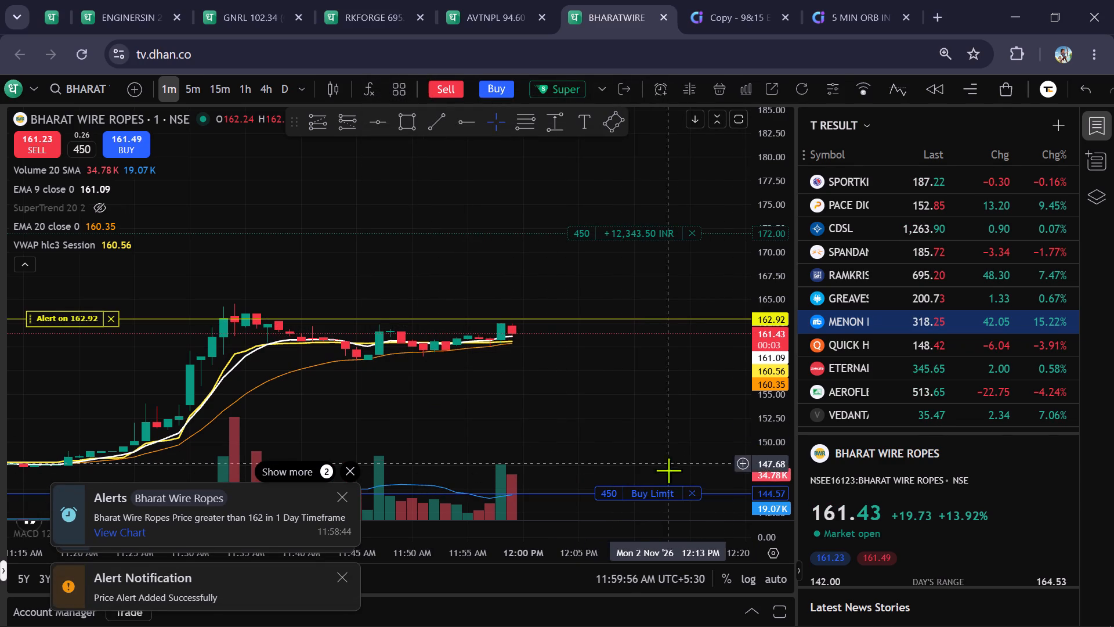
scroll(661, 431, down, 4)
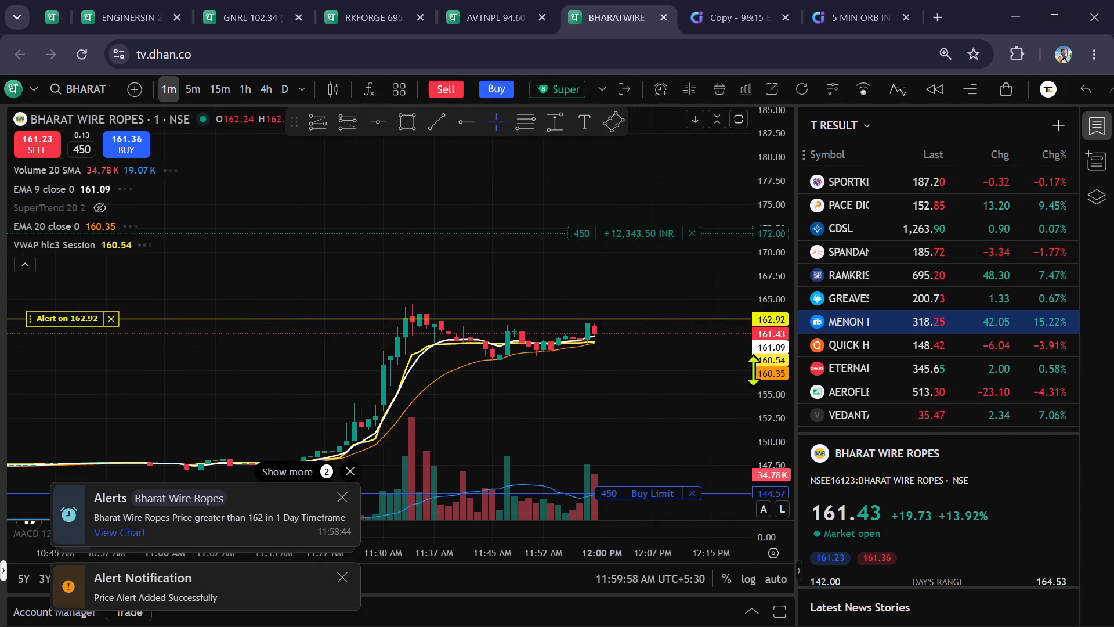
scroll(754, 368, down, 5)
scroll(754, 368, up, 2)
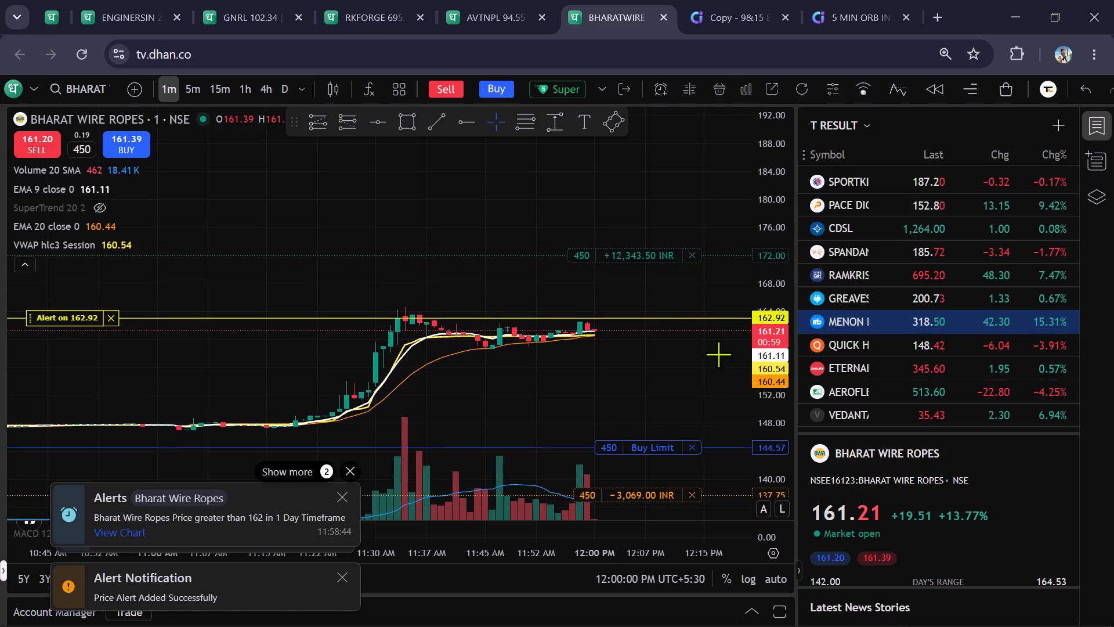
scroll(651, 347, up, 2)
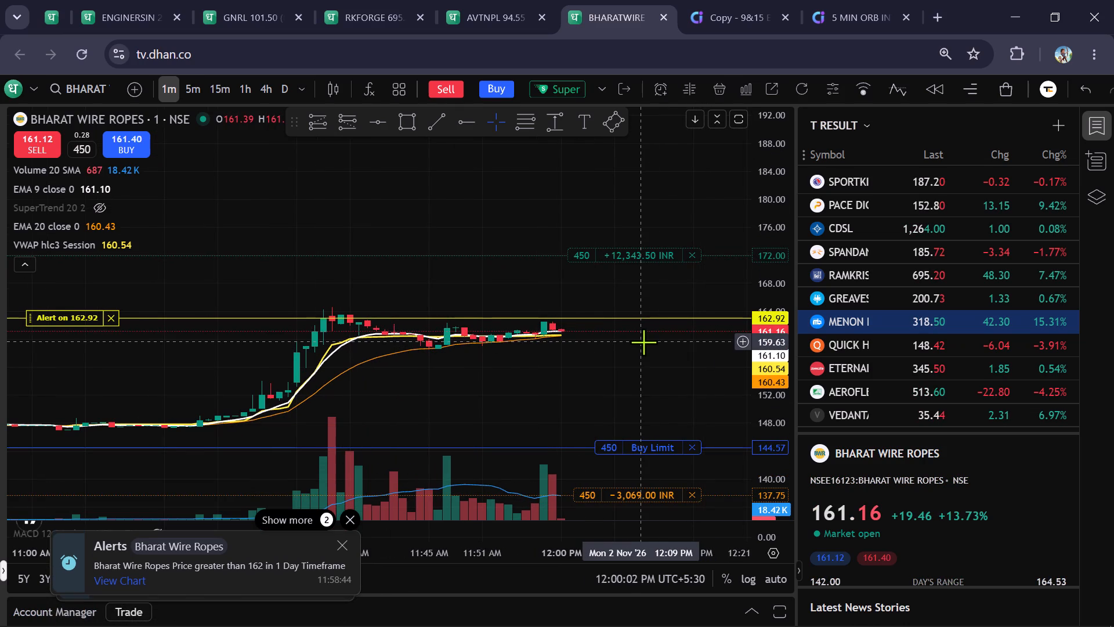
Close the AVT NATURAL PRODUCTS Super Order form and load VEDANTA POWER from the watchlist in that chart tab.
click(478, 24)
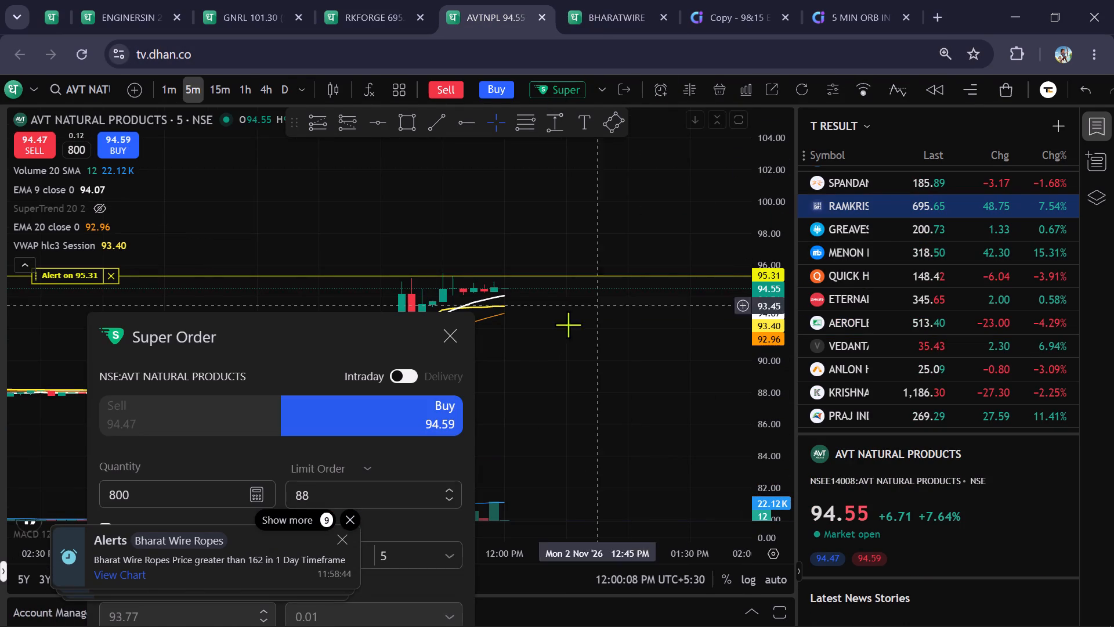
click(453, 330)
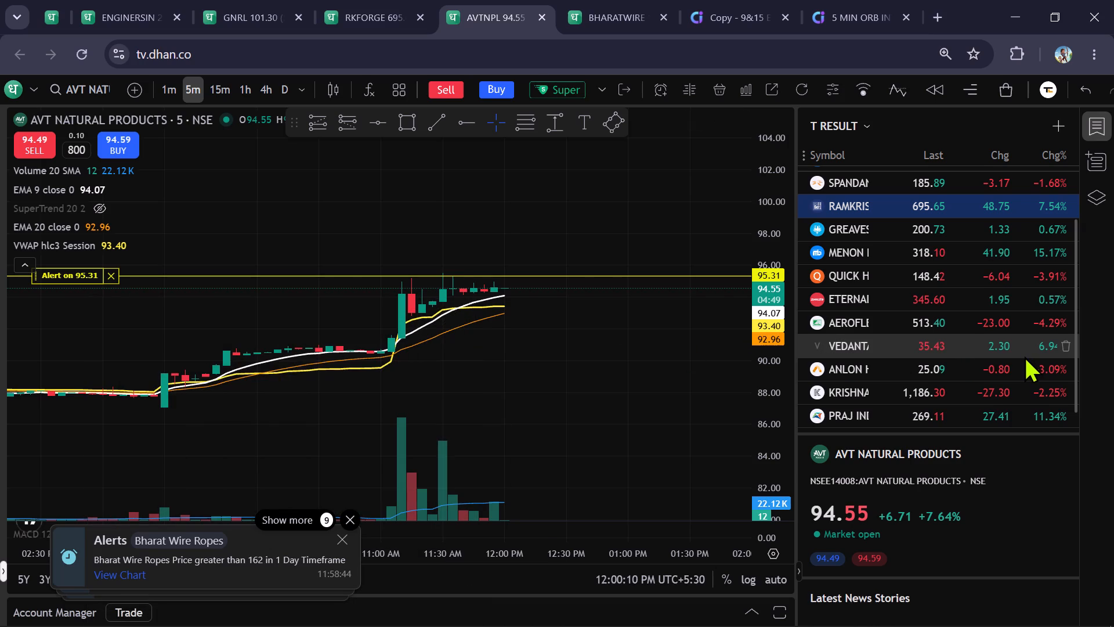
click(1023, 355)
Review the T RESULT watchlist for candidates and check the charts of RAMKRISHNA FORGINGS and GUJARAT NATURAL RESOURCES.
scroll(1023, 355, up, 2)
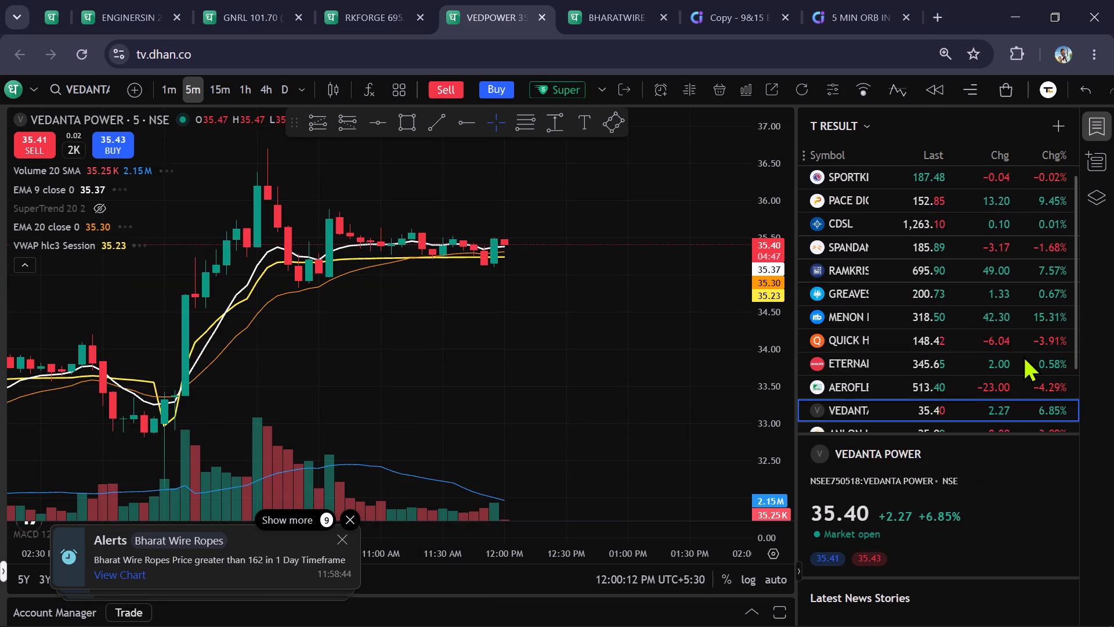
scroll(1023, 355, up, 1)
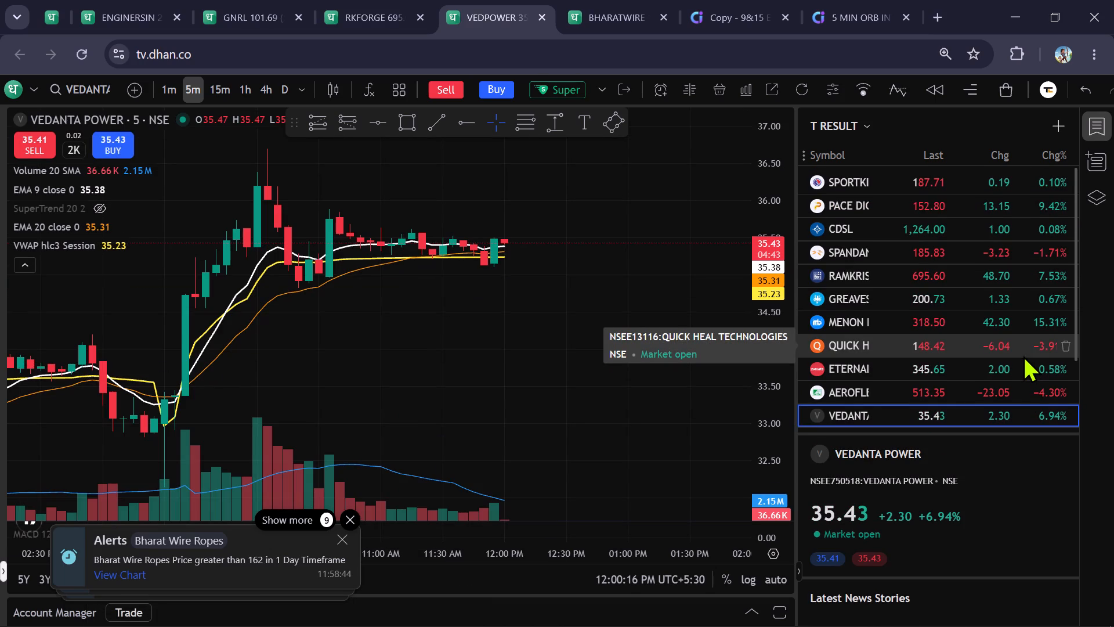
scroll(1023, 355, down, 3)
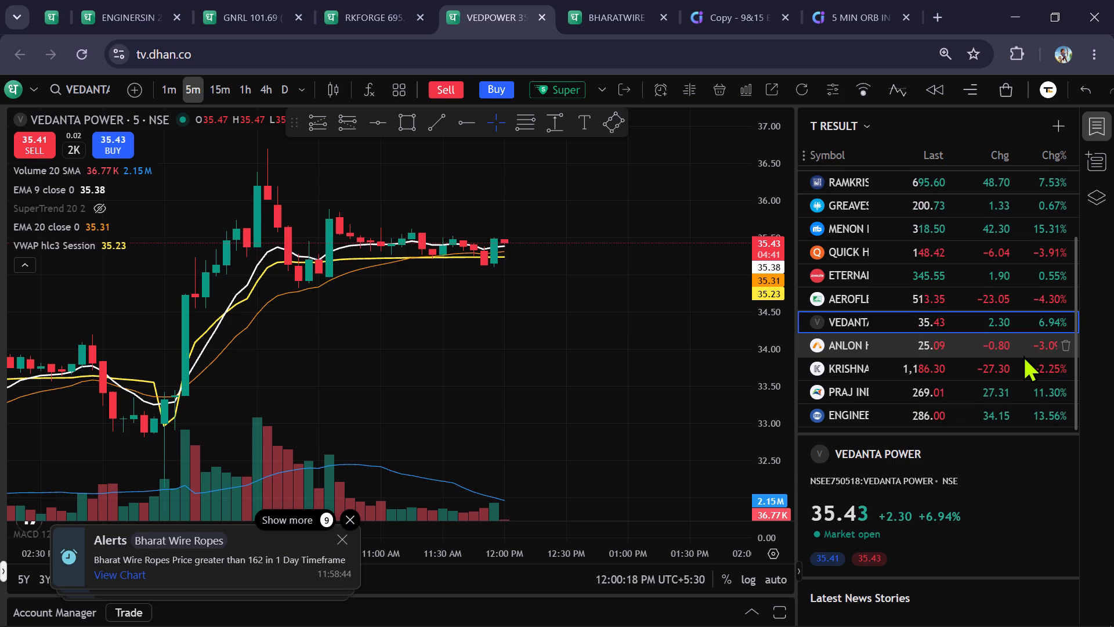
scroll(1023, 355, up, 5)
click(337, 7)
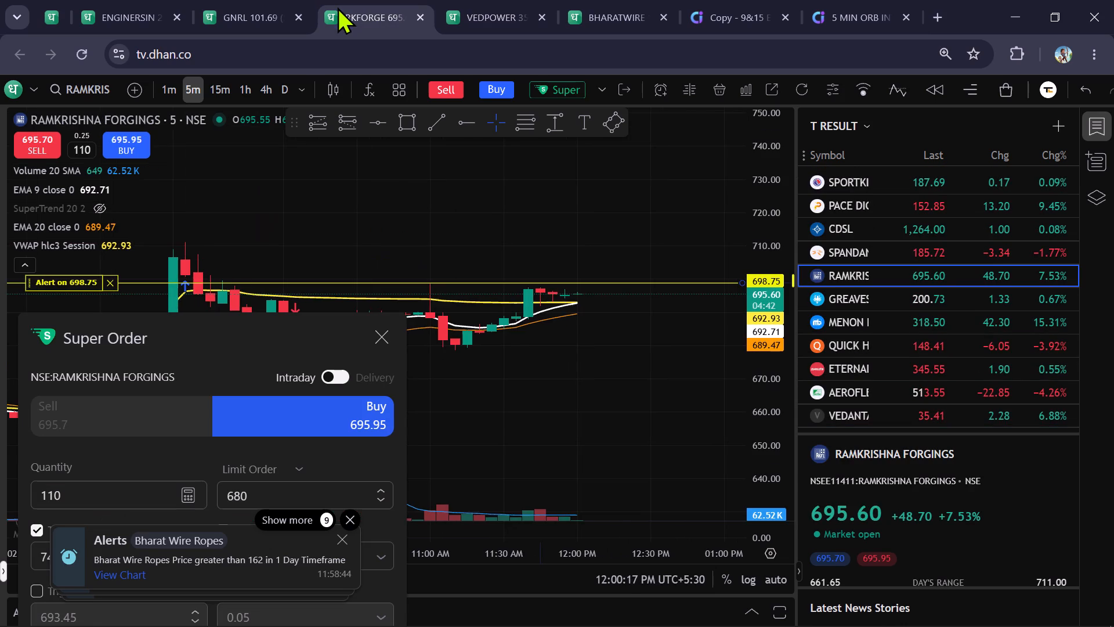
click(238, 0)
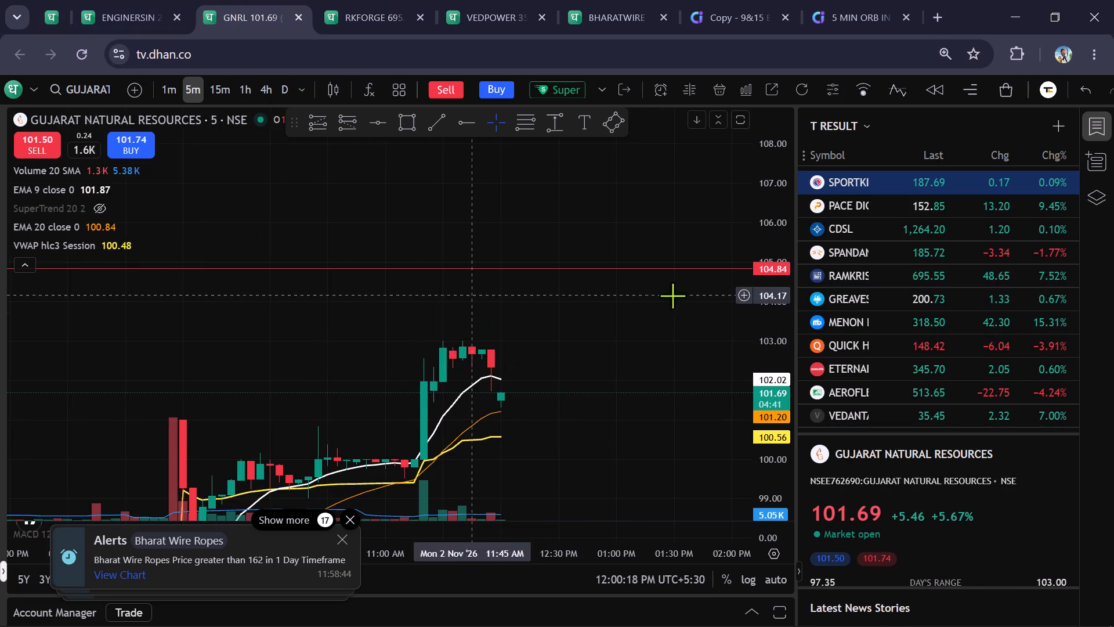
Check PACE DIGITEK from the watchlist in the GUJARAT NATURAL RESOURCES chart tab, replacing it with PRAJ INDUSTRIES.
scroll(884, 243, up, 2)
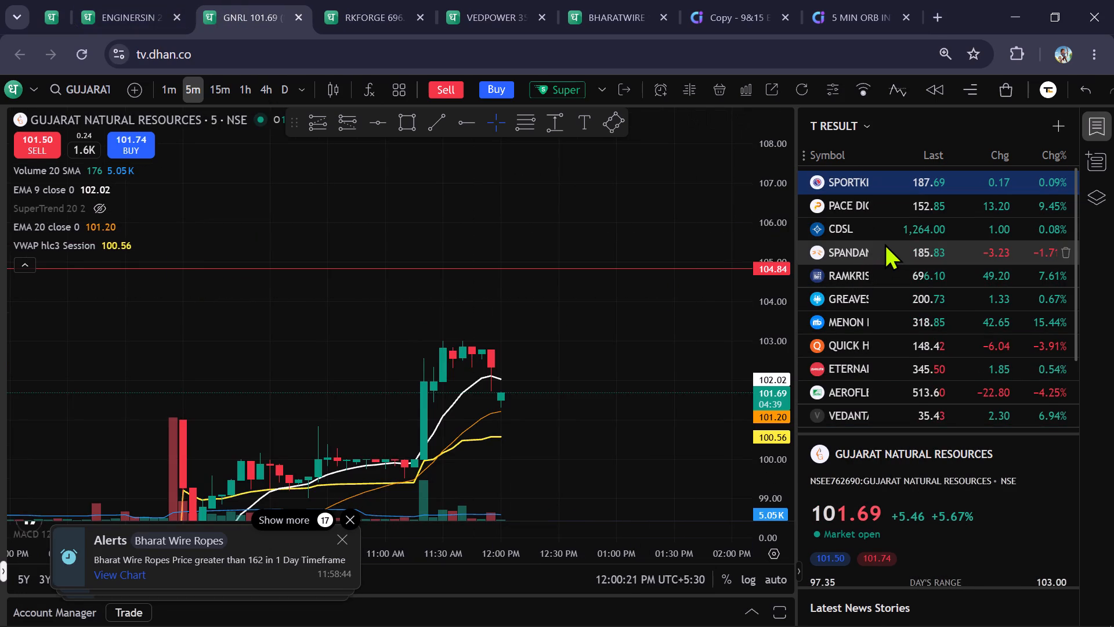
click(885, 208)
scroll(885, 208, down, 1)
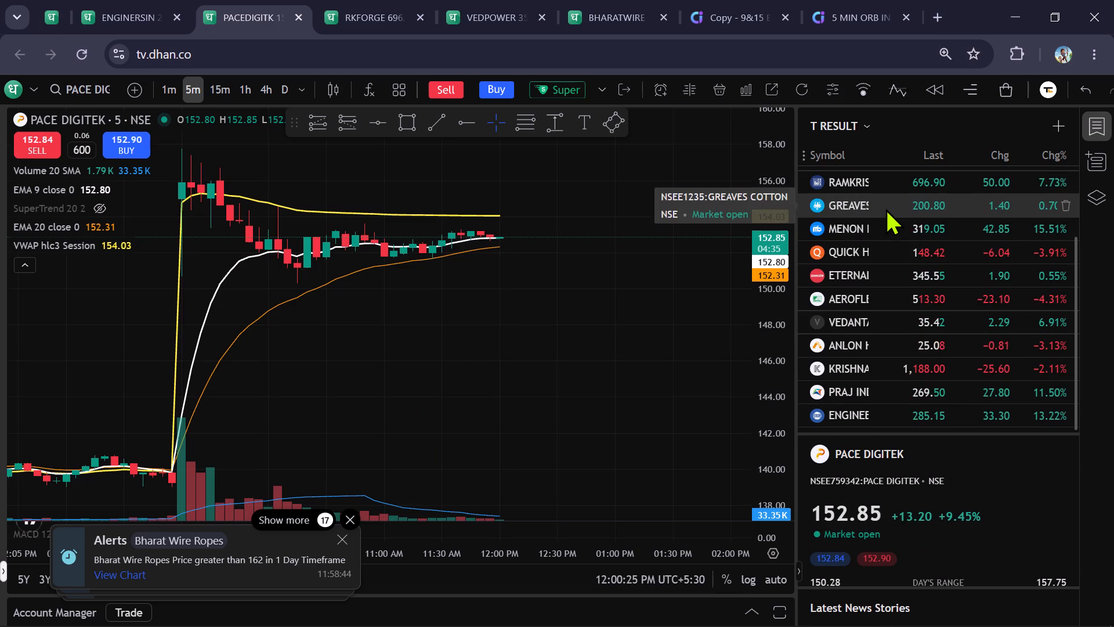
click(875, 391)
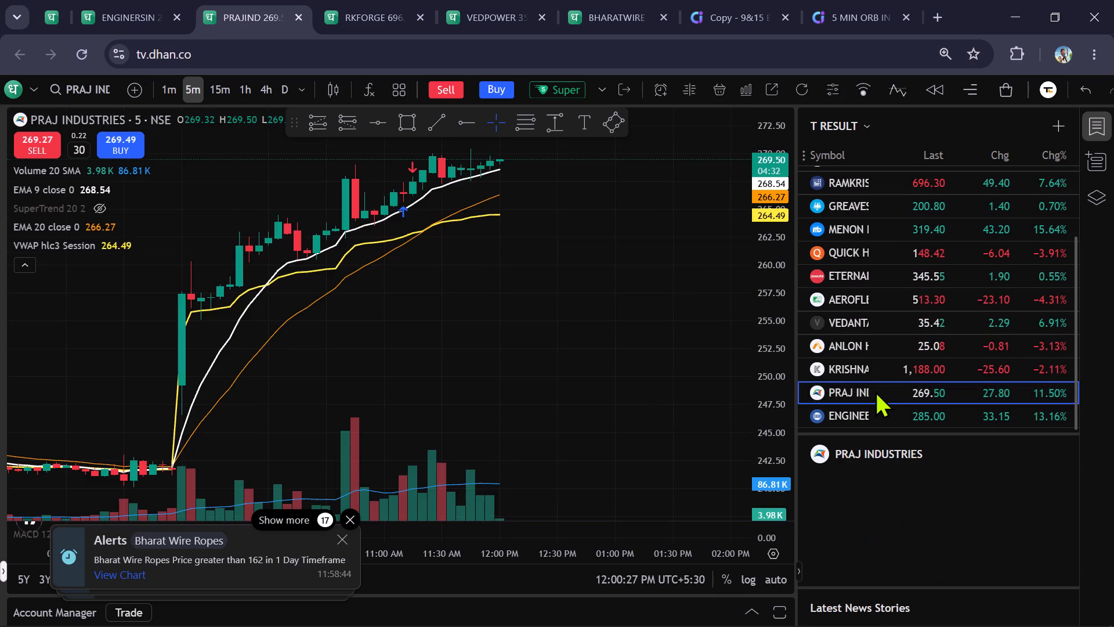
drag(710, 369, 643, 474)
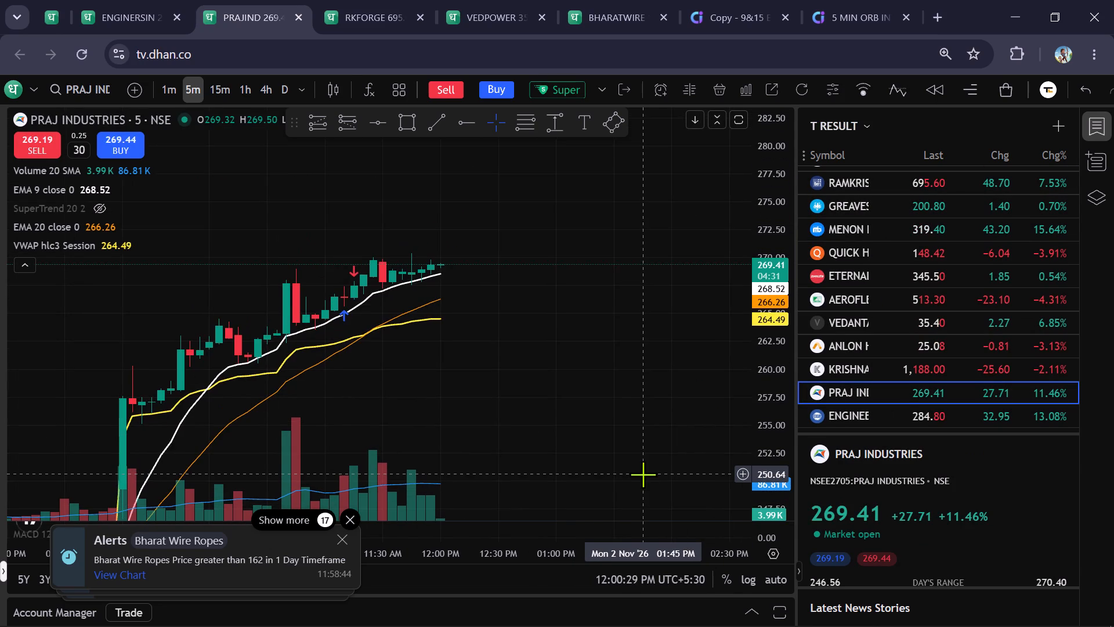
Switch to Chartink and rerun the Copy - 9&15 EMA Strategy Intraday New scan to review its stock list.
click(115, 6)
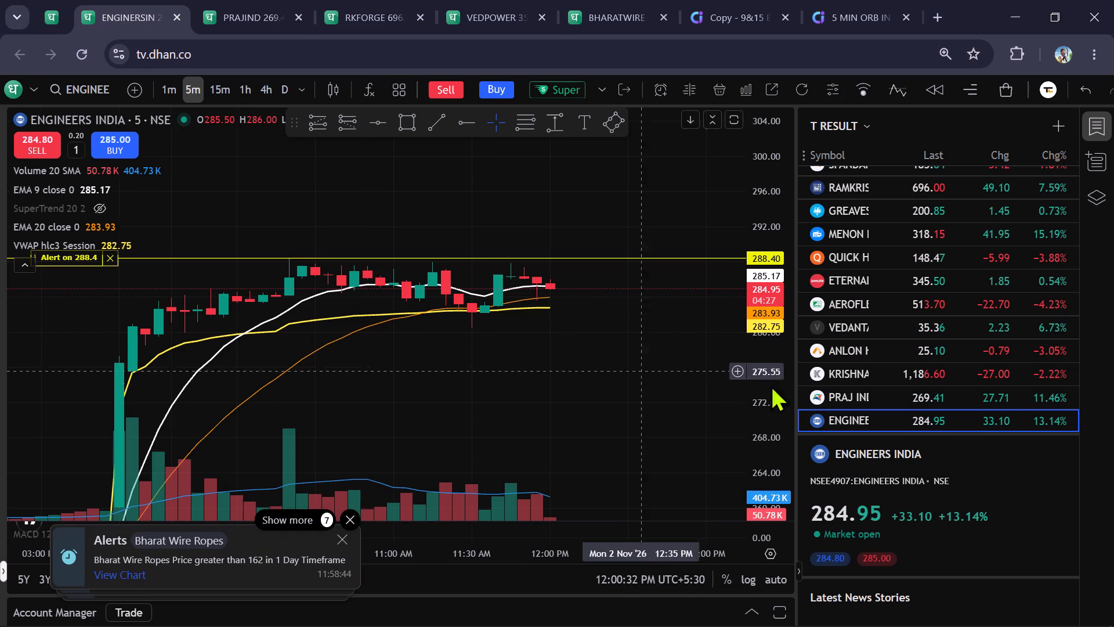
scroll(908, 323, down, 6)
scroll(908, 323, up, 7)
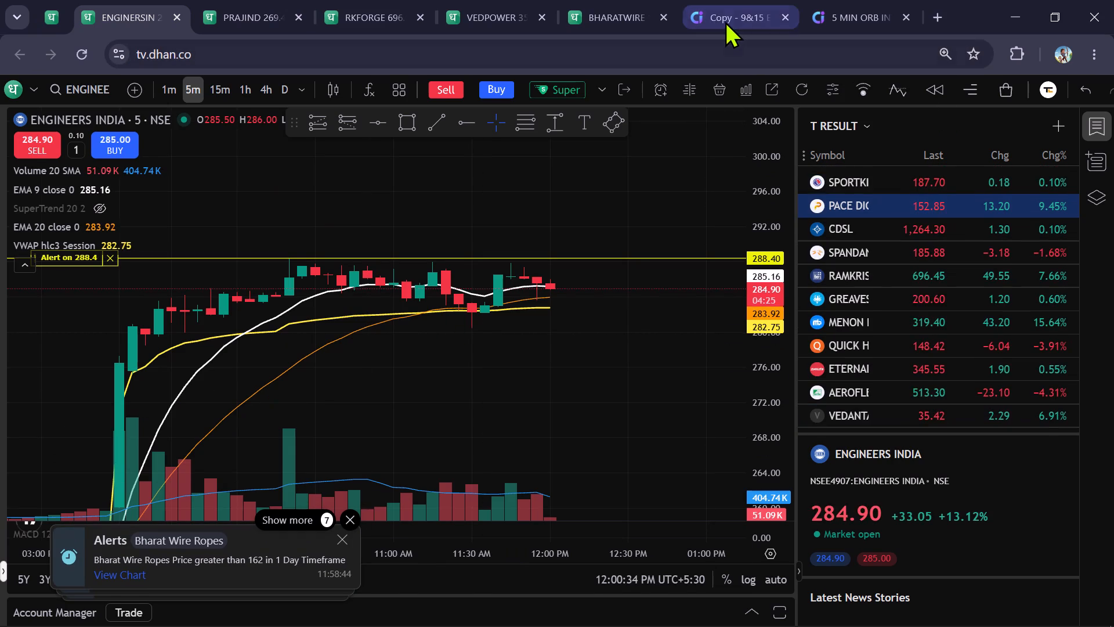
click(725, 21)
scroll(665, 172, up, 7)
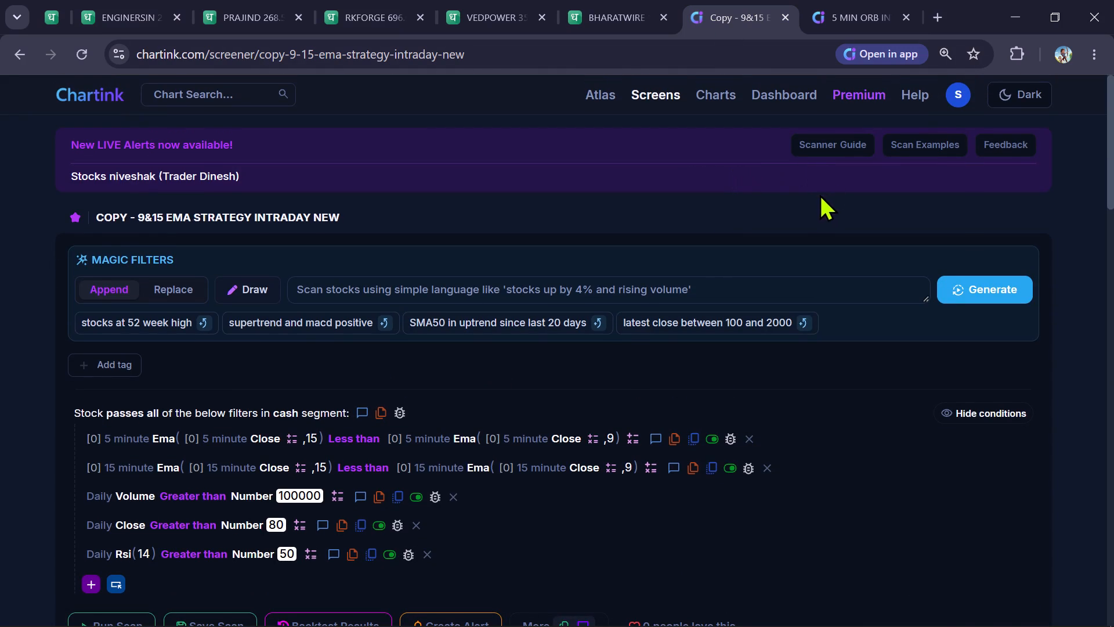
scroll(817, 194, up, 1)
scroll(806, 196, down, 5)
scroll(802, 196, up, 2)
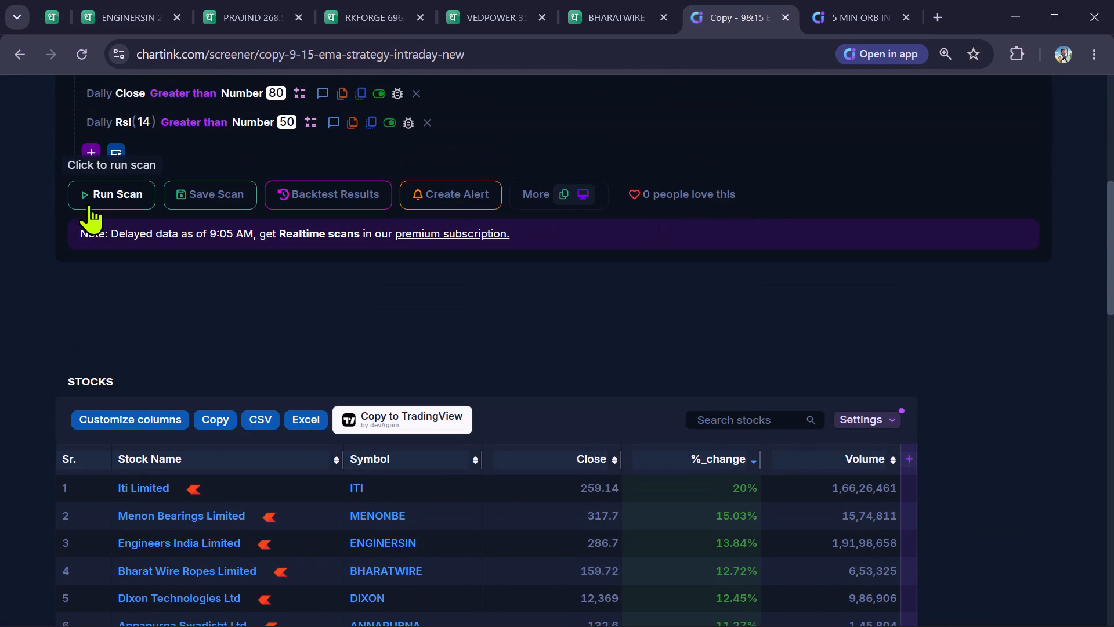
click(88, 203)
click(0, 268)
scroll(0, 268, down, 1)
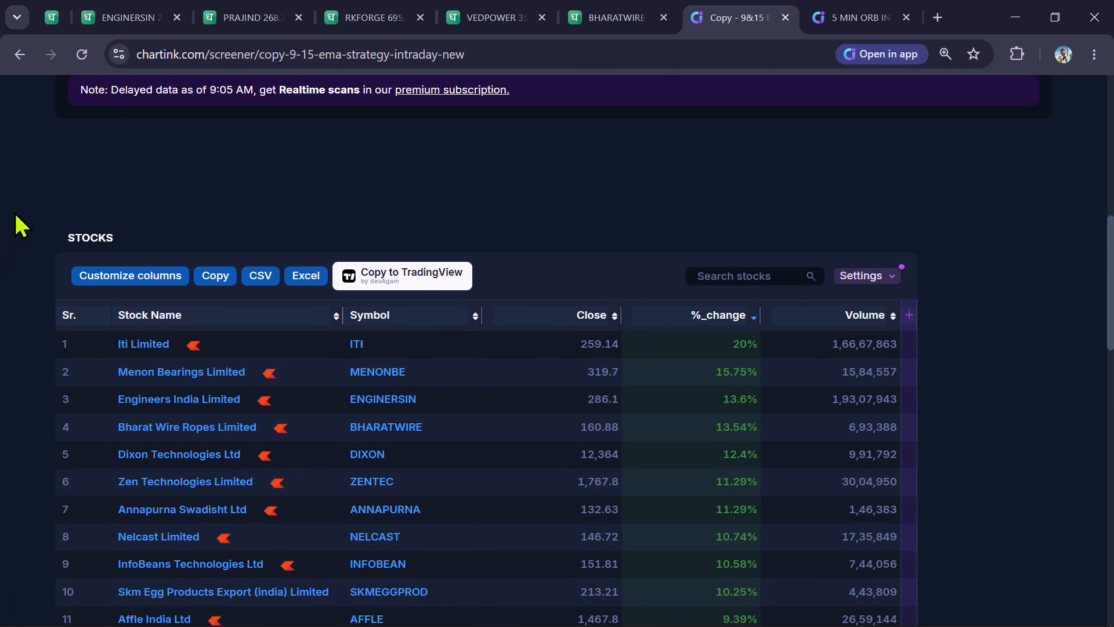
Load MENON BEARINGS from the watchlist in the ENGINEERS INDIA chart tab and examine its recent 5-minute candles.
click(143, 1)
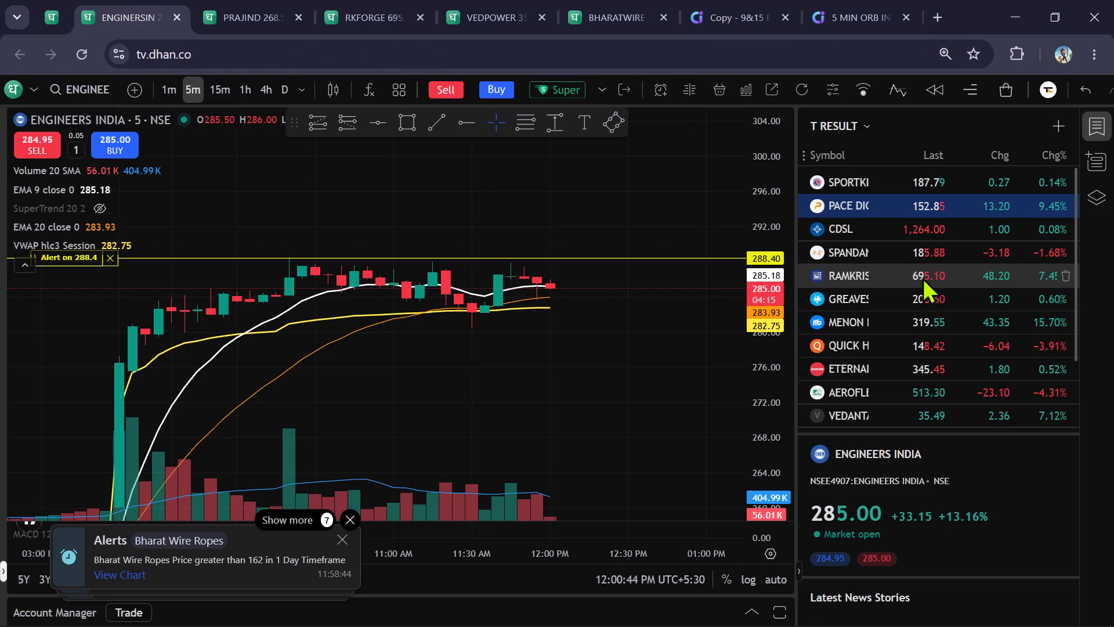
scroll(898, 250, down, 1)
scroll(898, 250, up, 1)
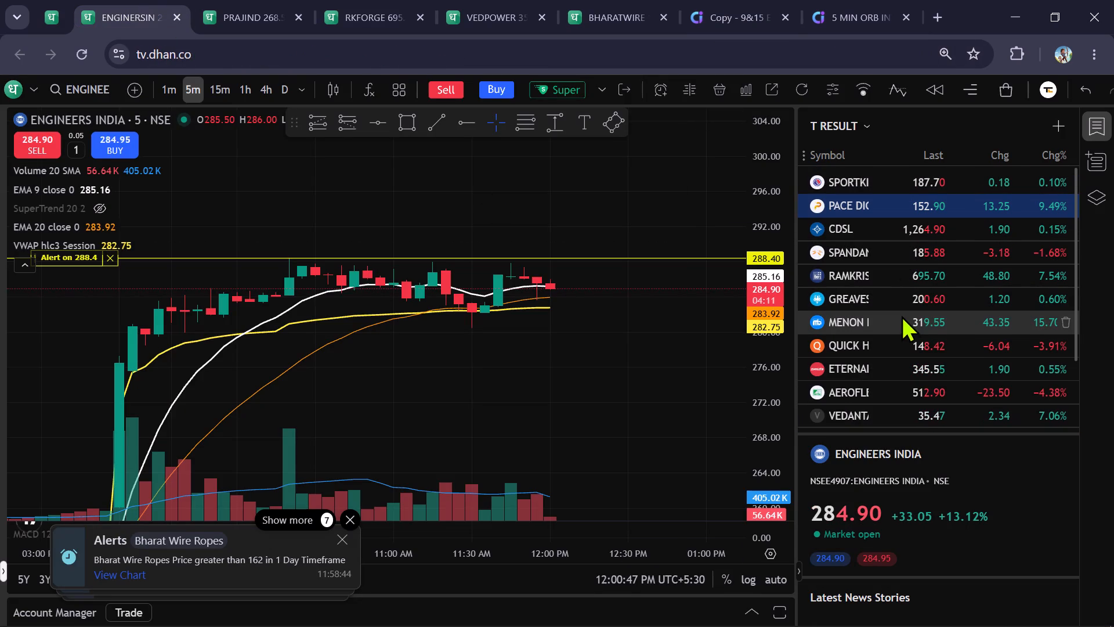
click(902, 318)
scroll(619, 282, up, 2)
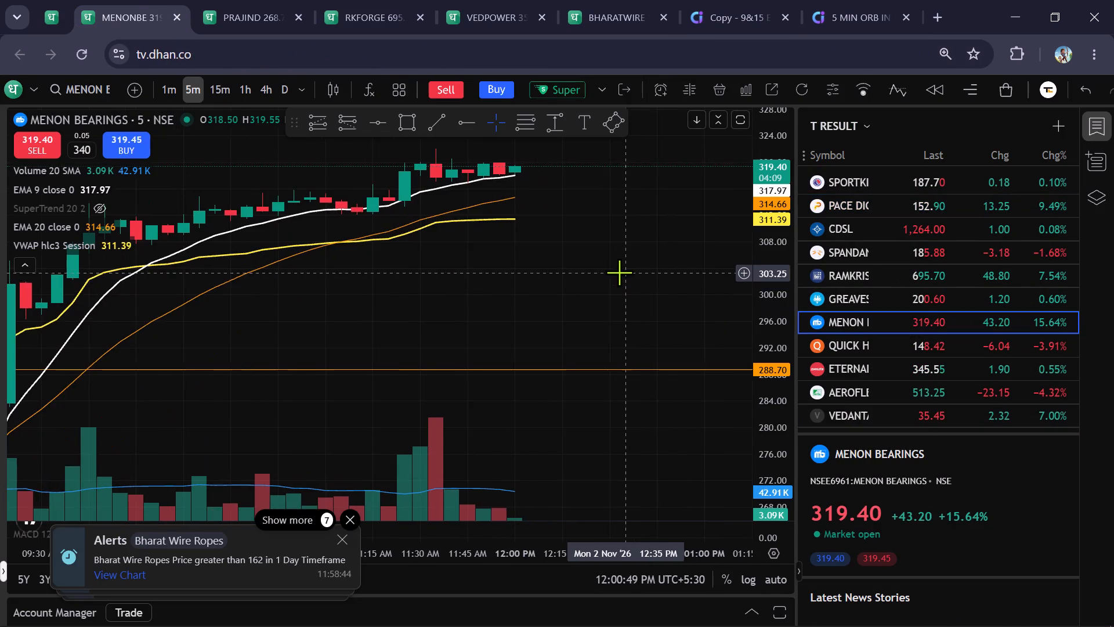
drag(619, 272, 585, 409)
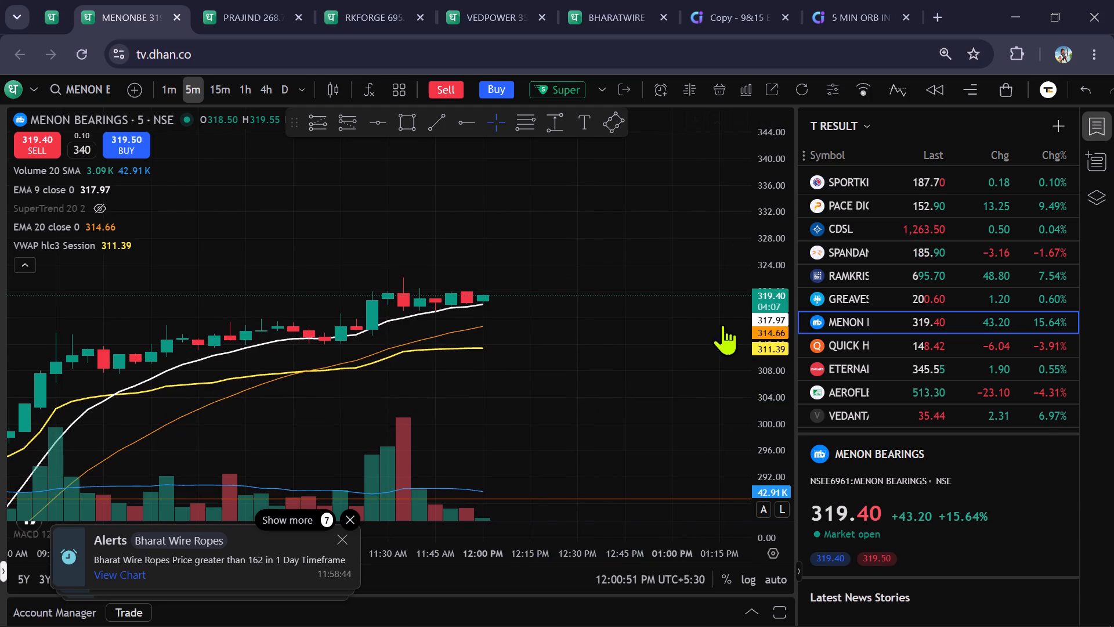
scroll(691, 343, down, 4)
drag(689, 343, 594, 360)
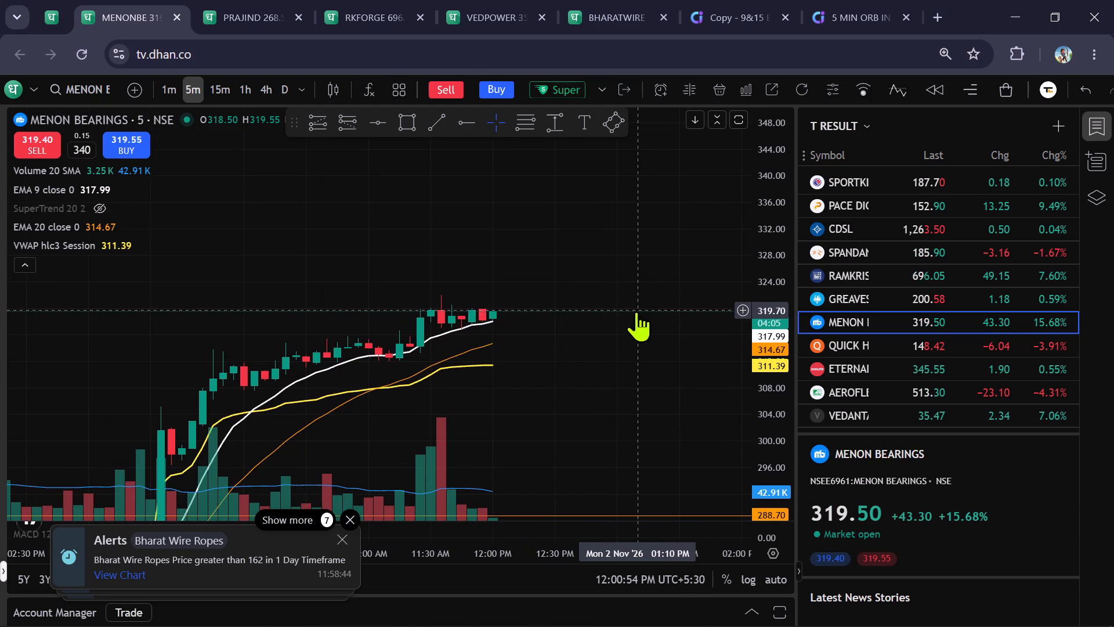
click(743, 305)
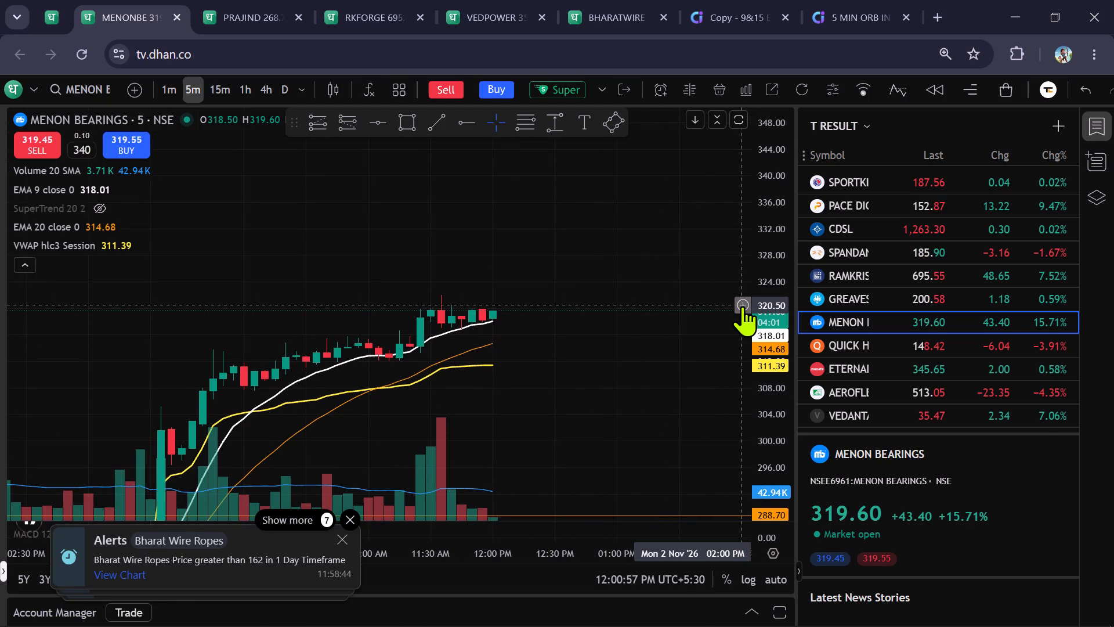
click(620, 239)
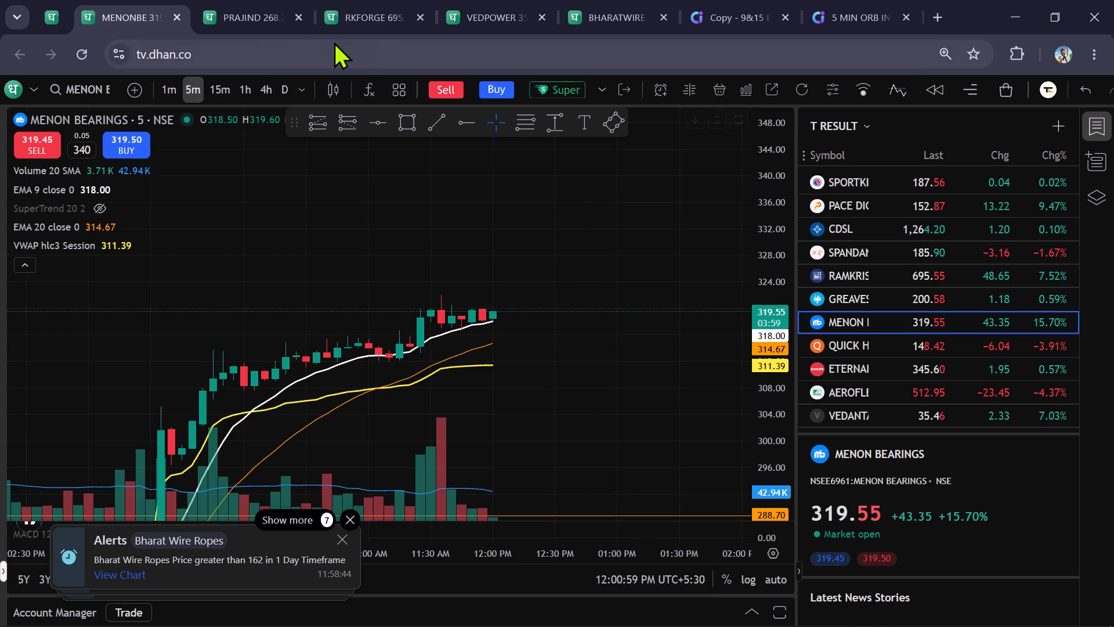
Move the BHARAT WIRE ROPES chart tab ahead of the VEDANTA POWER one, checking the other open charts on the way.
click(261, 13)
click(395, 0)
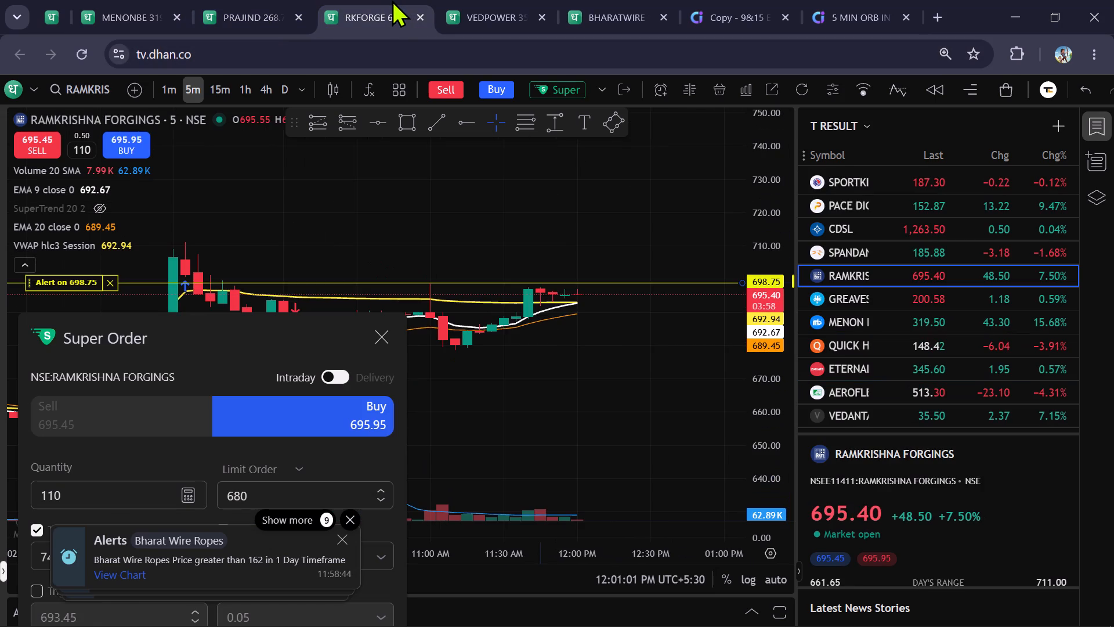
click(469, 5)
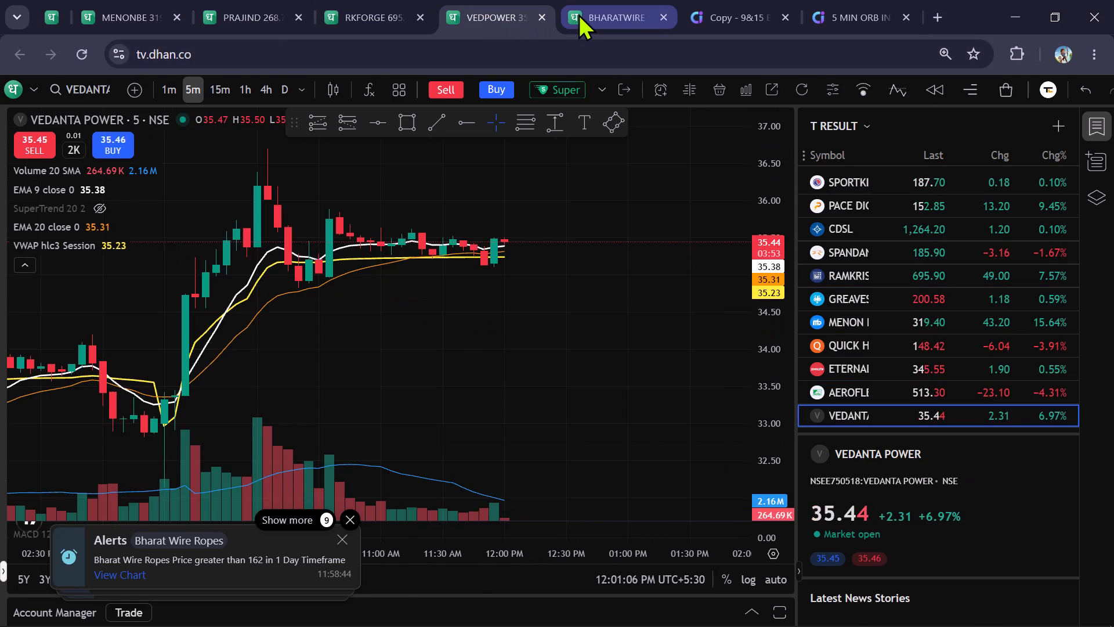
click(578, 13)
drag(609, 15, 472, 13)
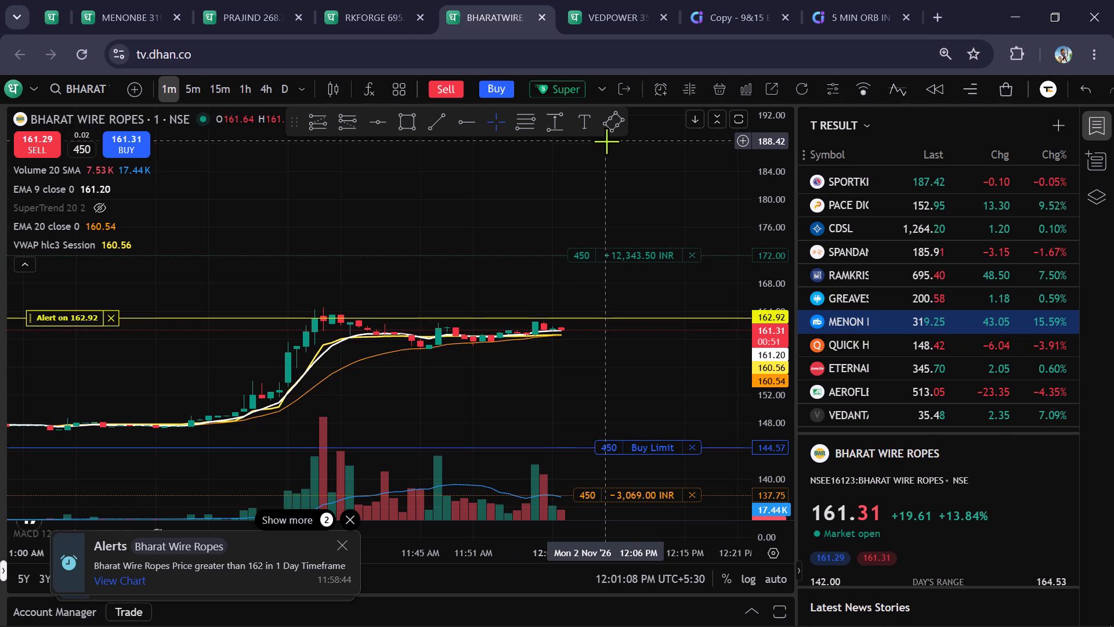
Search for NELCAST and load its NSE chart in place of VEDANTA POWER.
click(610, 21)
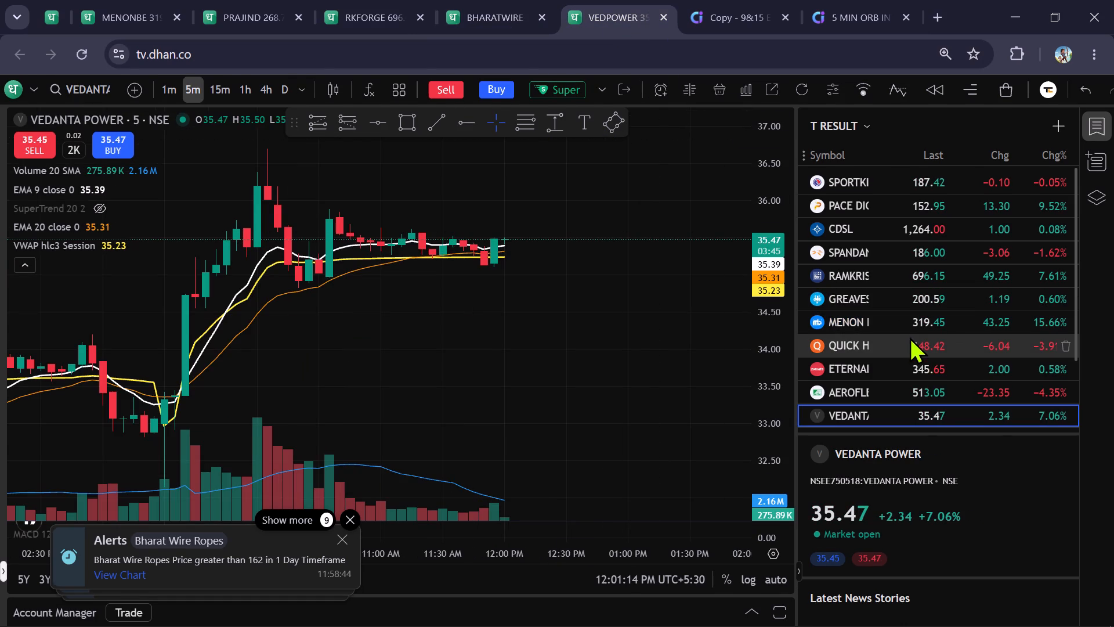
scroll(903, 329, down, 6)
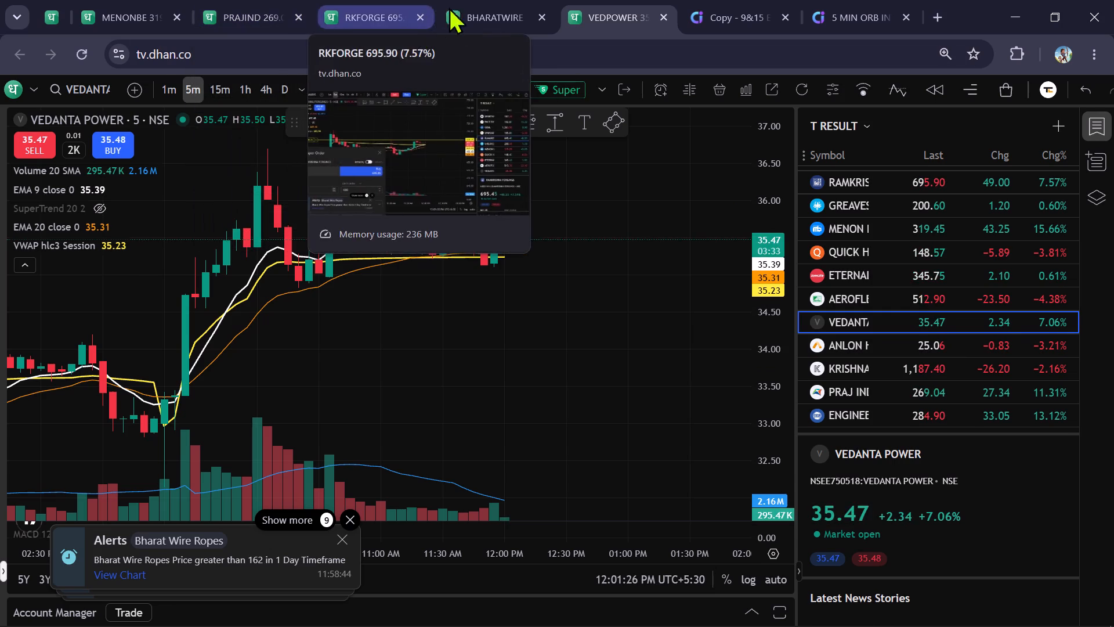
click(466, 4)
click(612, 28)
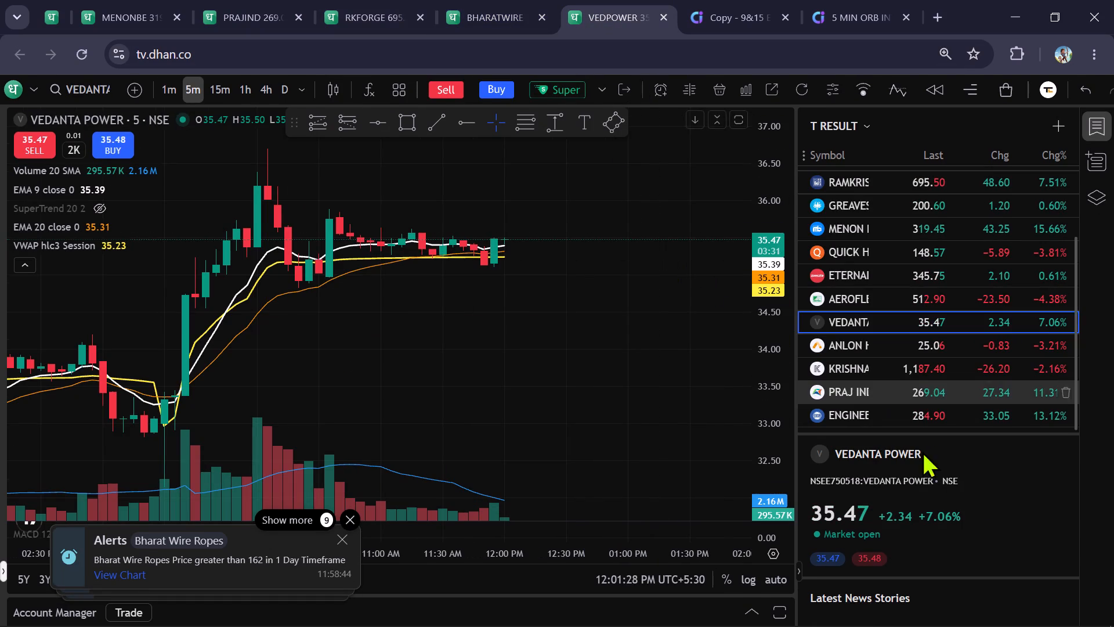
scroll(919, 311, up, 5)
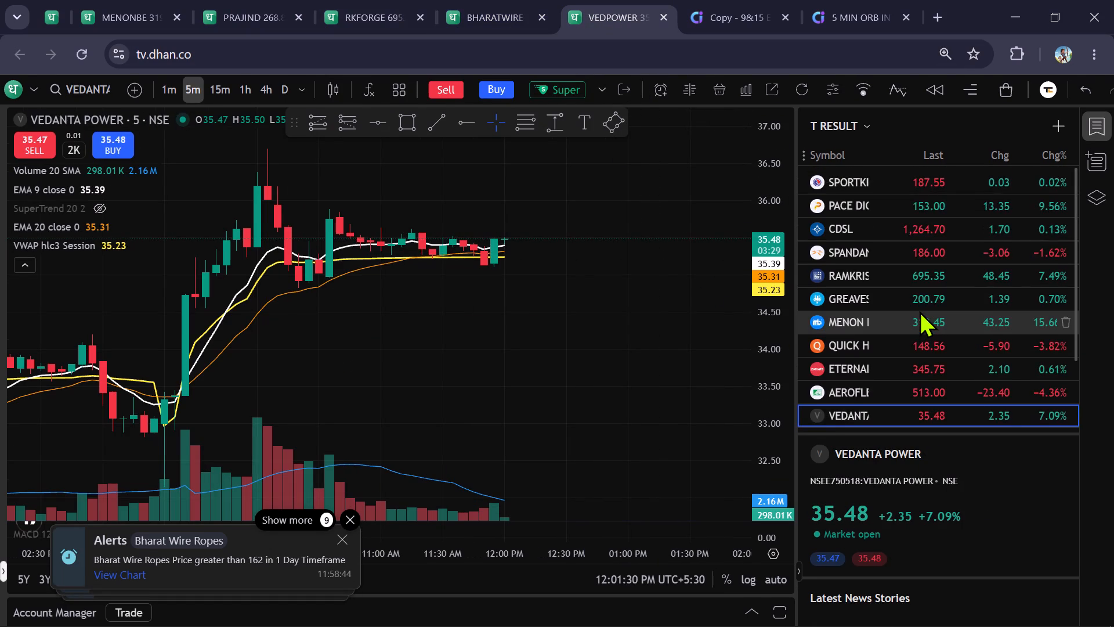
scroll(919, 311, down, 6)
drag(591, 376, 624, 451)
text(NELC)
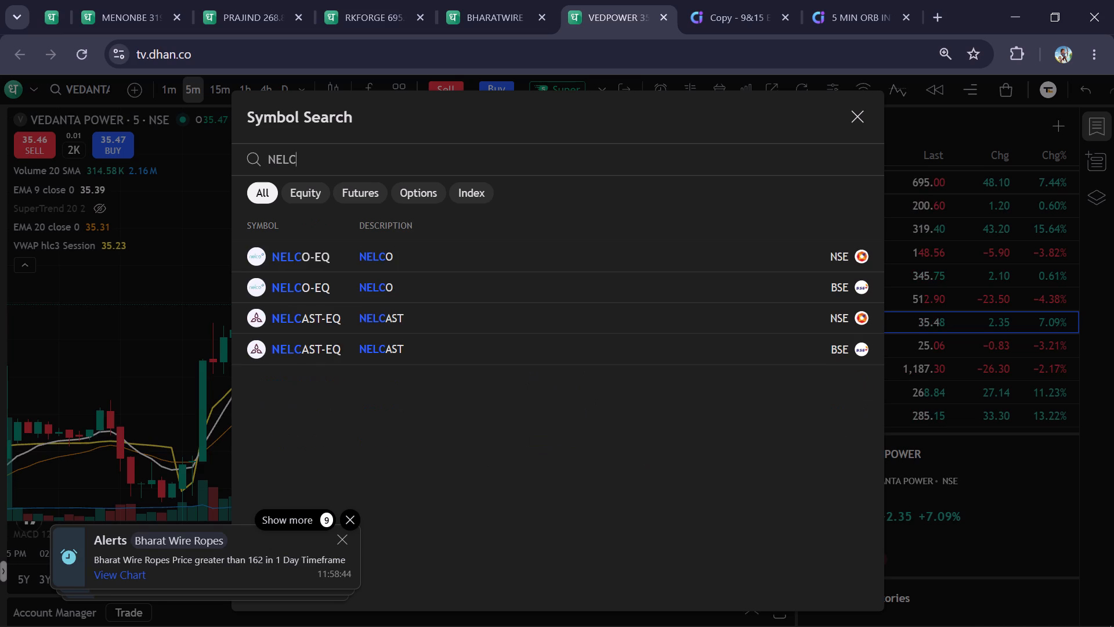
key(BackSpace)
key(BackSpace)
text(LCAST)
key(Down)
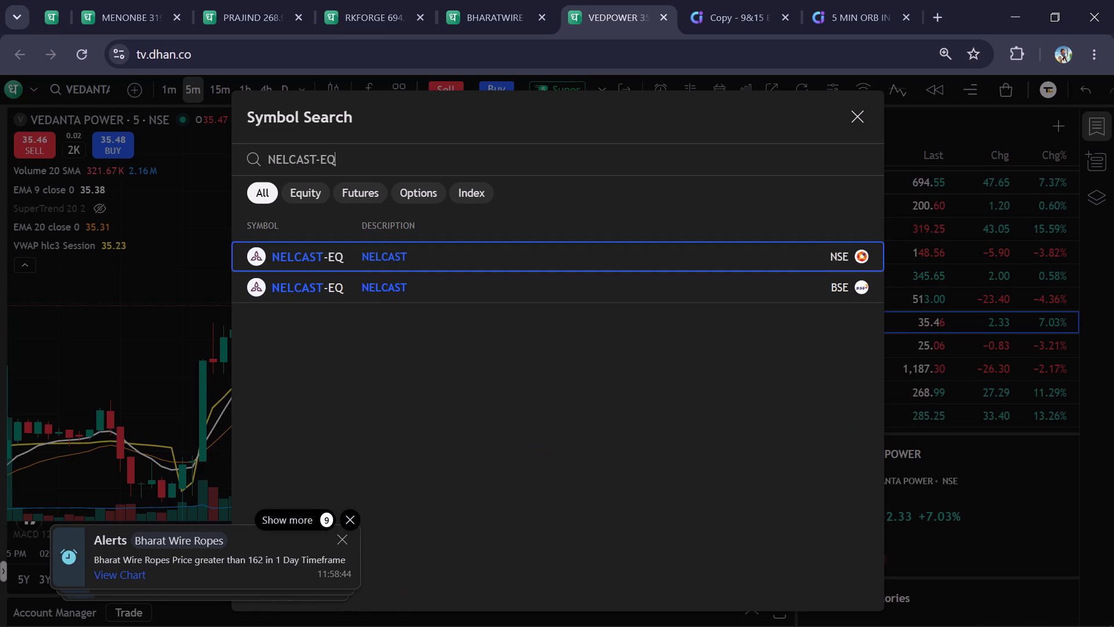
key(Return)
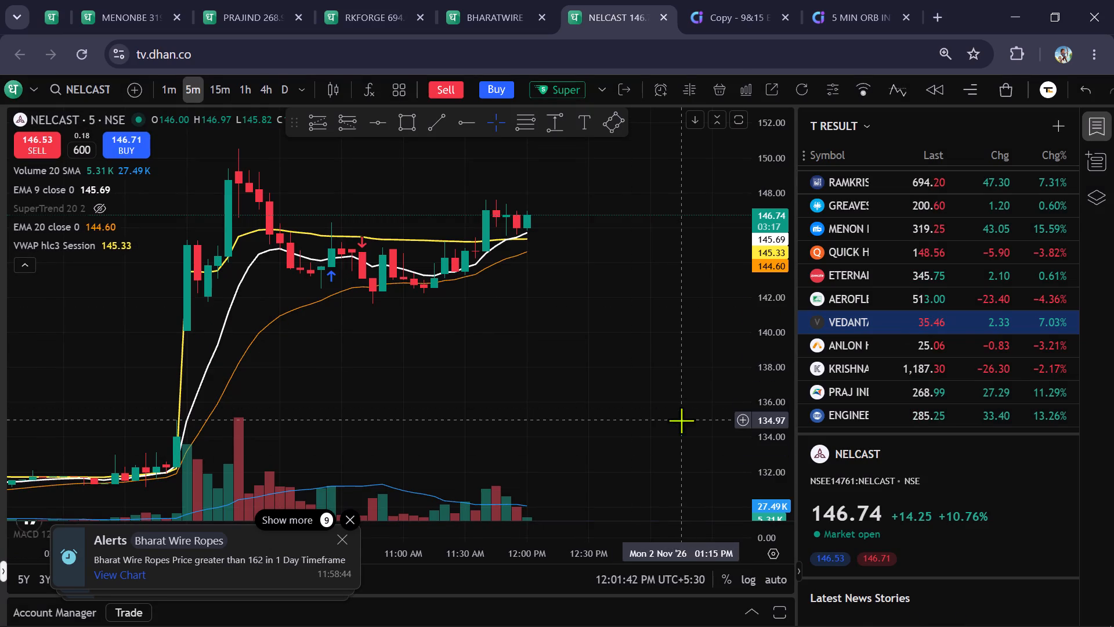
drag(663, 362, 609, 431)
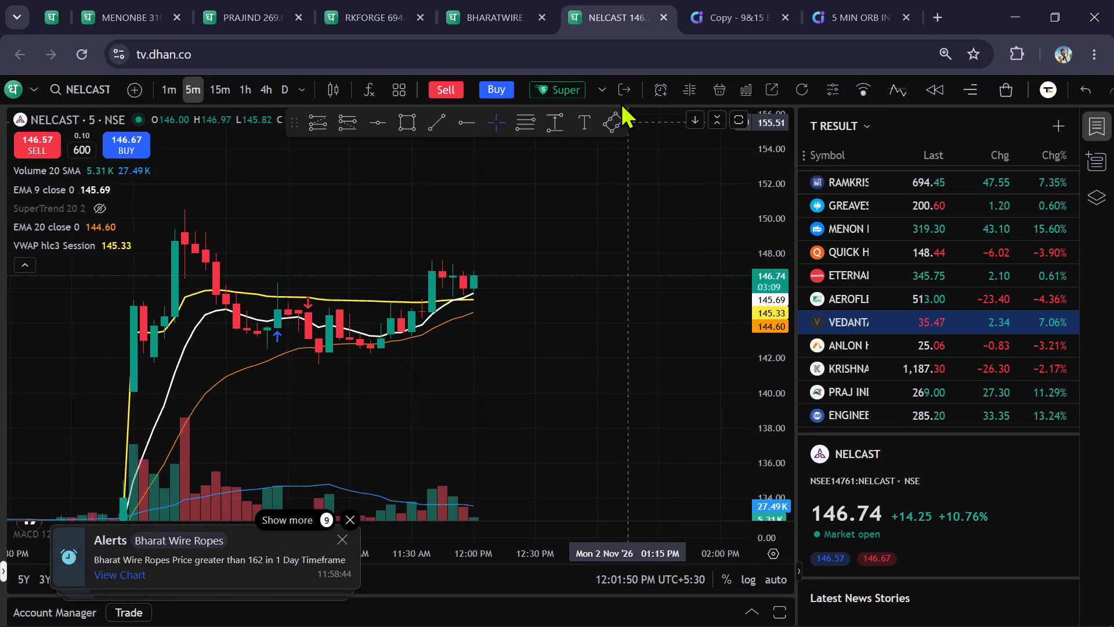
Cancel the pending BHARAT WIRE ROPES buy limit order for 450 shares at 144.57.
click(495, 0)
click(353, 1)
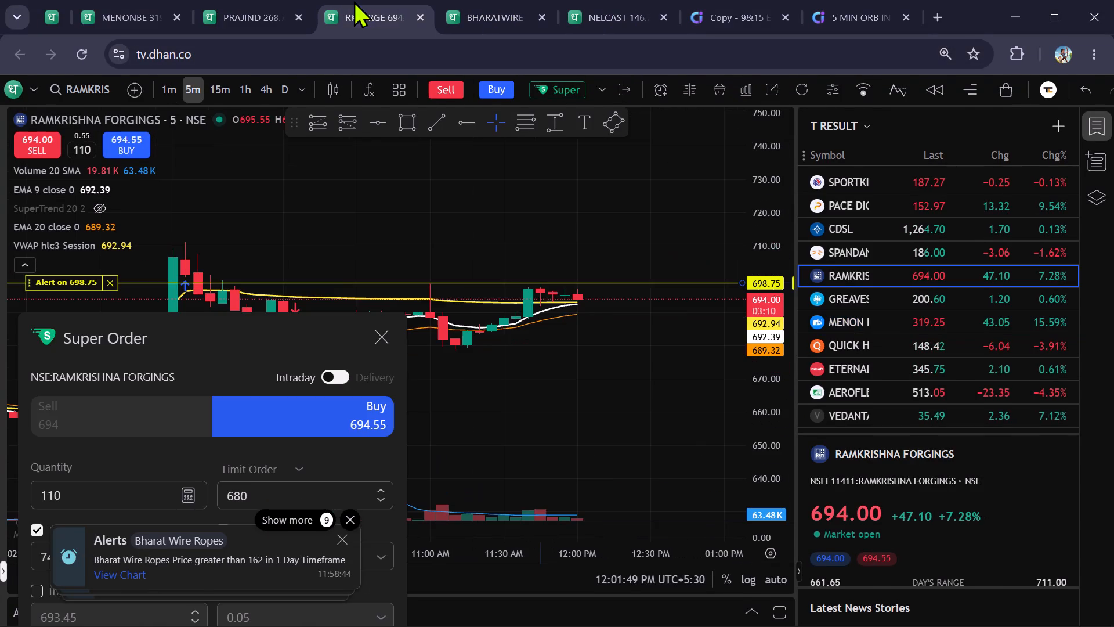
drag(549, 0, 540, 0)
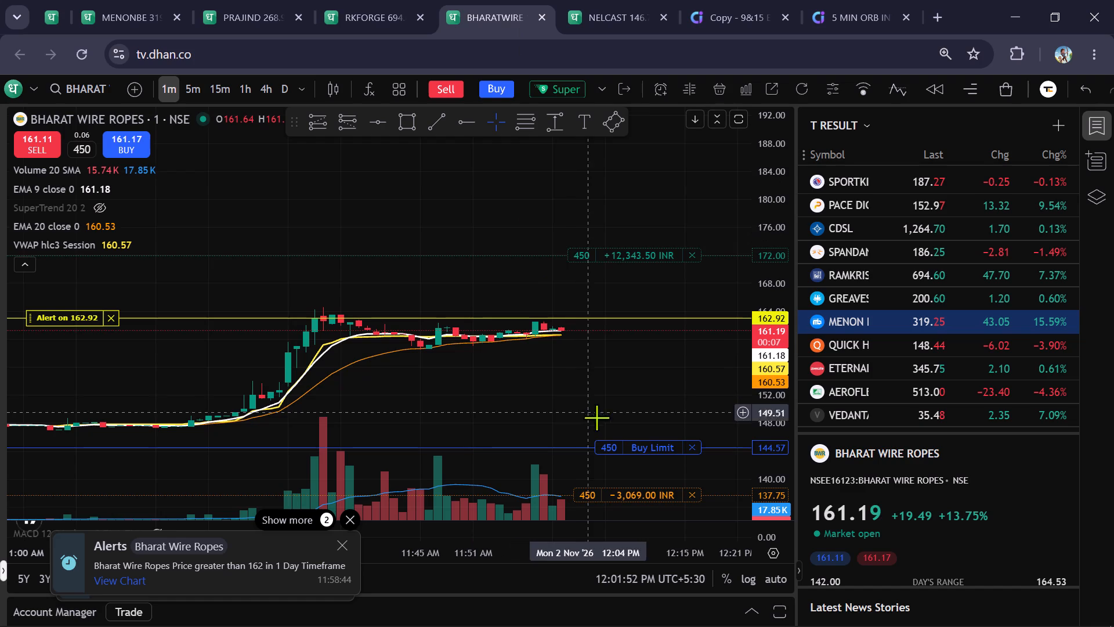
click(695, 444)
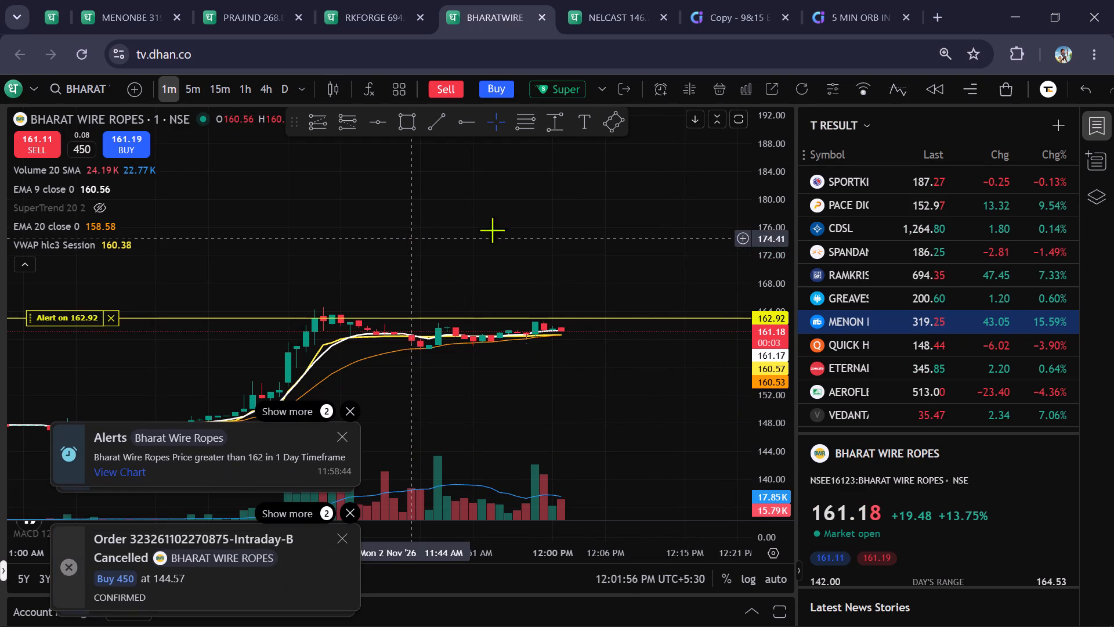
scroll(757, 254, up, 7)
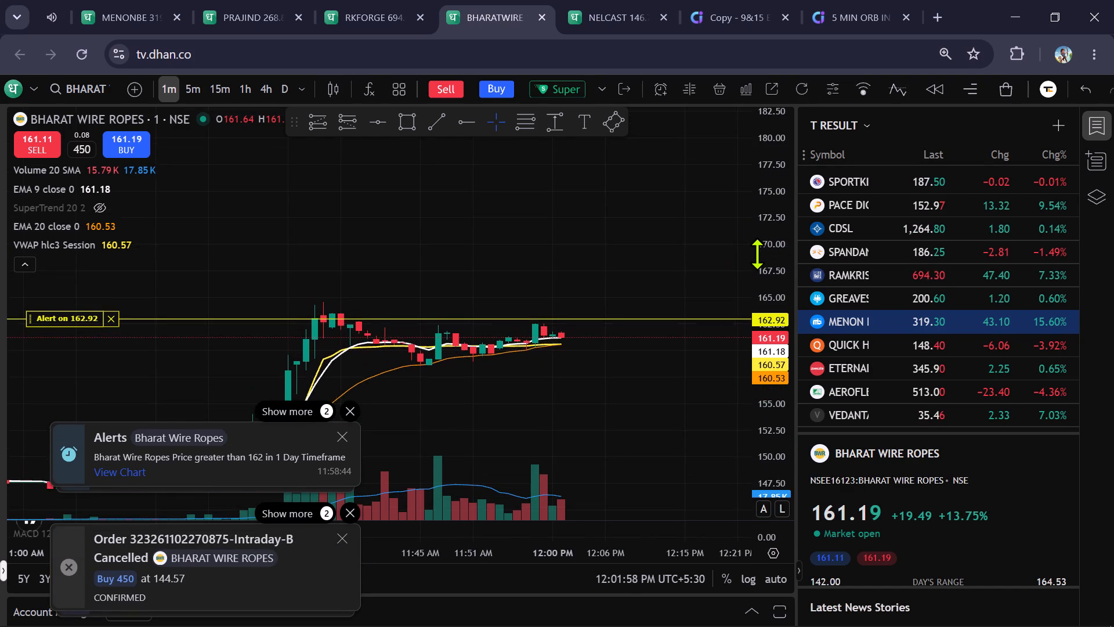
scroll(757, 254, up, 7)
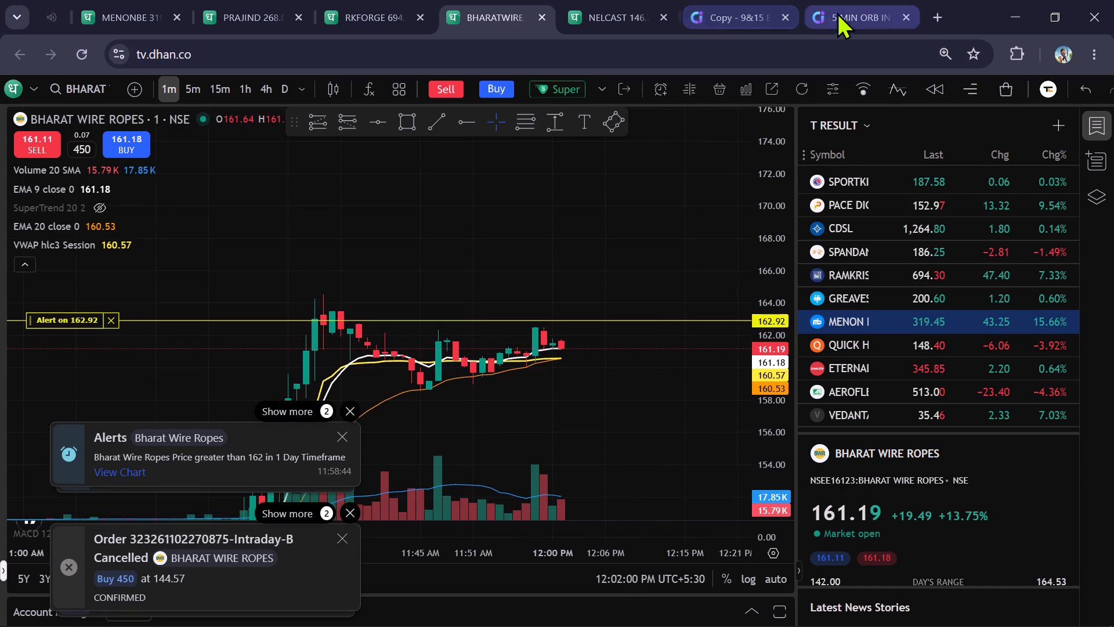
Rerun the 5 MIN ORB intraday scan on Chartink and review its stock list, checking the BHARAT WIRE ROPES chart in between.
click(839, 11)
scroll(269, 151, up, 2)
click(84, 221)
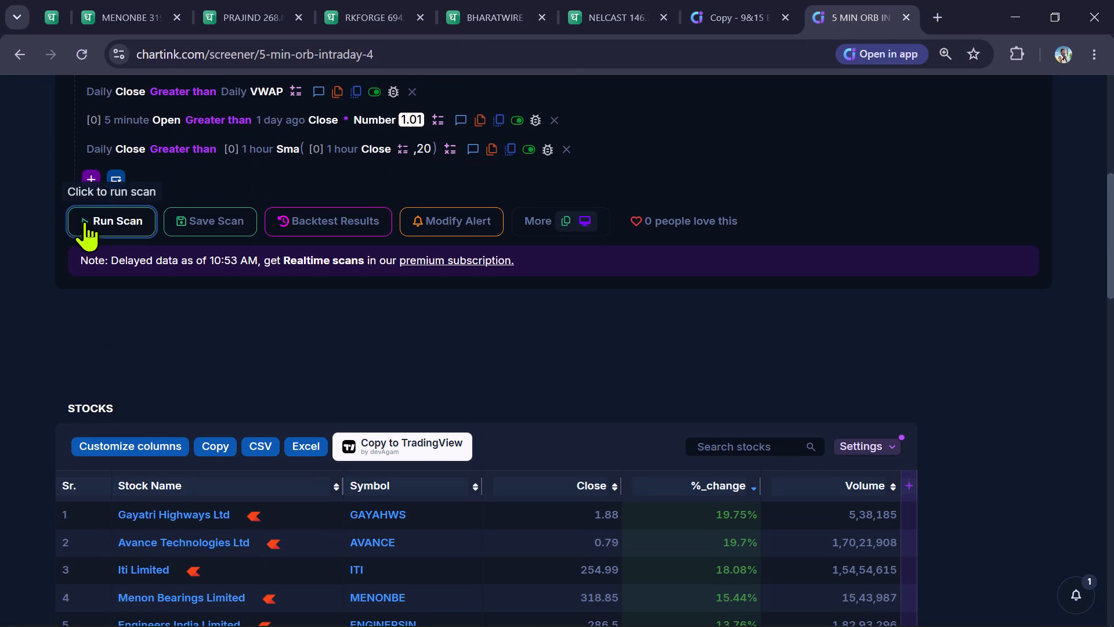
scroll(0, 235, down, 1)
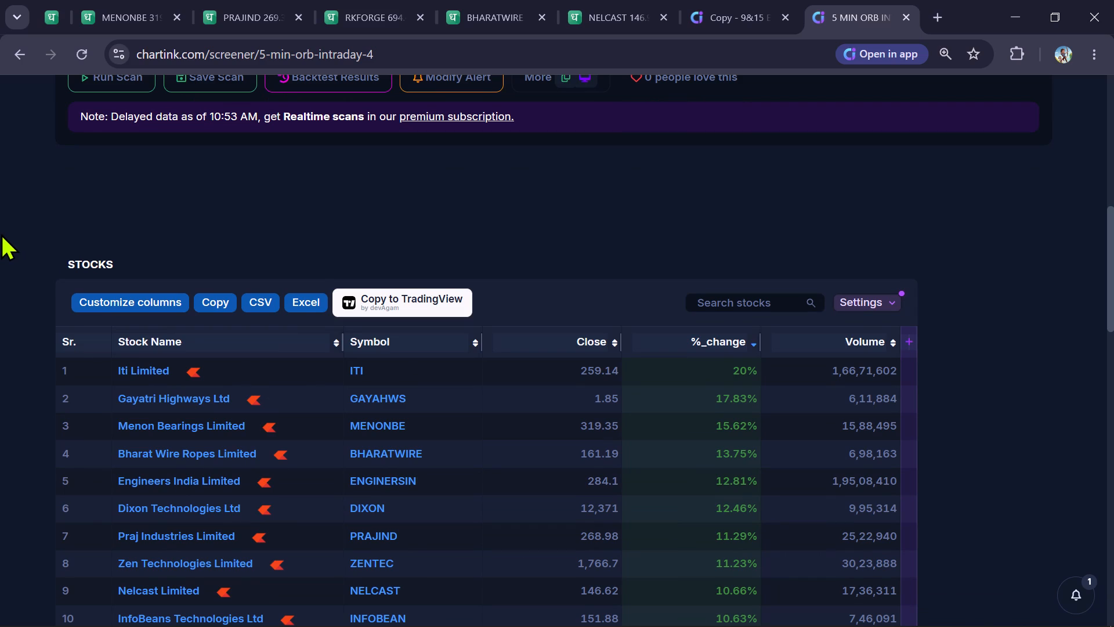
click(471, 0)
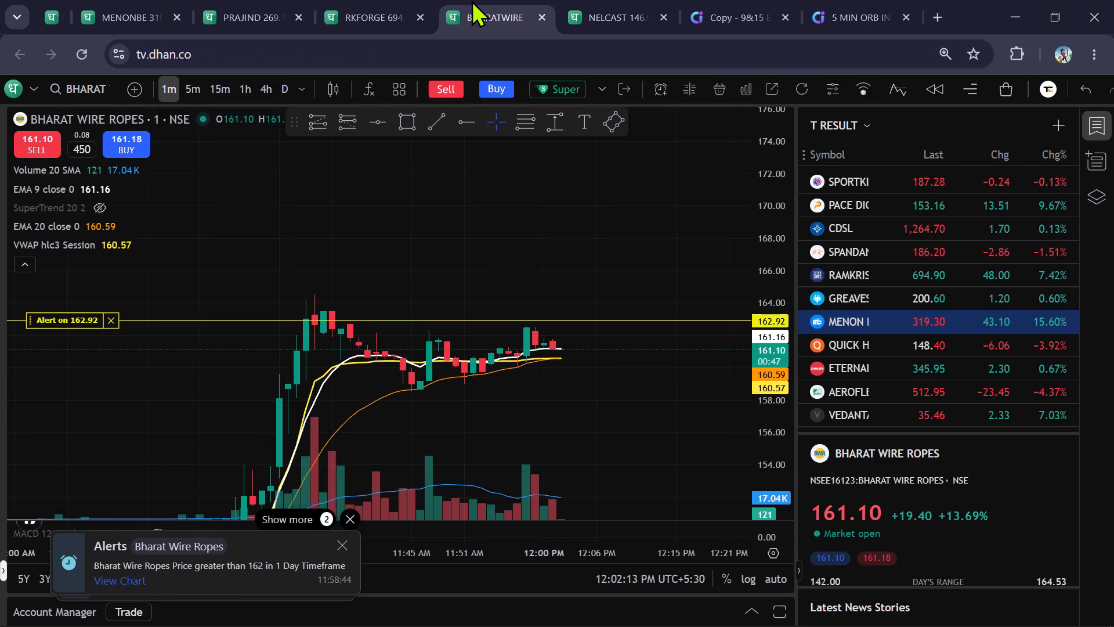
click(859, 0)
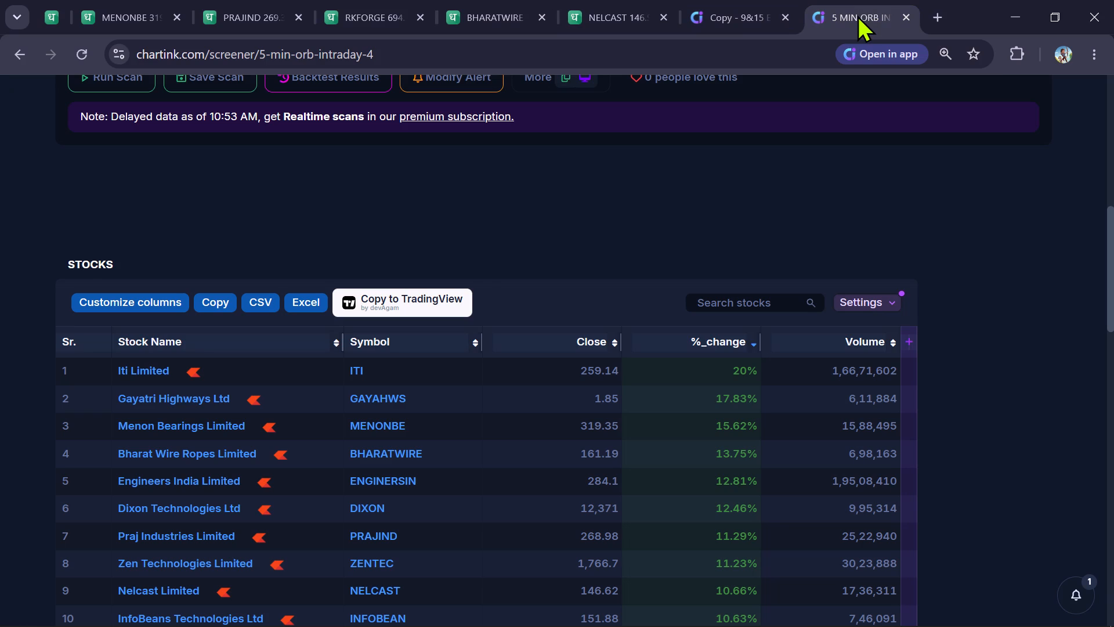
Create a price alert on the MENON BEARINGS chart for crossing 321.10.
click(144, 13)
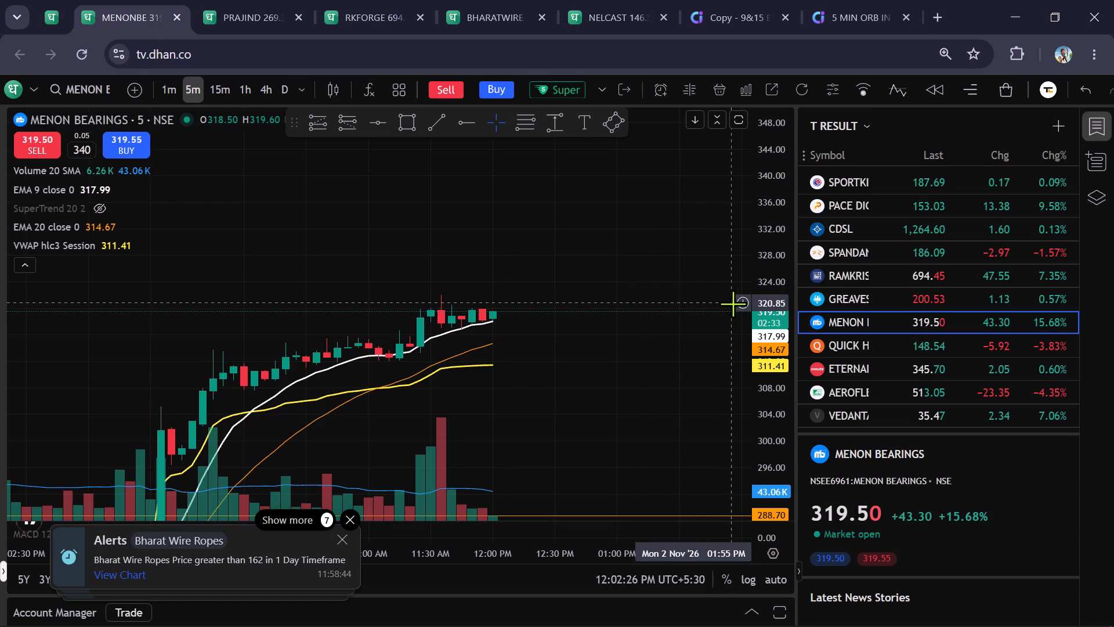
click(747, 302)
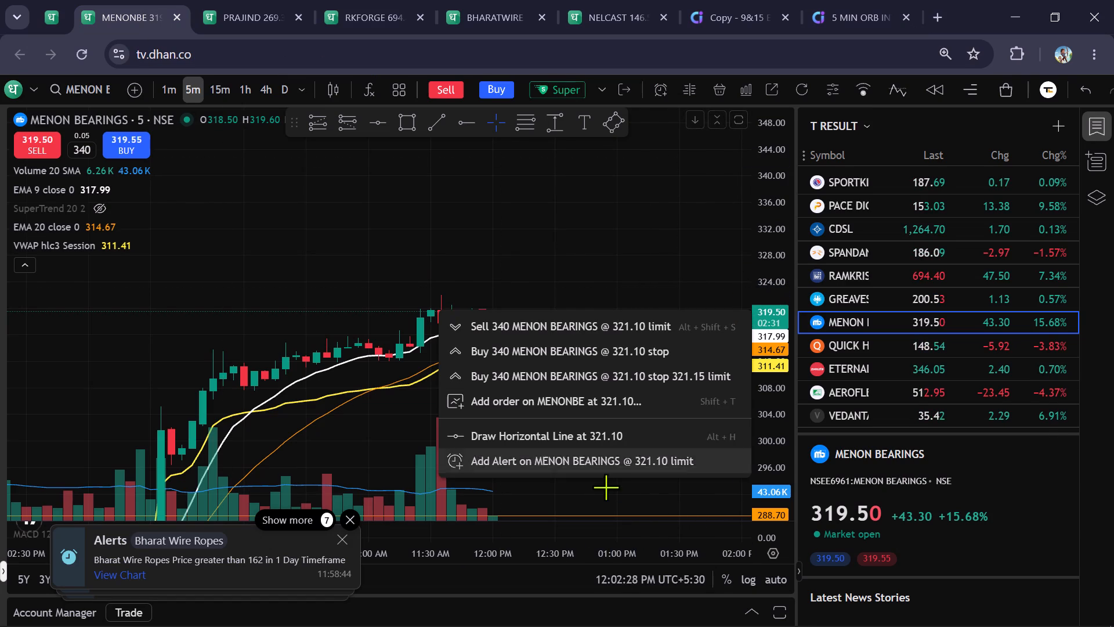
click(609, 468)
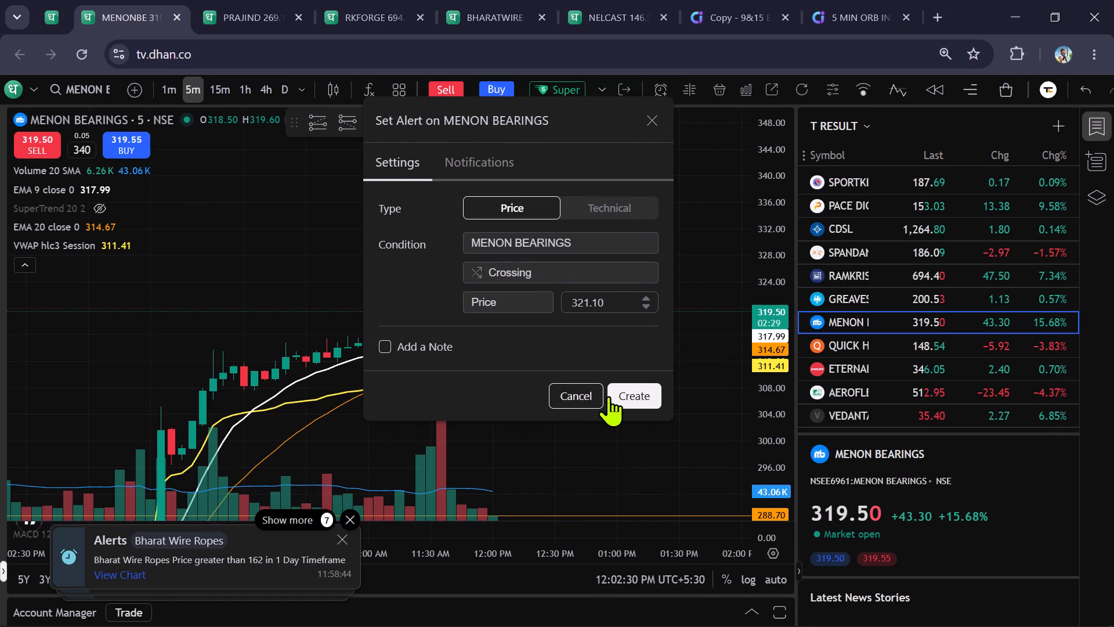
click(633, 401)
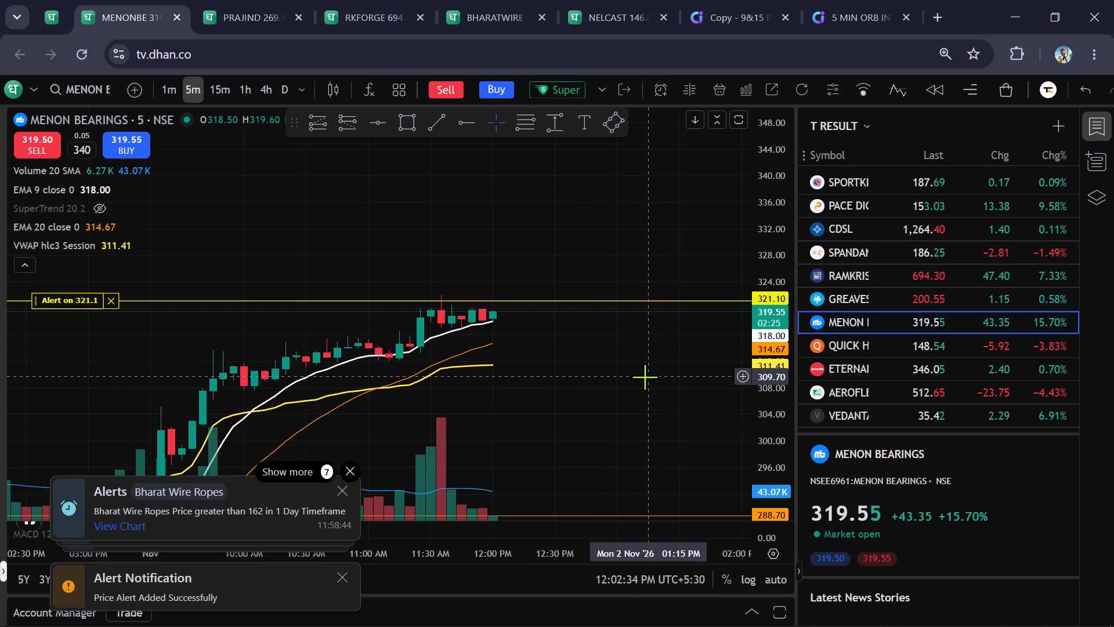
Switch the MENON BEARINGS chart to the 15-minute timeframe.
scroll(655, 368, down, 4)
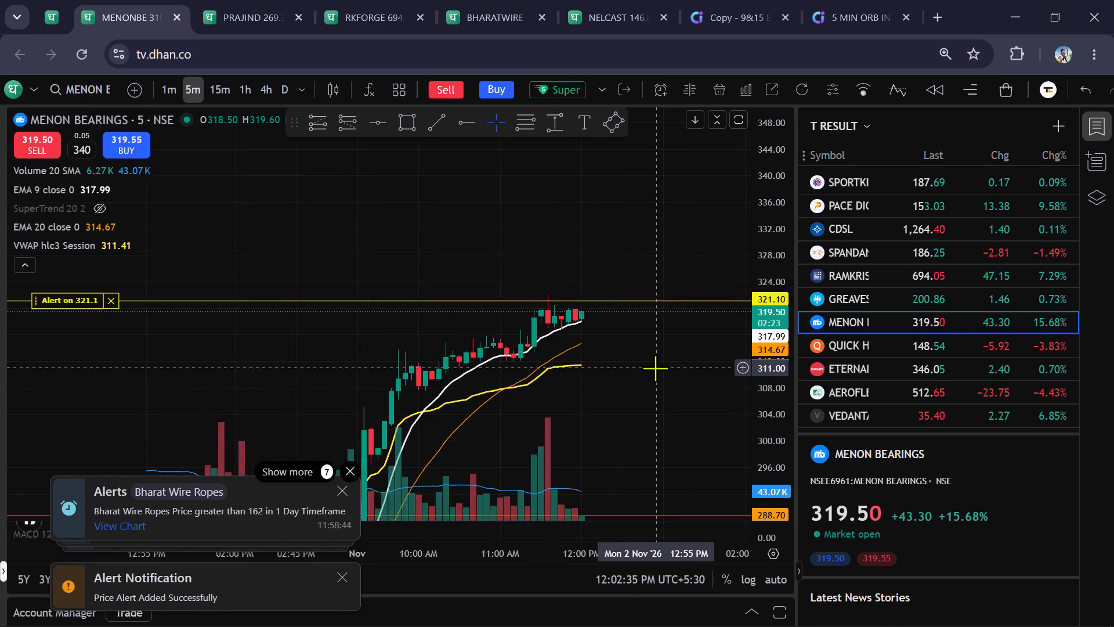
scroll(655, 368, down, 1)
click(212, 90)
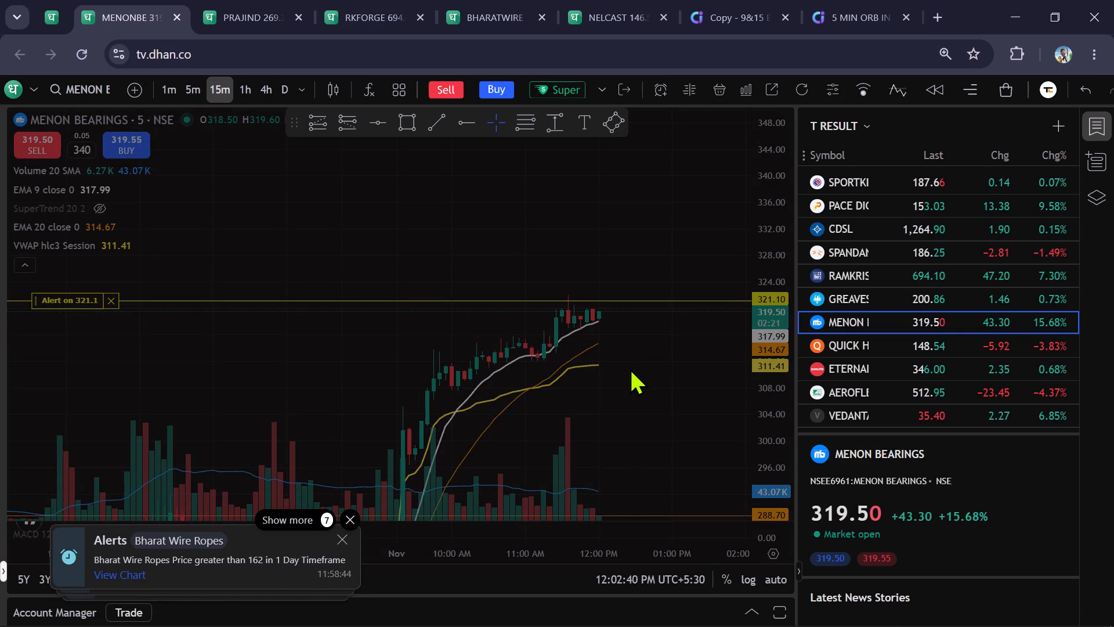
scroll(630, 368, up, 4)
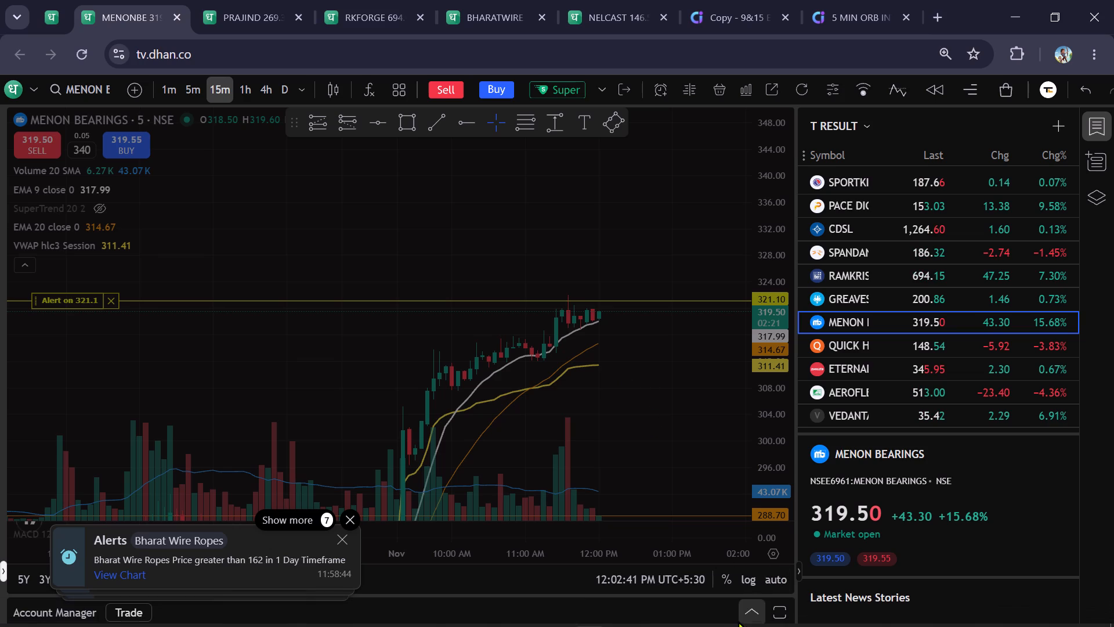
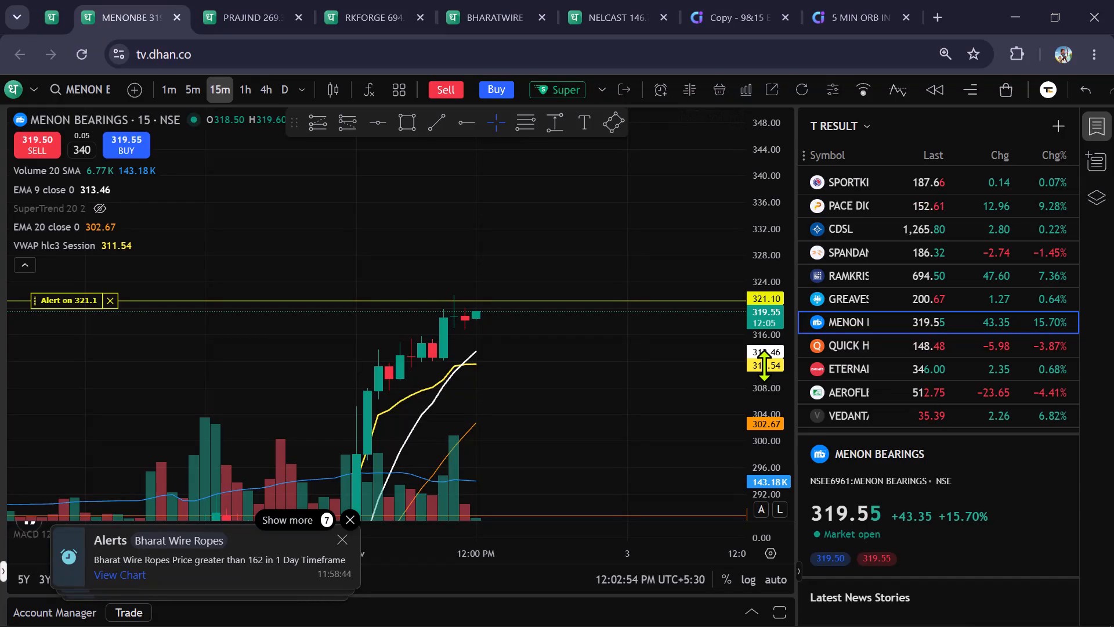
Examine the MENON BEARINGS price action on the 15-minute and 1-hour timeframes, finishing on the 5-minute timeframe.
scroll(764, 366, down, 1)
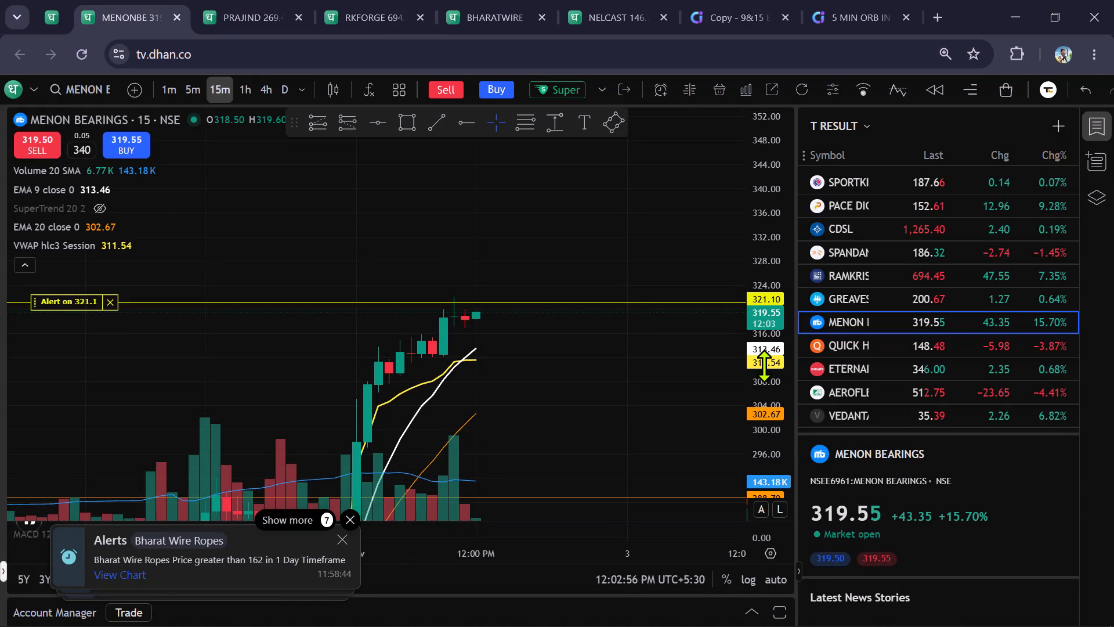
scroll(764, 366, down, 3)
scroll(764, 366, up, 2)
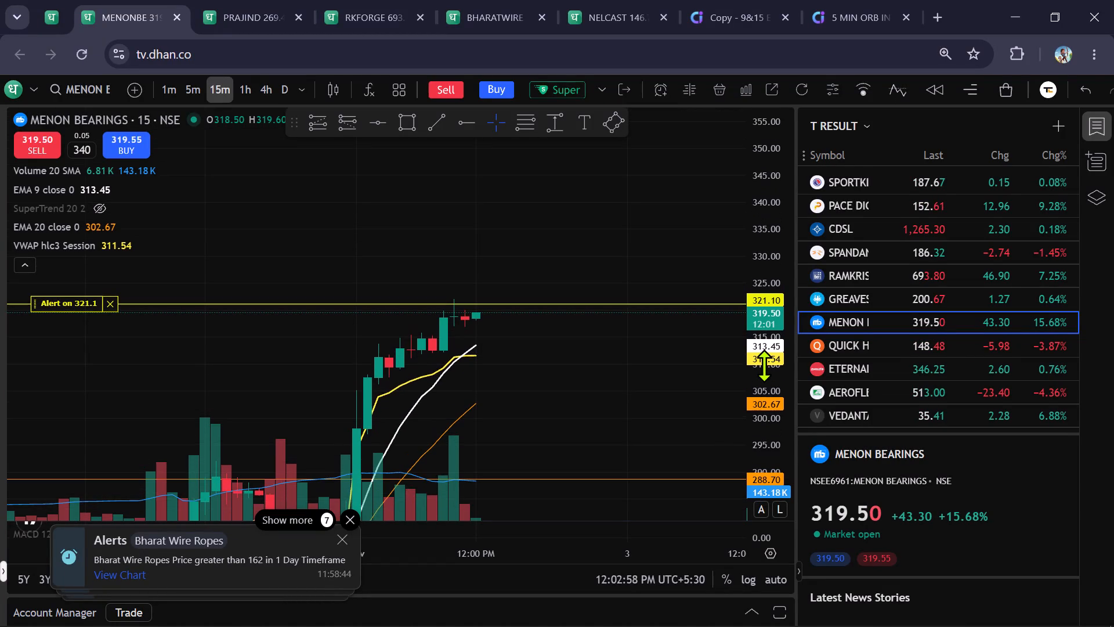
click(245, 84)
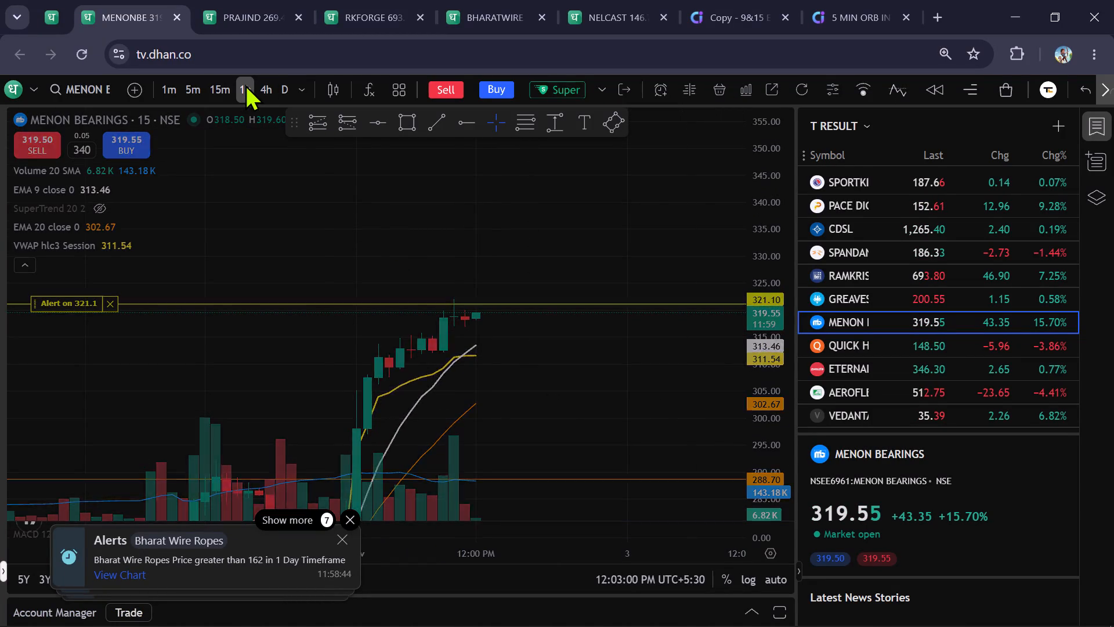
click(194, 92)
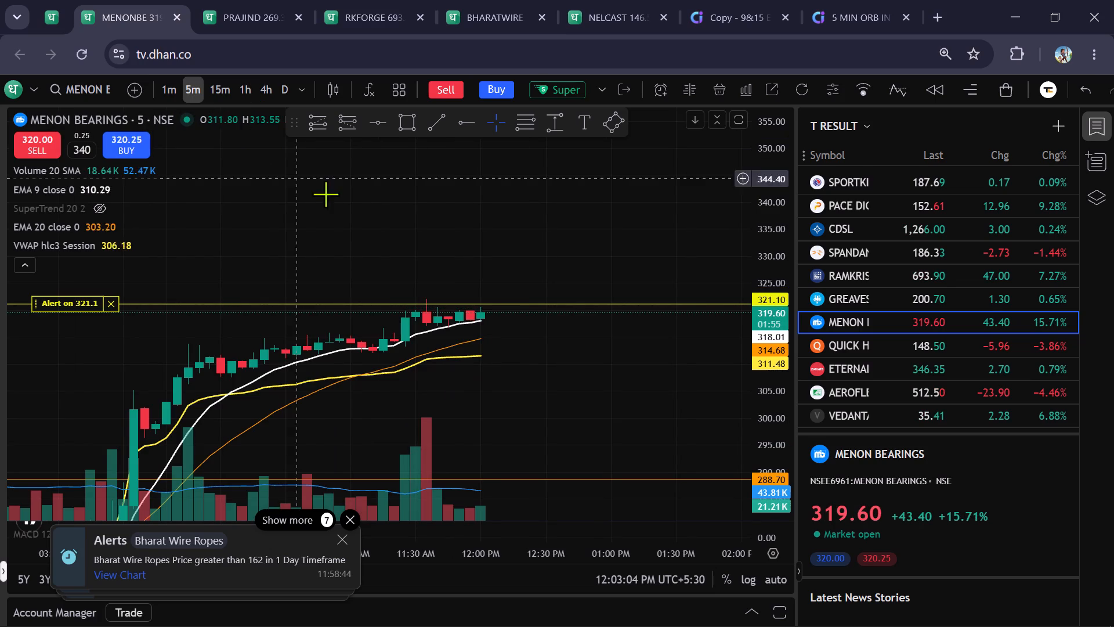
Remove the 321.1 price alert from the MENON BEARINGS chart after a brief look at PRAJ INDUSTRIES.
click(251, 20)
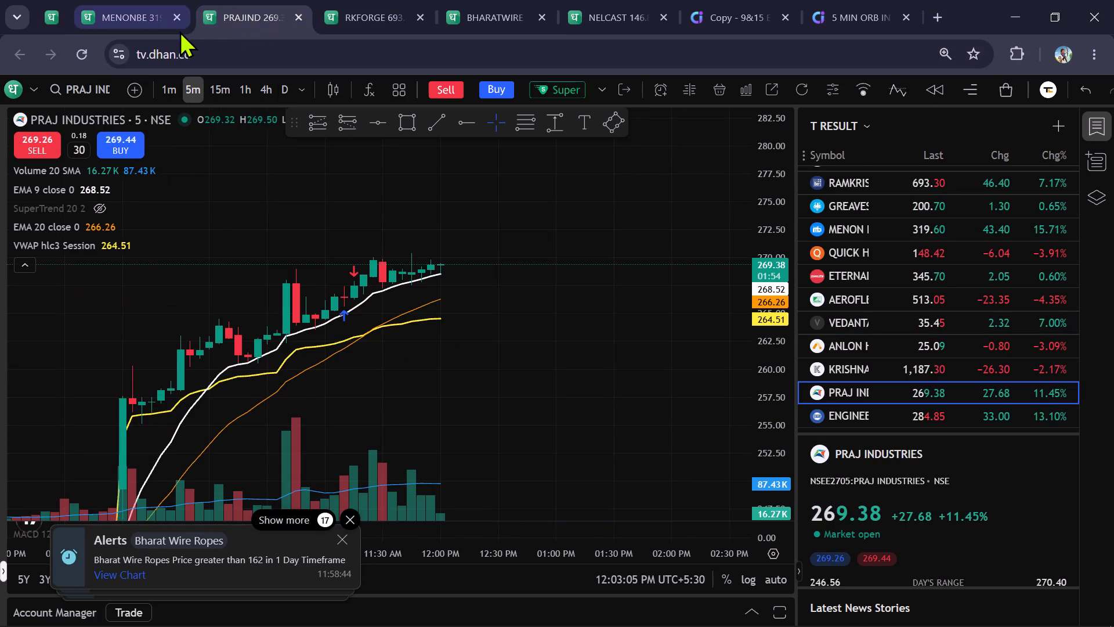
click(149, 21)
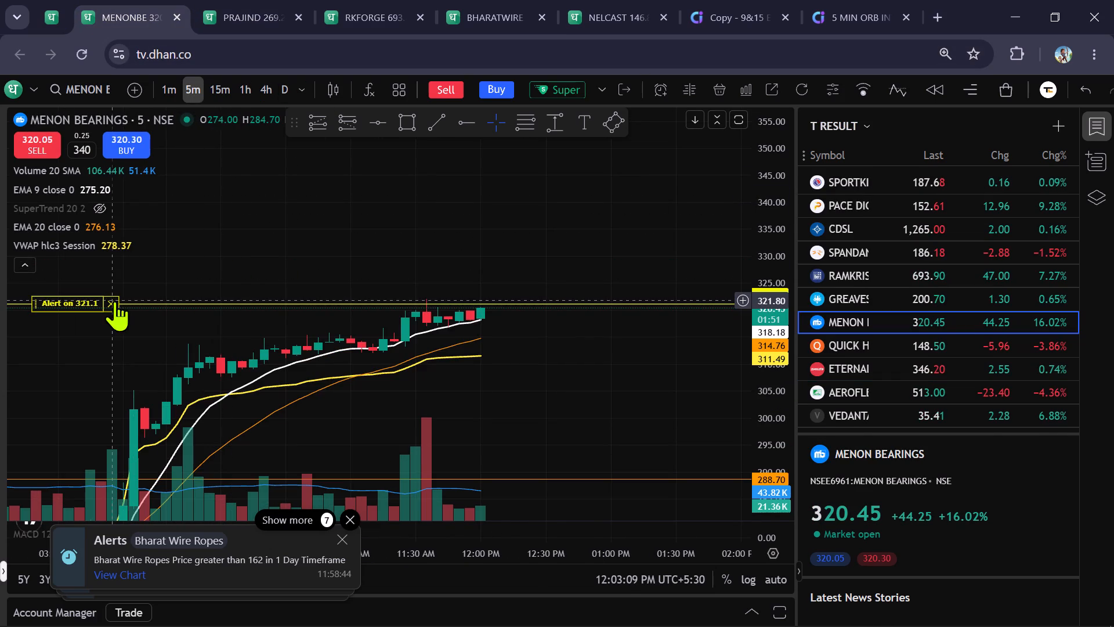
click(114, 301)
Examine the PRAJ INDUSTRIES chart on the 15-minute timeframe and finish on the 1-minute timeframe.
click(224, 2)
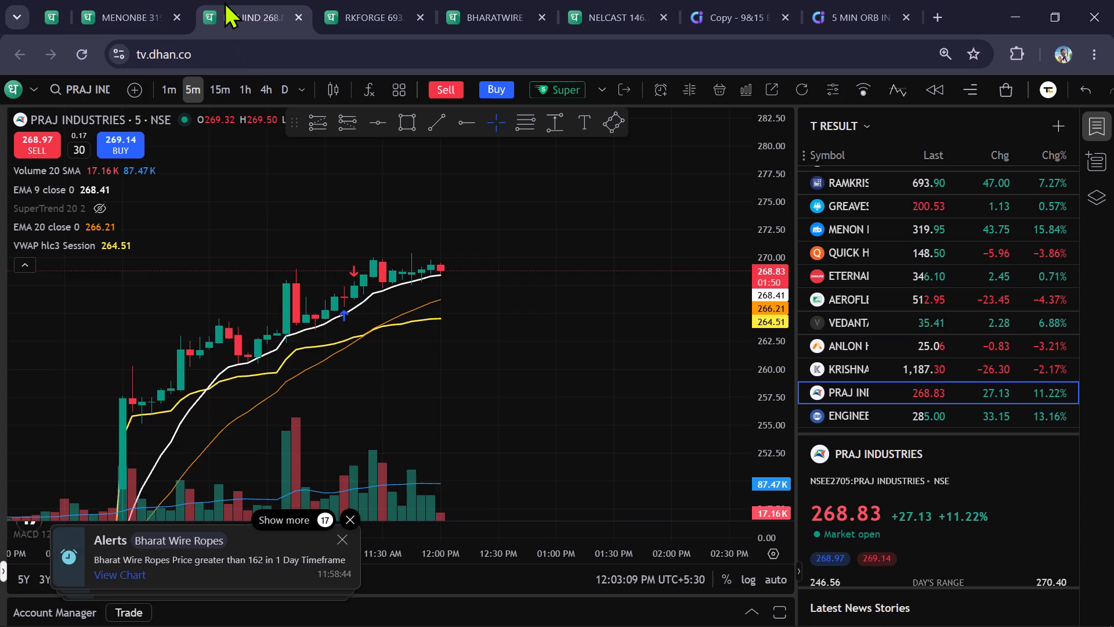
click(220, 87)
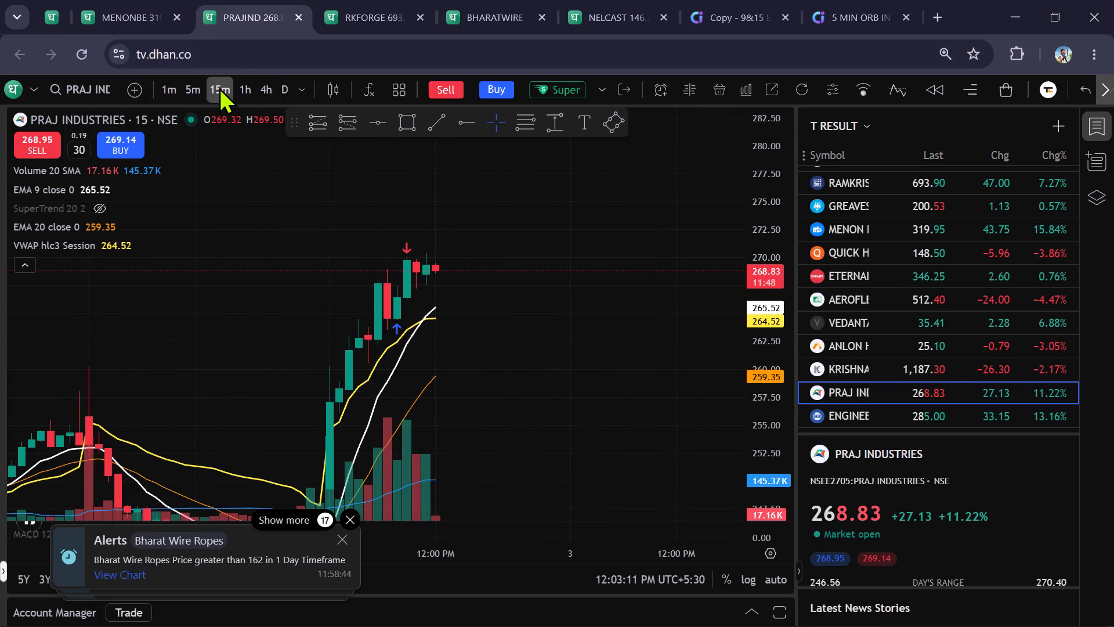
click(175, 90)
Check the RKFORGE and BHARAT WIRE ROPES charts and the stock list of the 9&15 EMA intraday scan on Chartink.
click(363, 17)
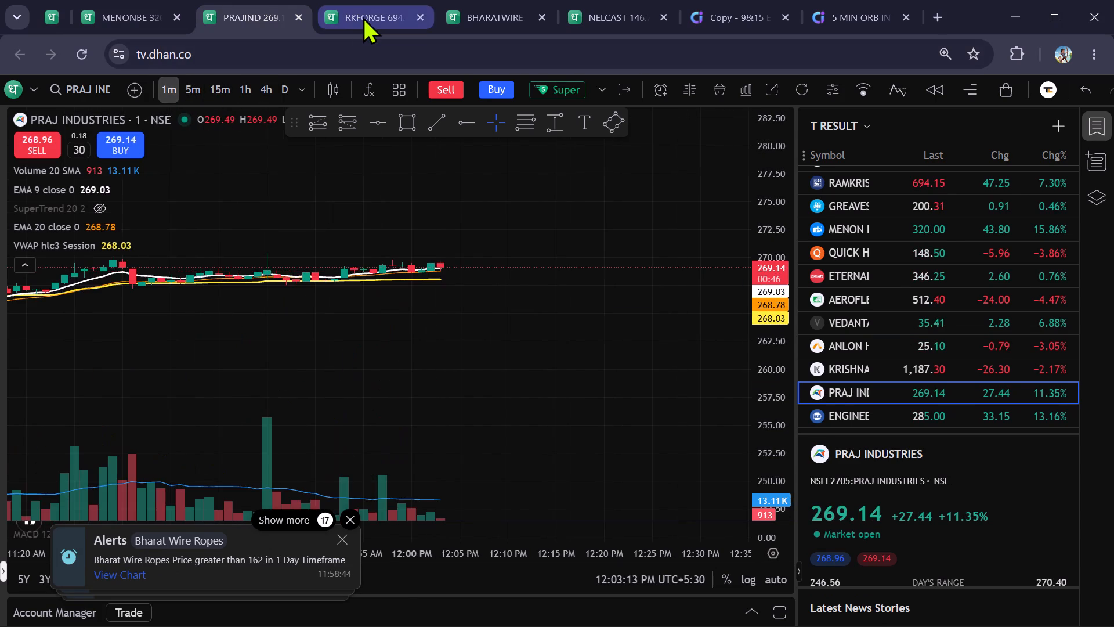
click(485, 9)
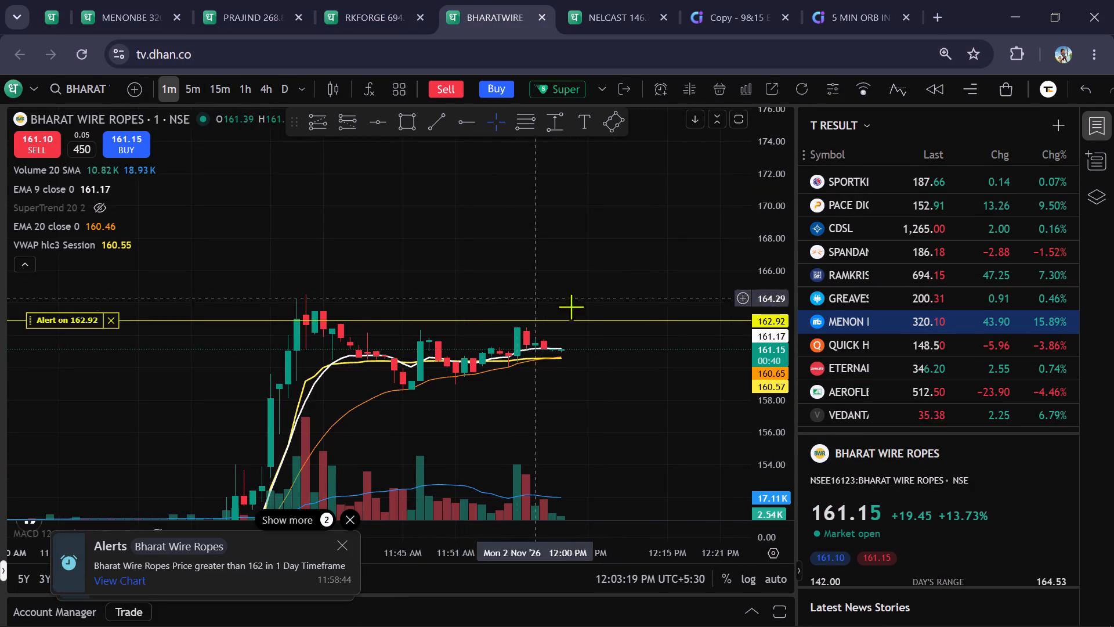
click(734, 12)
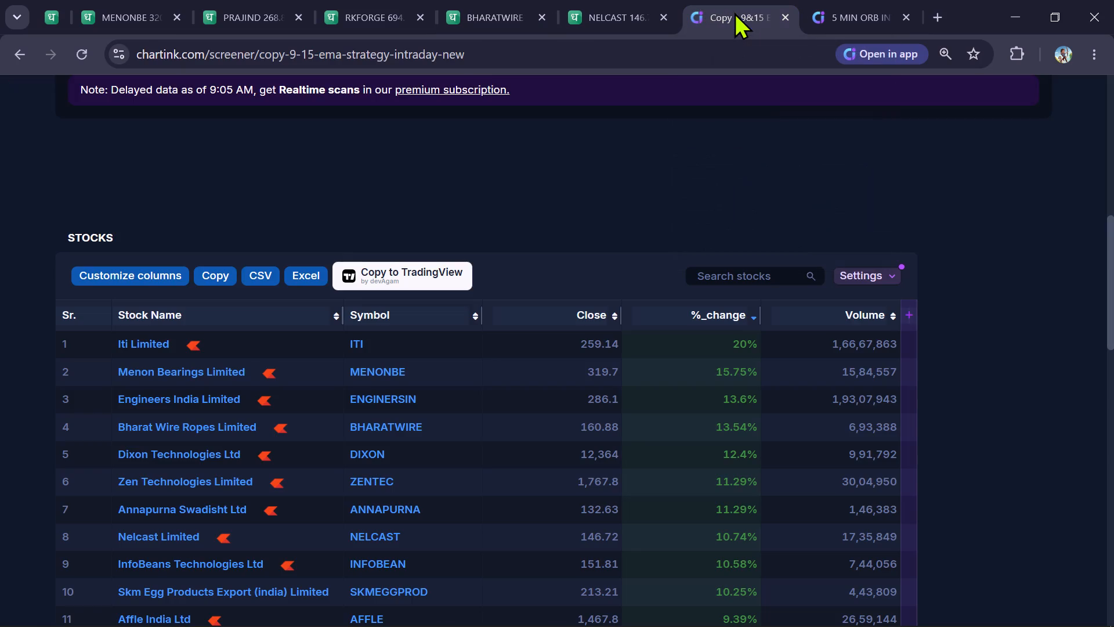
Examine the NELCAST chart on the 15-minute and 1-hour timeframes, leaving it on 15 minutes.
click(602, 5)
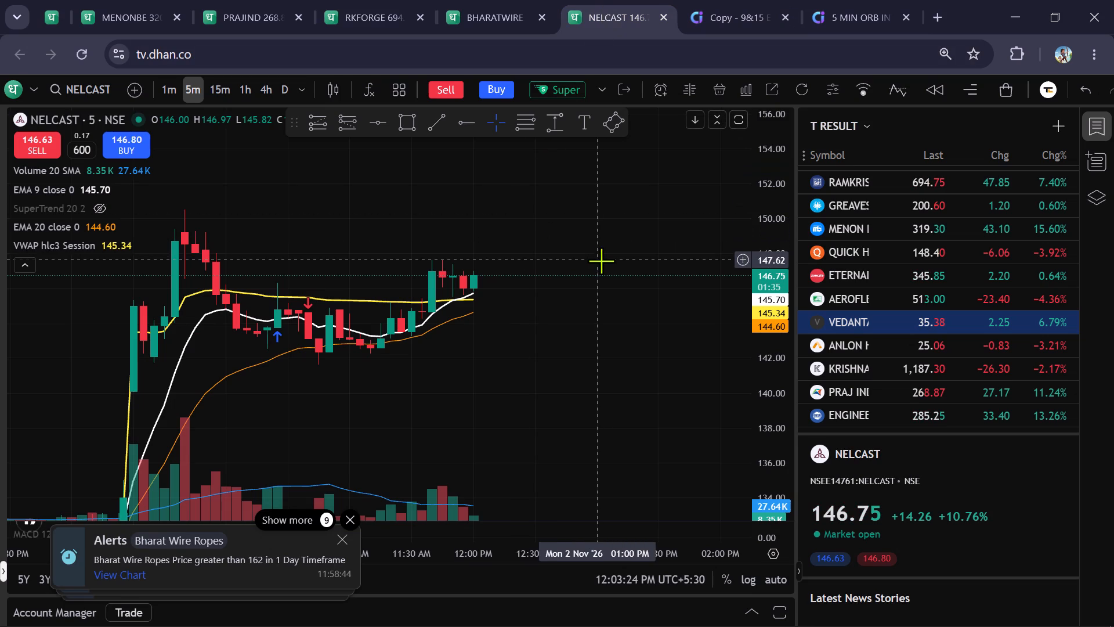
click(223, 99)
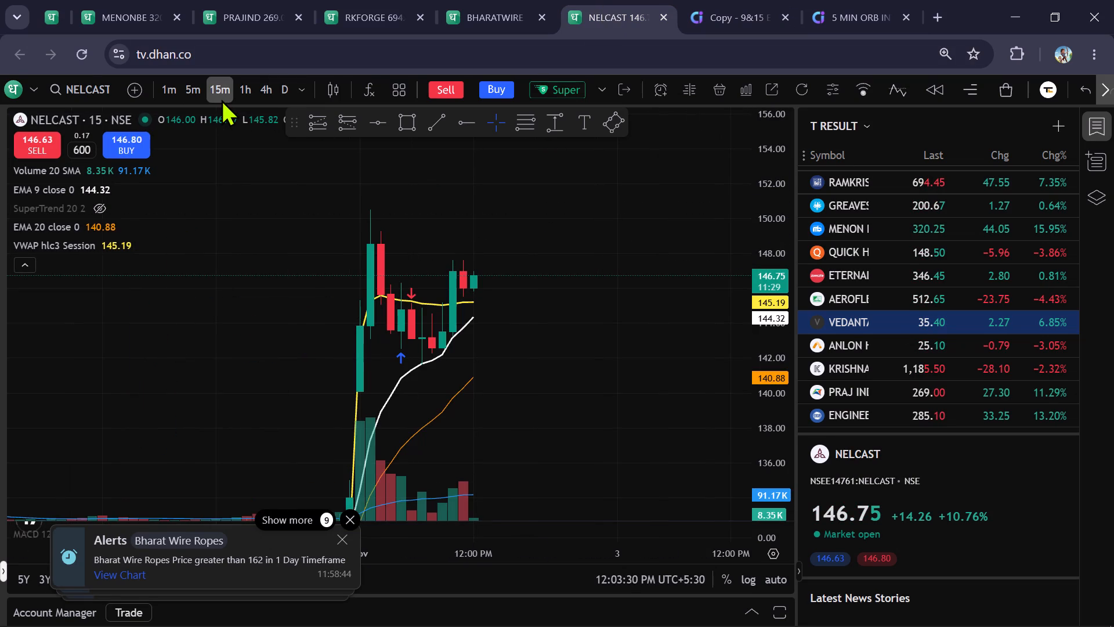
click(242, 93)
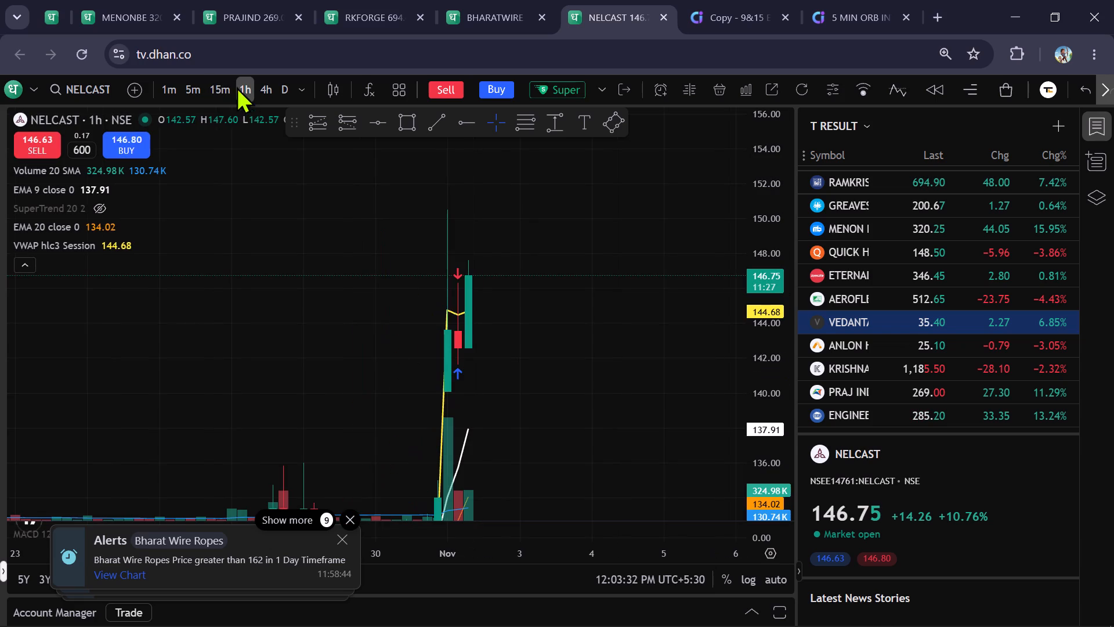
click(226, 84)
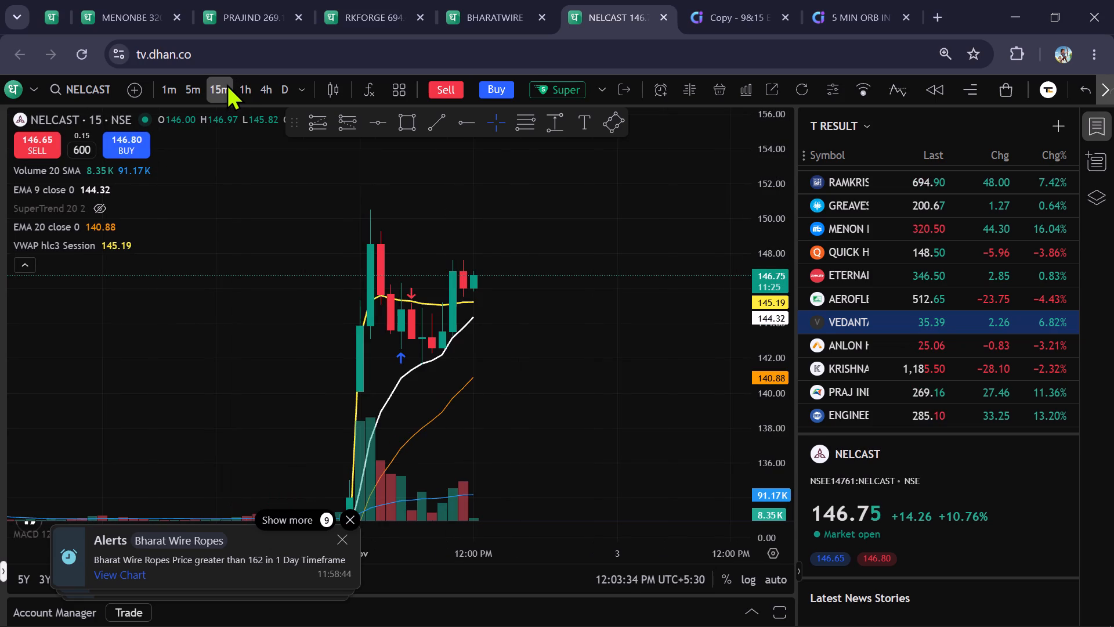
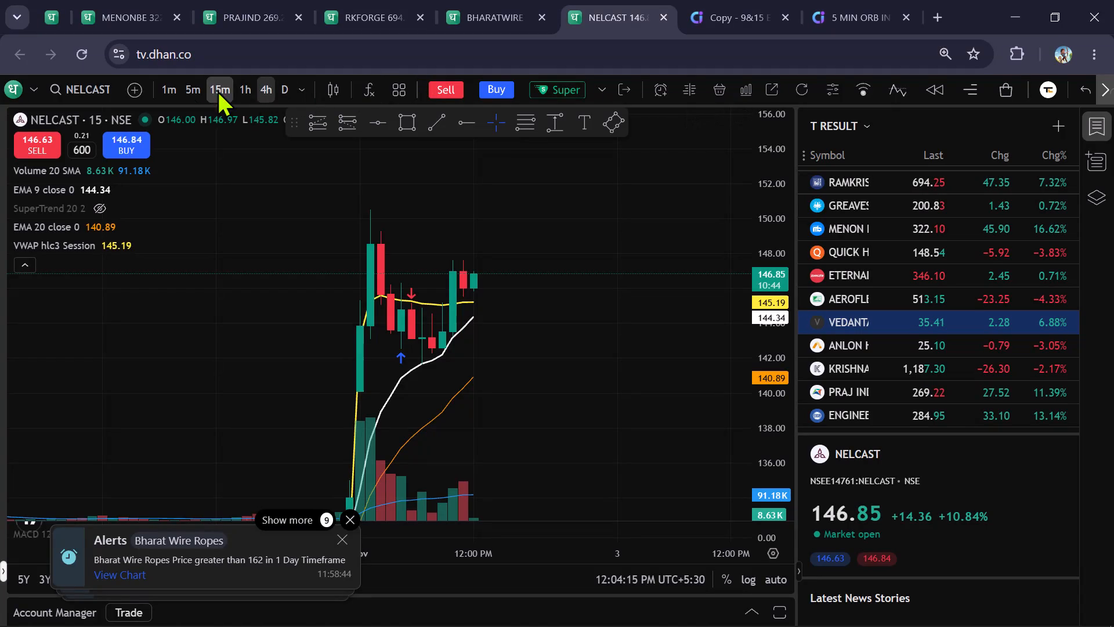
Compare the NELCAST and BHARAT WIRE ROPES charts on the 5-minute timeframe.
click(185, 93)
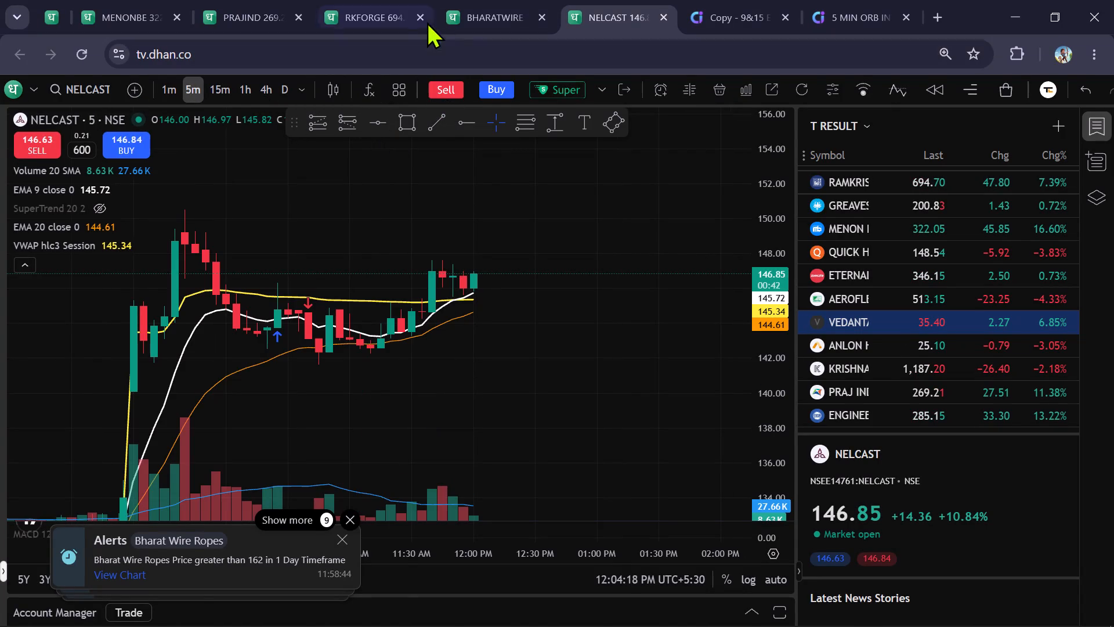
click(383, 2)
click(490, 8)
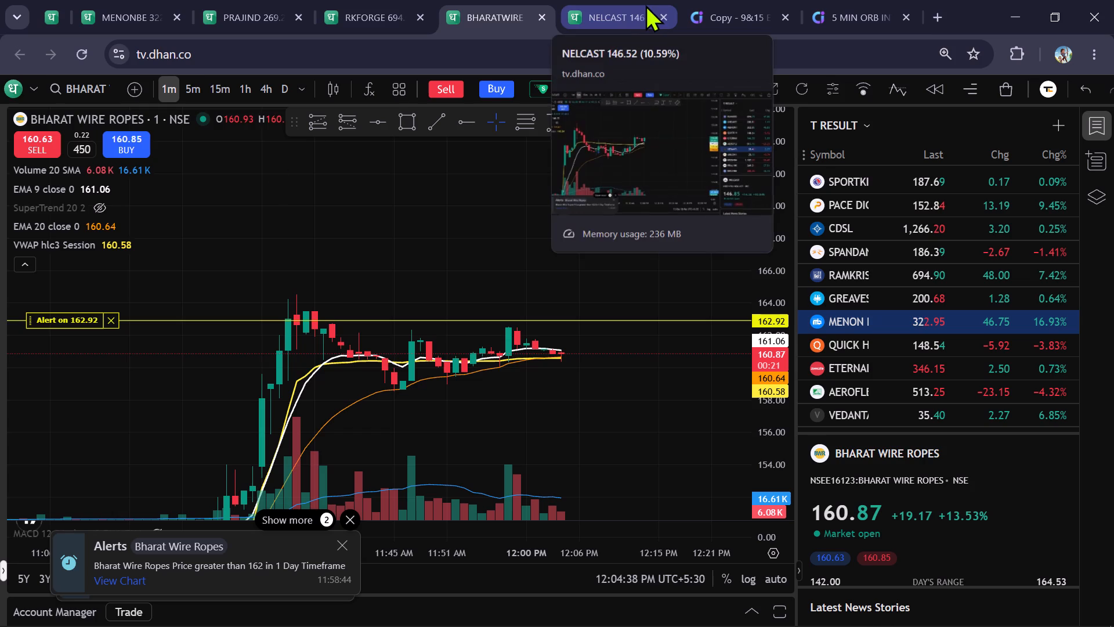
click(197, 94)
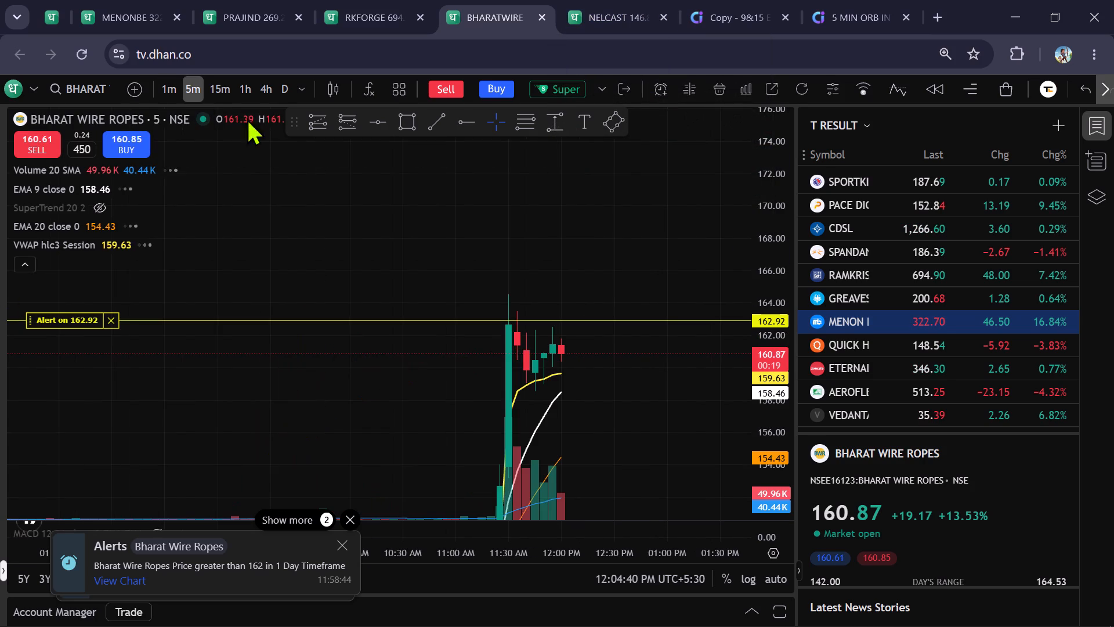
scroll(939, 313, up, 4)
Inspect the details of the sell and buy trade markers on the NELCAST 5-minute chart.
click(606, 0)
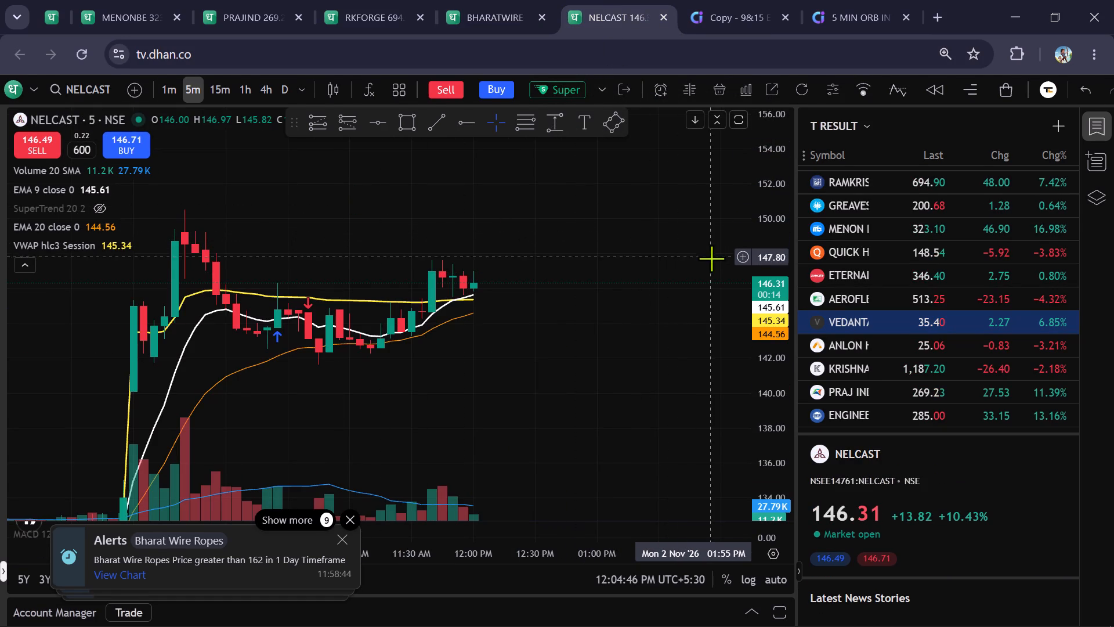
click(305, 304)
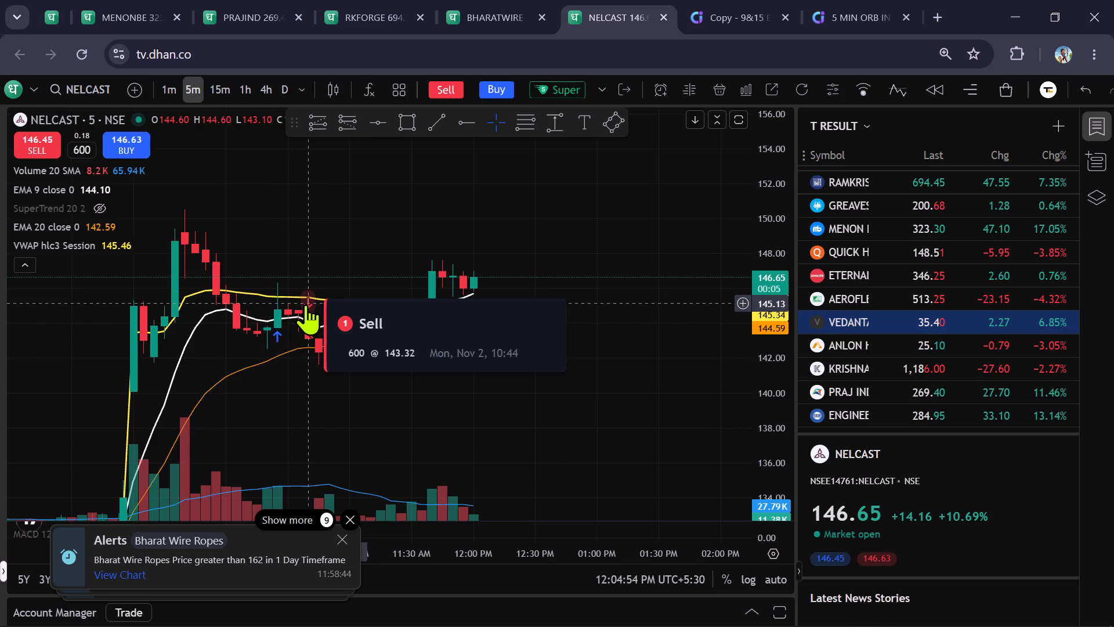
click(276, 333)
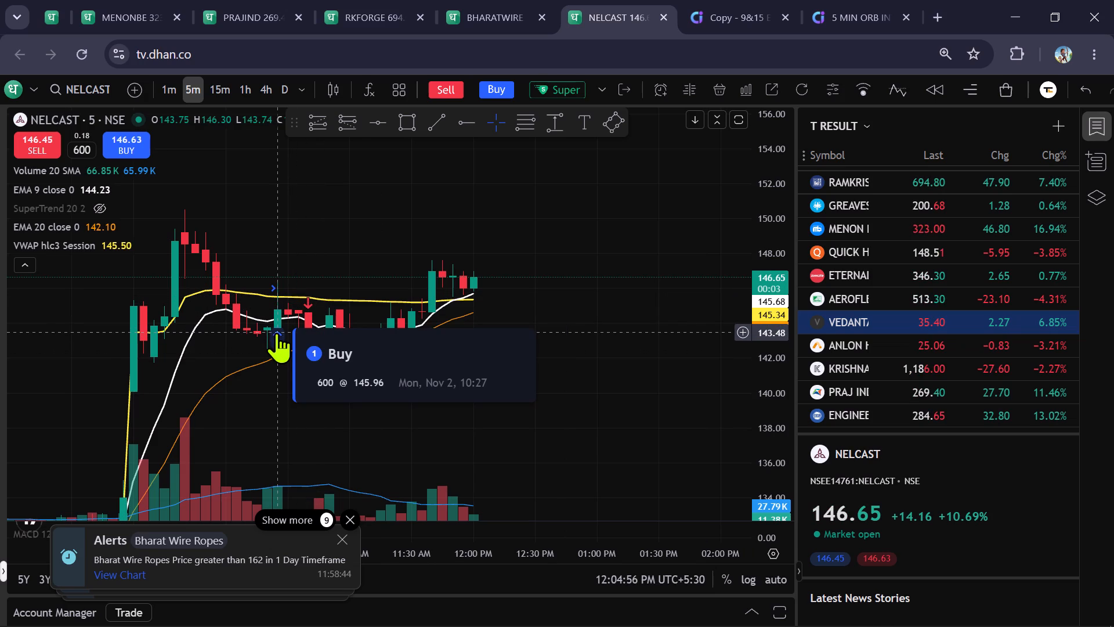
click(334, 262)
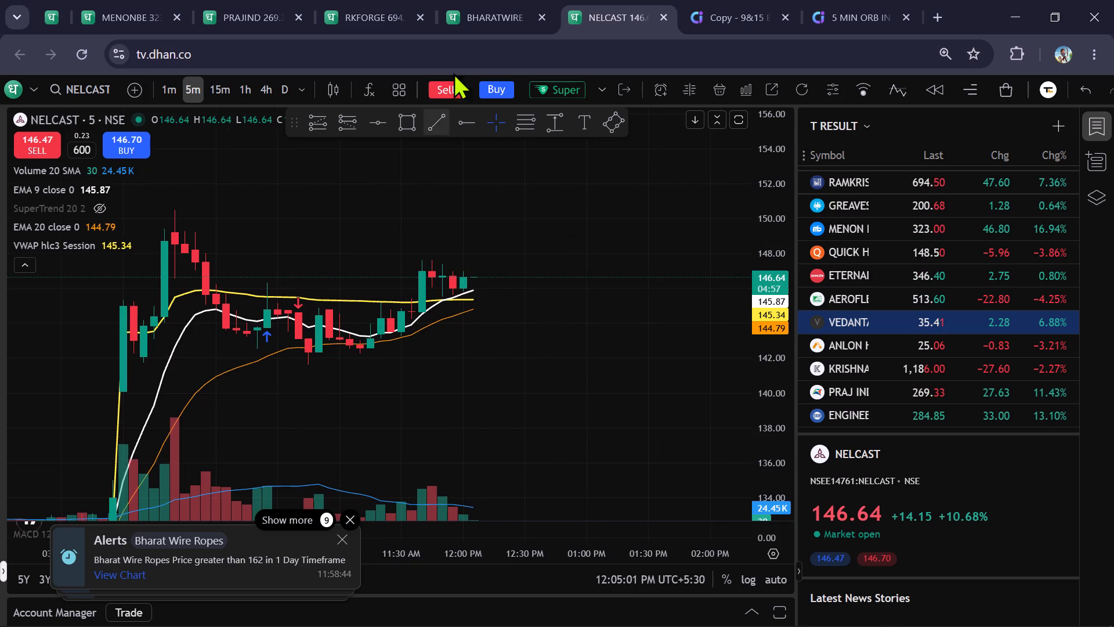
Examine recent price action on the RAMKRISHNA FORGINGS 5-minute chart.
click(486, 8)
click(356, 25)
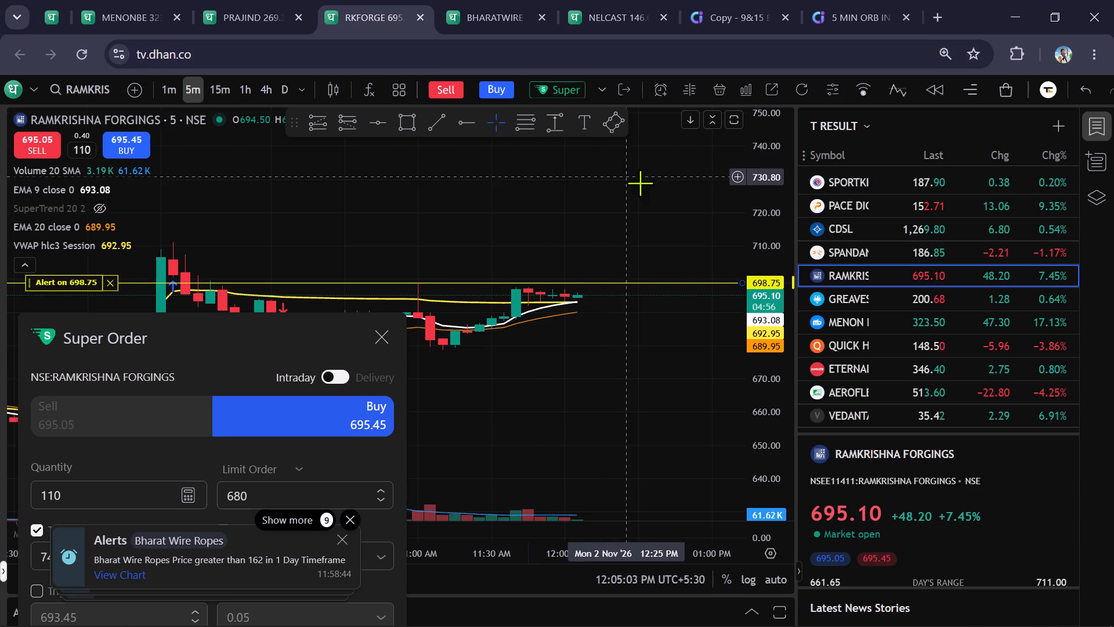
scroll(643, 183, down, 1)
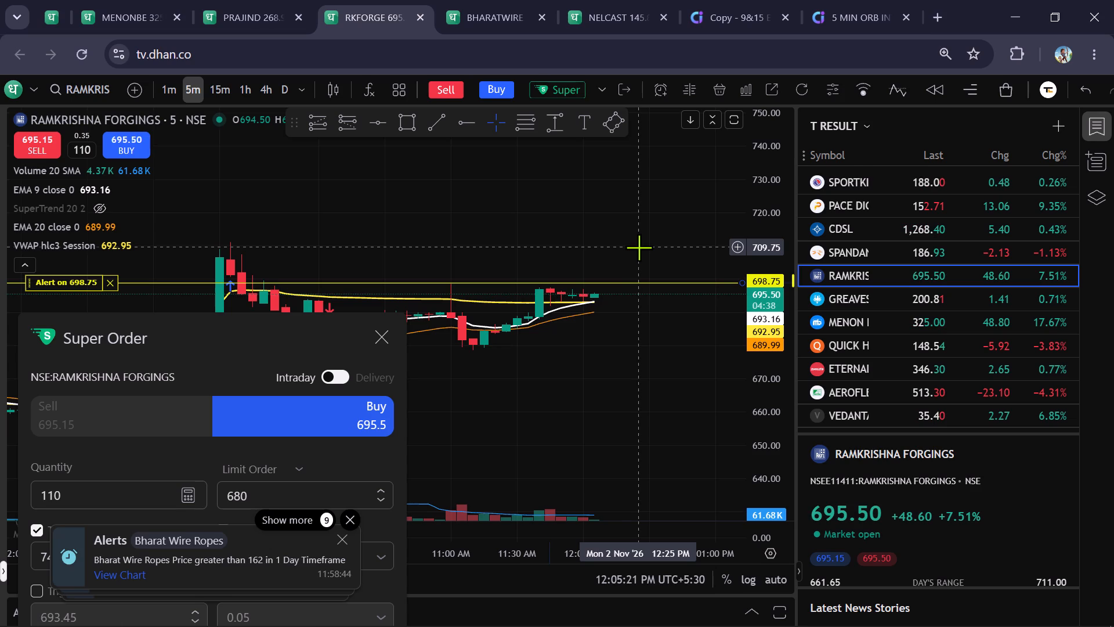
scroll(639, 247, down, 4)
scroll(639, 247, up, 3)
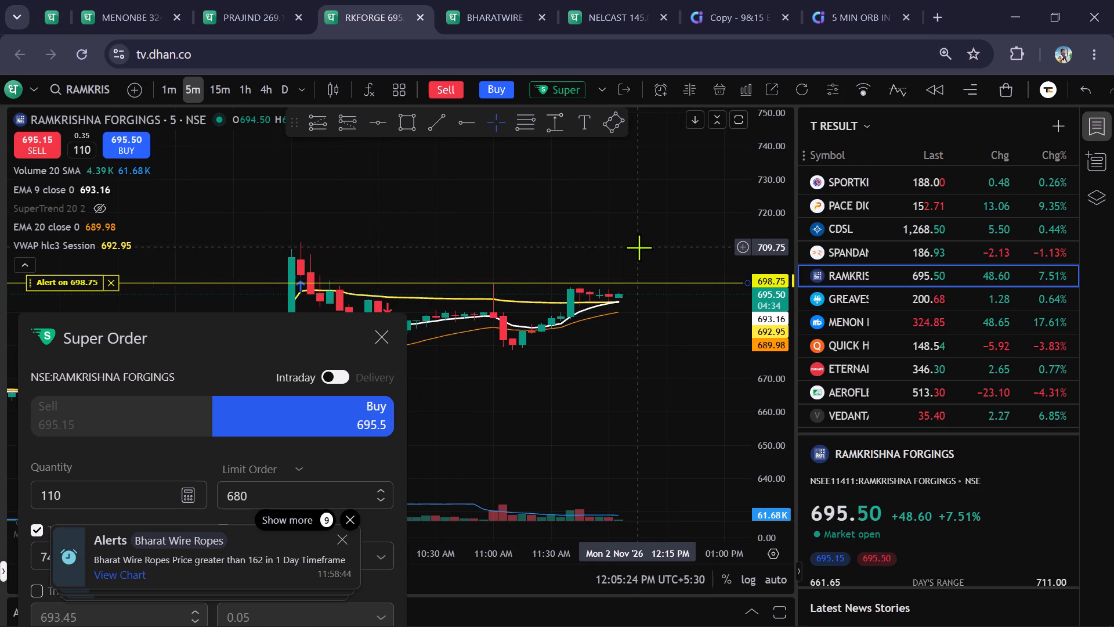
scroll(639, 247, up, 1)
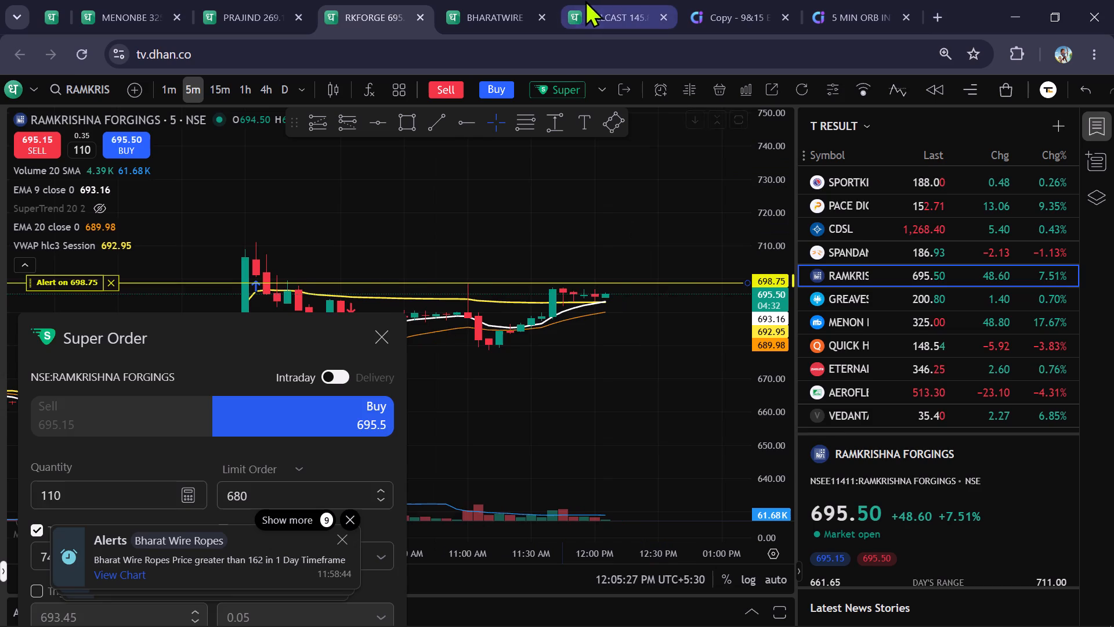
Review the first page of stocks in the 9&15 EMA intraday scan on Chartink for further candidates.
click(588, 0)
click(717, 4)
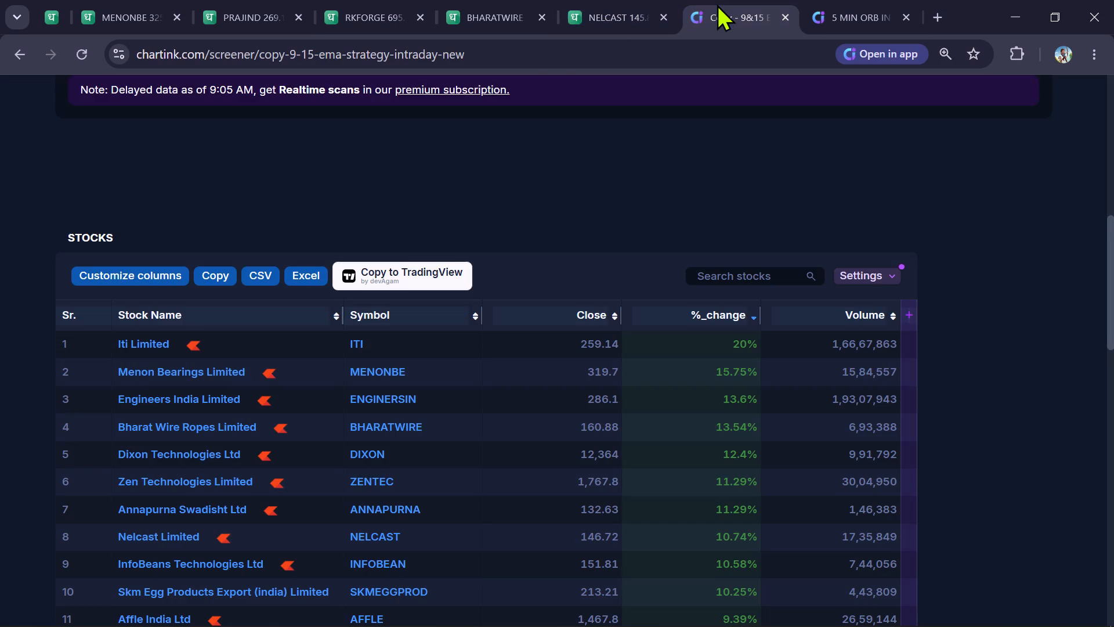
scroll(636, 194, down, 1)
scroll(0, 202, down, 1)
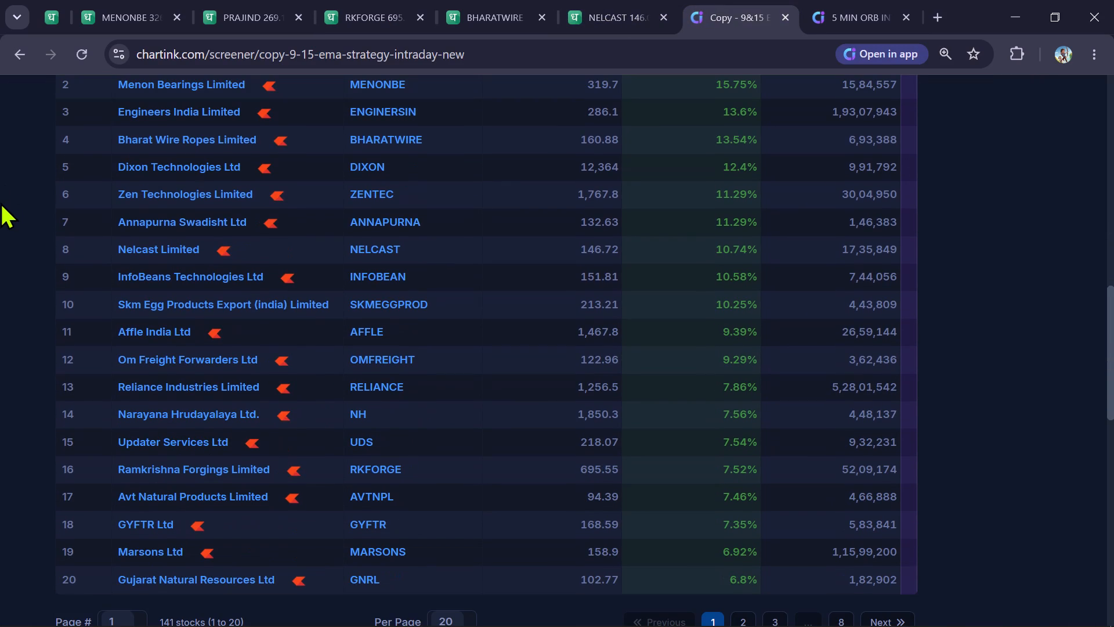
Replace the BHARAT WIRE ROPES chart with UPDATER SERVICES (UDS) on NSE and look over its 5-minute candles and the T RESULT watchlist.
click(591, 8)
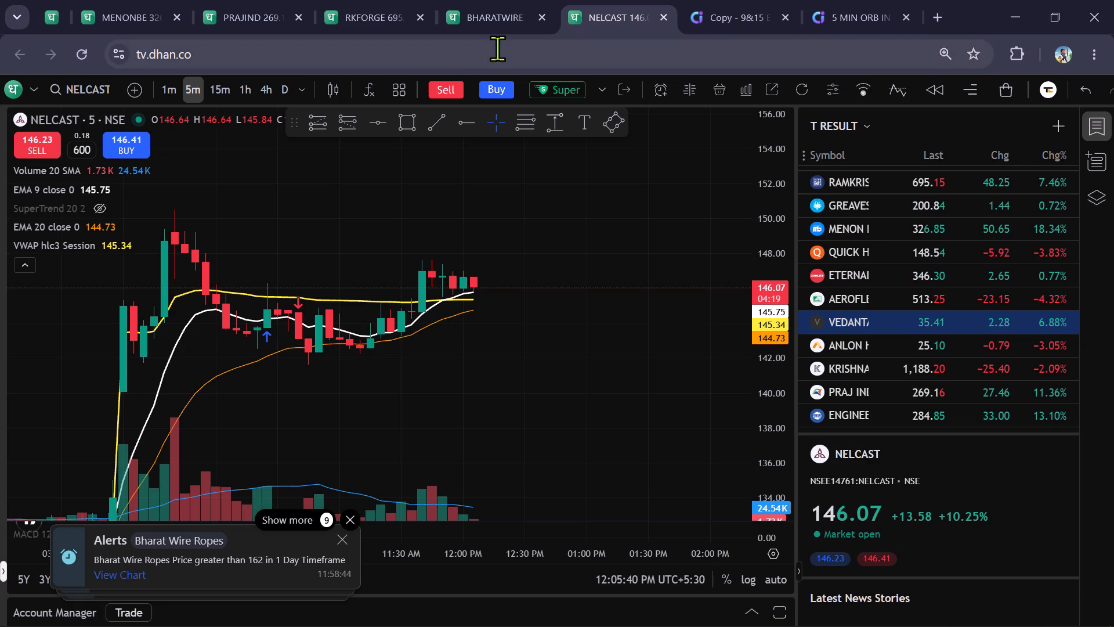
click(495, 22)
drag(544, 203, 545, 272)
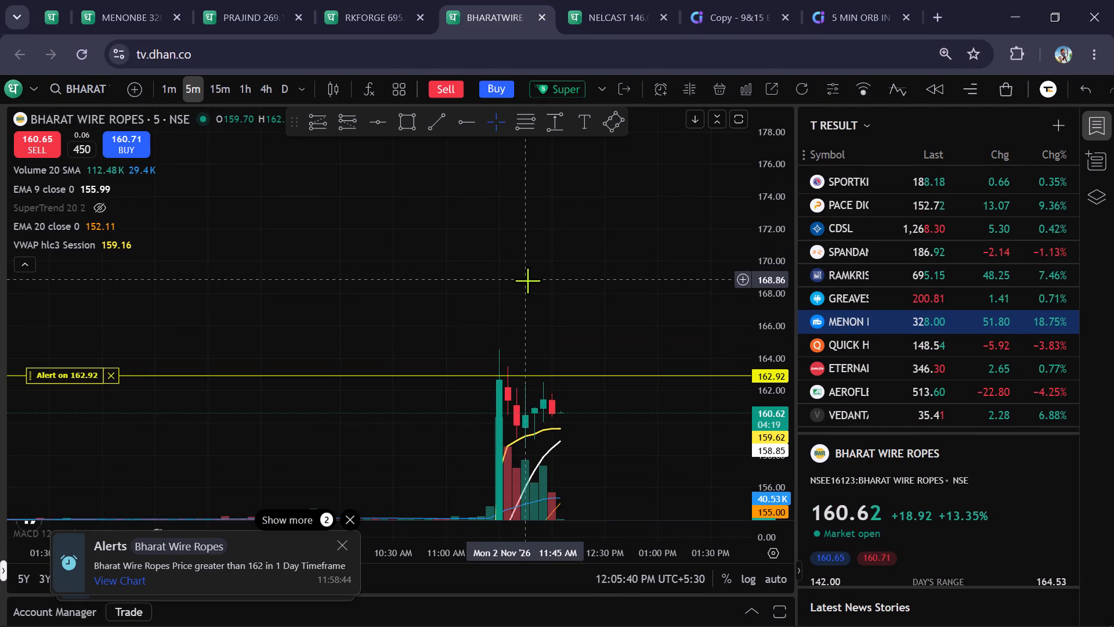
text(UDS)
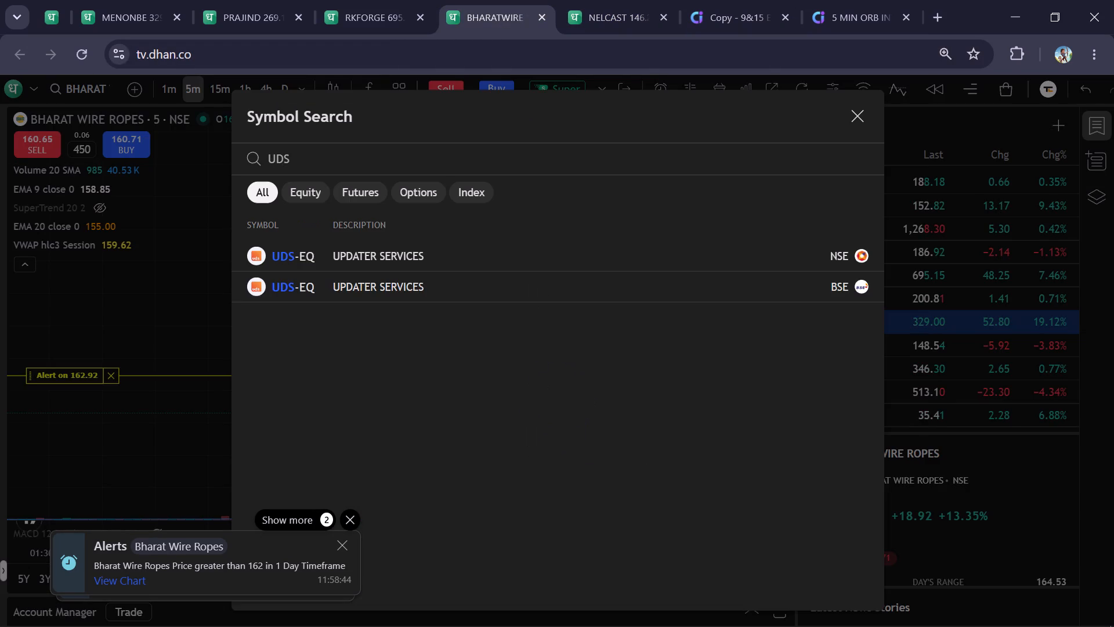
key(Down)
key(Return)
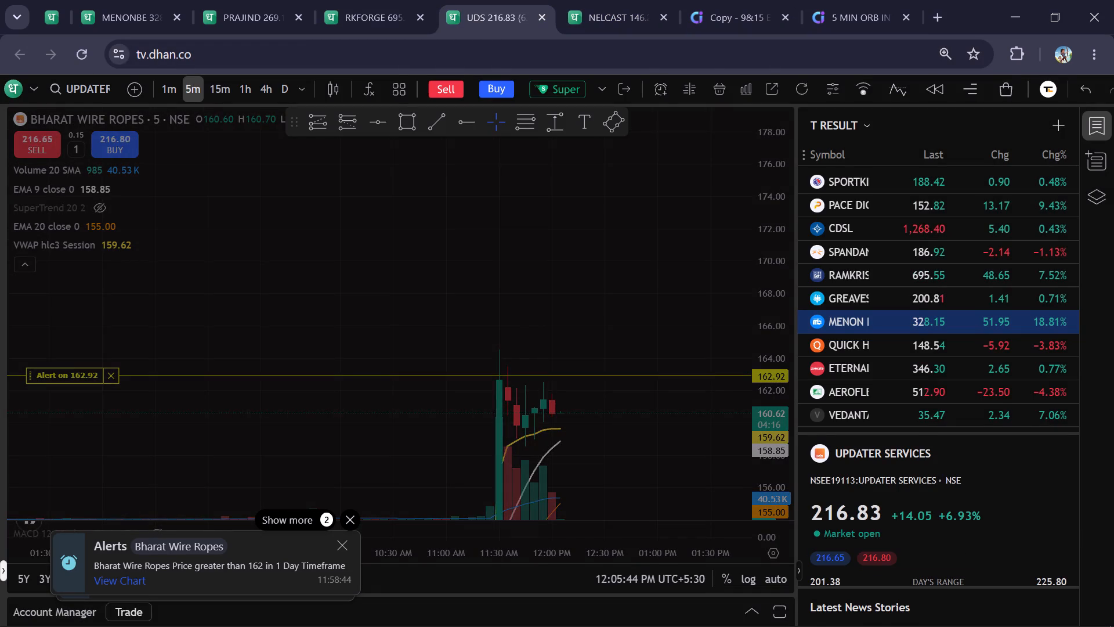
scroll(754, 254, down, 13)
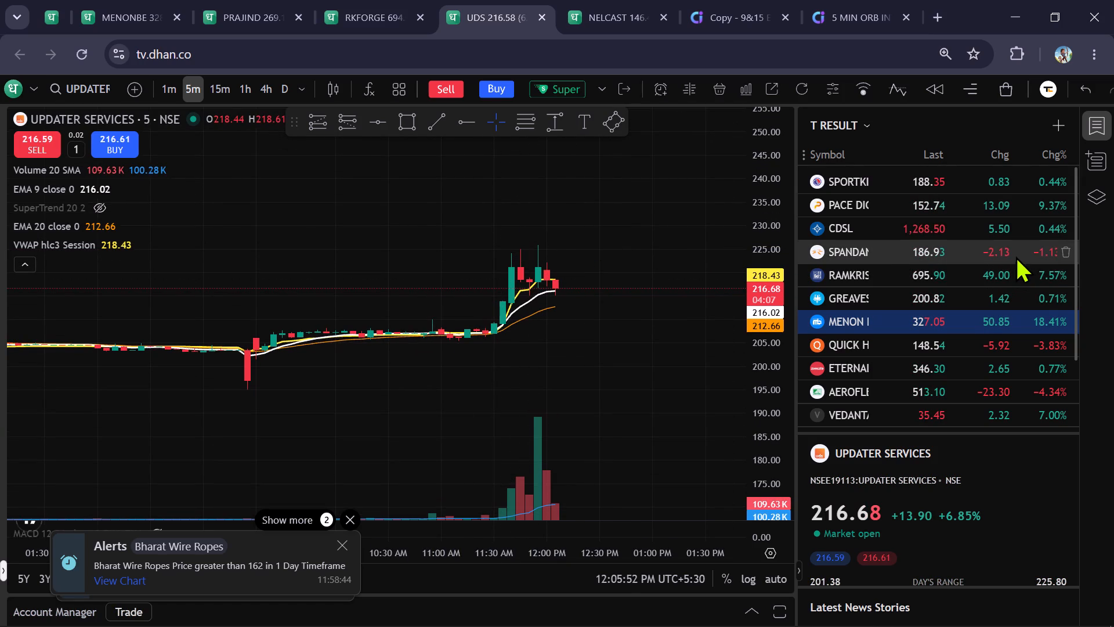
scroll(989, 306, down, 5)
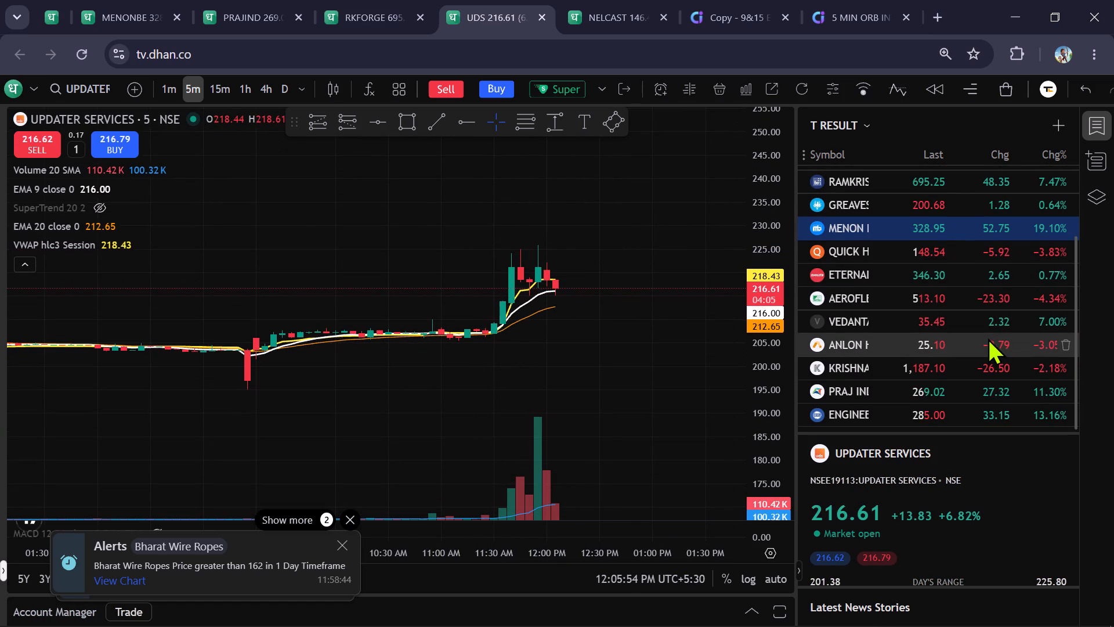
scroll(986, 348, up, 5)
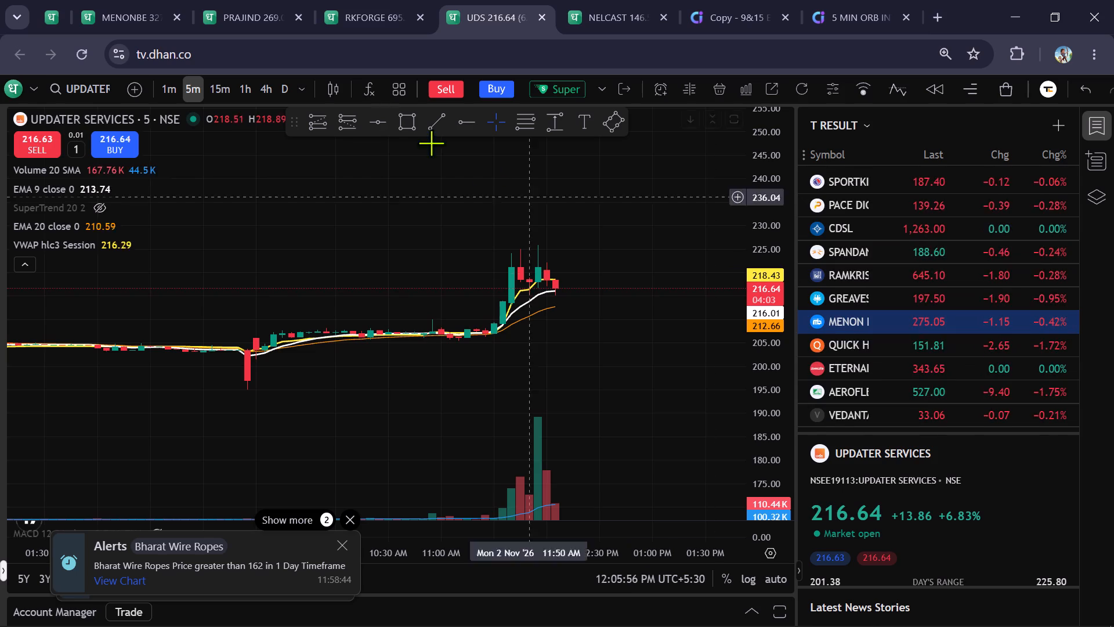
Examine the PRAJ INDUSTRIES chart on the 1-minute and 5-minute timeframes.
click(233, 18)
scroll(387, 240, down, 4)
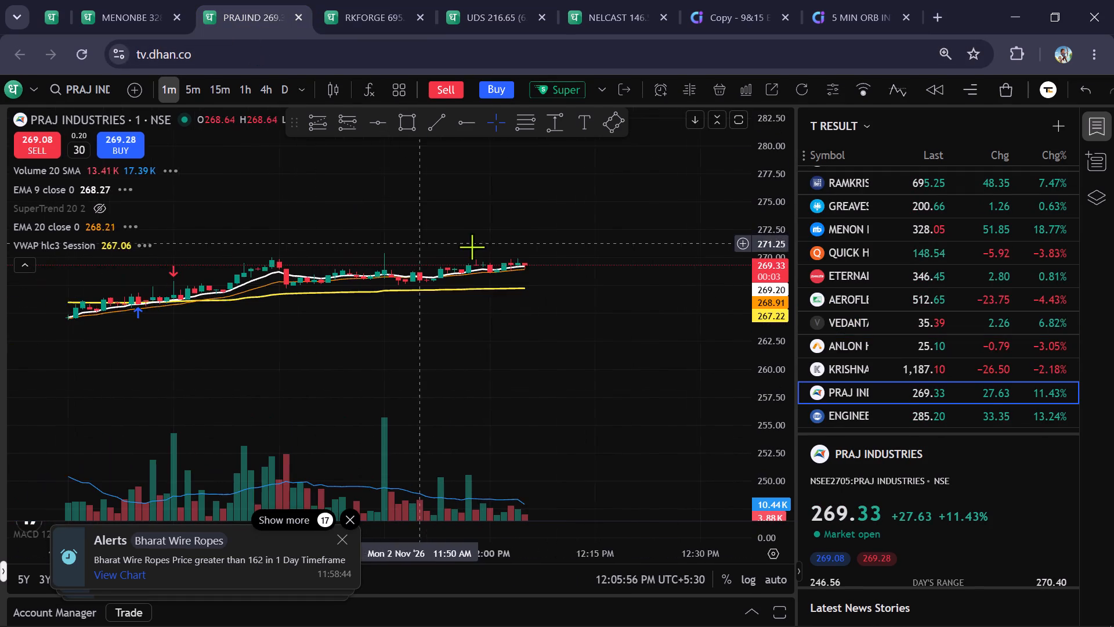
scroll(763, 253, up, 12)
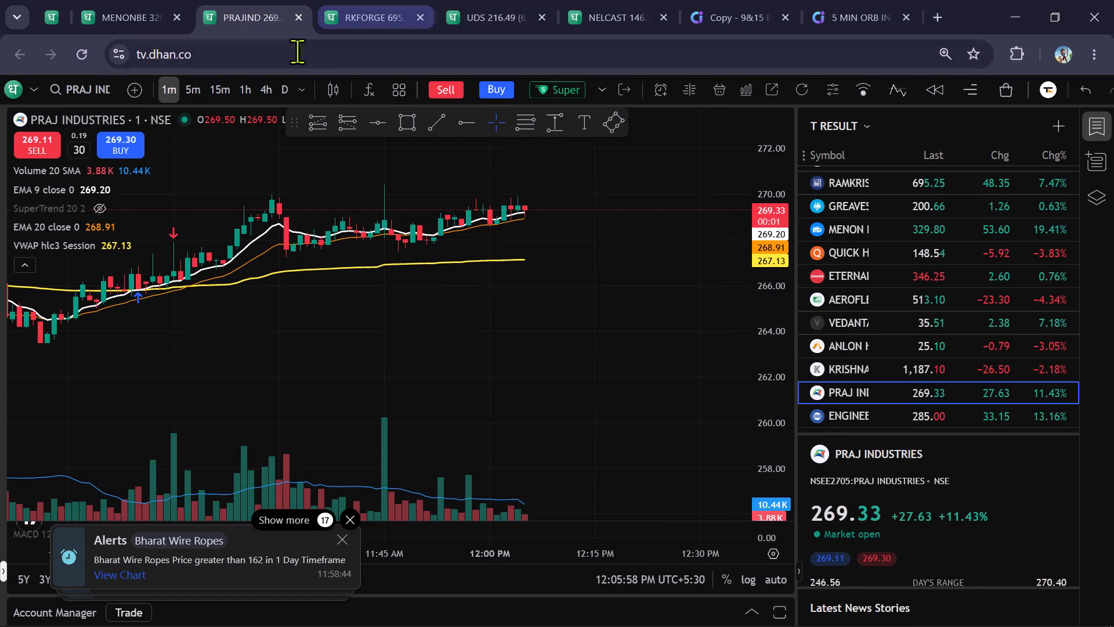
click(189, 91)
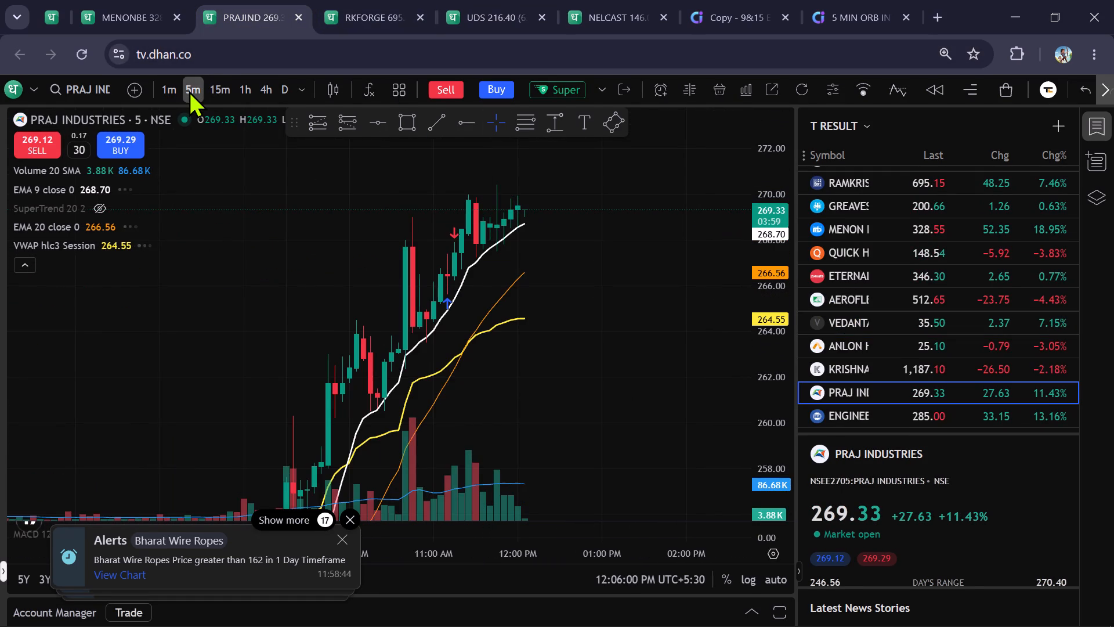
scroll(306, 243, up, 6)
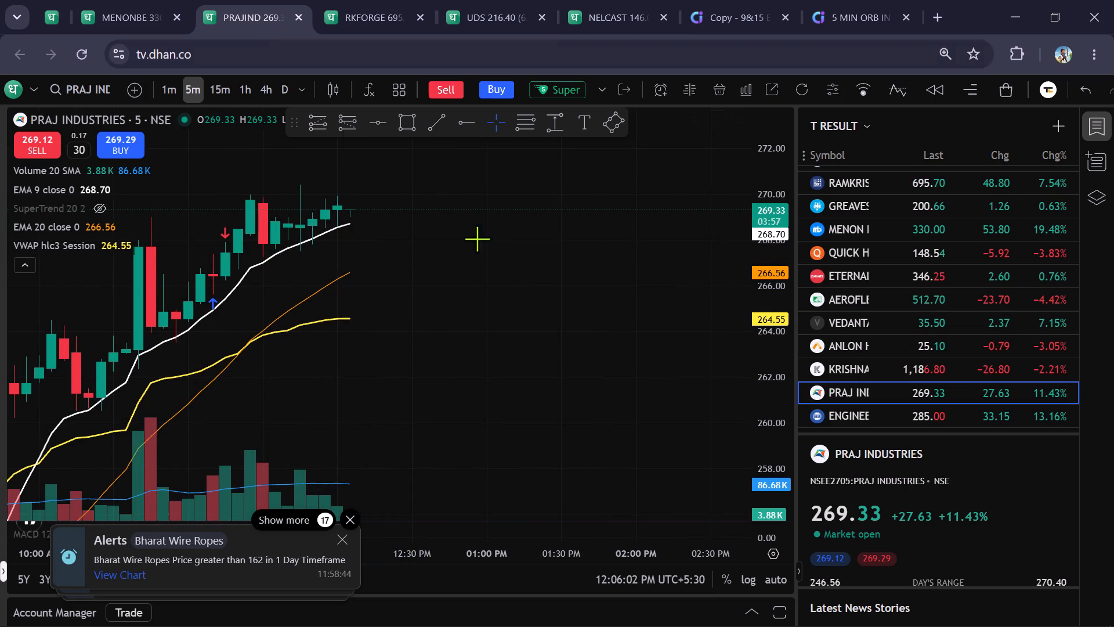
Load MENON BEARINGS from the T RESULT watchlist in place of PRAJ INDUSTRIES and examine its 5-minute chart.
click(945, 233)
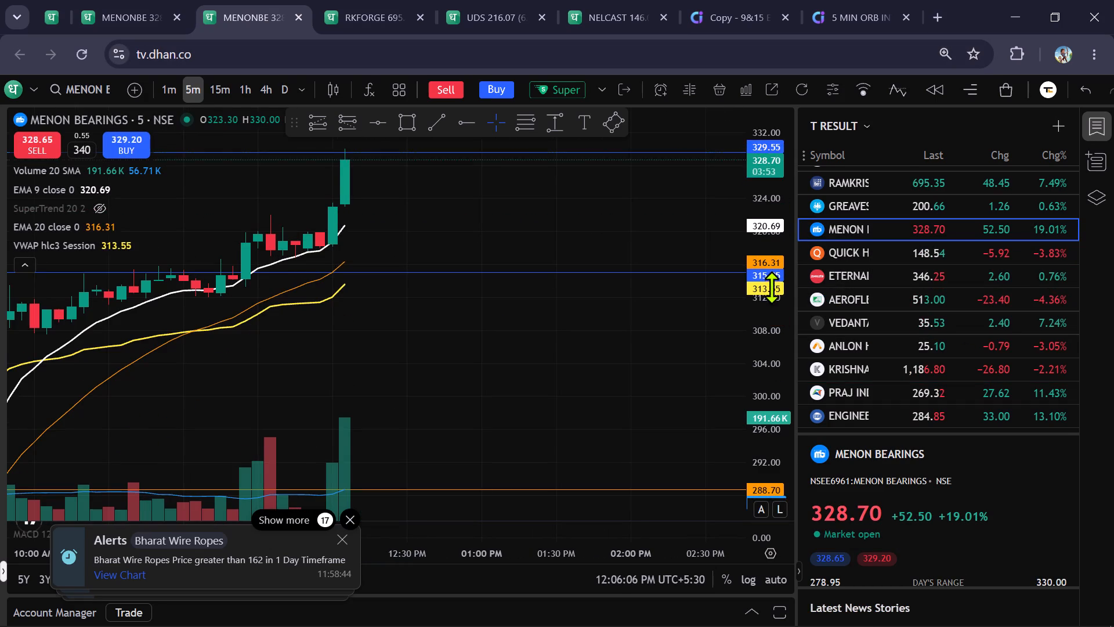
scroll(772, 287, down, 8)
scroll(509, 316, up, 3)
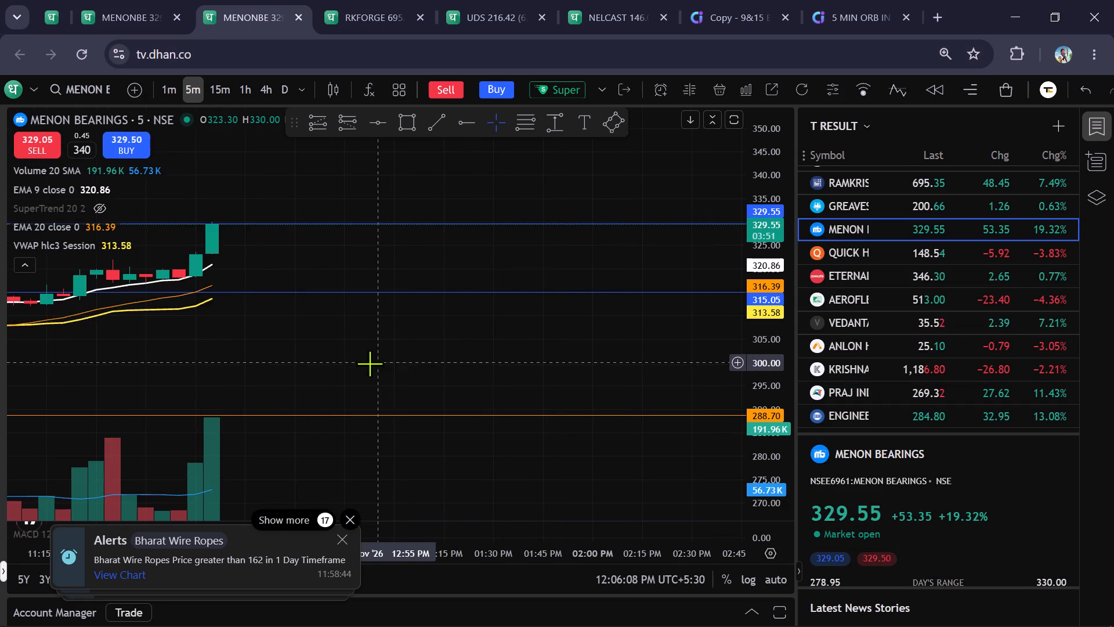
drag(369, 364, 806, 455)
scroll(689, 373, up, 4)
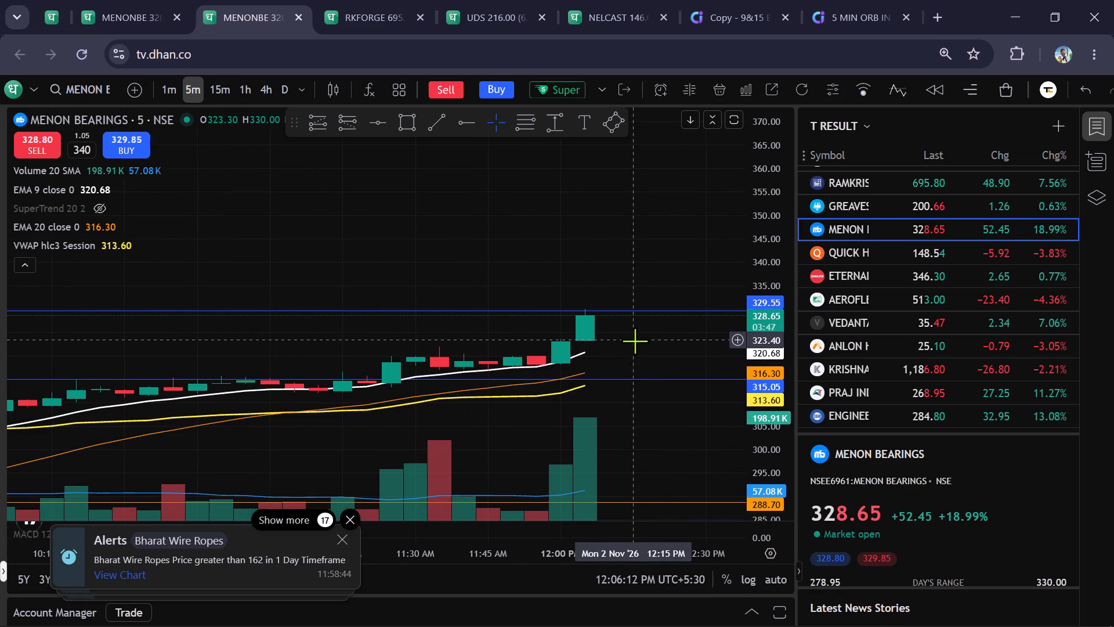
Review the intraday buy Super Order form for MENON BEARINGS, clear the alert notifications covering it, and close it without ordering.
click(532, 94)
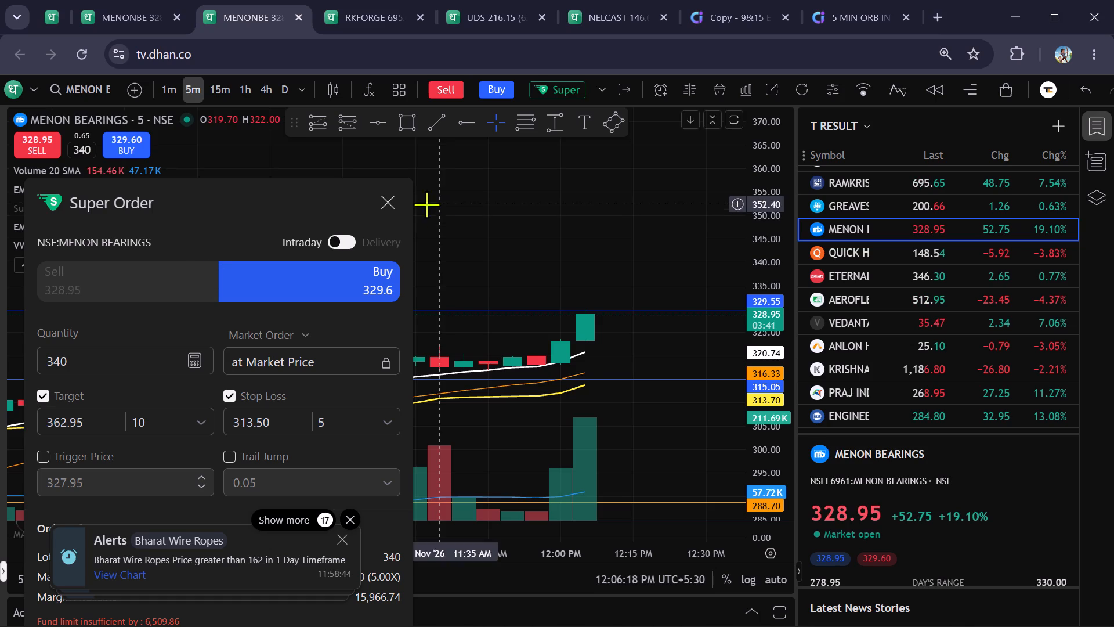
click(384, 208)
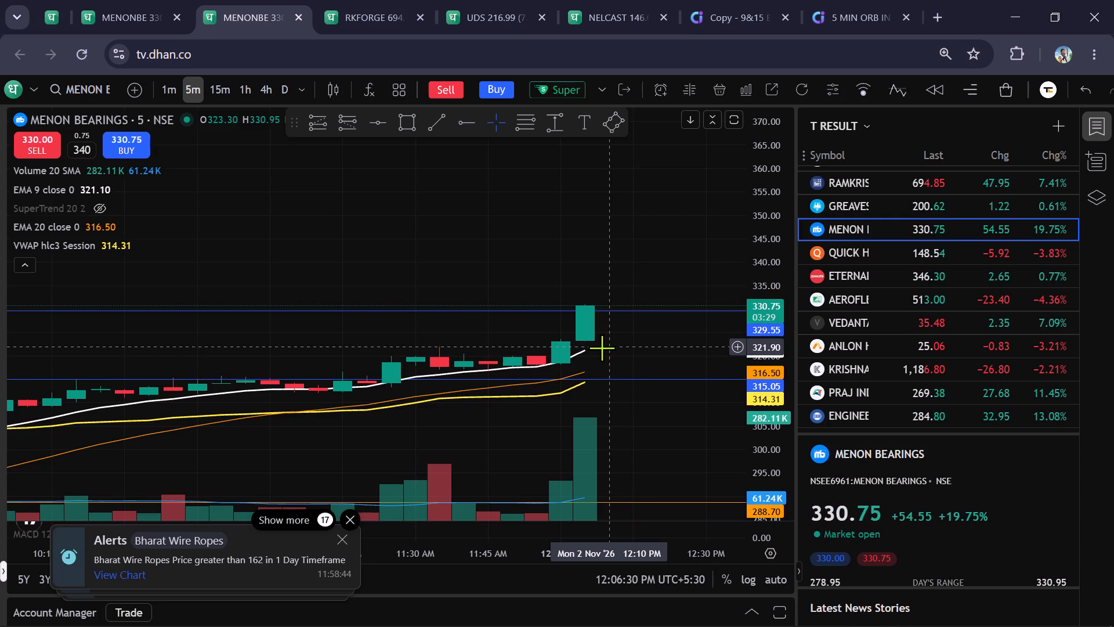
click(349, 517)
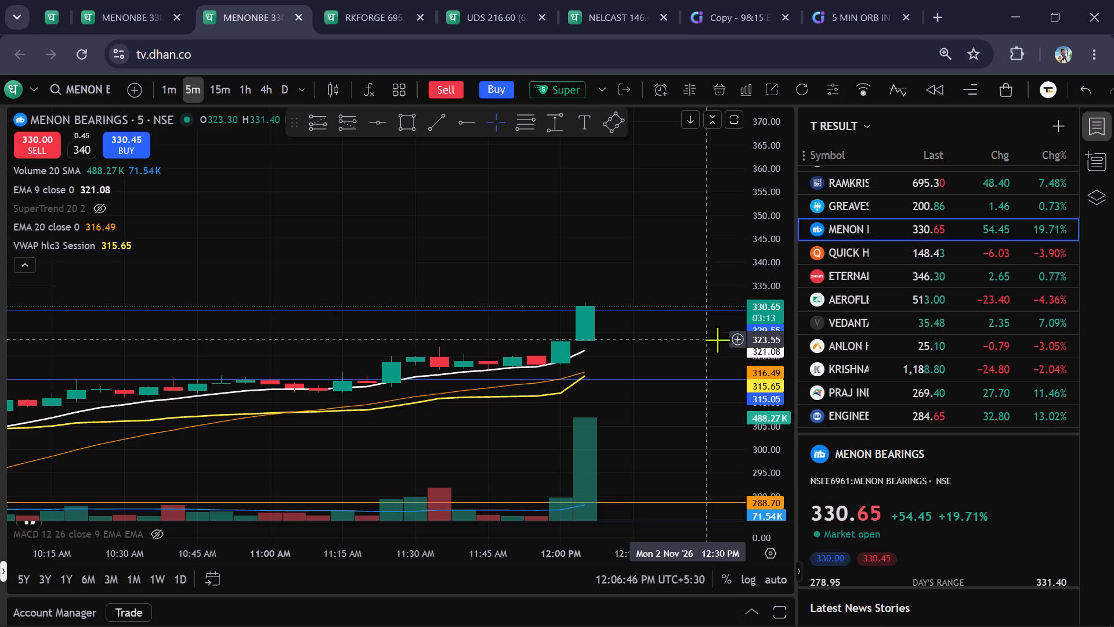
click(540, 90)
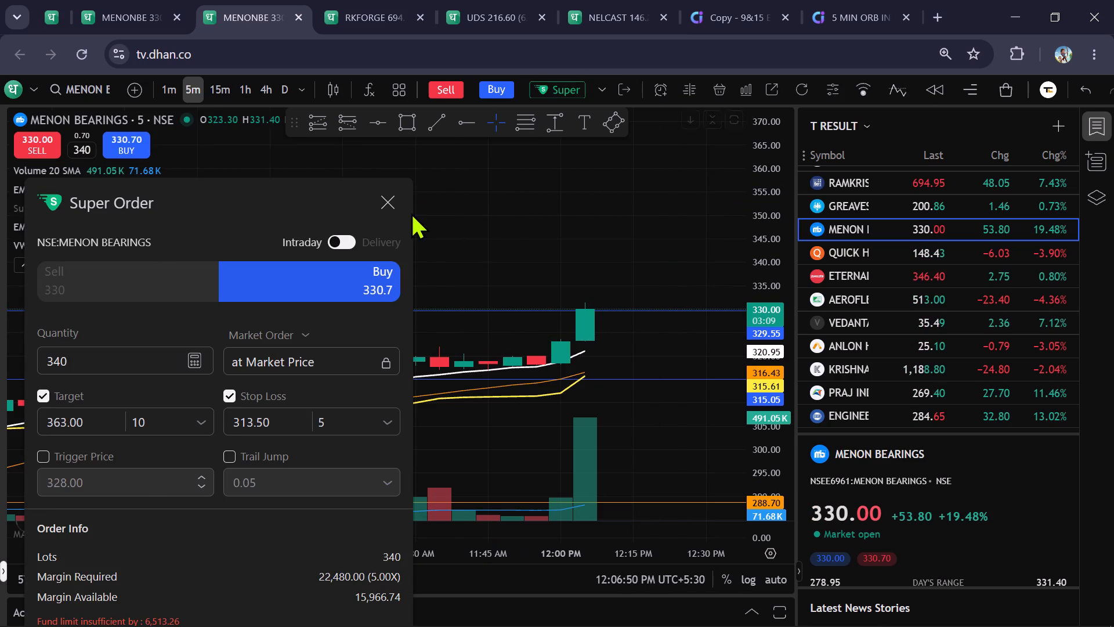
click(380, 203)
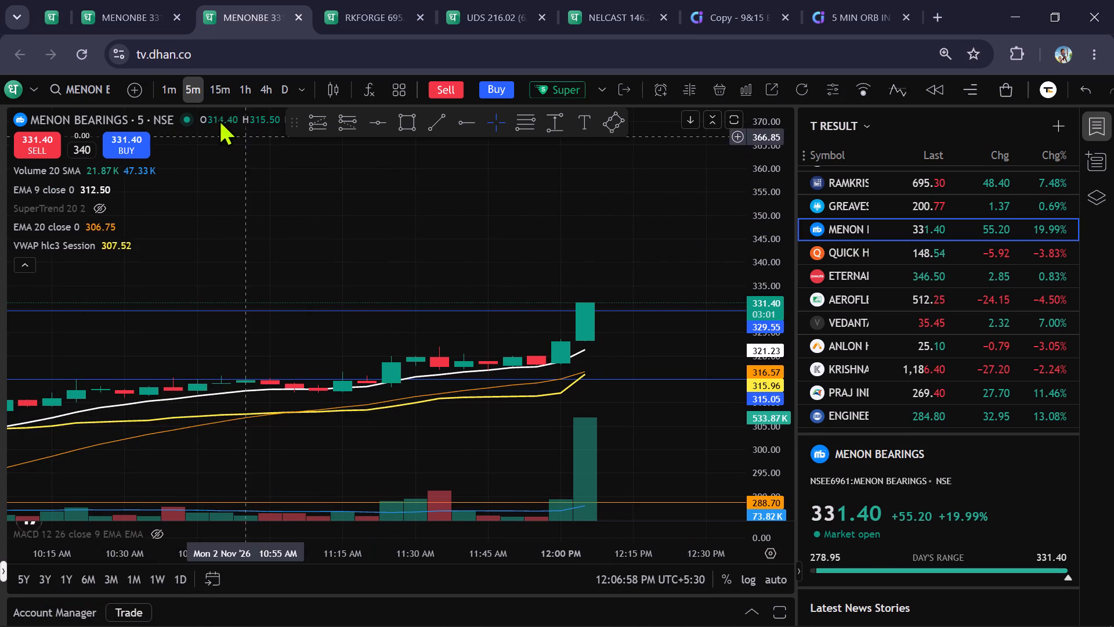
Examine MENON BEARINGS on the 1-minute timeframe and check the RAMKRISHNA FORGINGS and UPDATER SERVICES 5-minute charts.
click(171, 96)
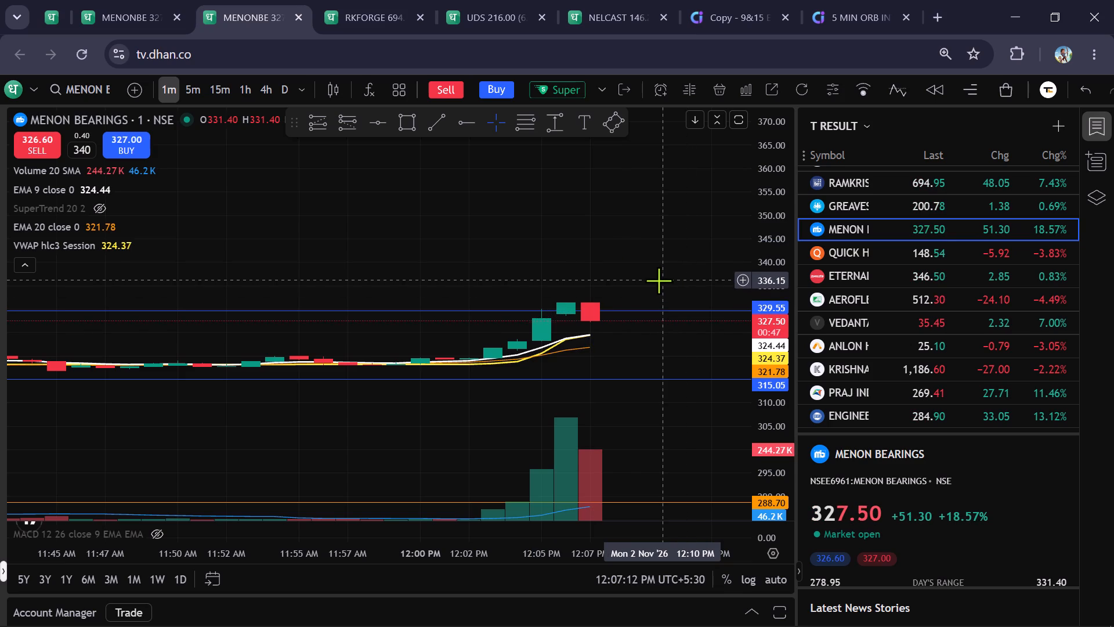
click(367, 14)
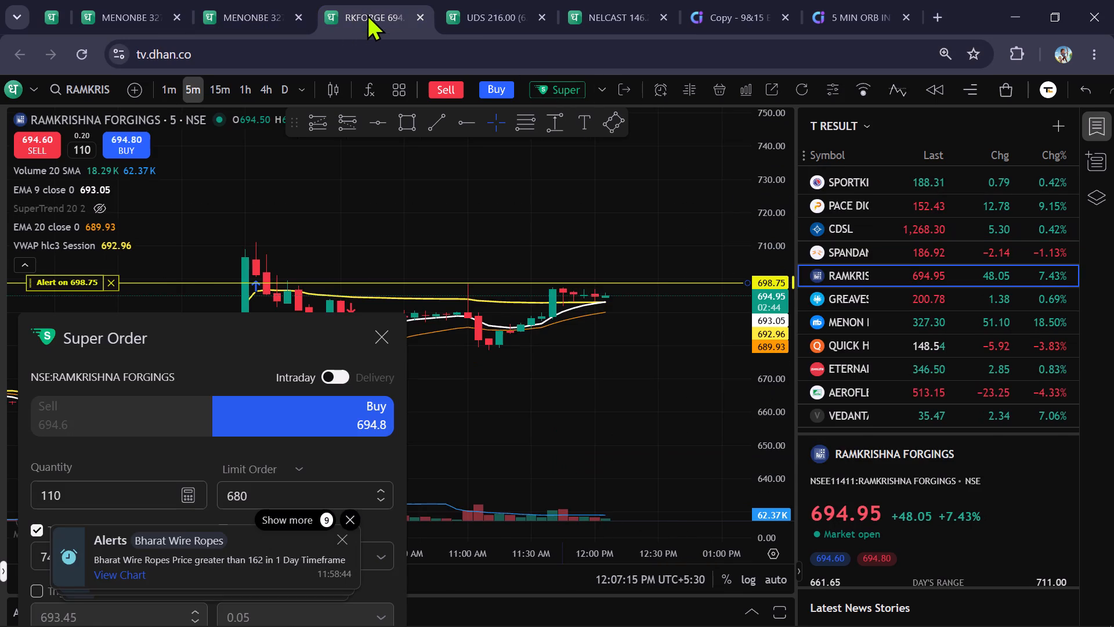
click(487, 20)
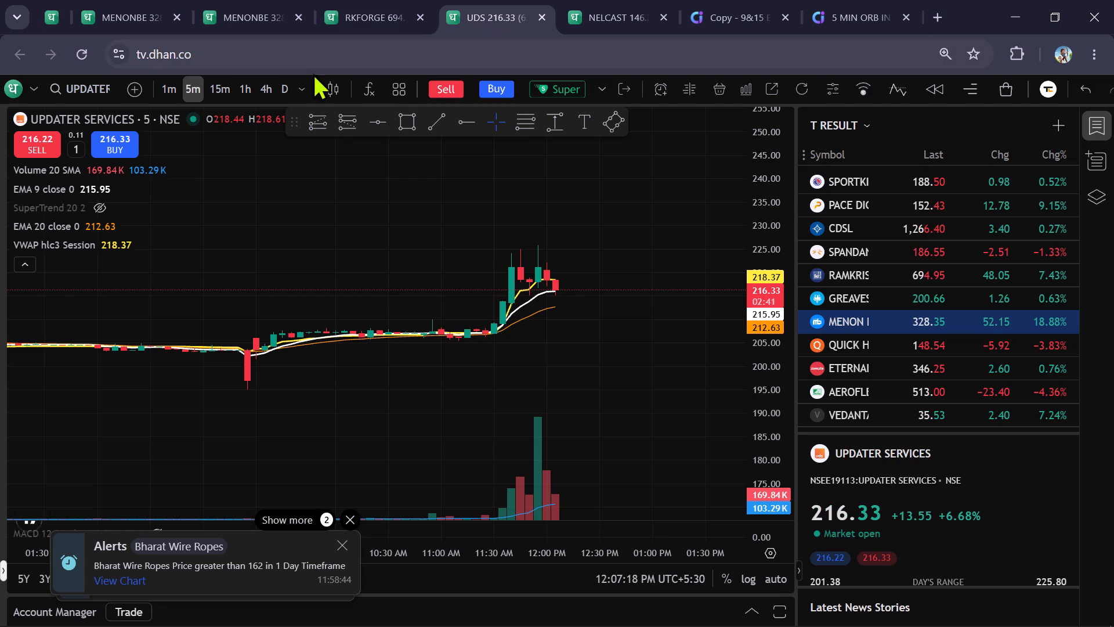
Examine UPDATER SERVICES on the 15-minute and 5-minute timeframes, and check the NELCAST 5-minute chart.
click(220, 93)
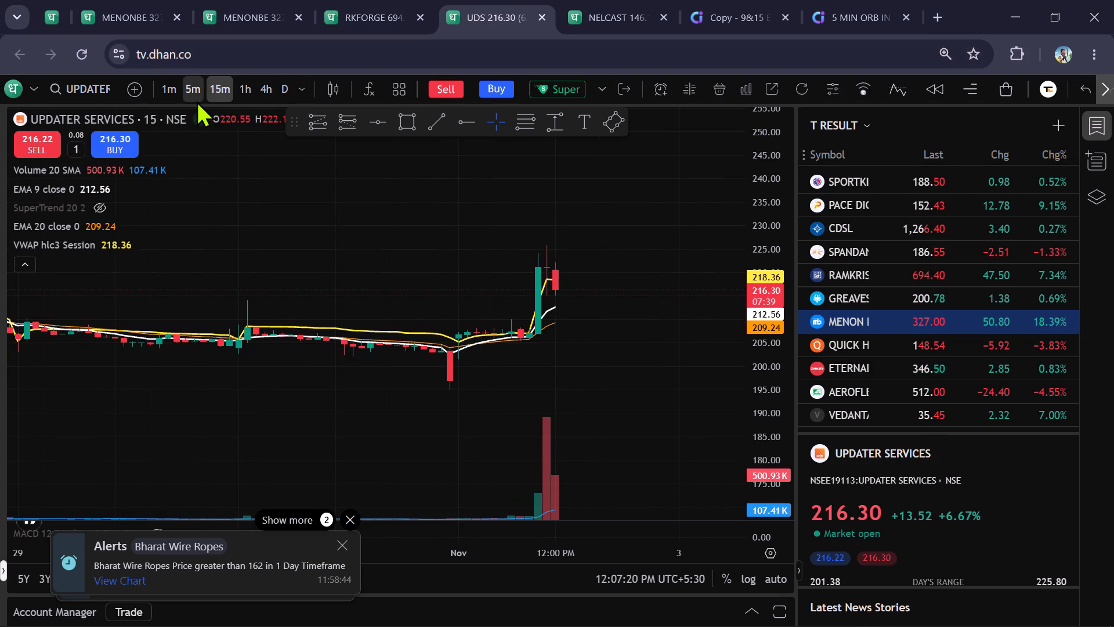
click(196, 100)
click(598, 29)
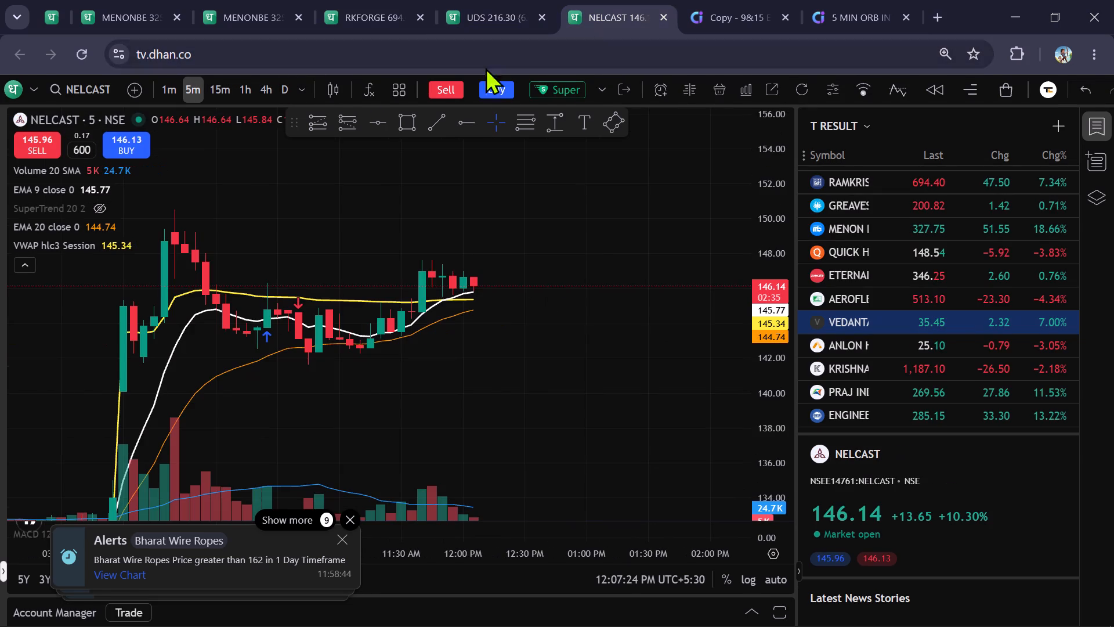
Review the duplicate MENON BEARINGS chart on the 5-minute timeframe and close that duplicate chart.
click(276, 19)
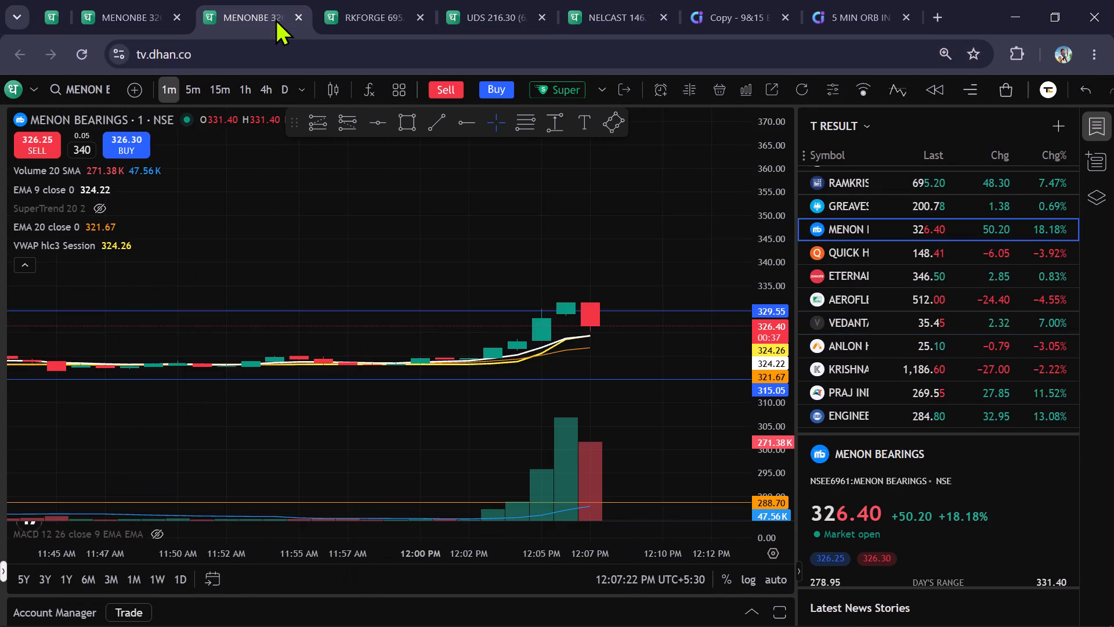
click(189, 87)
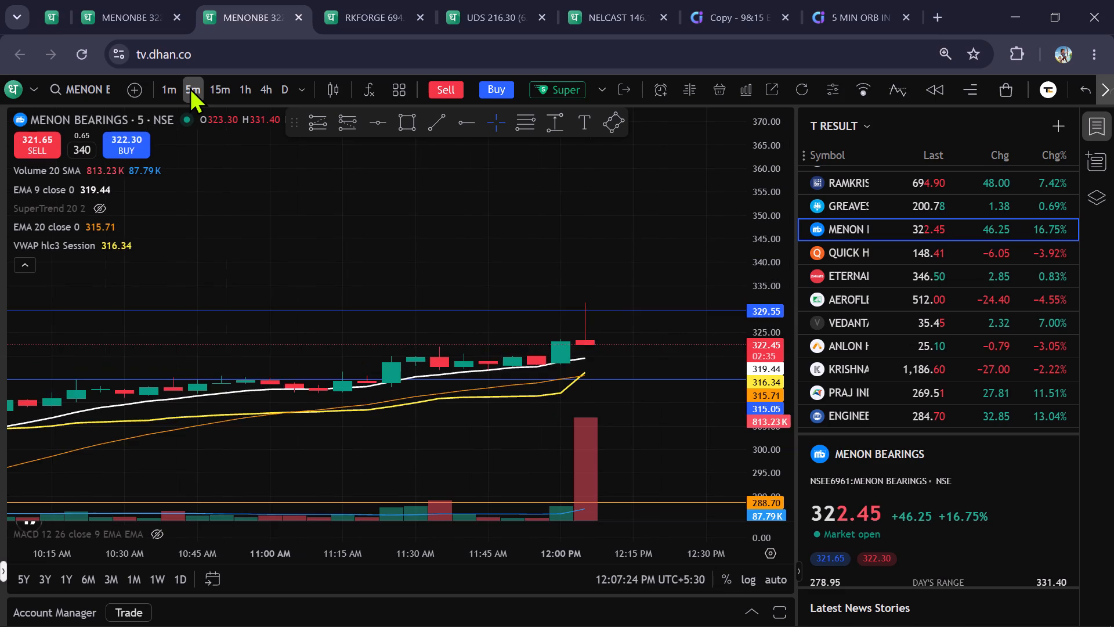
click(297, 17)
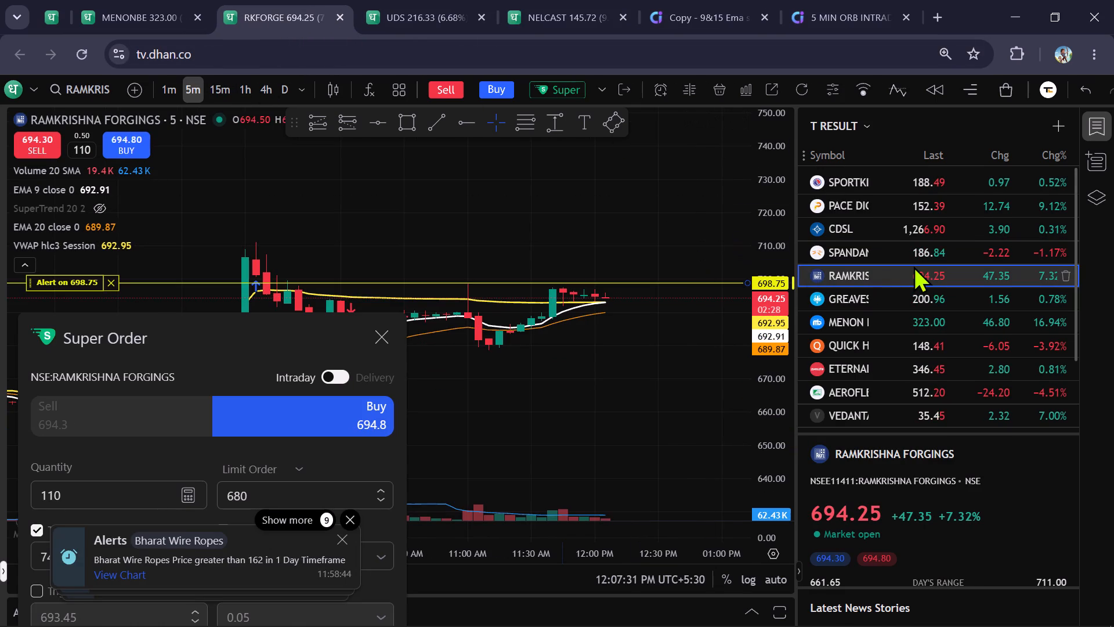
Look through the T RESULT watchlist beside RAMKRISHNA FORGINGS and close its intraday buy Super Order form without ordering.
scroll(913, 266, down, 7)
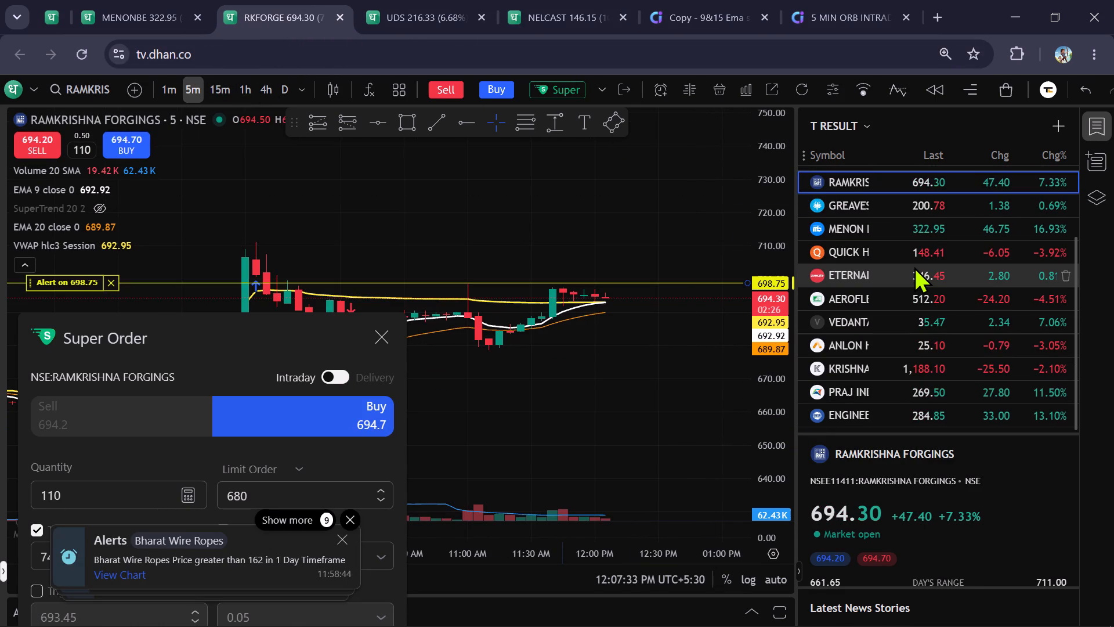
scroll(914, 266, up, 12)
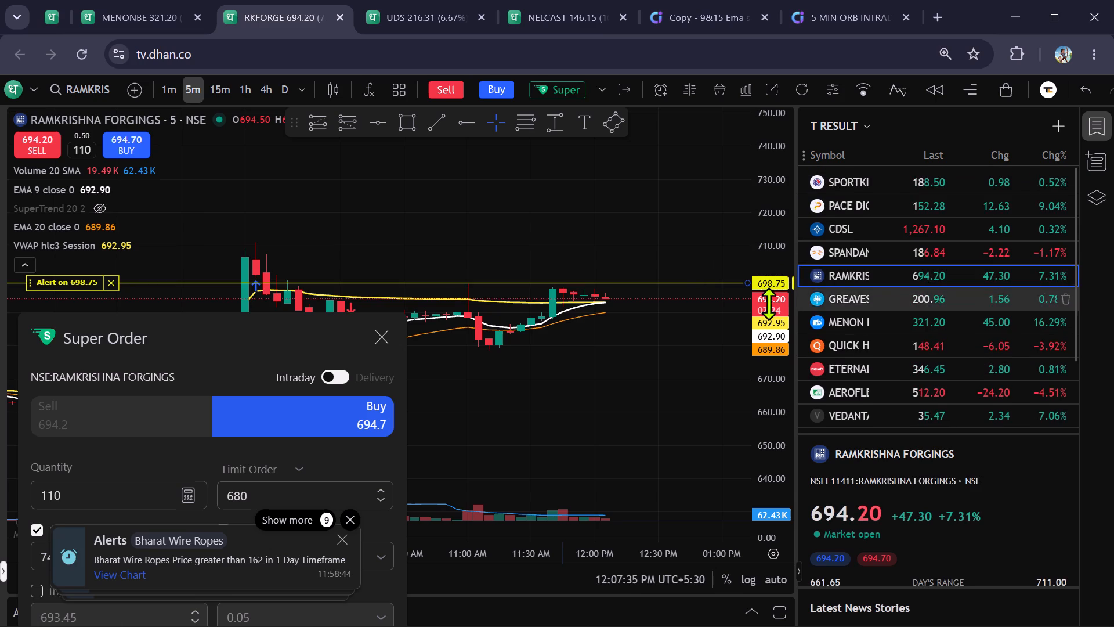
click(385, 340)
Load PACE DIGITEK from the T RESULT watchlist in place of MENON BEARINGS and examine its 5-minute chart.
click(104, 10)
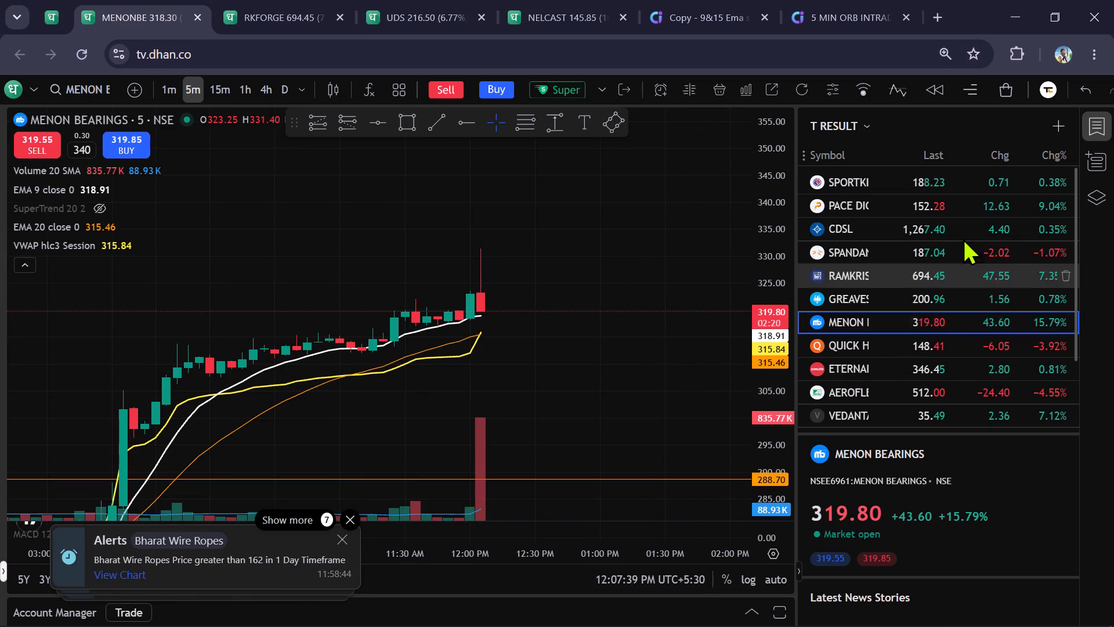
click(968, 208)
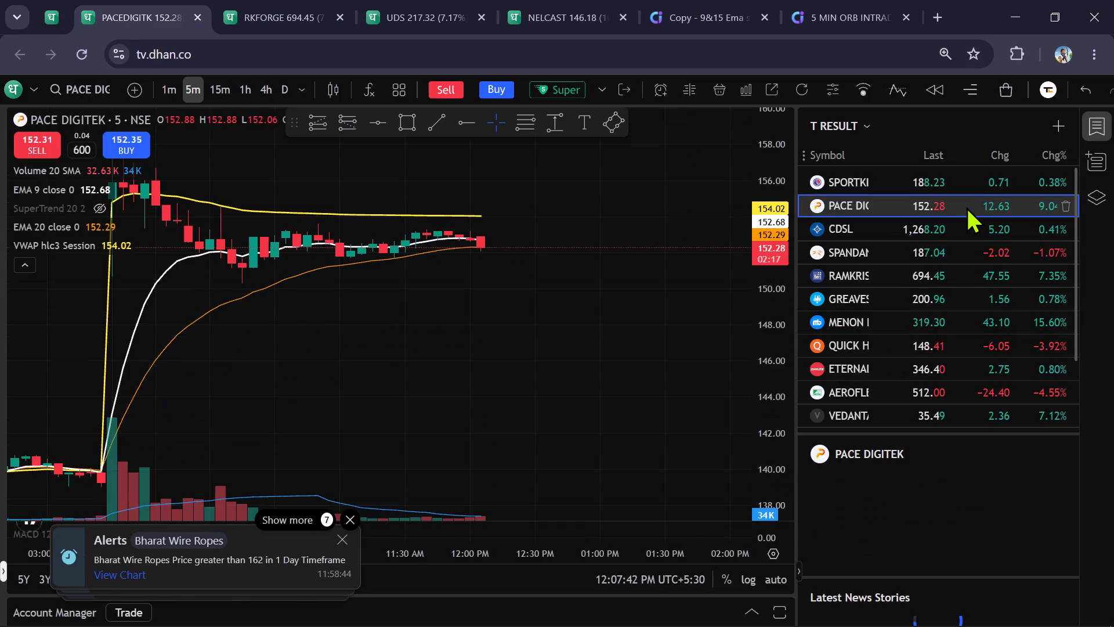
scroll(657, 315, down, 4)
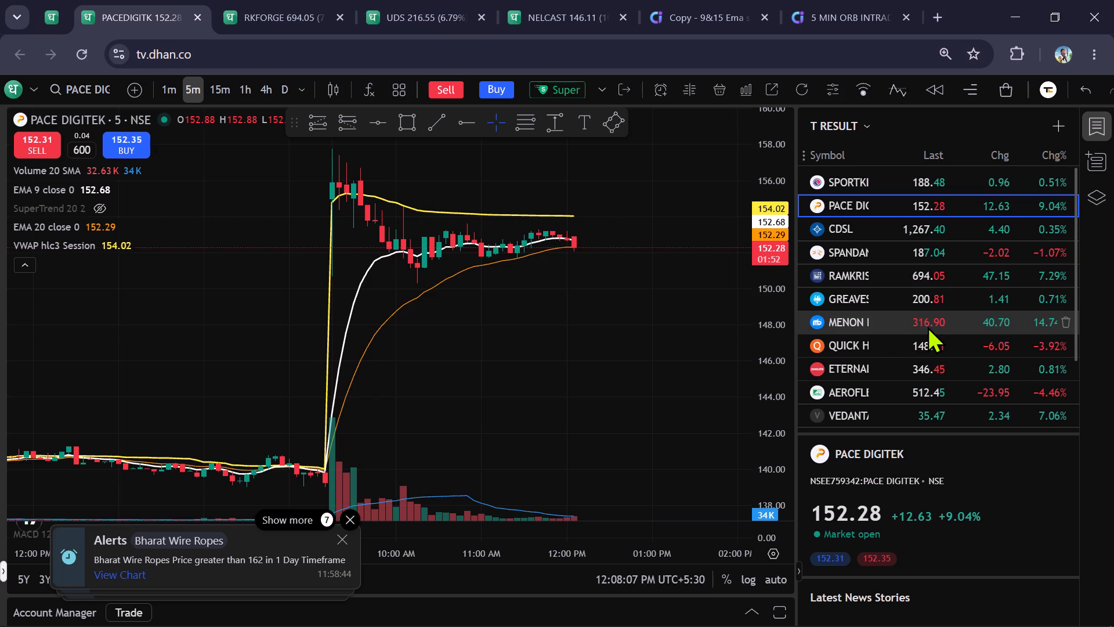
Load PRAJ INDUSTRIES from the T RESULT watchlist in place of PACE DIGITEK and compare its 5-minute chart with RAMKRISHNA FORGINGS.
scroll(927, 350, down, 5)
click(943, 396)
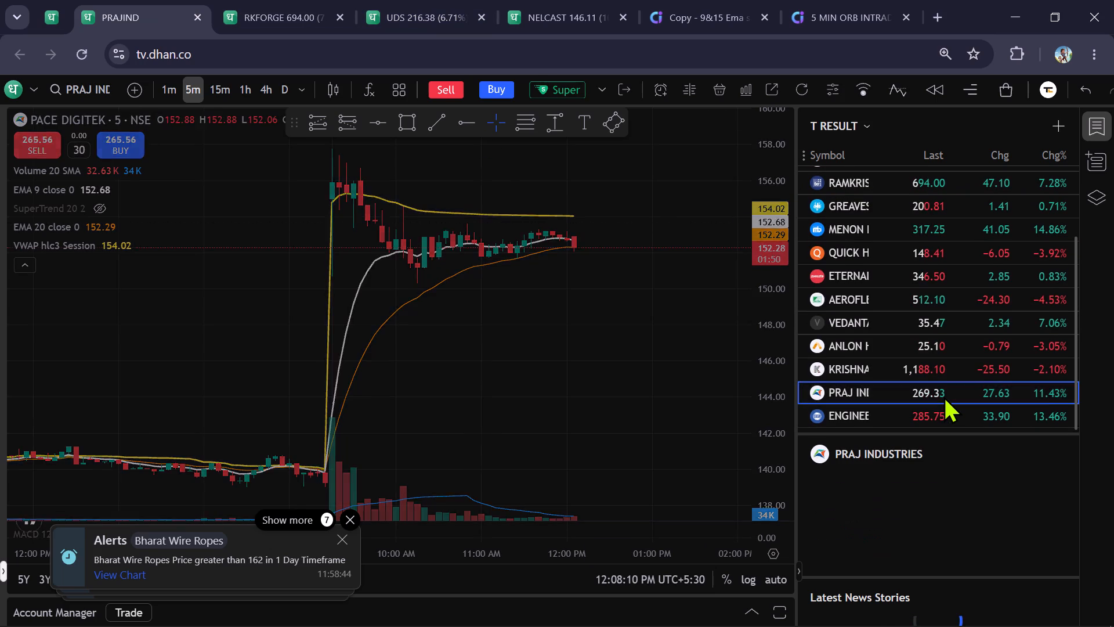
drag(649, 332, 598, 438)
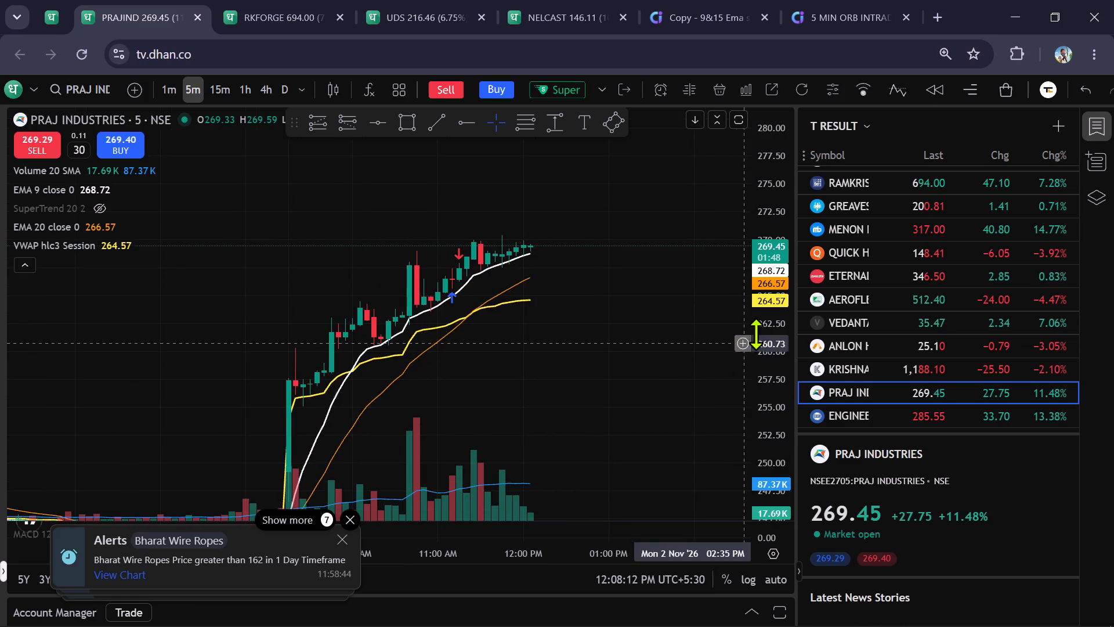
scroll(784, 317, down, 5)
click(261, 17)
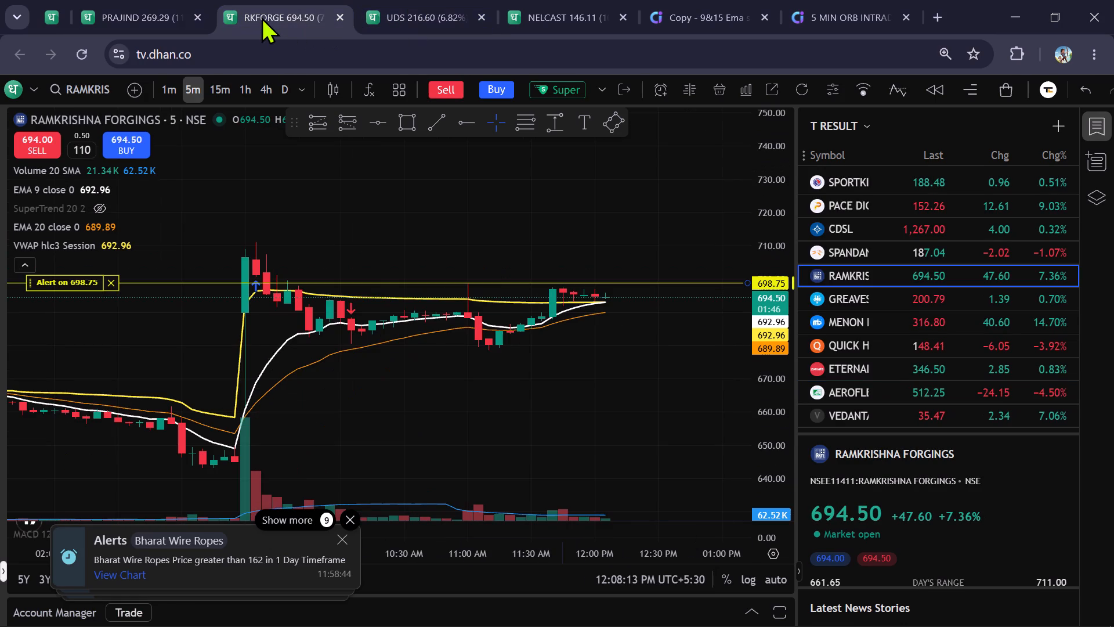
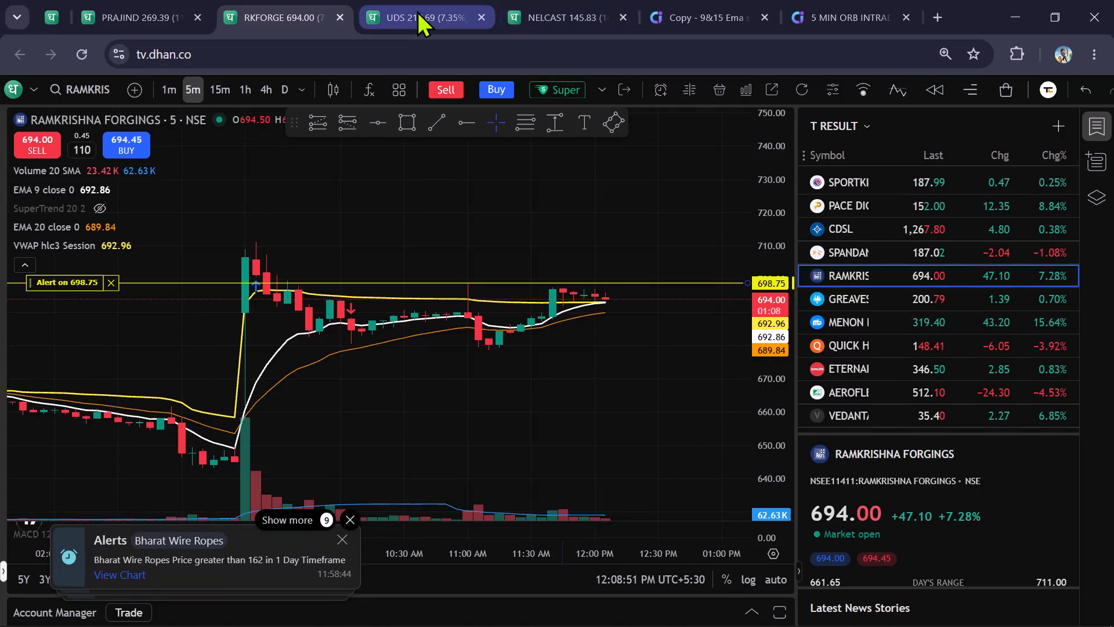
Switch to the UPDATER SERVICES chart and examine its latest 5-minute candles.
click(417, 10)
scroll(501, 318, up, 2)
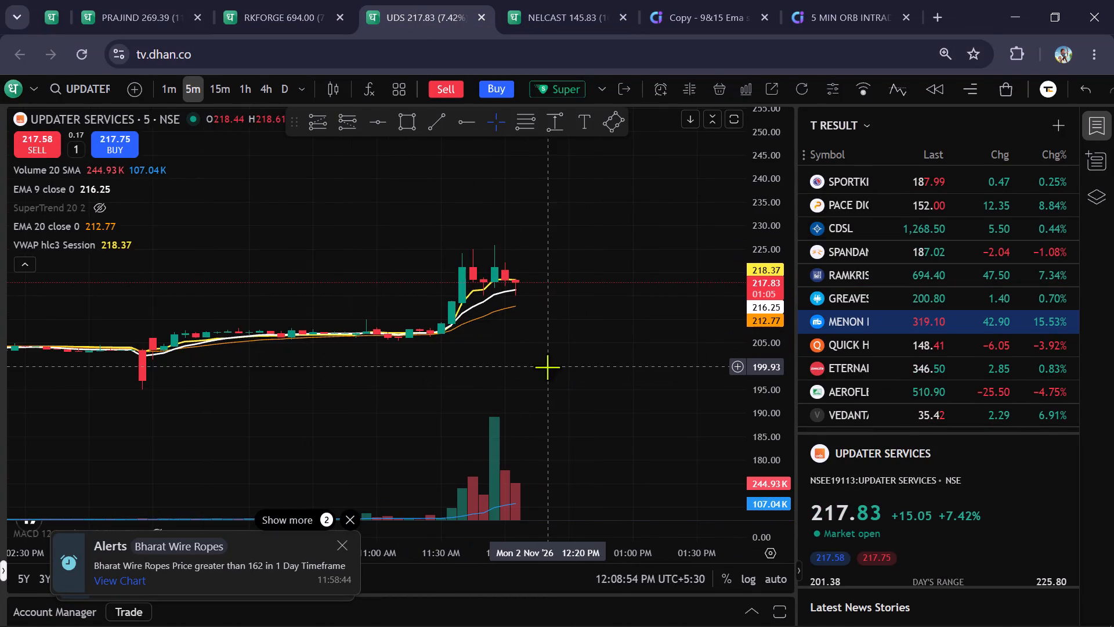
scroll(554, 367, up, 1)
drag(569, 369, 512, 399)
scroll(512, 399, up, 2)
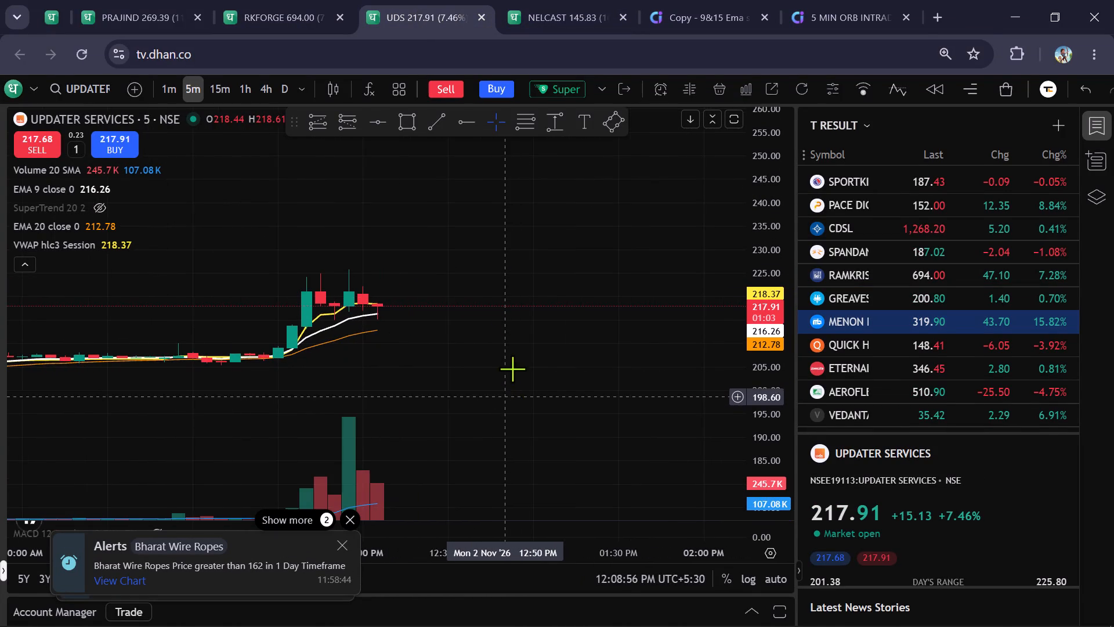
Start an intraday buy Super Order for UPDATER SERVICES and set its quantity to 330.
click(548, 88)
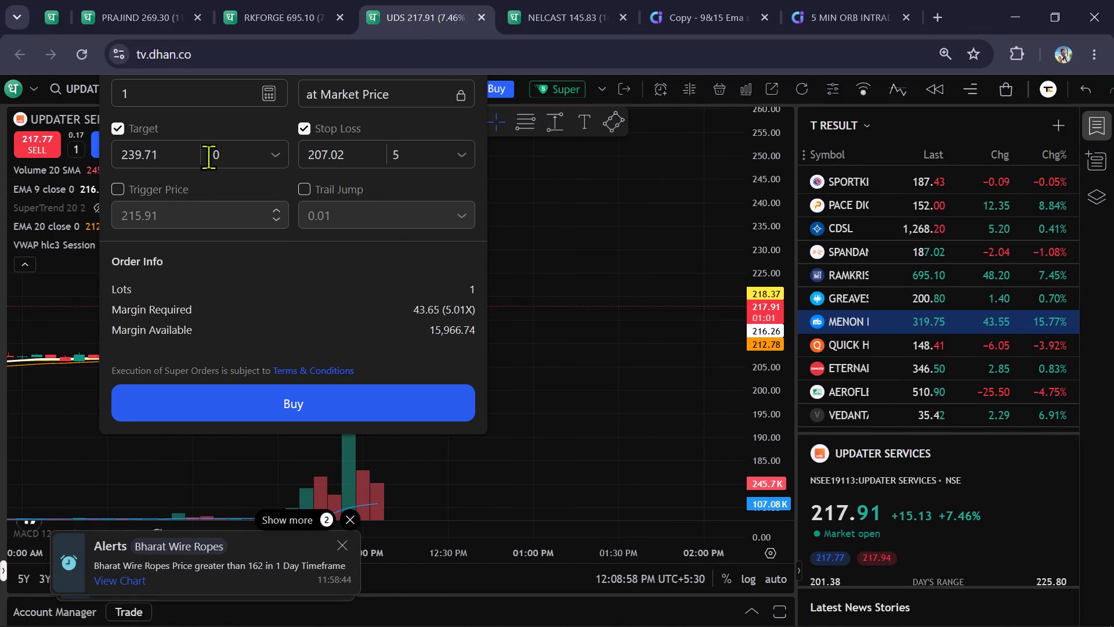
drag(208, 125, 151, 245)
click(139, 215)
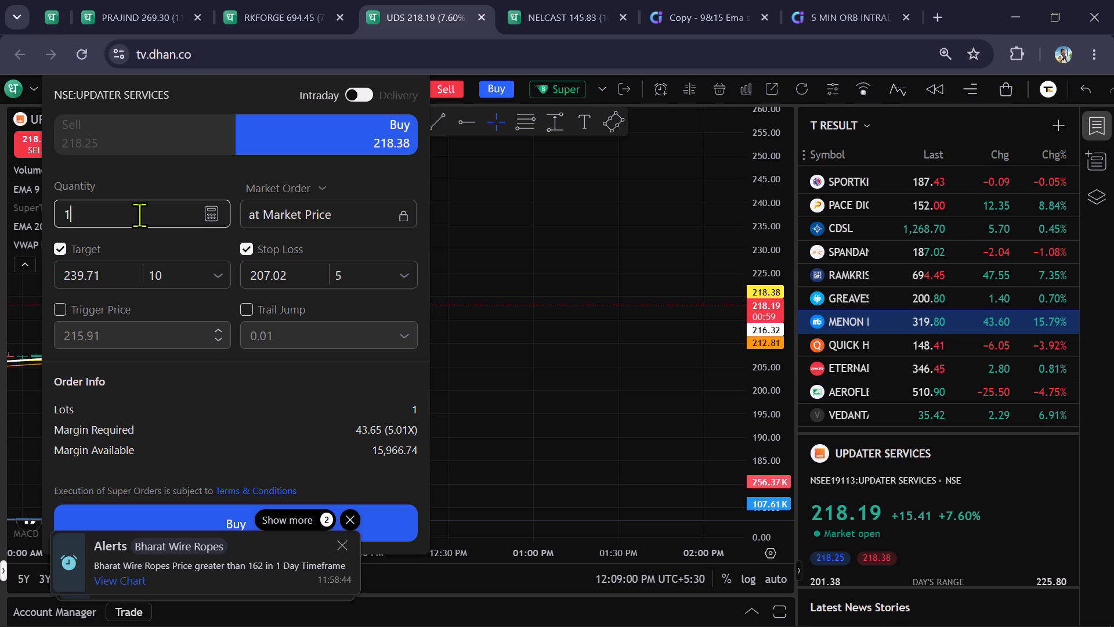
key(BackSpace)
text(300)
key(BackSpace)
key(BackSpace)
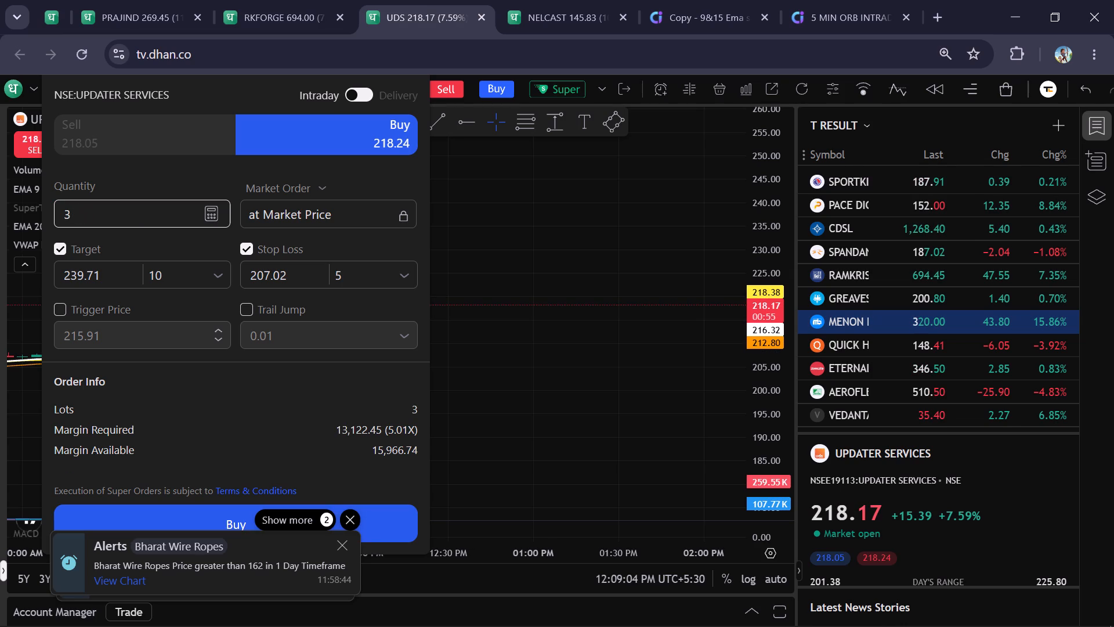
key(BackSpace)
text(400)
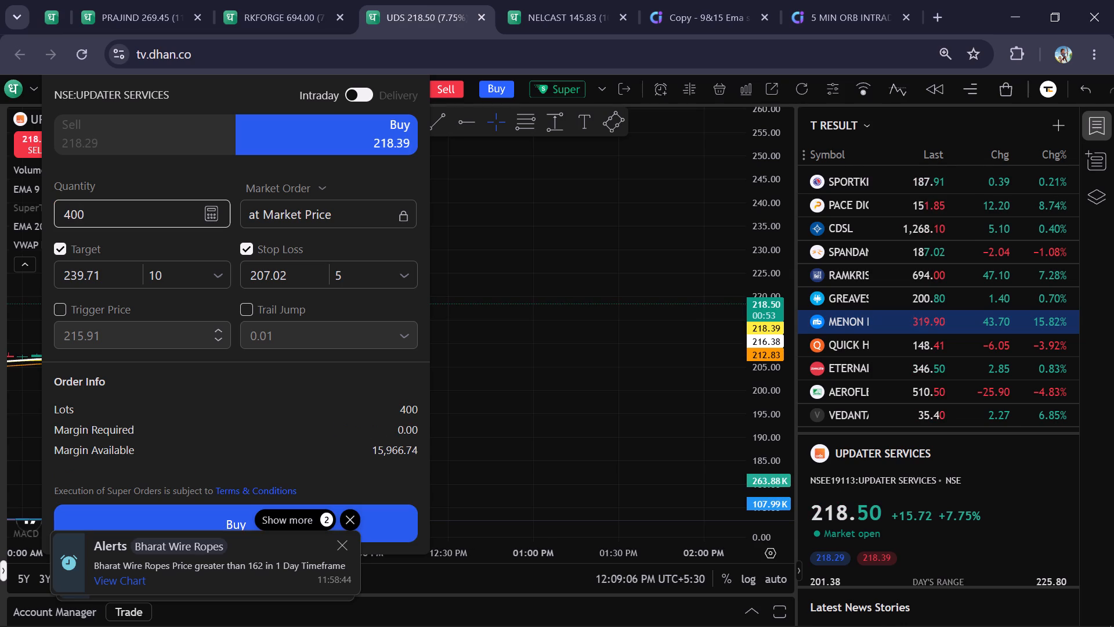
key(BackSpace)
key(BackSpace)
key(BackSpace)
key(BackSpace)
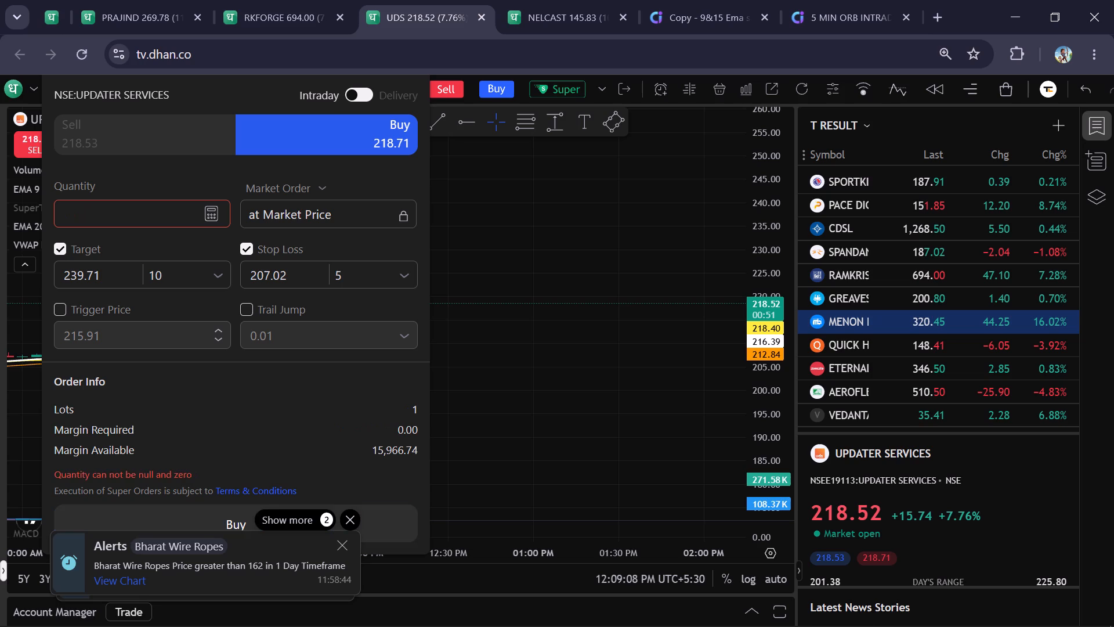
text(330)
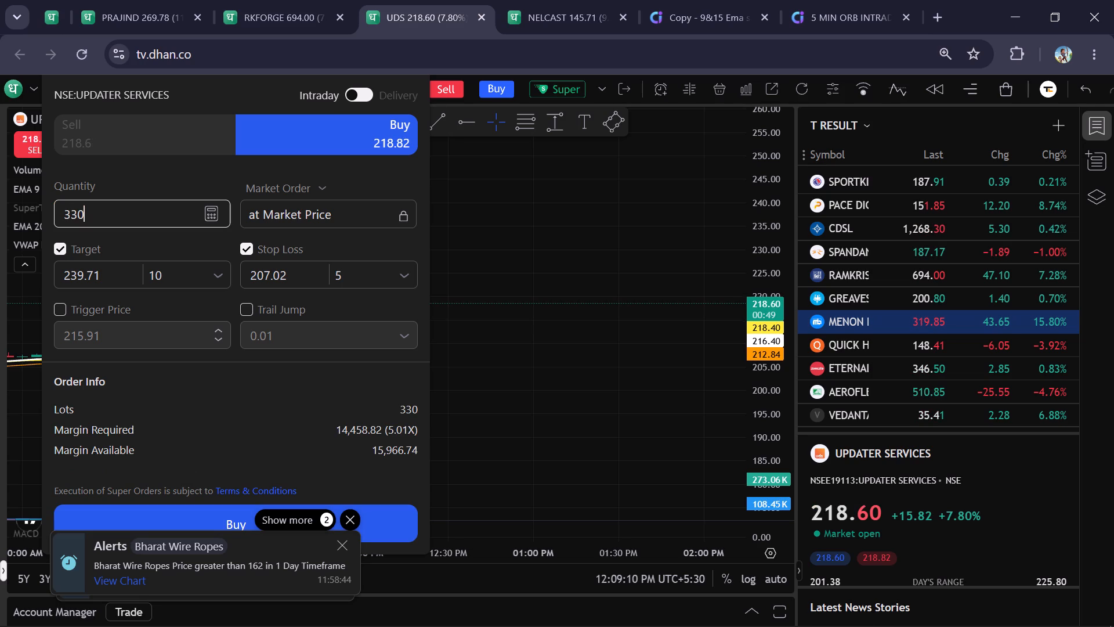
Change the UPDATER SERVICES Super Order from market to limit with a price of 200.
drag(502, 356, 605, 409)
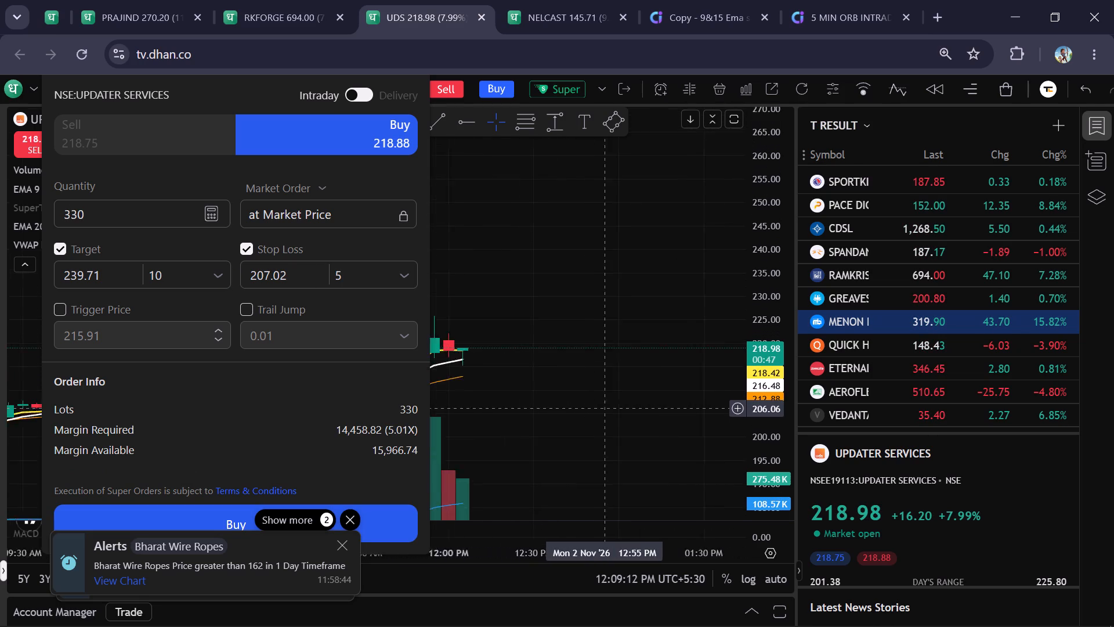
drag(605, 409, 643, 402)
click(323, 189)
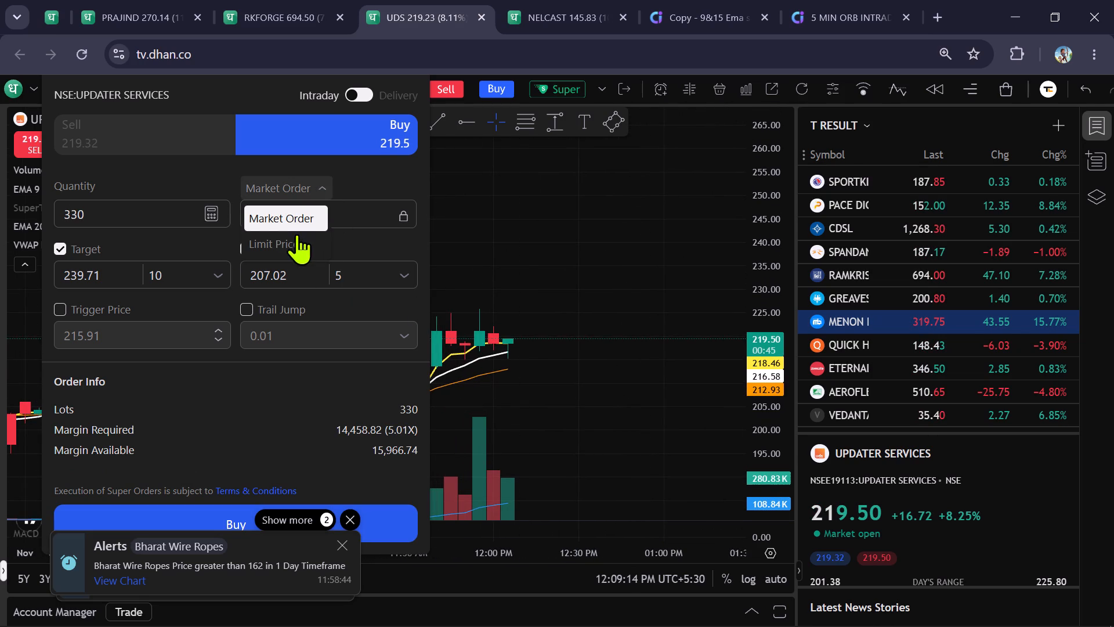
click(295, 235)
click(306, 221)
key(BackSpace)
key(BackSpace)
key(BackSpace)
key(BackSpace)
key(BackSpace)
key(BackSpace)
key(BackSpace)
key(BackSpace)
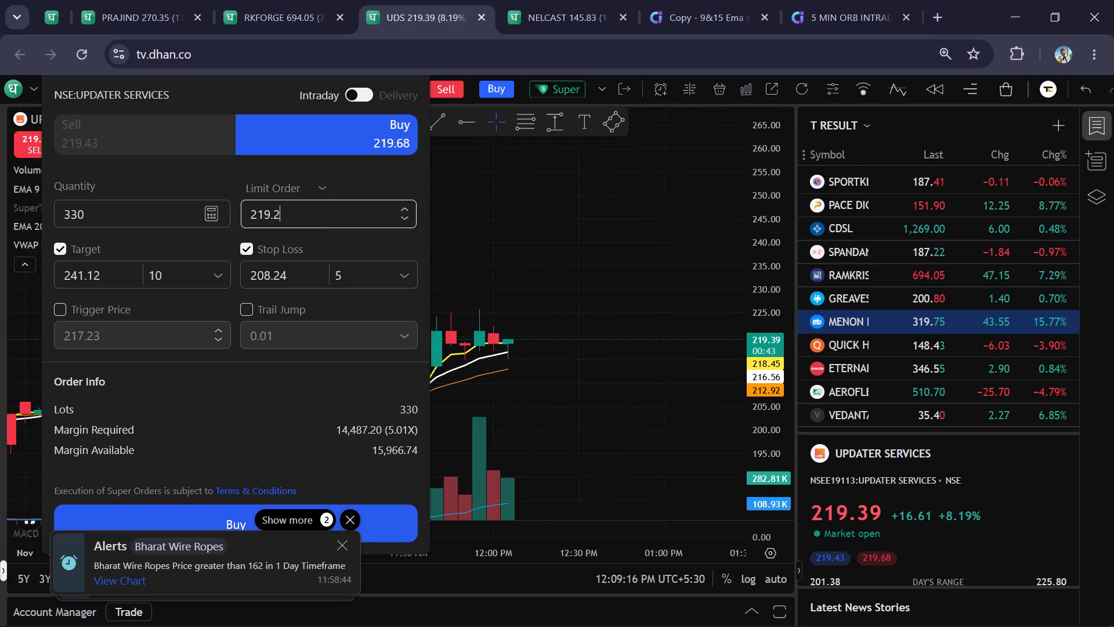
text(200)
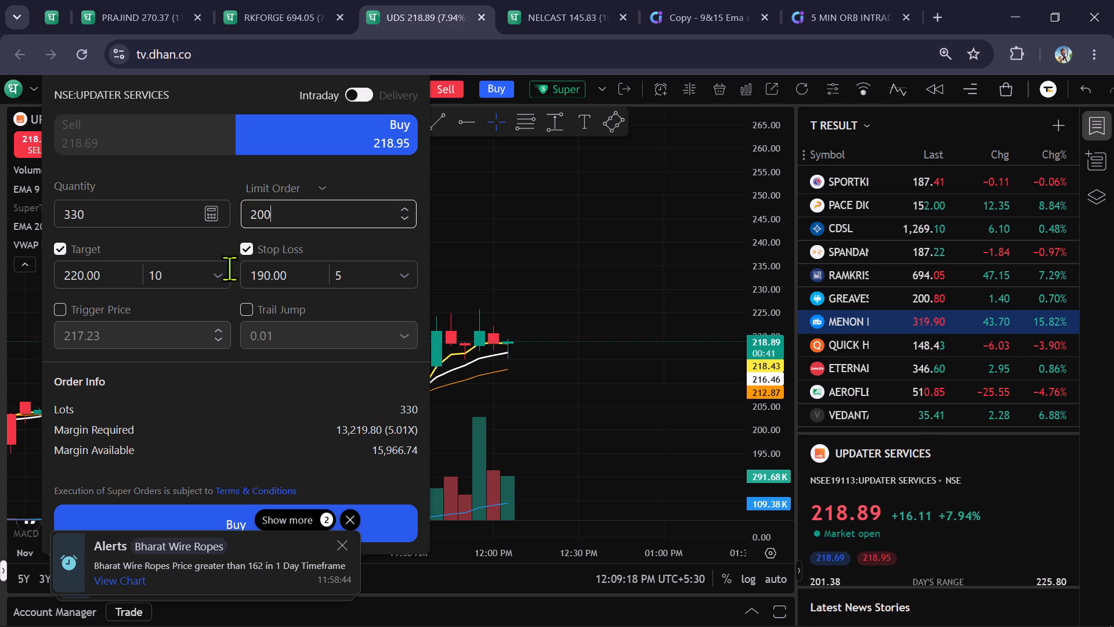
Set the target price of the UPDATER SERVICES Super Order to 240.
click(106, 277)
key(BackSpace)
key(BackSpace)
key(BackSpace)
key(BackSpace)
key(BackSpace)
key(BackSpace)
key(BackSpace)
key(BackSpace)
key(BackSpace)
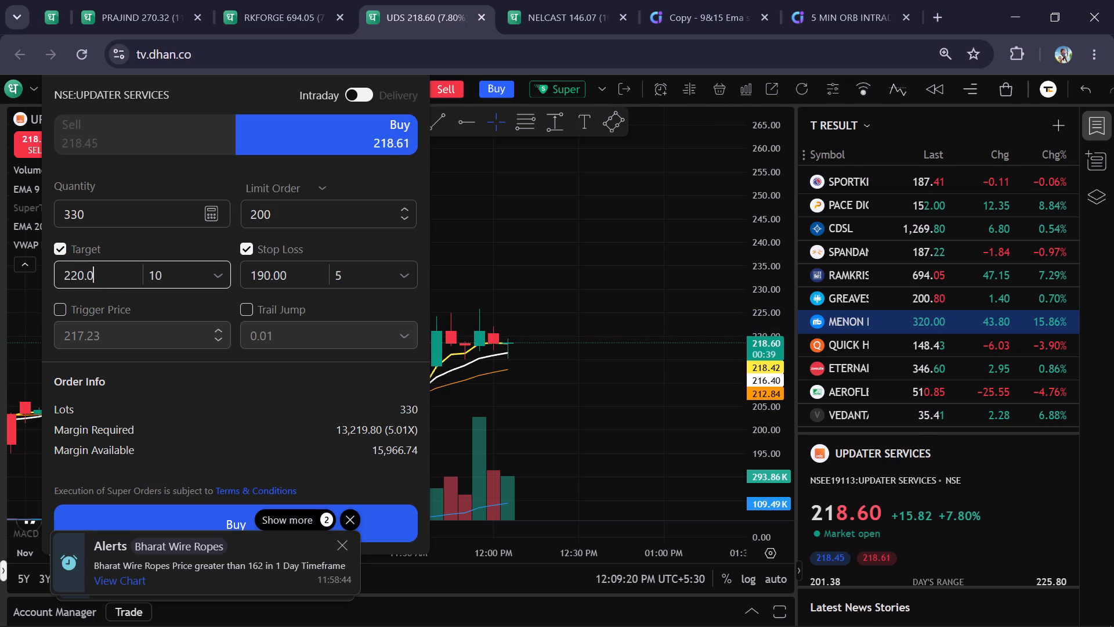
text(240)
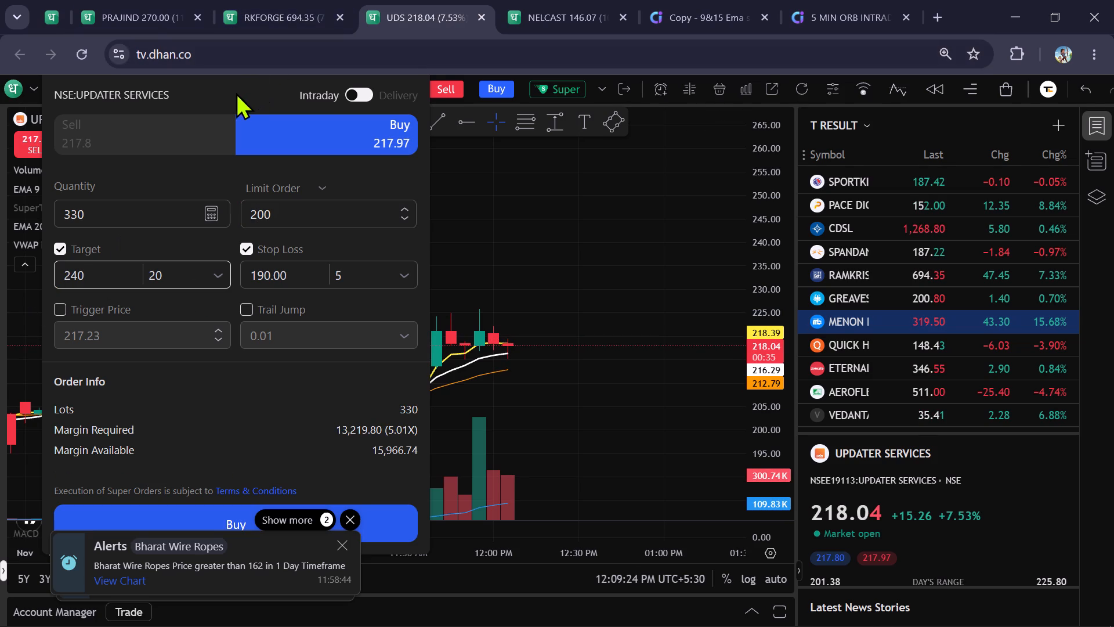
Move the Super Order form off the UPDATER SERVICES 5-minute chart and review its price action and latest news stories.
drag(236, 92, 175, 370)
click(214, 92)
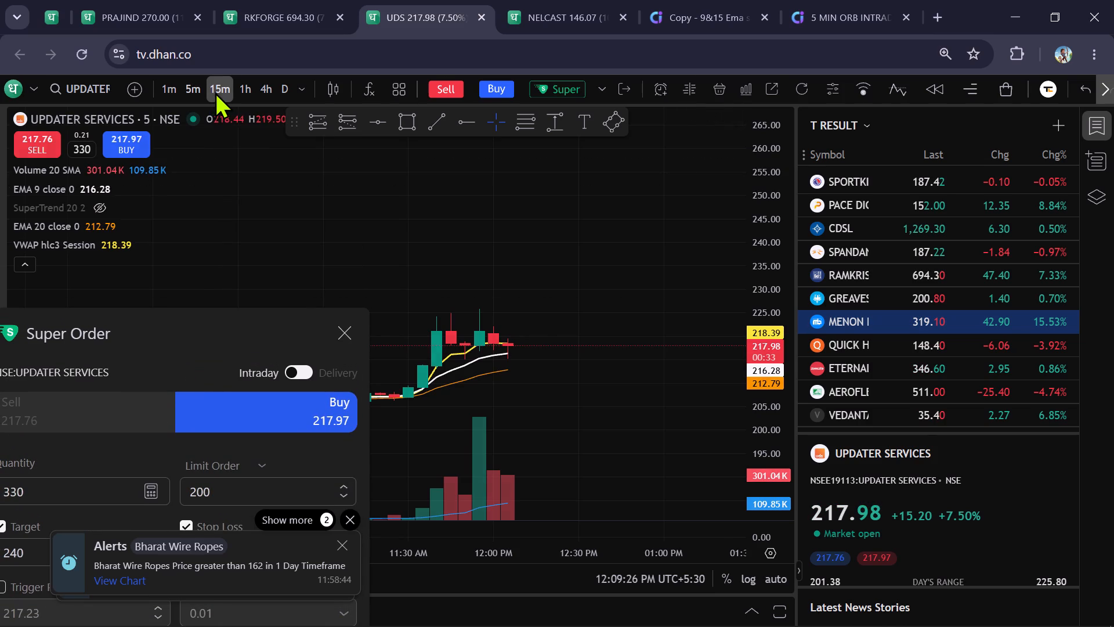
click(190, 95)
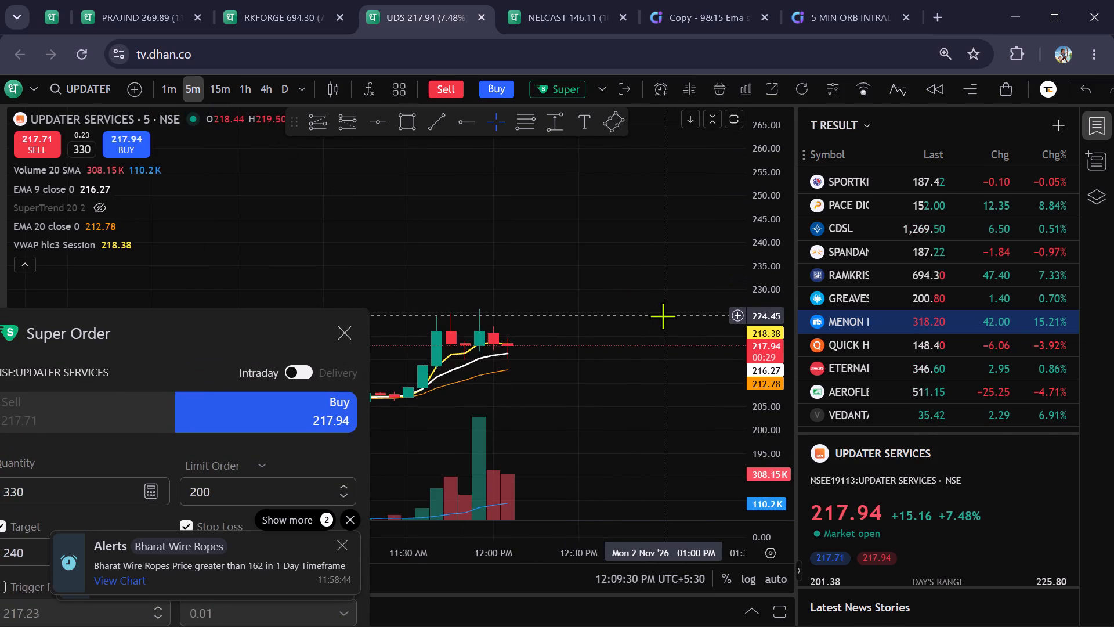
scroll(332, 182, down, 8)
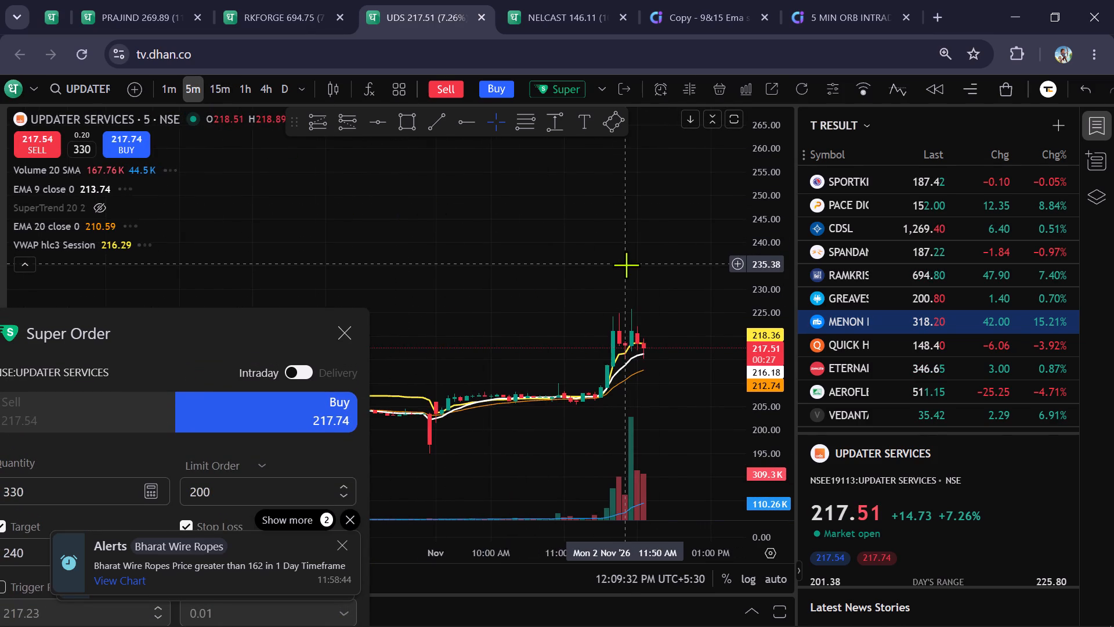
scroll(626, 265, down, 3)
scroll(629, 265, up, 13)
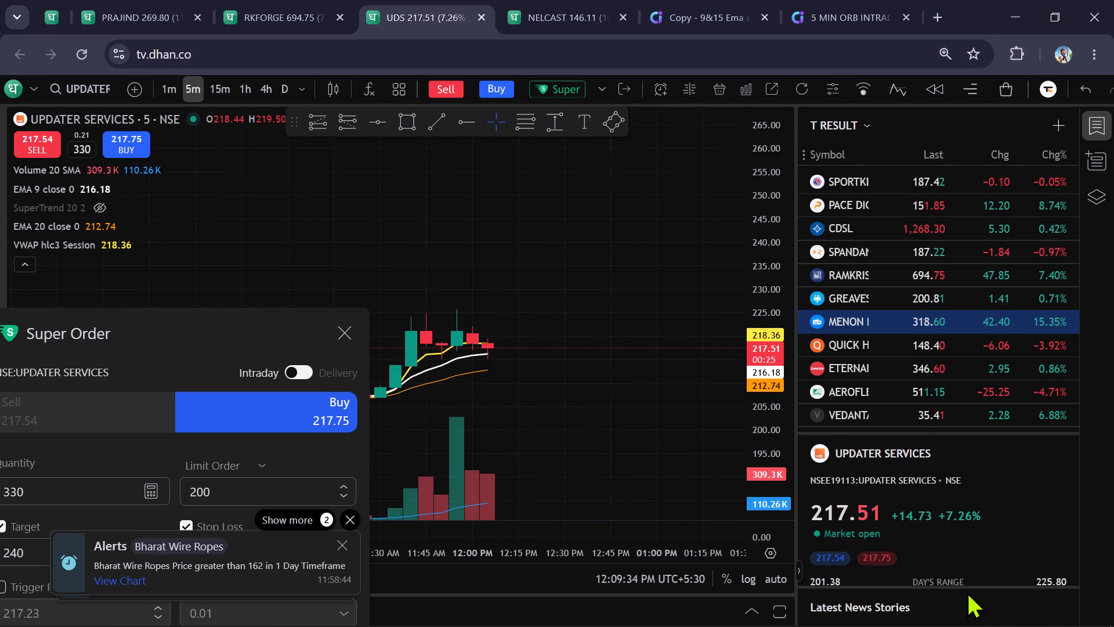
drag(959, 587, 954, 455)
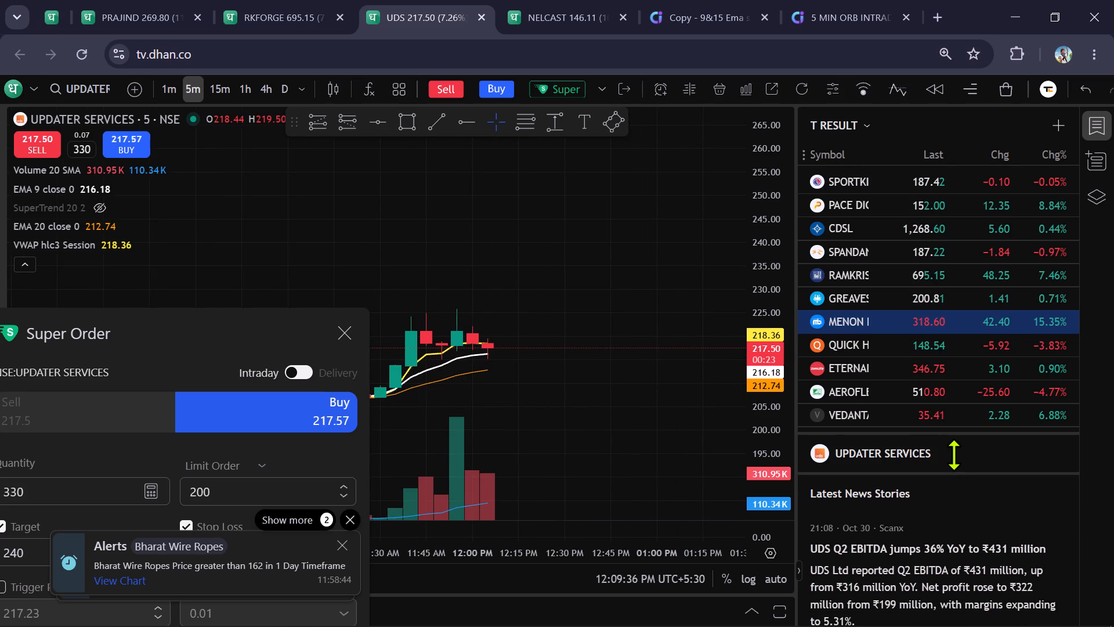
drag(954, 455, 997, 626)
Switch to the NELCAST chart and examine its recent 5-minute candles.
click(561, 0)
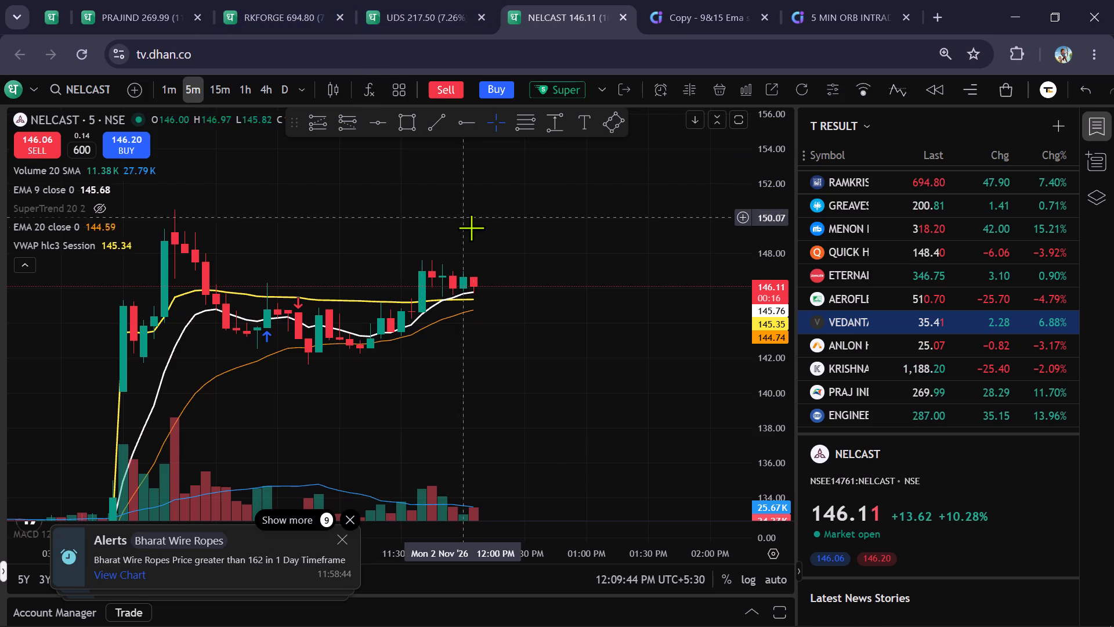
scroll(634, 348, up, 5)
scroll(634, 348, down, 4)
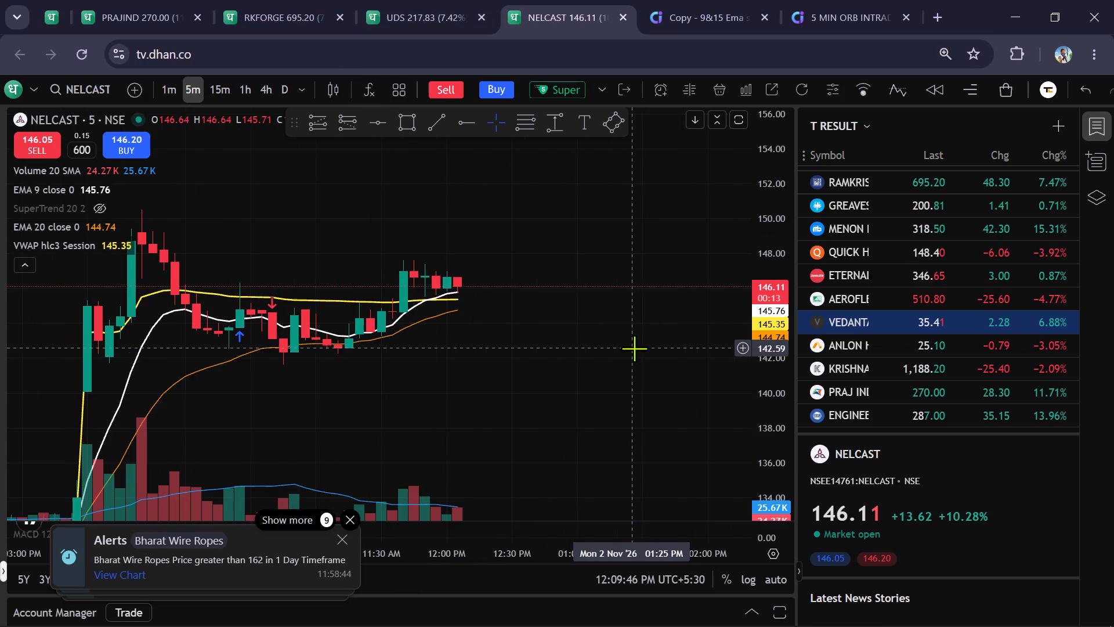
Rerun the 9&15 EMA strategy intraday scan in Chartink and look through the first page of resulting stocks.
click(699, 0)
click(10, 251)
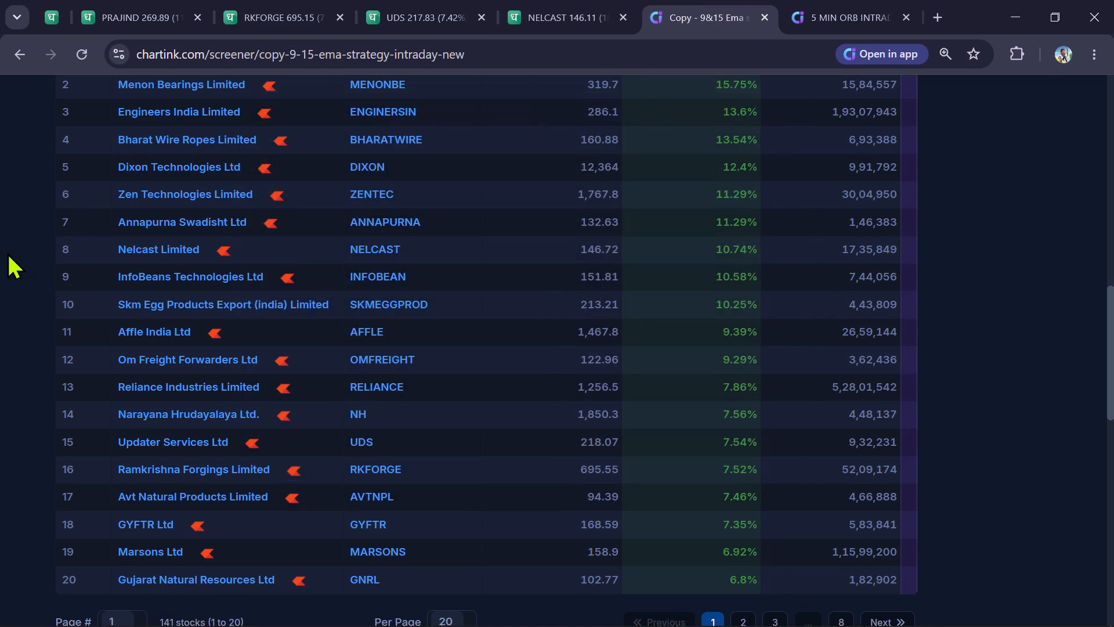
scroll(7, 253, up, 2)
scroll(106, 234, up, 1)
click(103, 206)
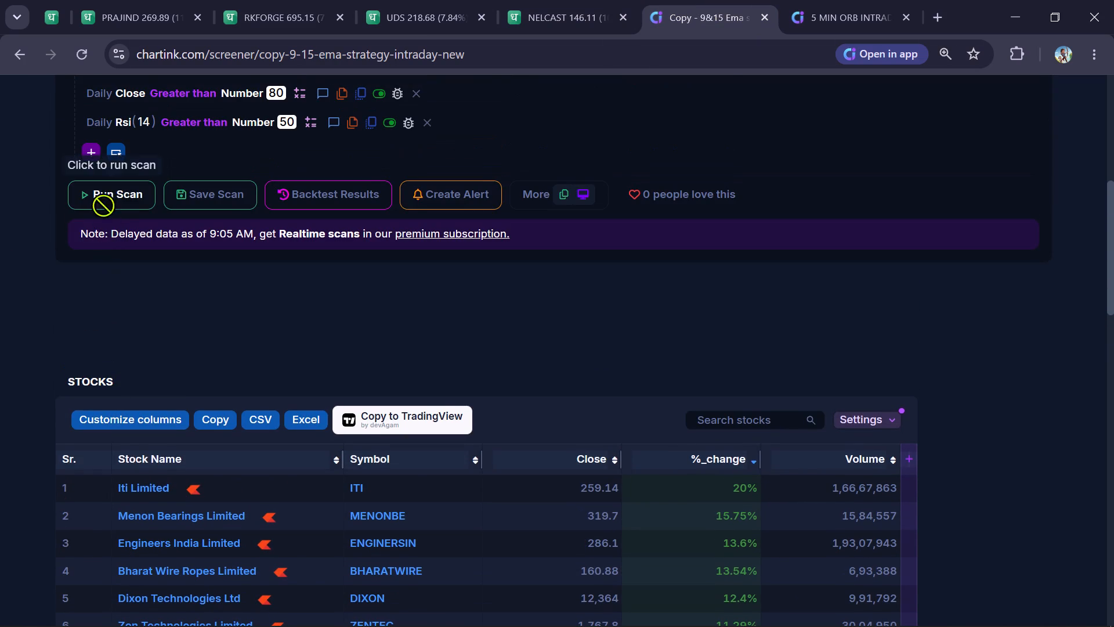
scroll(0, 243, down, 1)
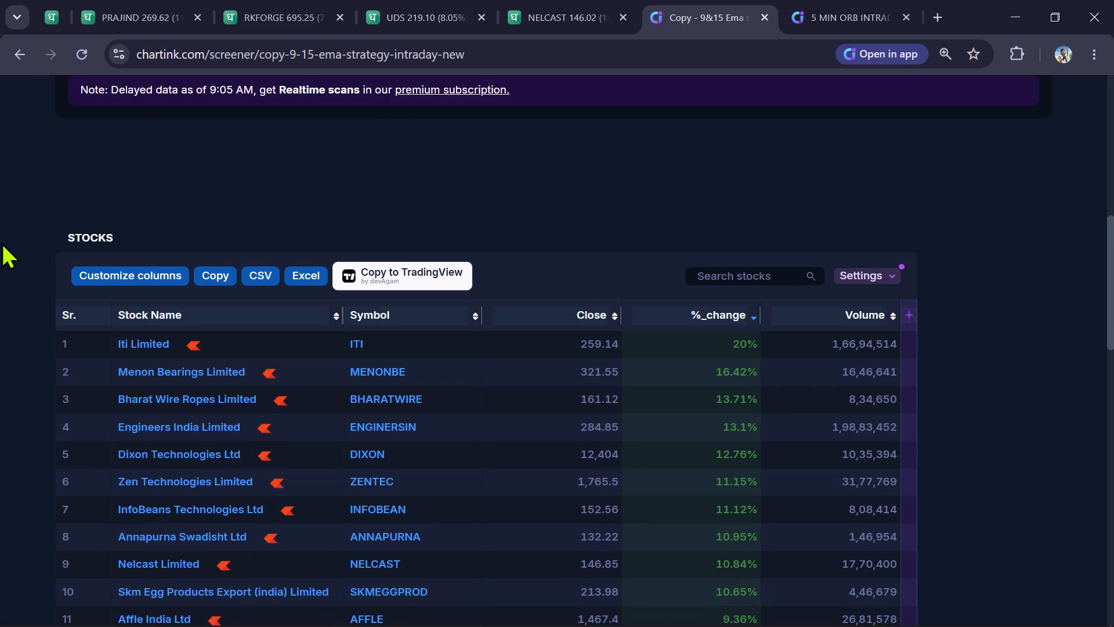
scroll(1, 242, down, 1)
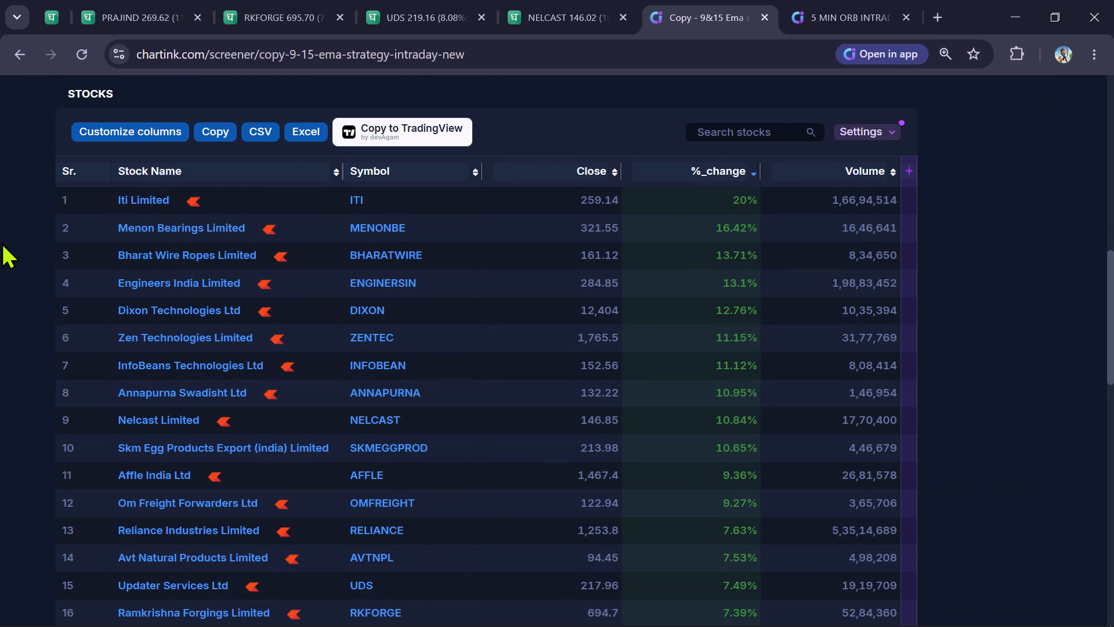
scroll(1, 242, down, 1)
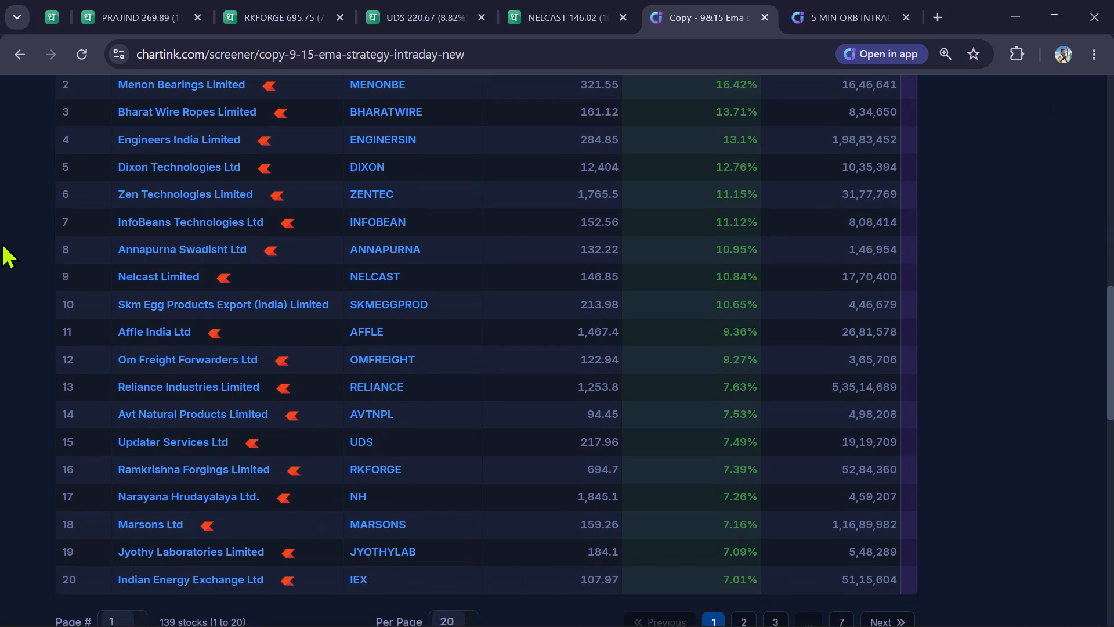
Load the NSE-listed JYOTHY LABORATORIES in place of PRAJ INDUSTRIES and examine its 5-minute chart.
click(115, 0)
drag(368, 218, 336, 298)
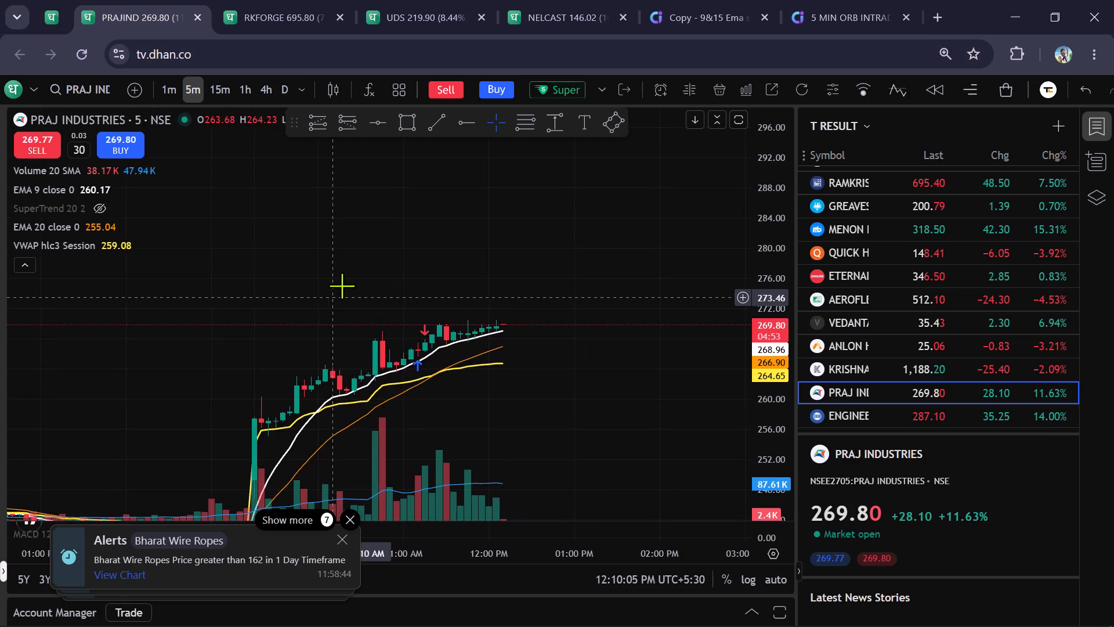
text(JYOTHI)
key(BackSpace)
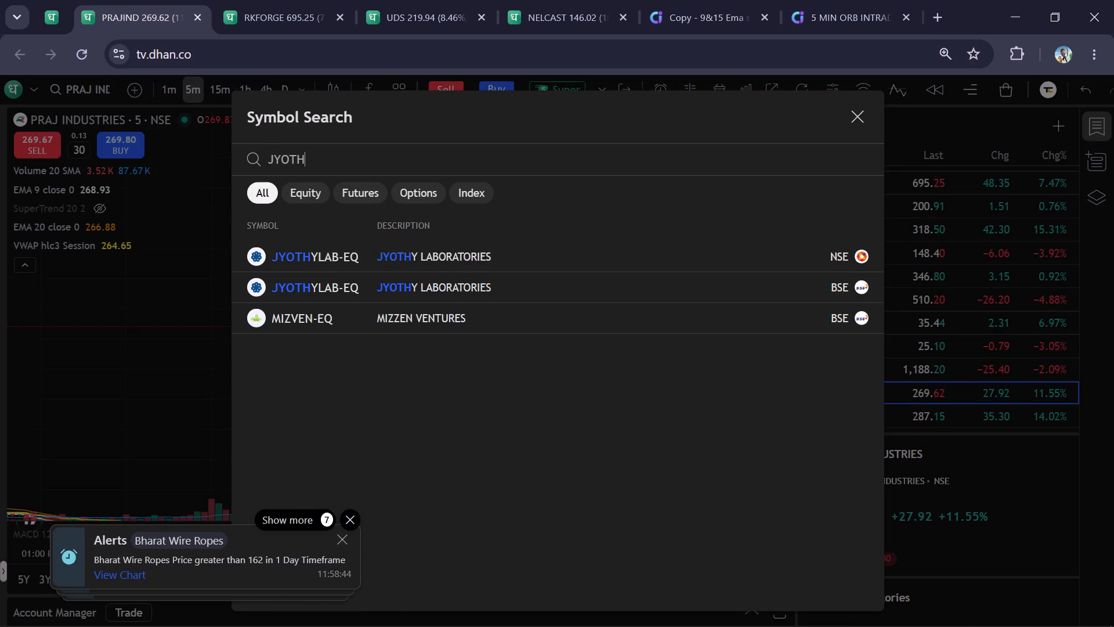
key(Down)
key(Return)
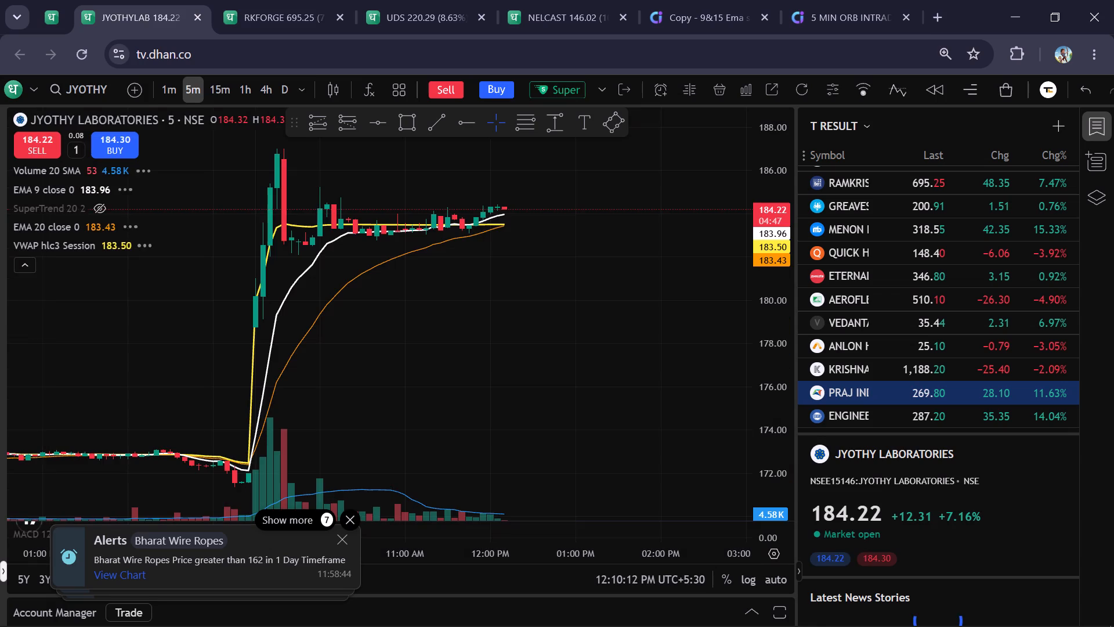
scroll(531, 323, up, 2)
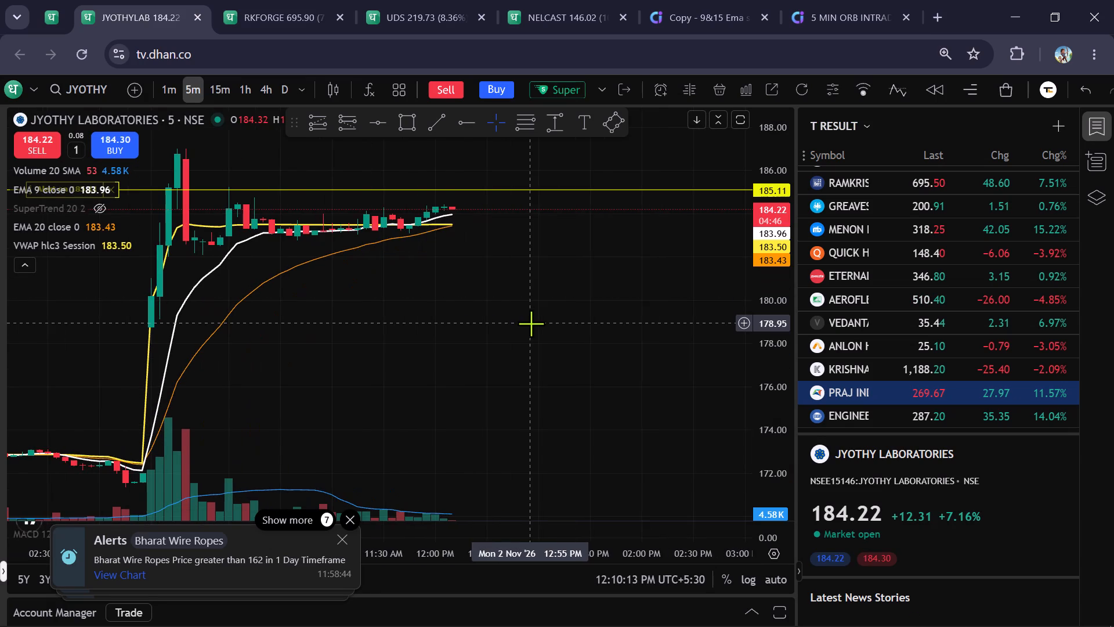
drag(523, 336, 493, 405)
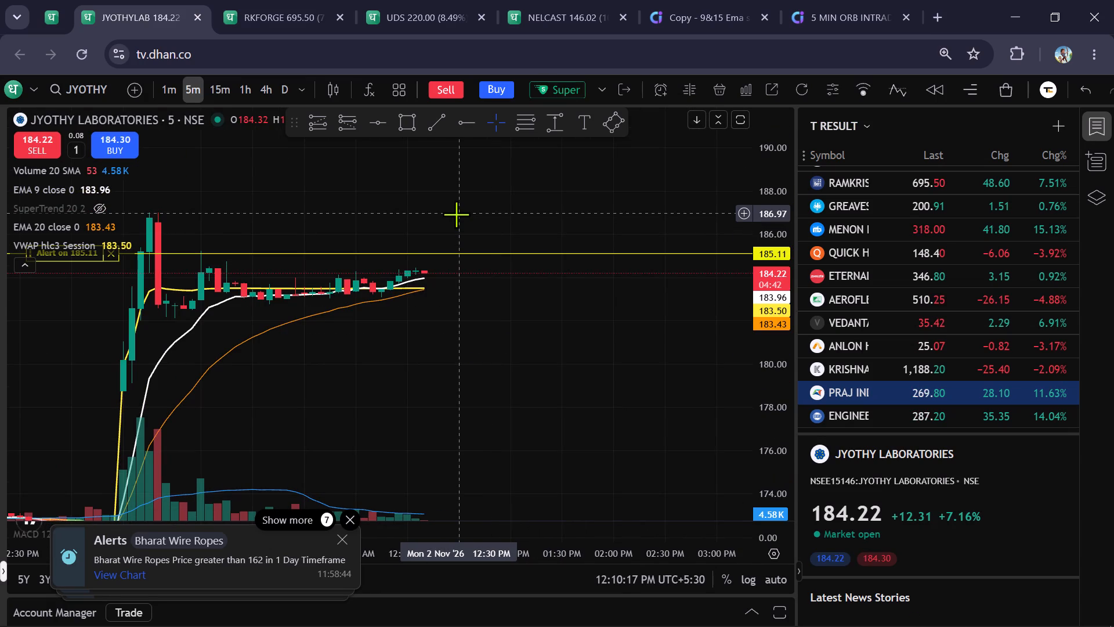
Return to the RAMKRISHNA FORGINGS chart and examine its 5-minute price action around the 698.75 alert level.
click(286, 10)
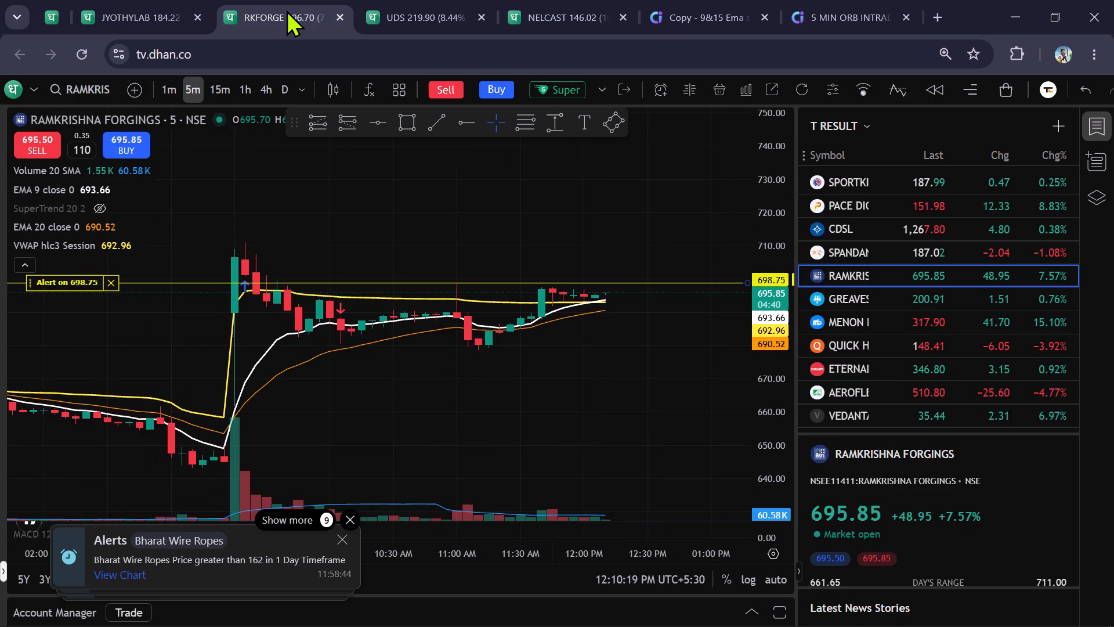
scroll(550, 174, up, 3)
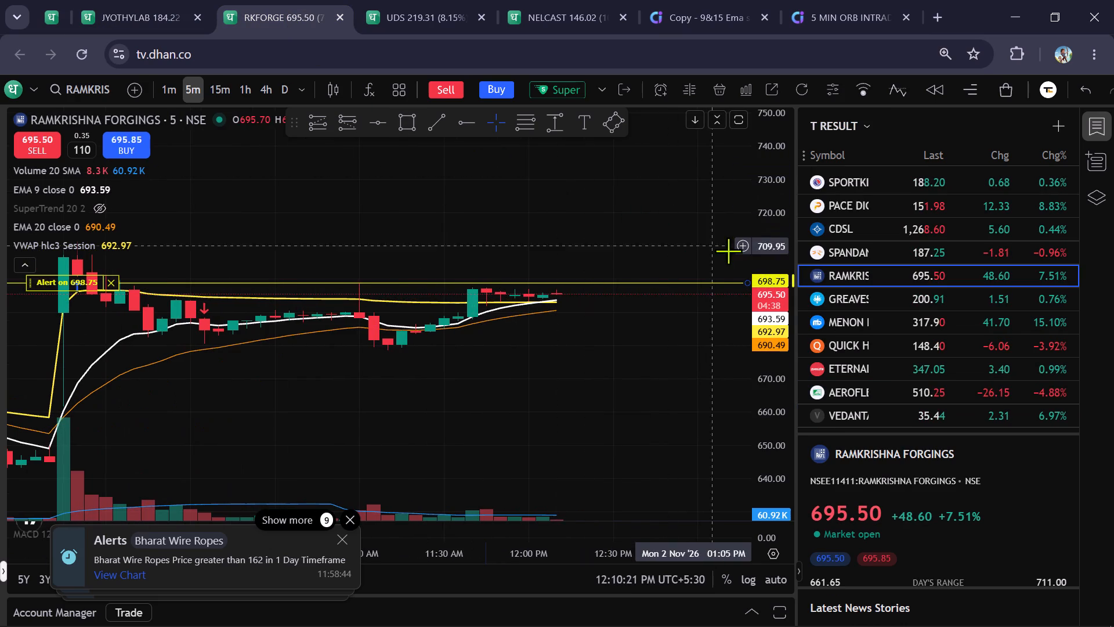
scroll(772, 273, up, 6)
scroll(767, 275, down, 3)
drag(688, 363, 678, 377)
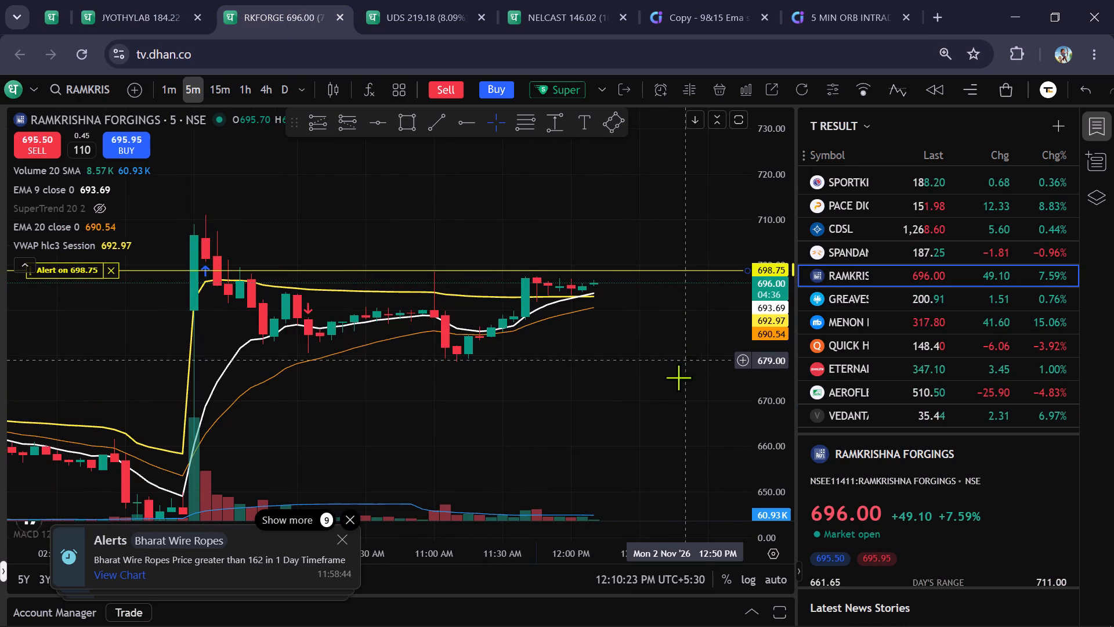
drag(678, 377, 647, 443)
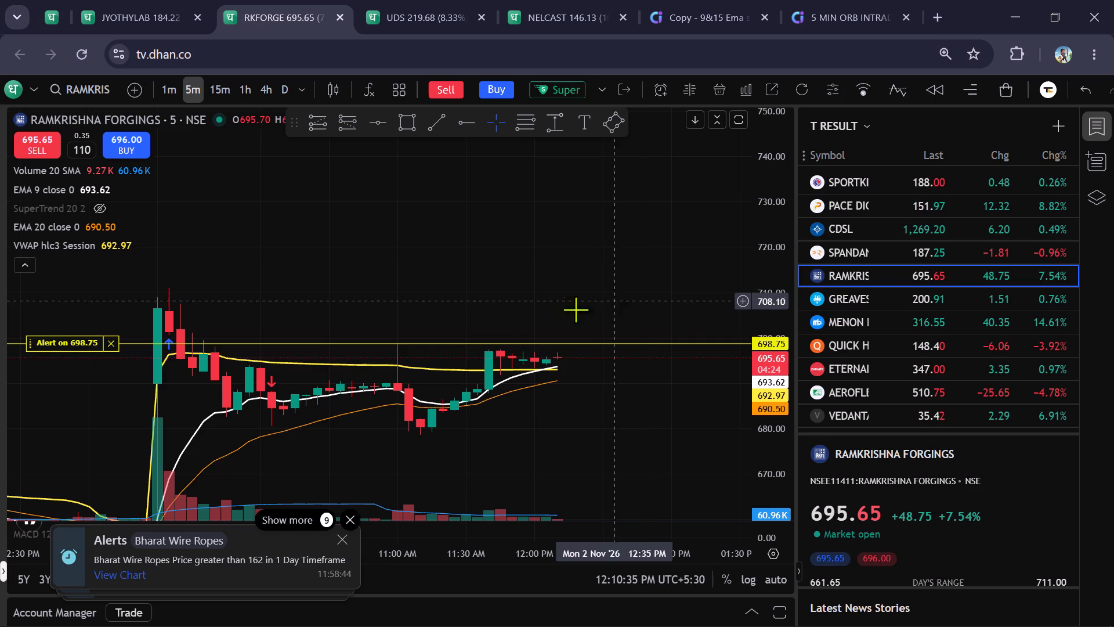
Switch to the UPDATER SERVICES chart and add a price alert at 224.28.
click(425, 8)
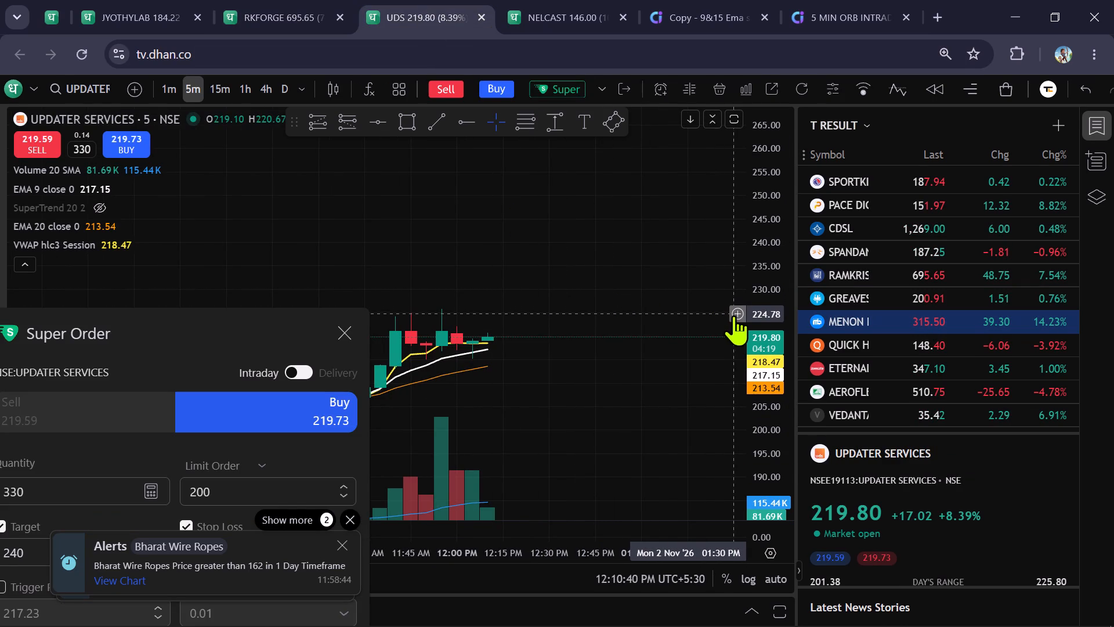
click(736, 317)
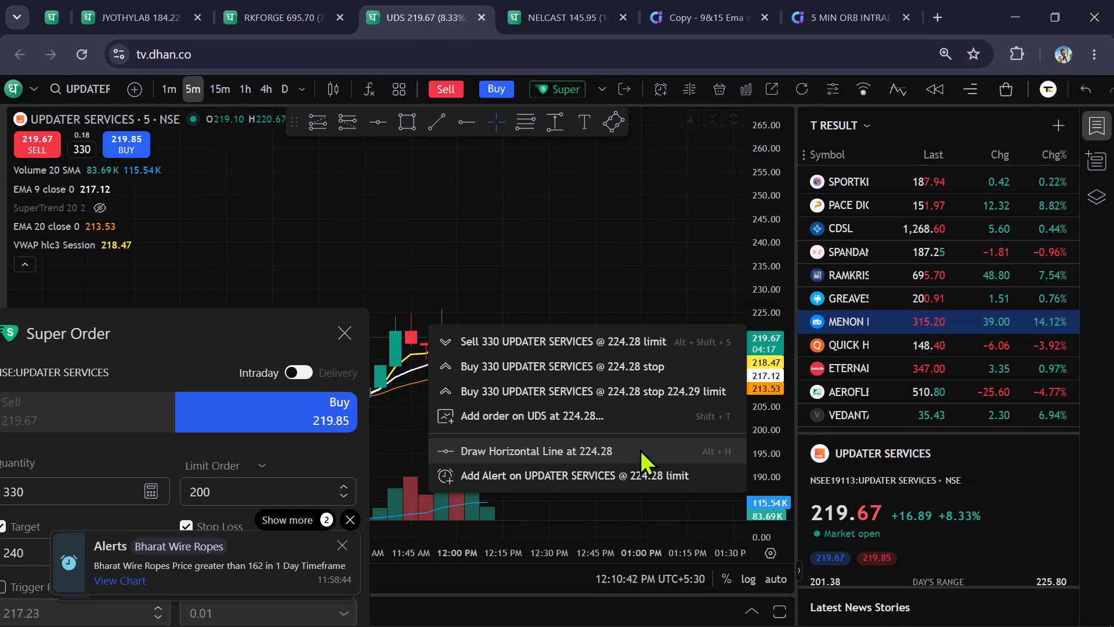
click(636, 470)
click(636, 393)
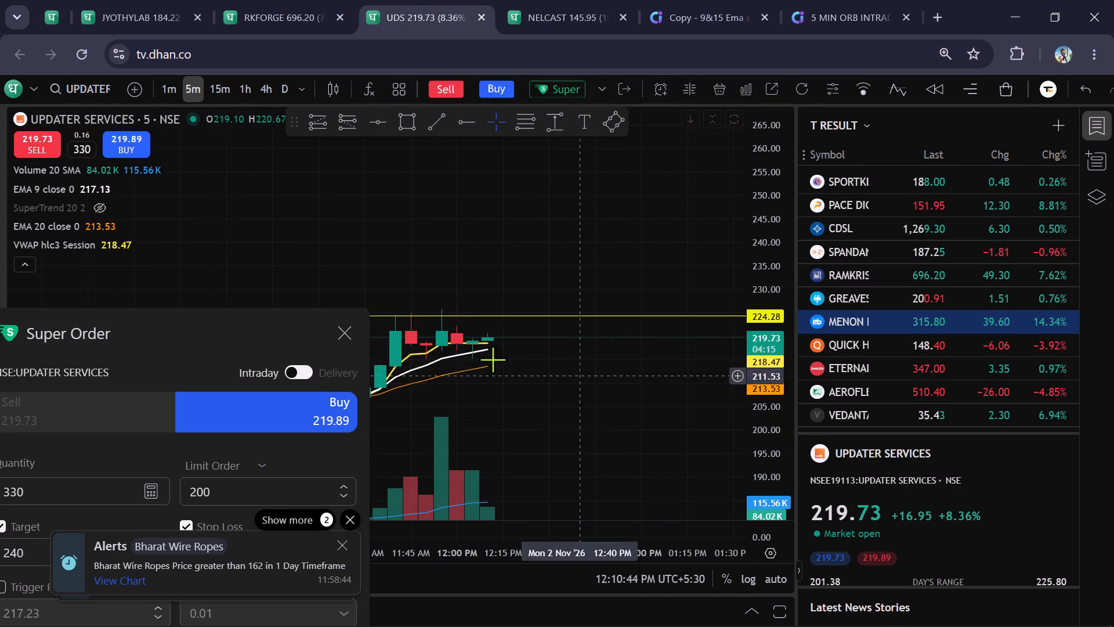
Examine UPDATER SERVICES on the daily timeframe around the 224.28 alert level, and return to the 5-minute candles.
drag(278, 338, 267, 452)
click(290, 89)
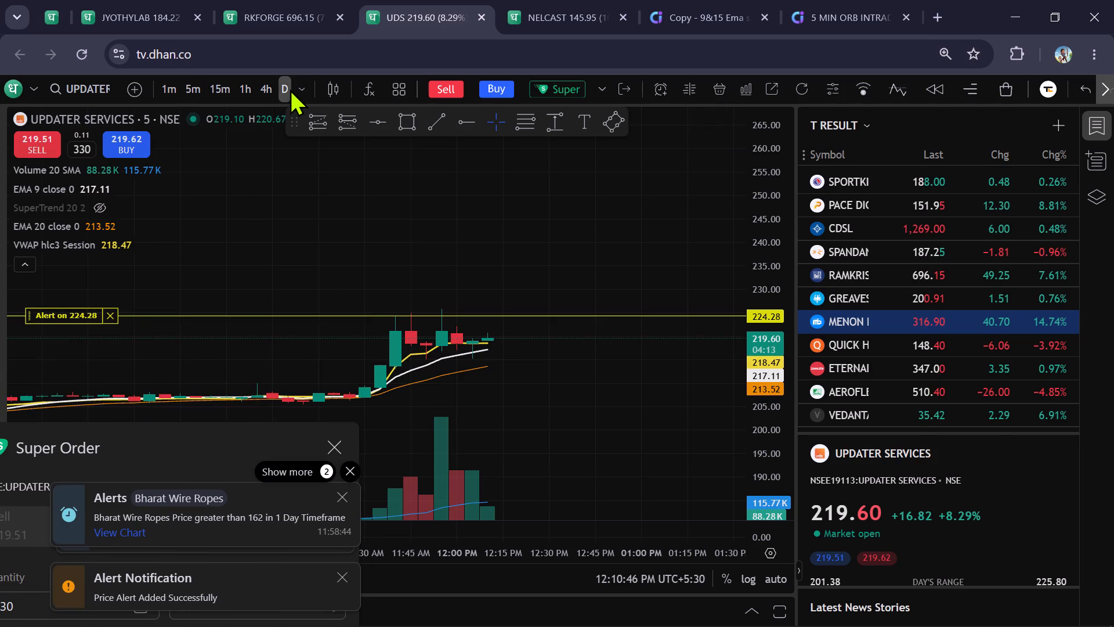
scroll(776, 279, down, 4)
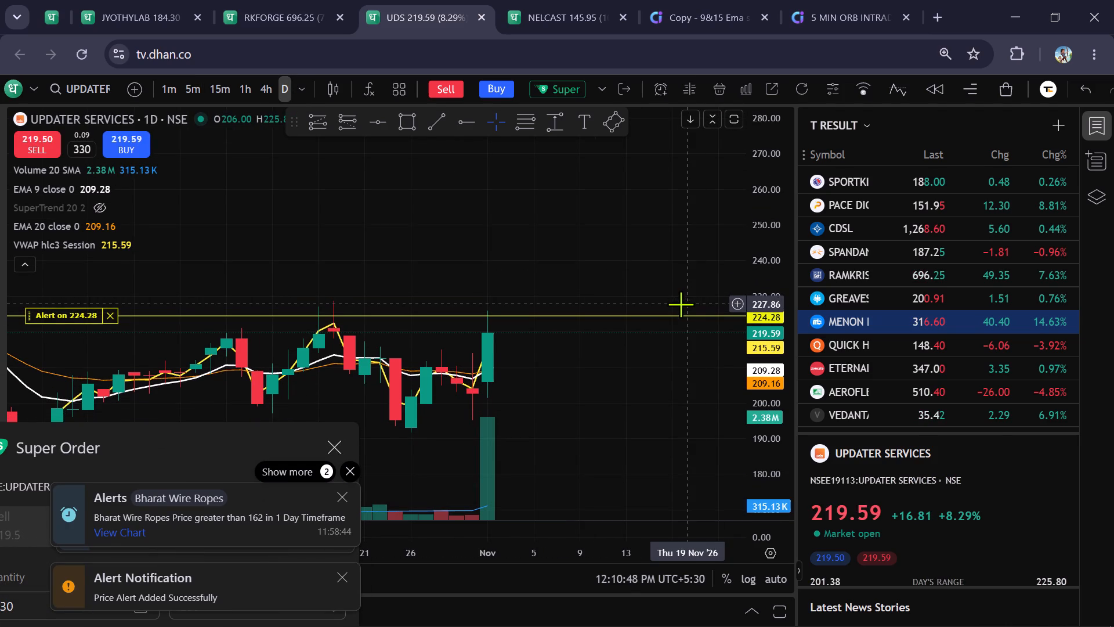
scroll(677, 301, down, 7)
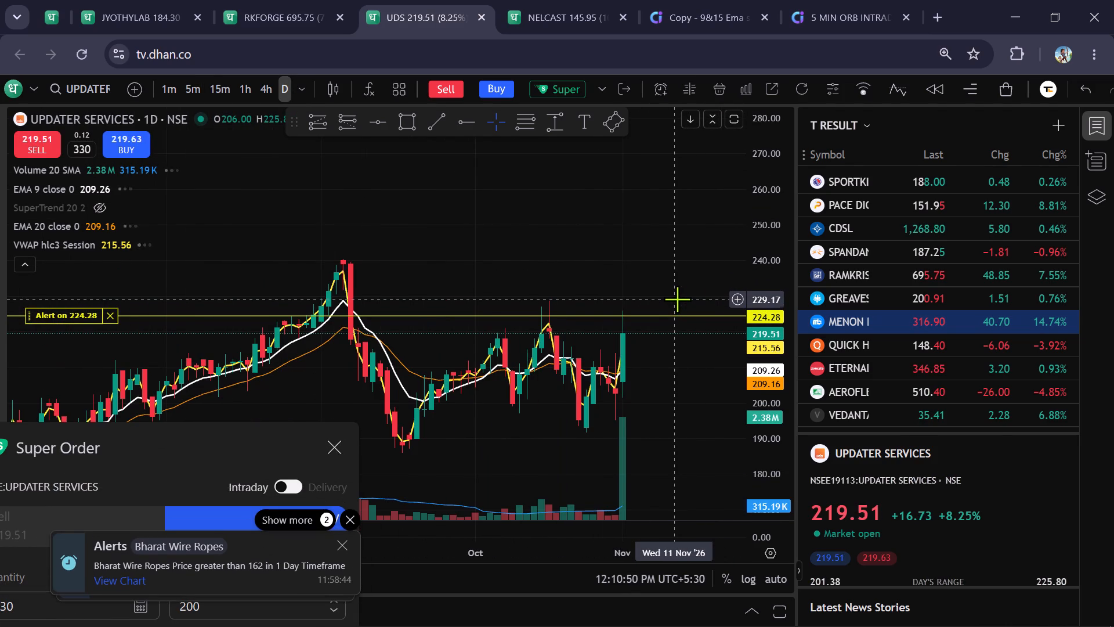
scroll(677, 298, up, 9)
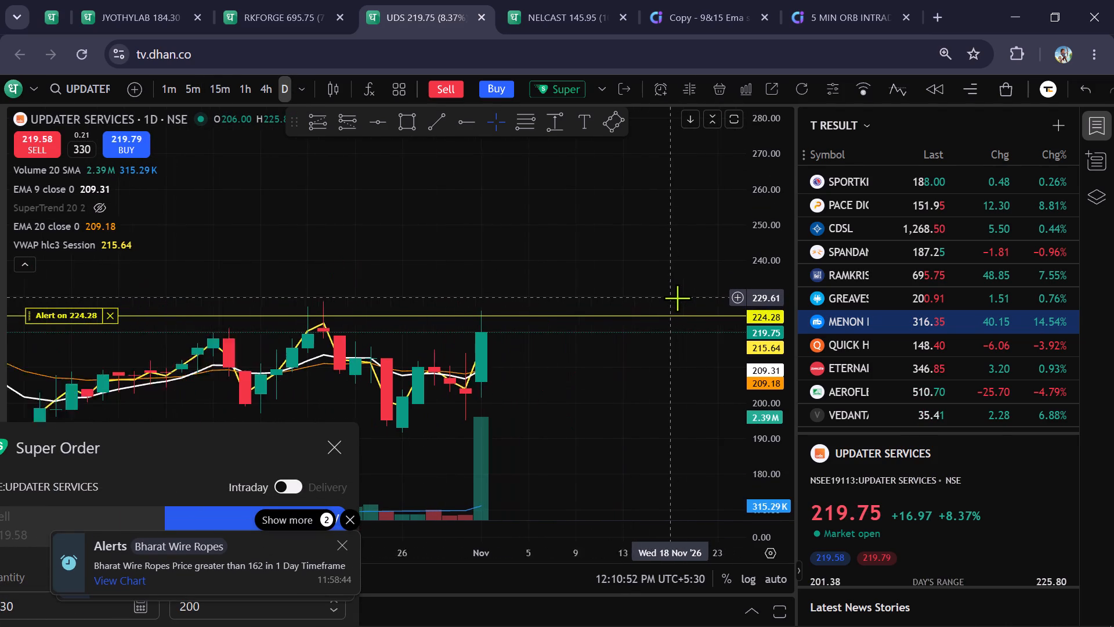
click(201, 95)
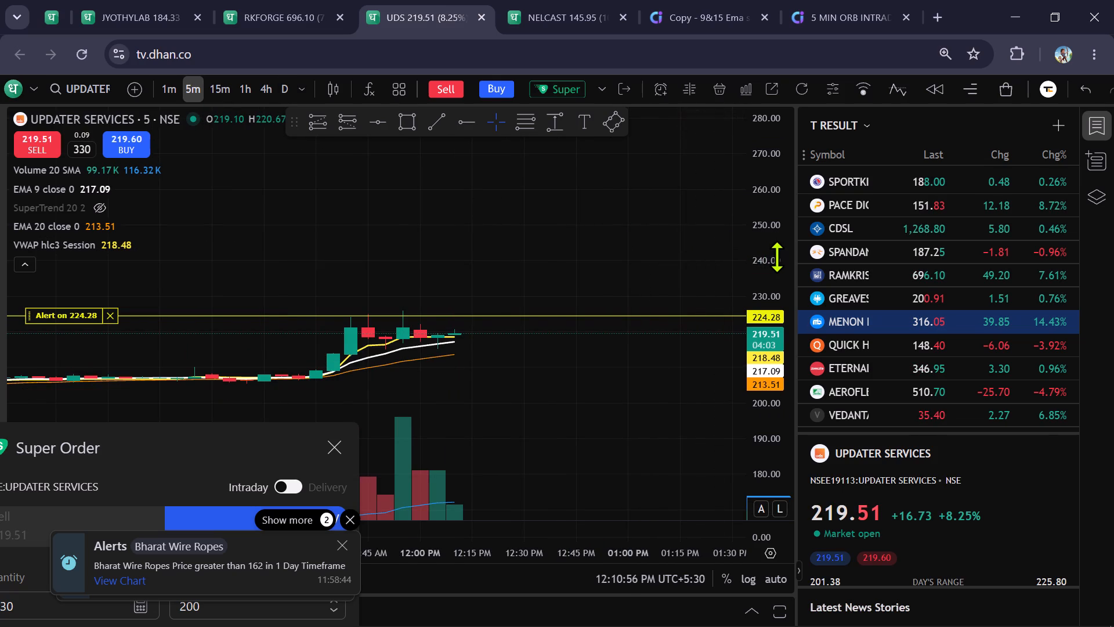
scroll(777, 257, up, 11)
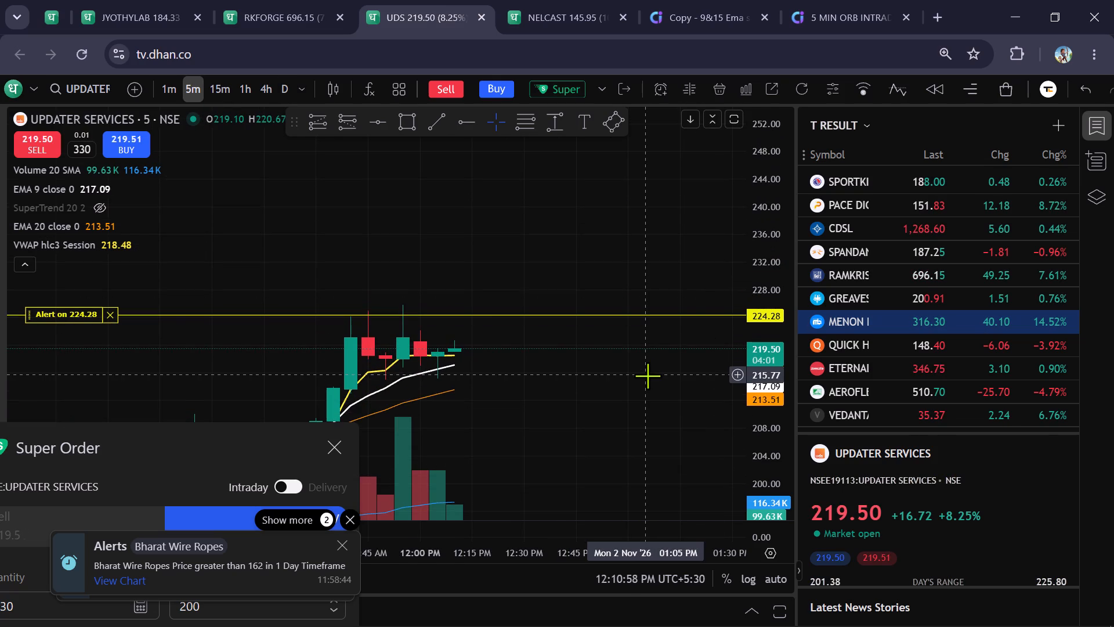
Place the intraday Super Order to buy 330 UPDATER SERVICES at limit 200 with target 240 and stop loss 190.
drag(214, 476, 324, 298)
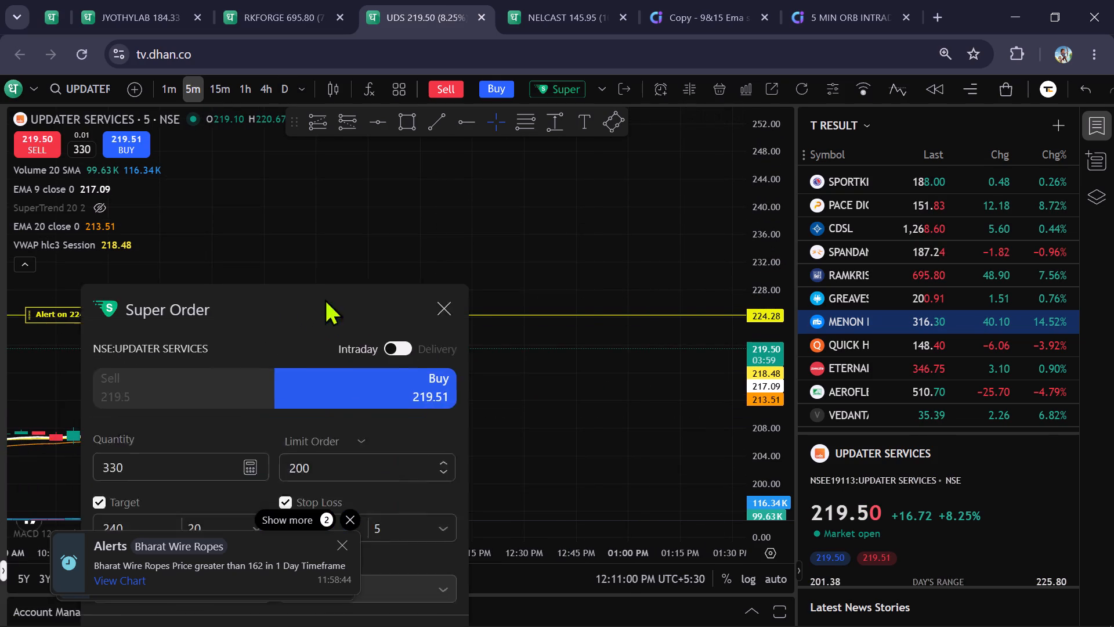
drag(324, 298, 270, 173)
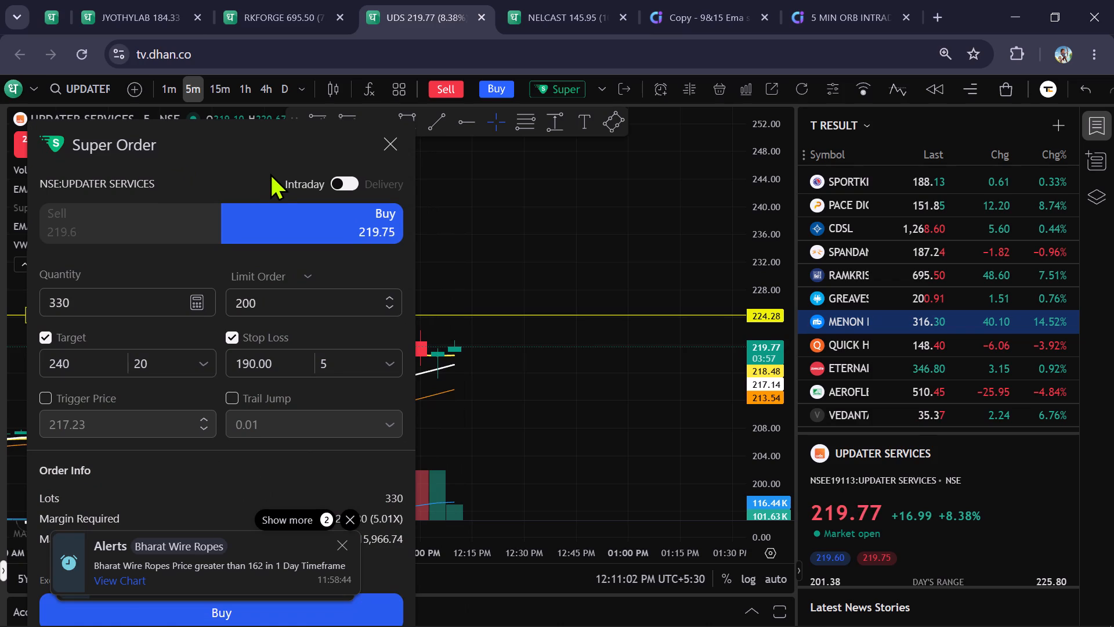
drag(262, 170, 186, 185)
drag(186, 185, 237, 171)
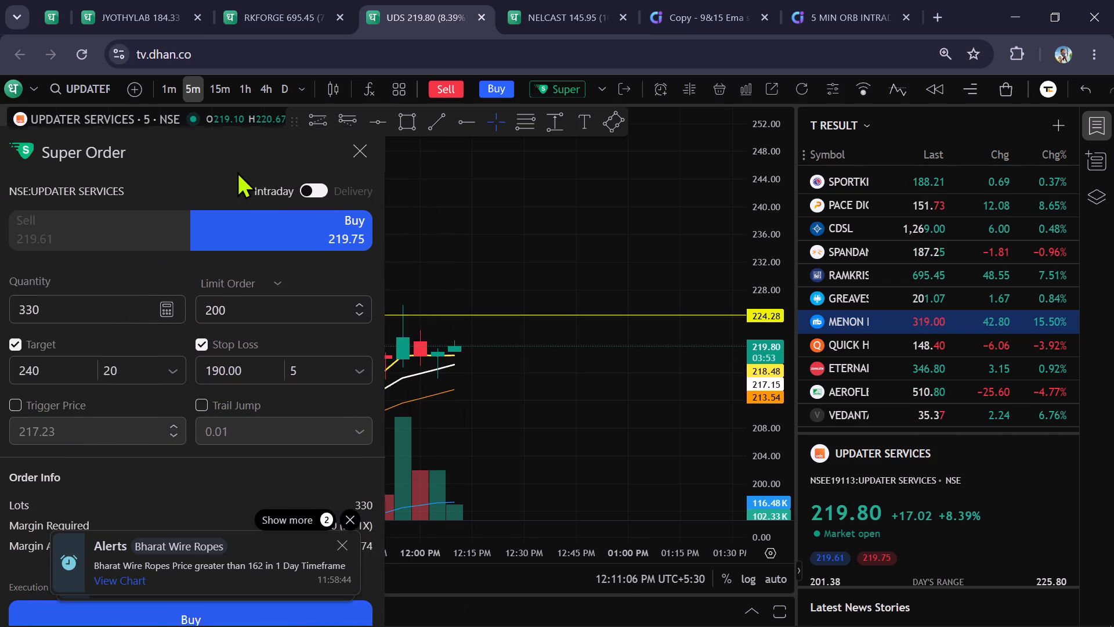
drag(237, 171, 238, 168)
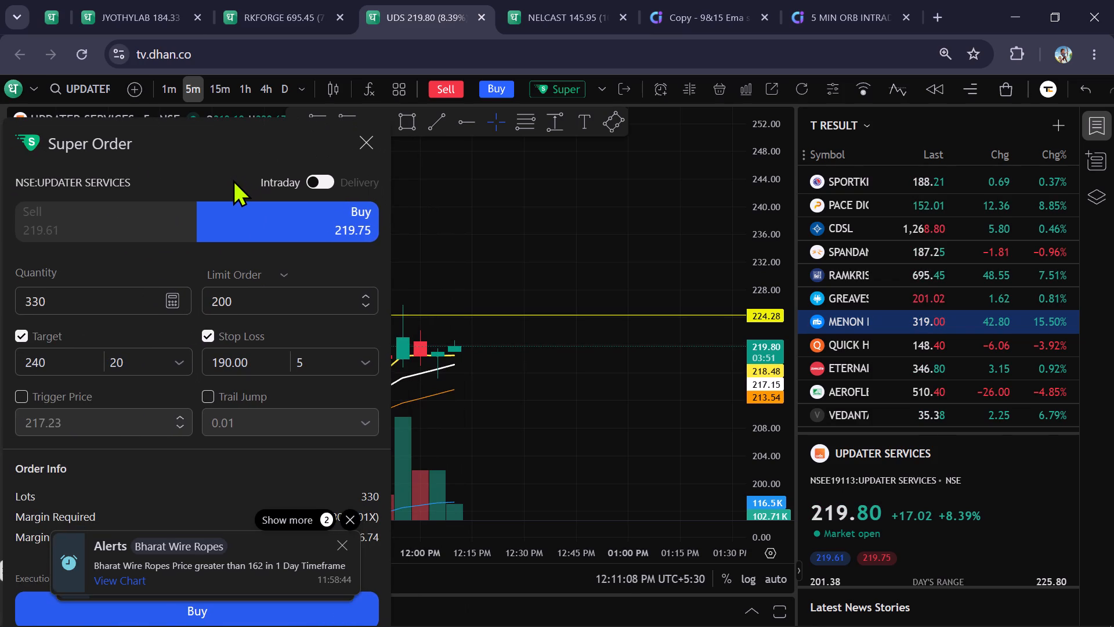
drag(233, 179, 240, 330)
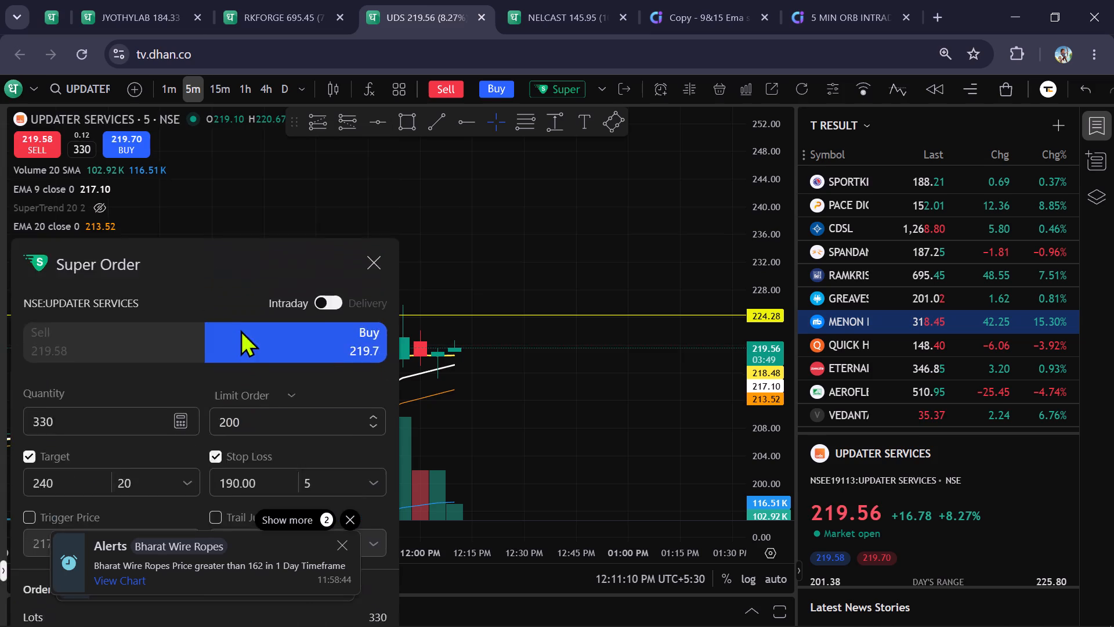
drag(240, 330, 225, 424)
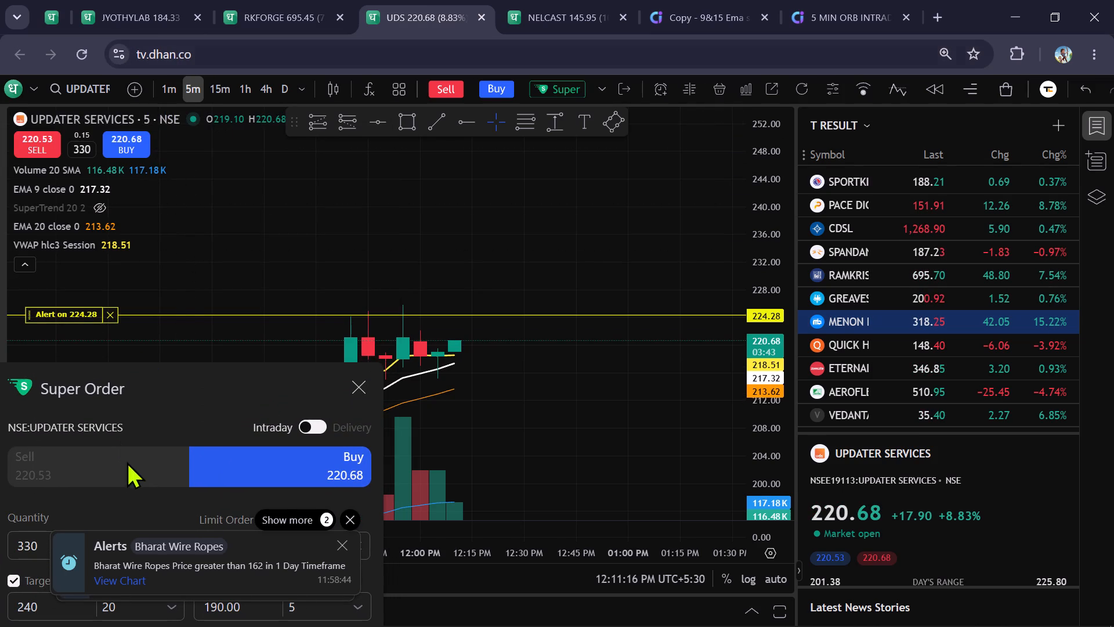
drag(139, 414, 169, 70)
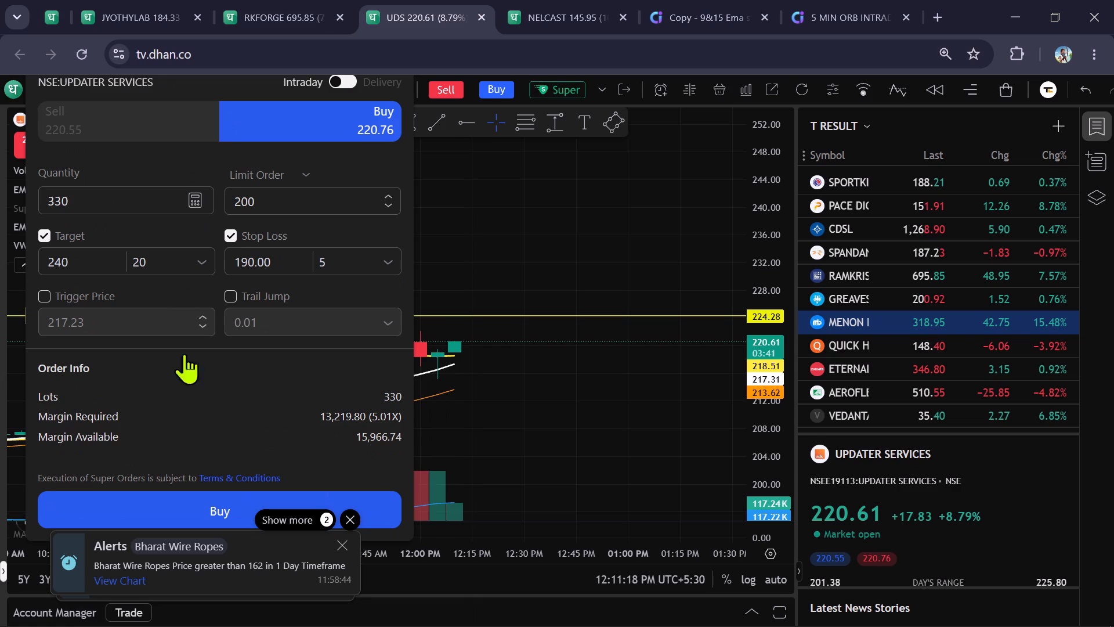
drag(238, 453, 237, 428)
click(223, 480)
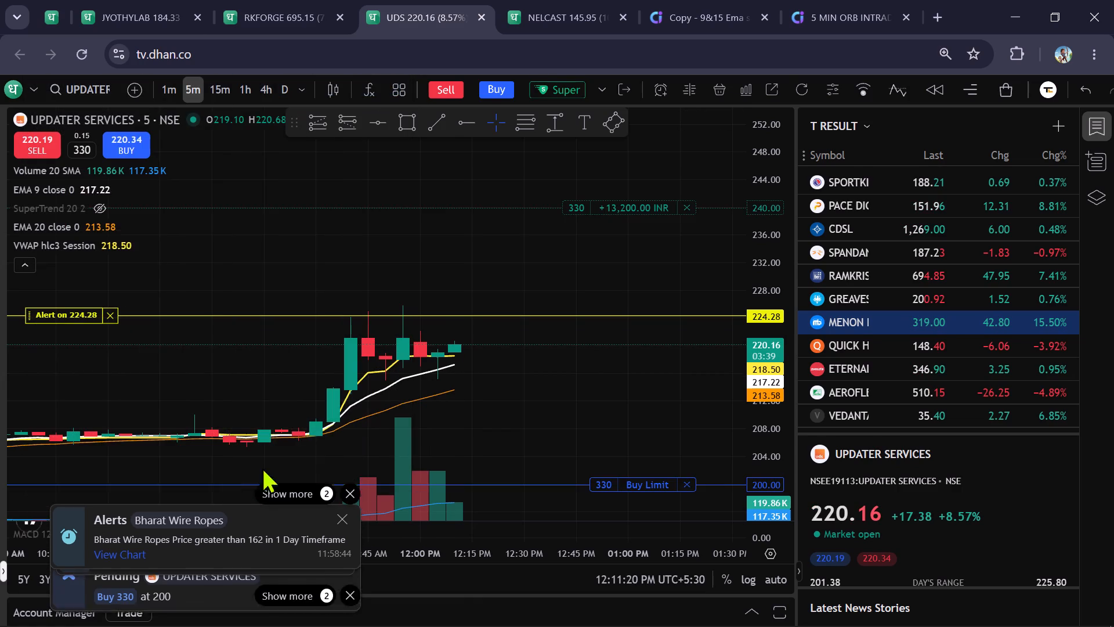
Raise the pending UPDATER SERVICES buy limit to 219.81, and on the 1-minute chart to 221.72.
scroll(570, 423, up, 1)
drag(590, 438, 619, 421)
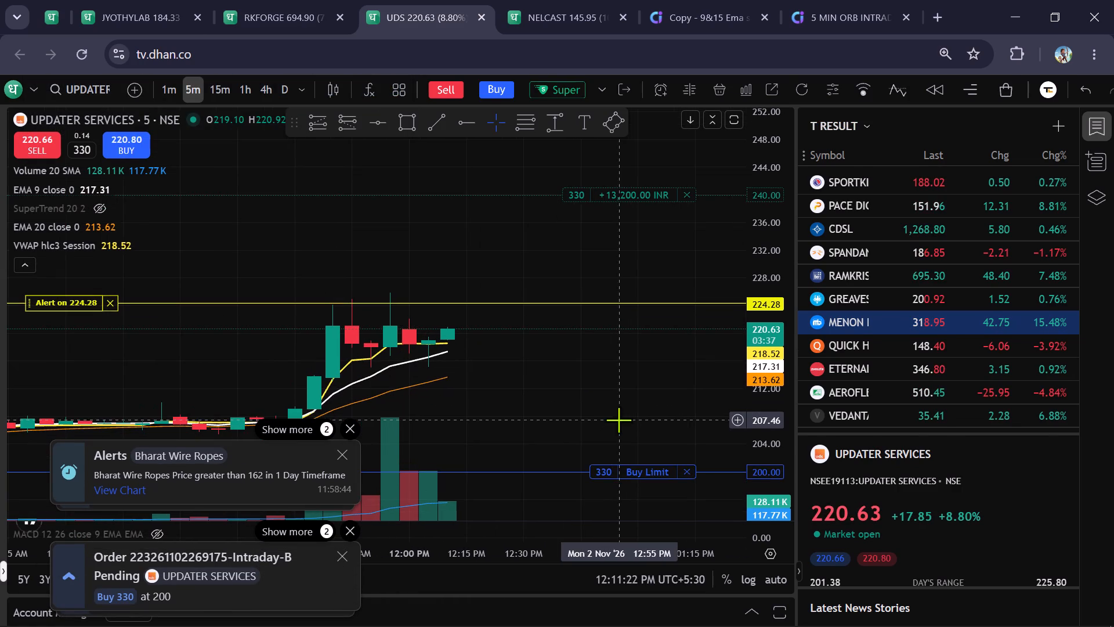
drag(607, 471, 606, 359)
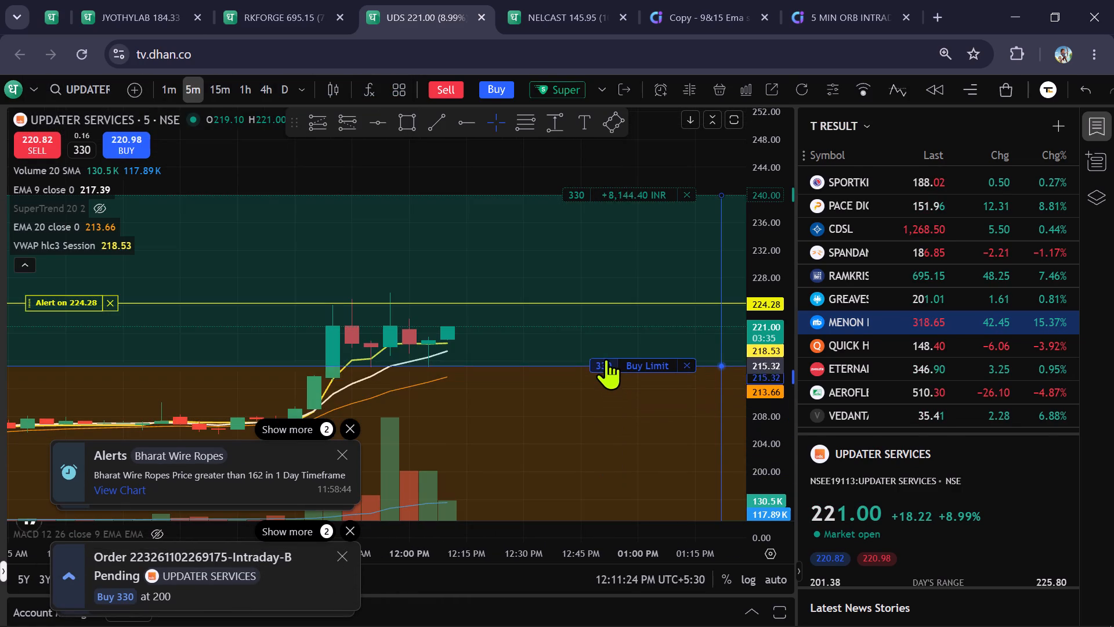
drag(606, 359, 607, 335)
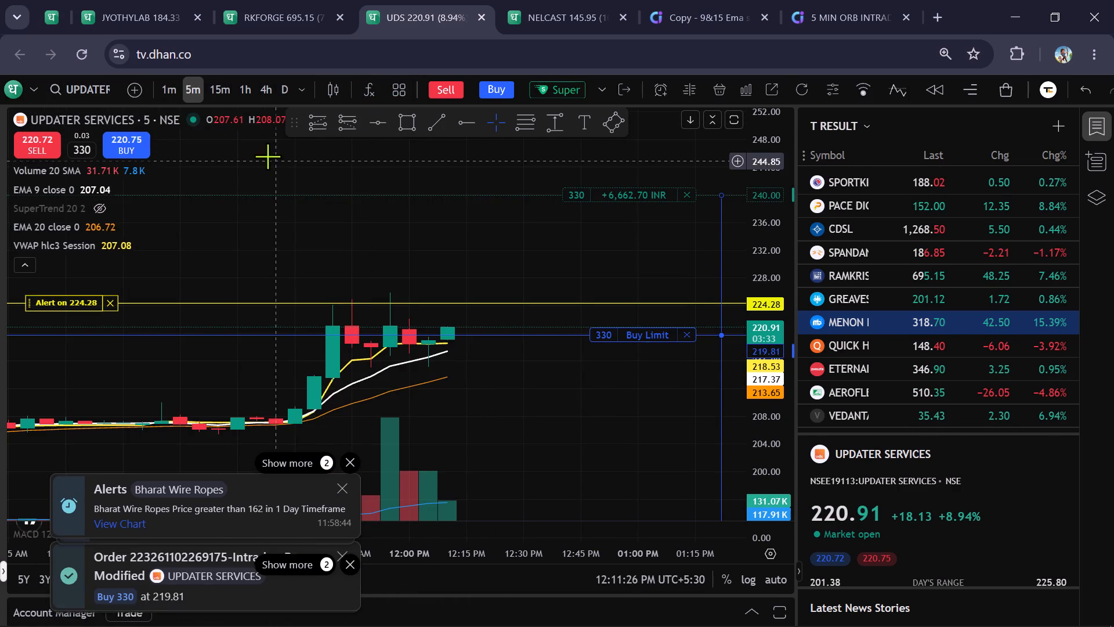
click(157, 94)
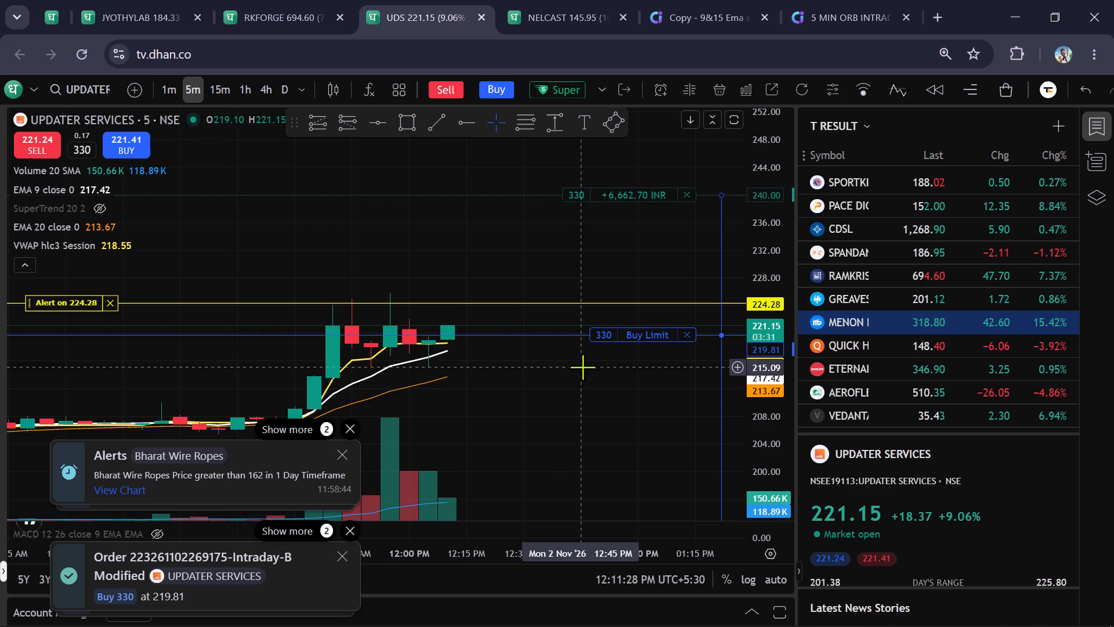
click(176, 80)
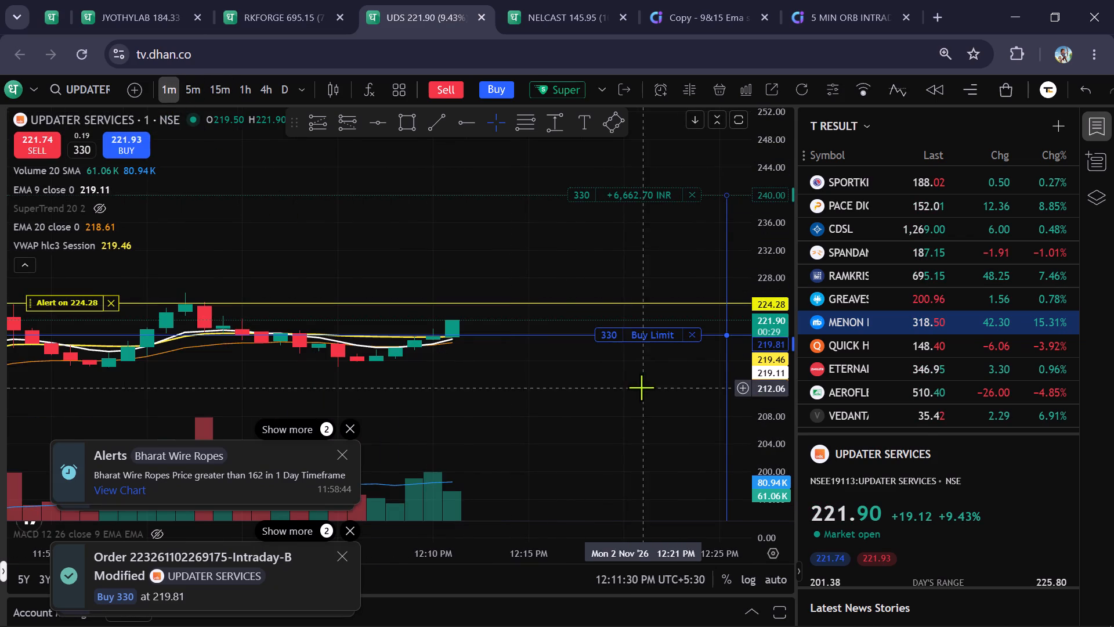
drag(607, 331, 607, 322)
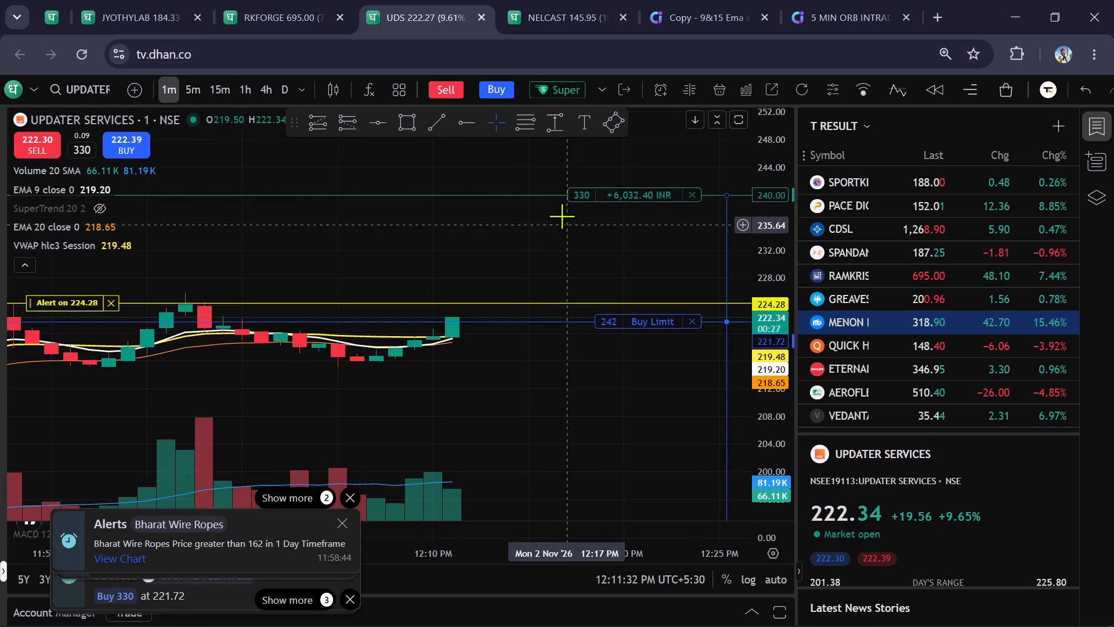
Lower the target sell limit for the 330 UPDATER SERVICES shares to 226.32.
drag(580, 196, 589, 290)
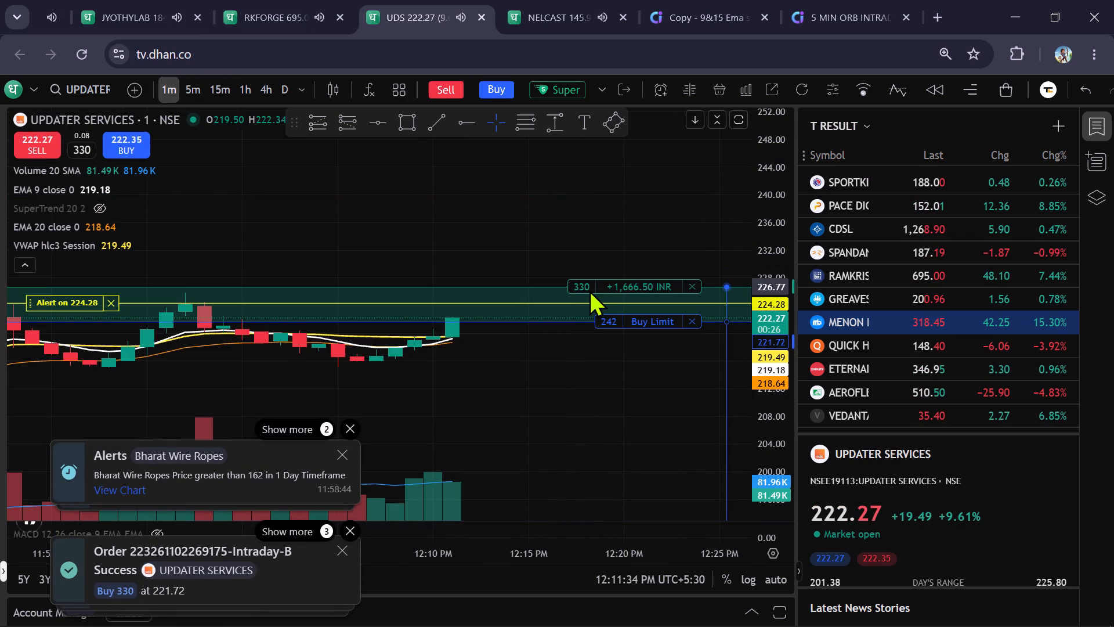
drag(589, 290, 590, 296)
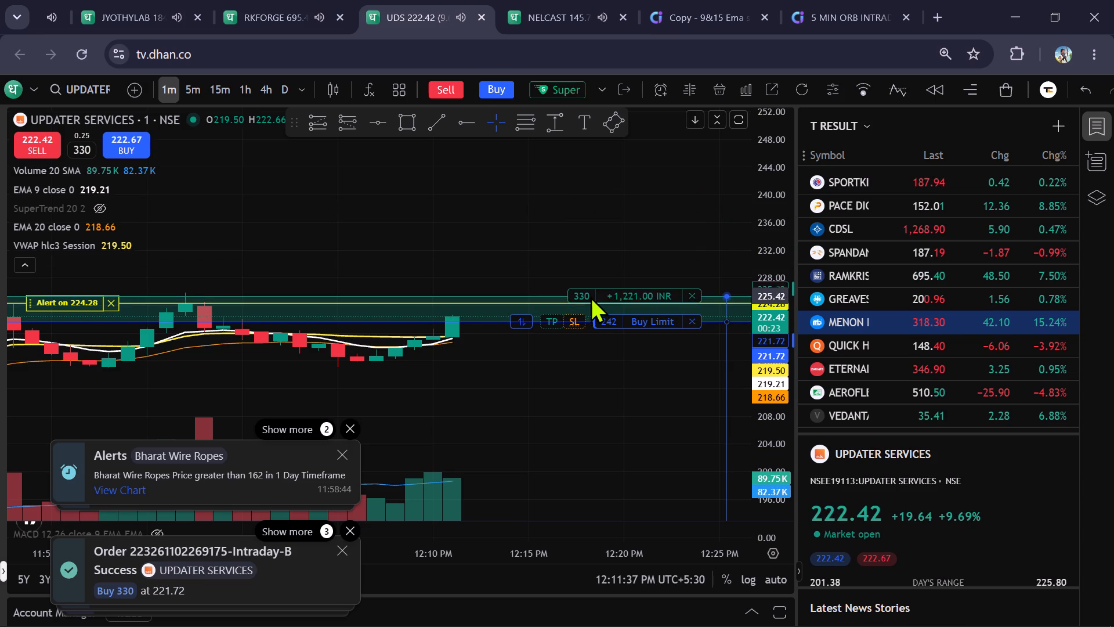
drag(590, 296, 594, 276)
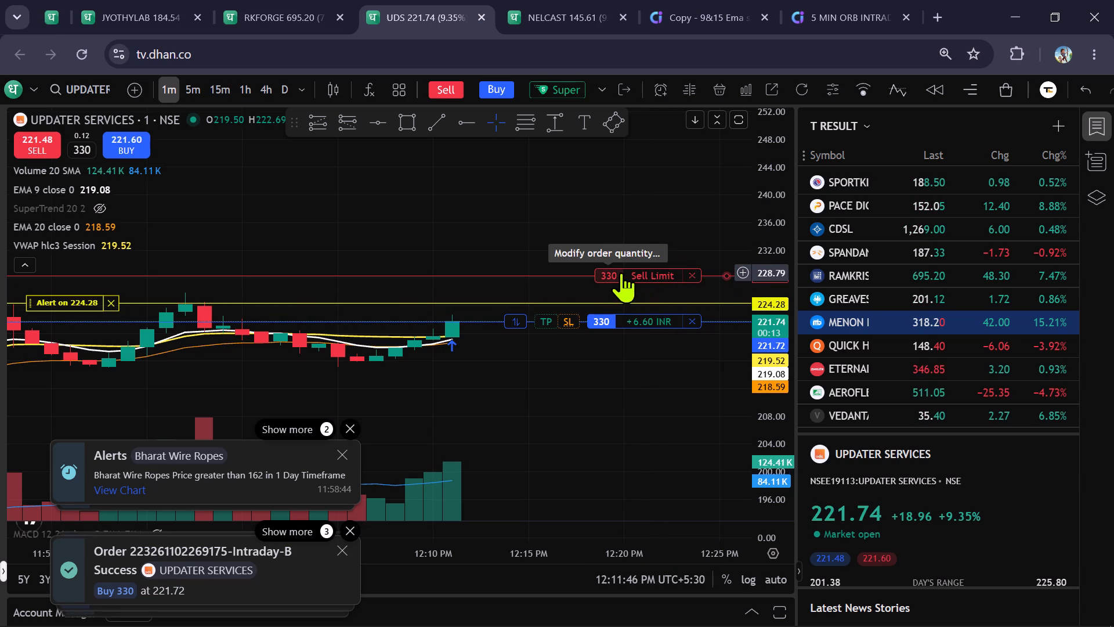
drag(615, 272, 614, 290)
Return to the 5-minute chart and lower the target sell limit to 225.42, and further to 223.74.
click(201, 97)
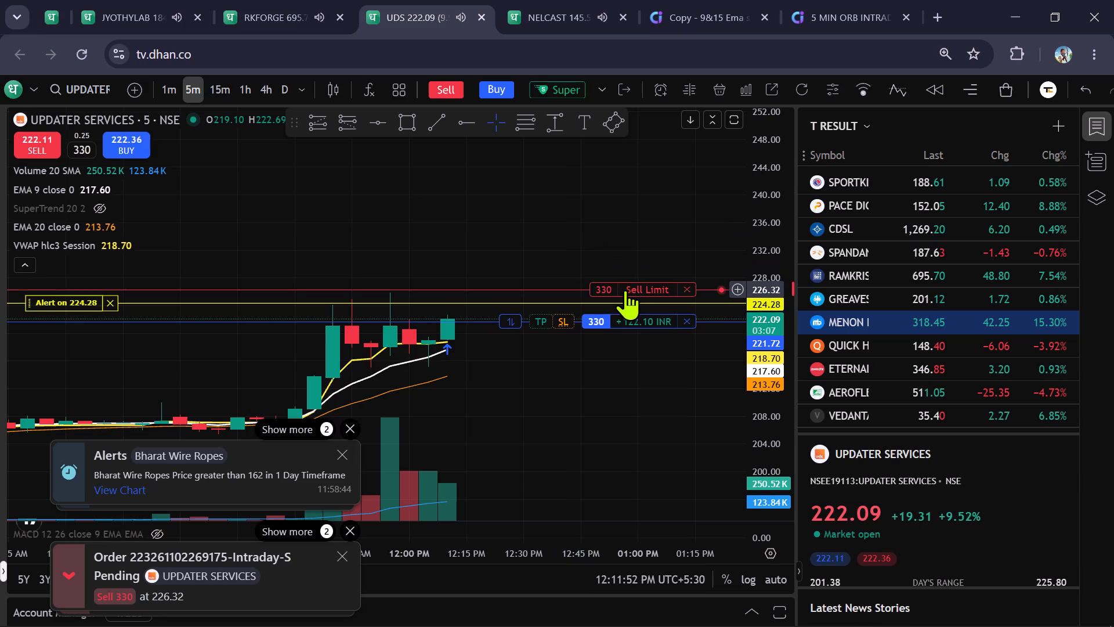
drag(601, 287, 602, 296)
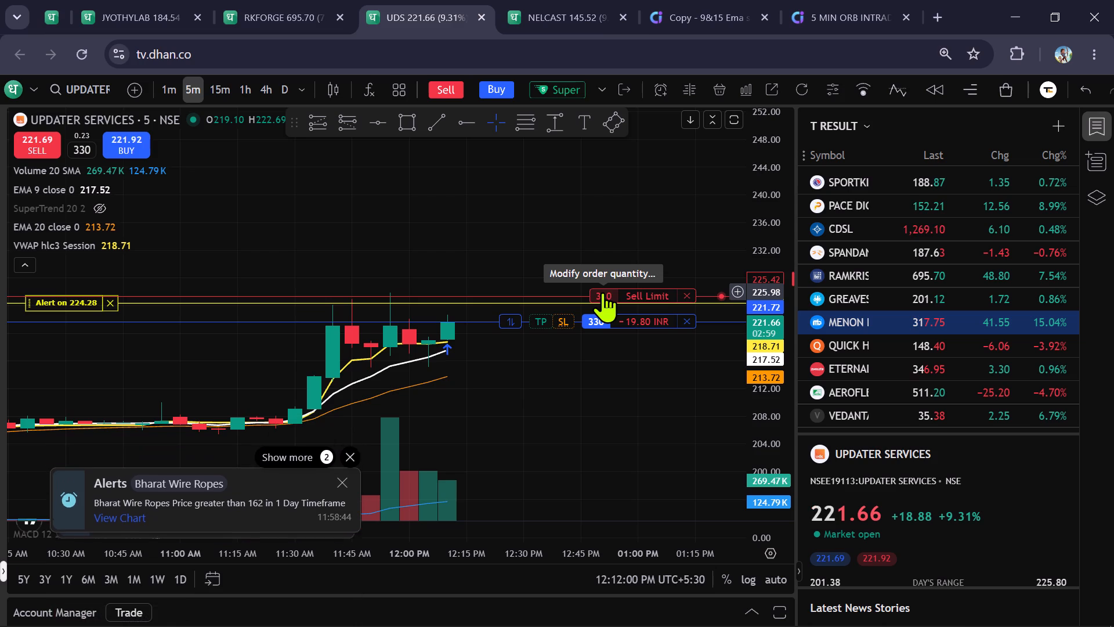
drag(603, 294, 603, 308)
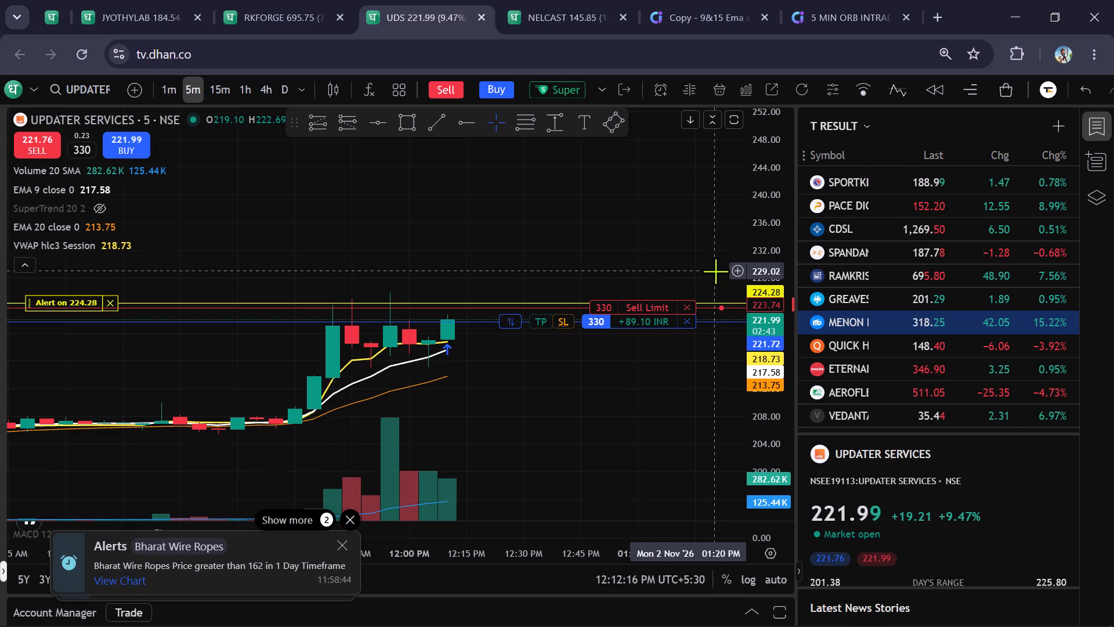
Remove the 224.28 price alert from the UPDATER SERVICES chart.
click(111, 304)
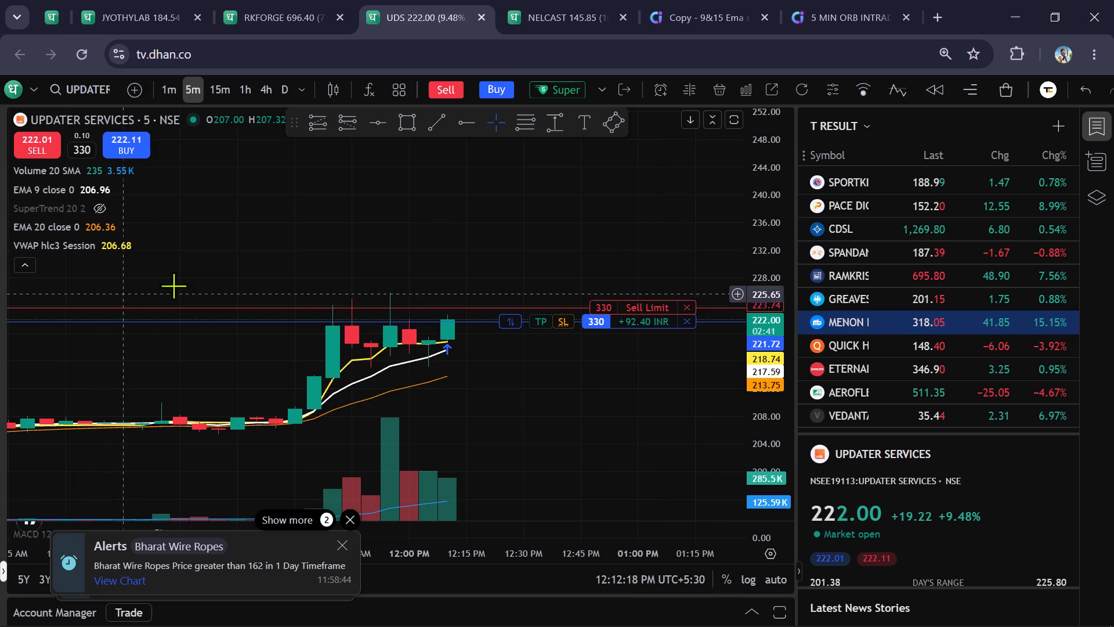
Lower the target sell limit for the 330 UPDATER SERVICES shares to 222.77.
scroll(773, 299, up, 4)
scroll(611, 438, up, 2)
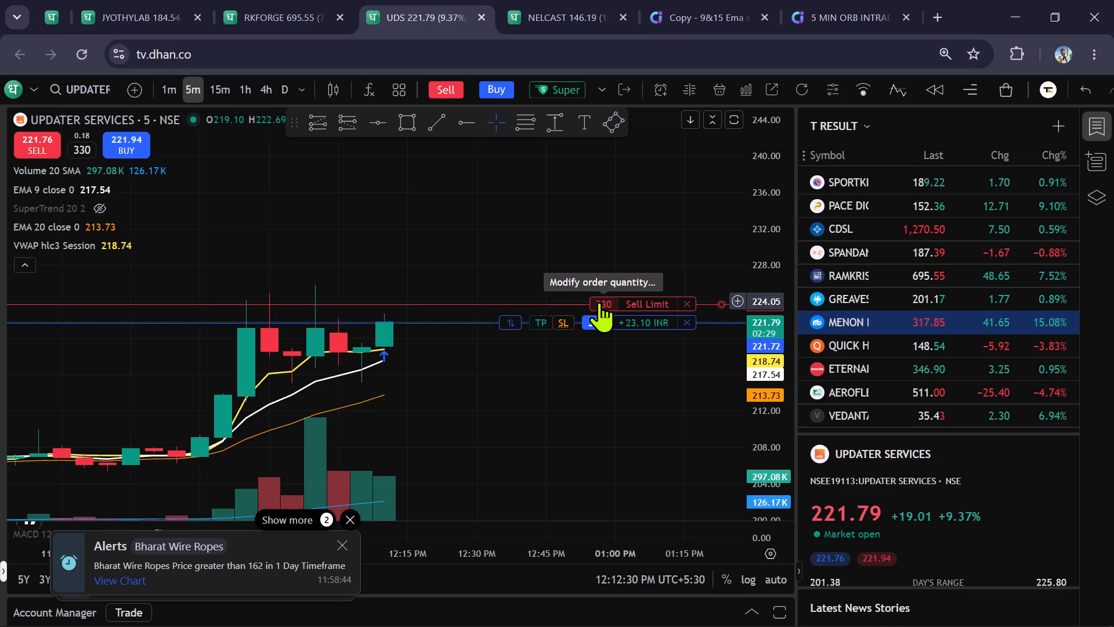
drag(599, 302, 603, 313)
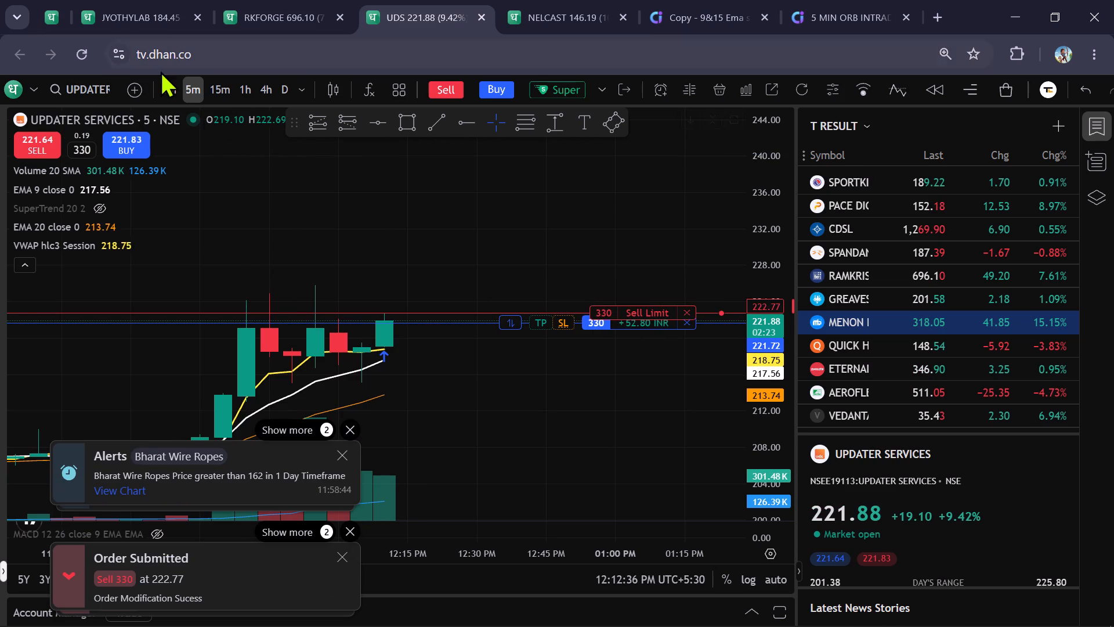
Switch to the 1-minute chart and examine the latest UPDATER SERVICES candles against the open position and sell limit.
click(165, 88)
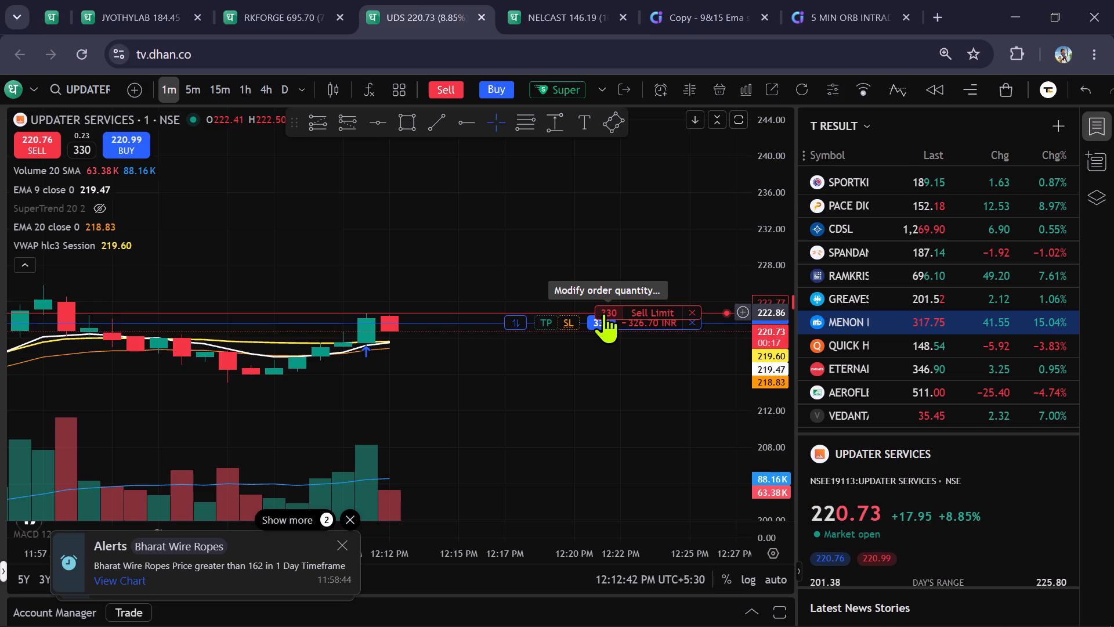
scroll(584, 276, down, 3)
scroll(589, 276, up, 2)
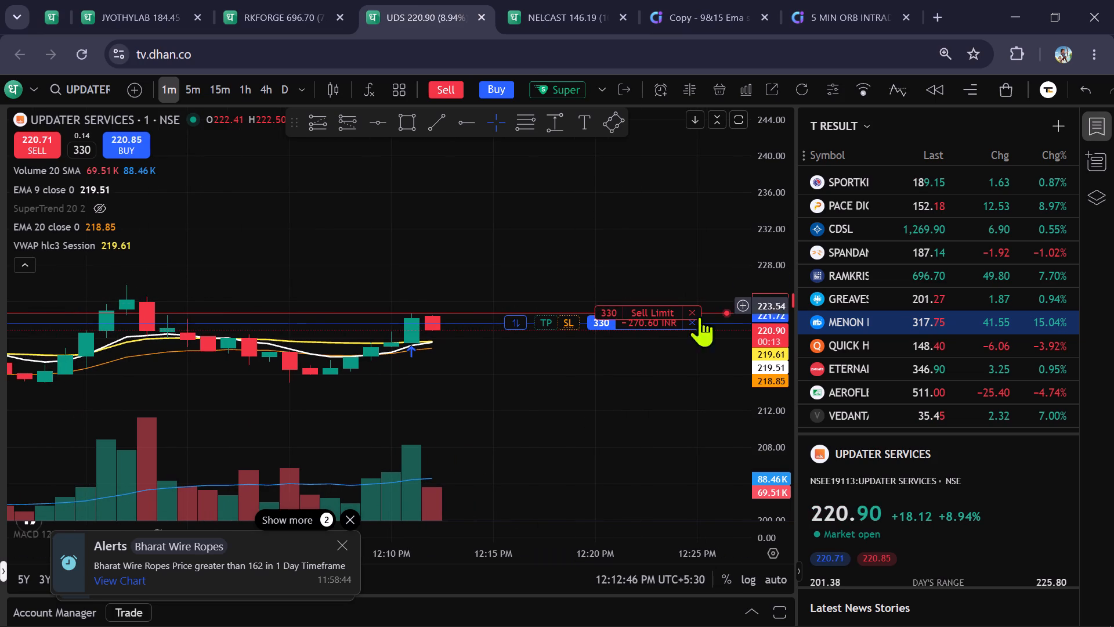
scroll(761, 318, up, 4)
scroll(758, 317, down, 3)
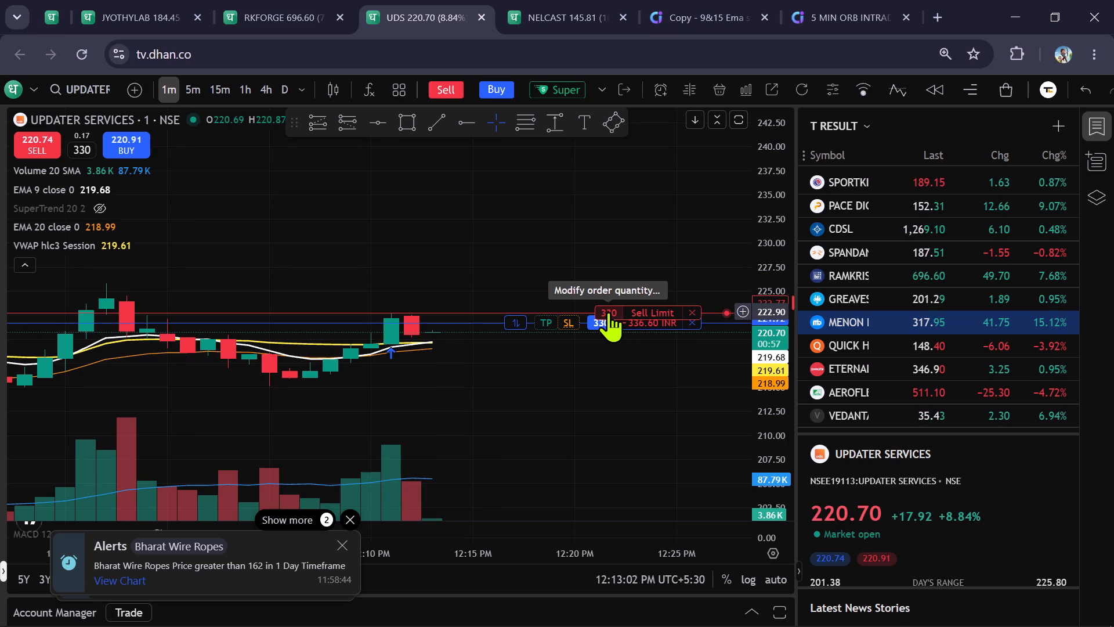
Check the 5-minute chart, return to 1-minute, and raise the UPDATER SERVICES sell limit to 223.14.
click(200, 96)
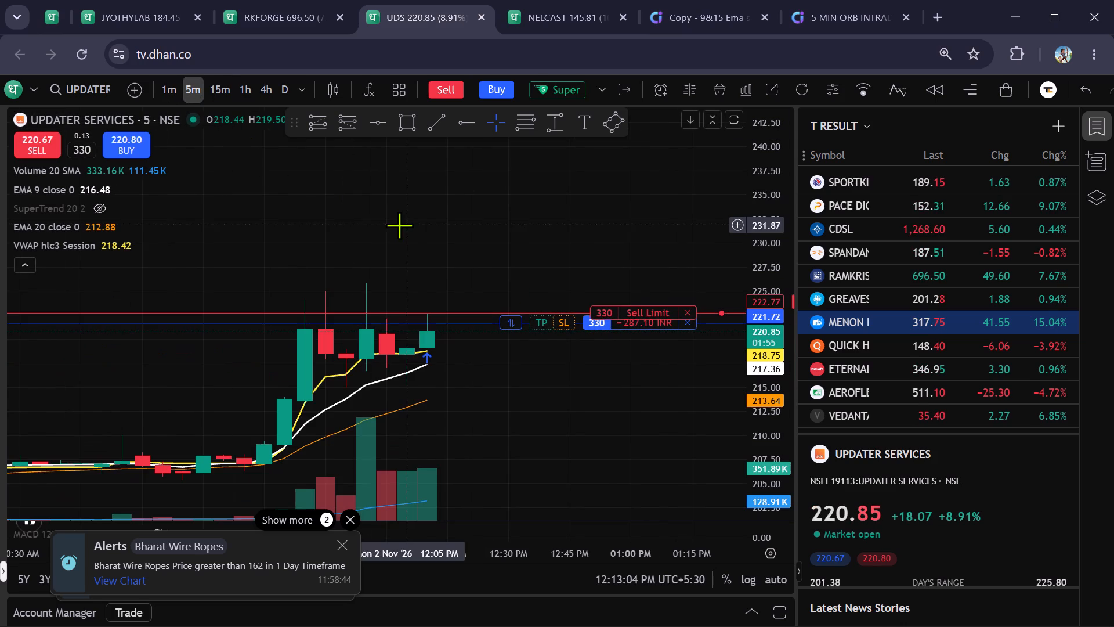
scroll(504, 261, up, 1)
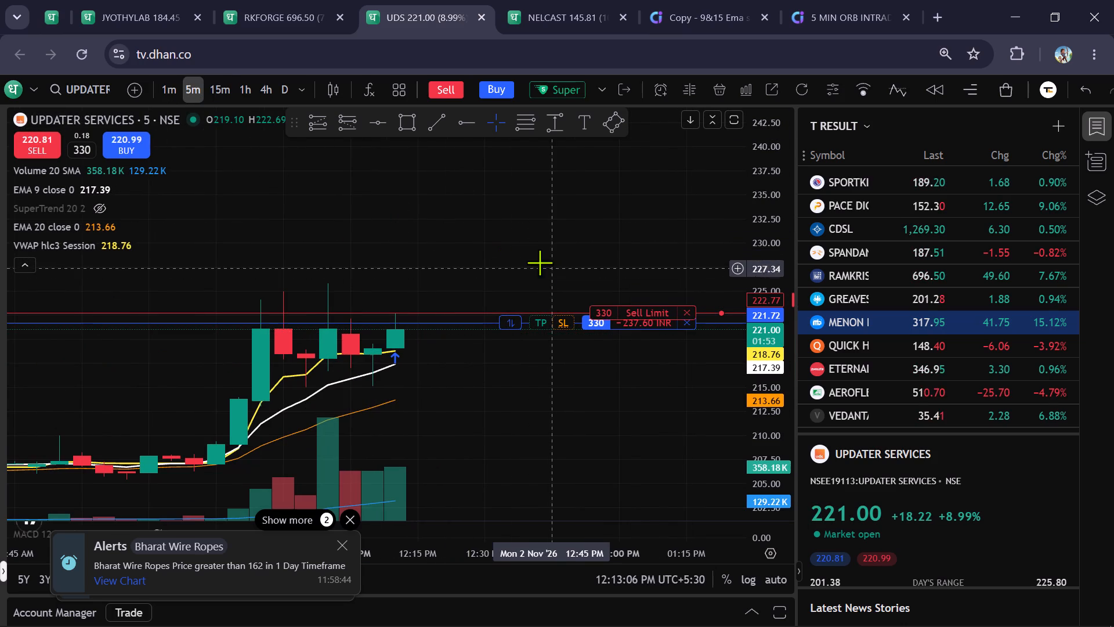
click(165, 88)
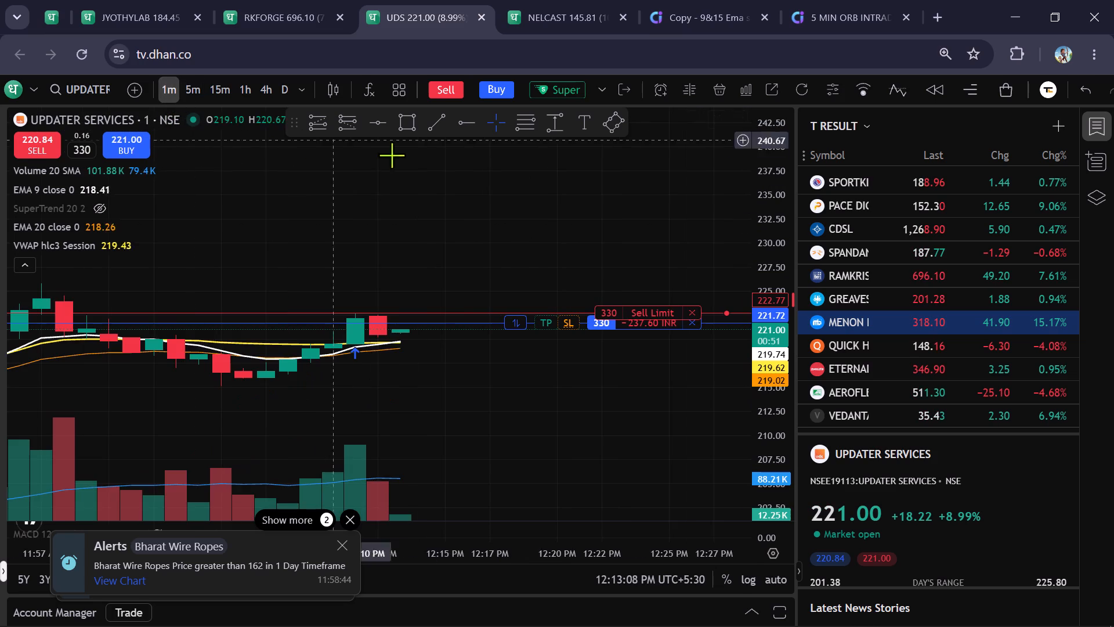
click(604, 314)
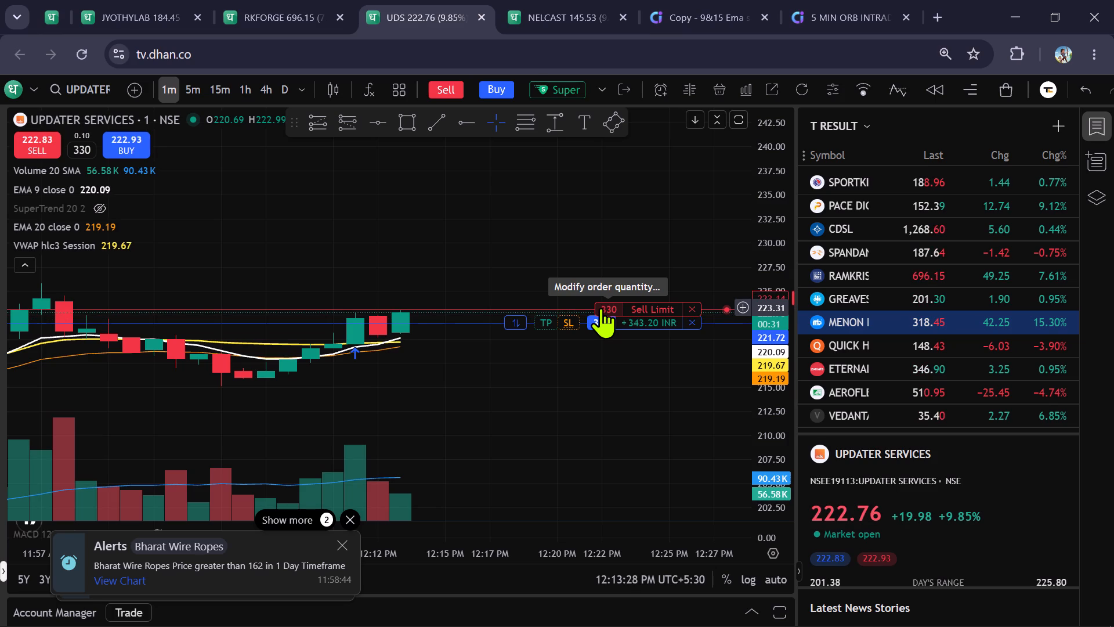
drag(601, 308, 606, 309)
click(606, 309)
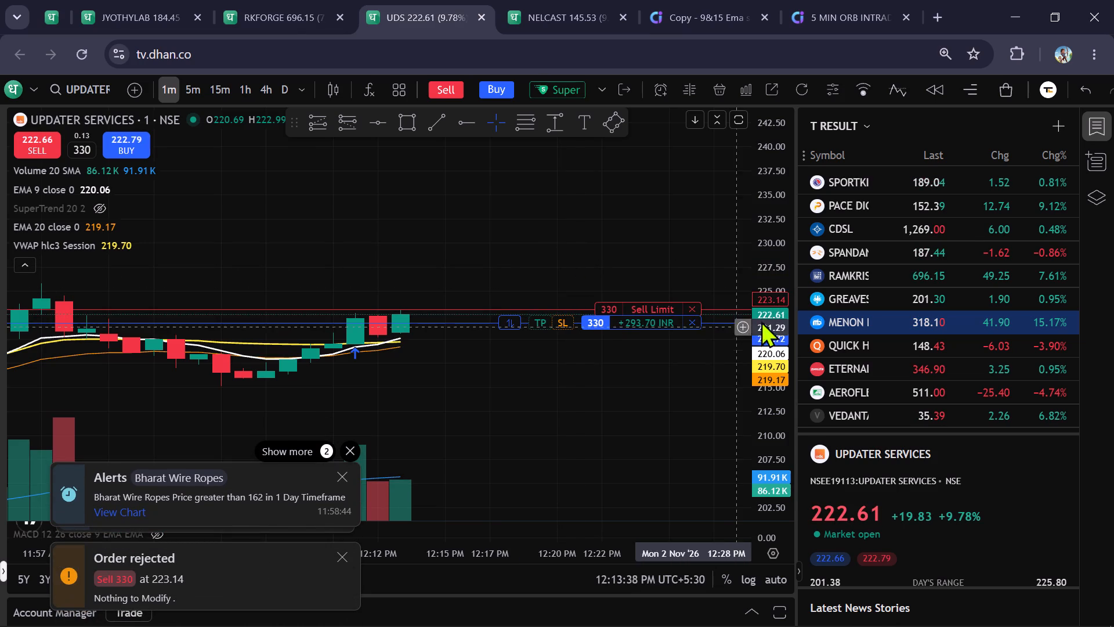
Lower the sell limit for the 330 UPDATER SERVICES shares to 222.72.
scroll(768, 313, up, 20)
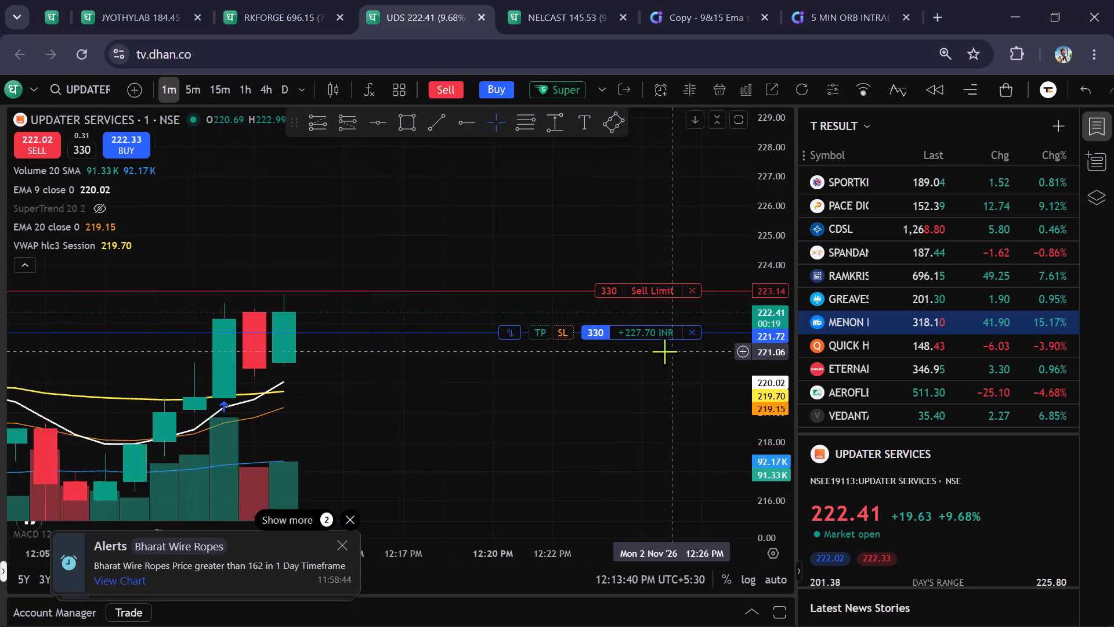
drag(605, 285, 612, 303)
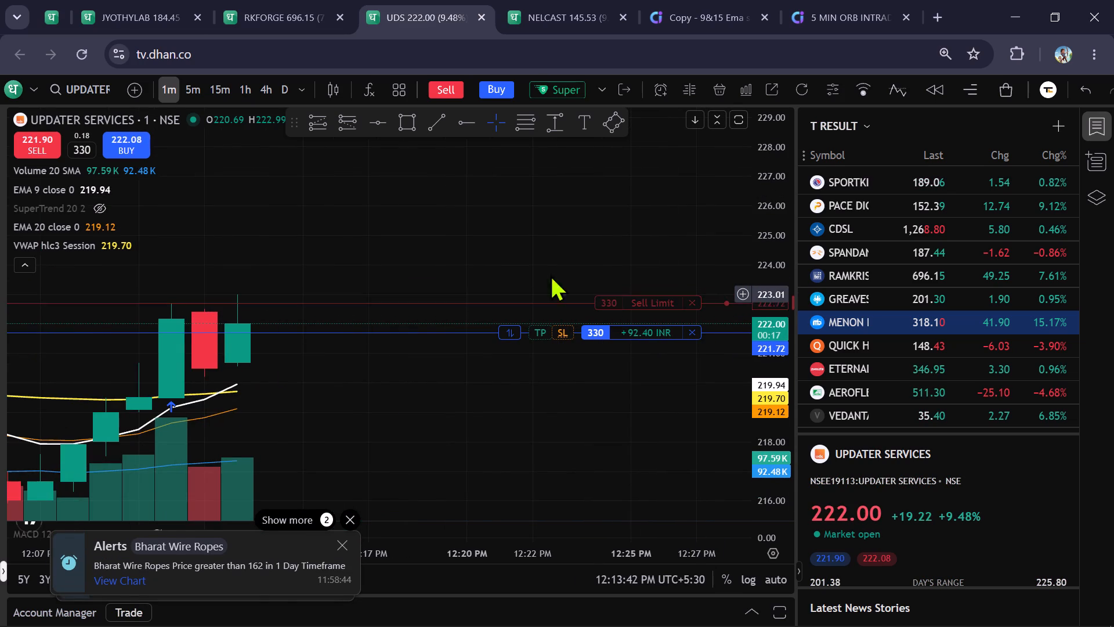
click(519, 252)
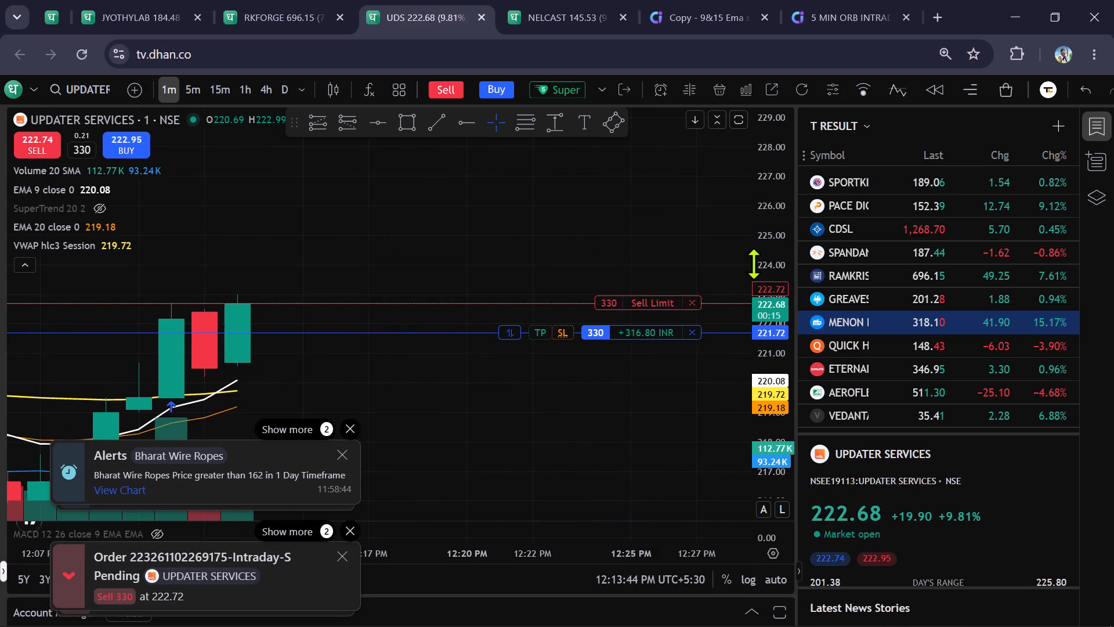
Switch UPDATER SERVICES to the 5-minute chart and add a price alert at 225.17.
scroll(754, 264, down, 5)
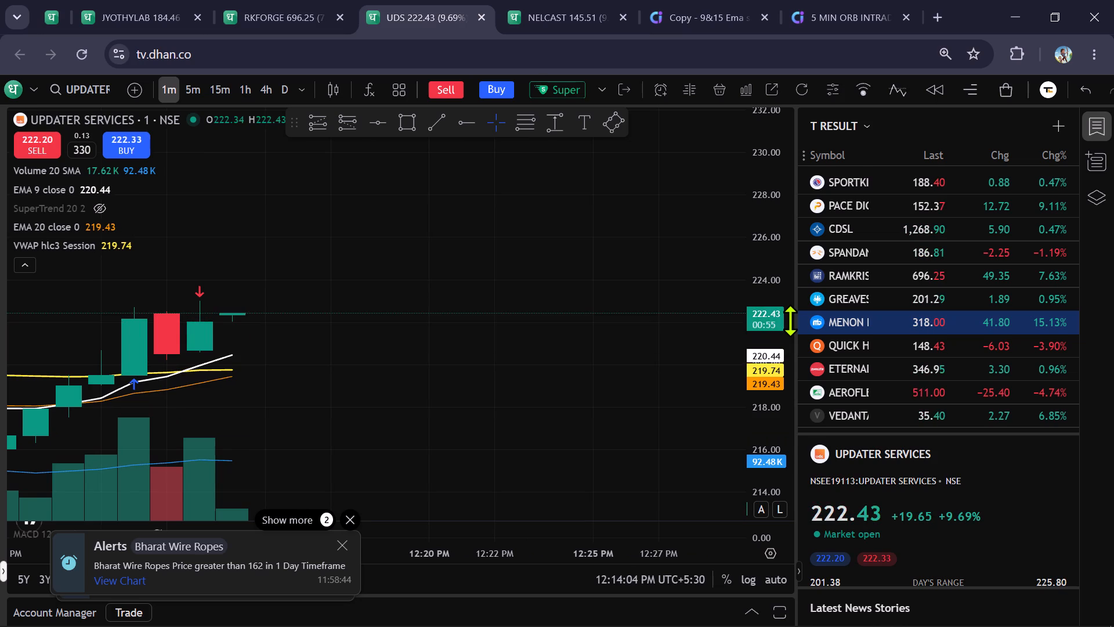
scroll(504, 254, down, 1)
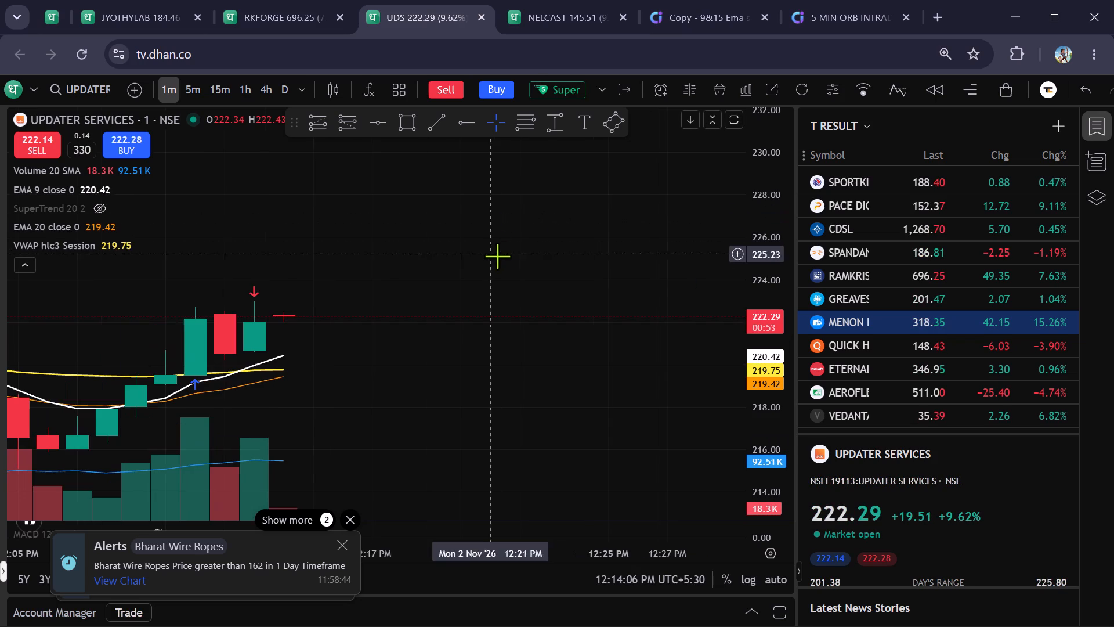
click(196, 80)
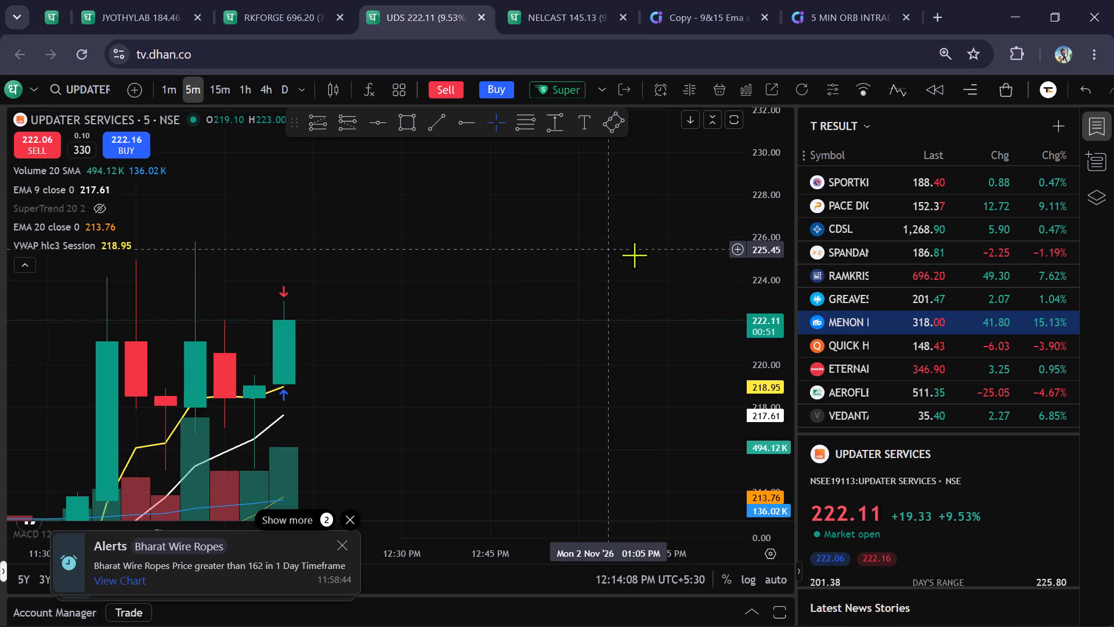
scroll(775, 293, down, 11)
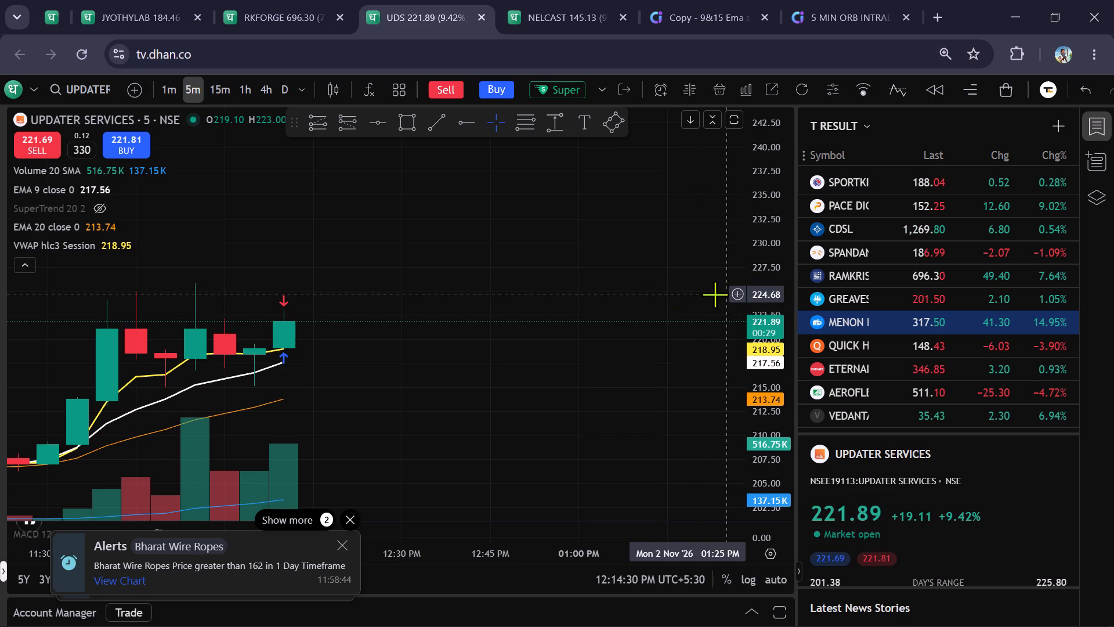
click(735, 290)
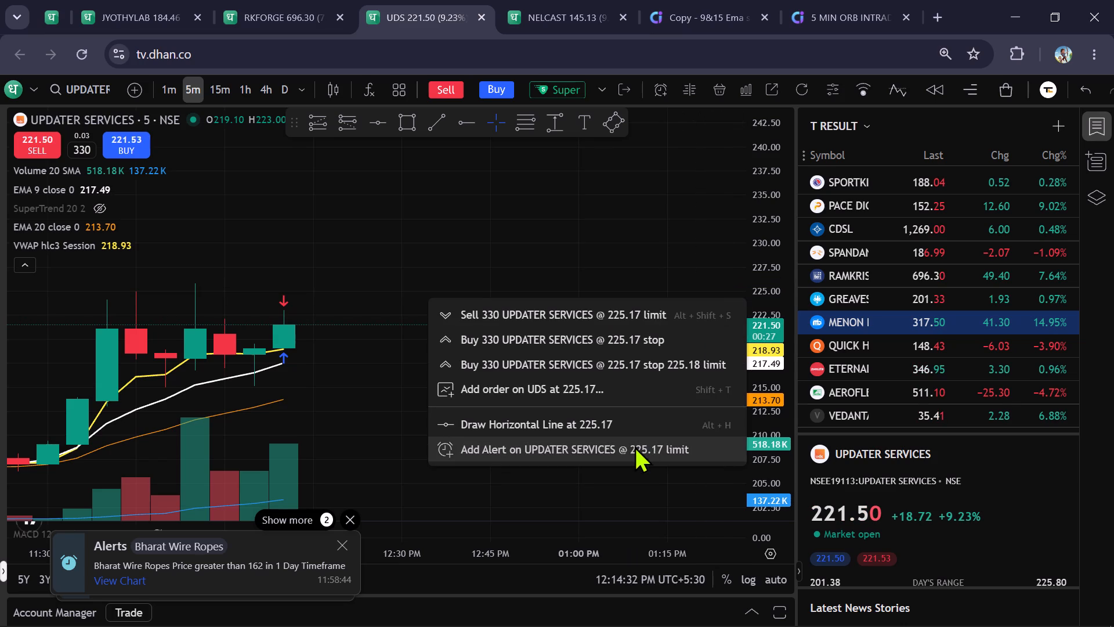
click(634, 446)
click(628, 395)
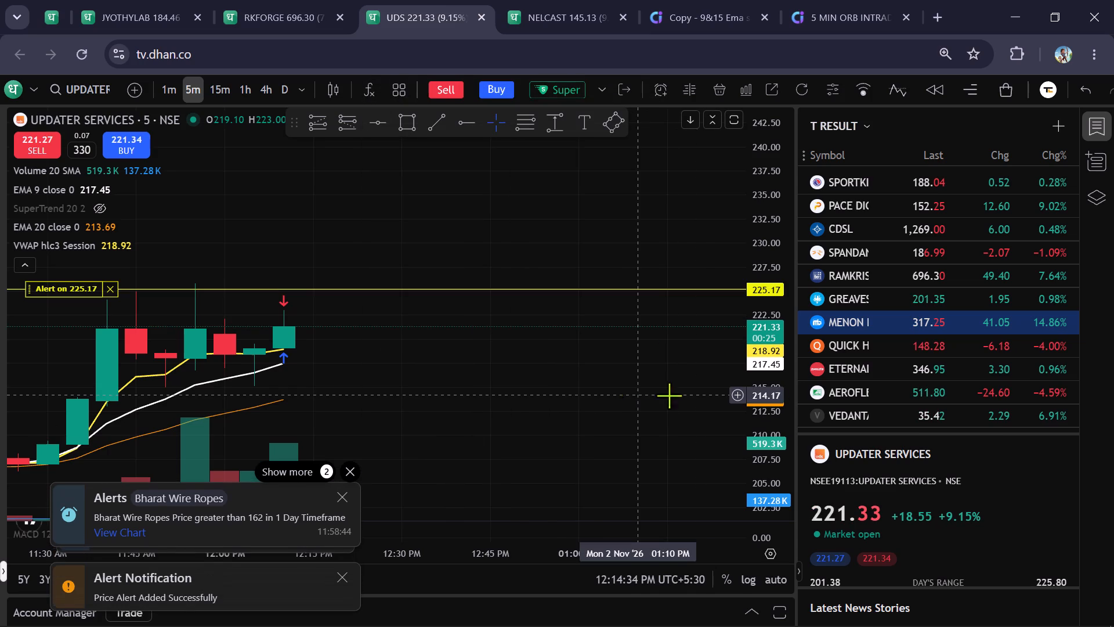
Review the 5-minute charts of UPDATER SERVICES and NELCAST for price action around the moving averages and VWAP.
scroll(773, 350, down, 5)
scroll(567, 445, down, 6)
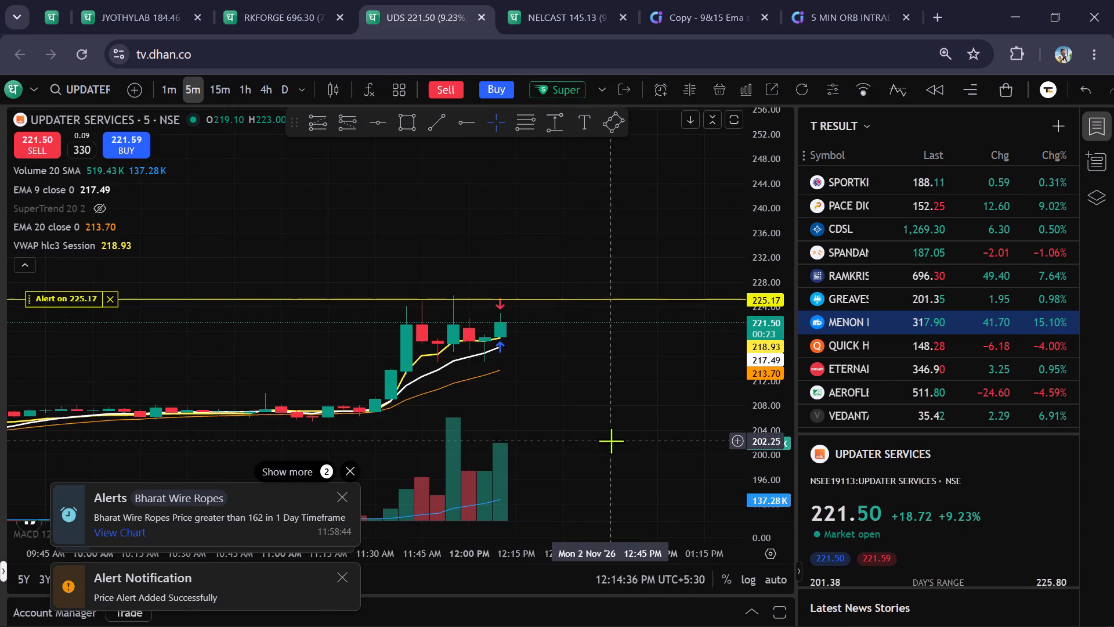
drag(606, 408, 538, 440)
click(544, 3)
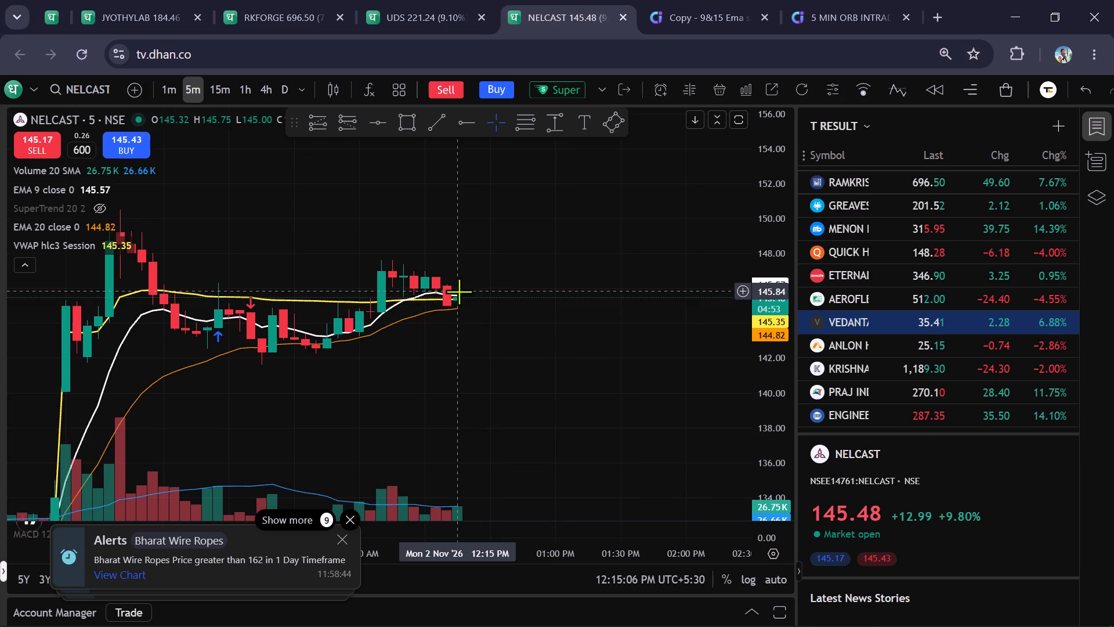
click(440, 25)
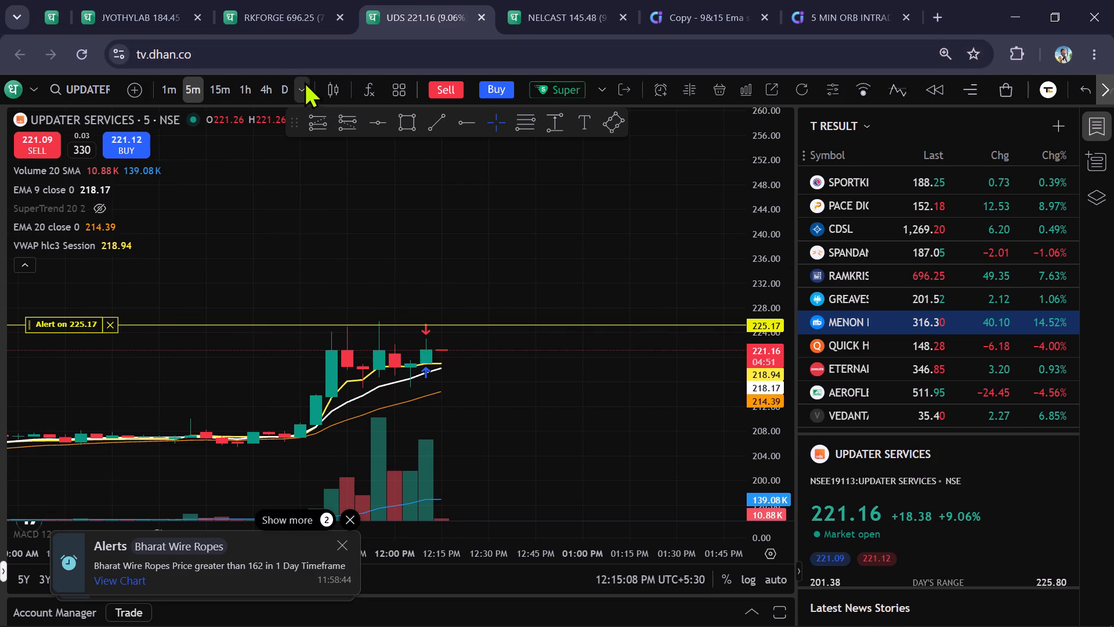
click(301, 0)
Switch to the Chartink 9&15 EMA intraday screener, rerun the scan and examine the refreshed stock list.
click(722, 2)
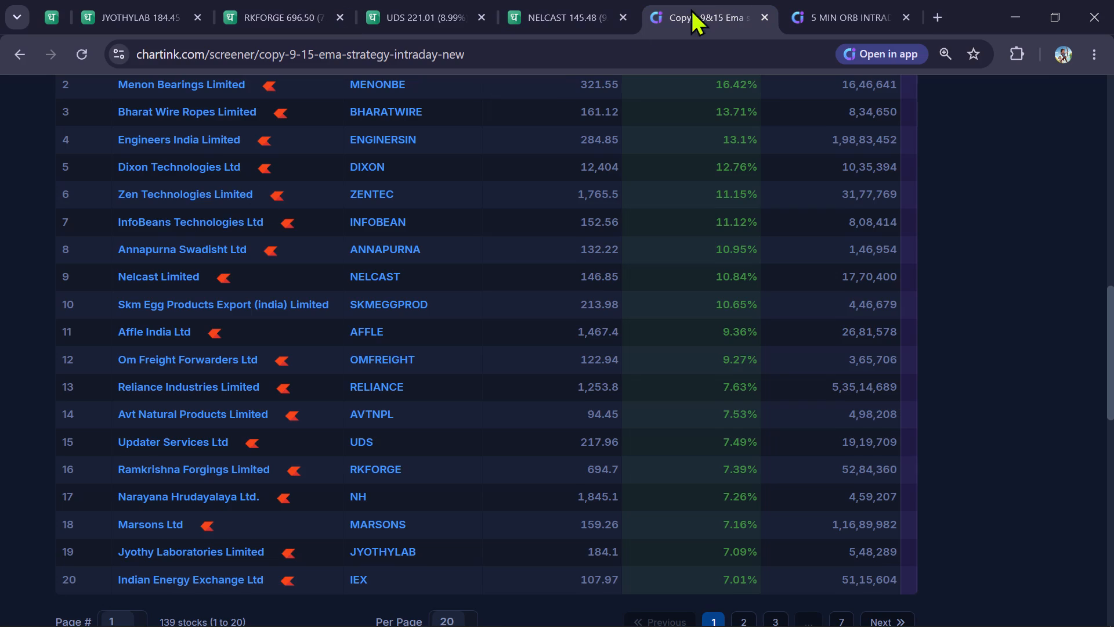
scroll(111, 180, up, 3)
click(104, 193)
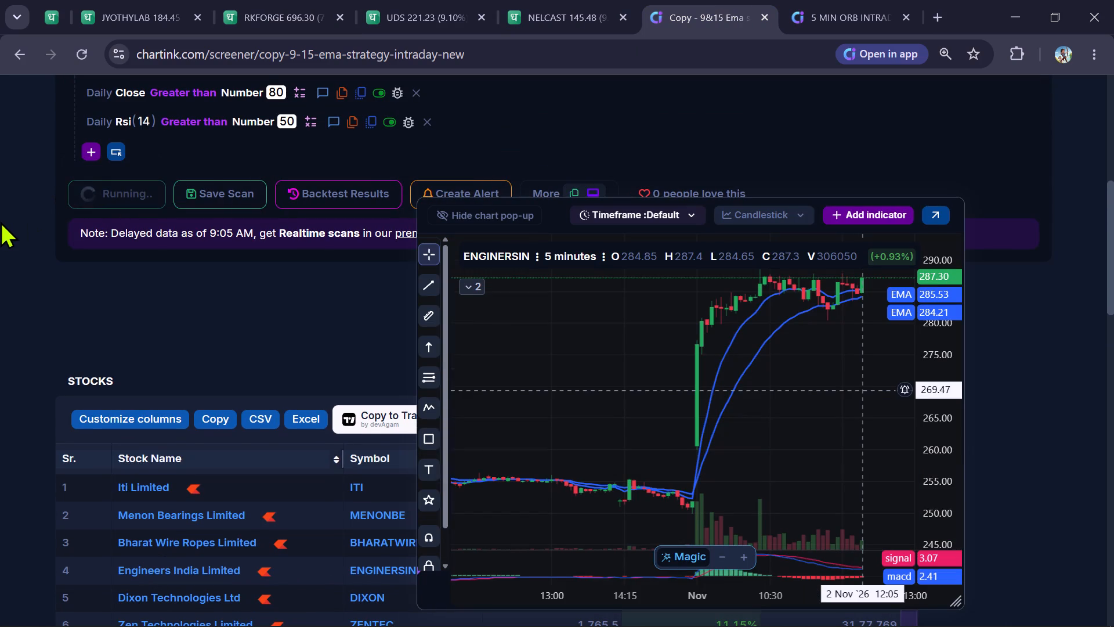
click(0, 229)
scroll(0, 229, down, 2)
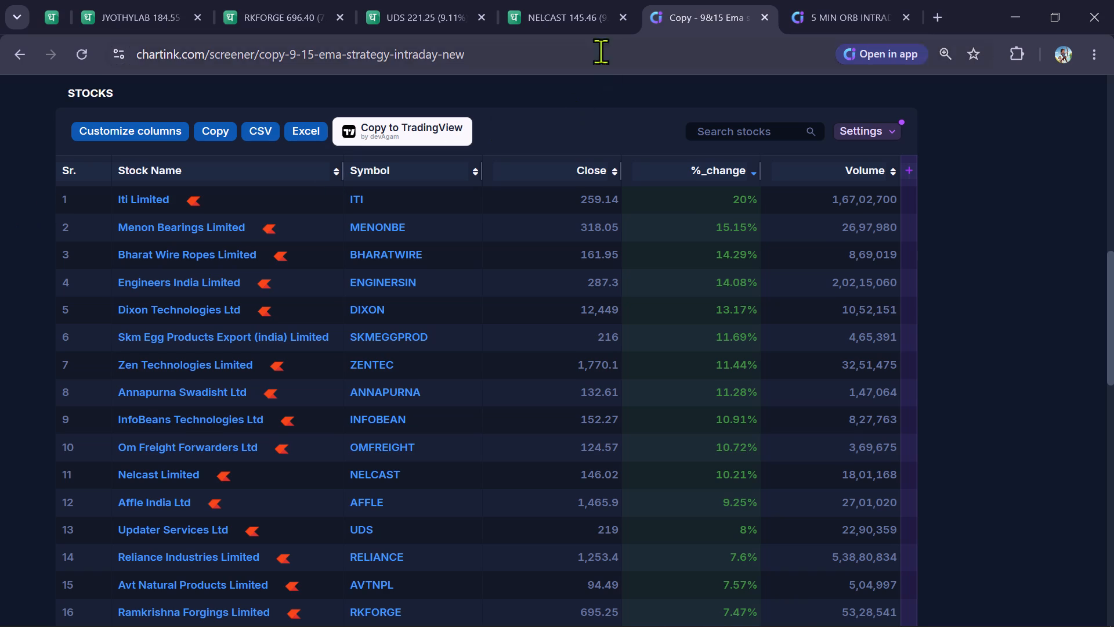
Replace NELCAST with the NSE chart of BHARATWIRE and examine its 5-minute candles against the 162.92 alert.
click(551, 1)
drag(531, 190, 537, 291)
text(BHARTA)
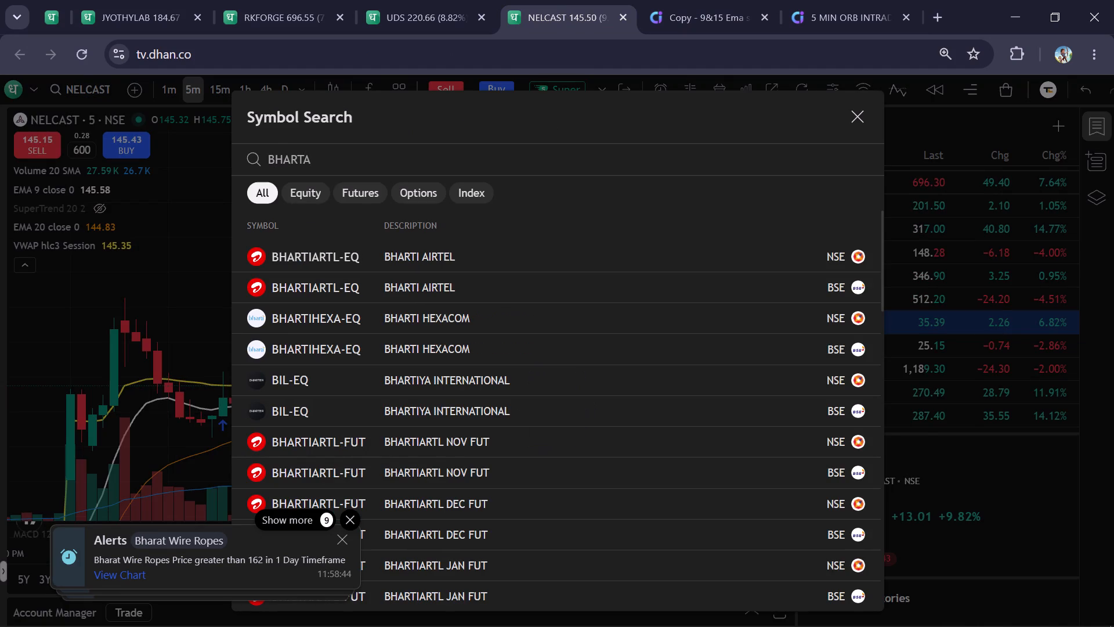
key(BackSpace)
key(BackSpace)
text(ATWIRE)
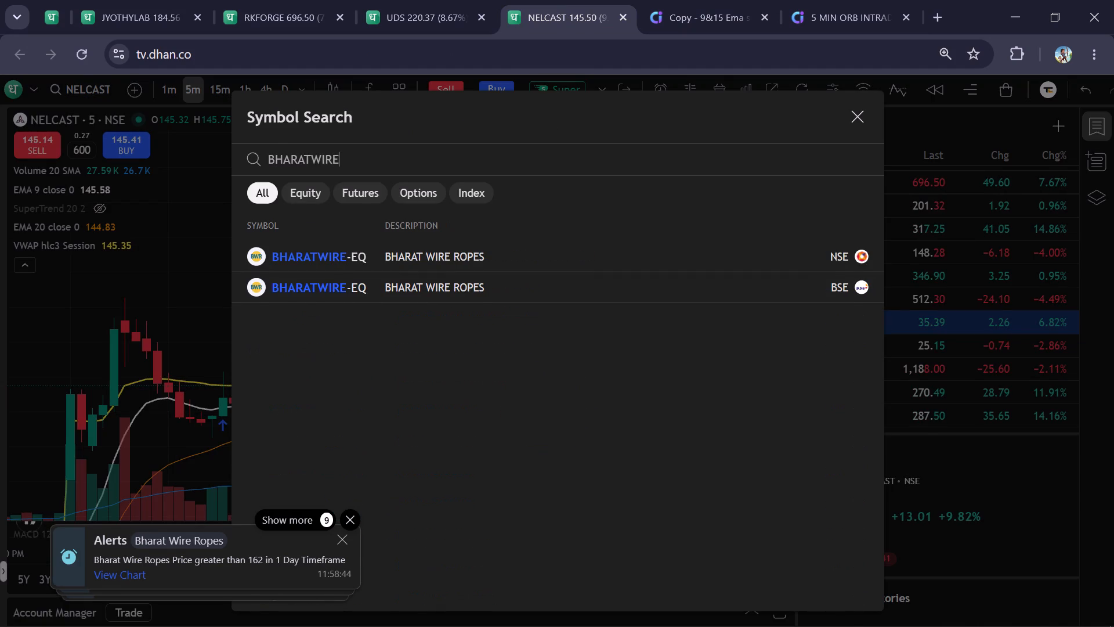
key(Down)
key(Return)
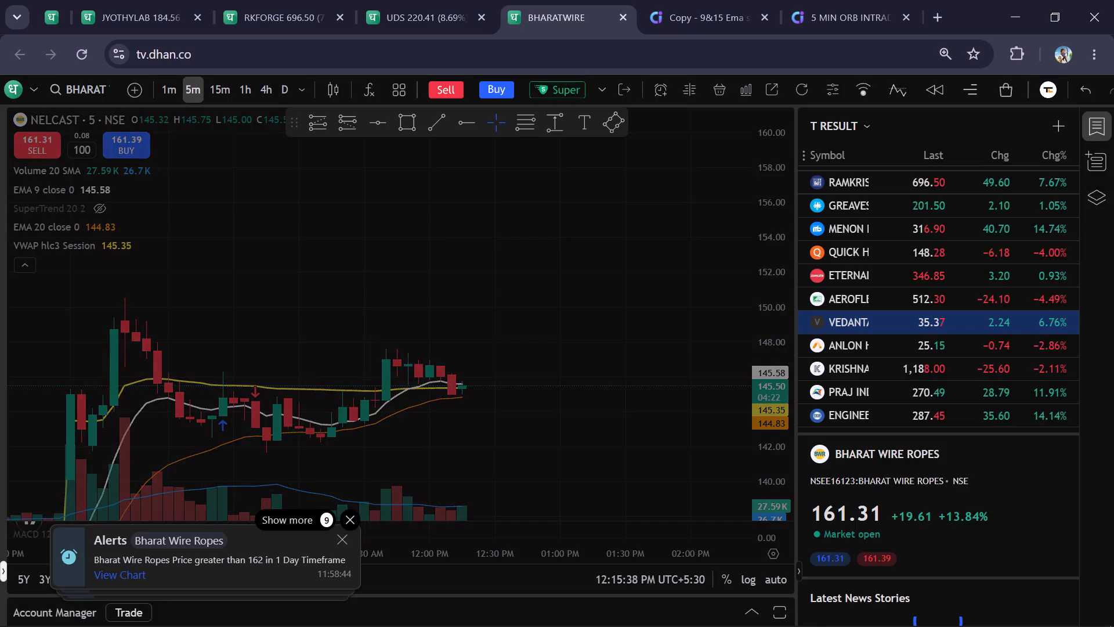
drag(595, 348, 624, 438)
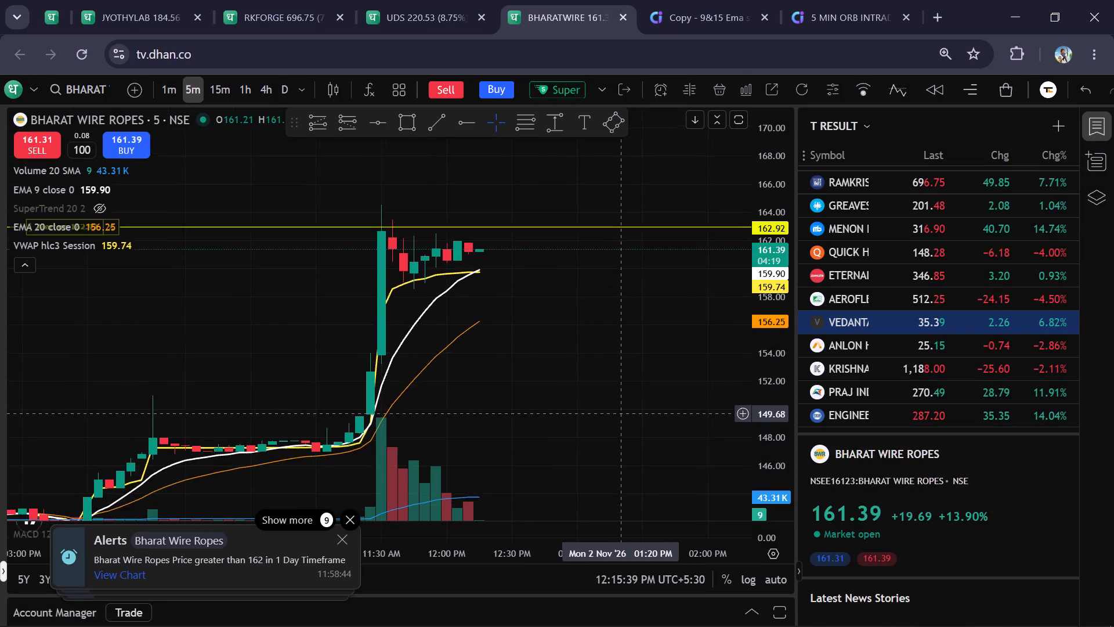
drag(624, 438, 624, 441)
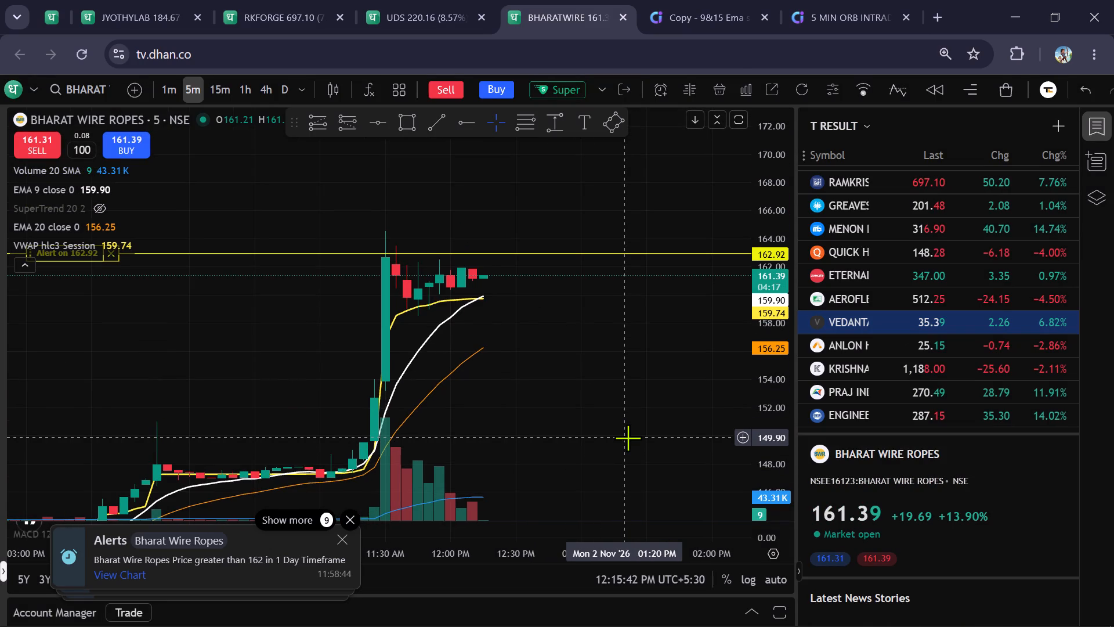
scroll(773, 338, down, 2)
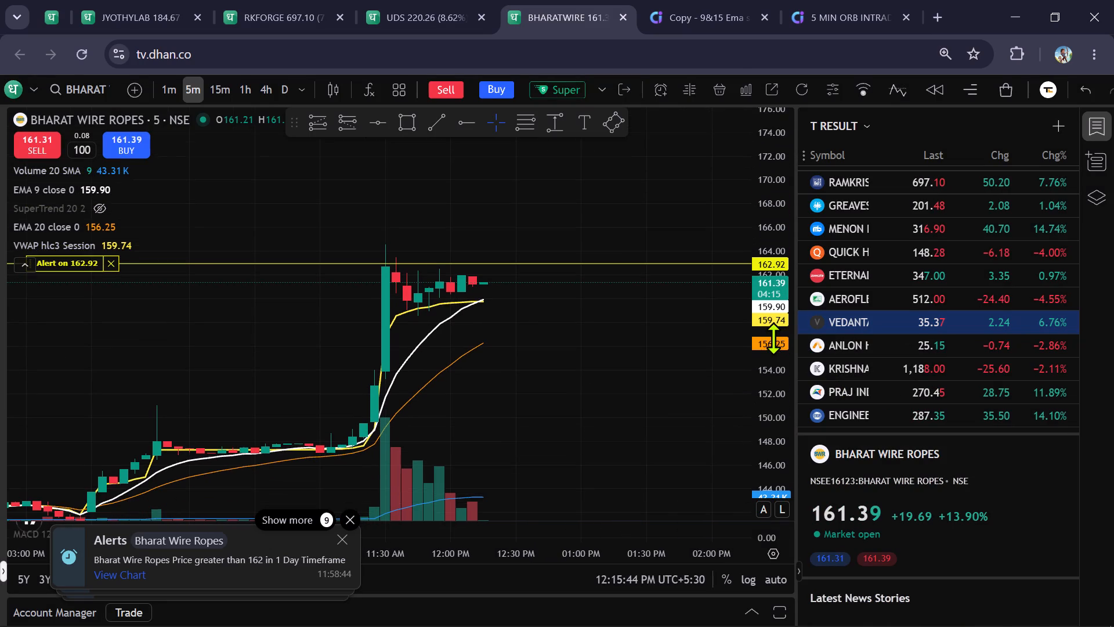
Go to the JYOTHY LABORATORIES chart and remove its 185.11 price alert.
click(444, 10)
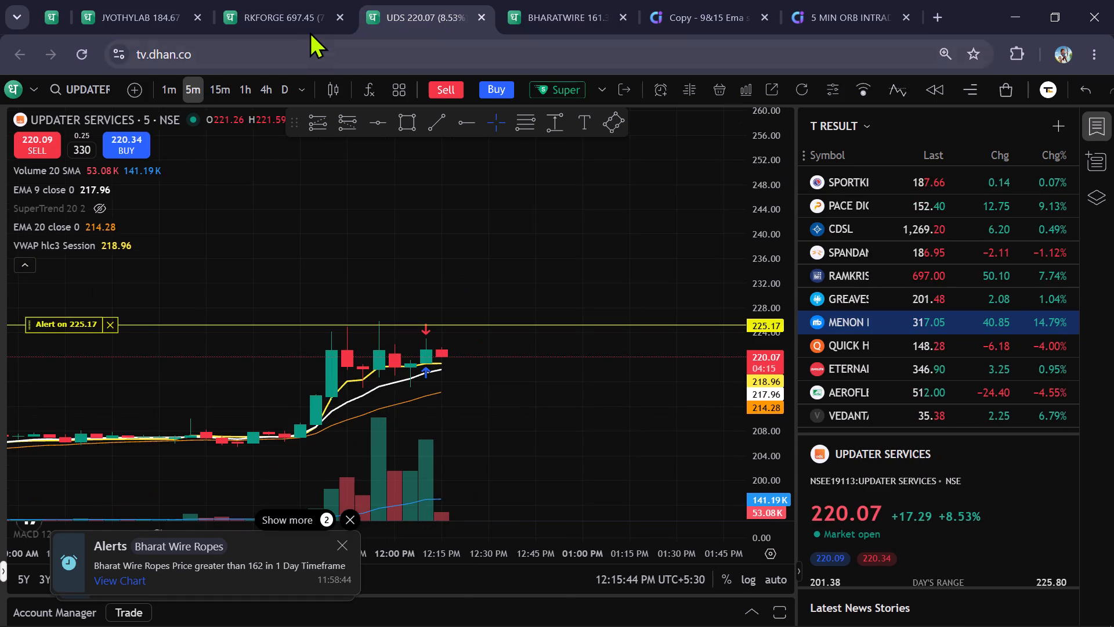
click(298, 26)
click(151, 17)
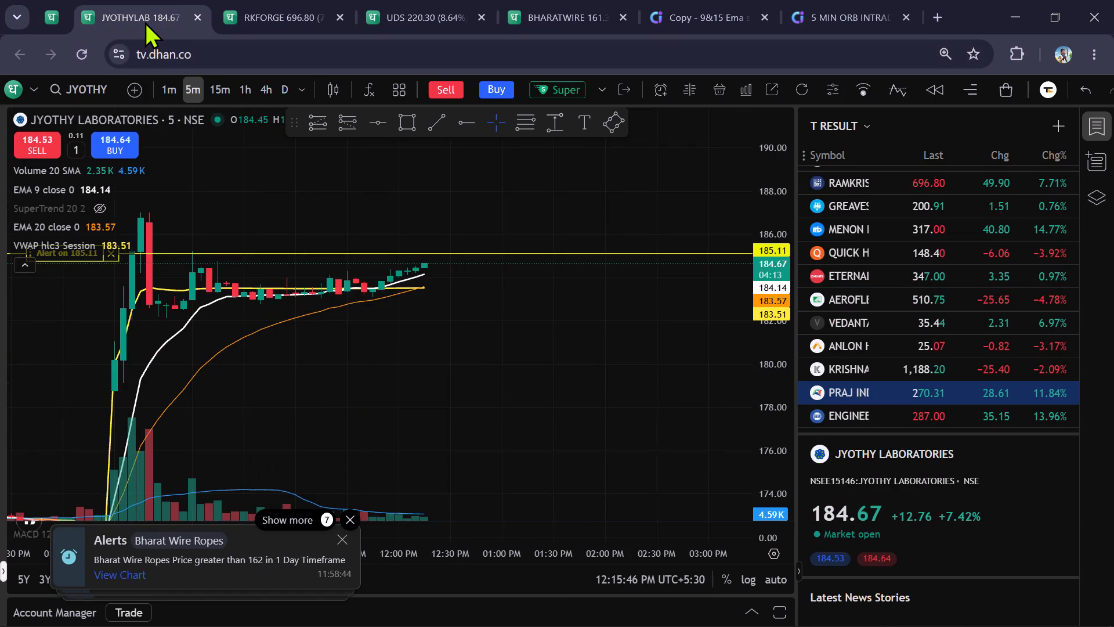
scroll(595, 225, up, 1)
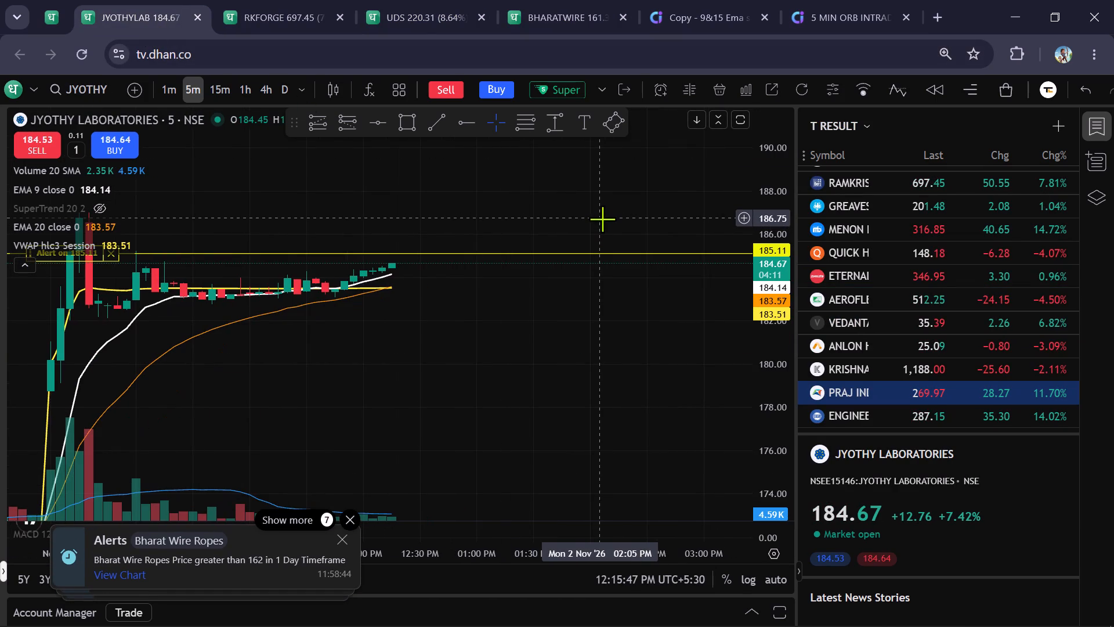
drag(589, 218, 654, 255)
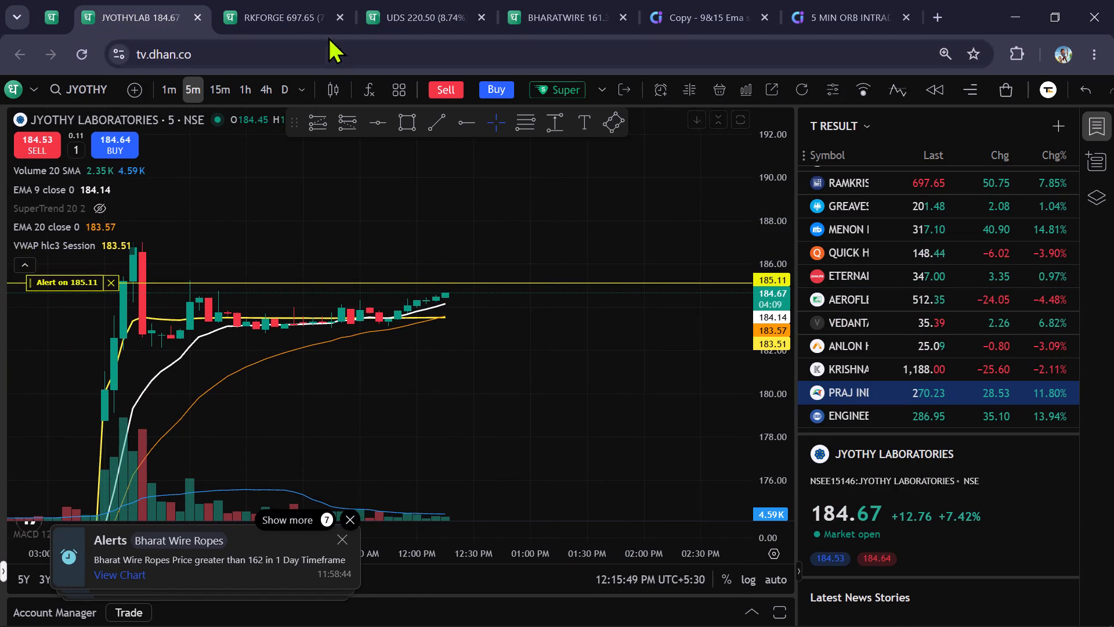
click(111, 282)
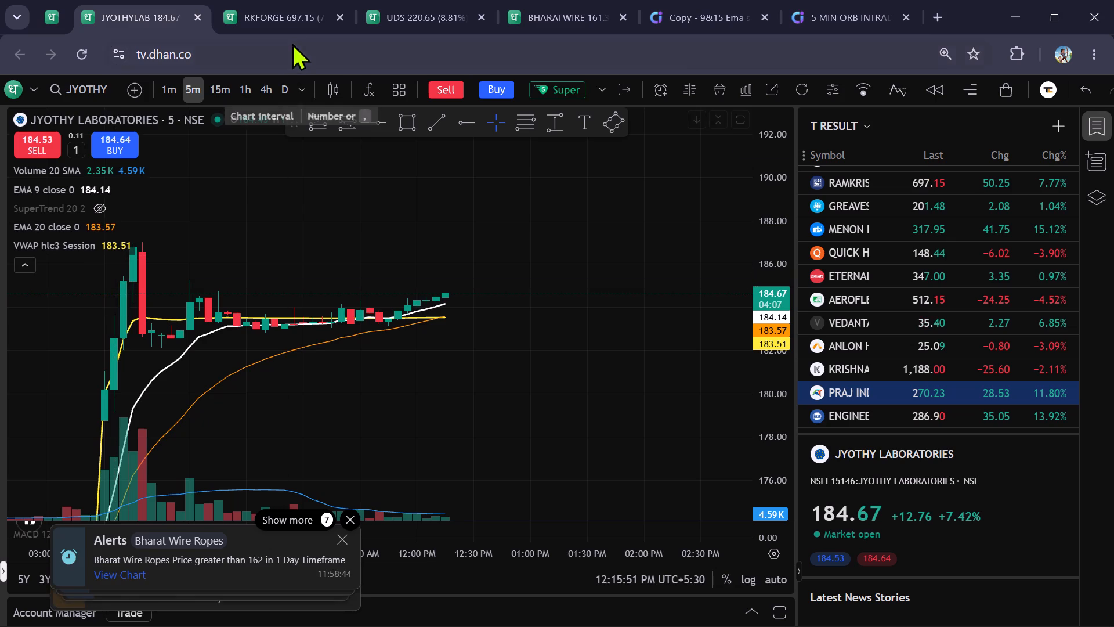
Prepare a RAMKRISHNA FORGINGS Super Order buy as a limit order at 680 and dismiss the latest alert notification.
click(278, 0)
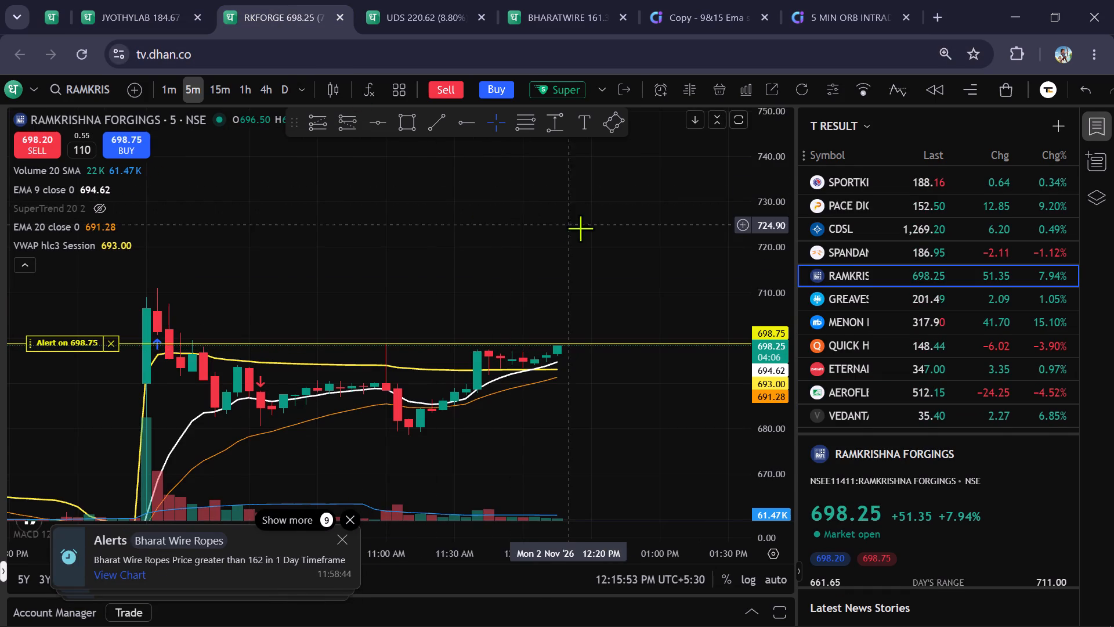
scroll(580, 228, up, 2)
click(580, 85)
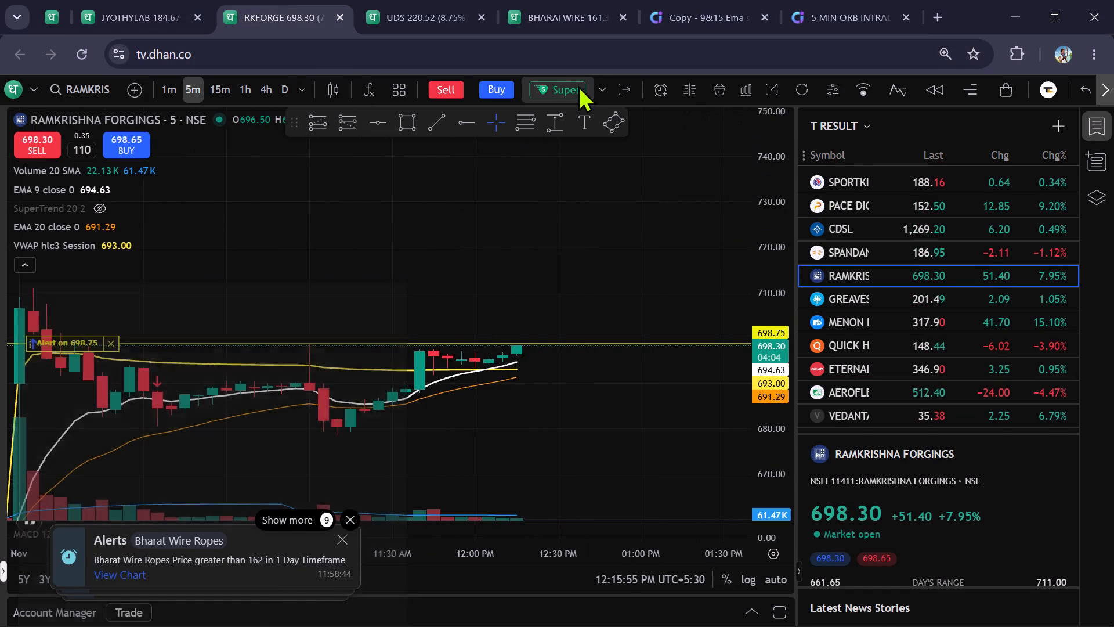
drag(265, 369, 312, 182)
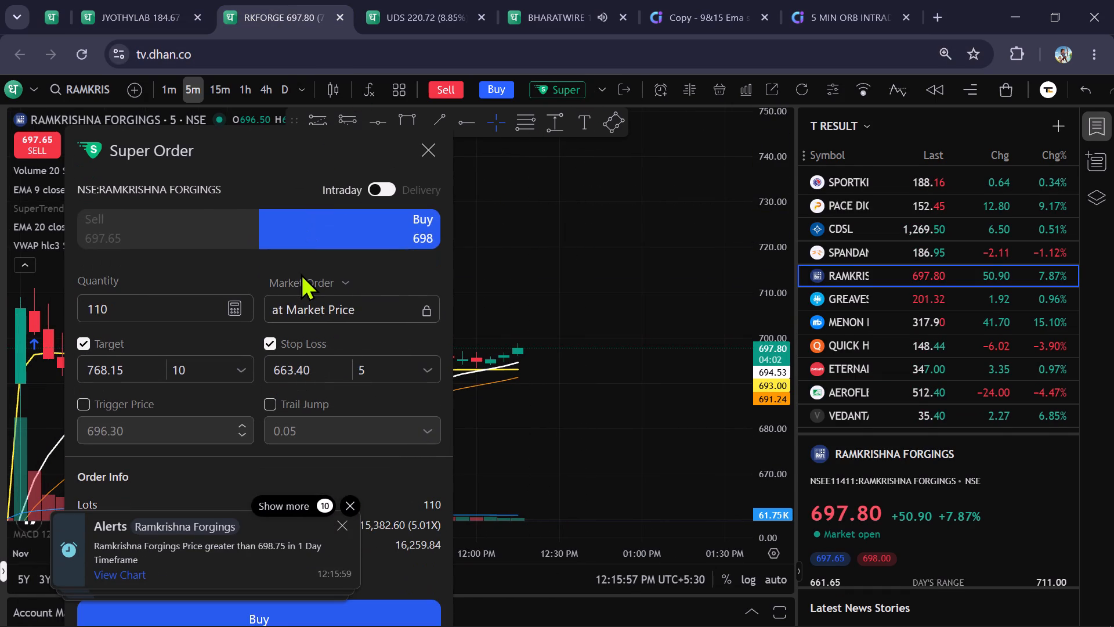
click(301, 273)
click(291, 336)
click(324, 318)
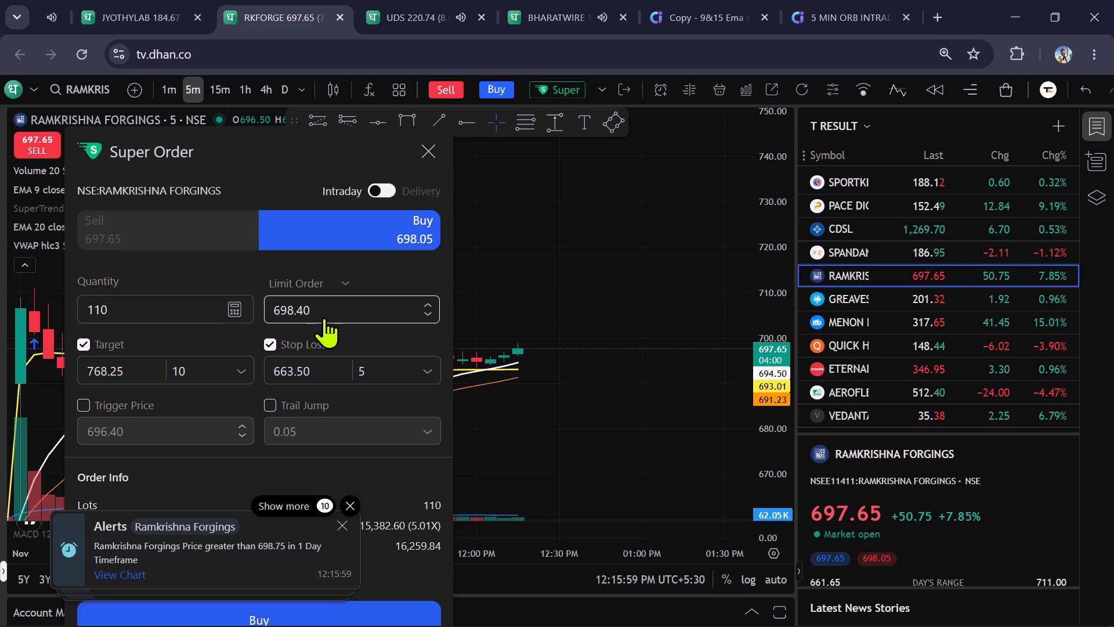
key(BackSpace)
key(BackSpace)
key(BackSpace)
key(BackSpace)
key(BackSpace)
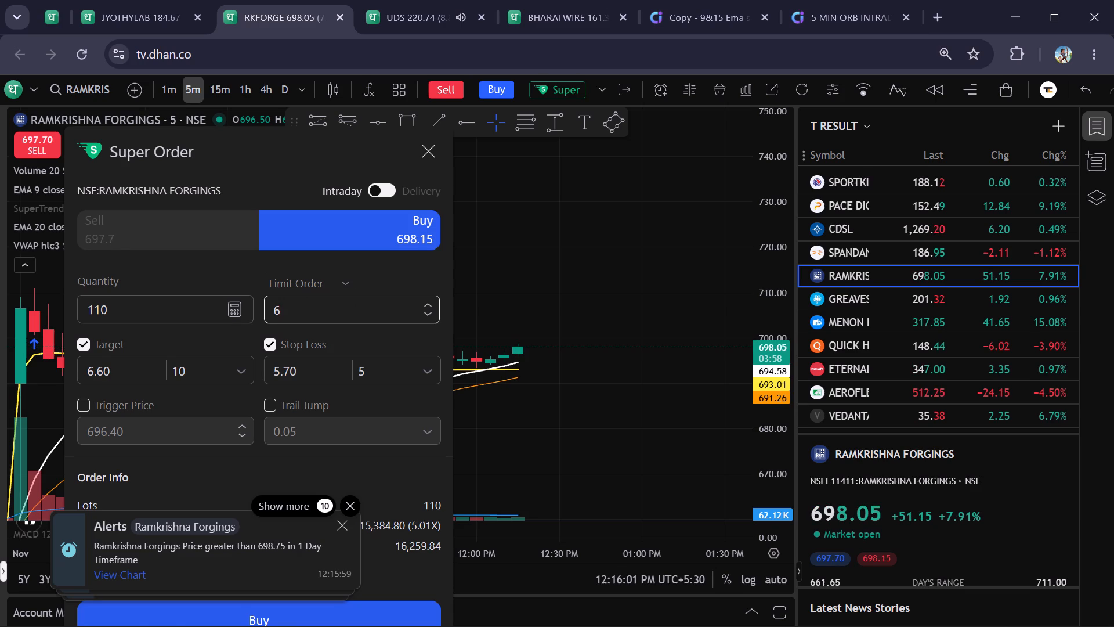
text(80)
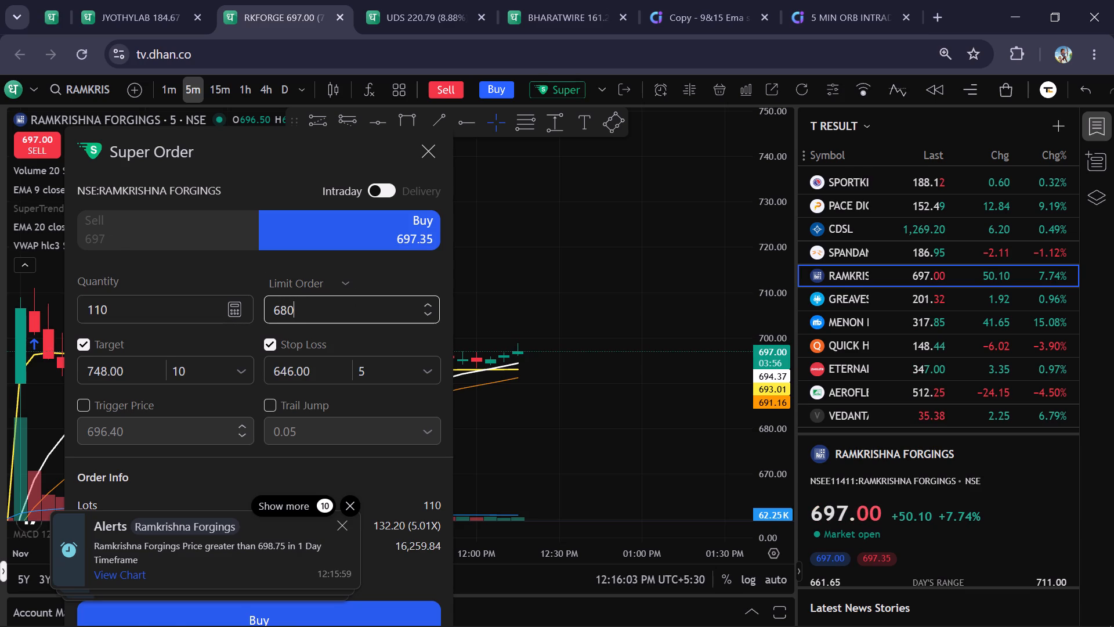
click(337, 528)
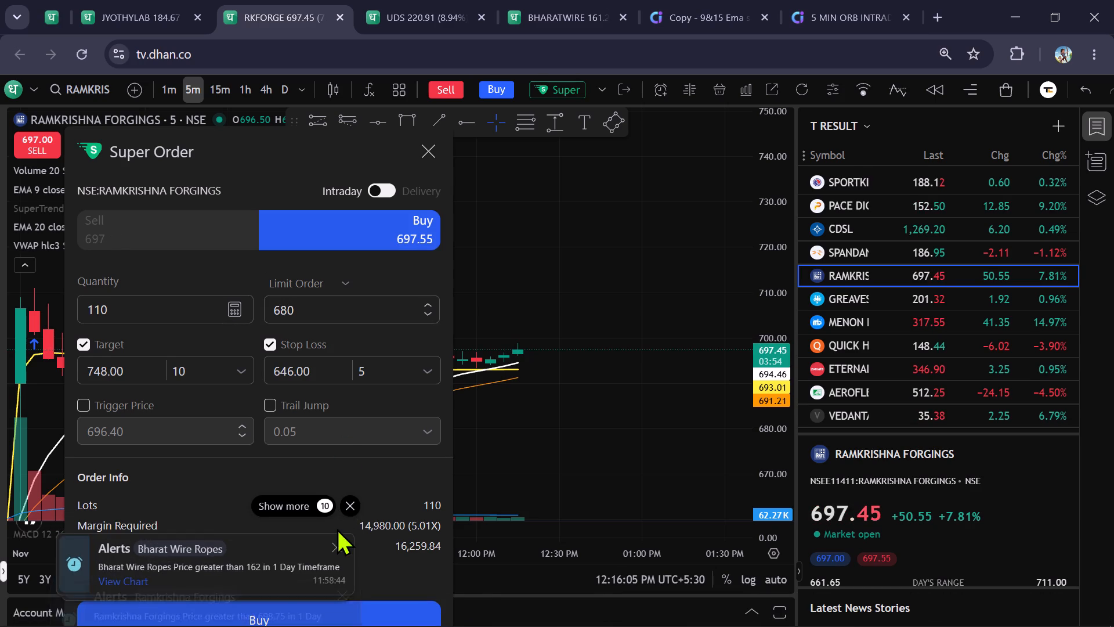
Examine the BHARAT WIRE ROPES 5-minute candles against the 162.92 alert and dismiss the pop-up alert notifications.
click(565, 13)
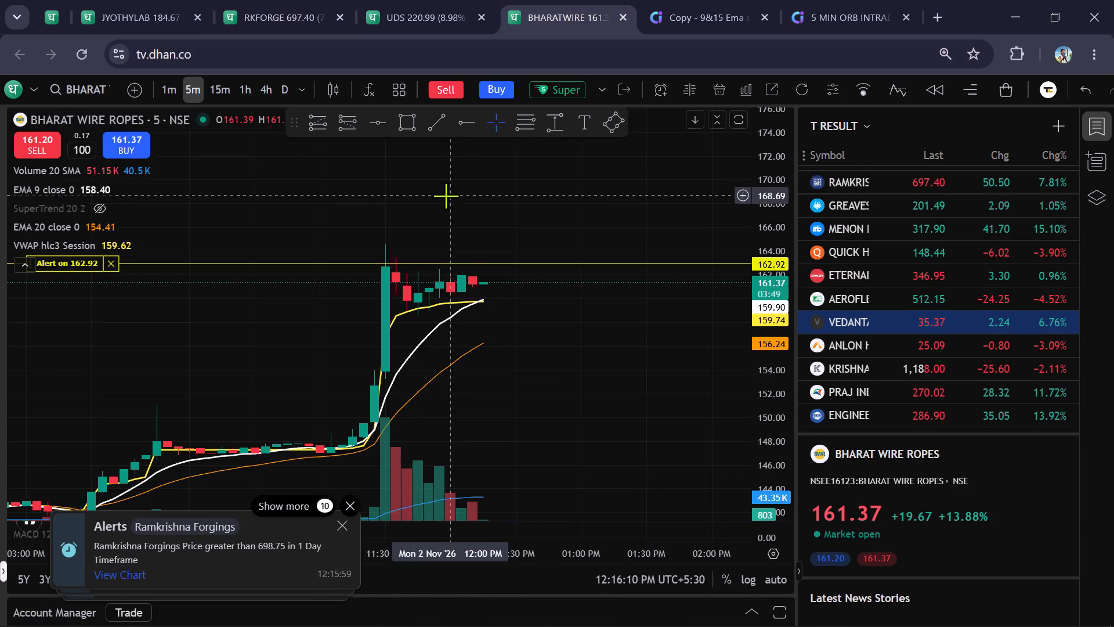
scroll(586, 208, up, 2)
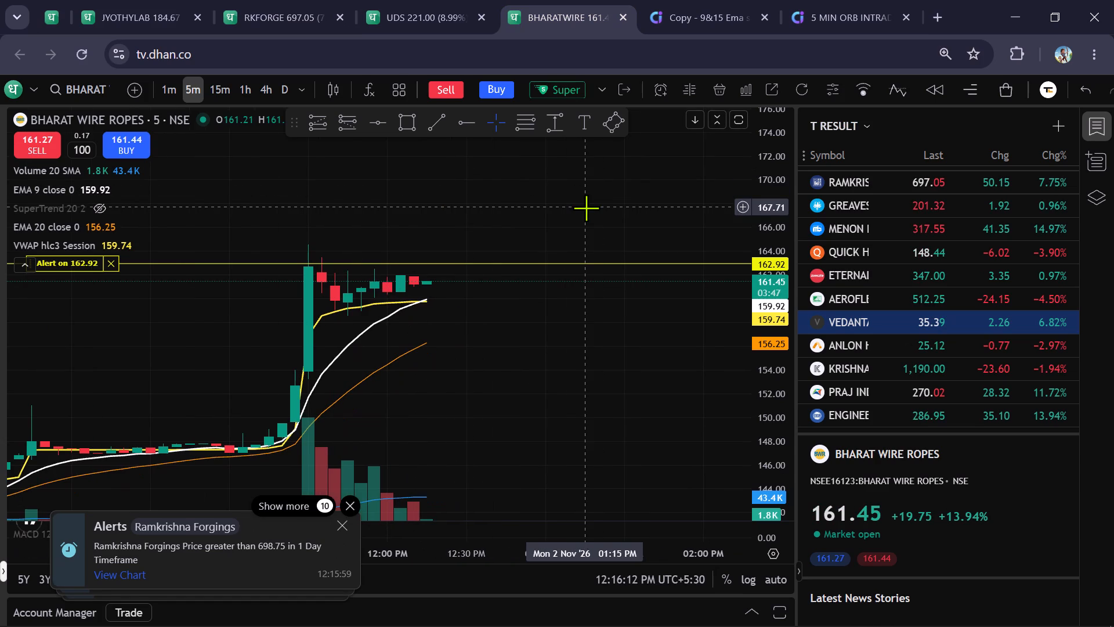
drag(585, 377, 572, 432)
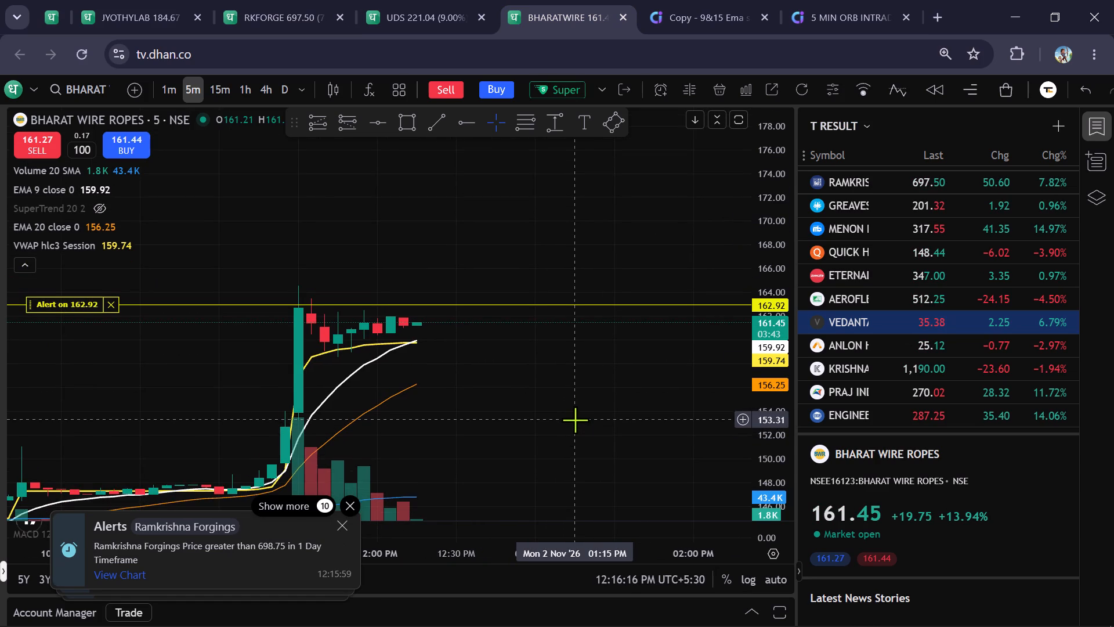
click(339, 521)
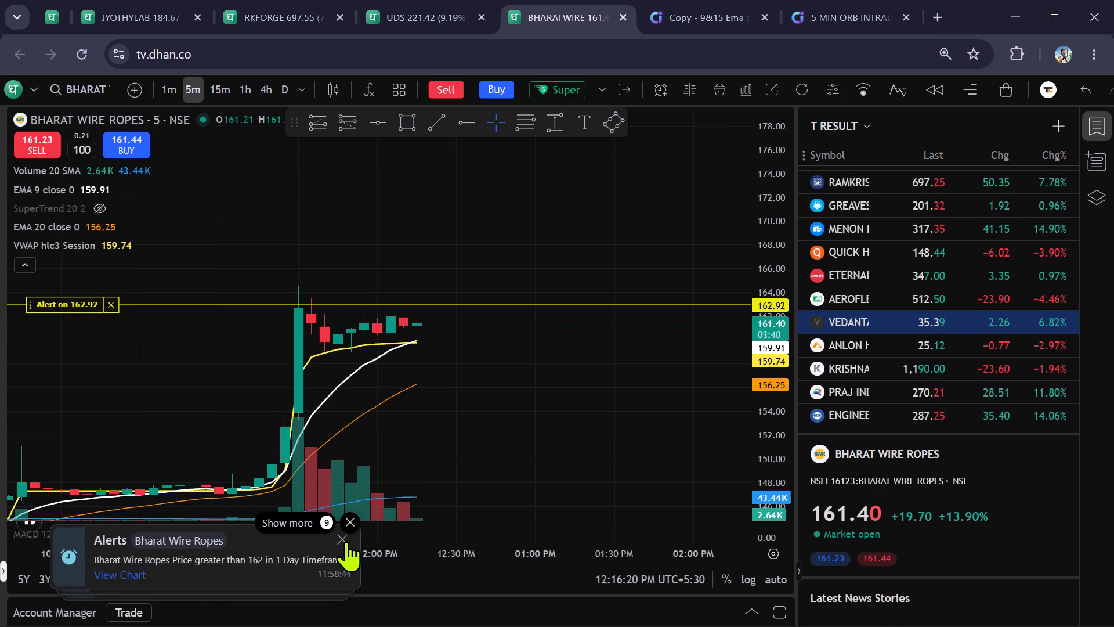
click(345, 540)
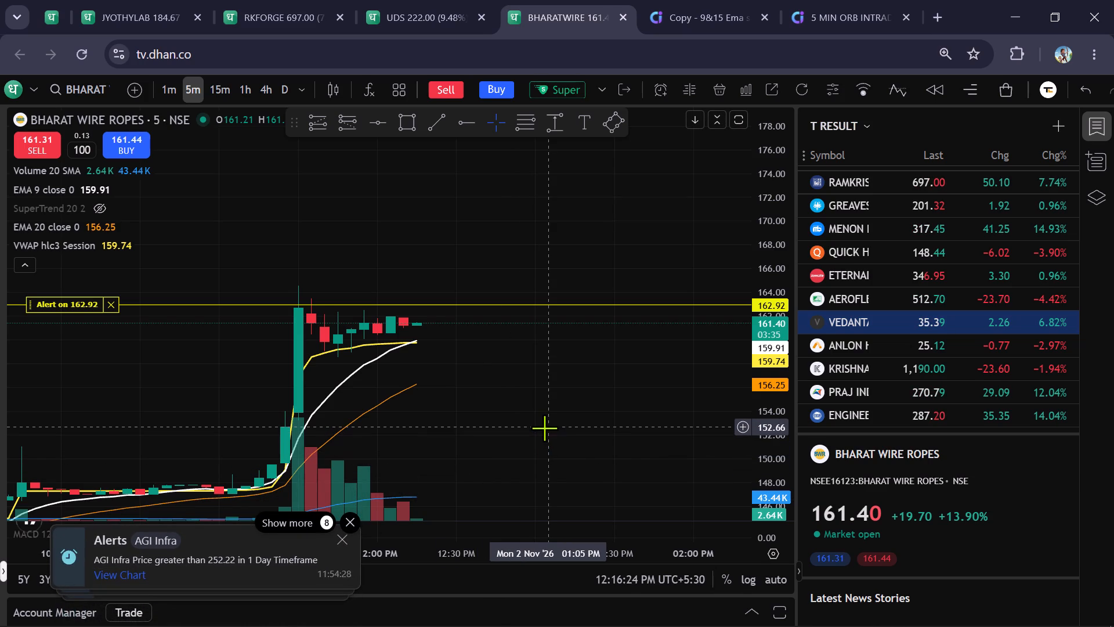
Prepare an UPDATER SERVICES Super Order buy as a limit order at 210, keeping its recent candles in sight.
click(261, 3)
click(360, 13)
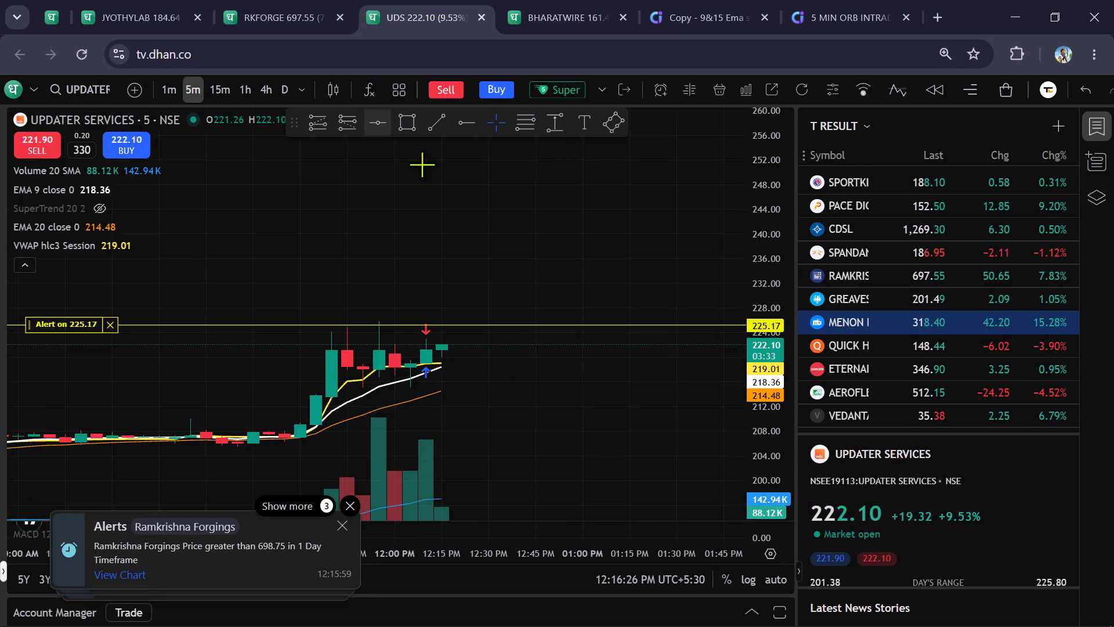
click(556, 94)
click(279, 149)
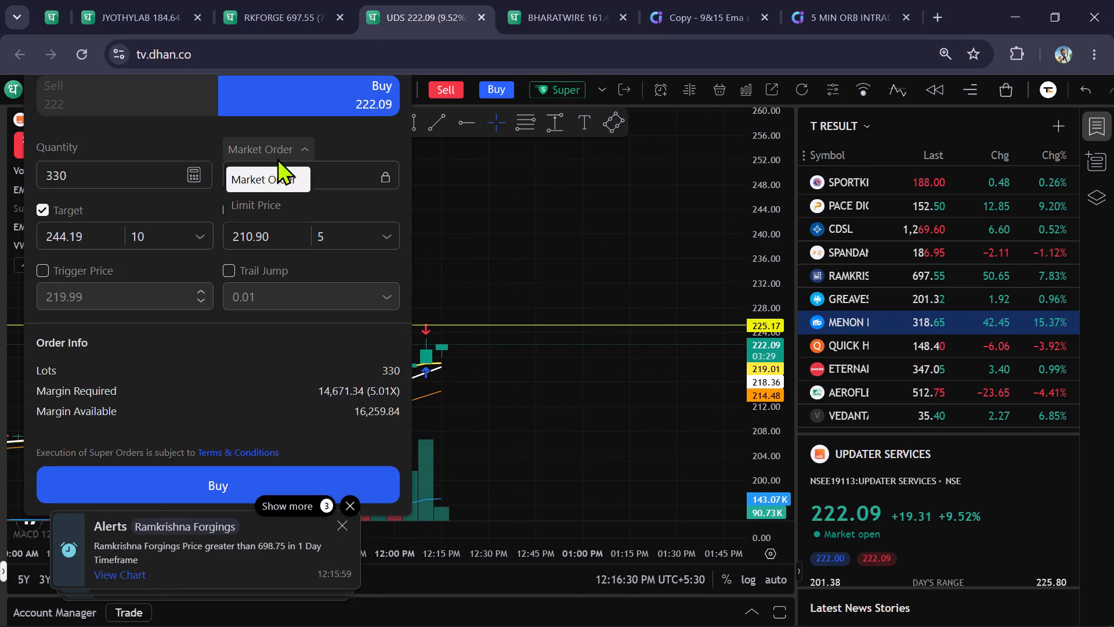
click(278, 194)
click(287, 186)
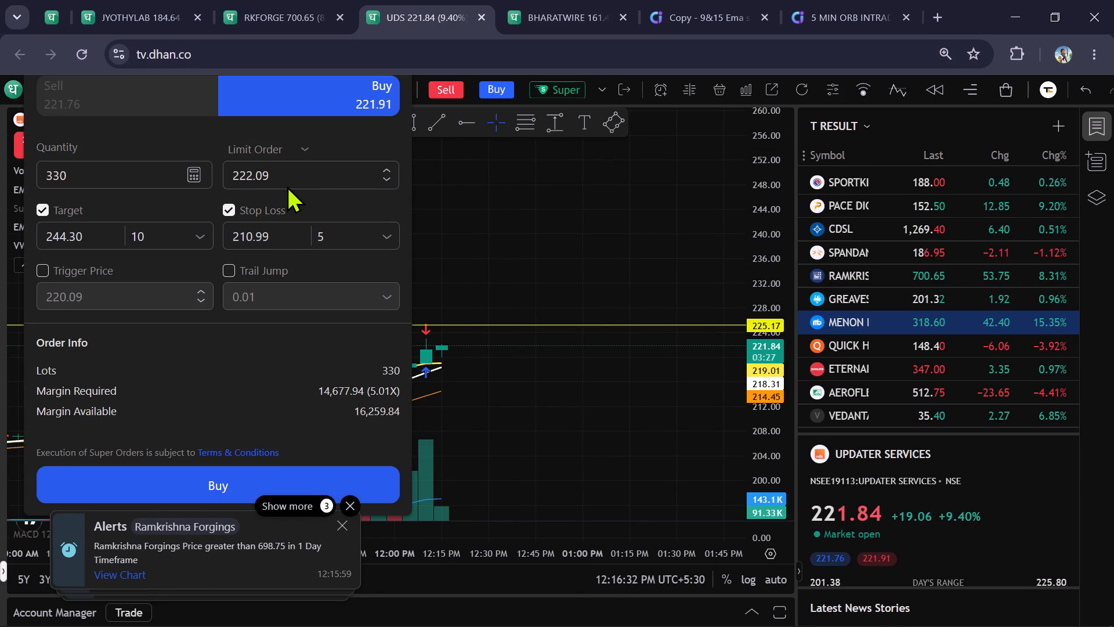
click(281, 179)
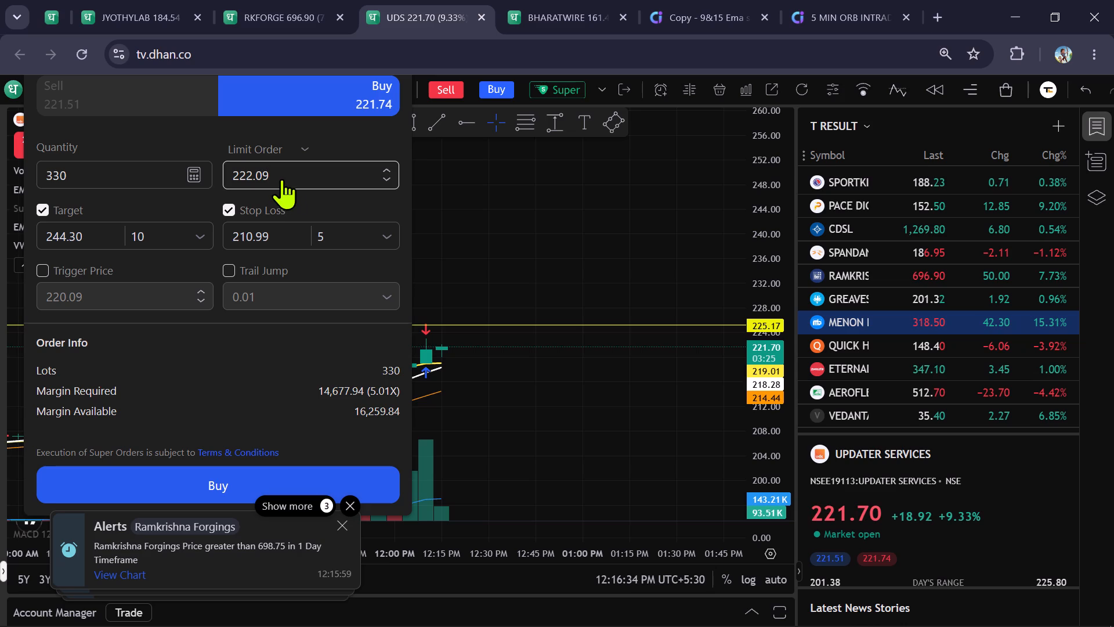
key(BackSpace)
key(BackSpace)
key(BackSpace)
key(BackSpace)
key(BackSpace)
text(10)
scroll(655, 397, down, 2)
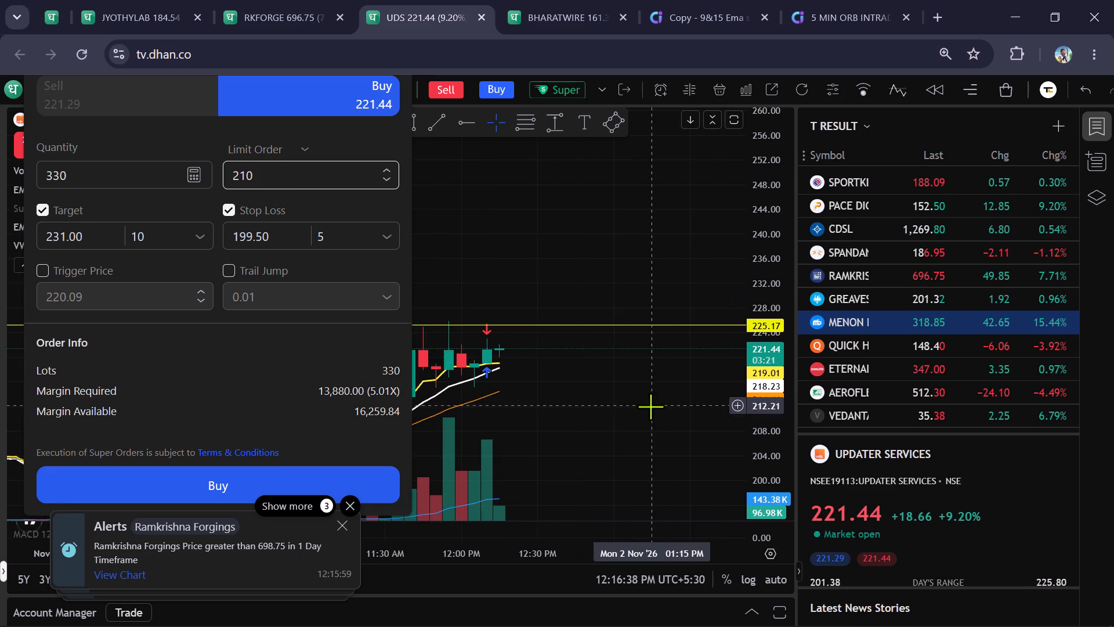
drag(654, 426, 678, 464)
Return to the RAMKRISHNA FORGINGS chart and move its order form clear of the candles to examine price action.
click(549, 0)
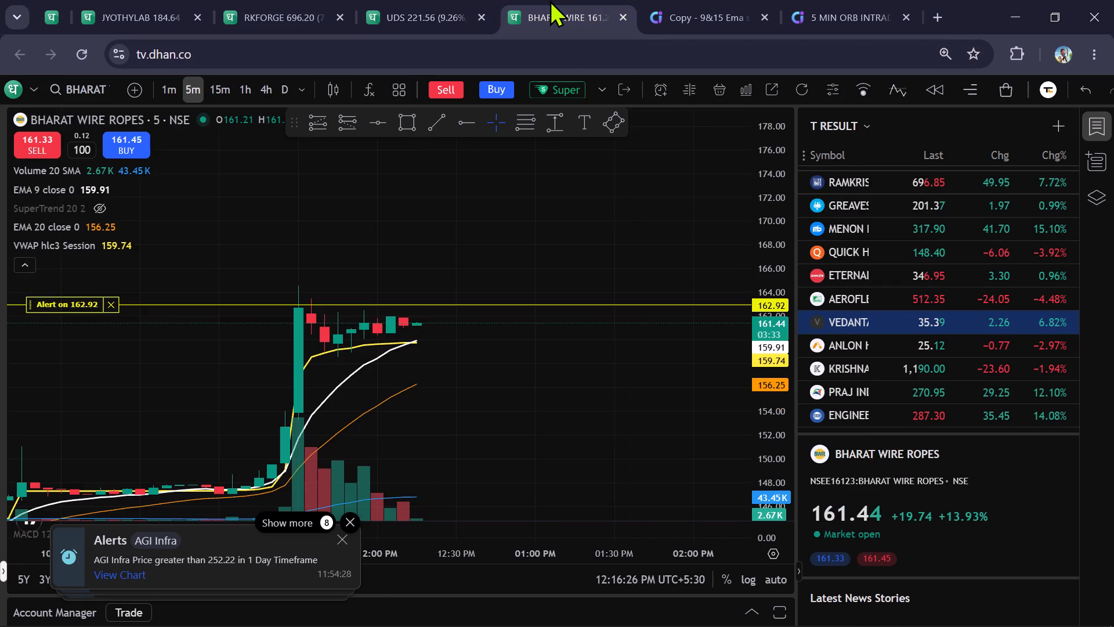
click(262, 15)
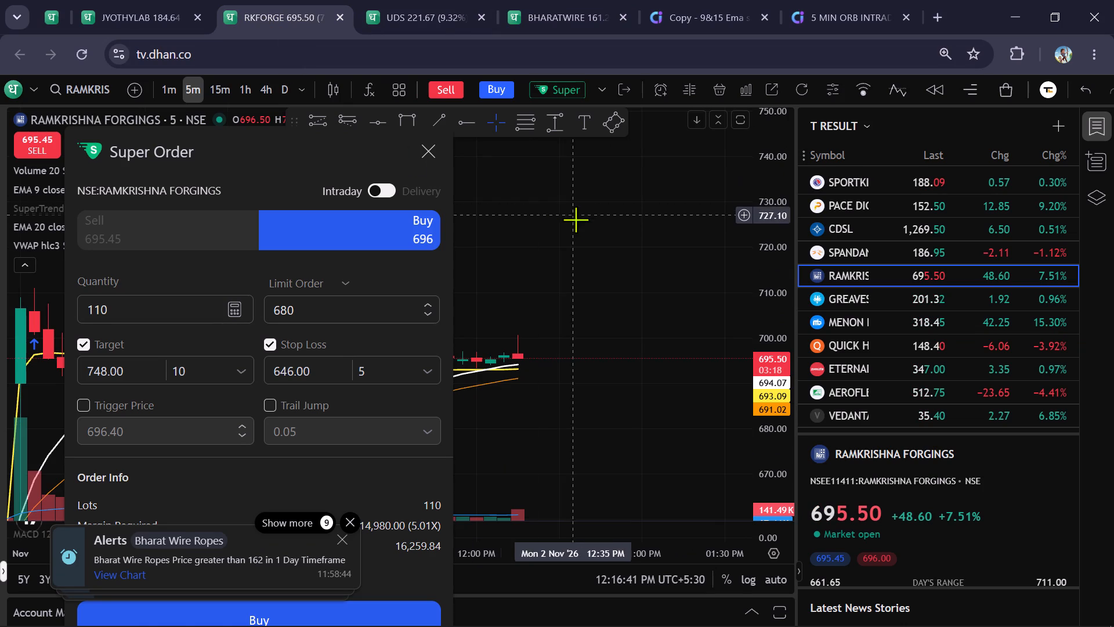
scroll(583, 225, down, 6)
scroll(661, 264, up, 3)
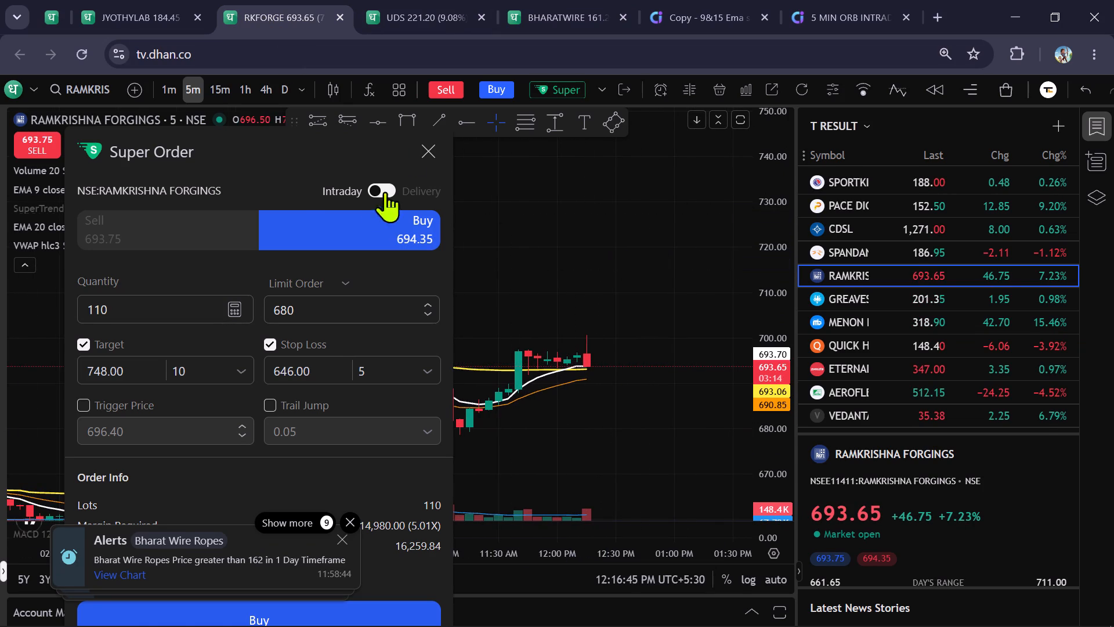
drag(273, 170, 213, 421)
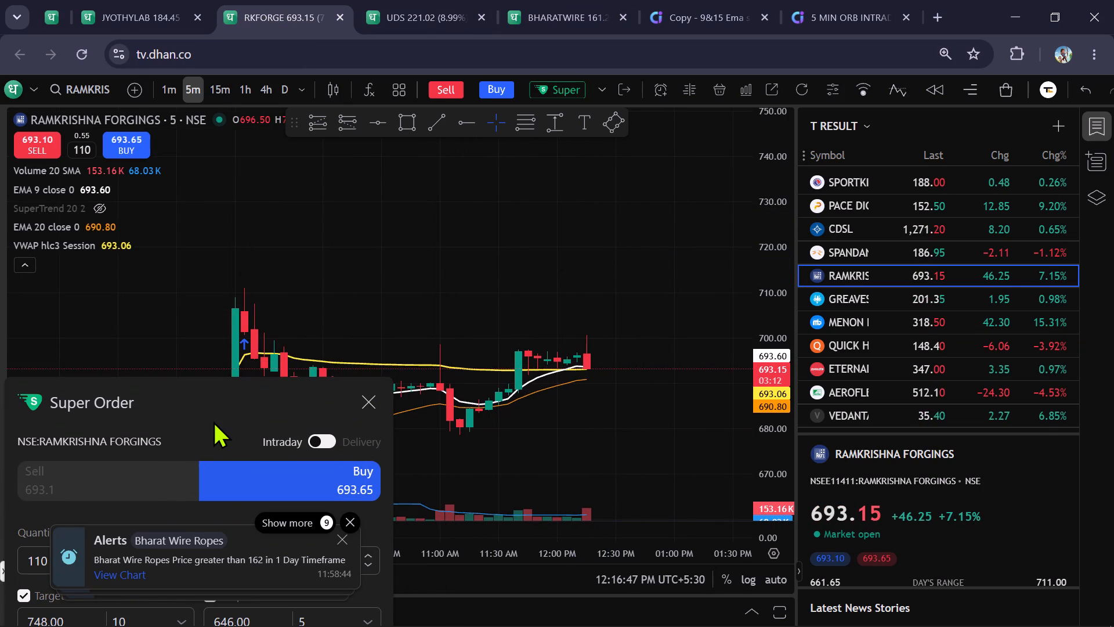
Examine the UPDATER SERVICES 5-minute candles near the 225.17 alert, moving the order form off the chart.
click(423, 1)
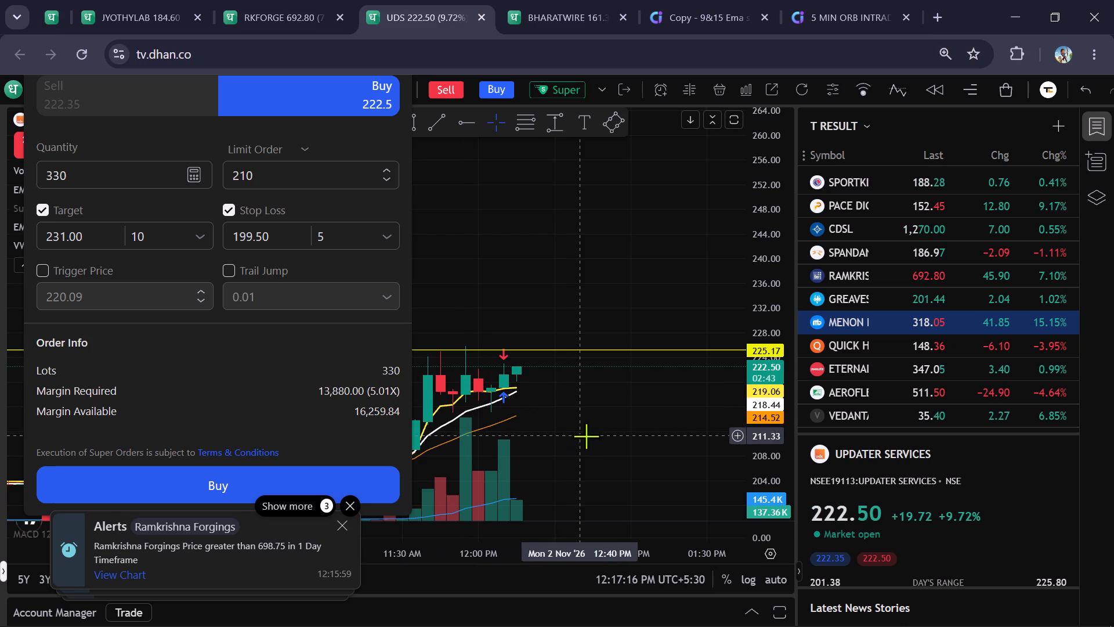
drag(586, 434, 649, 438)
scroll(776, 410, down, 2)
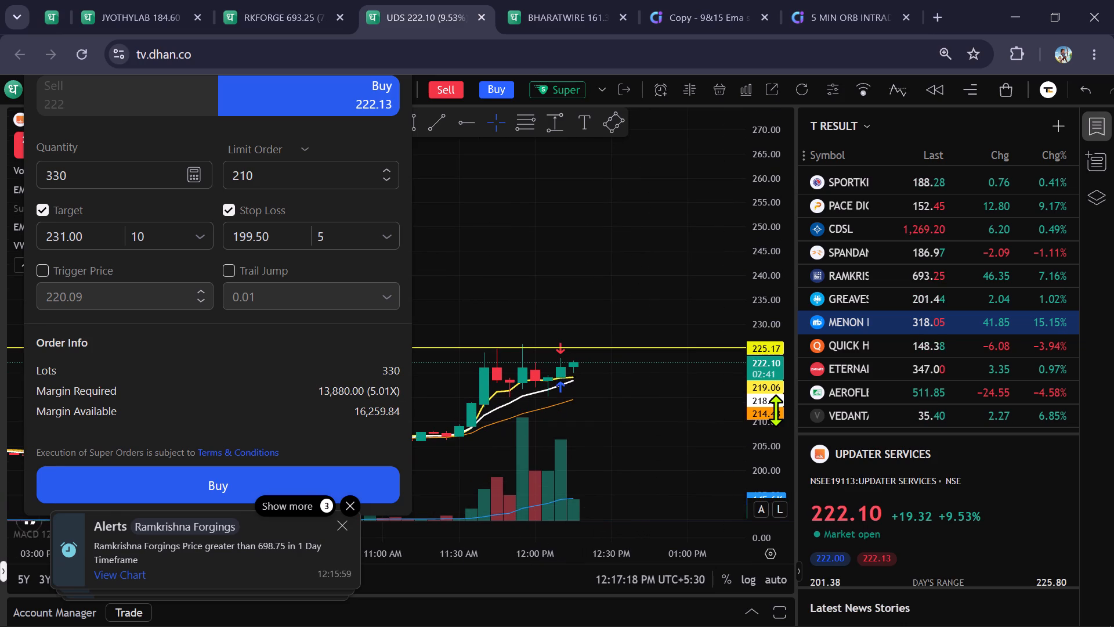
scroll(776, 410, up, 2)
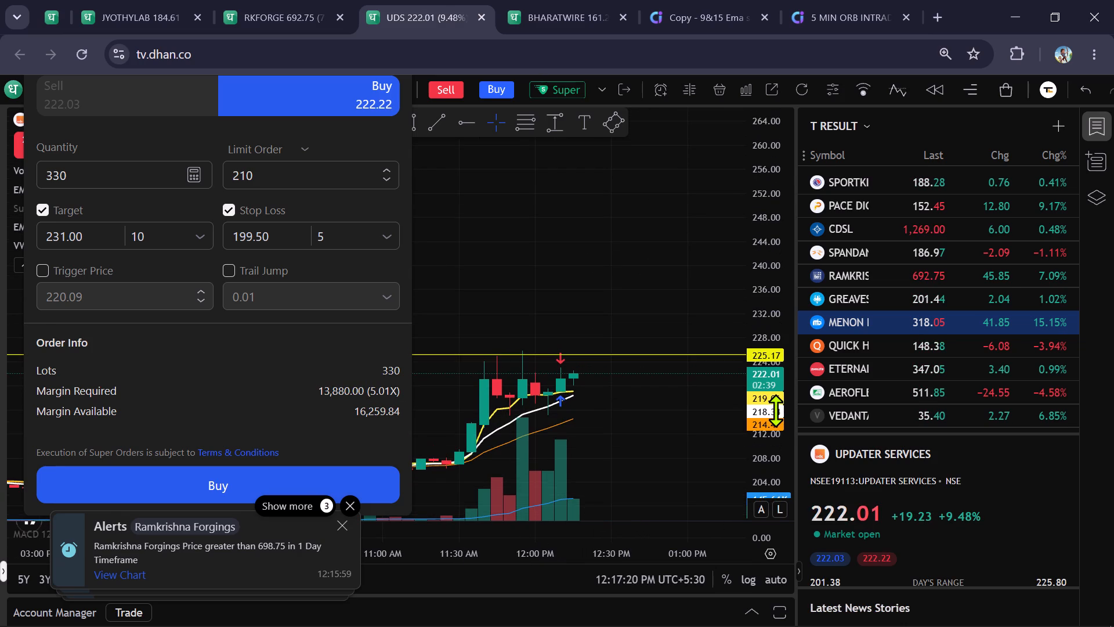
scroll(679, 406, up, 1)
drag(273, 367, 239, 483)
drag(225, 152, 269, 377)
click(547, 5)
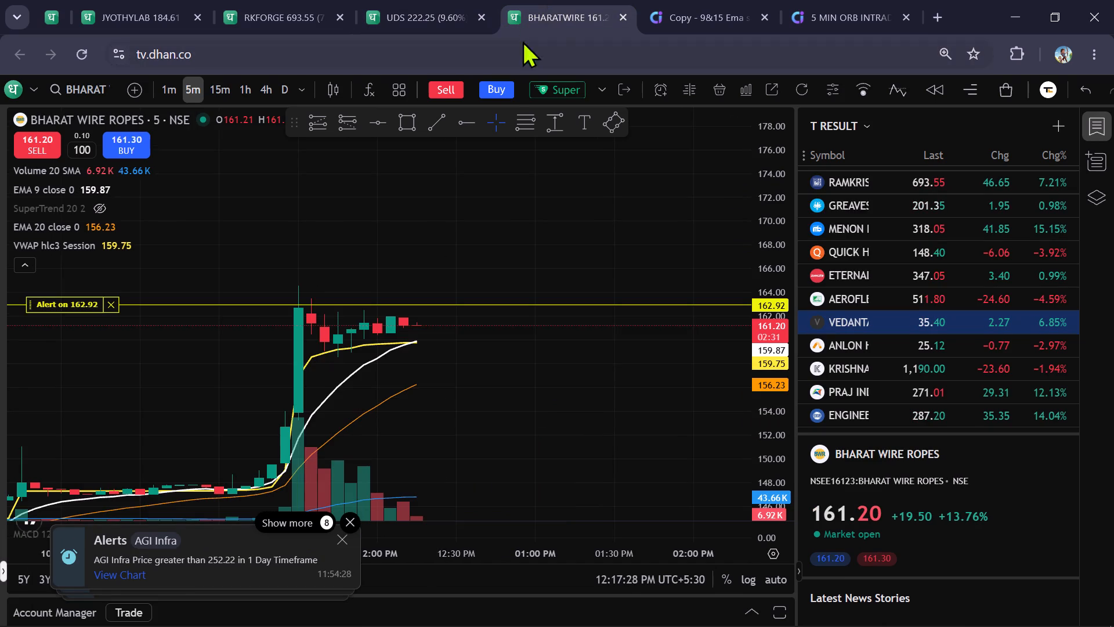
click(422, 19)
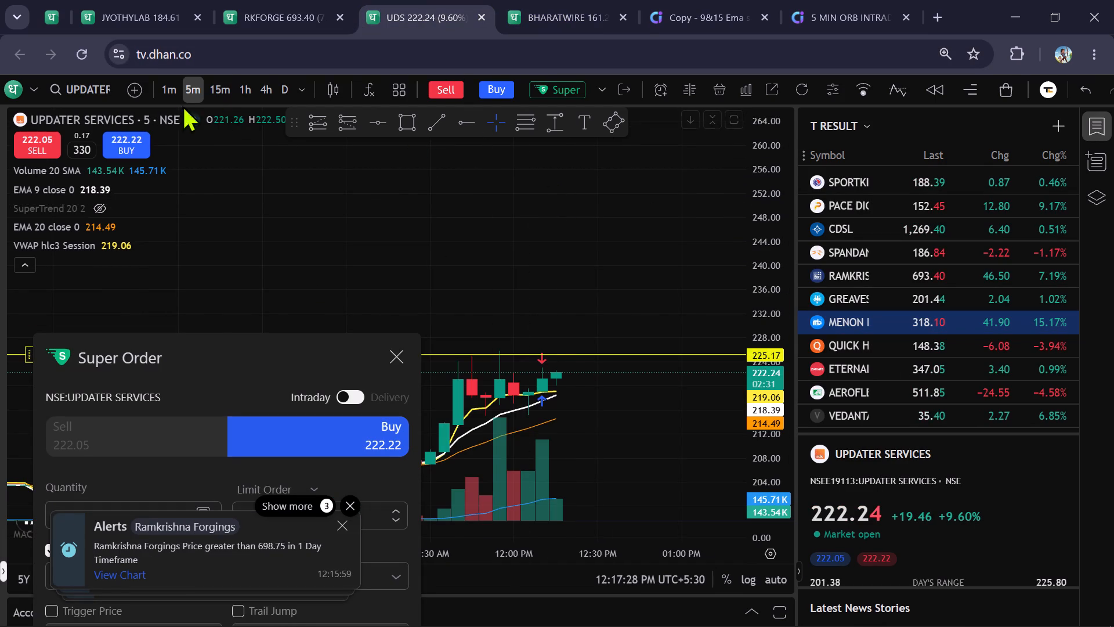
Switch the UPDATER SERVICES chart to the 1-minute timeframe and examine its candles around the moving averages and VWAP.
click(164, 90)
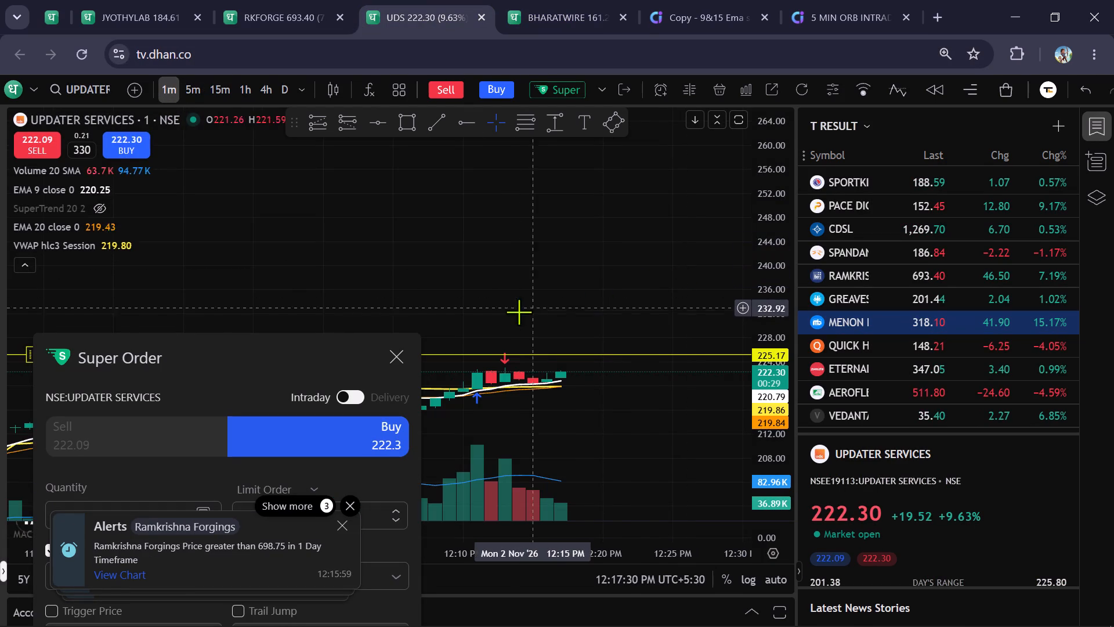
scroll(770, 384, up, 6)
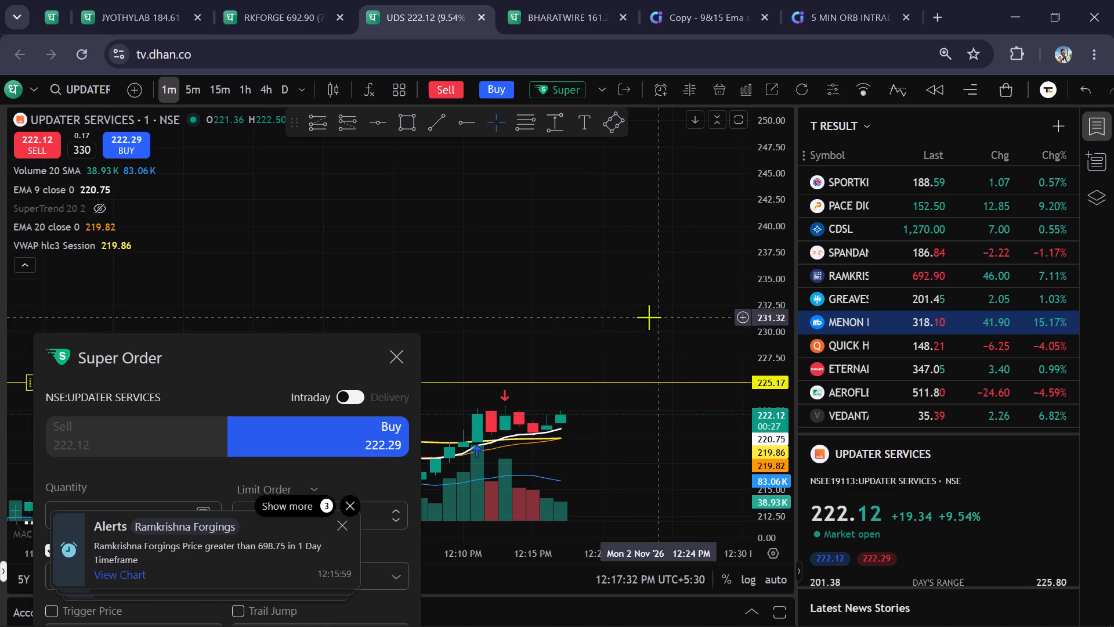
drag(649, 317, 717, 181)
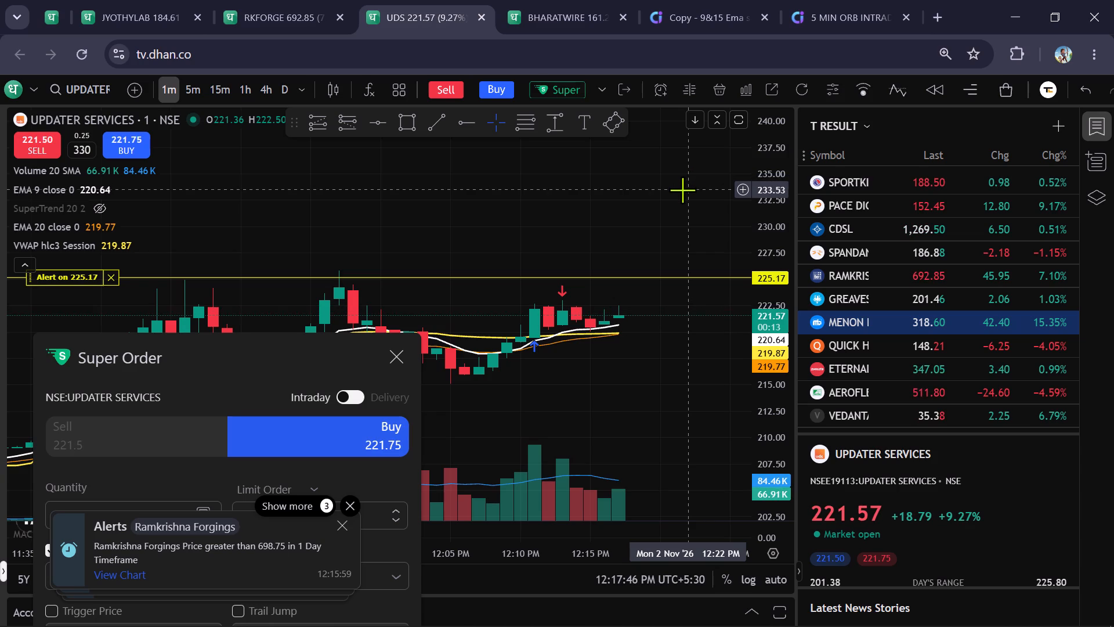
Rerun the Chartink 9&15 EMA intraday scan and examine the refreshed stock list for candidates.
click(699, 23)
scroll(125, 196, up, 1)
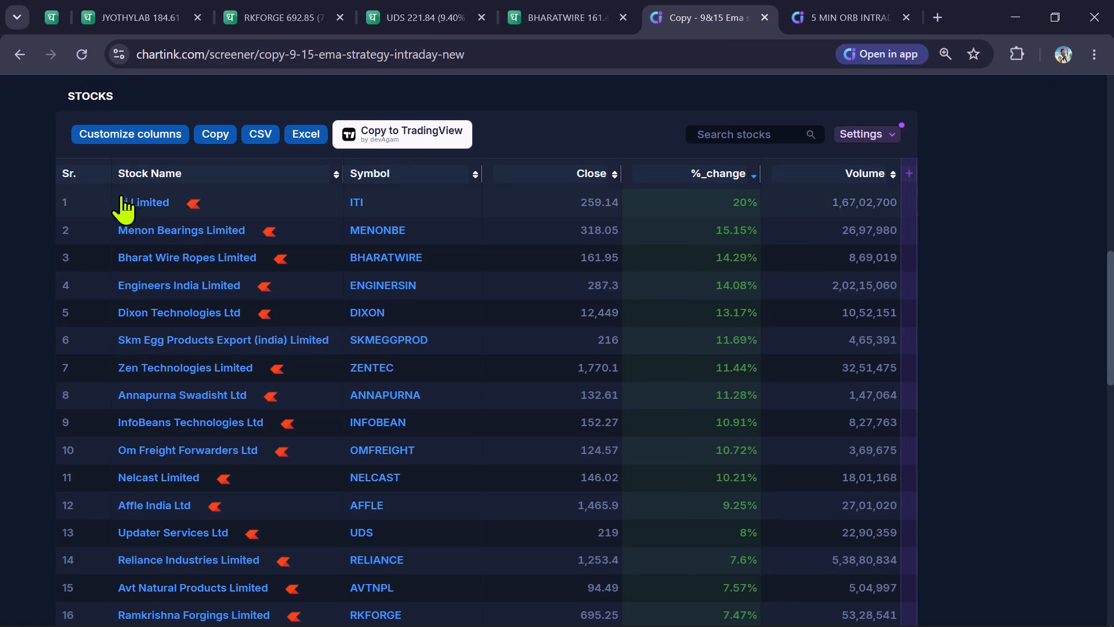
scroll(128, 147, up, 1)
click(84, 199)
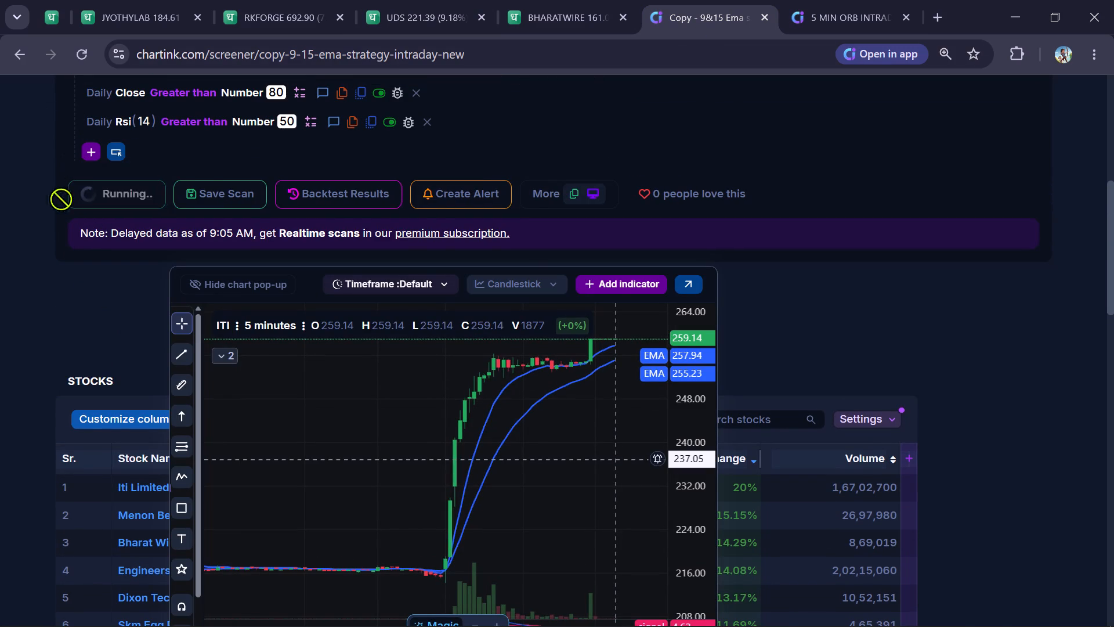
click(0, 246)
scroll(0, 243, down, 1)
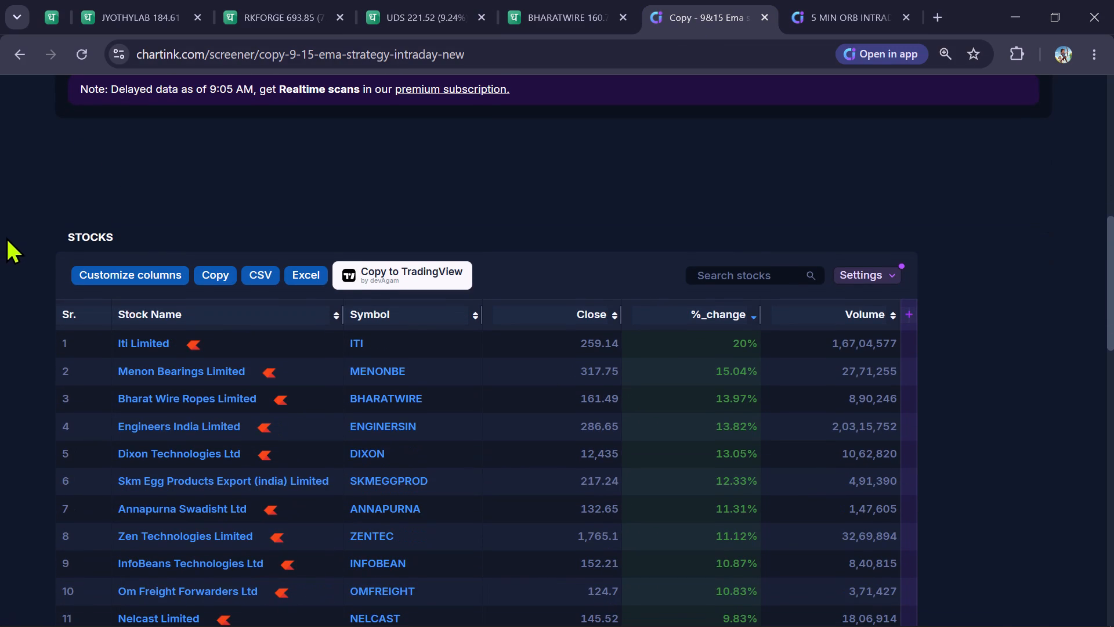
scroll(6, 236, down, 1)
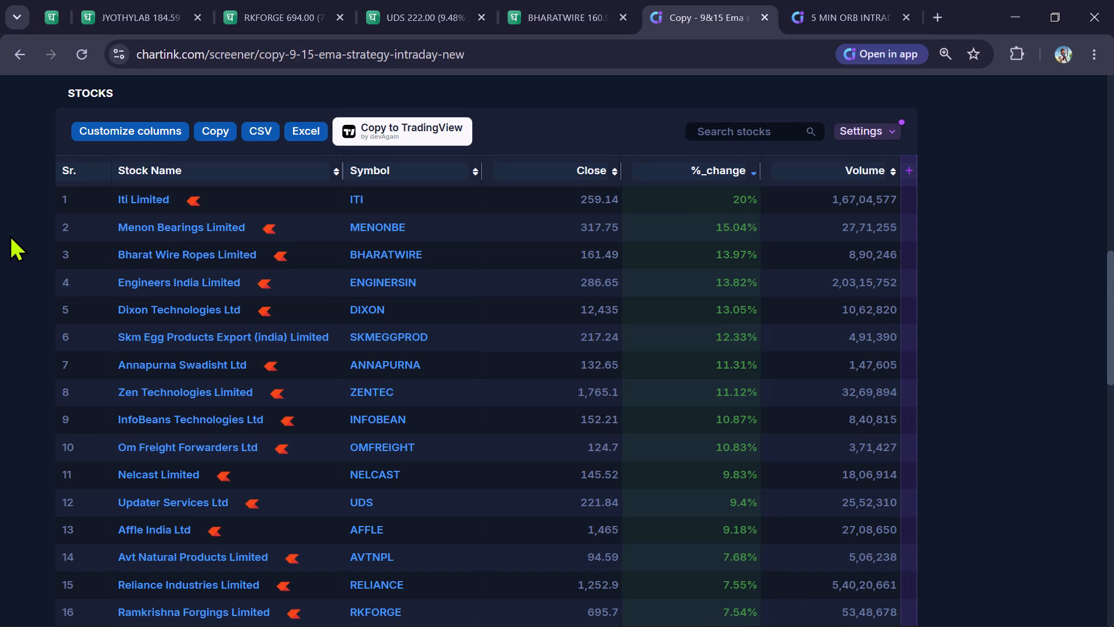
scroll(9, 235, down, 1)
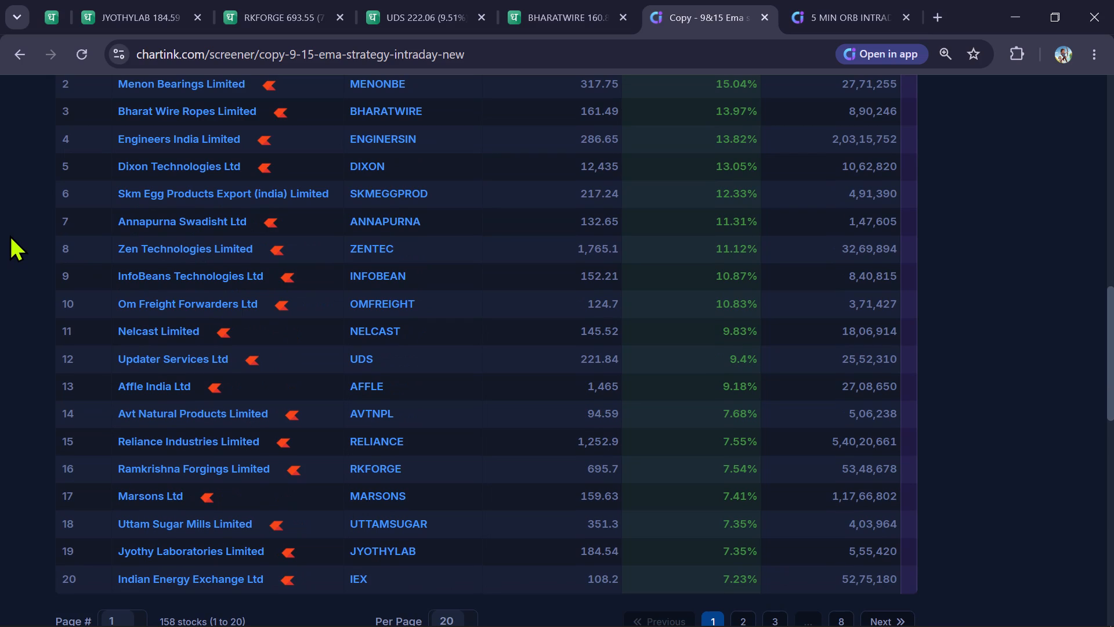
scroll(9, 235, up, 3)
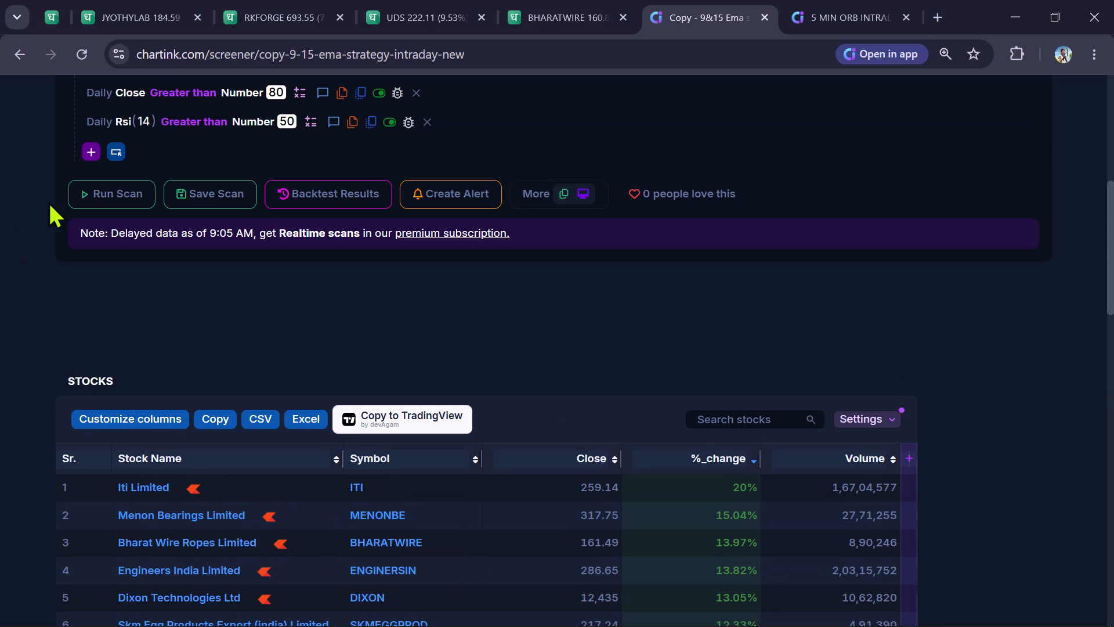
Examine the BHARAT WIRE ROPES 5-minute candles near the 162.92 alert.
click(545, 10)
drag(495, 206, 502, 232)
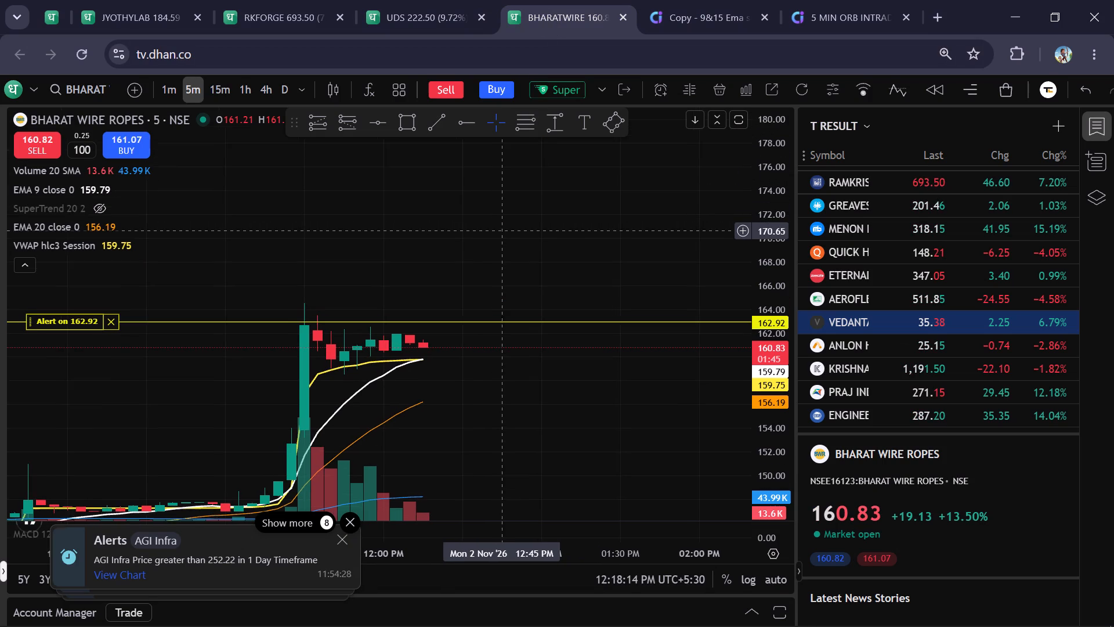
drag(502, 232, 503, 233)
Replace the RAMKRISHNA FORGINGS chart with INDIAN ENERGY EXCHANGE by searching for IEX, and examine its 5-minute candles.
click(441, 25)
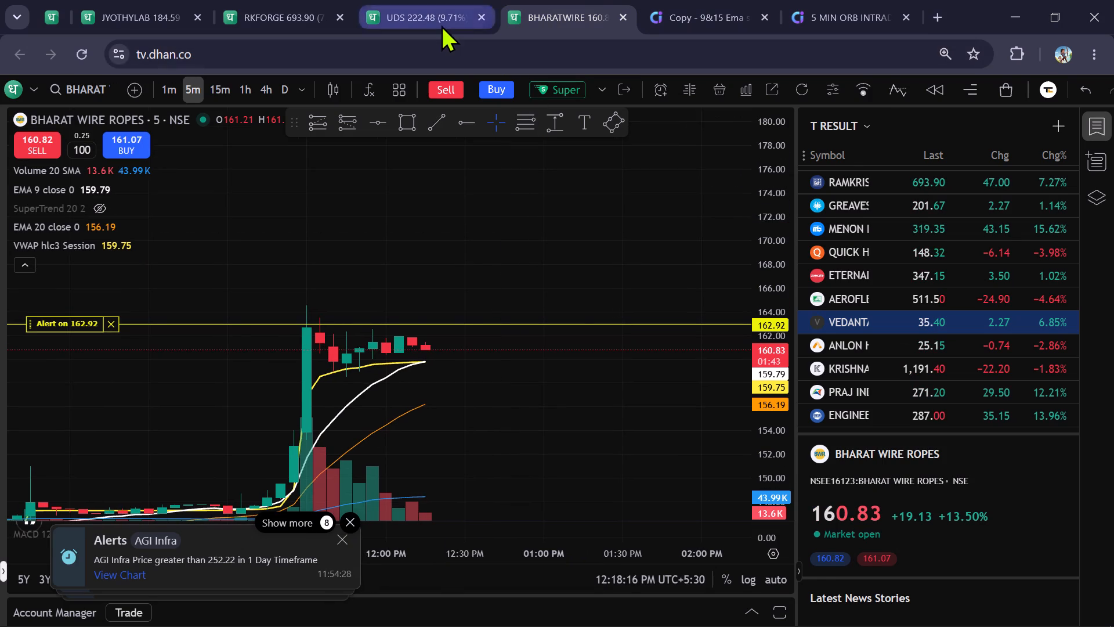
click(283, 6)
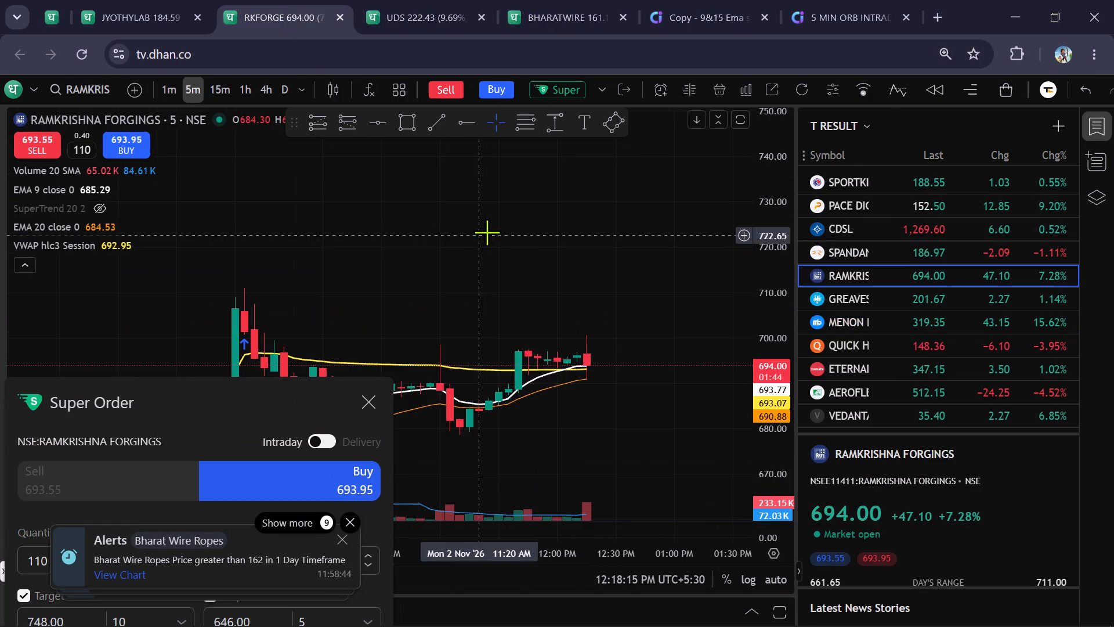
drag(493, 229, 510, 275)
text(IEX)
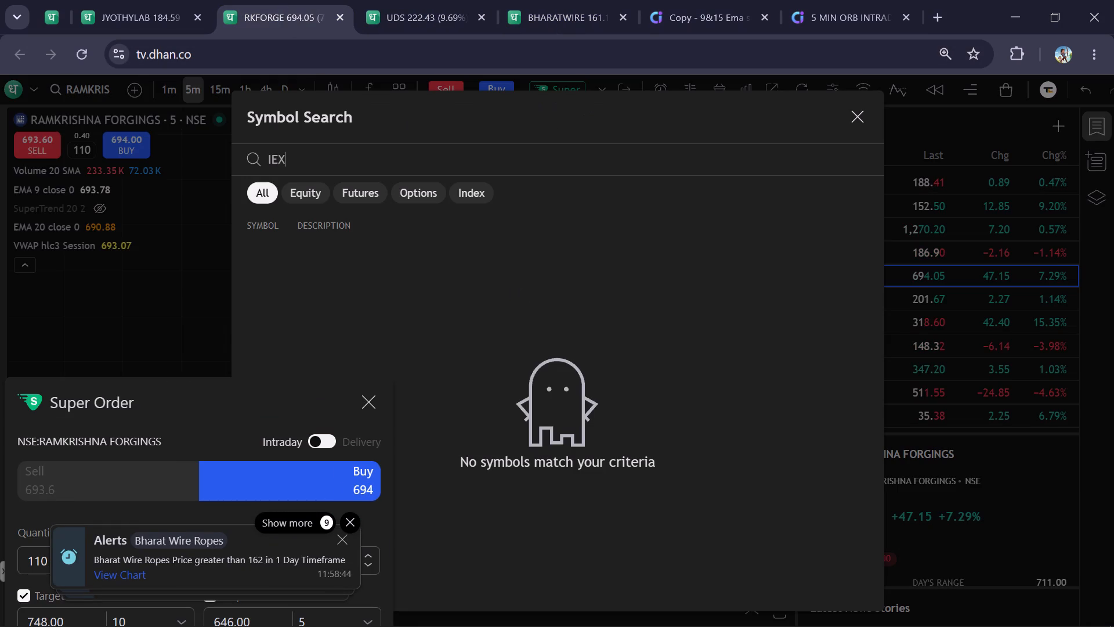
key(Down)
key(Return)
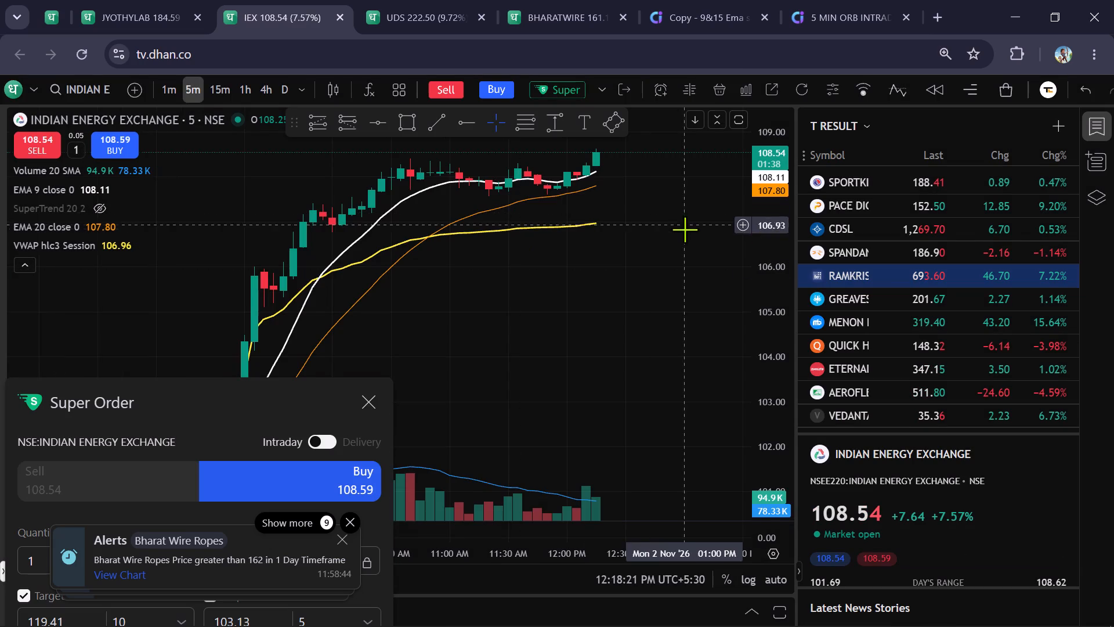
drag(680, 236, 637, 369)
Prepare an intraday limit buy for INDIAN ENERGY EXCHANGE at 108.55, trying quantity 800 before setting 600, and move the form clear of the candles.
drag(253, 431, 327, 165)
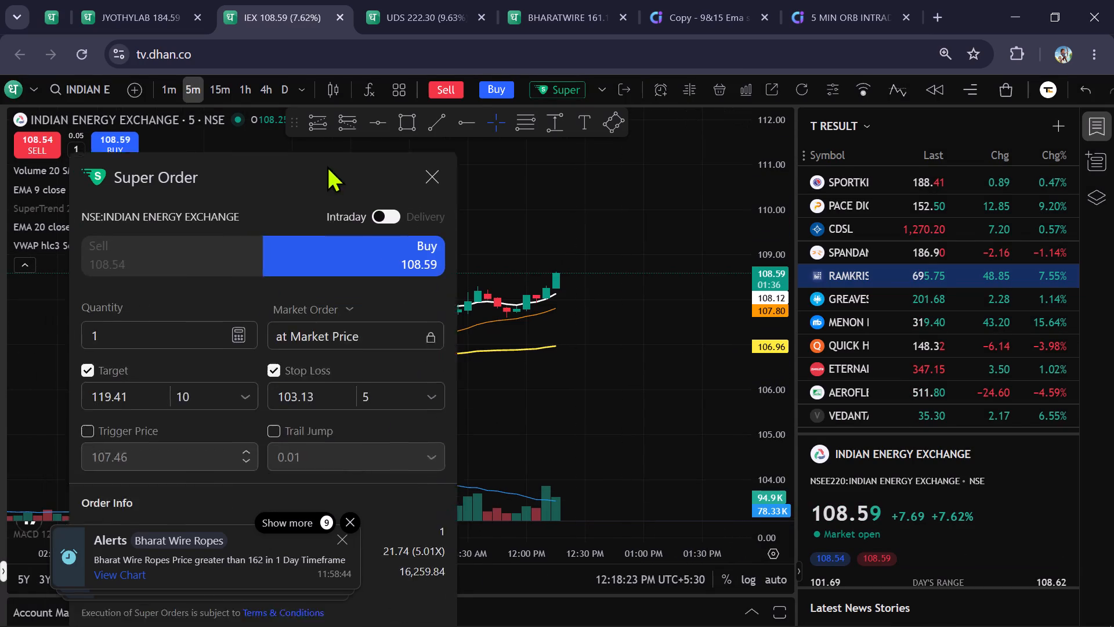
drag(327, 165, 344, 107)
click(339, 209)
click(337, 263)
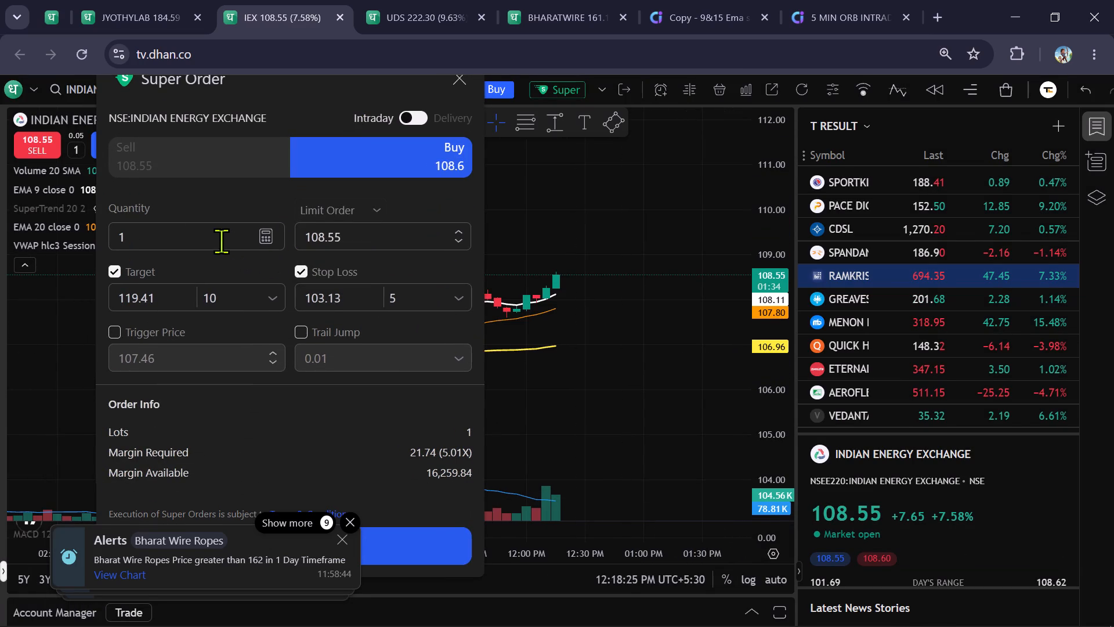
click(219, 240)
key(BackSpace)
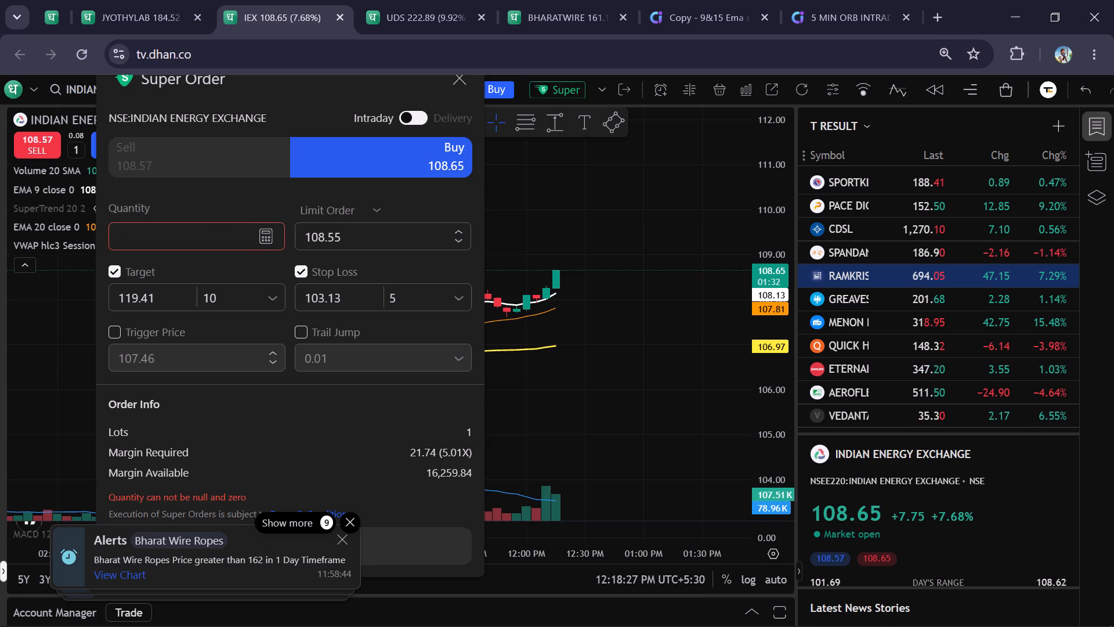
text(800)
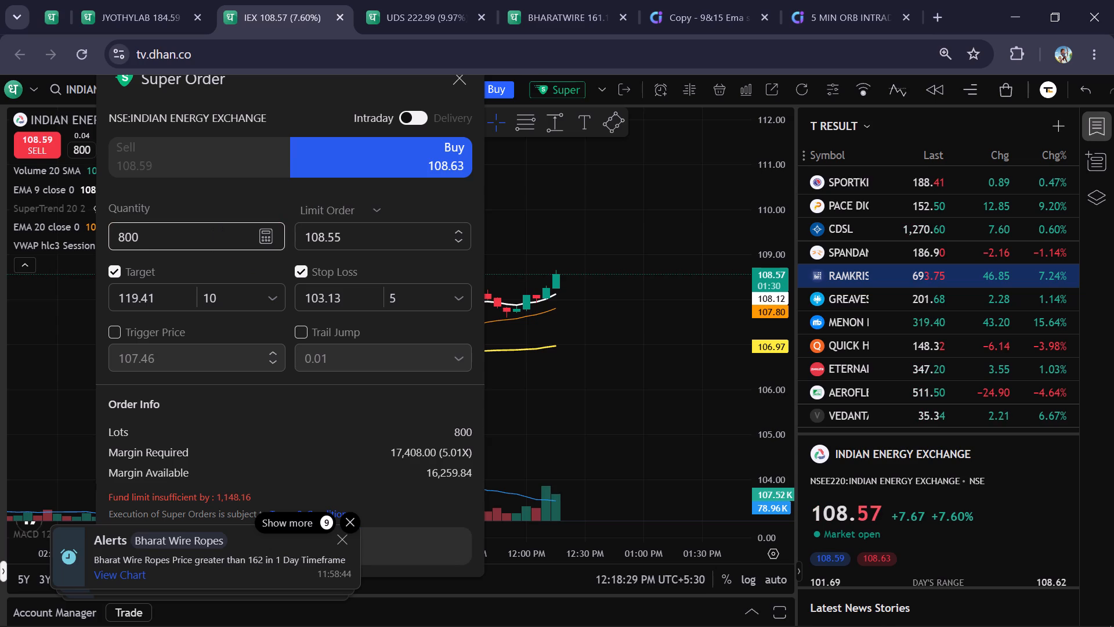
key(BackSpace)
key(BackSpace)
key(BackSpace)
text(600)
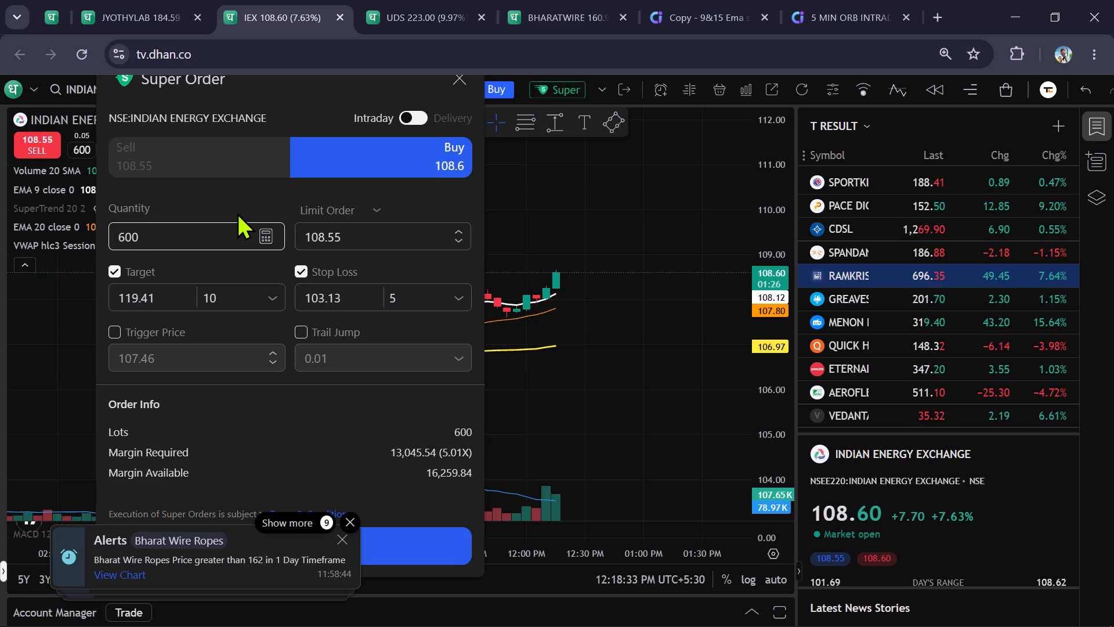
drag(312, 115, 245, 304)
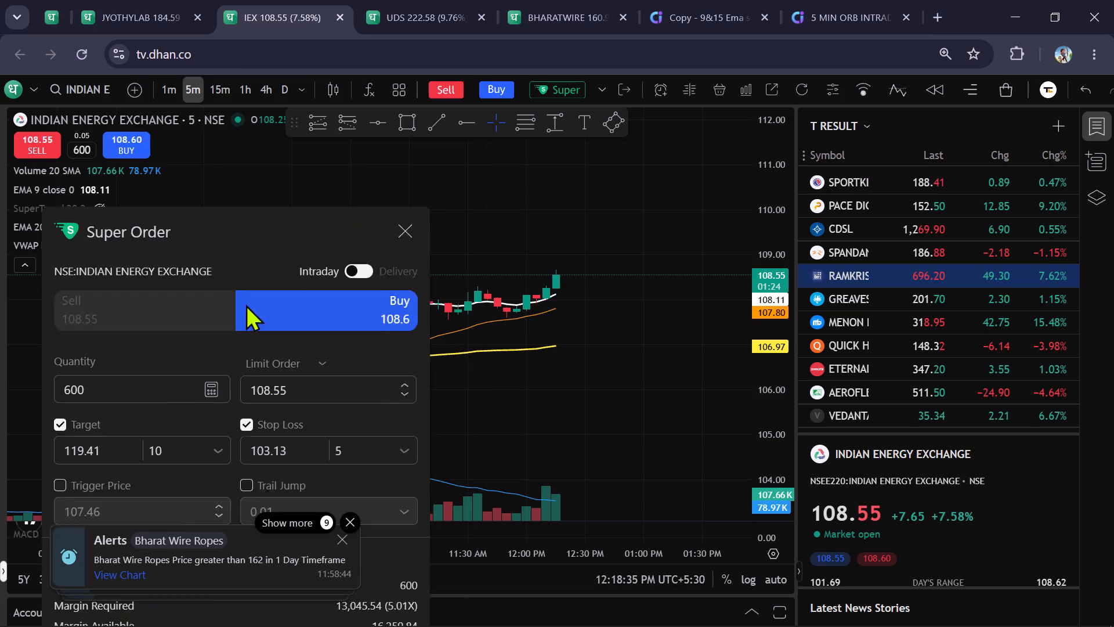
drag(245, 304, 212, 451)
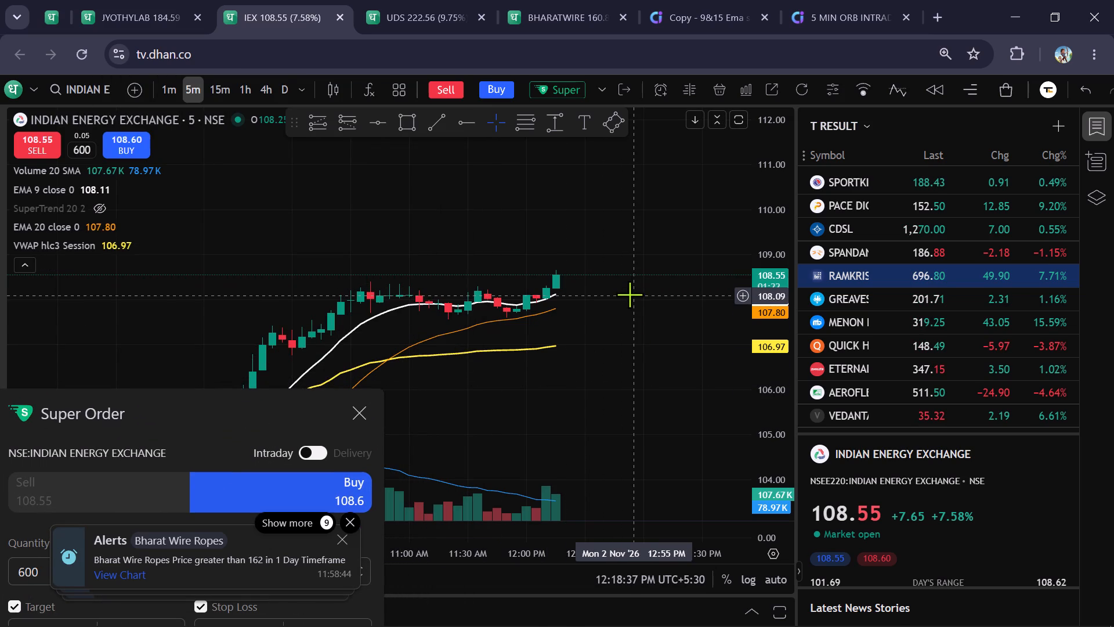
scroll(374, 153, up, 3)
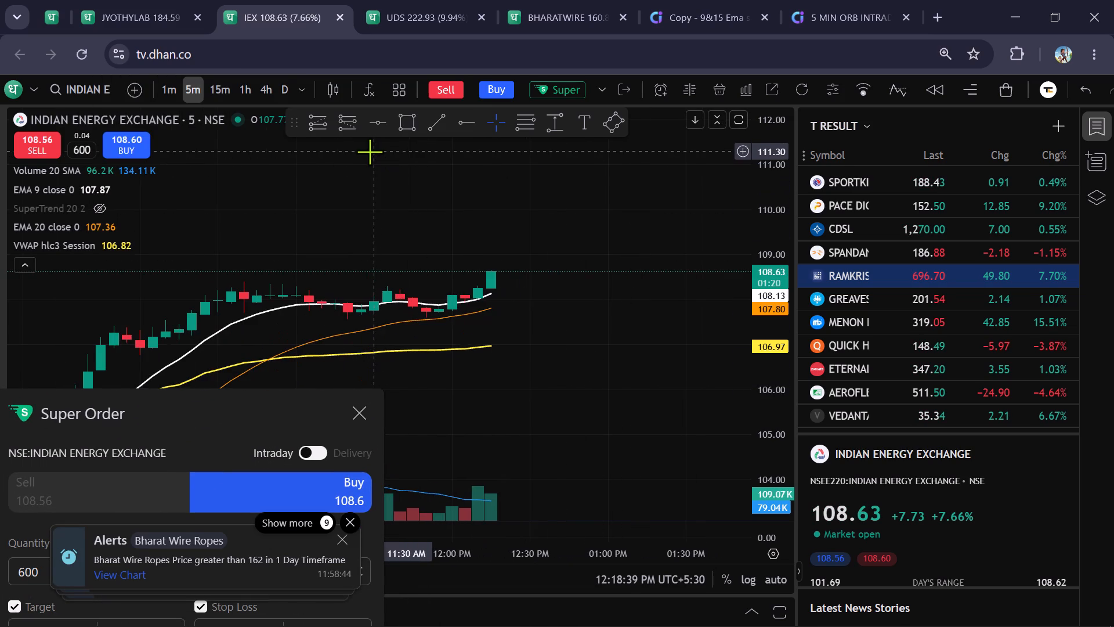
Submit the UPDATER SERVICES intraday limit buy for 330 shares at 210, with target 231.00 and stop loss 199.50.
click(451, 7)
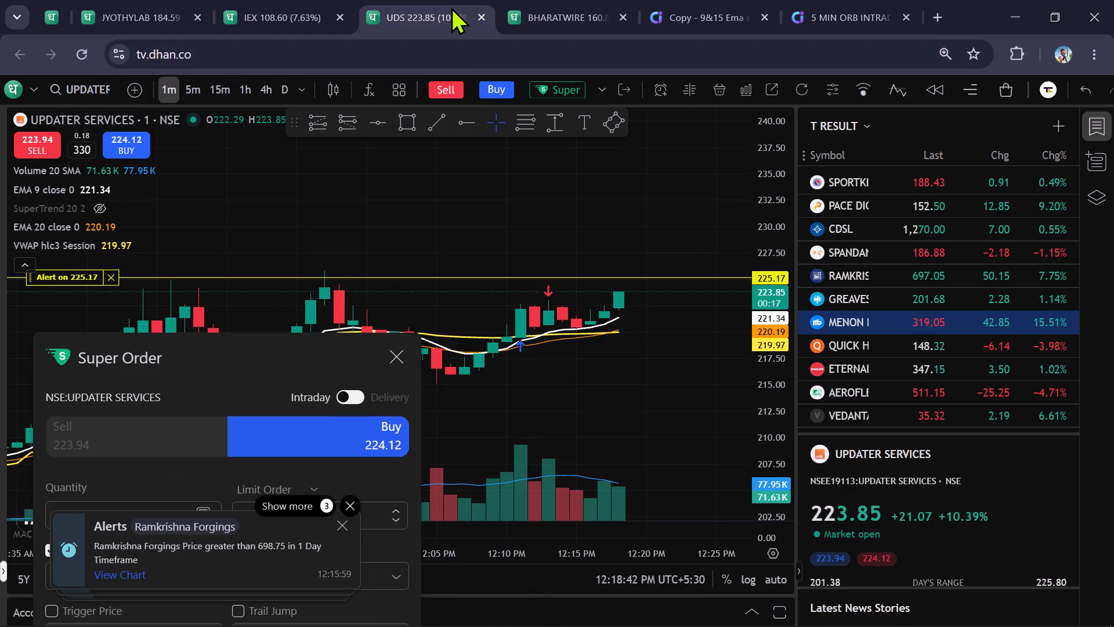
drag(239, 396, 254, 131)
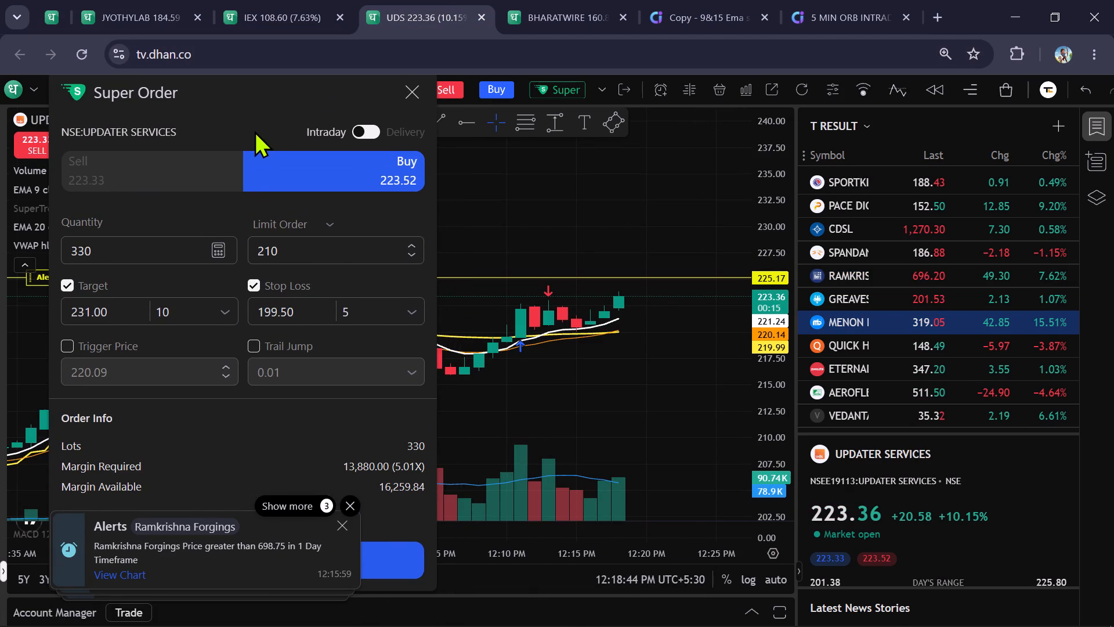
drag(305, 451, 308, 350)
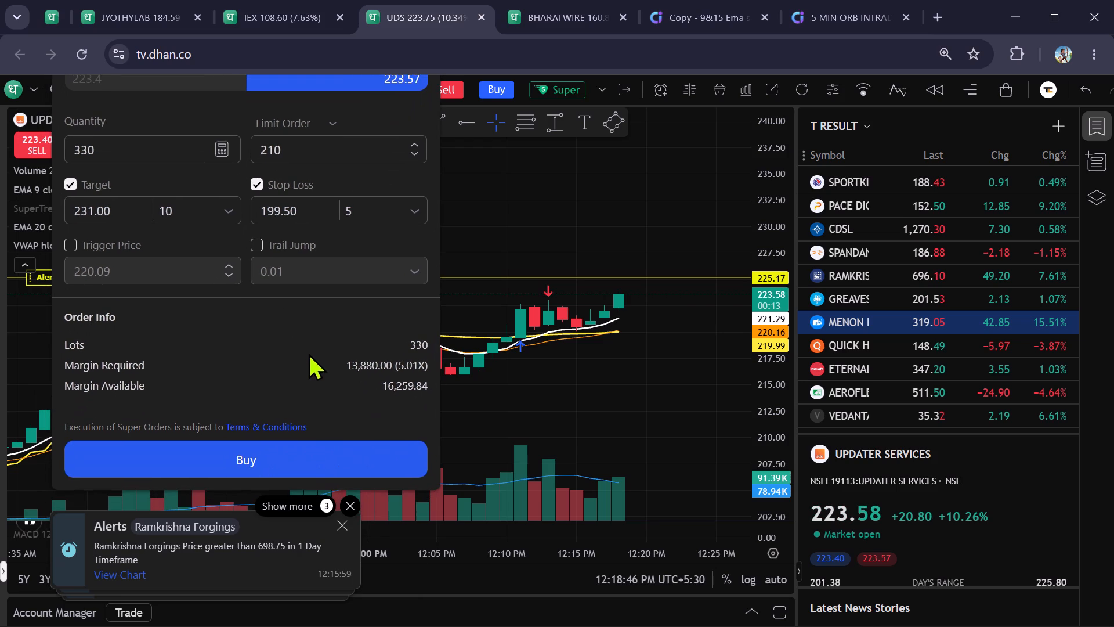
click(290, 458)
Raise the target of the pending UPDATER SERVICES order to 235.79 on the chart.
scroll(767, 335, down, 3)
drag(585, 241, 590, 213)
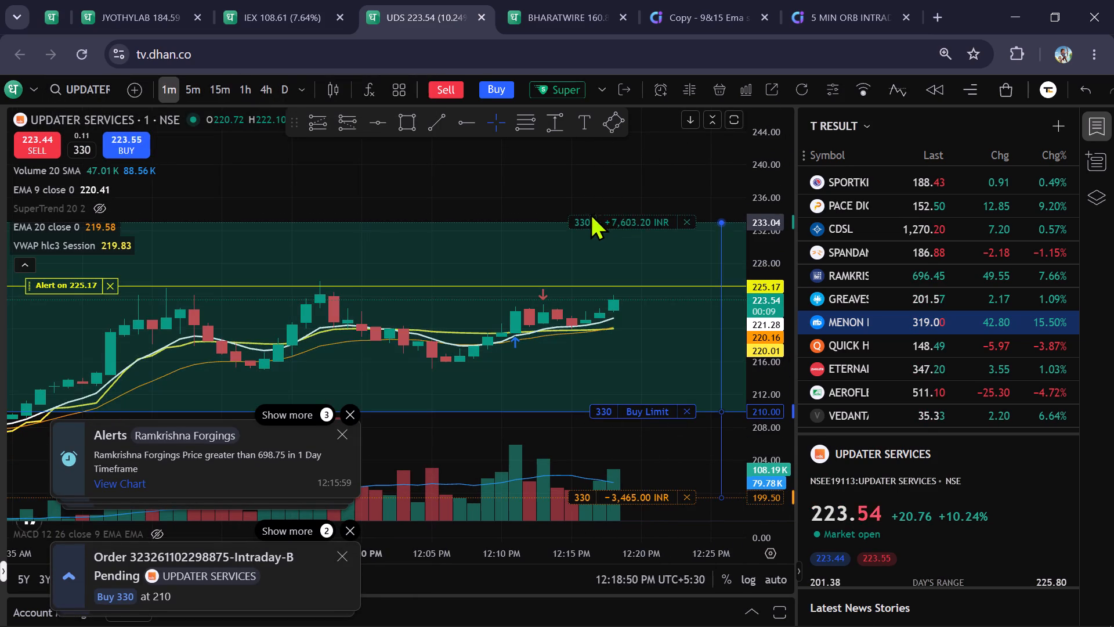
drag(590, 213, 591, 200)
Lower the pending UPDATER SERVICES buy limit to 202.93 on the chart.
scroll(652, 368, up, 1)
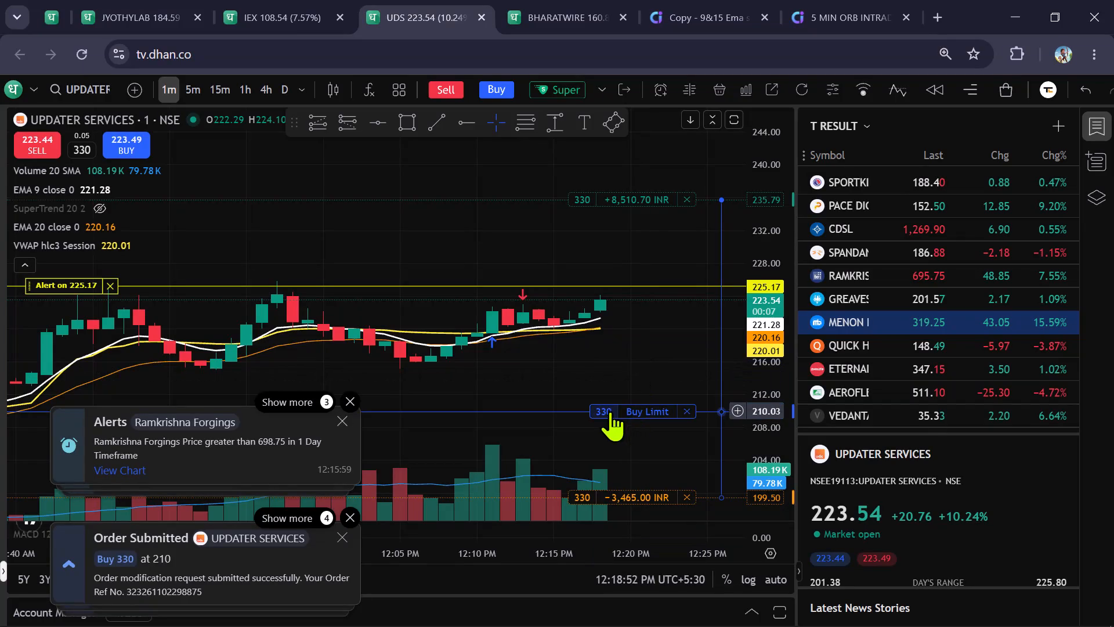
drag(610, 411, 612, 470)
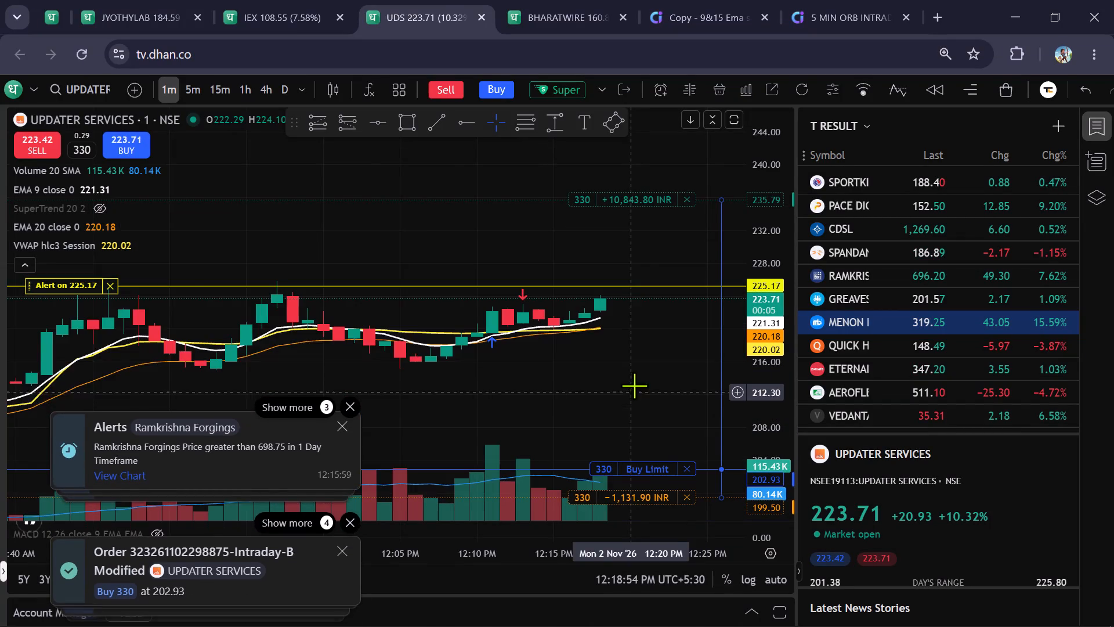
Compare the UPDATER SERVICES candles across the 1-minute, 5-minute and daily timeframes around the 225.17 alert.
scroll(634, 385, up, 2)
scroll(715, 381, down, 2)
scroll(780, 357, up, 4)
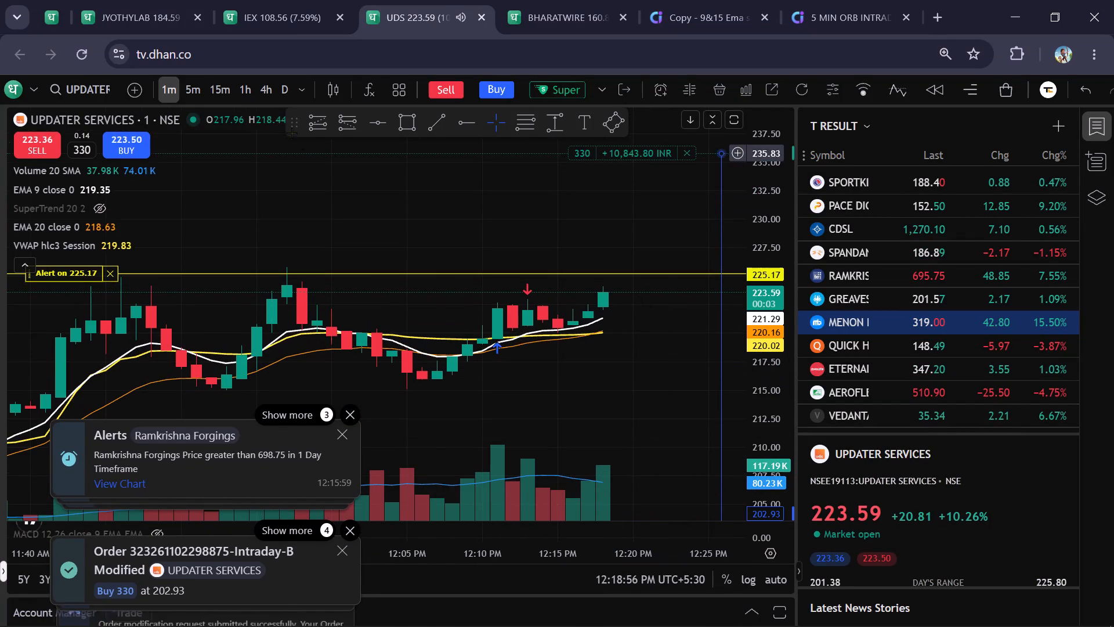
click(185, 80)
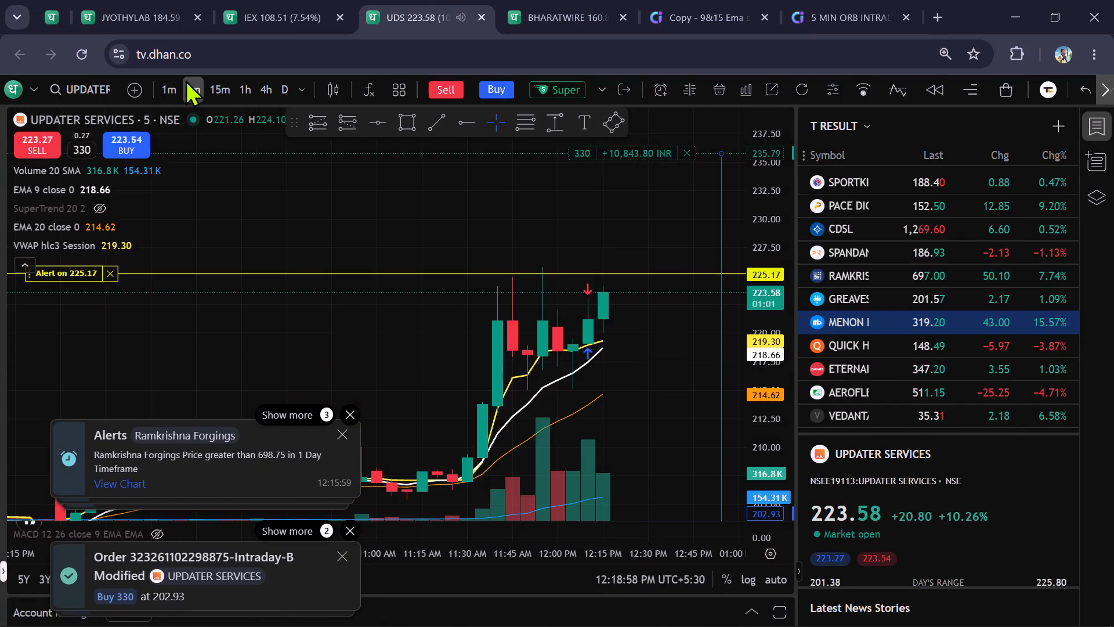
scroll(575, 342, up, 2)
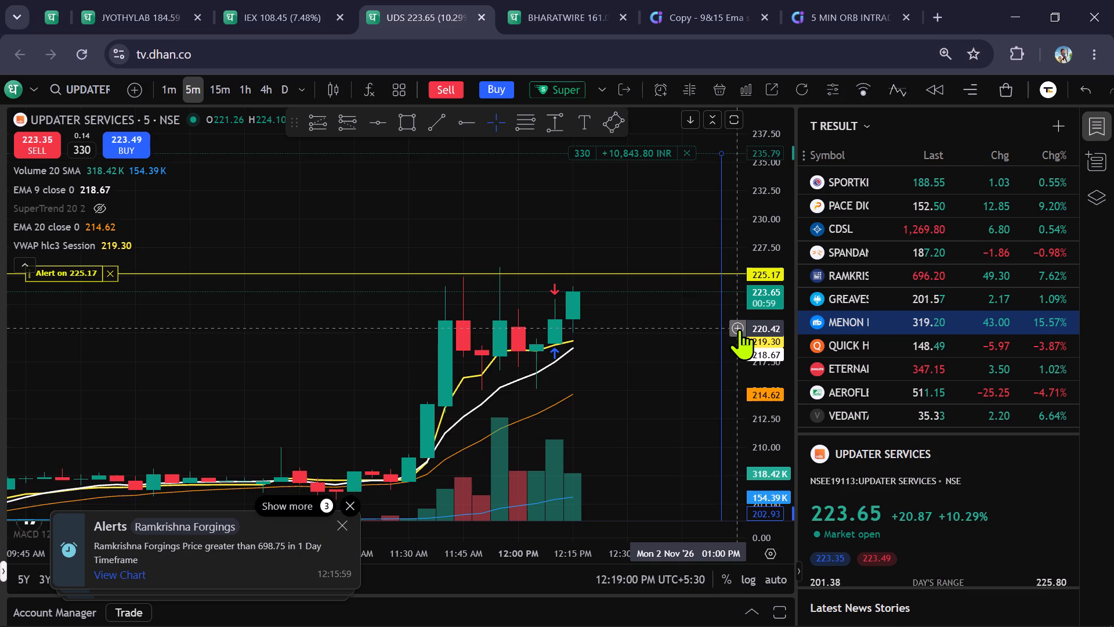
scroll(769, 338, down, 2)
scroll(657, 362, up, 1)
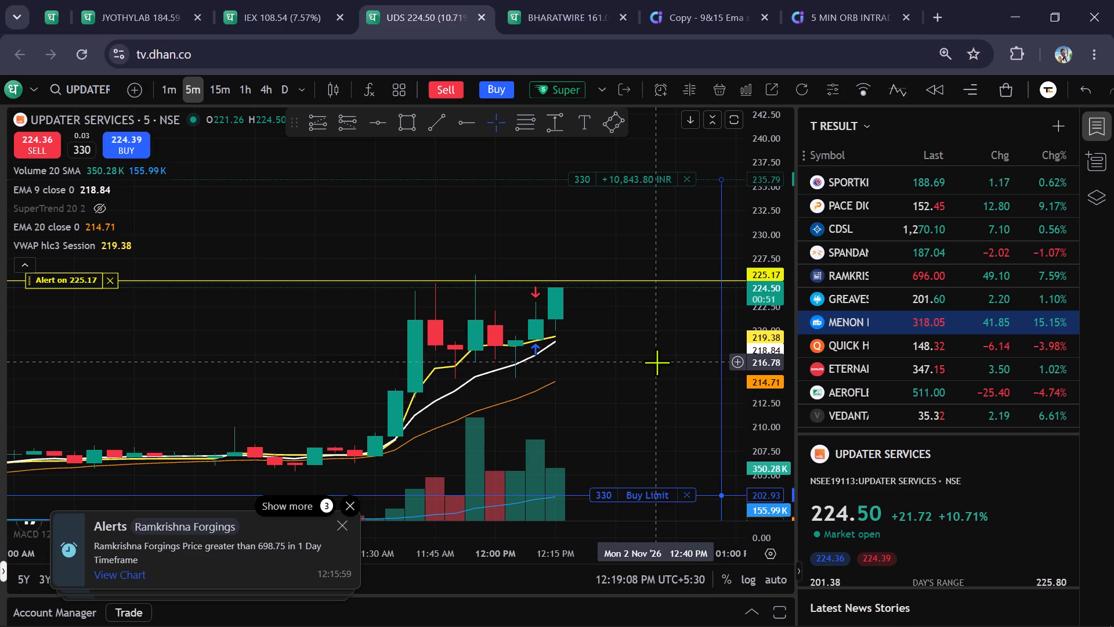
click(178, 89)
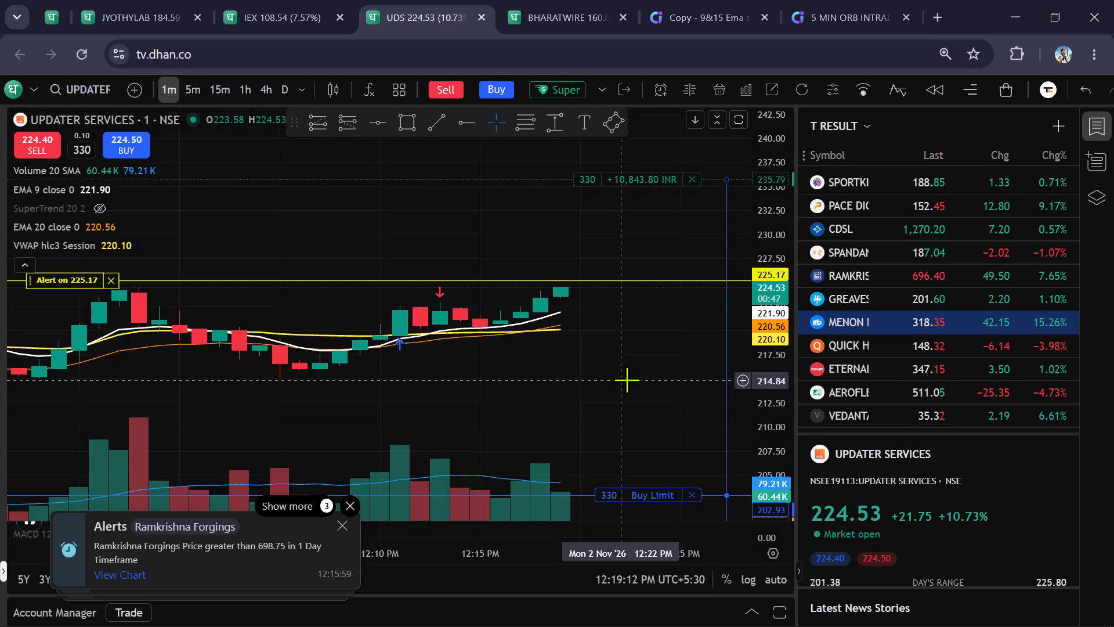
scroll(667, 377, up, 2)
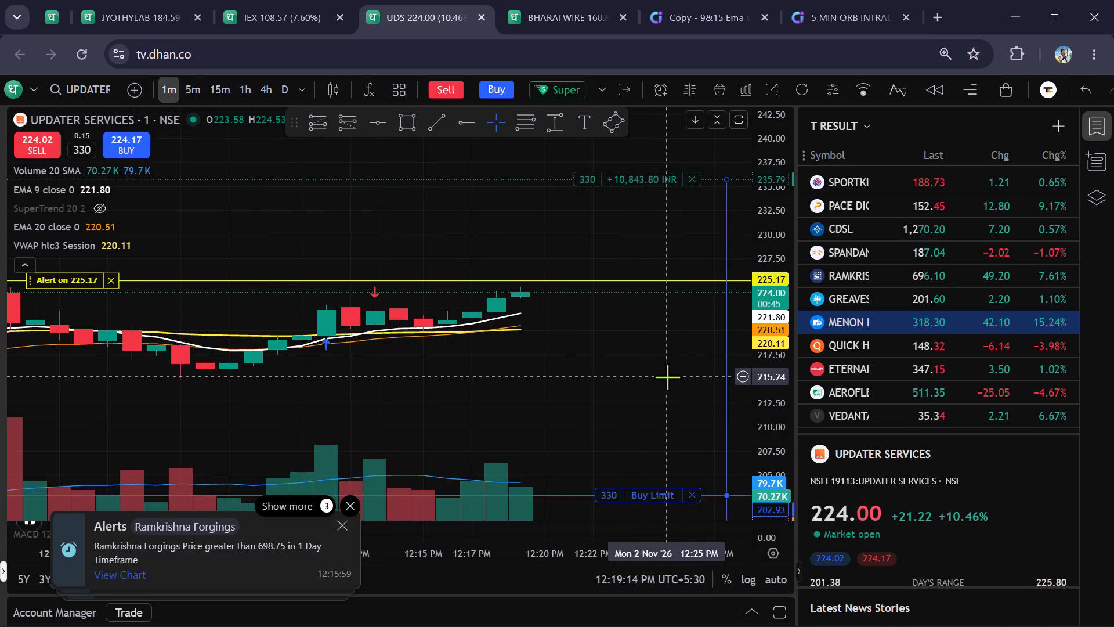
click(287, 84)
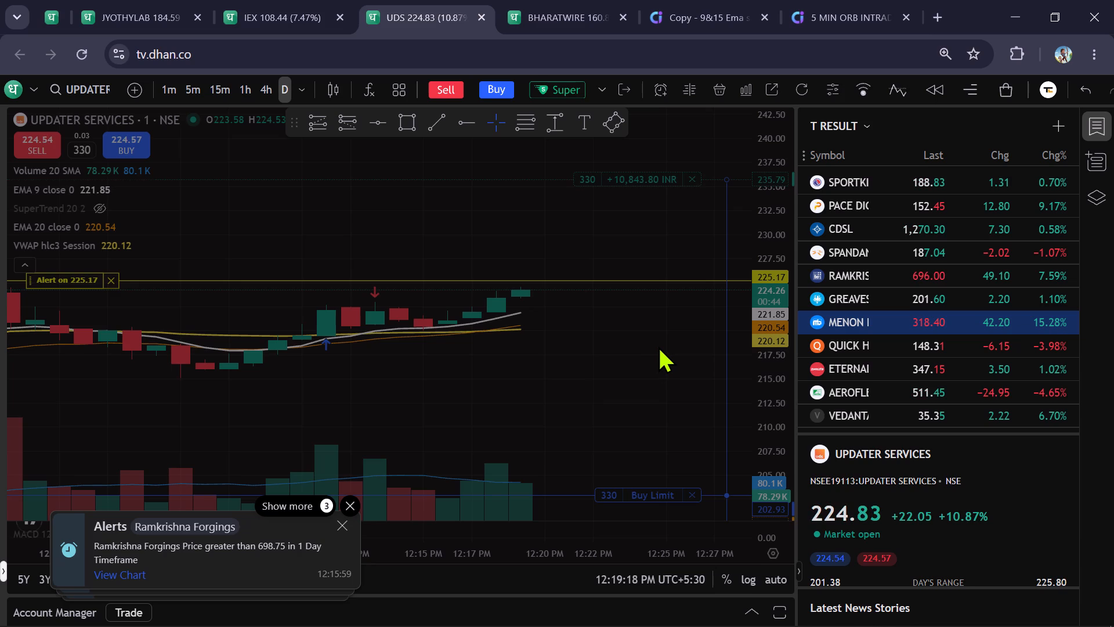
scroll(658, 346, down, 2)
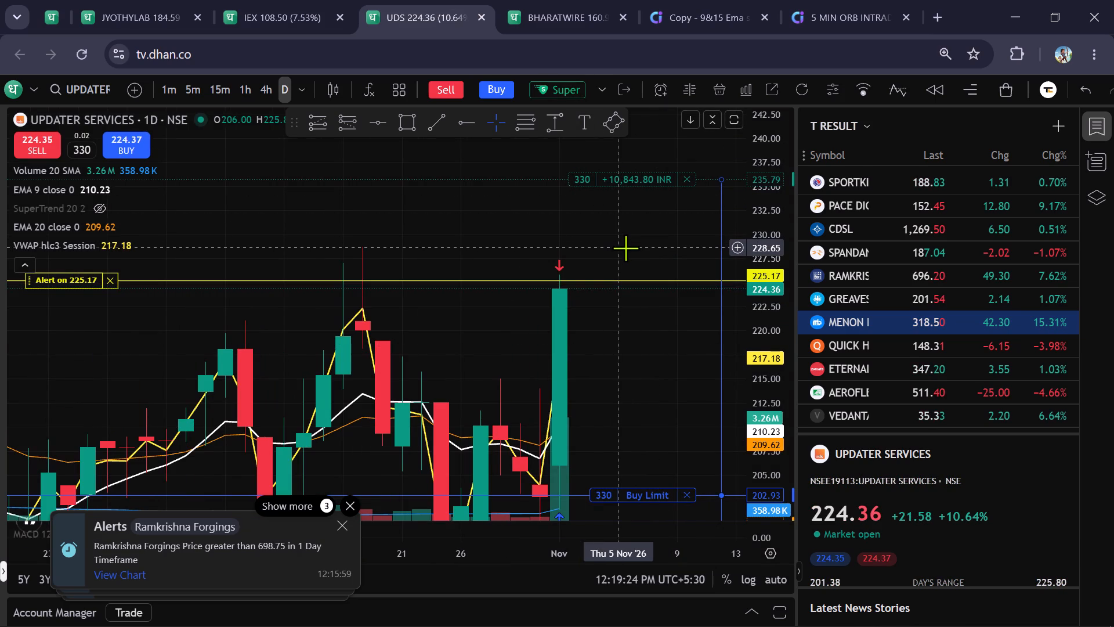
click(189, 83)
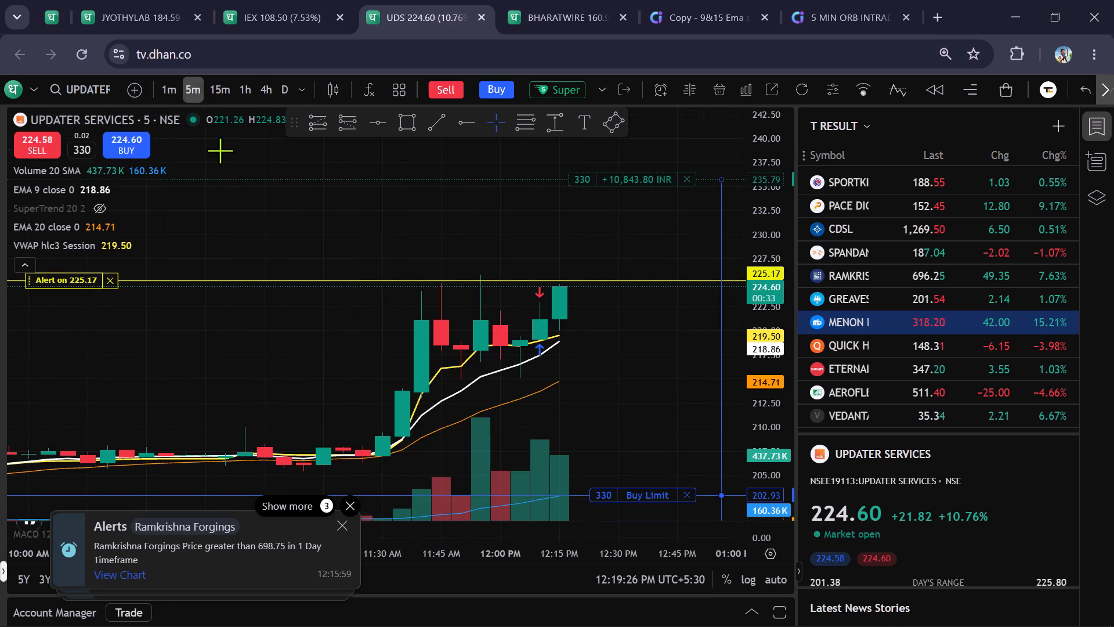
scroll(577, 385, up, 2)
Return the UPDATER SERVICES chart to the 1-minute timeframe and examine price action approaching the 225.17 alert.
click(167, 90)
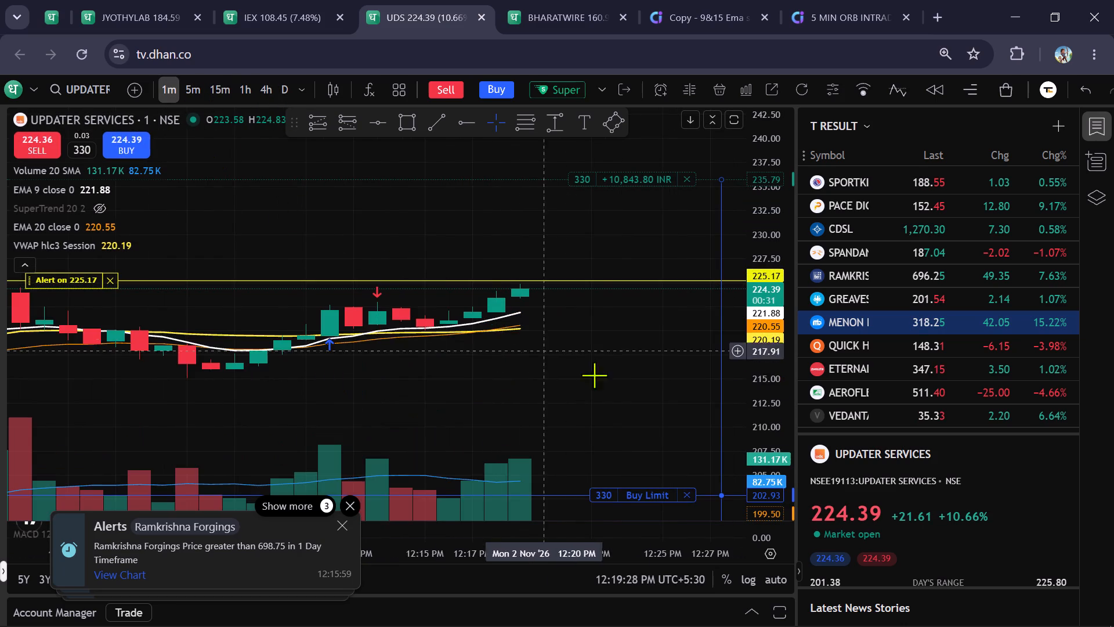
scroll(610, 381, up, 1)
drag(611, 376, 560, 385)
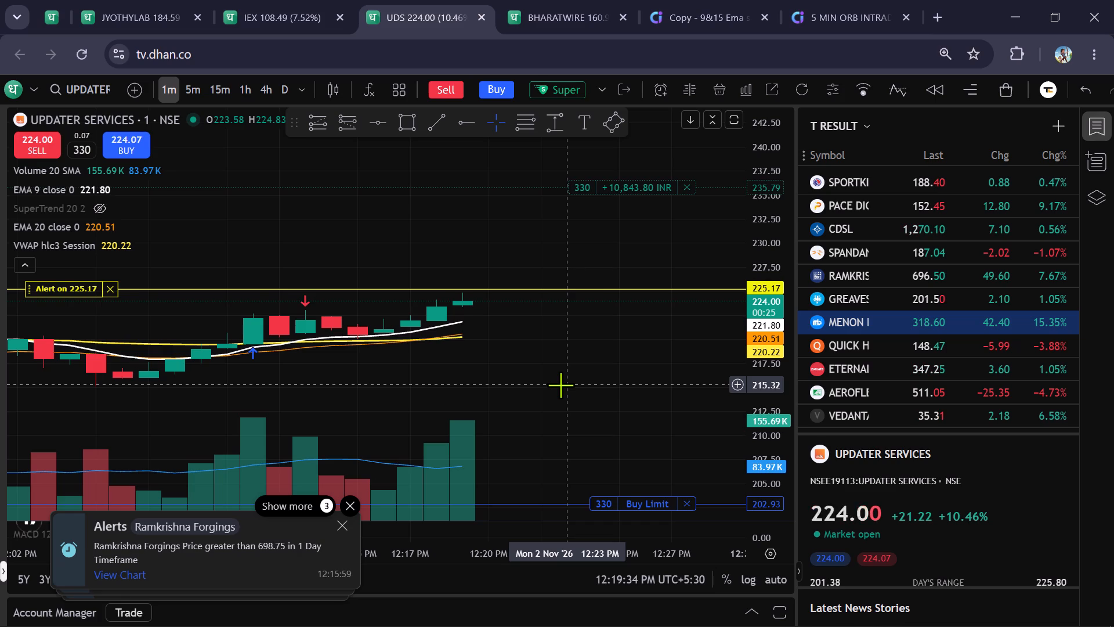
scroll(560, 385, down, 2)
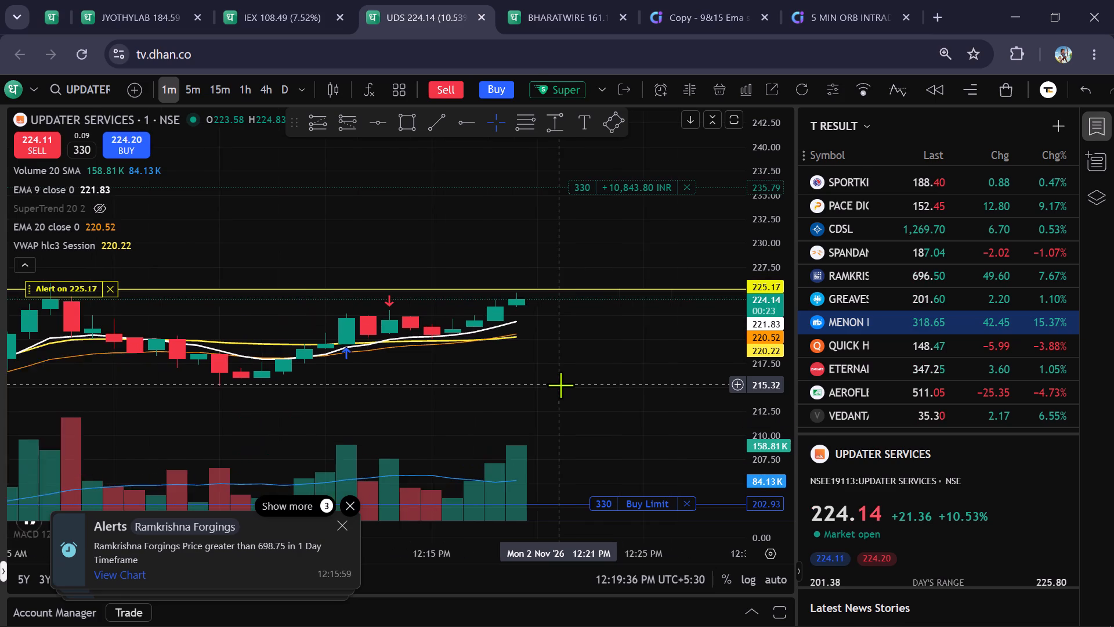
scroll(560, 385, down, 1)
drag(618, 383, 635, 417)
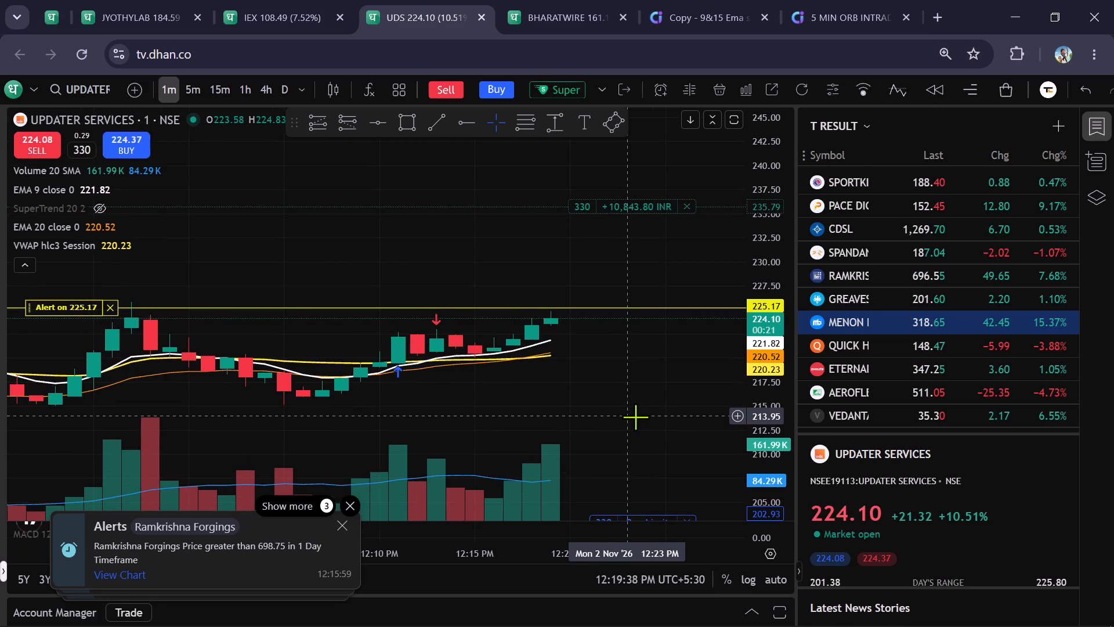
scroll(635, 417, down, 1)
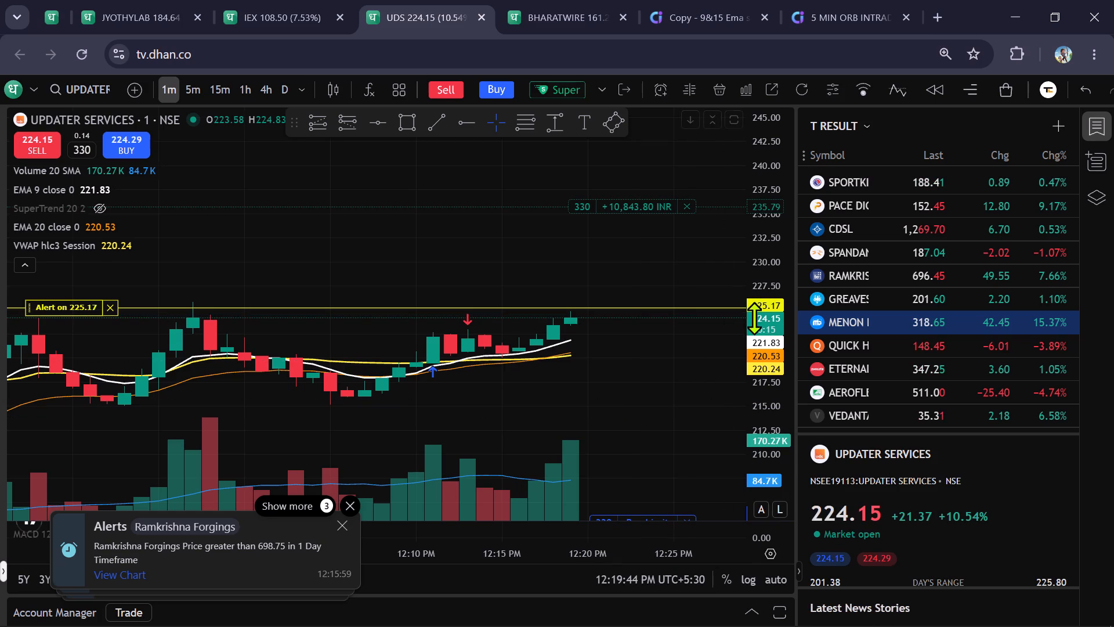
scroll(776, 316, up, 6)
scroll(776, 315, down, 6)
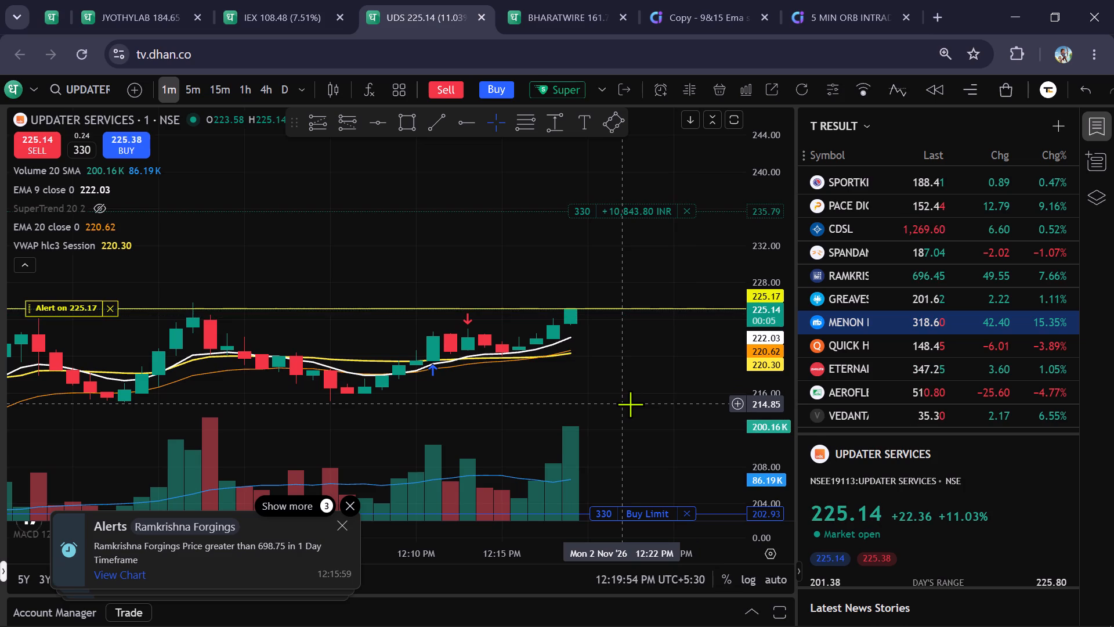
scroll(598, 454, up, 2)
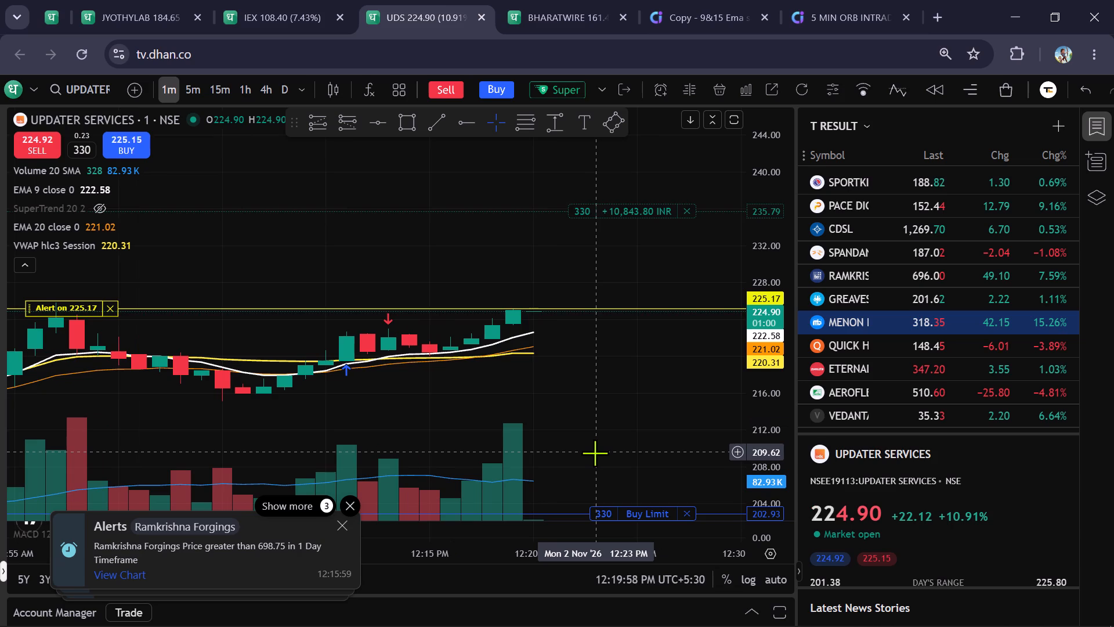
Compare UPDATER SERVICES price action on the 1-minute, 5-minute and 4-hour timeframes, including earlier swing highs on the 4-hour chart.
scroll(579, 466, up, 1)
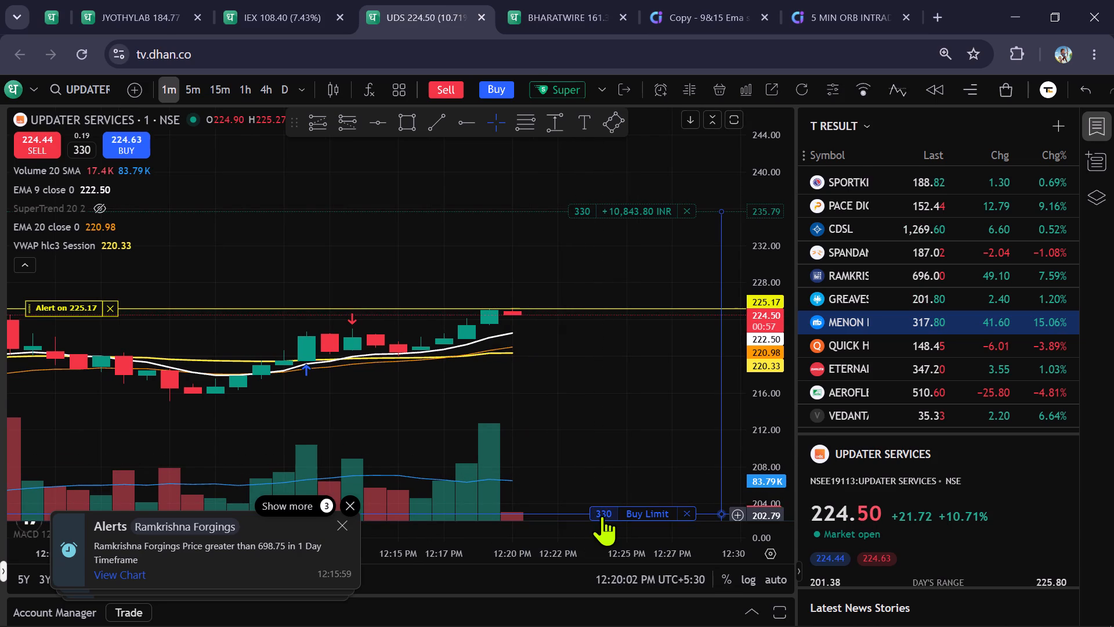
drag(621, 454, 580, 445)
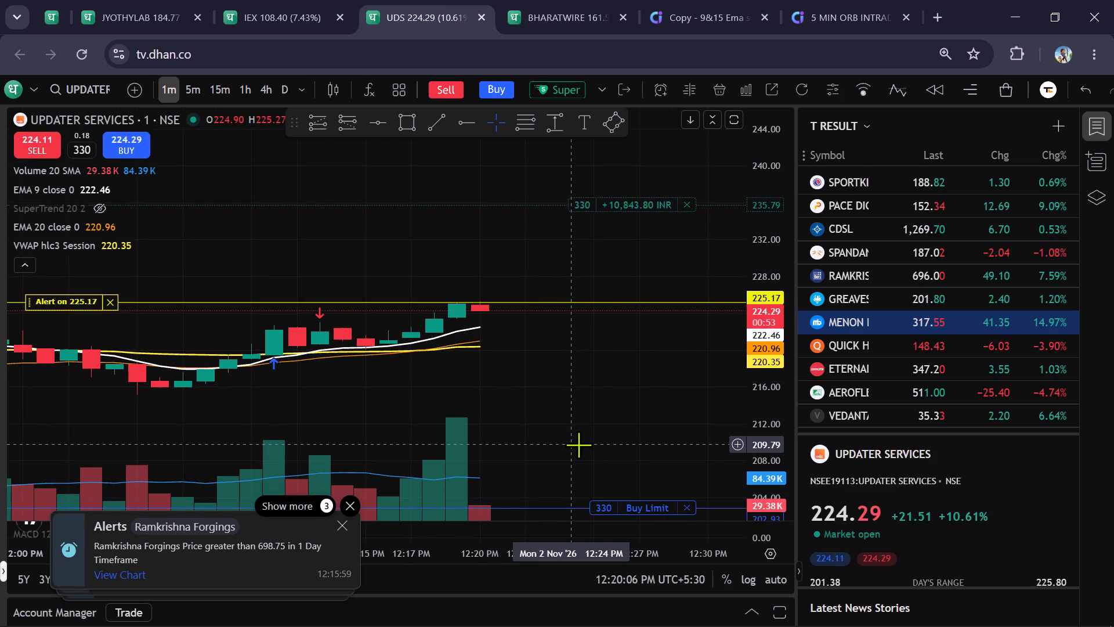
click(192, 88)
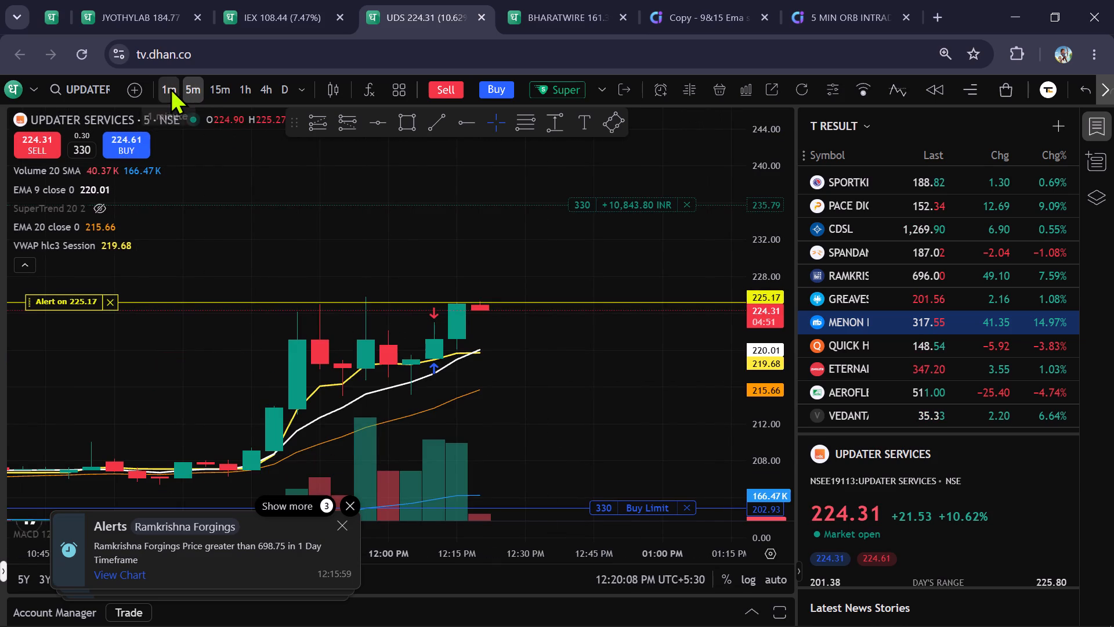
click(170, 88)
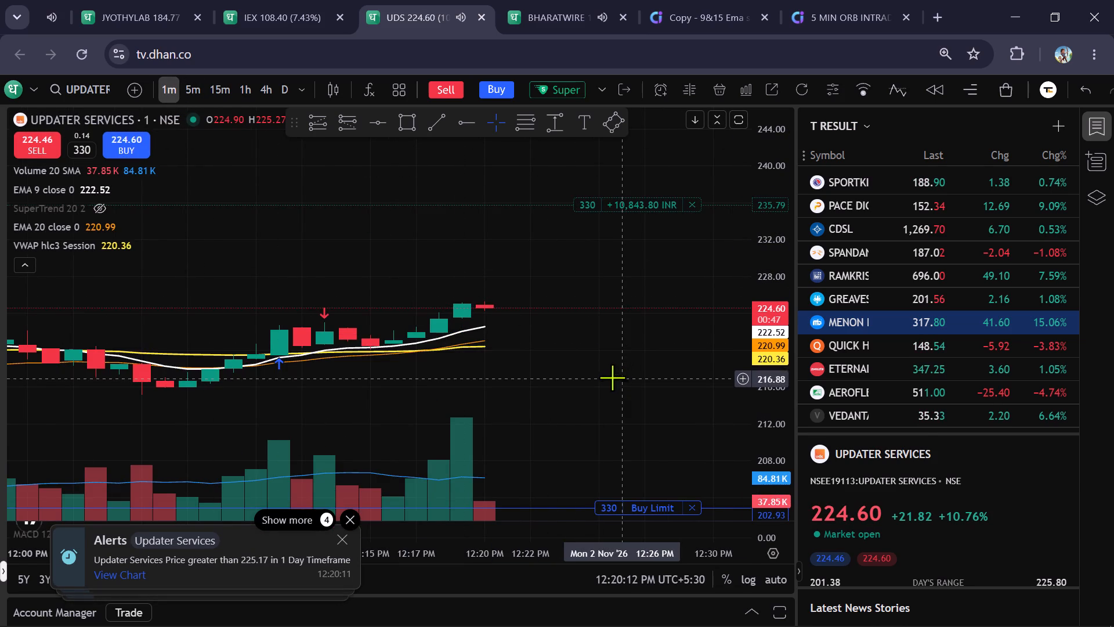
drag(607, 369, 644, 402)
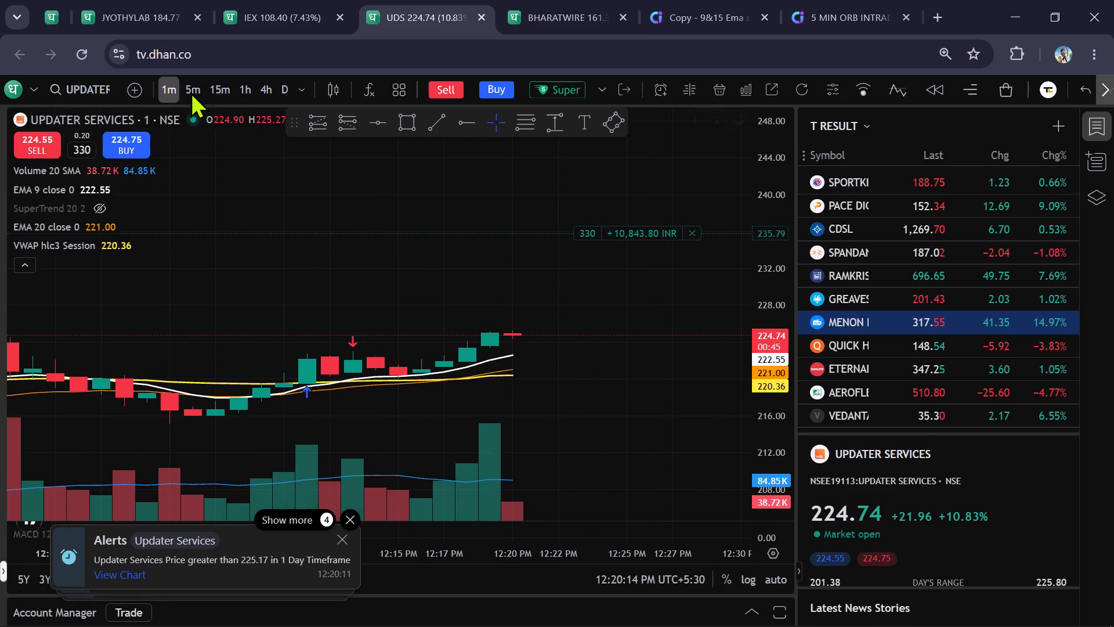
click(190, 92)
click(264, 91)
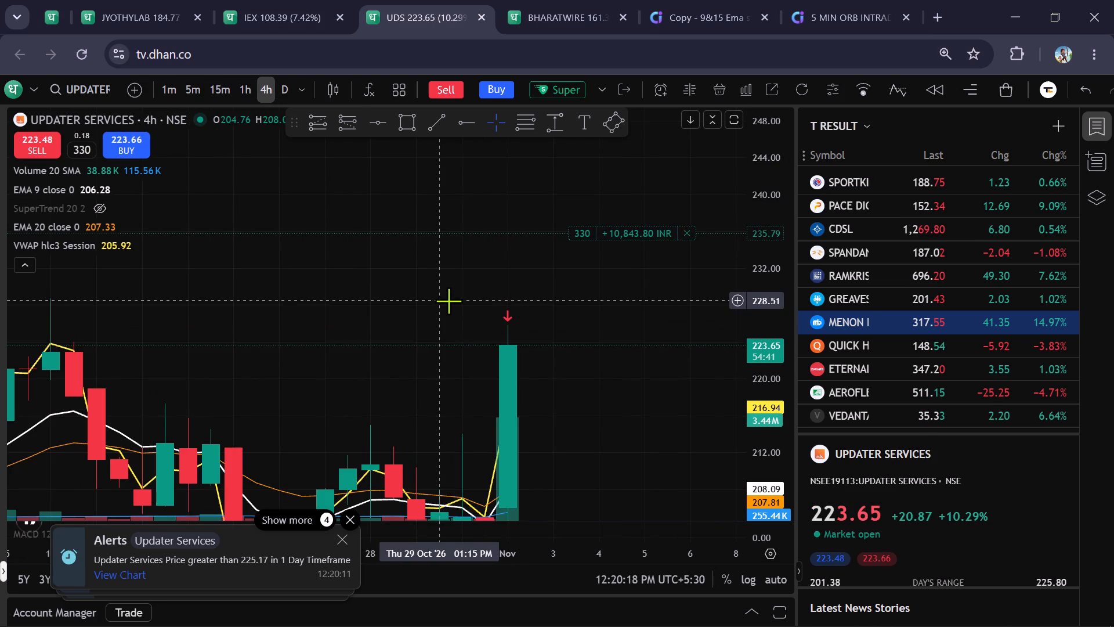
scroll(419, 282, down, 7)
scroll(515, 305, down, 7)
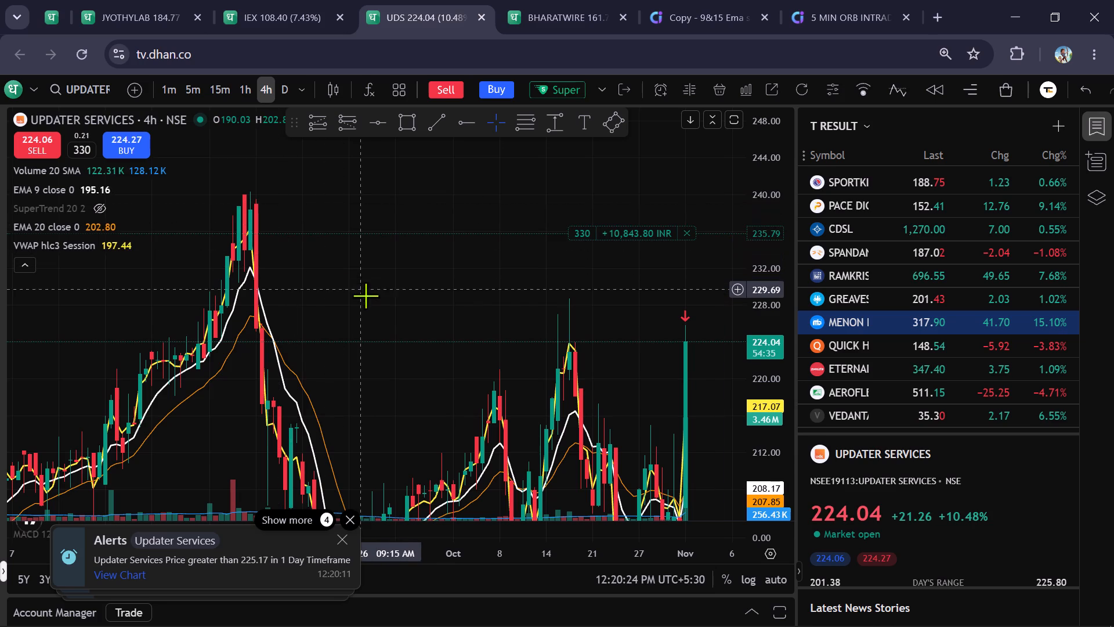
scroll(369, 305, up, 6)
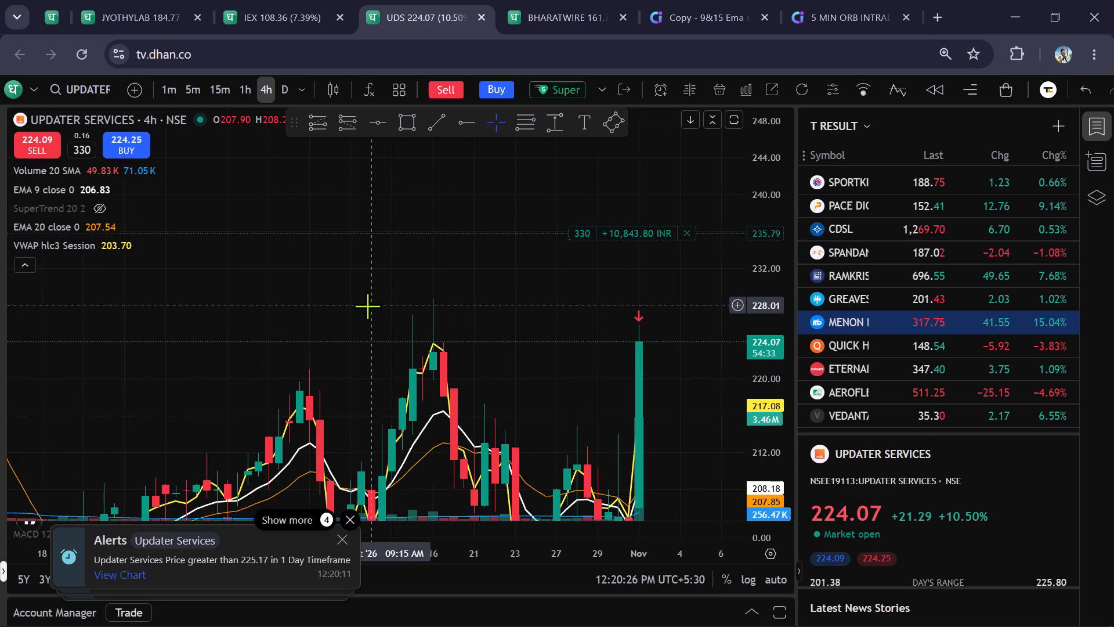
On the 5-minute UPDATER SERVICES chart, draw a horizontal line at 225.78 along the high of the recent candles.
click(199, 80)
scroll(464, 291, up, 6)
scroll(598, 301, up, 1)
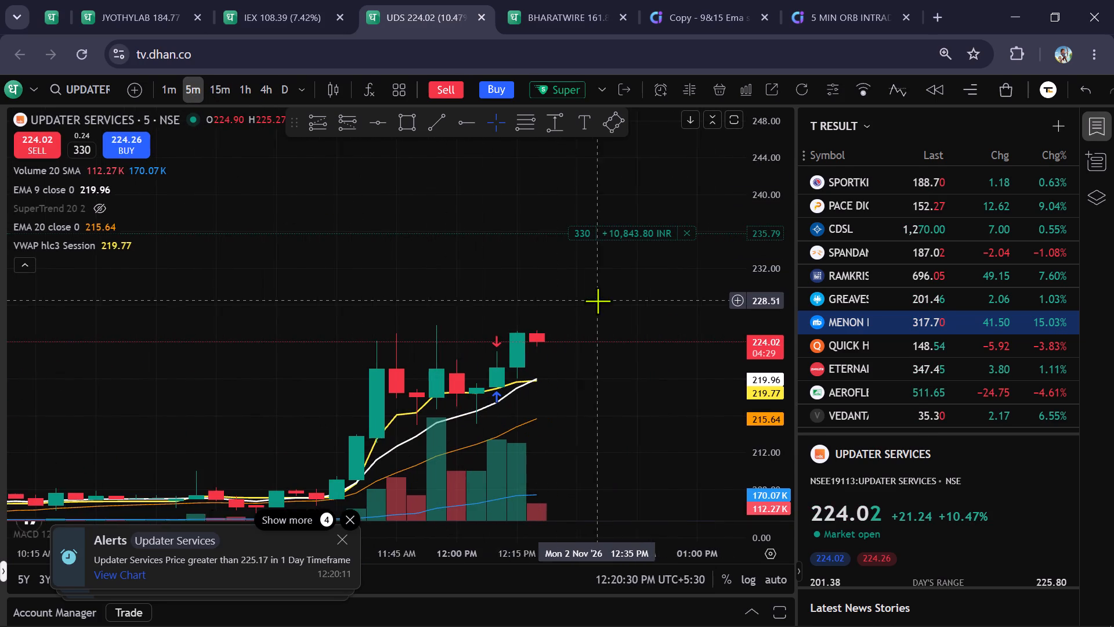
scroll(598, 301, up, 1)
scroll(780, 325, up, 2)
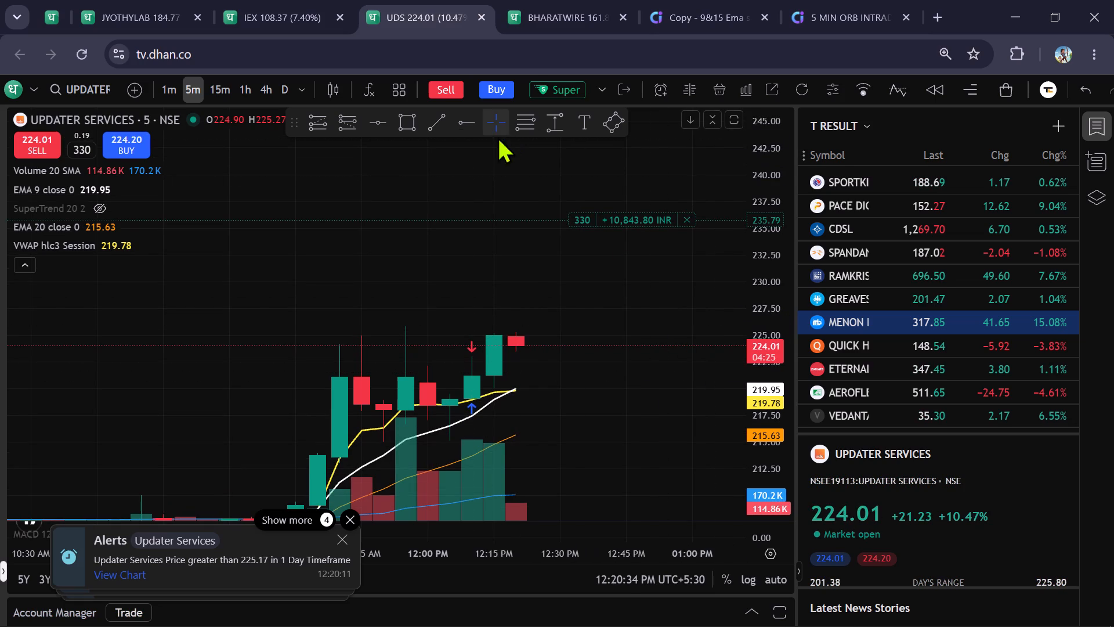
click(378, 119)
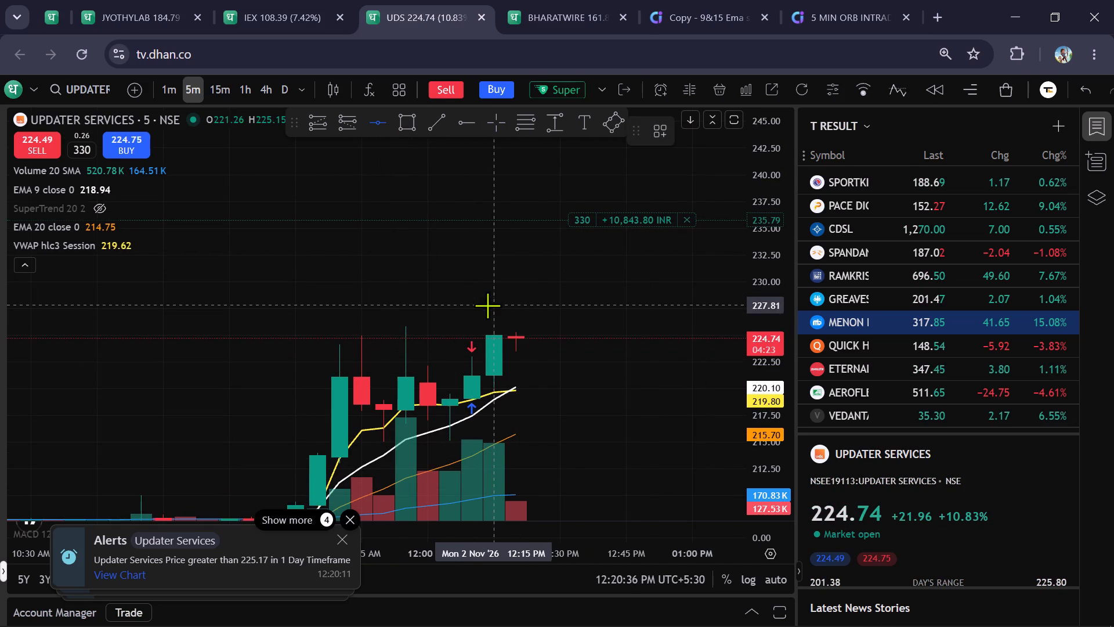
click(484, 327)
click(502, 290)
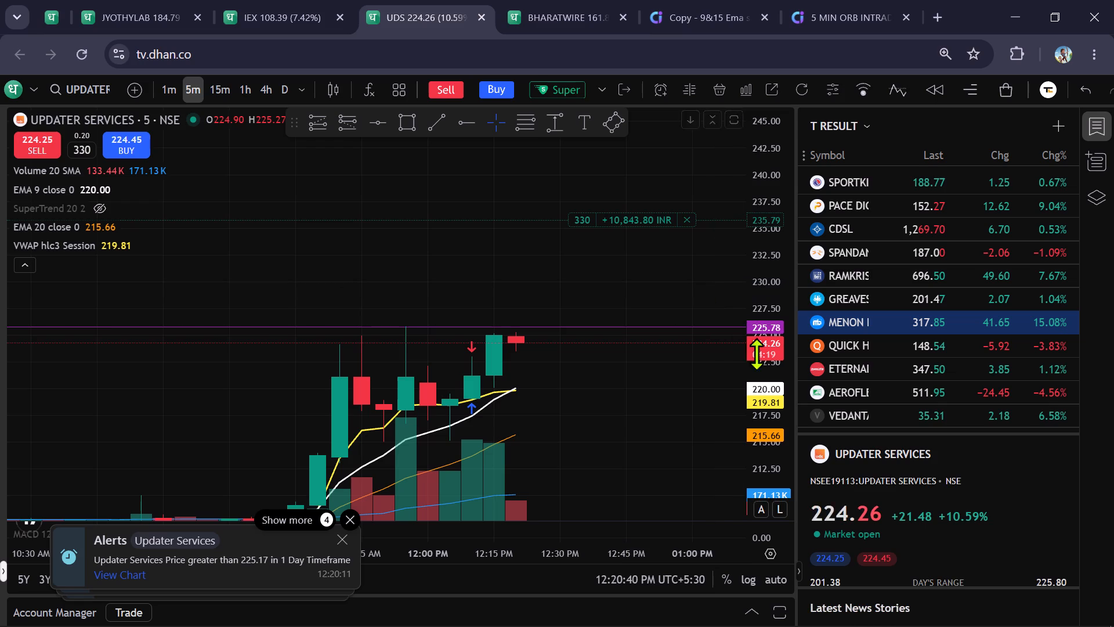
Examine UPDATER SERVICES price action against the 225.78 line on the 1-minute and 5-minute timeframes, ending on 1-minute.
scroll(757, 314, down, 3)
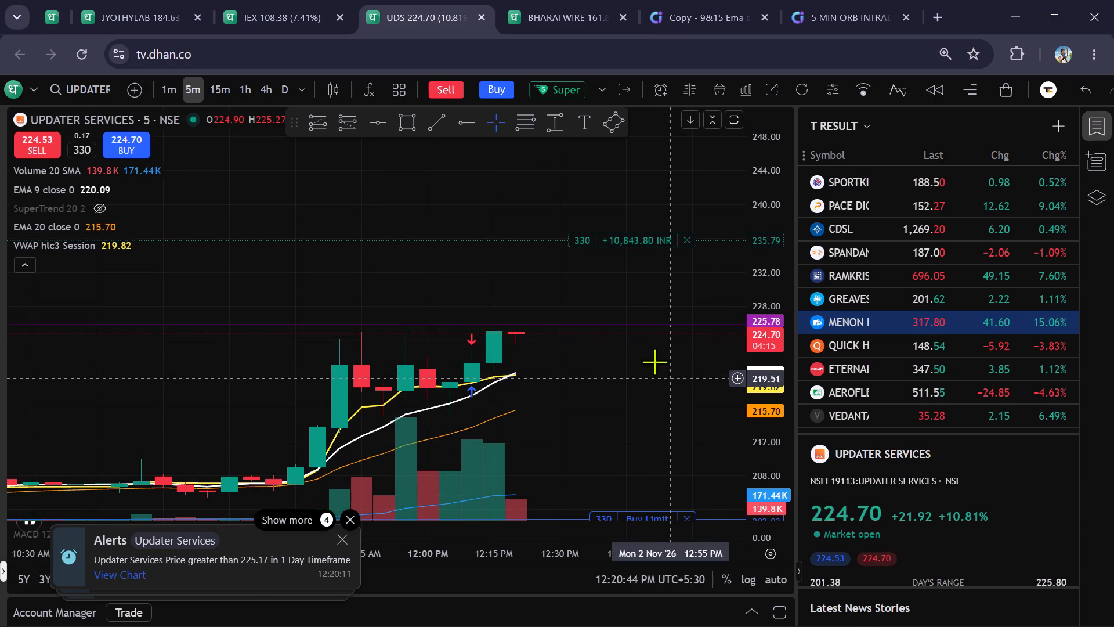
click(162, 87)
drag(595, 397, 560, 358)
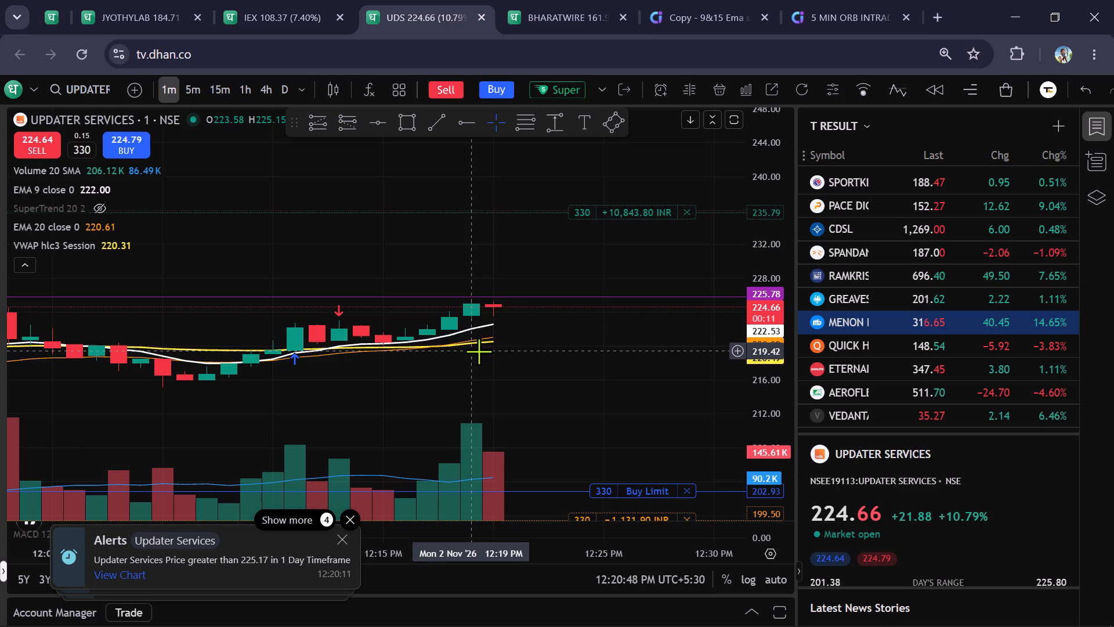
drag(627, 370, 602, 359)
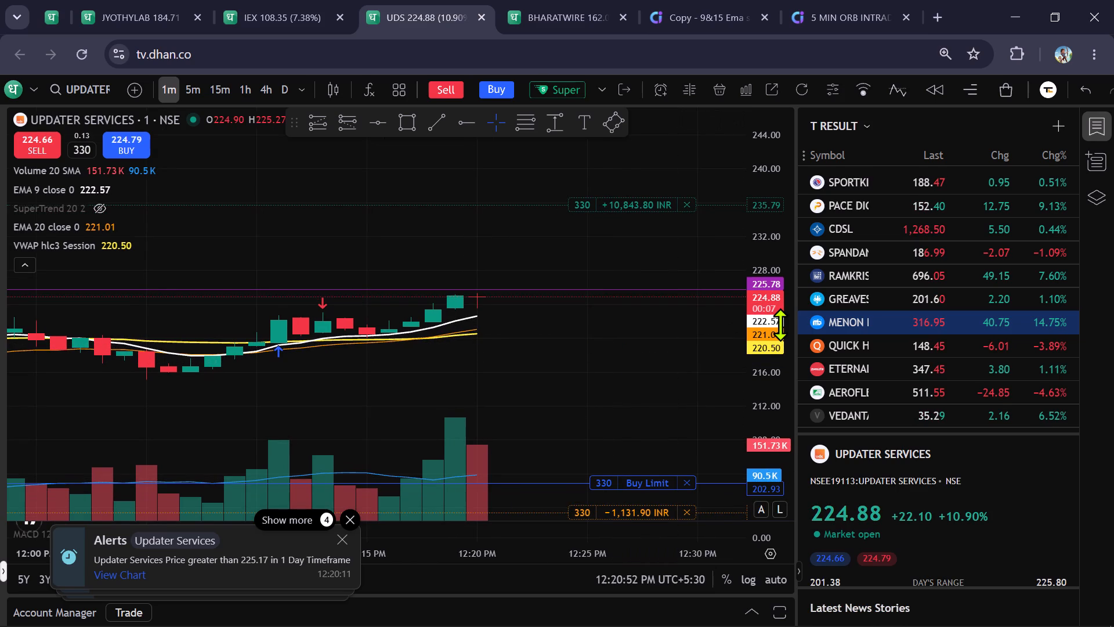
scroll(780, 325, up, 3)
scroll(781, 325, down, 2)
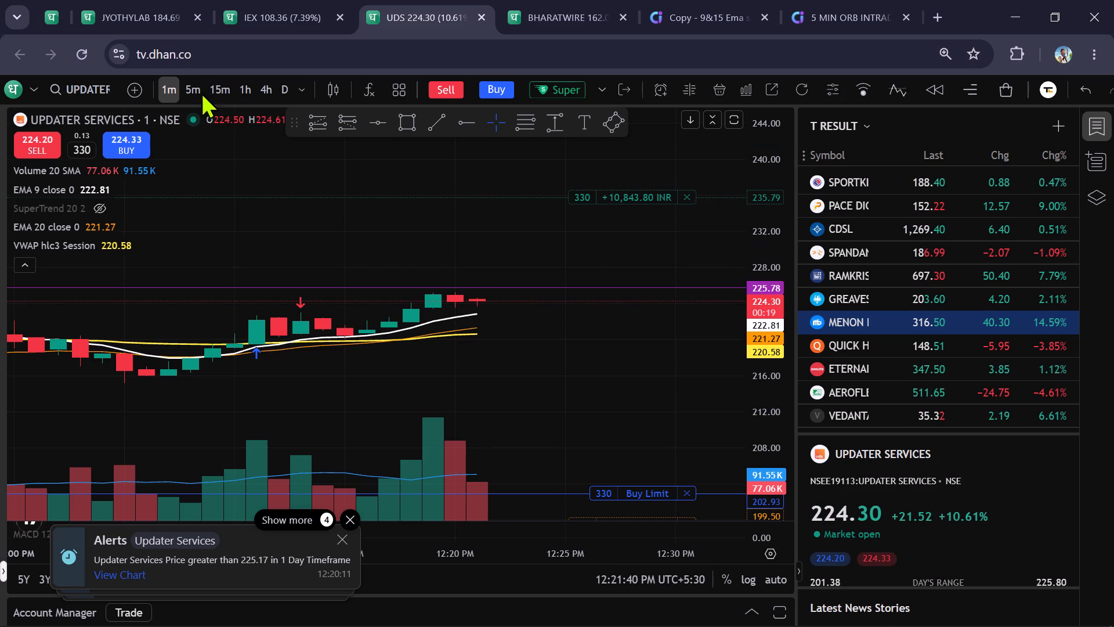
click(185, 86)
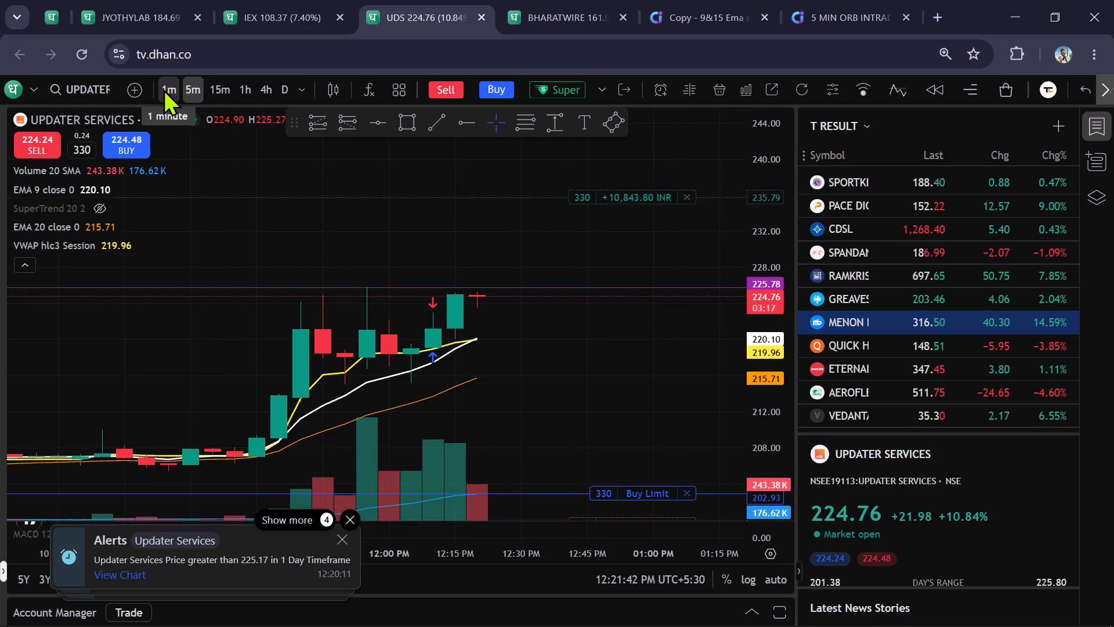
click(163, 89)
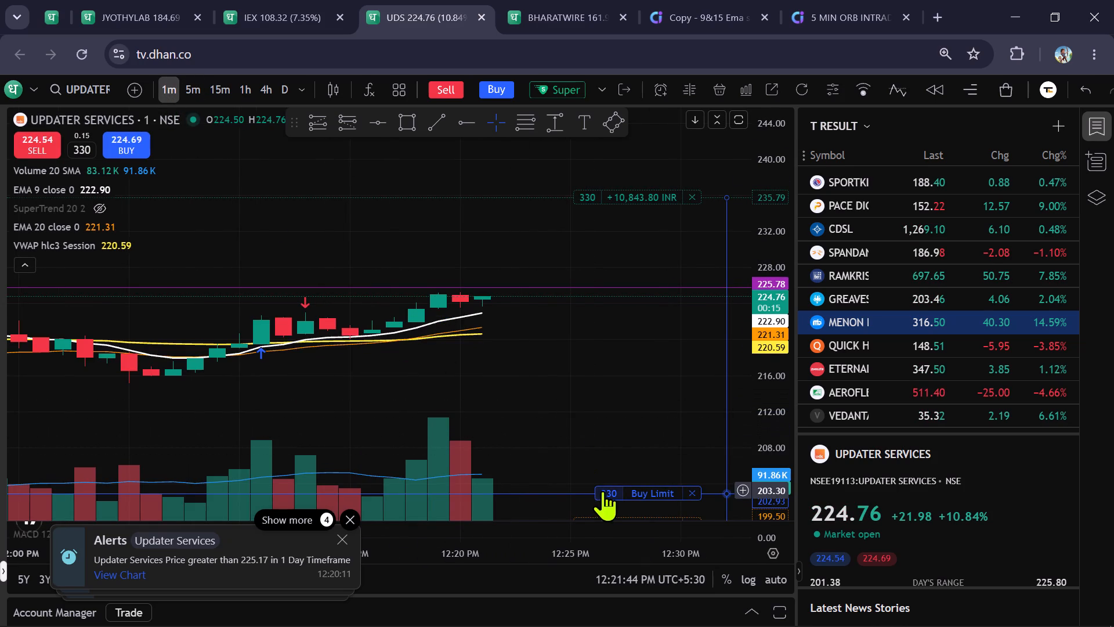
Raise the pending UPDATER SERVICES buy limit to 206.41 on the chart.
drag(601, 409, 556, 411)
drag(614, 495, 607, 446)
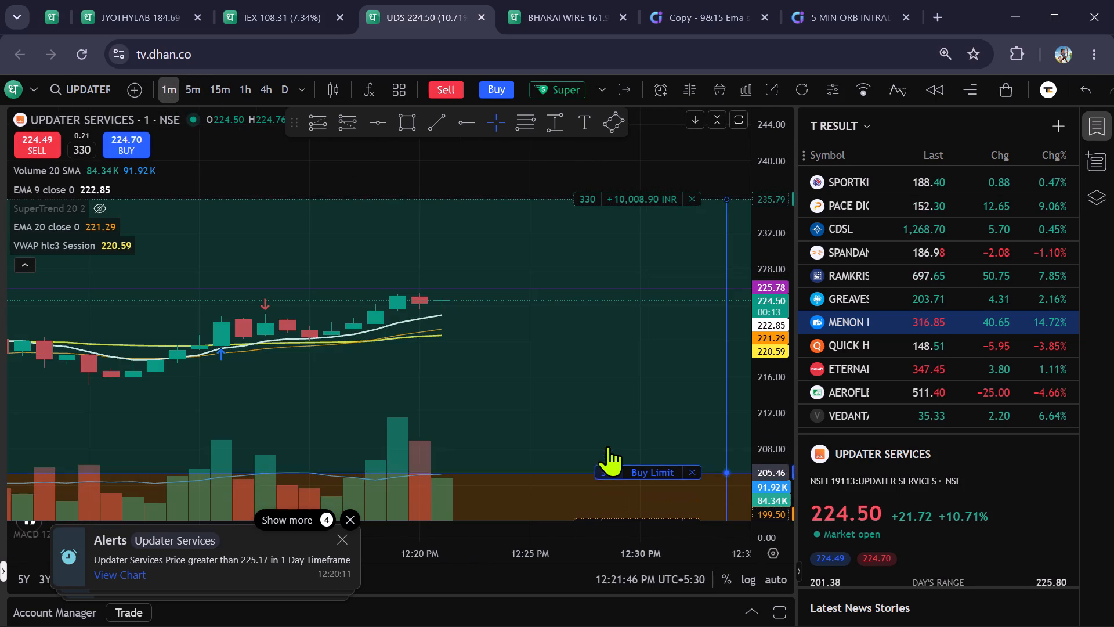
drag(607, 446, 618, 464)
Raise the pending 330-share UPDATER SERVICES buy limit to 225.98, just above the 225.78 line.
scroll(603, 391, up, 1)
drag(594, 398, 591, 356)
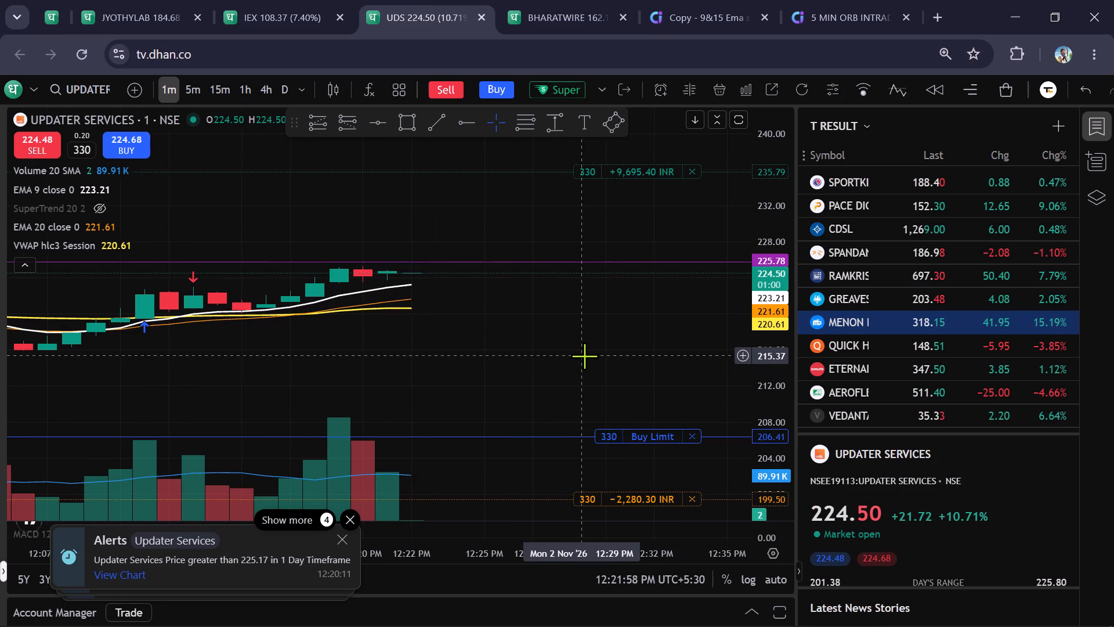
drag(612, 438, 591, 293)
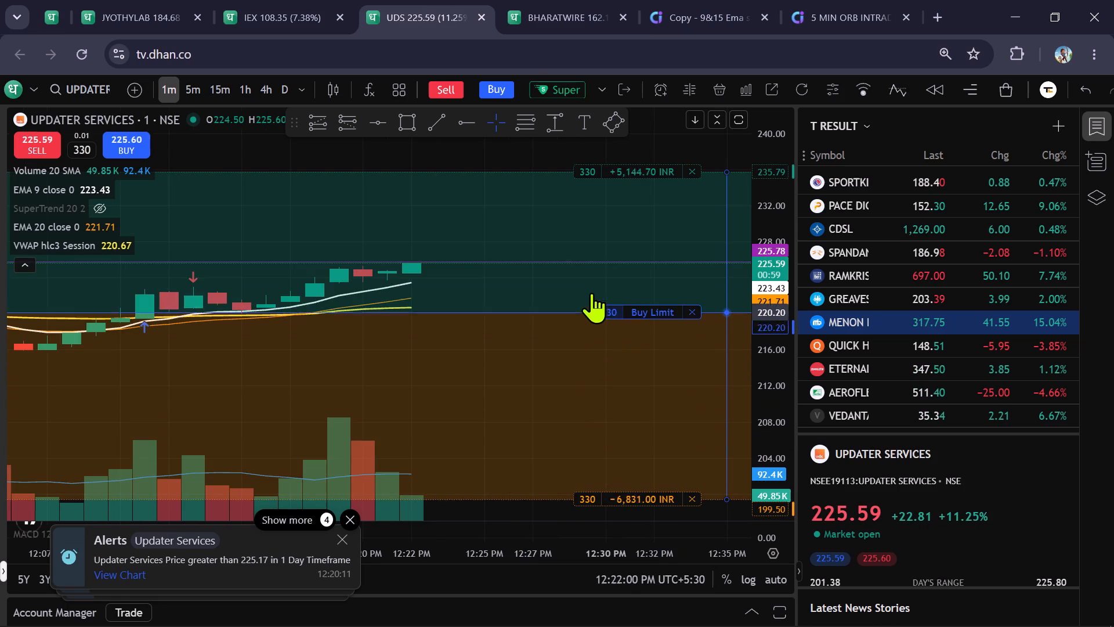
drag(591, 293, 597, 261)
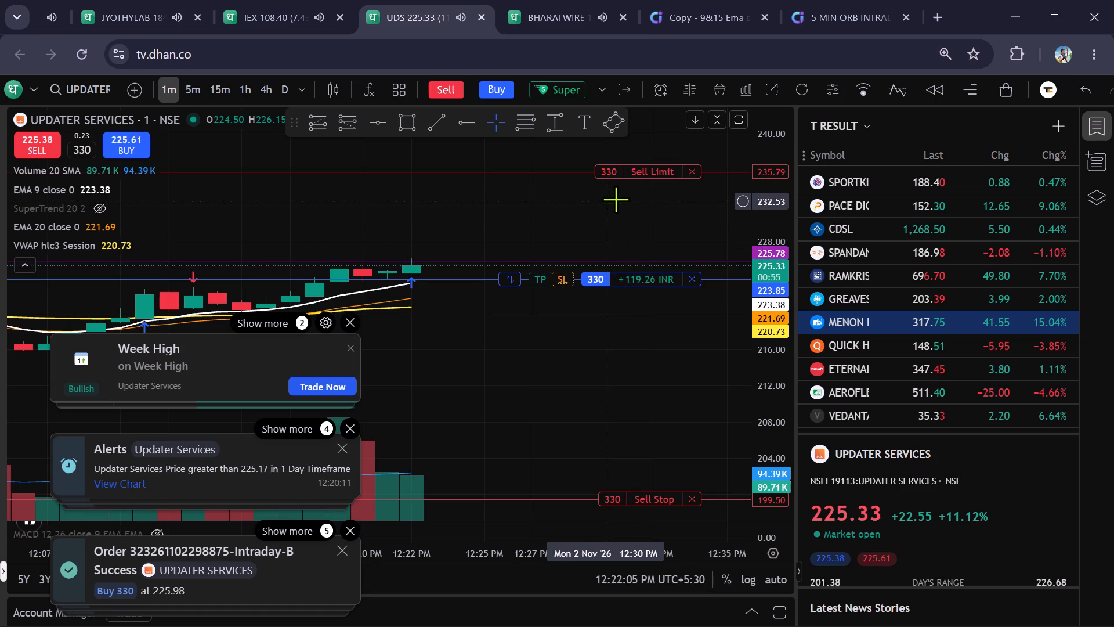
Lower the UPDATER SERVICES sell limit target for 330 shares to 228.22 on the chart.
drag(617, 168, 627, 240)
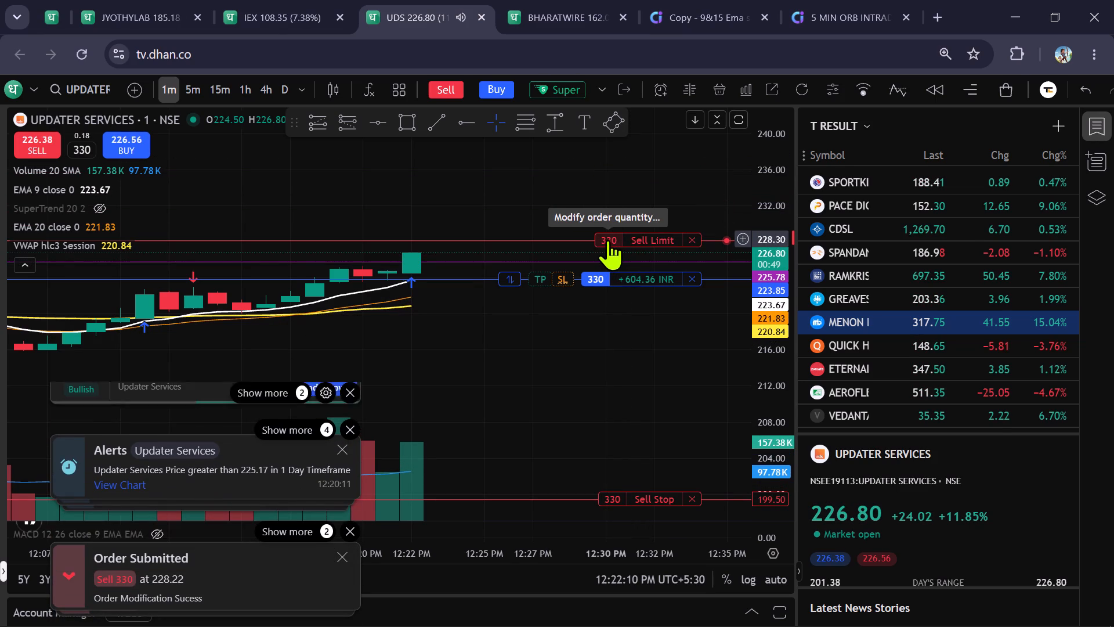
Lower the UPDATER SERVICES sell limit target to 227.01 on the chart.
drag(607, 240, 608, 251)
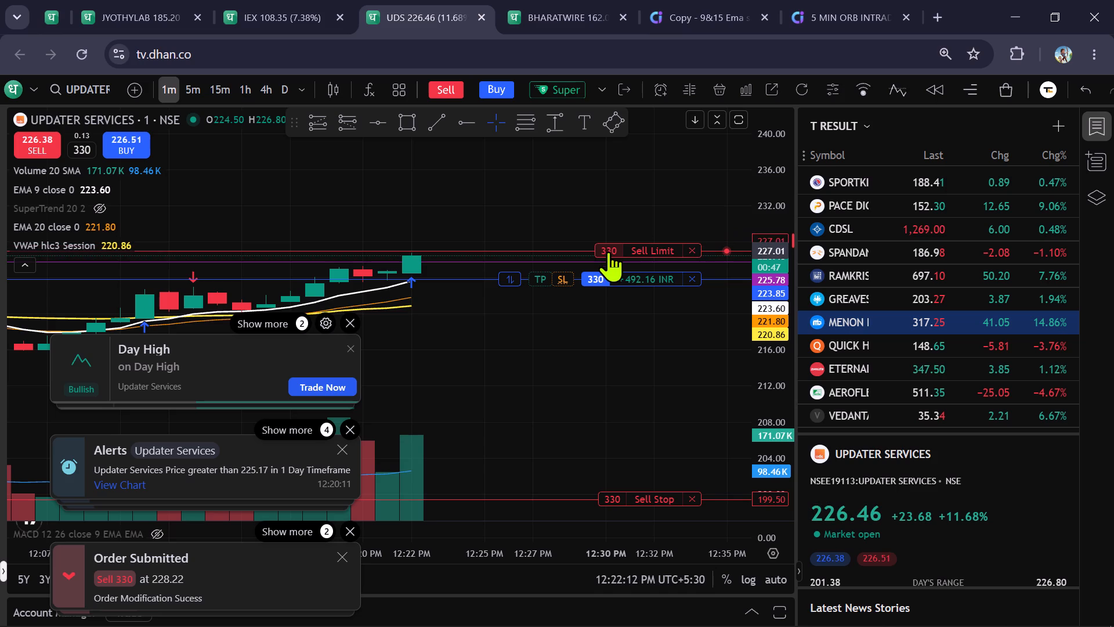
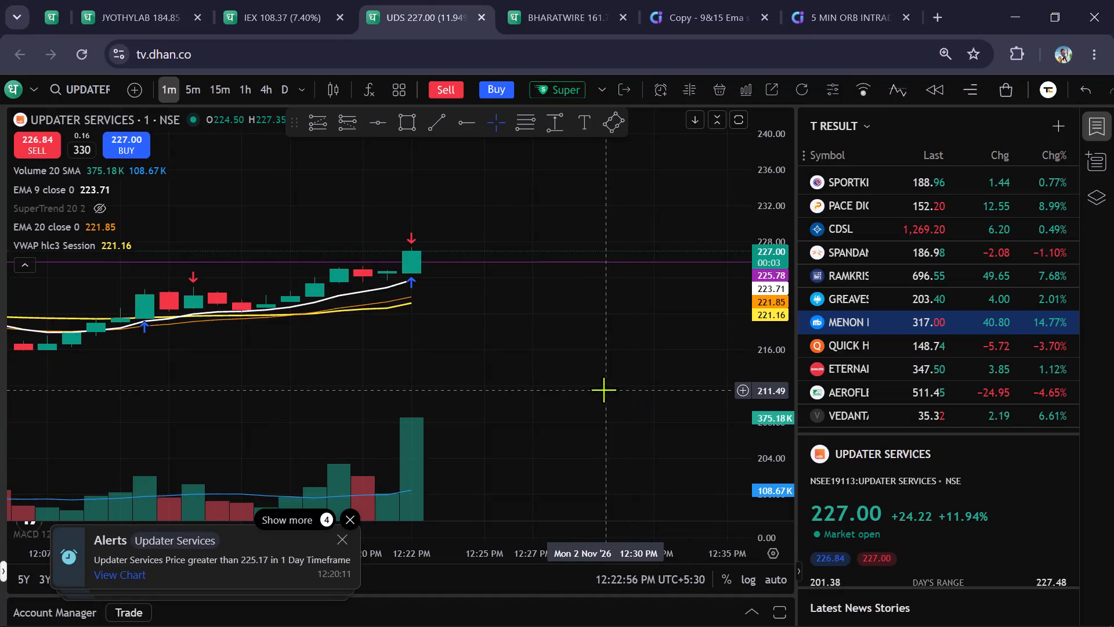
Create a price alert on UPDATER SERVICES for crossing 228.91.
drag(603, 390, 619, 539)
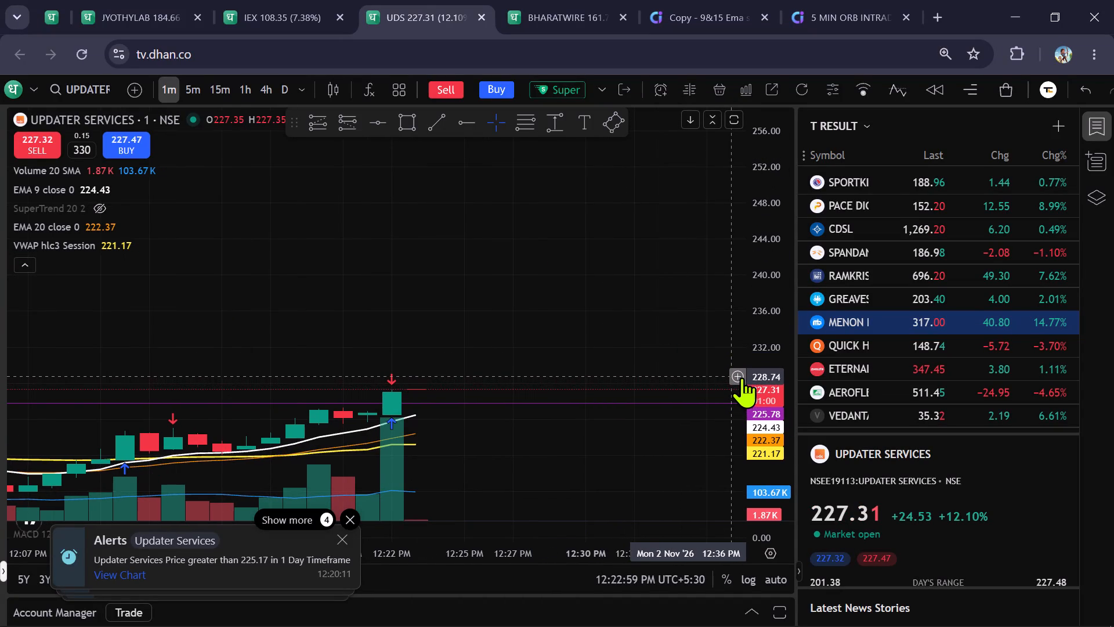
click(742, 376)
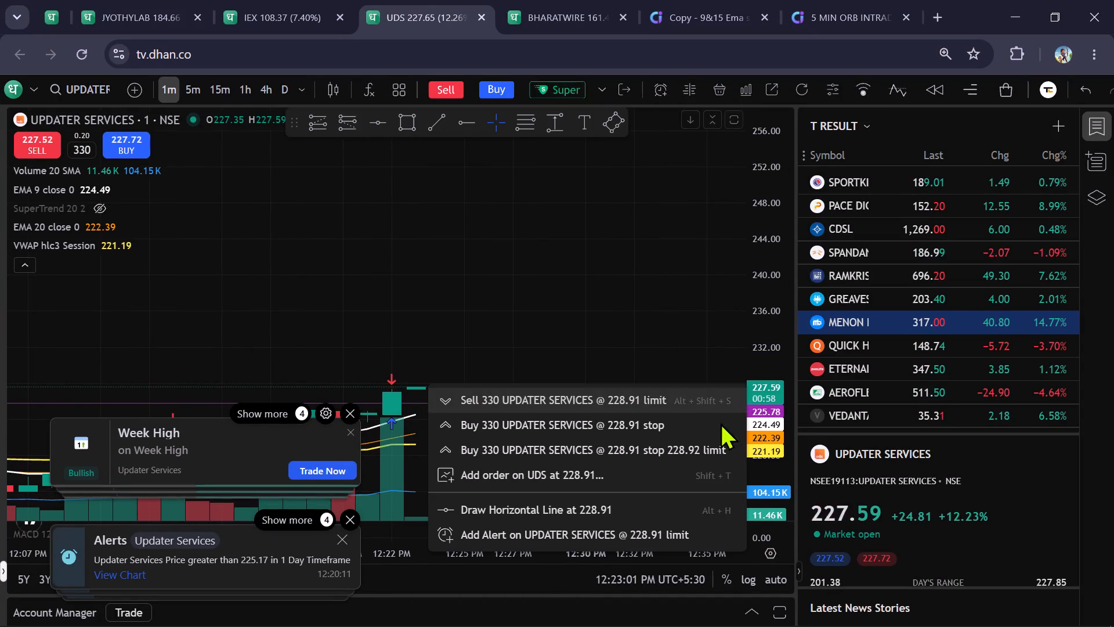
click(660, 525)
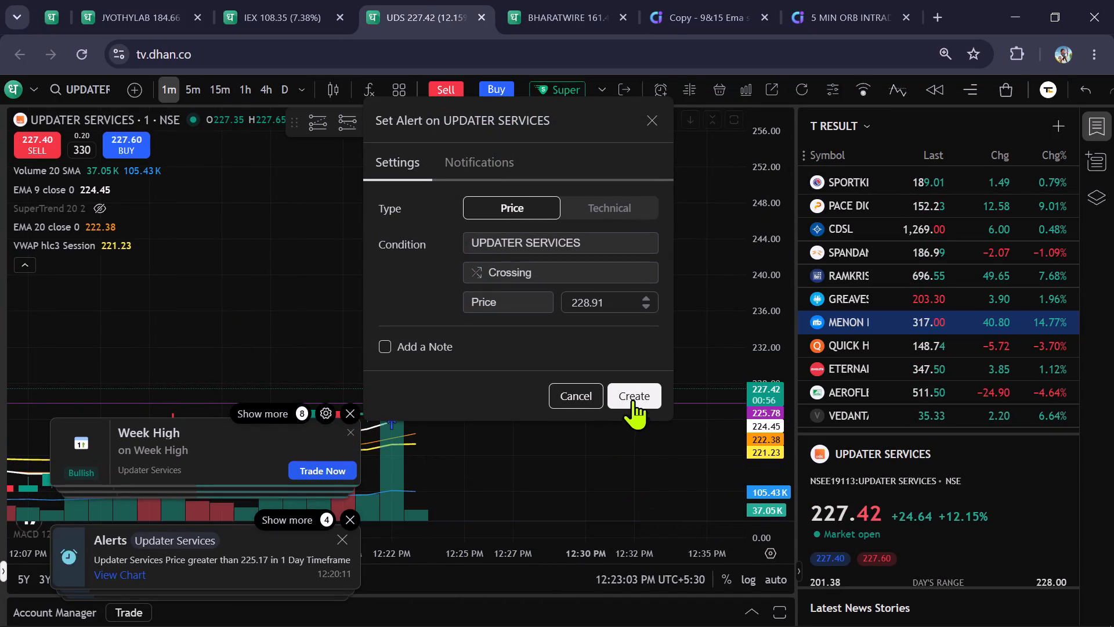
click(634, 399)
Start a Super Order to buy UPDATER SERVICES as a limit order at price 210.
drag(618, 459, 629, 348)
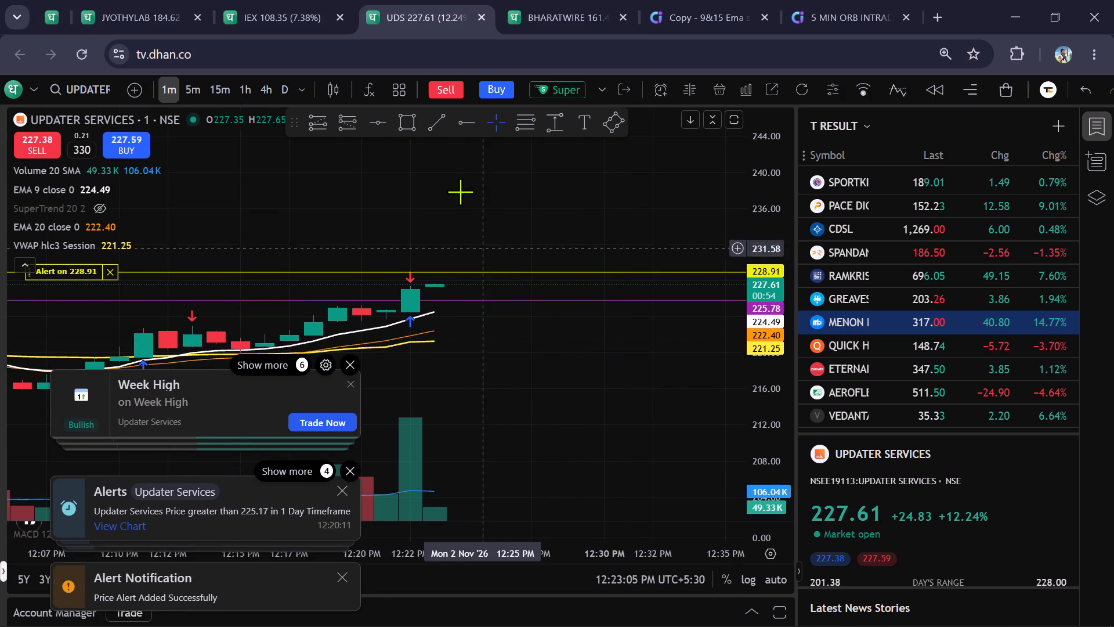
click(547, 90)
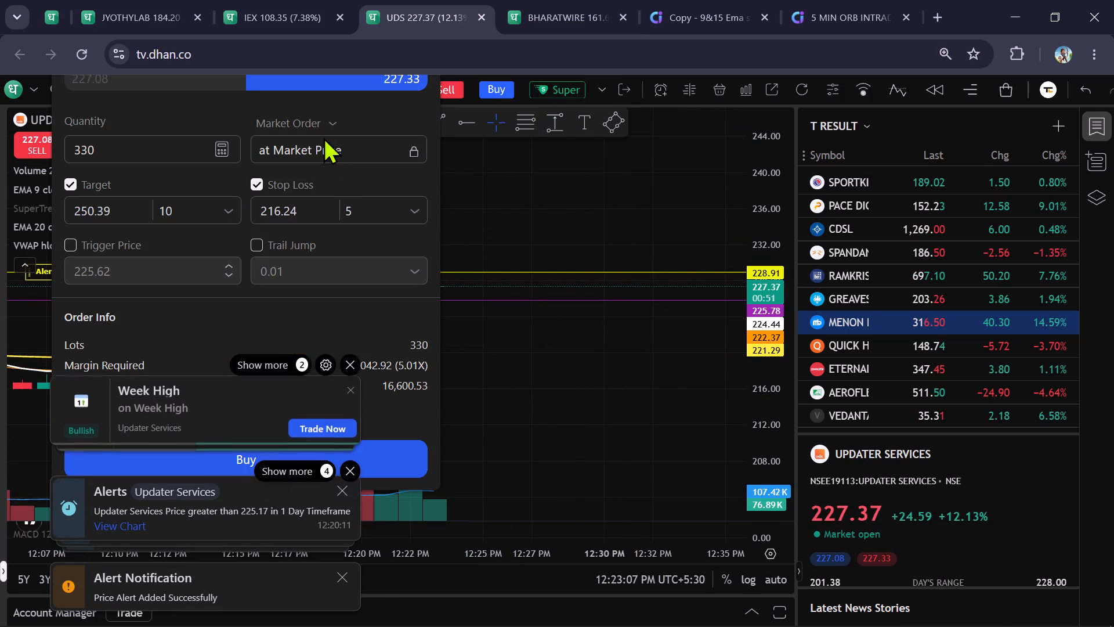
click(316, 120)
click(299, 174)
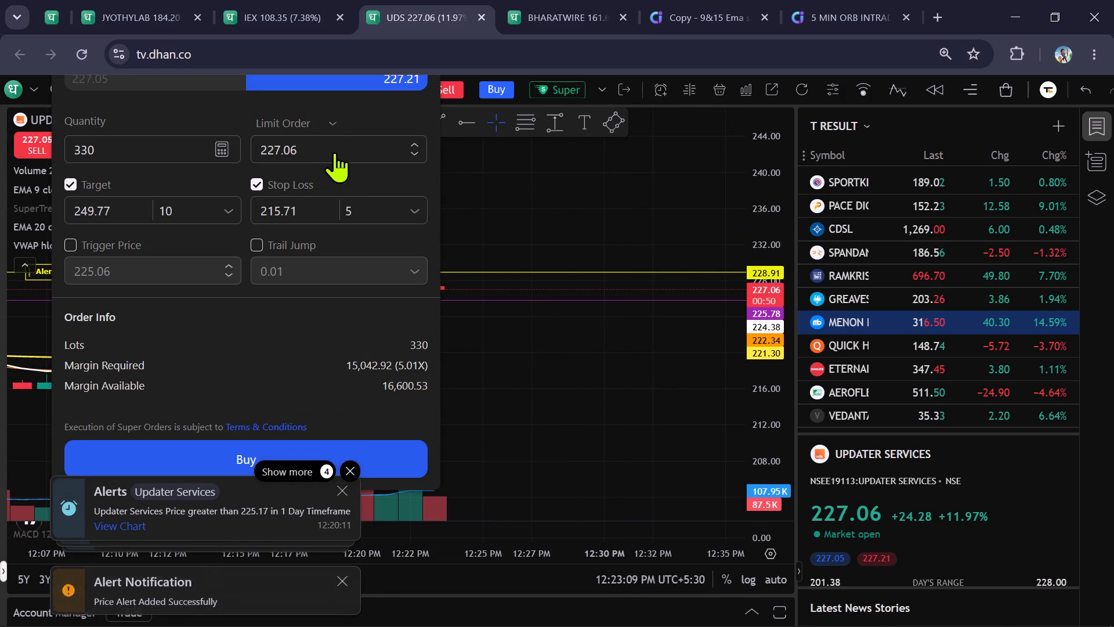
click(334, 152)
key(BackSpace)
key(BackSpace)
key(BackSpace)
key(BackSpace)
key(BackSpace)
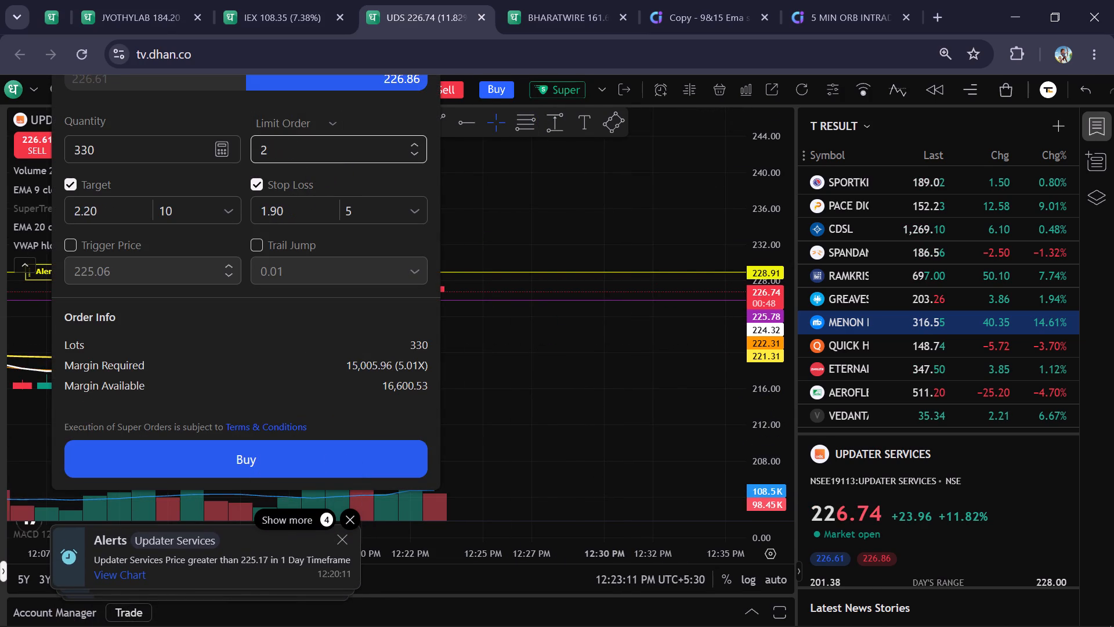
text(10)
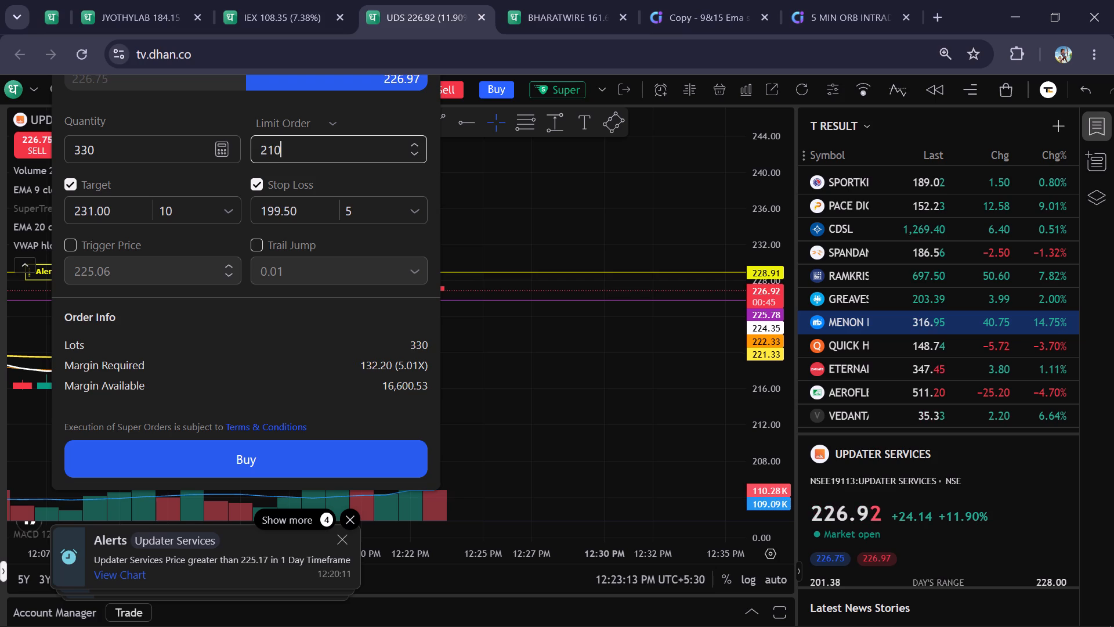
Set the Super Order quantity to 340.
click(127, 138)
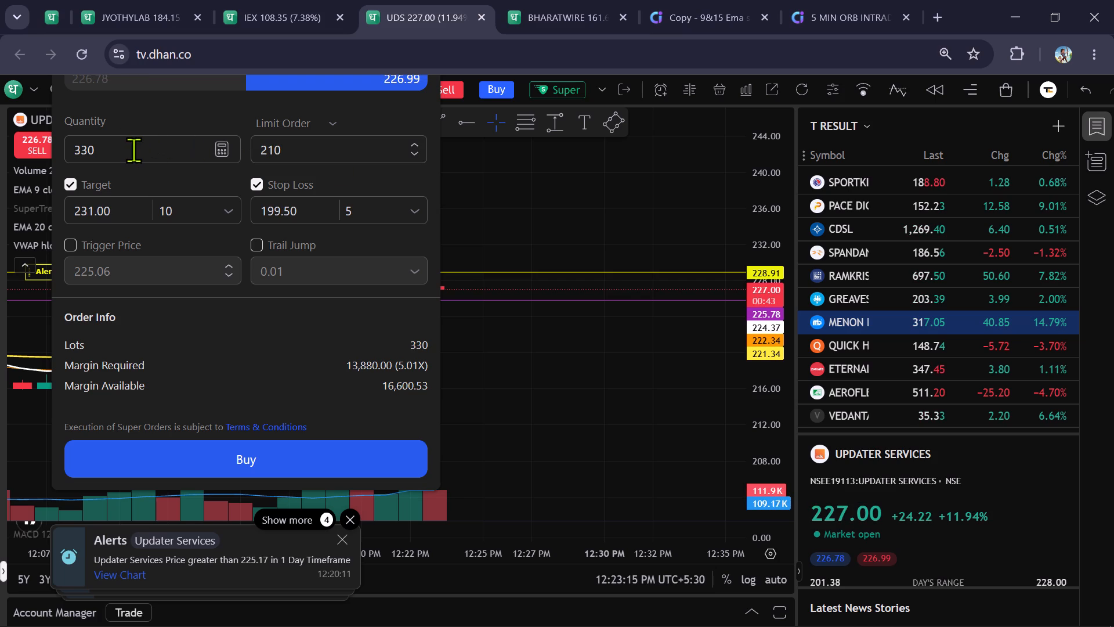
click(133, 150)
key(BackSpace)
key(BackSpace)
key(BackSpace)
text(340)
Move the order form off the candles and examine recent UPDATER SERVICES price action on the 1-minute and 5-minute charts.
drag(275, 114, 275, 116)
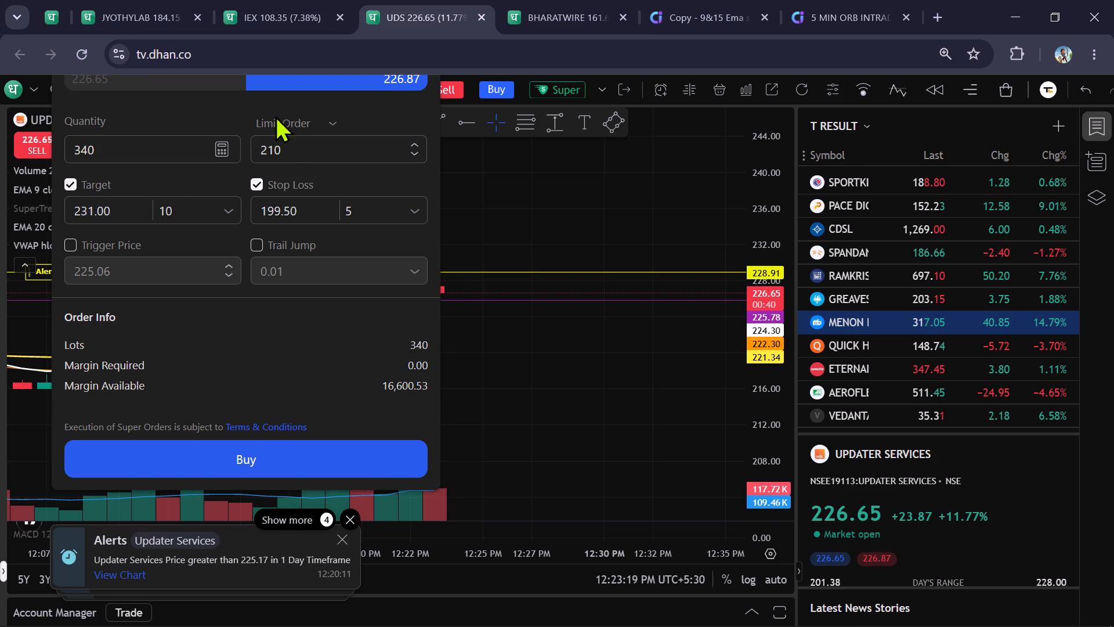
drag(275, 116, 265, 253)
drag(263, 260, 233, 199)
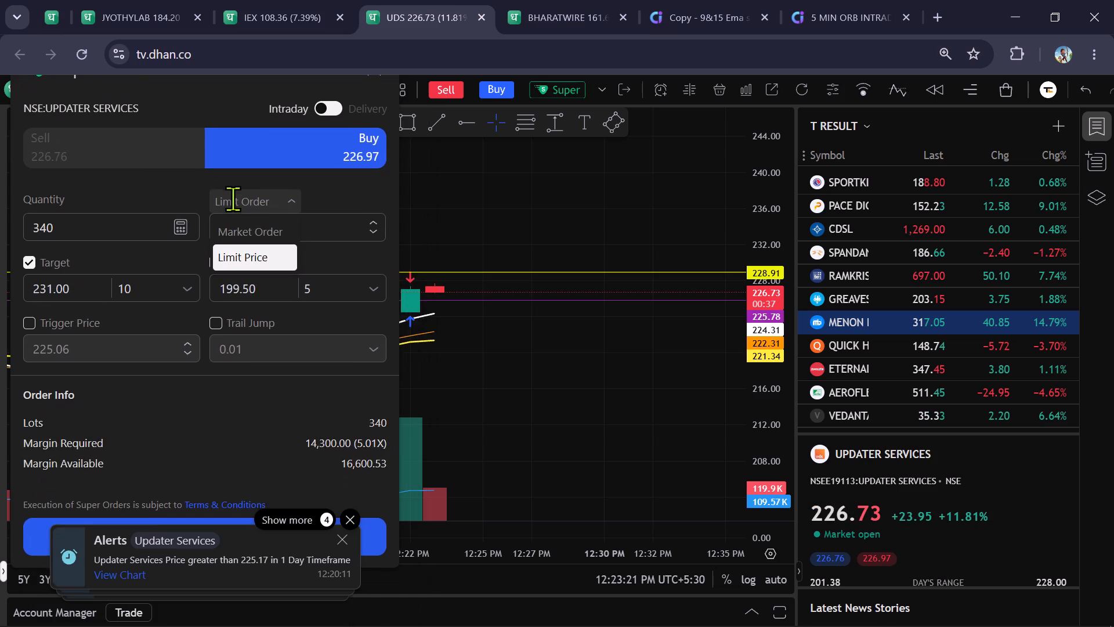
drag(233, 199, 247, 178)
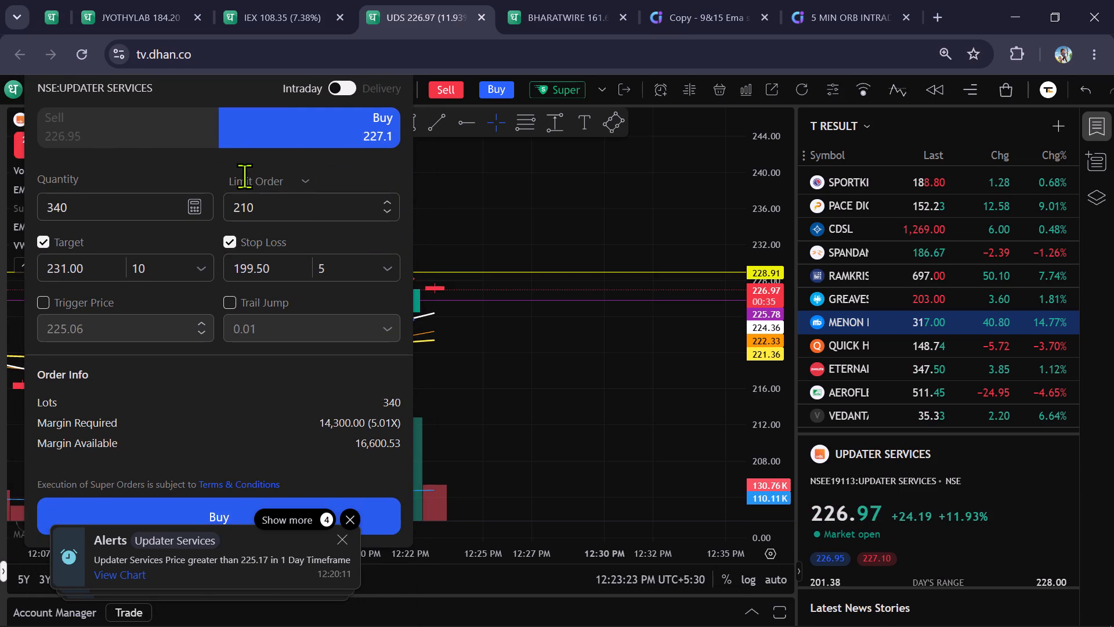
drag(209, 376, 208, 482)
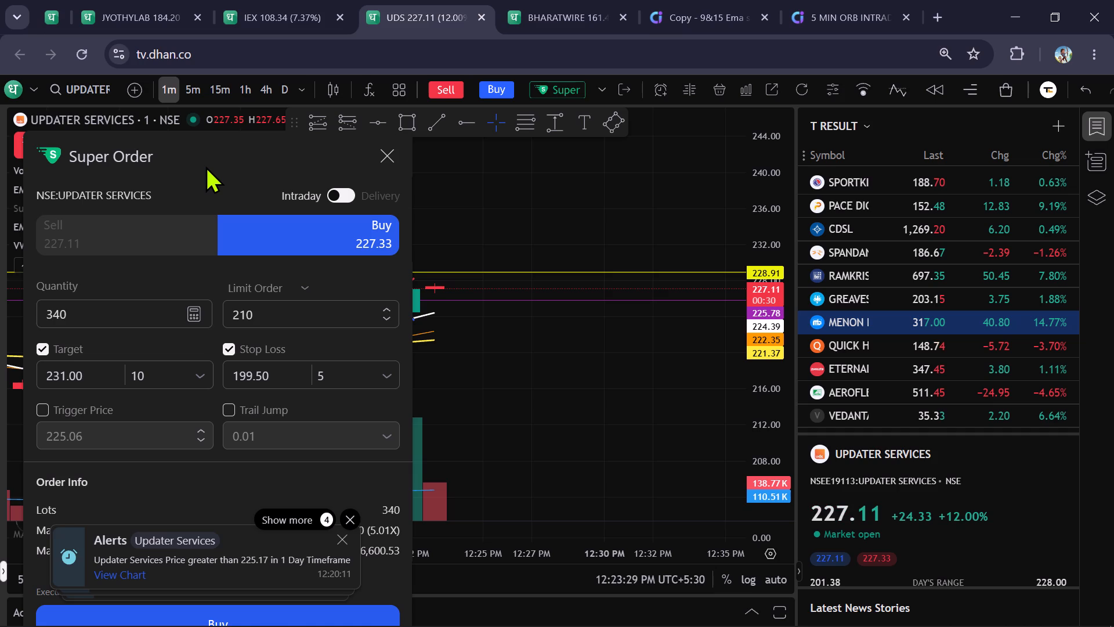
drag(546, 413, 702, 442)
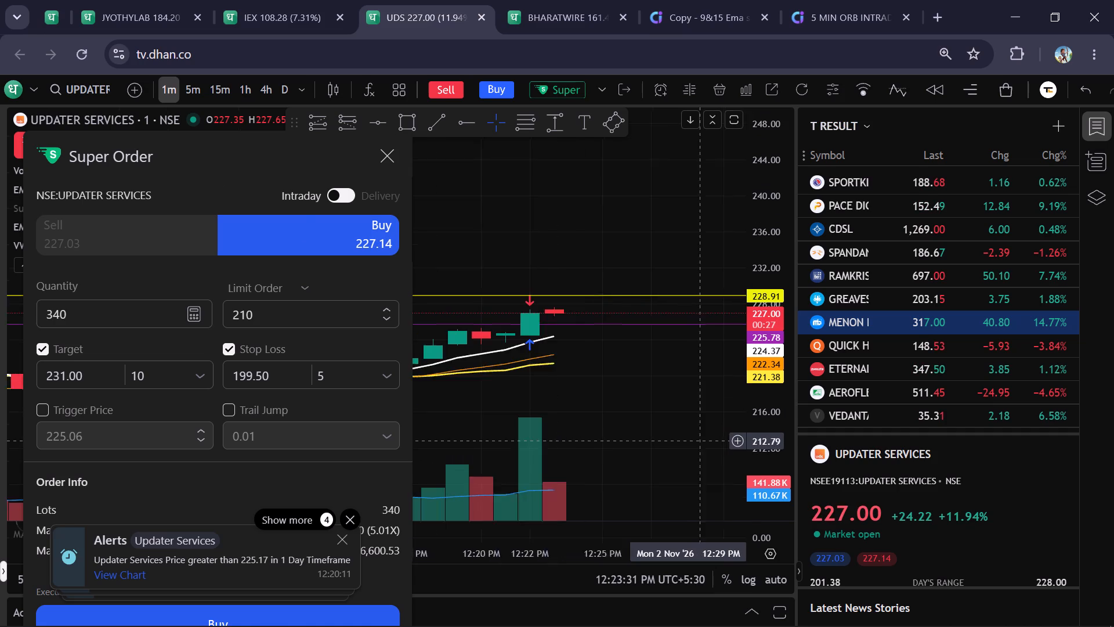
drag(702, 442, 729, 443)
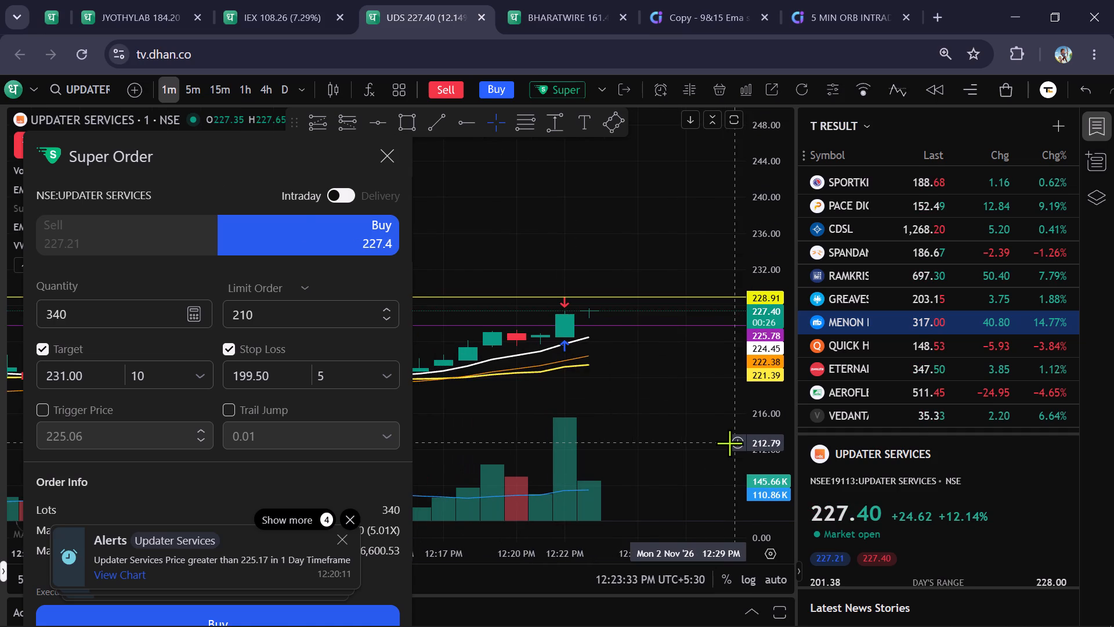
drag(233, 173, 180, 384)
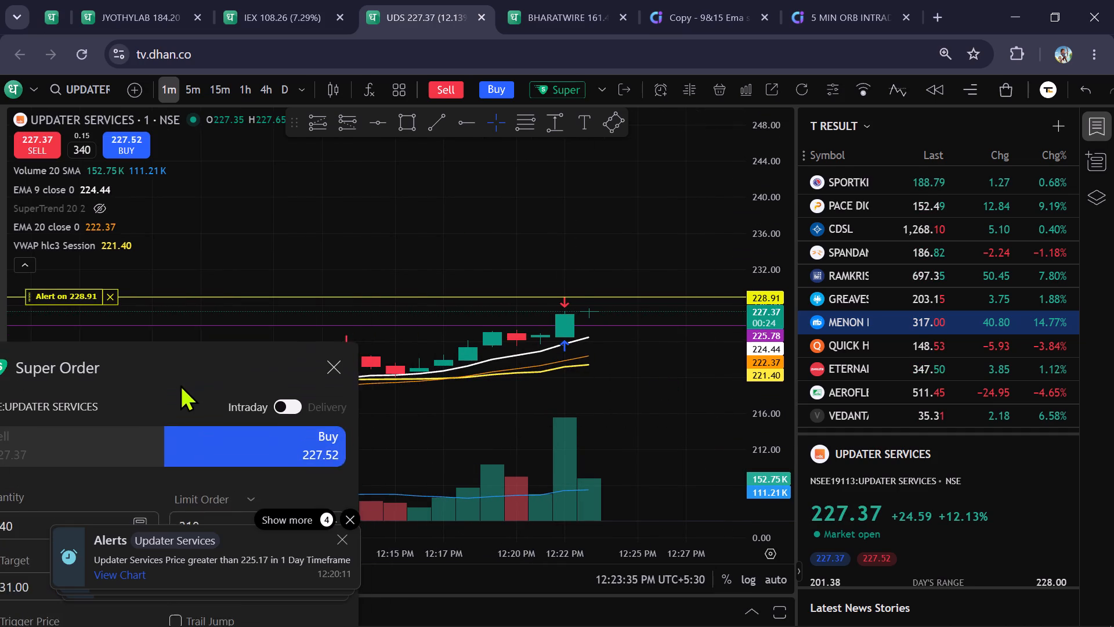
drag(180, 384, 197, 315)
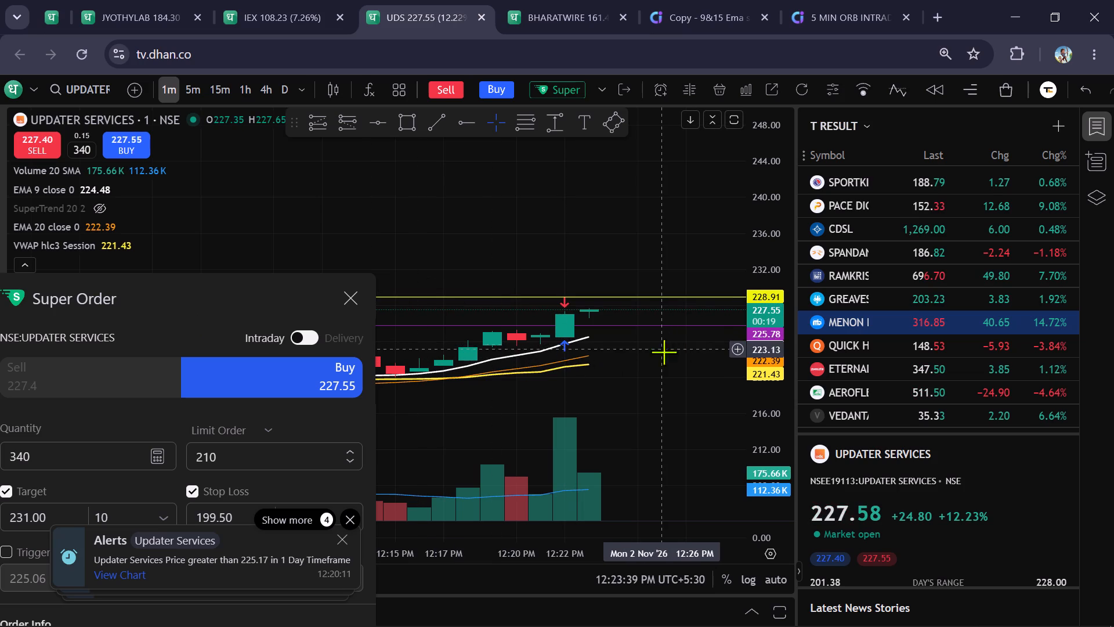
scroll(643, 395, up, 1)
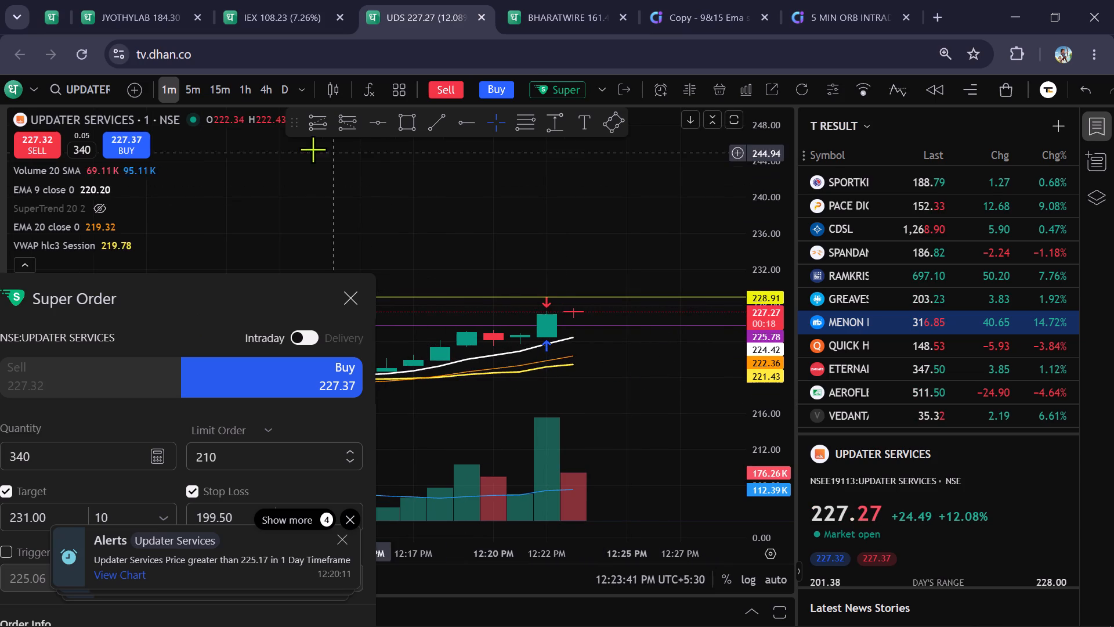
click(200, 95)
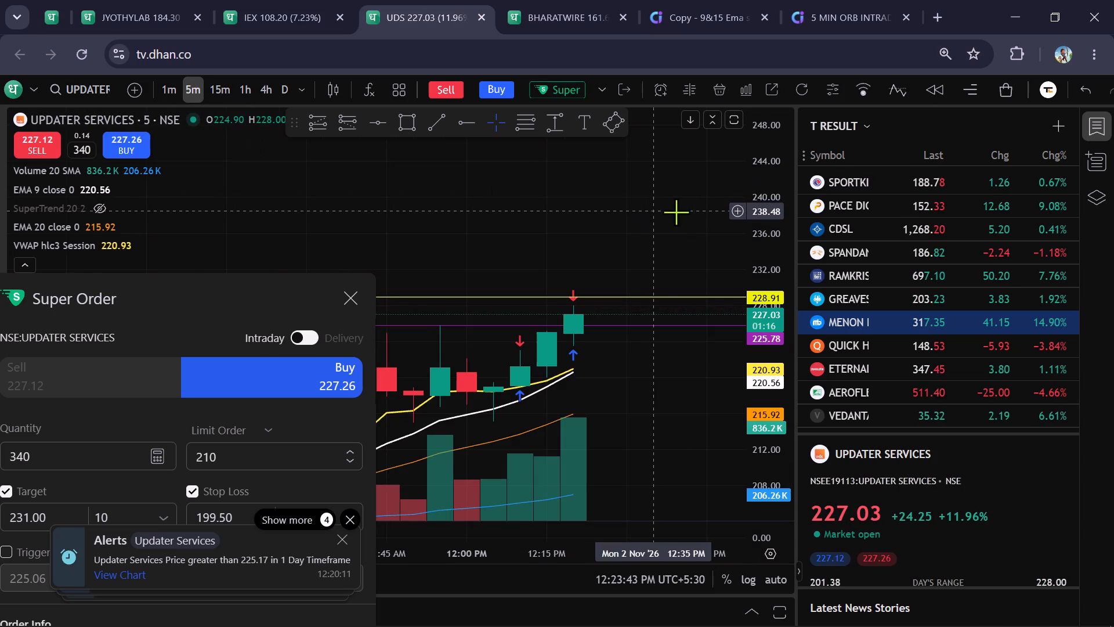
scroll(688, 214, down, 6)
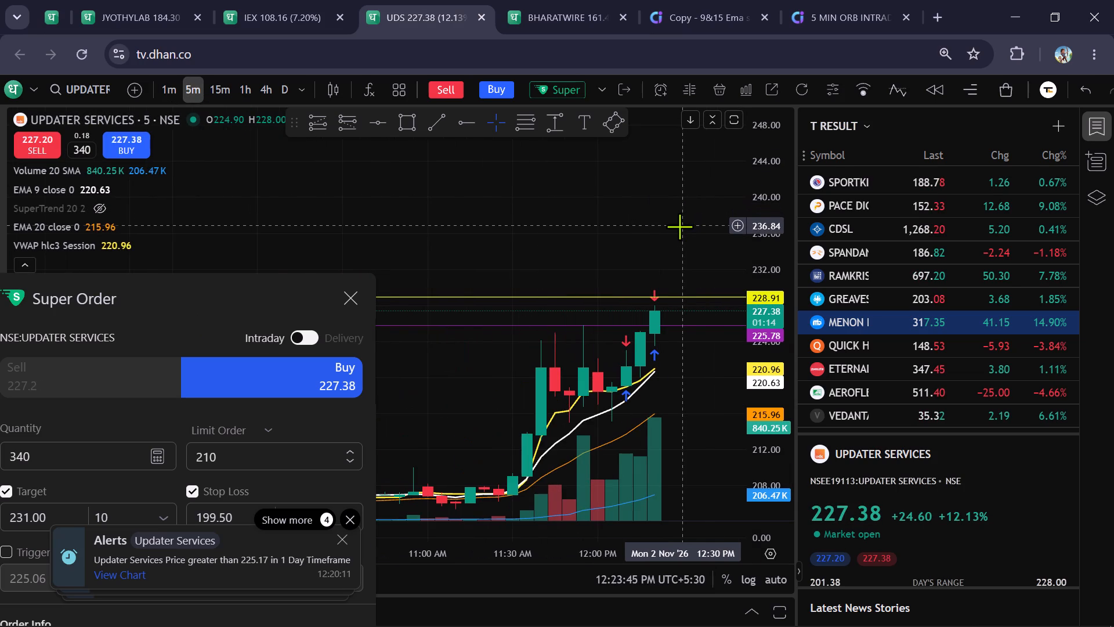
scroll(679, 226, up, 5)
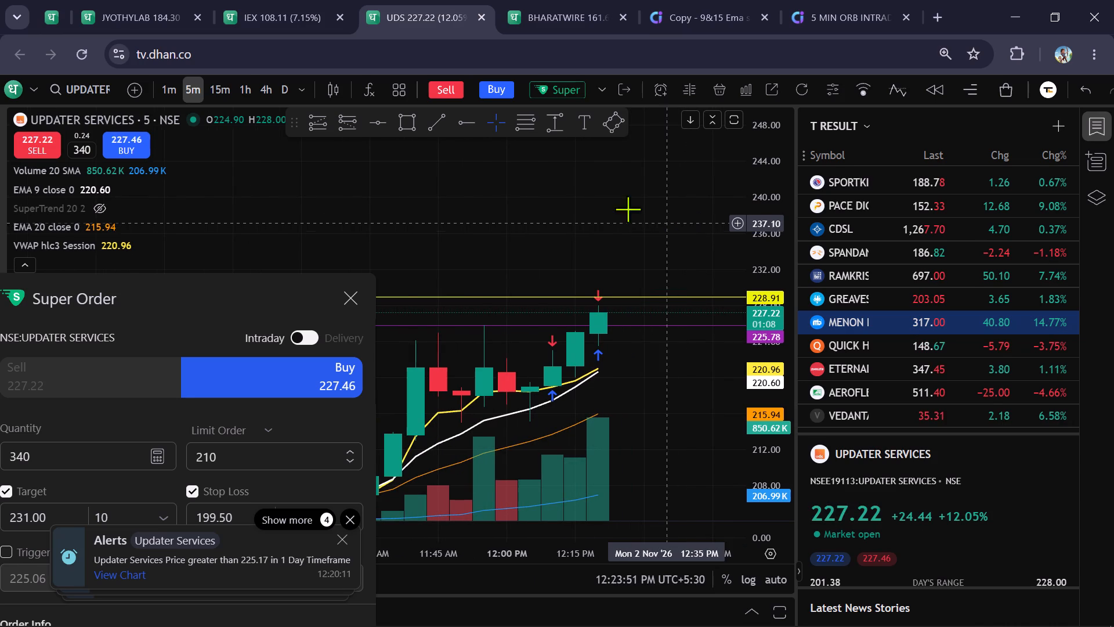
click(165, 91)
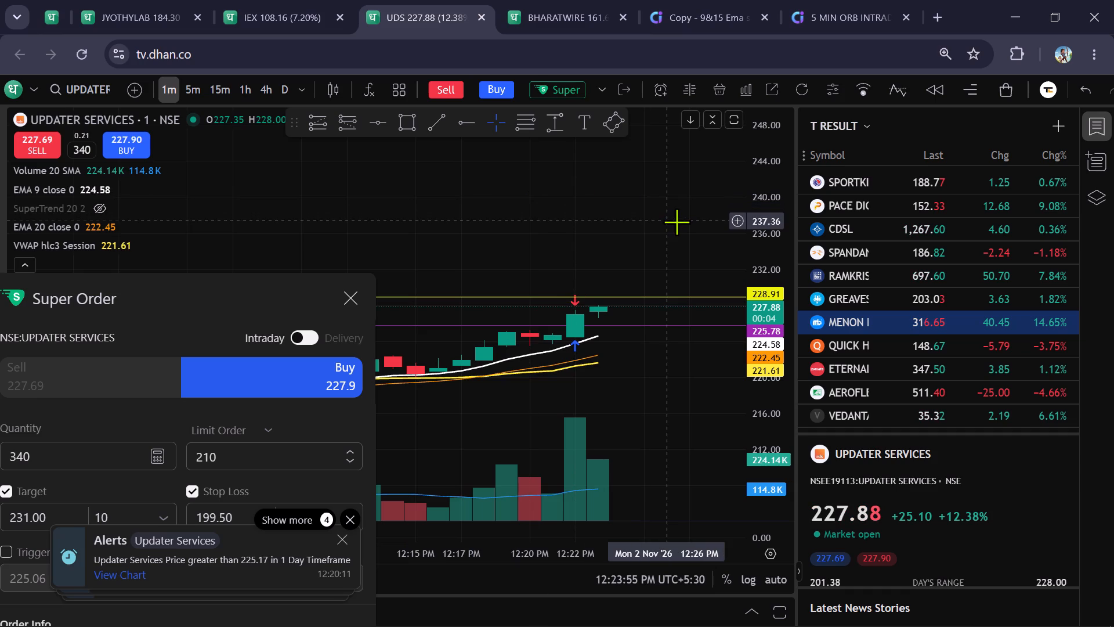
Examine earlier highs on the UPDATER SERVICES daily chart with the order form moved aside, and return to the 1-minute chart.
drag(249, 315, 272, 239)
click(279, 85)
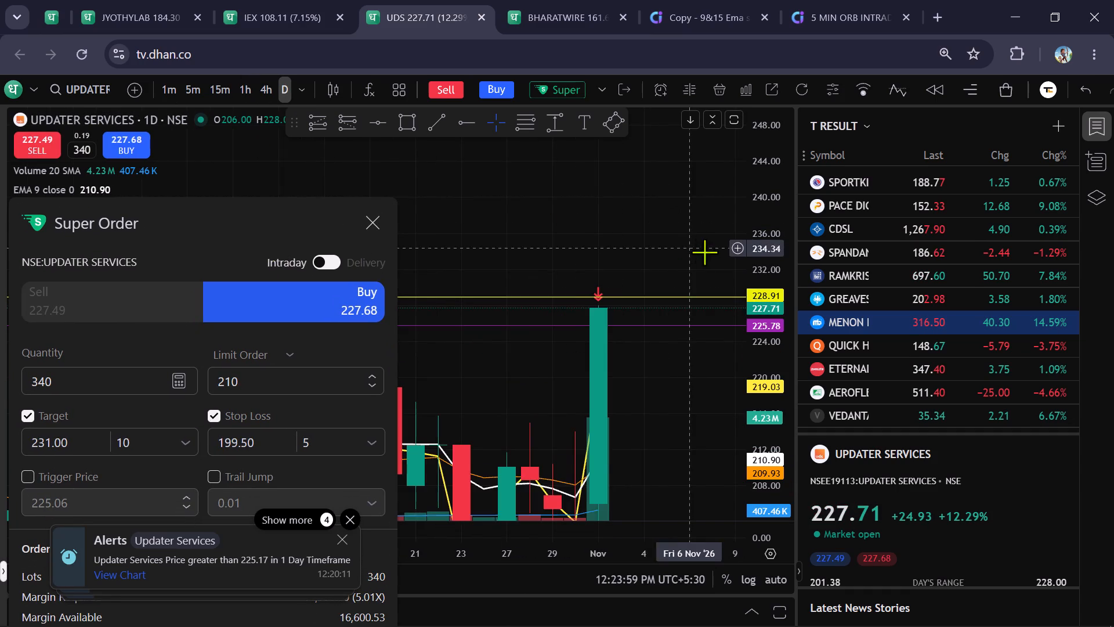
scroll(724, 258, down, 6)
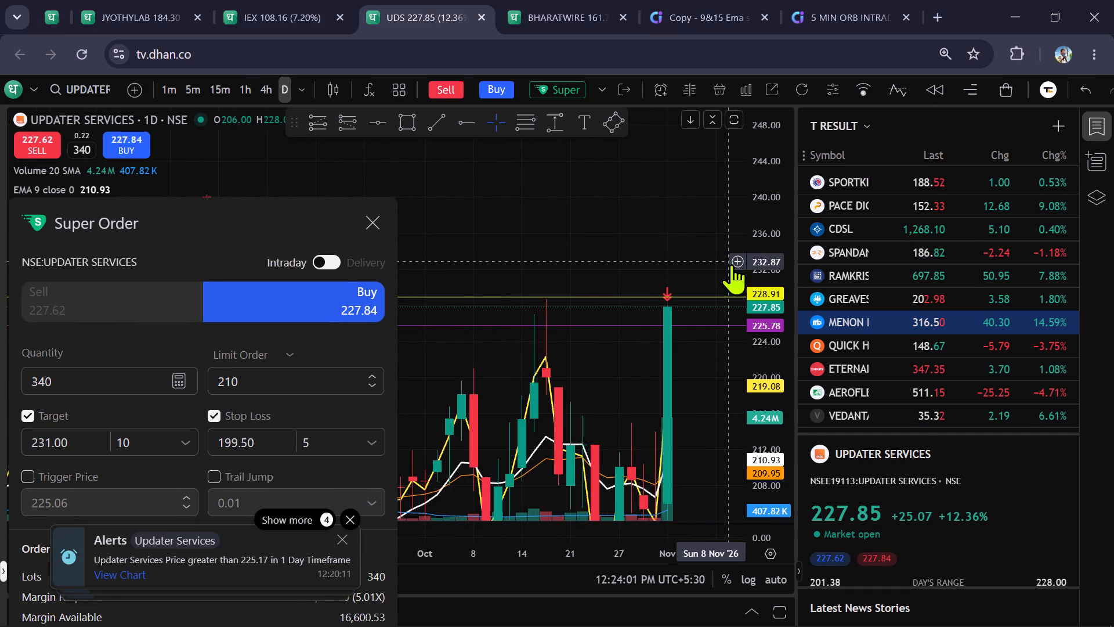
drag(223, 240, 189, 477)
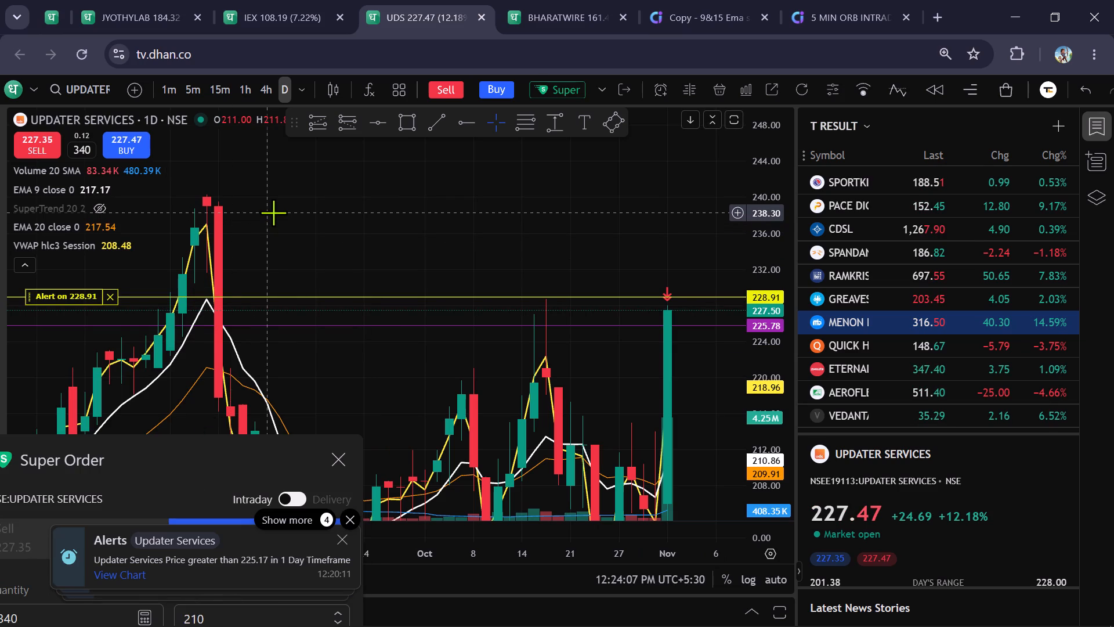
scroll(775, 318, down, 7)
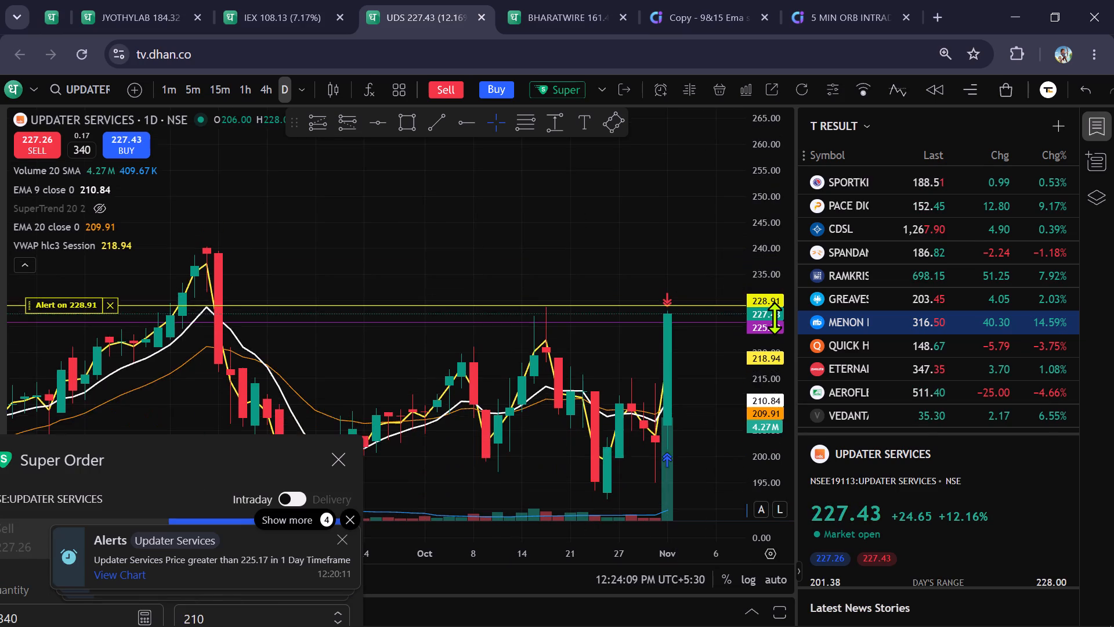
scroll(775, 318, down, 6)
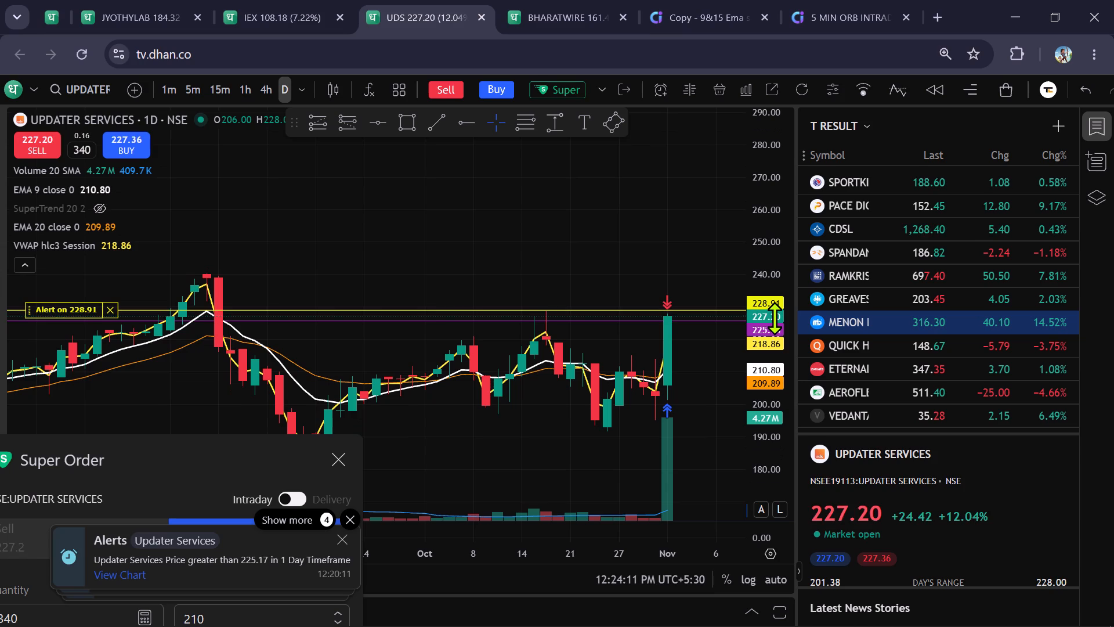
scroll(775, 318, up, 11)
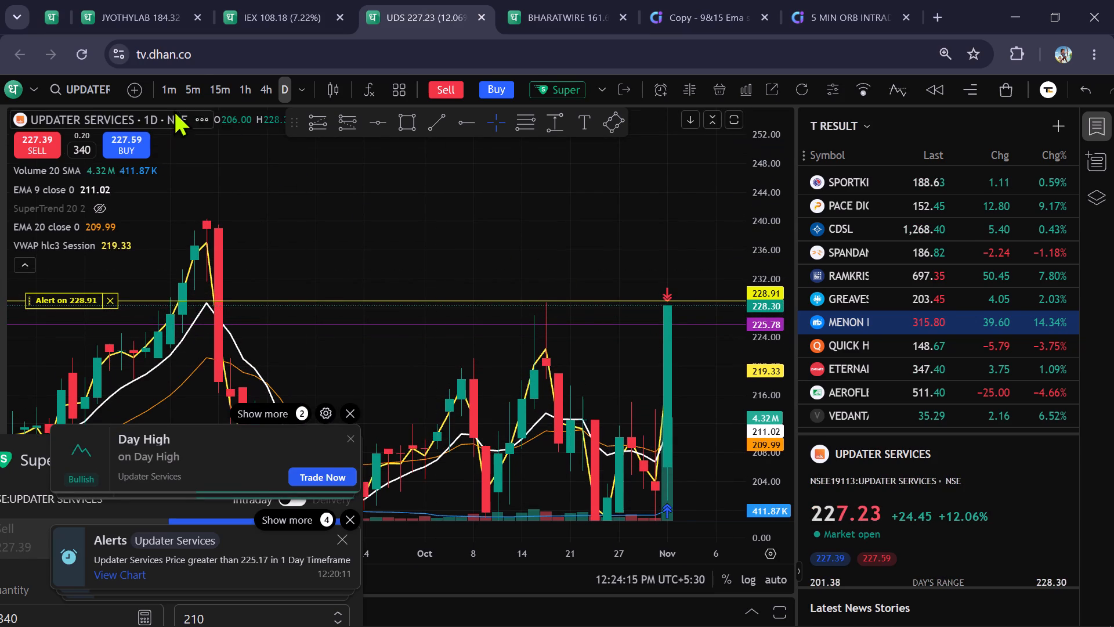
click(190, 85)
click(160, 91)
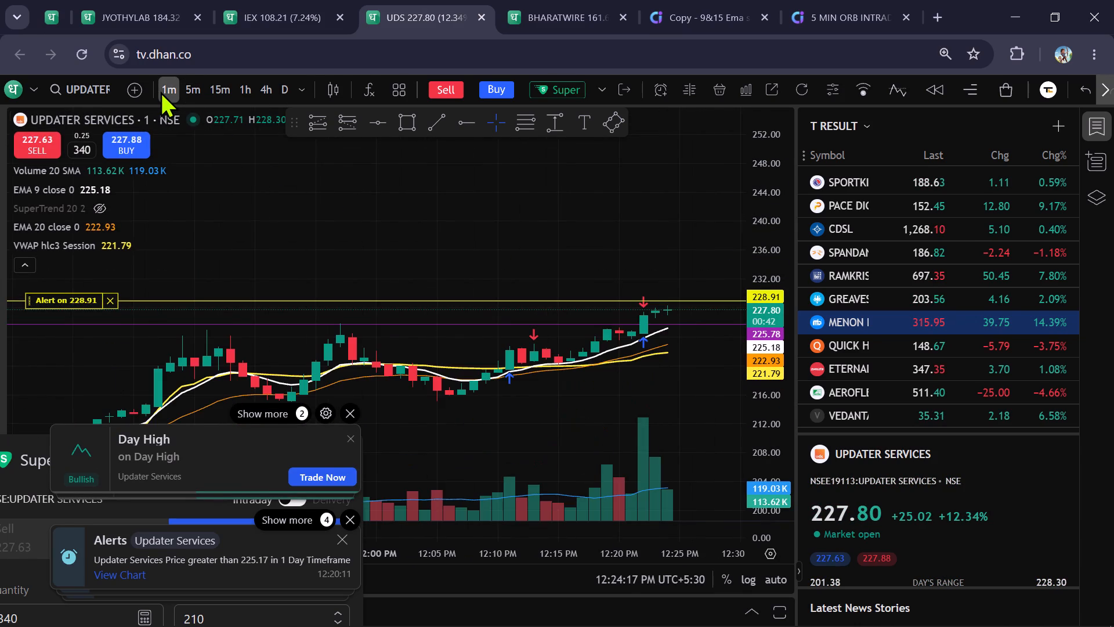
scroll(421, 230, up, 4)
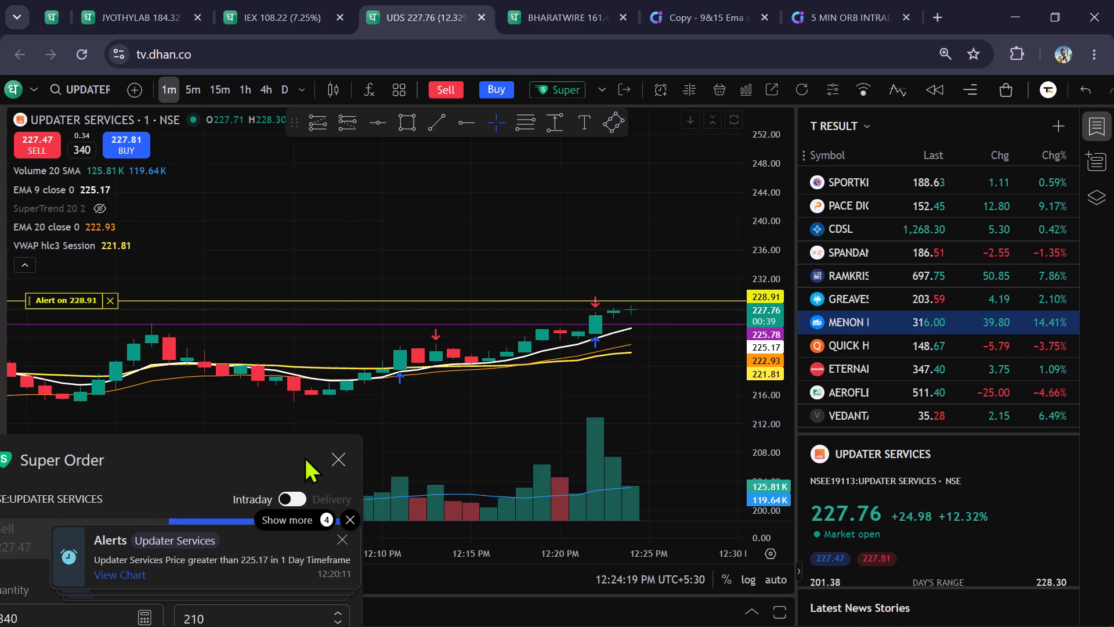
Bring the full Super Order form back into view and set its target price to 240.
drag(244, 465, 273, 109)
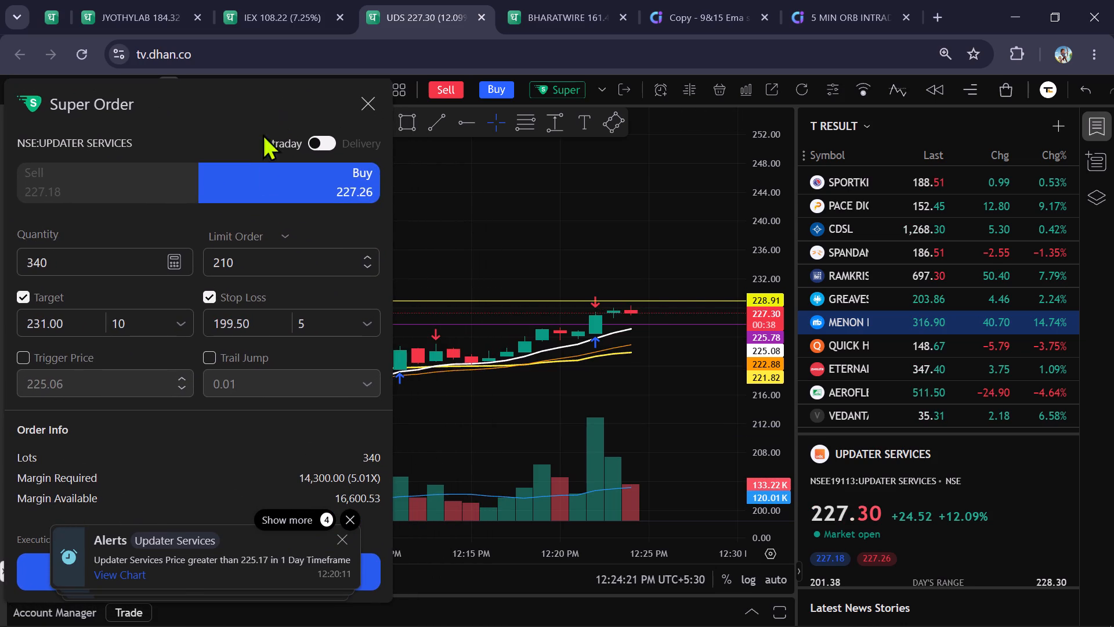
click(82, 327)
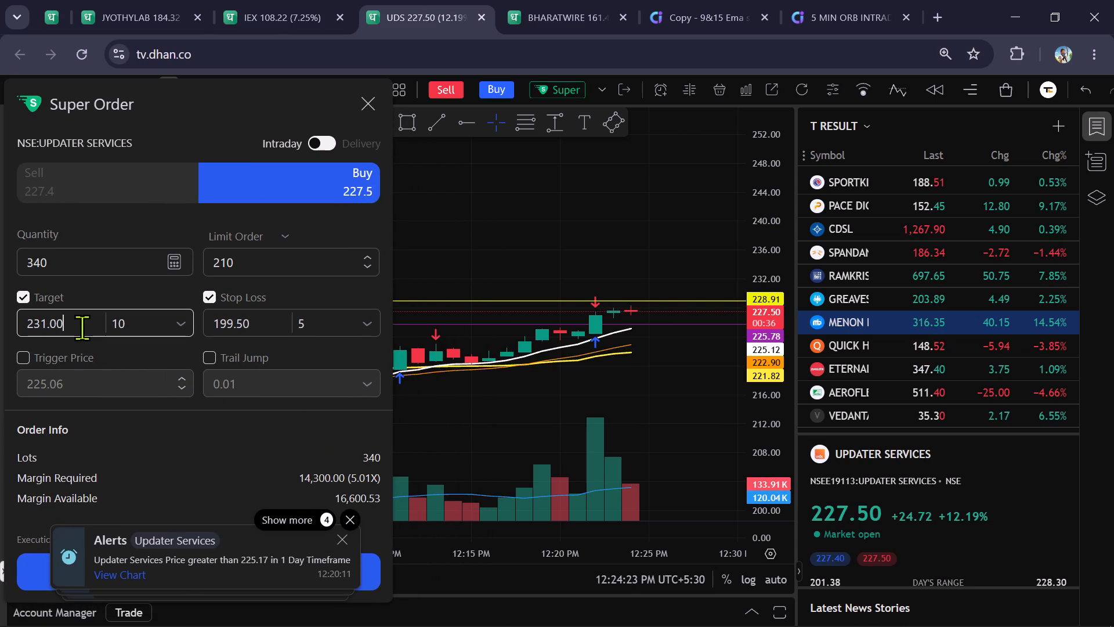
key(BackSpace)
key(BackSpace)
key(BackSpace)
key(BackSpace)
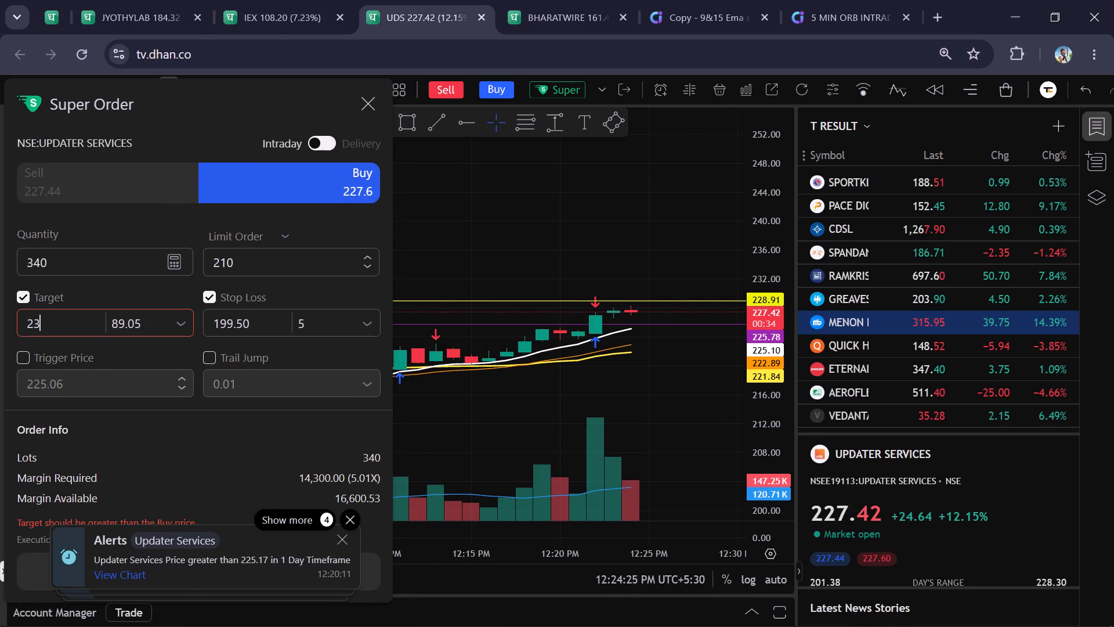
key(BackSpace)
key(4)
key(0)
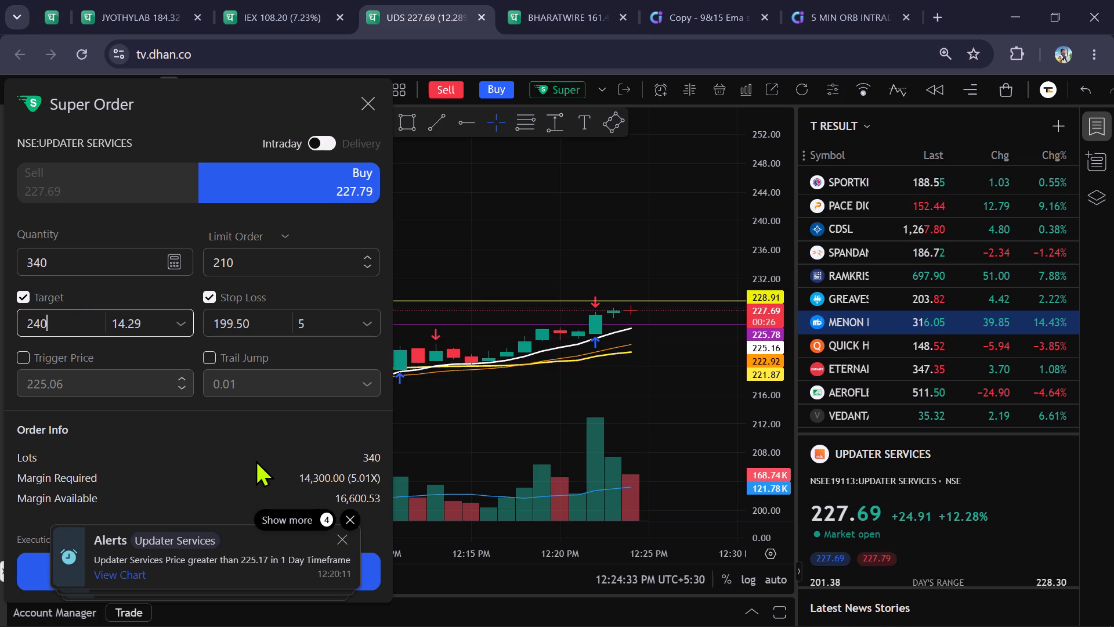
Dismiss the stacked price alert notifications covering the Super Order form.
click(349, 515)
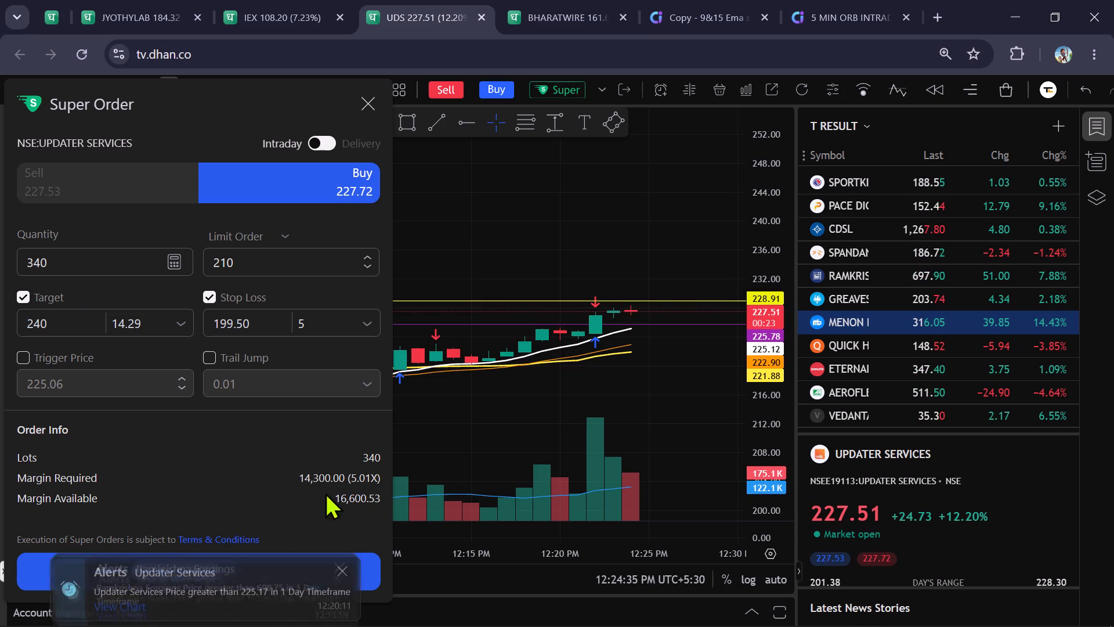
Move the order form off the candles and check the BHARAT WIRE ROPES, IEX and UPDATER SERVICES charts, including the 5-minute UPDATER SERVICES view.
drag(287, 441, 276, 514)
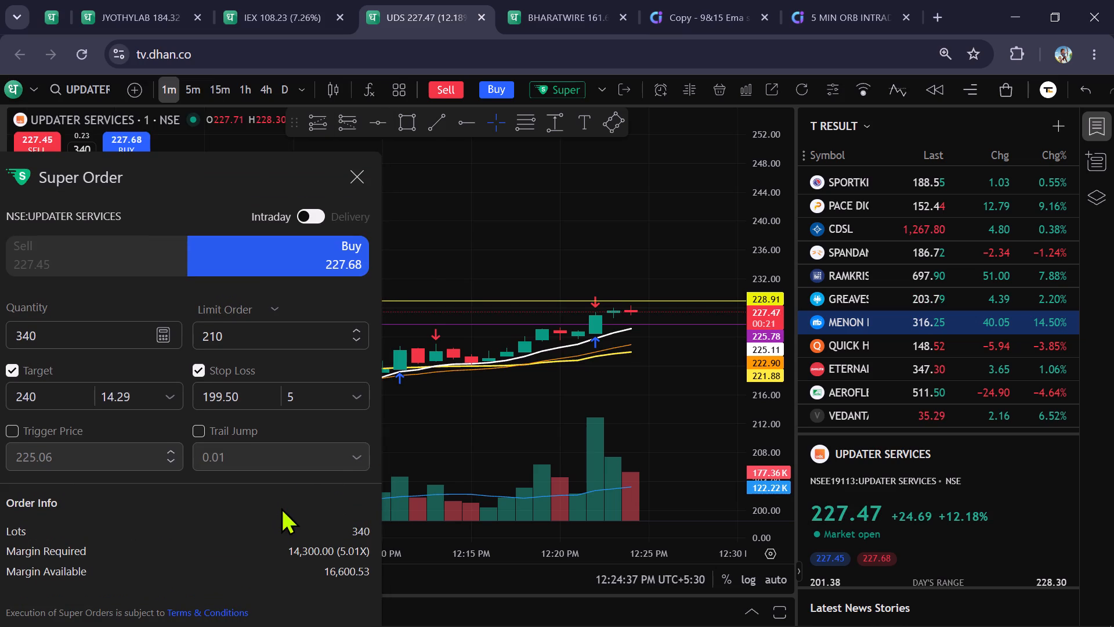
click(517, 6)
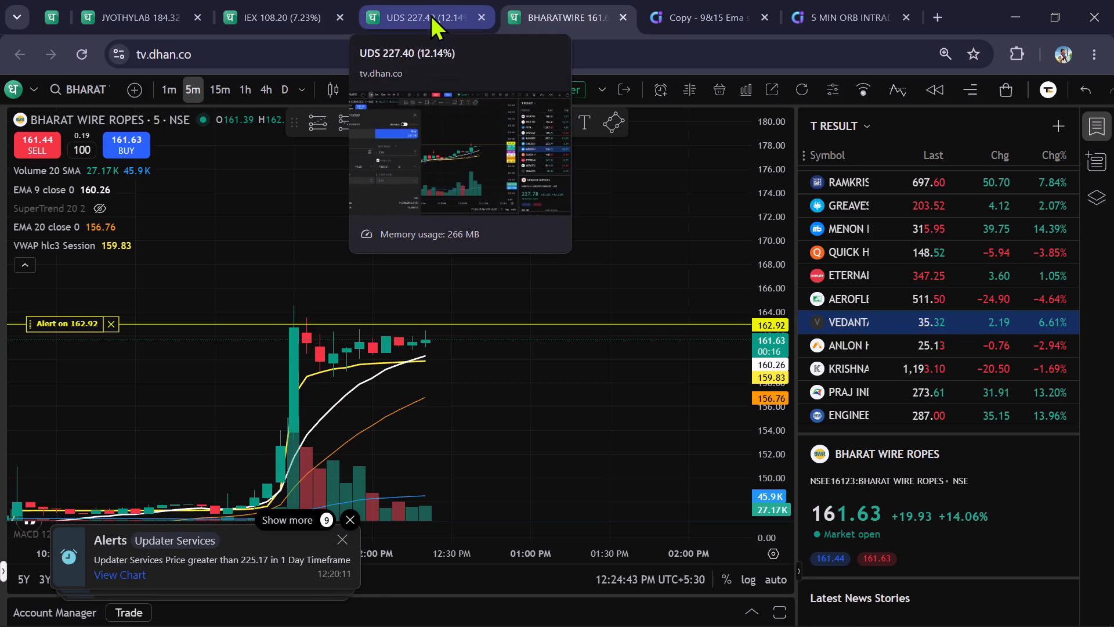
click(430, 14)
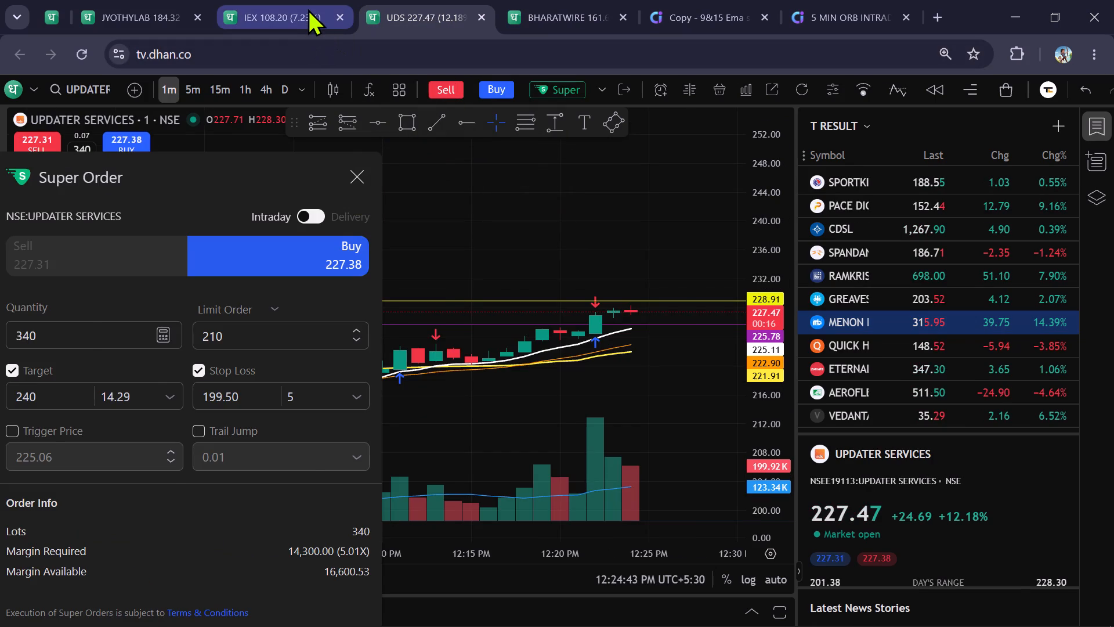
click(308, 9)
click(422, 14)
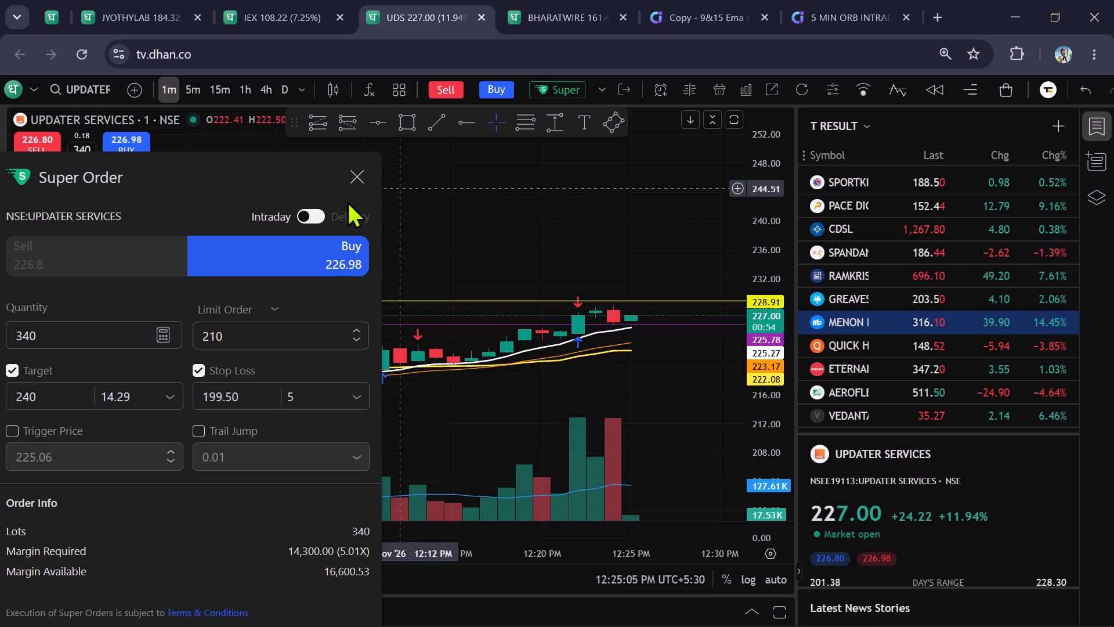
drag(221, 201, 208, 249)
click(184, 88)
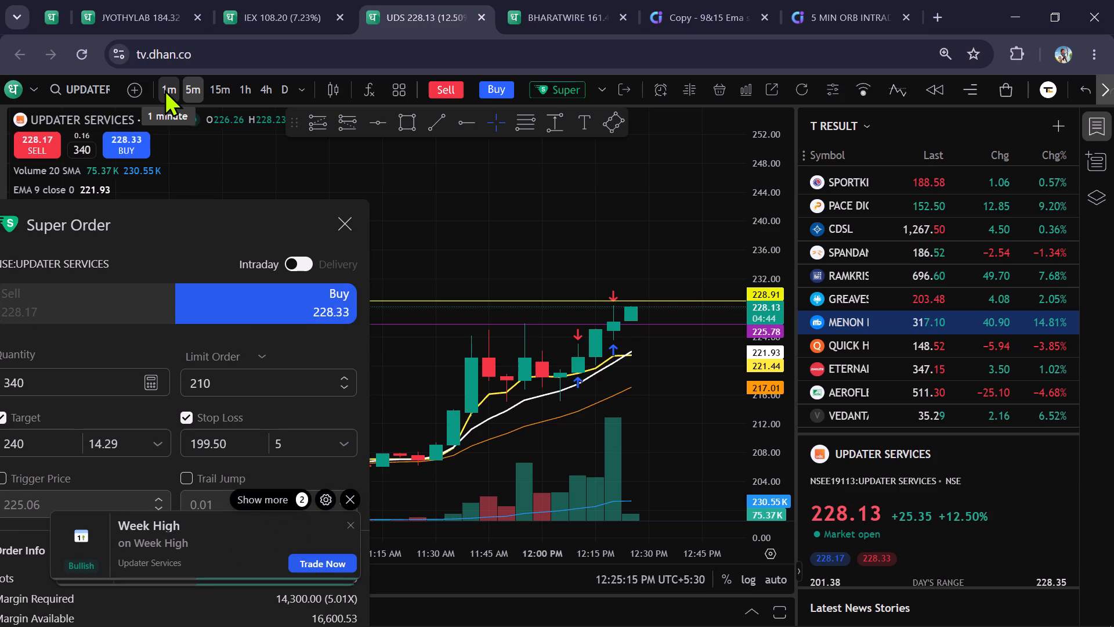
click(164, 89)
Bring the full Super Order form back into view and set its limit price to 205.
drag(209, 271, 208, 270)
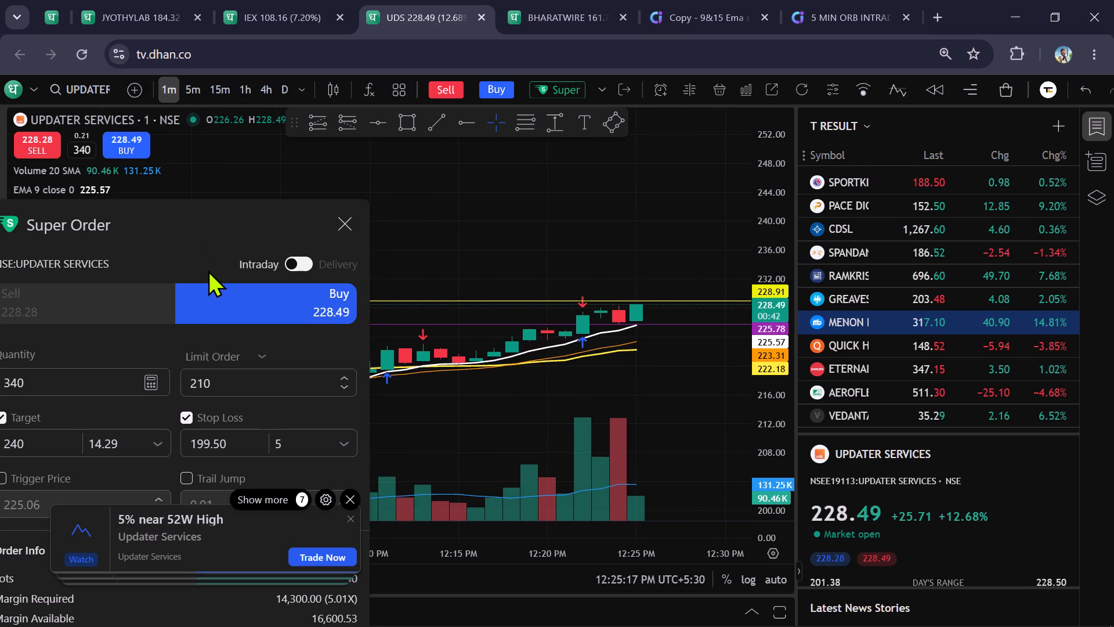
drag(208, 270, 223, 107)
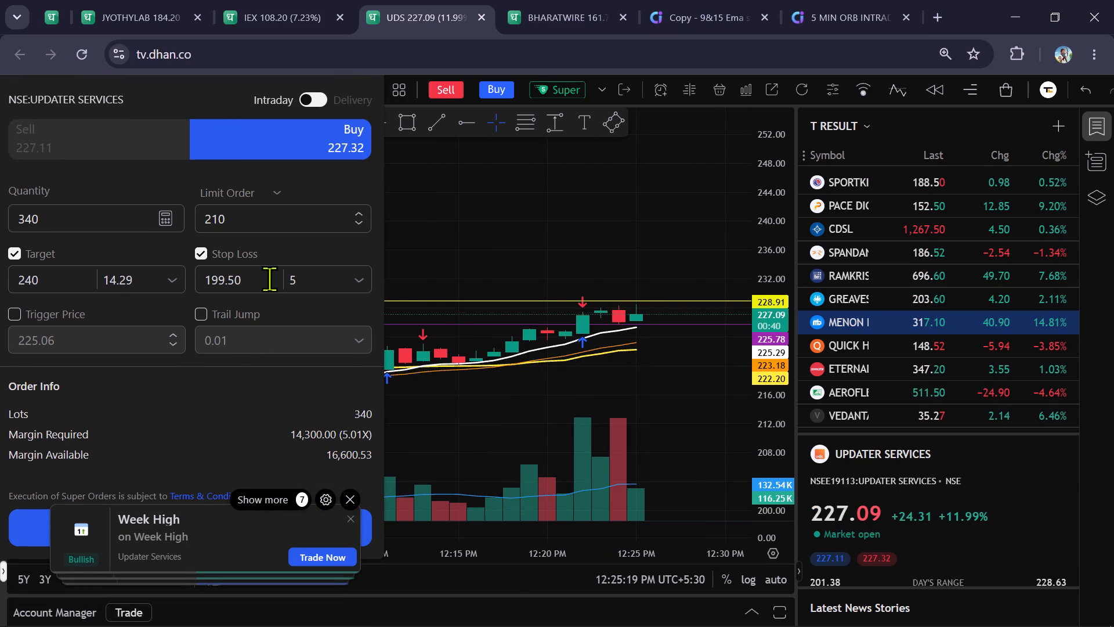
click(260, 217)
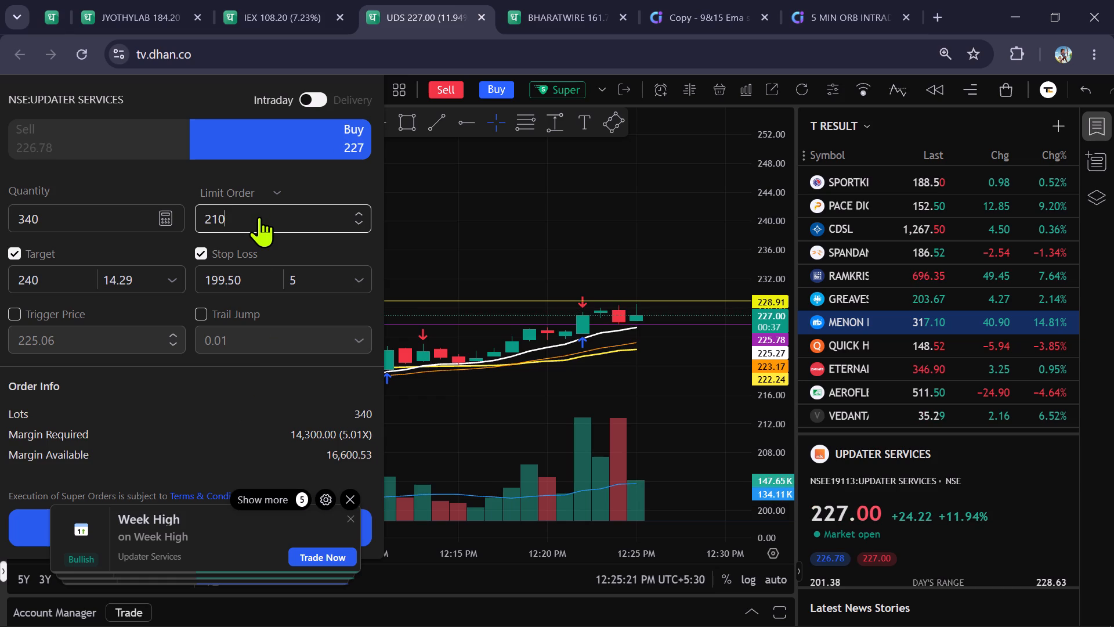
key(BackSpace)
key(BackSpace)
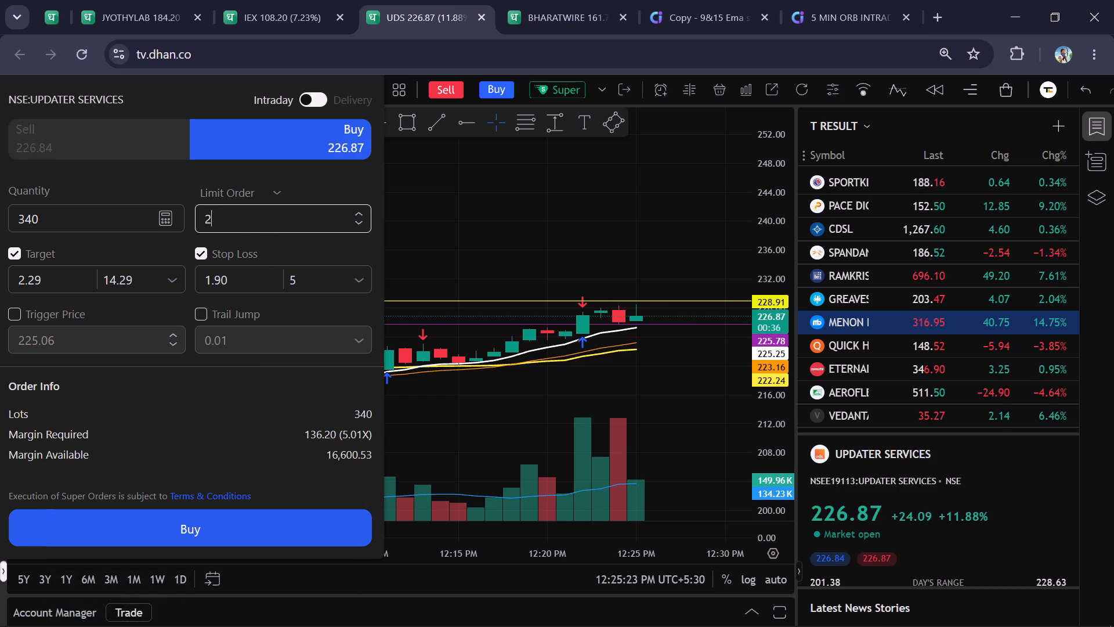
text(05)
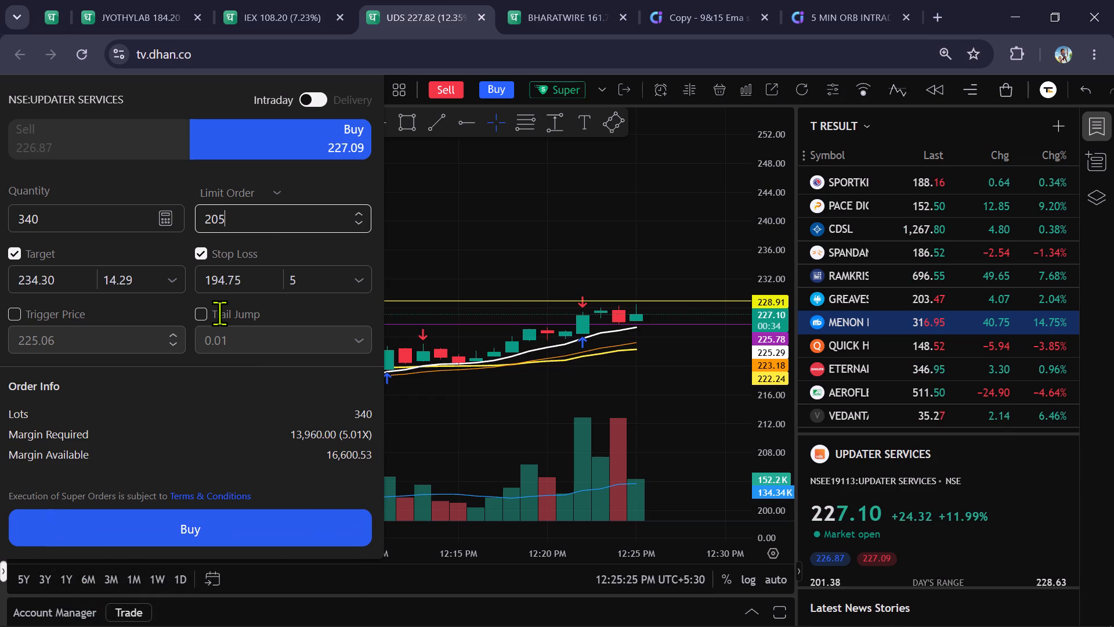
Set the Super Order's target price to 238.
click(81, 282)
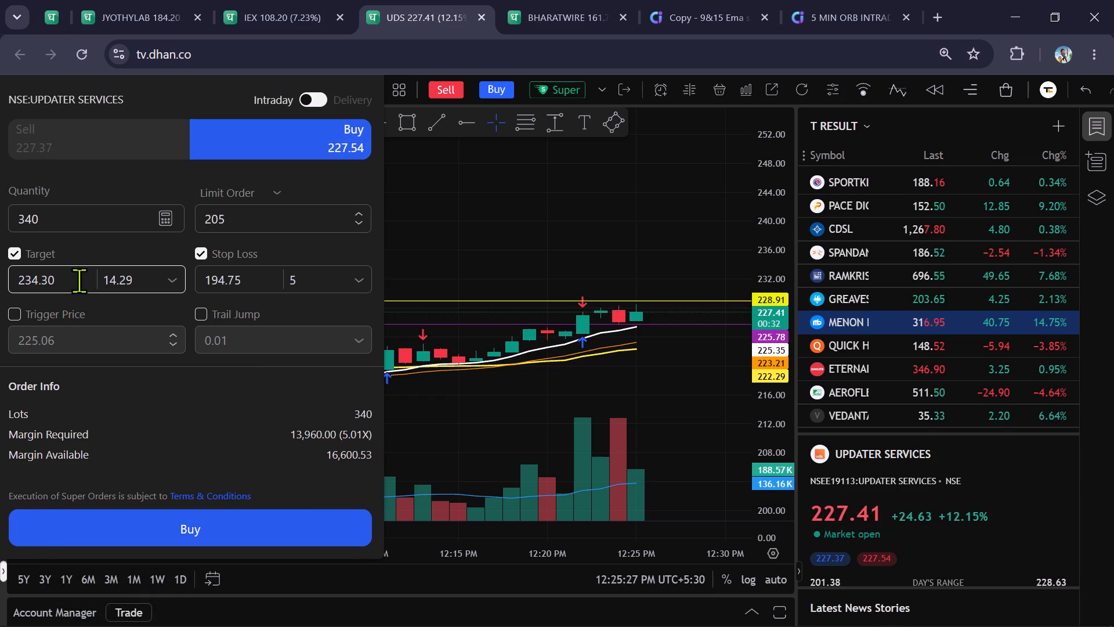
key(BackSpace)
key(BackSpace)
key(BackSpace)
key(BackSpace)
key(BackSpace)
text(38)
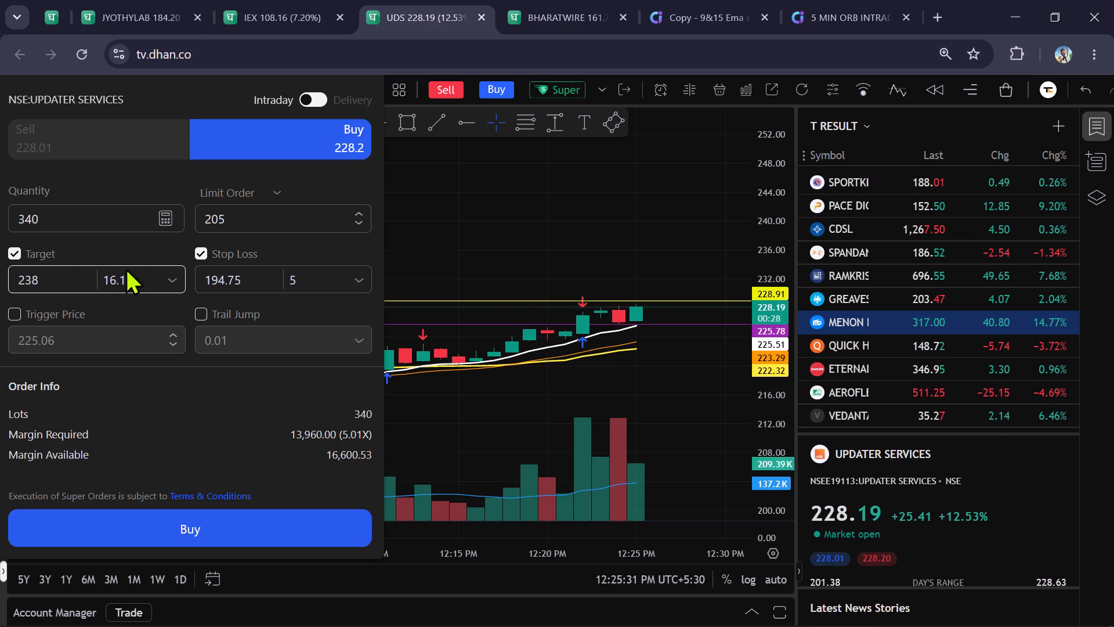
Move the order form clear of the notifications and place the intraday Super Order buy for 340 UPDATER SERVICES shares.
click(220, 524)
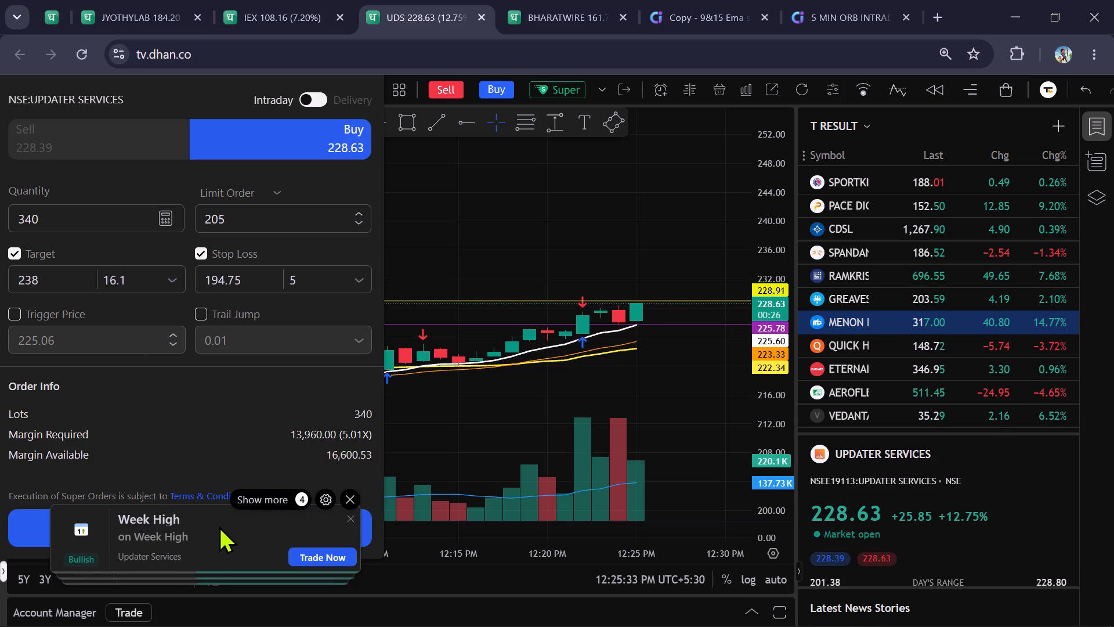
drag(229, 454, 243, 355)
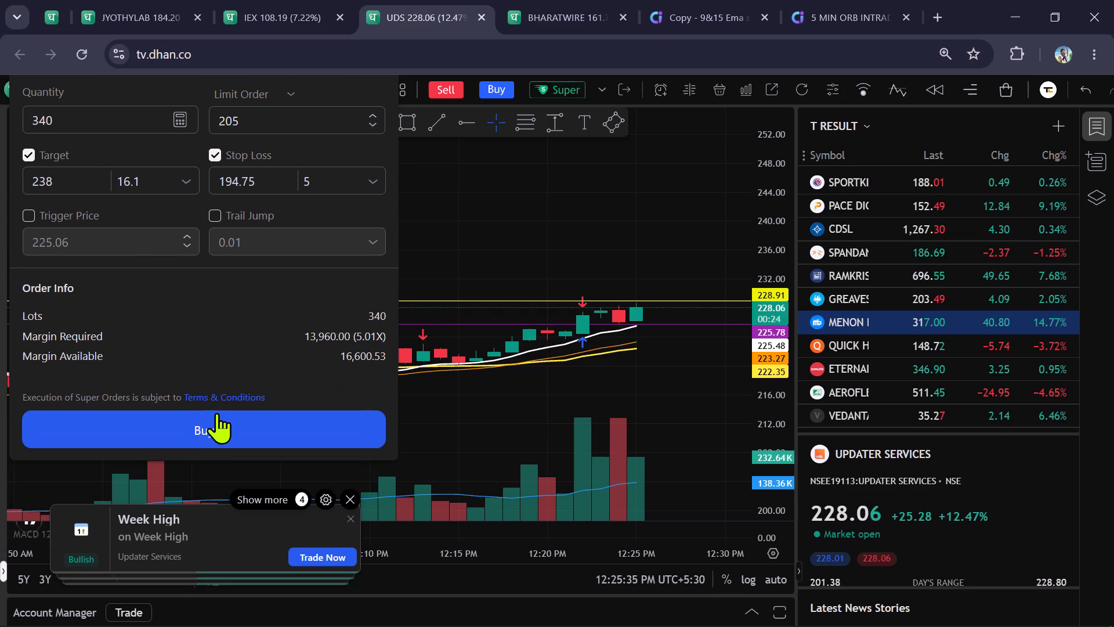
click(215, 428)
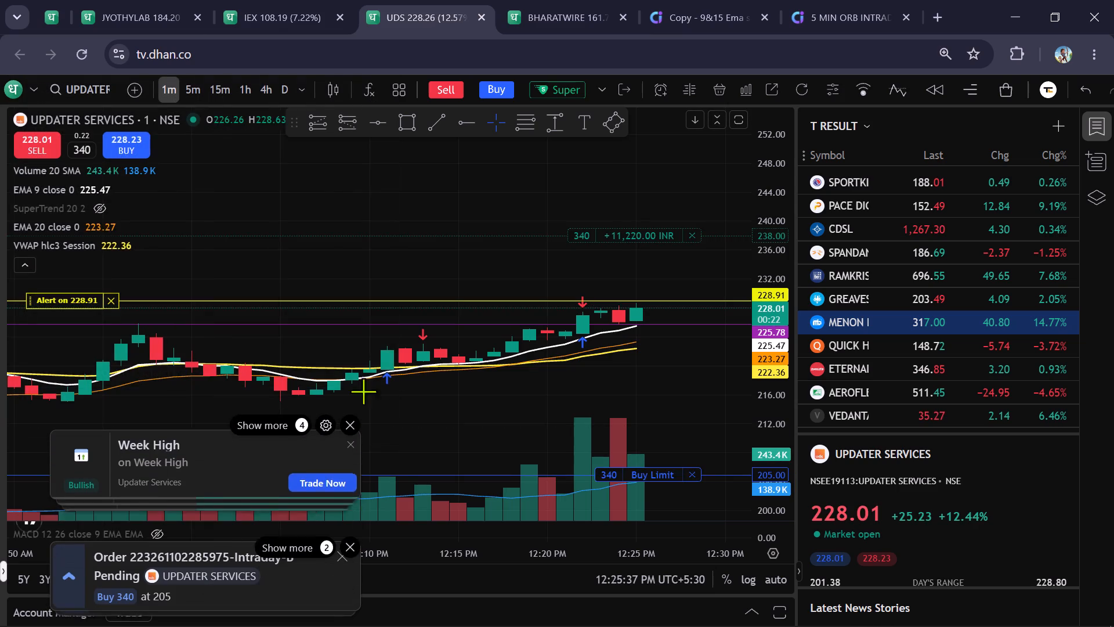
Raise the pending order's target line on the 1-minute chart to 245.01.
scroll(495, 365, up, 2)
scroll(574, 365, up, 1)
scroll(667, 387, up, 1)
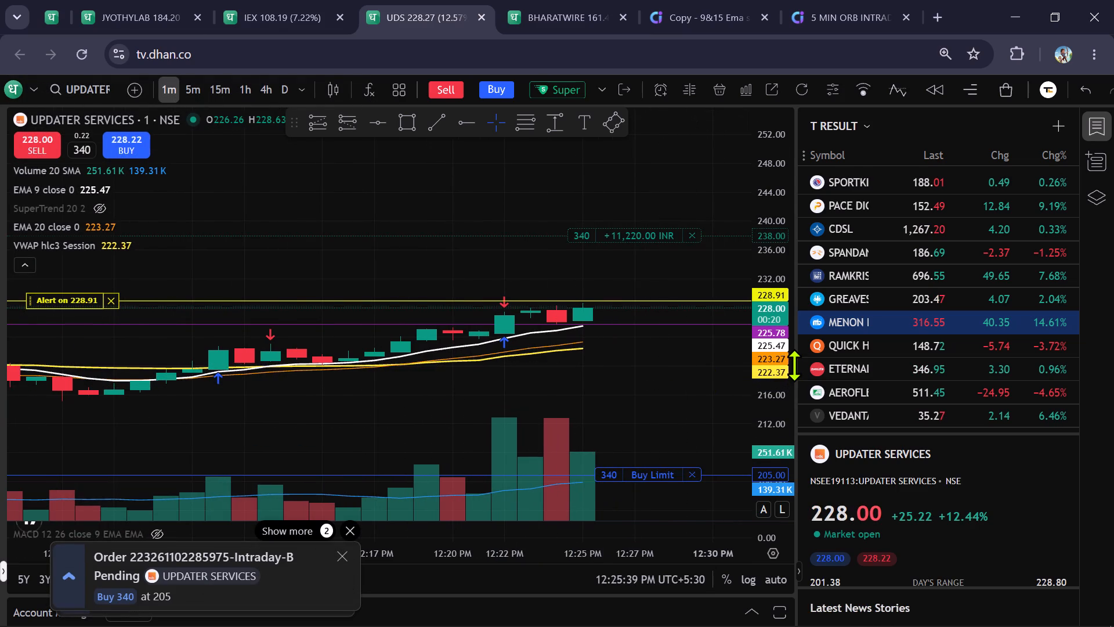
scroll(794, 365, up, 3)
scroll(697, 391, up, 1)
drag(639, 406, 631, 358)
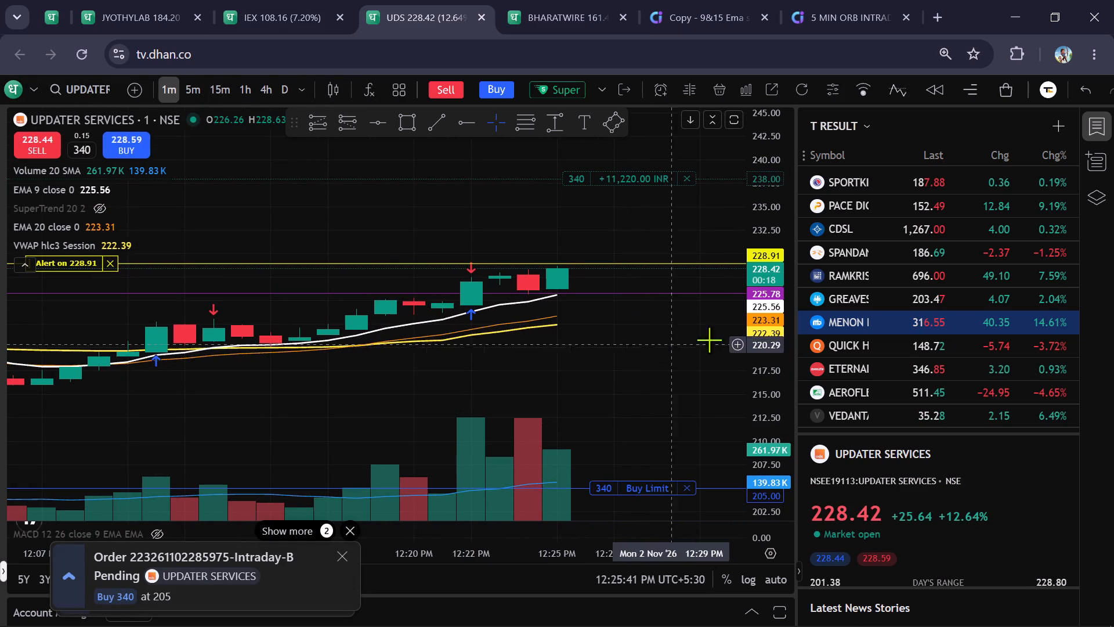
scroll(756, 328, down, 4)
drag(584, 217, 583, 196)
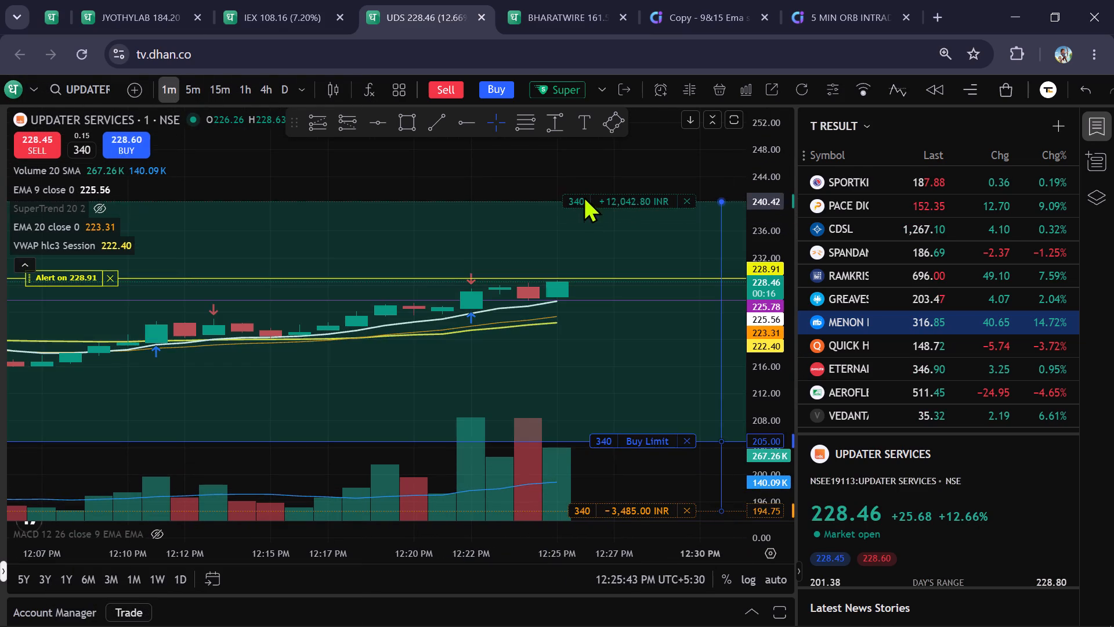
drag(583, 196, 585, 170)
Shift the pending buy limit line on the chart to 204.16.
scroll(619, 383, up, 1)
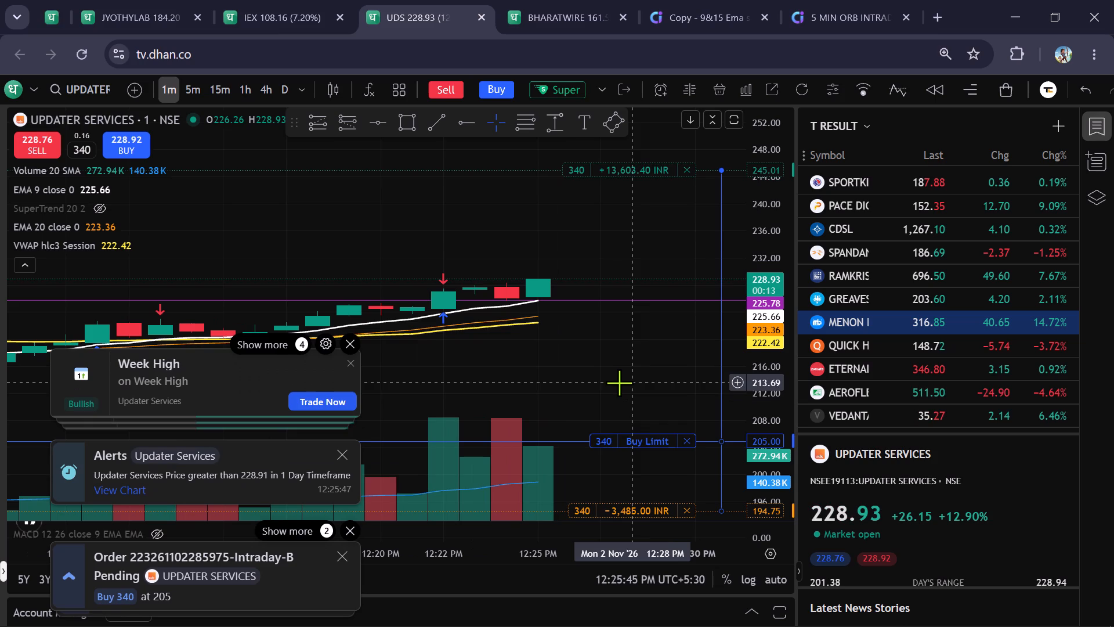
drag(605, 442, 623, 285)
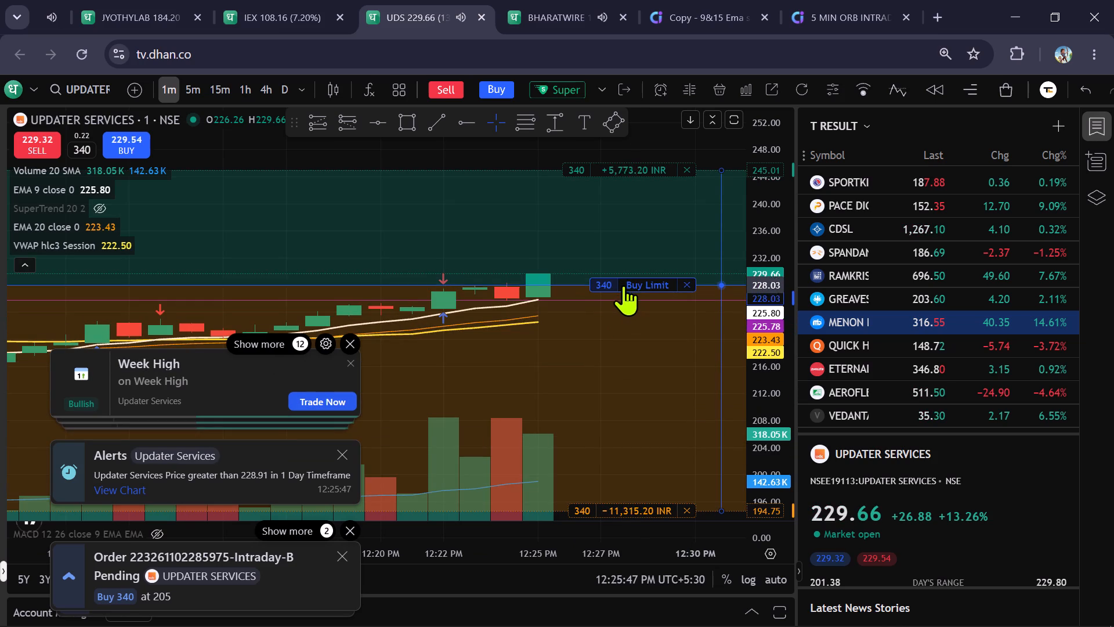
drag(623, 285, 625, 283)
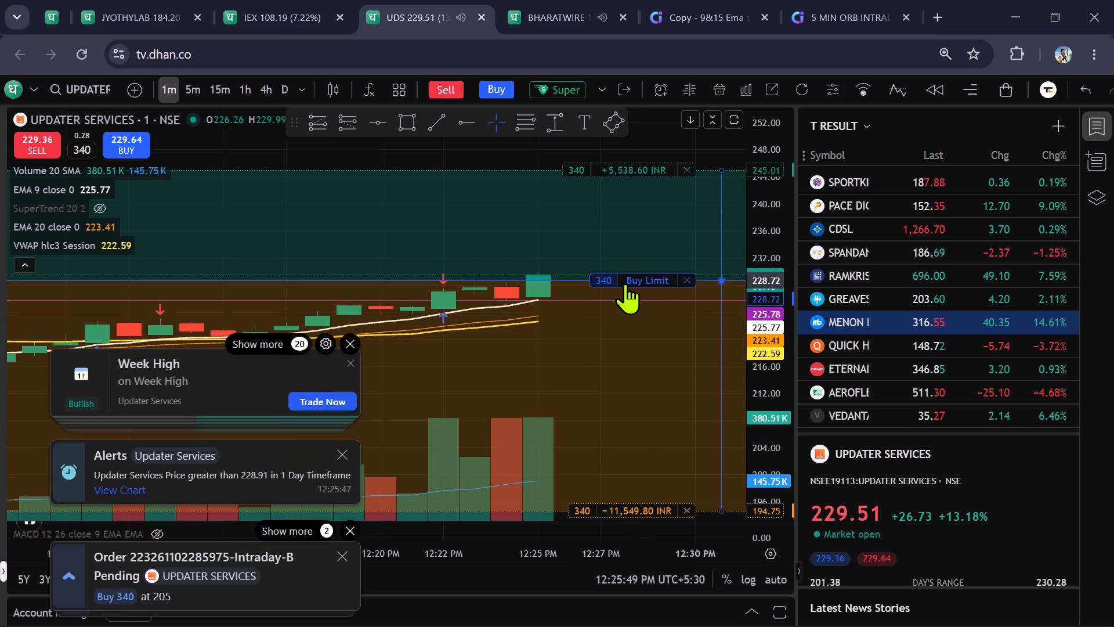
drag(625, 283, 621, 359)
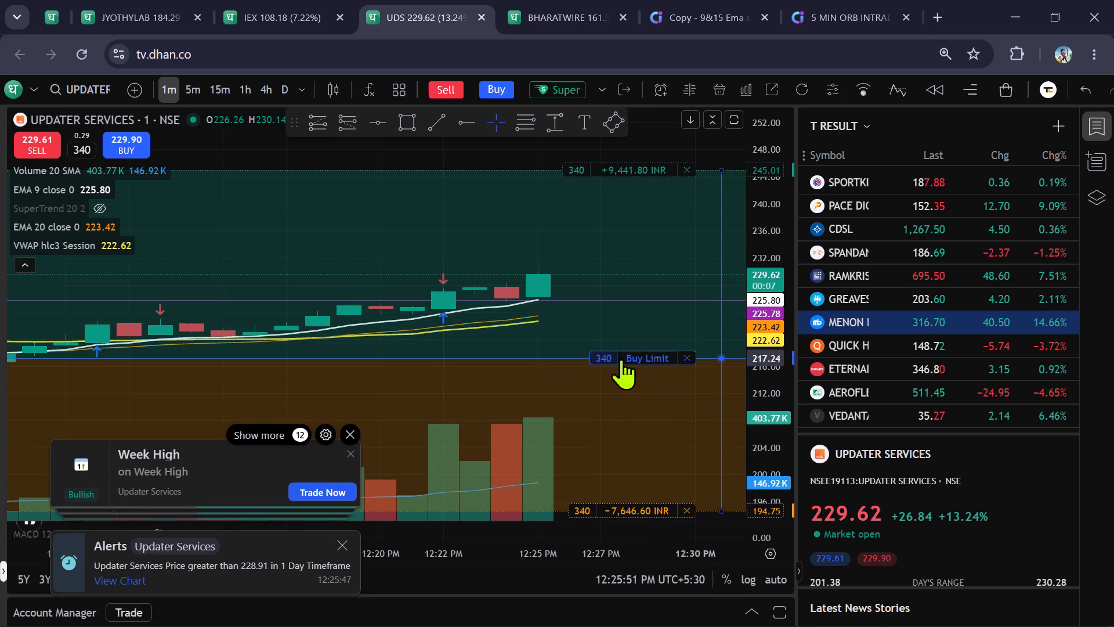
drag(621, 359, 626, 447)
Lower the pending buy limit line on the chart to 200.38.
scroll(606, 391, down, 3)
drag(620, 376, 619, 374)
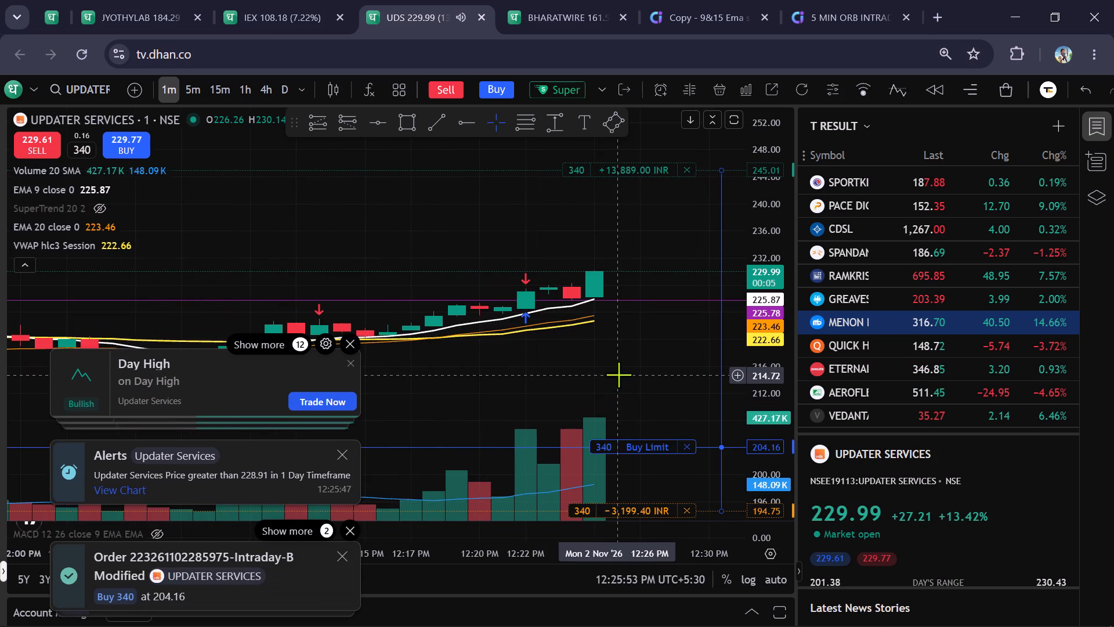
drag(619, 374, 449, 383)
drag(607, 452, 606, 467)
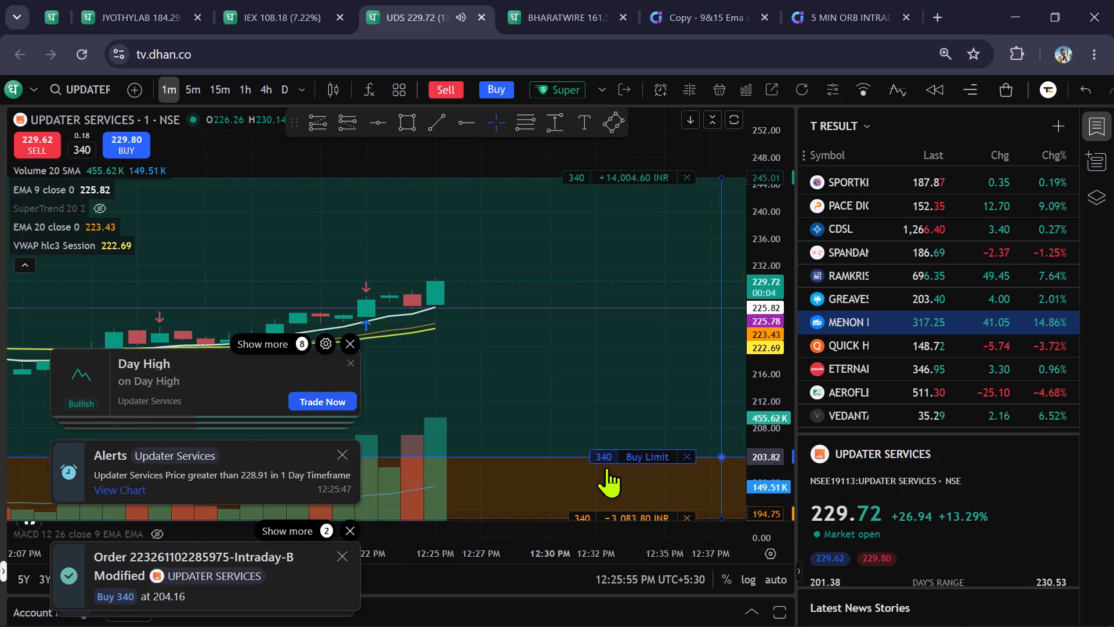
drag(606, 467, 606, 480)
Raise the pending buy limit line on the chart to 202.23.
scroll(605, 431, up, 1)
drag(558, 405, 607, 414)
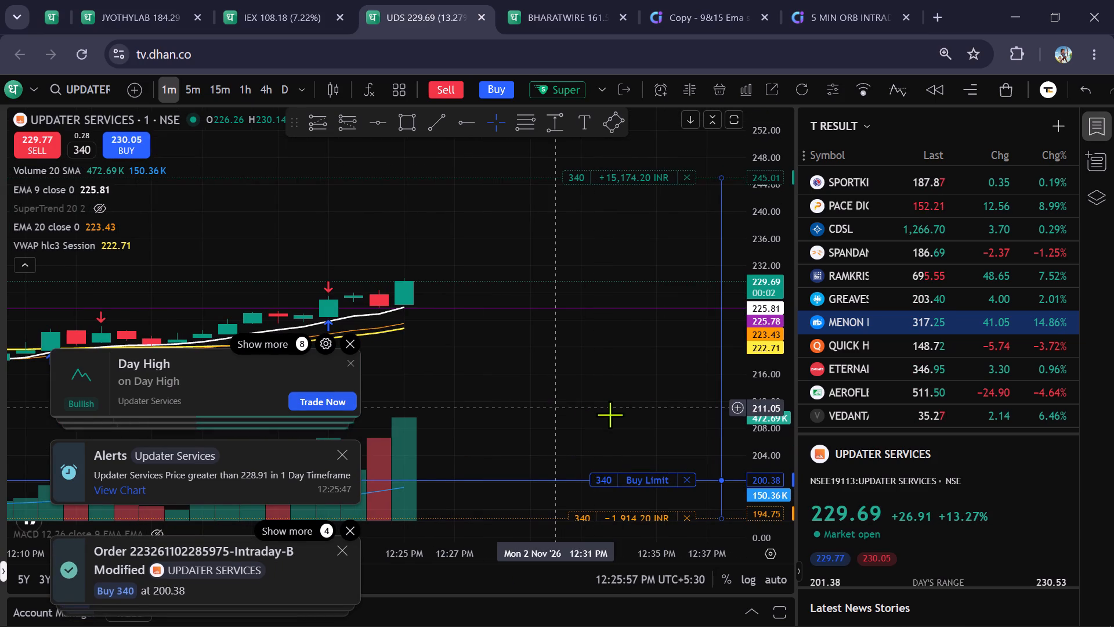
scroll(773, 337, down, 3)
drag(539, 388, 699, 422)
scroll(588, 437, up, 1)
drag(611, 424, 594, 420)
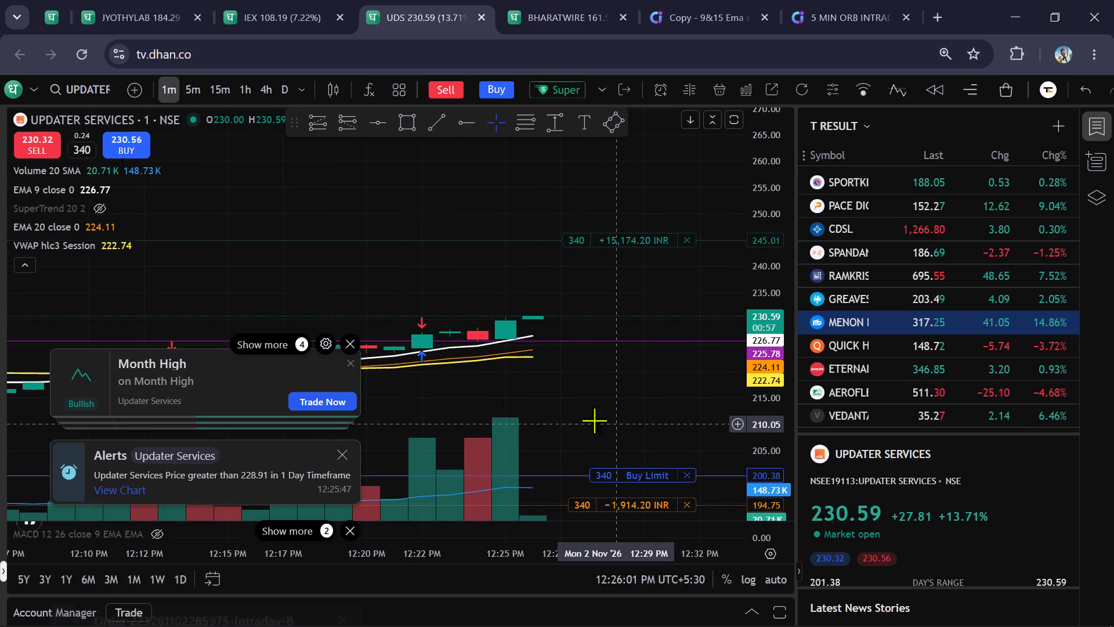
drag(594, 420, 541, 392)
drag(603, 446, 605, 398)
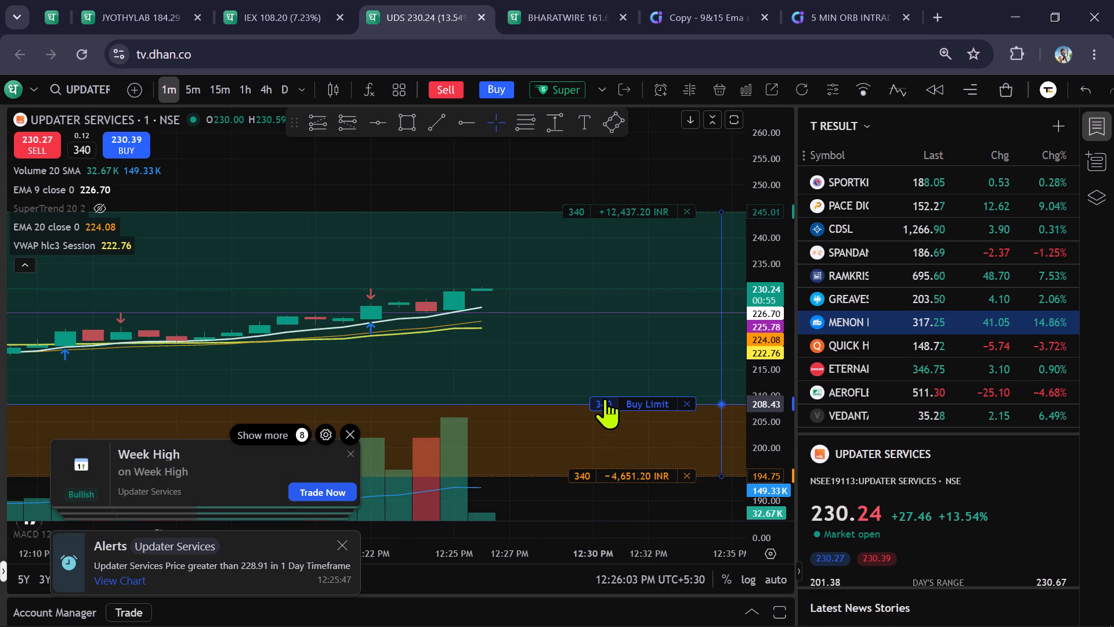
drag(605, 398, 614, 437)
Examine current UPDATER SERVICES price action against the pending order levels on the 1-minute and 5-minute charts.
scroll(590, 399, up, 2)
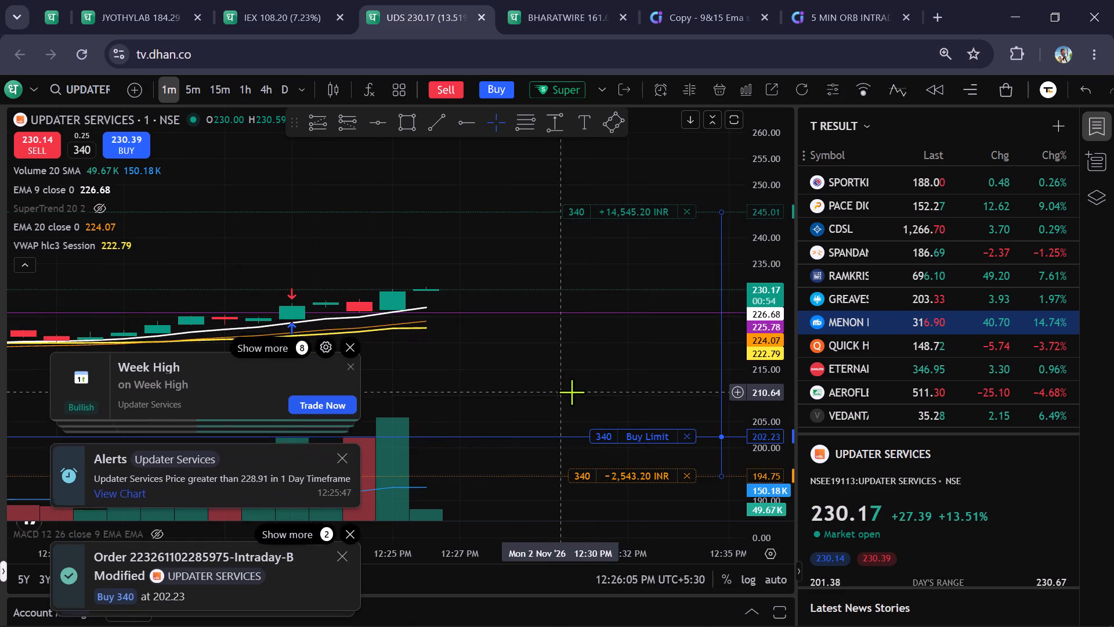
drag(572, 392, 599, 332)
drag(604, 365, 528, 365)
drag(544, 355, 593, 381)
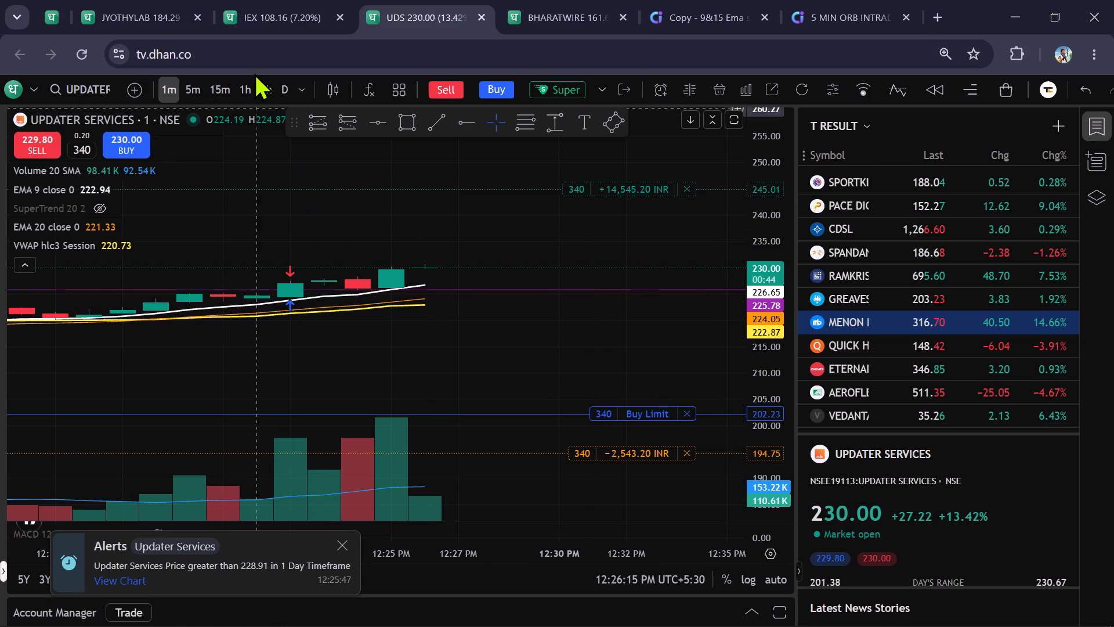
click(189, 95)
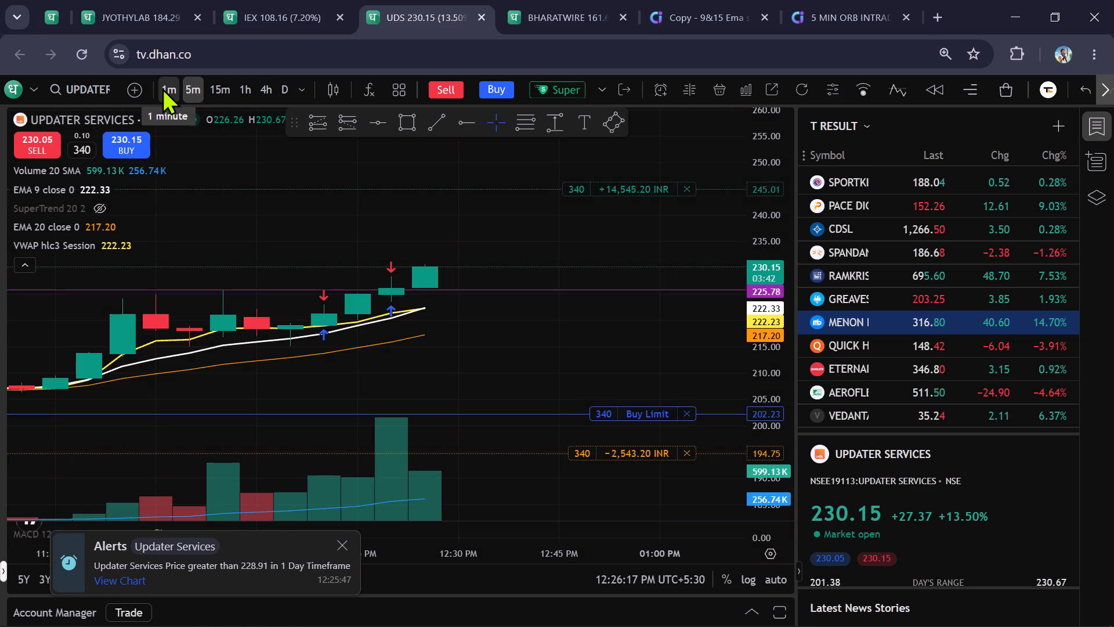
click(162, 88)
drag(513, 333, 564, 356)
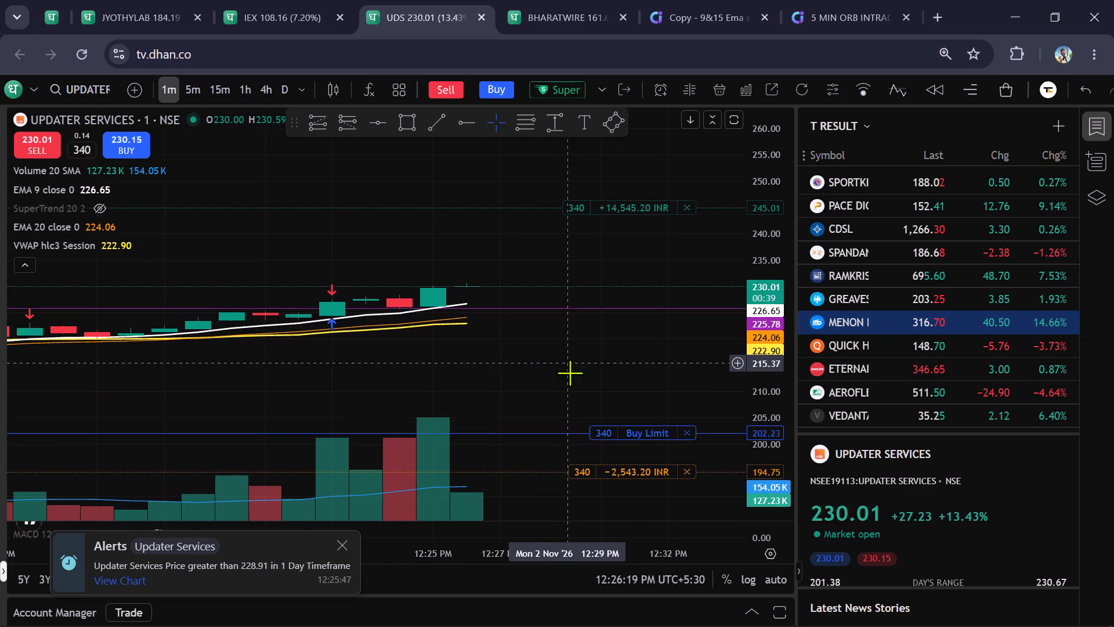
drag(600, 376, 548, 379)
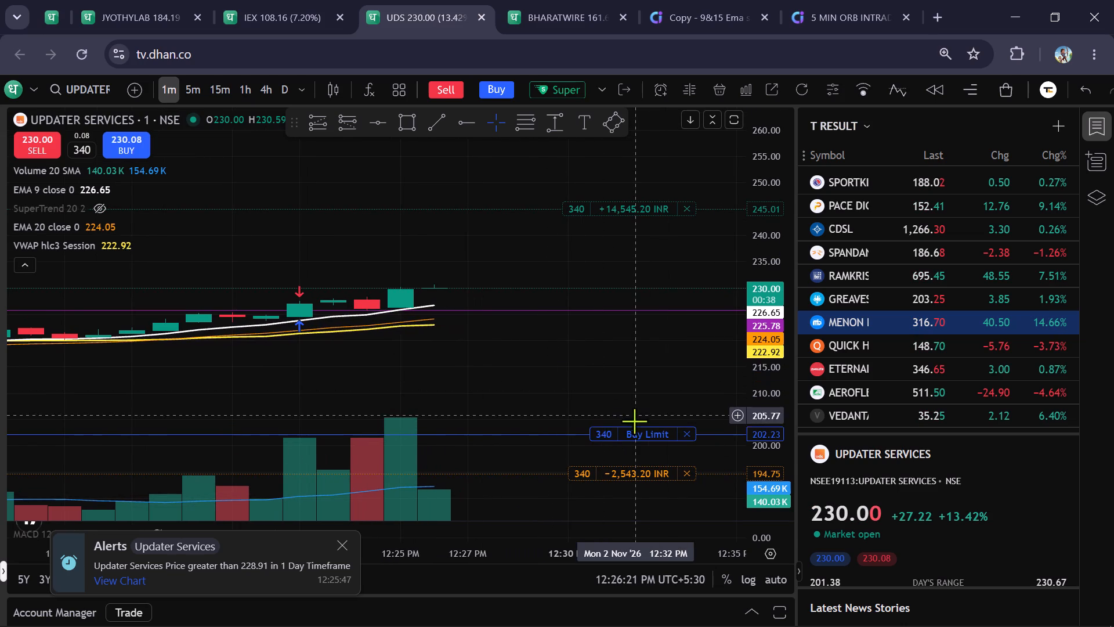
drag(606, 390, 565, 385)
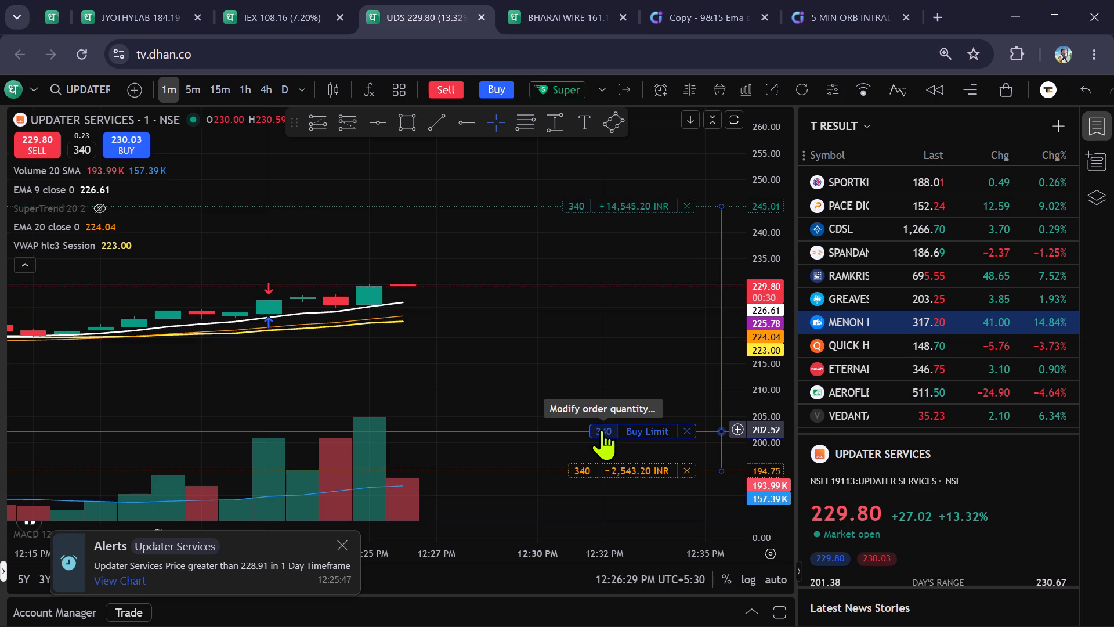
click(190, 78)
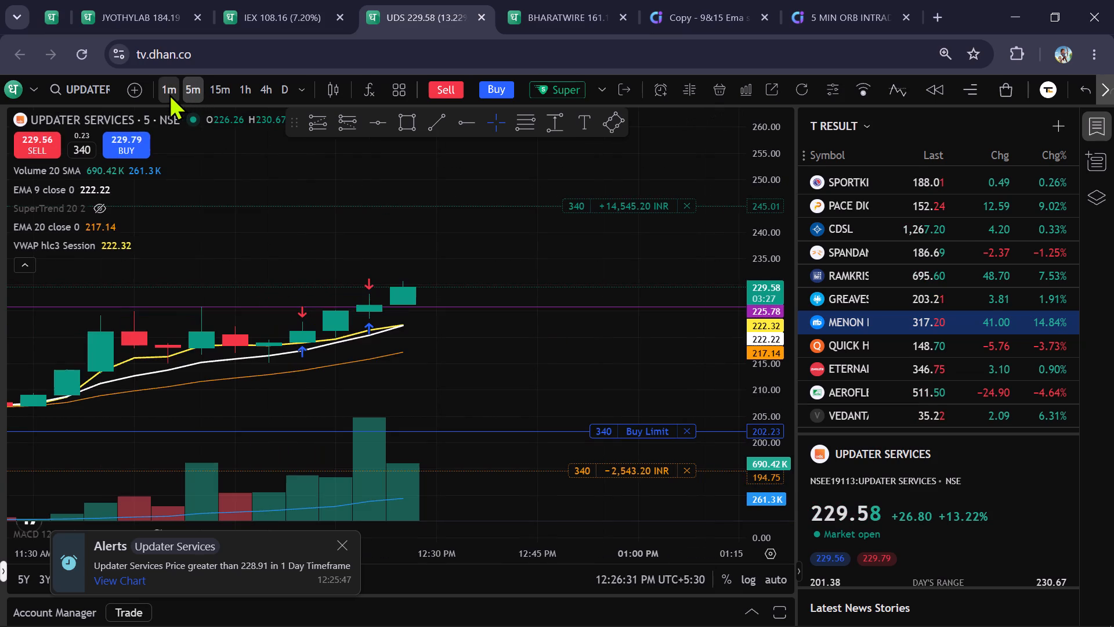
click(167, 92)
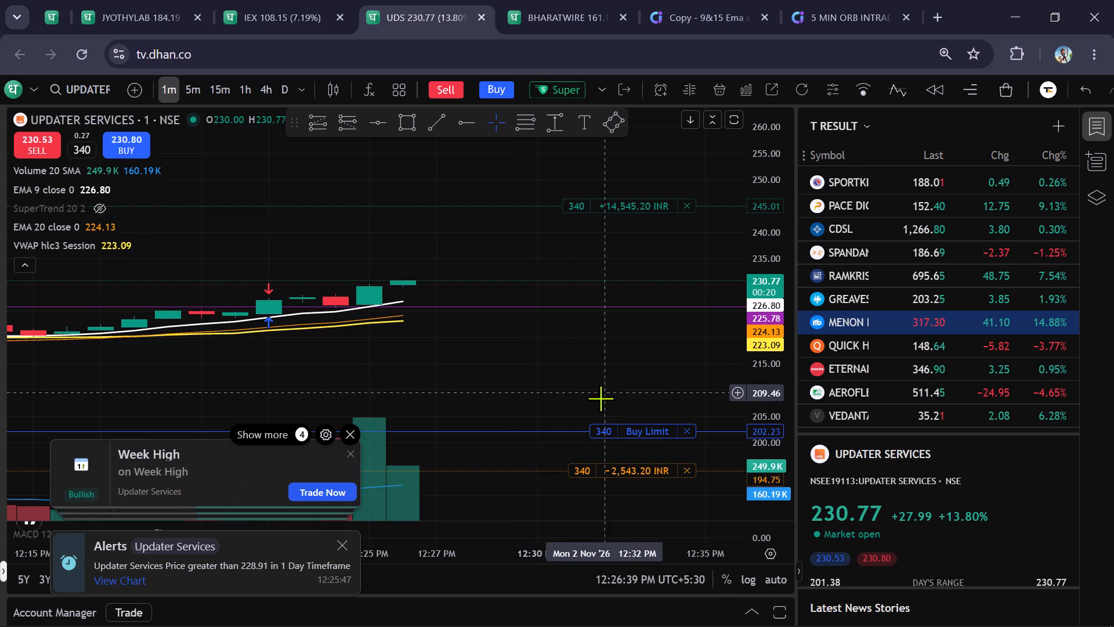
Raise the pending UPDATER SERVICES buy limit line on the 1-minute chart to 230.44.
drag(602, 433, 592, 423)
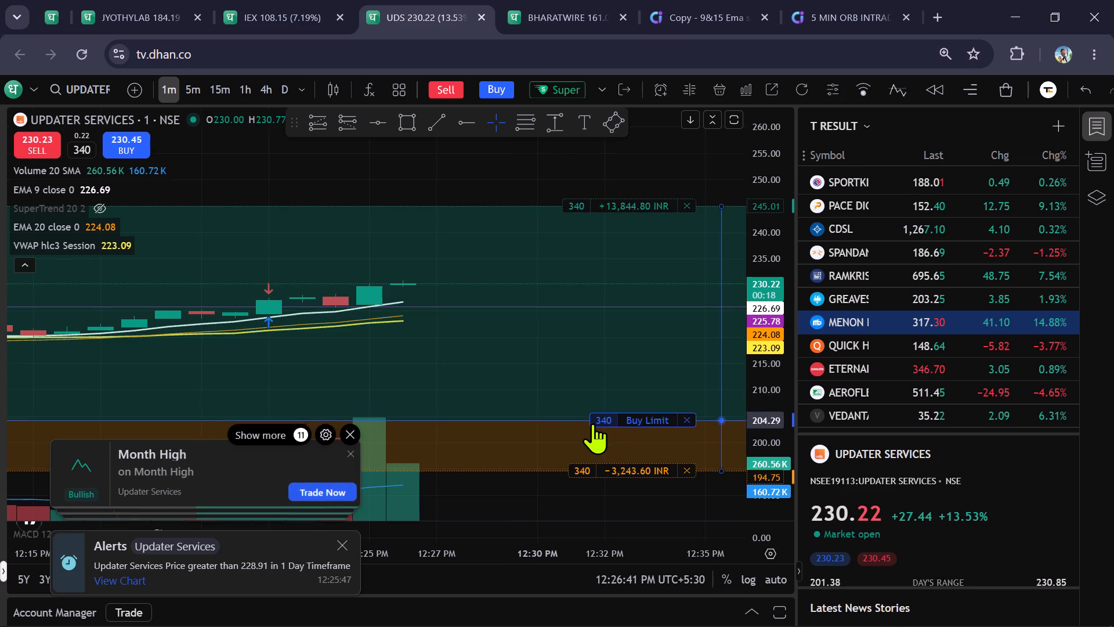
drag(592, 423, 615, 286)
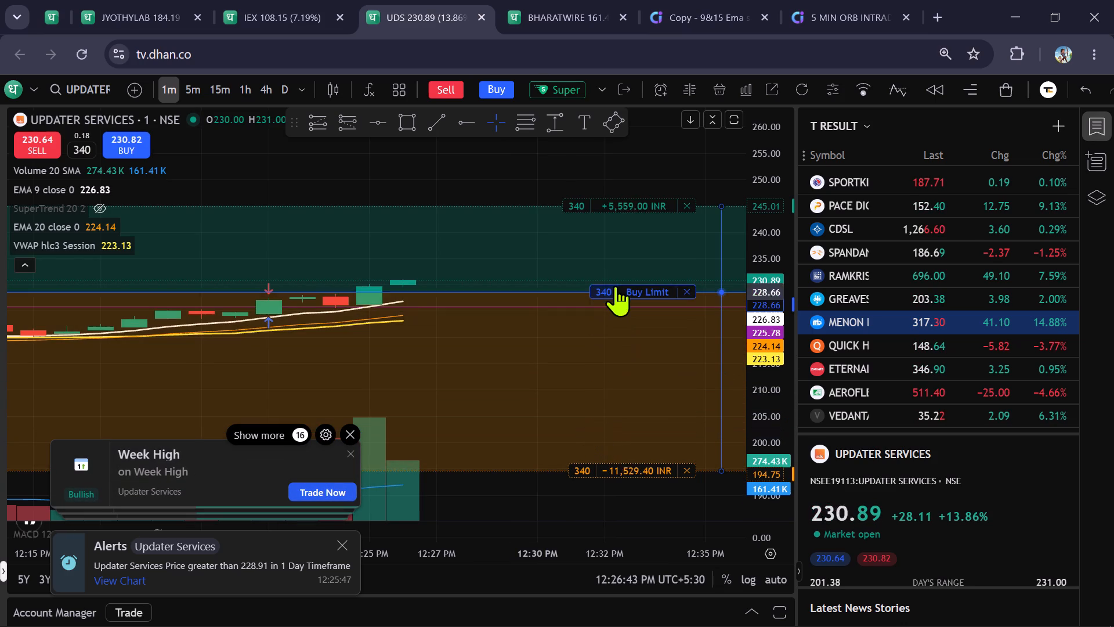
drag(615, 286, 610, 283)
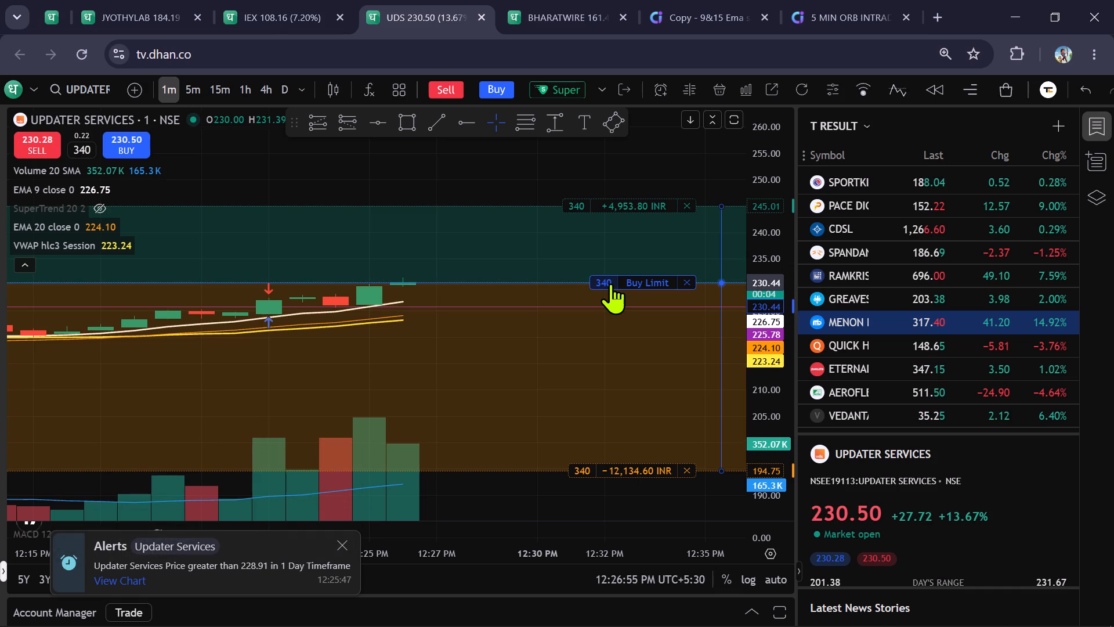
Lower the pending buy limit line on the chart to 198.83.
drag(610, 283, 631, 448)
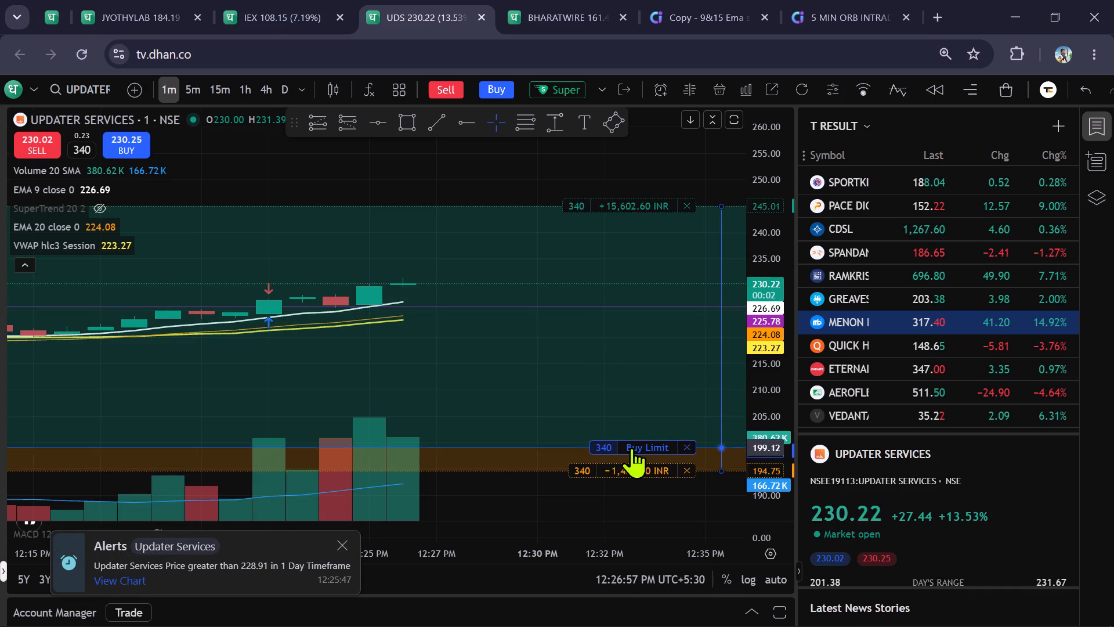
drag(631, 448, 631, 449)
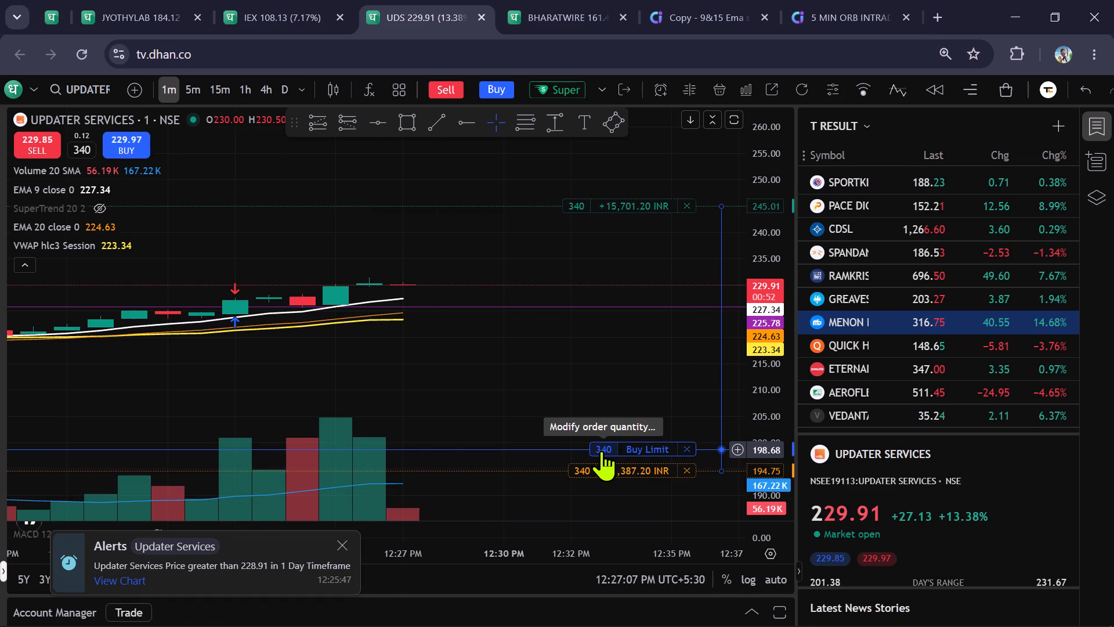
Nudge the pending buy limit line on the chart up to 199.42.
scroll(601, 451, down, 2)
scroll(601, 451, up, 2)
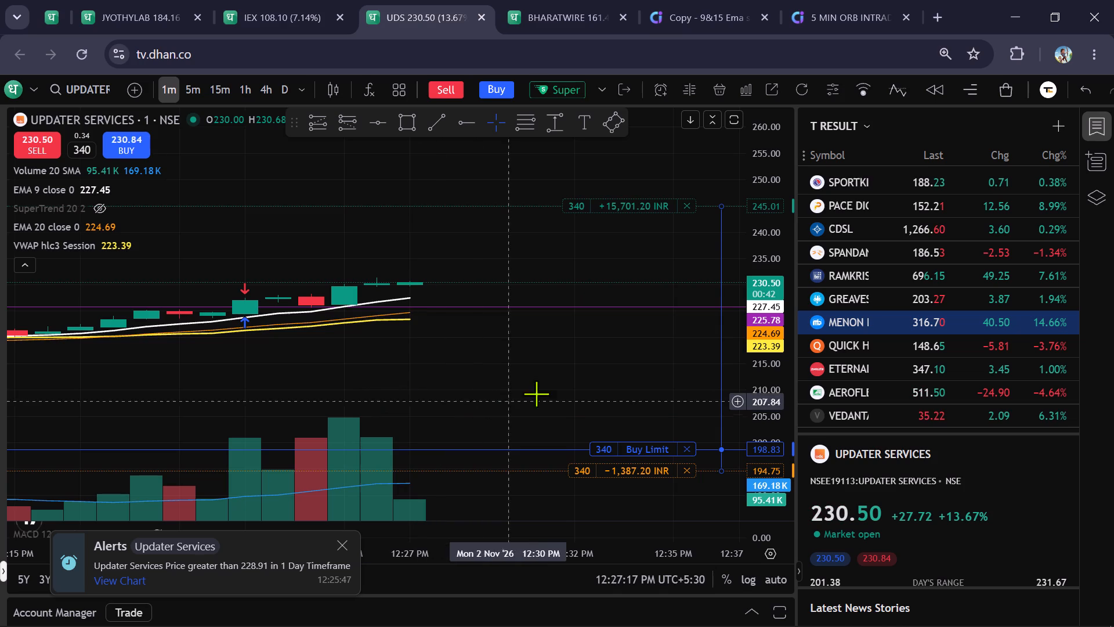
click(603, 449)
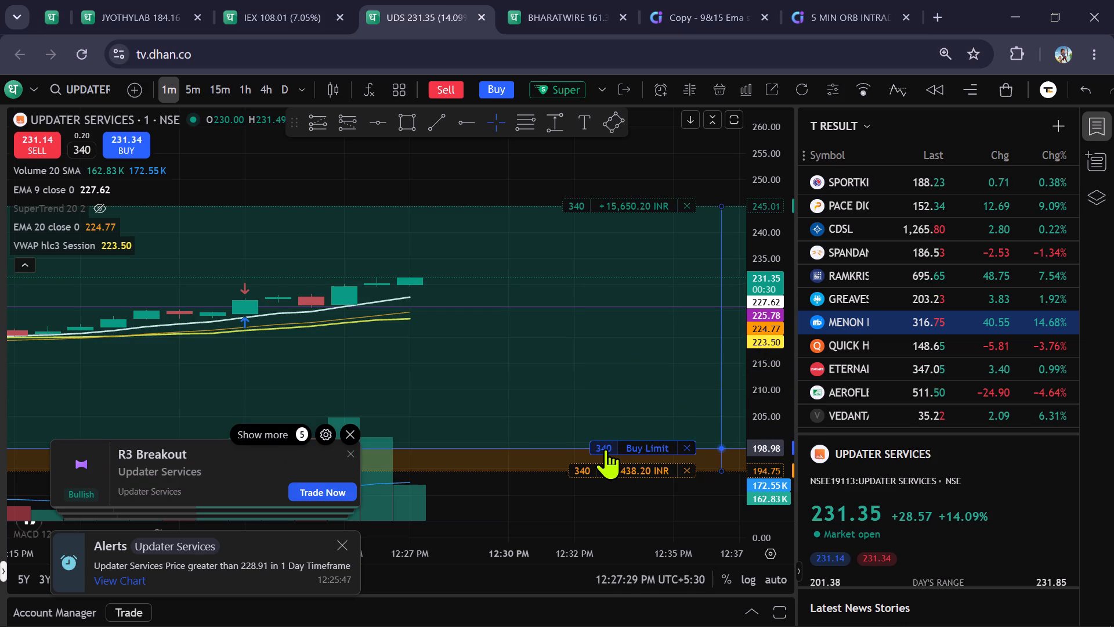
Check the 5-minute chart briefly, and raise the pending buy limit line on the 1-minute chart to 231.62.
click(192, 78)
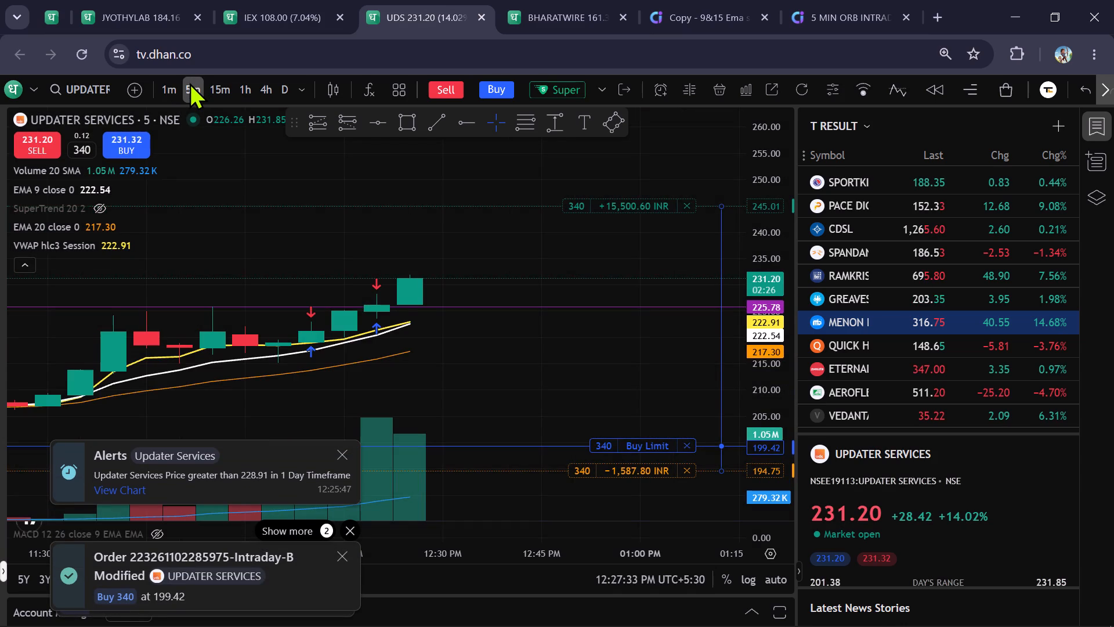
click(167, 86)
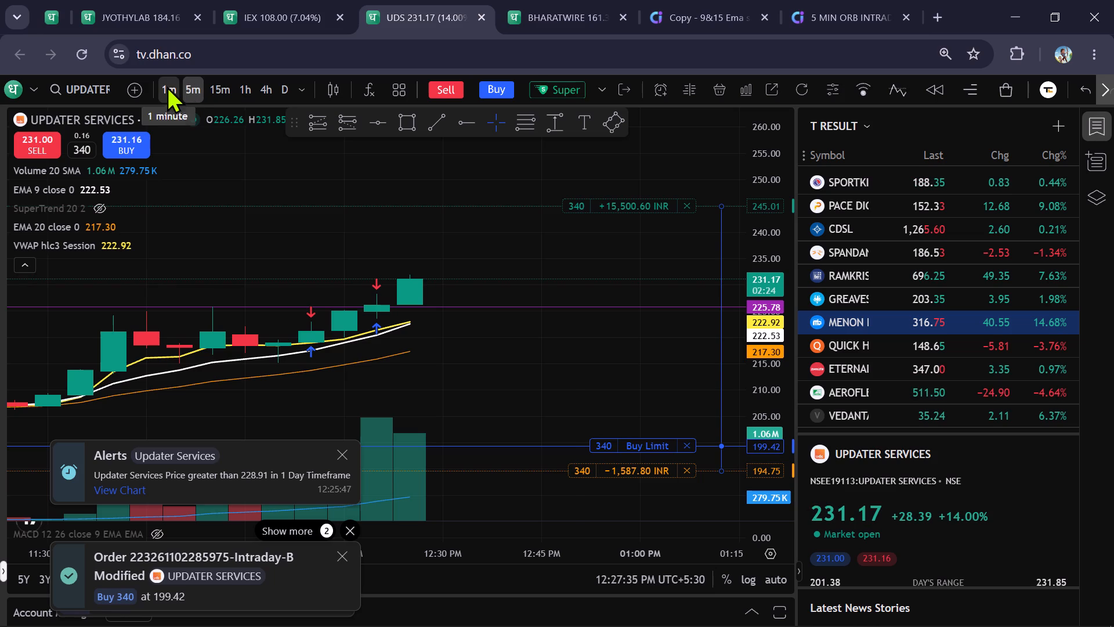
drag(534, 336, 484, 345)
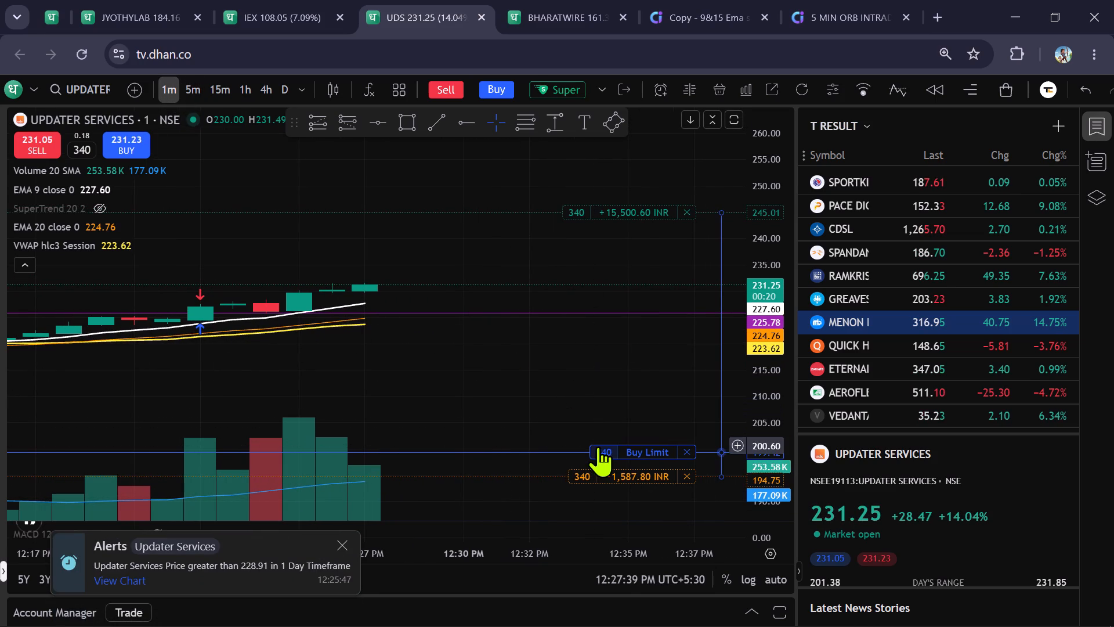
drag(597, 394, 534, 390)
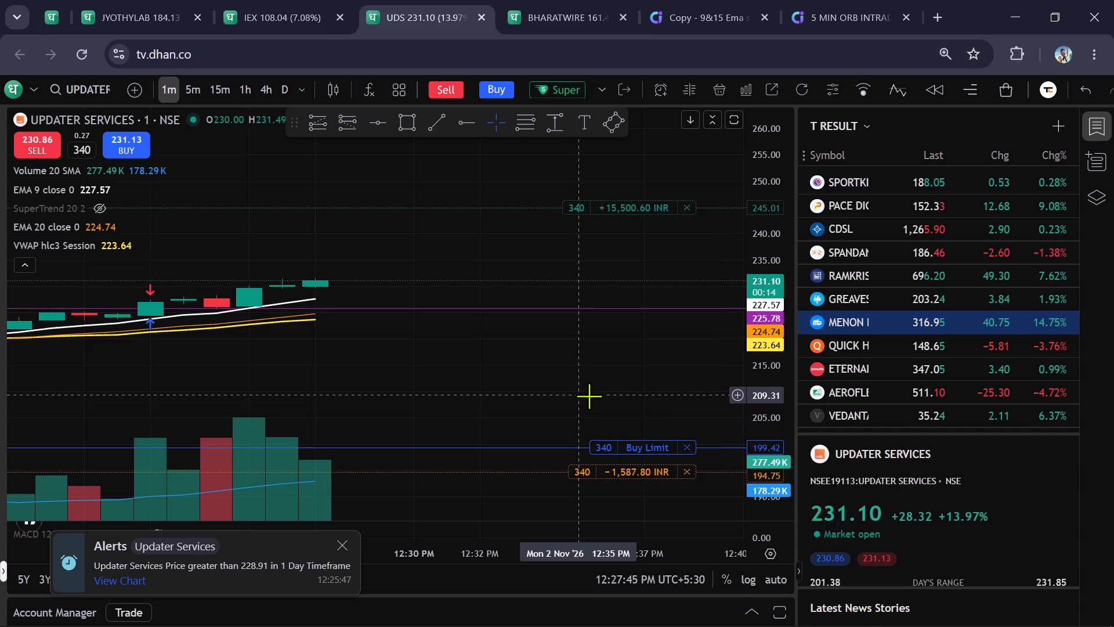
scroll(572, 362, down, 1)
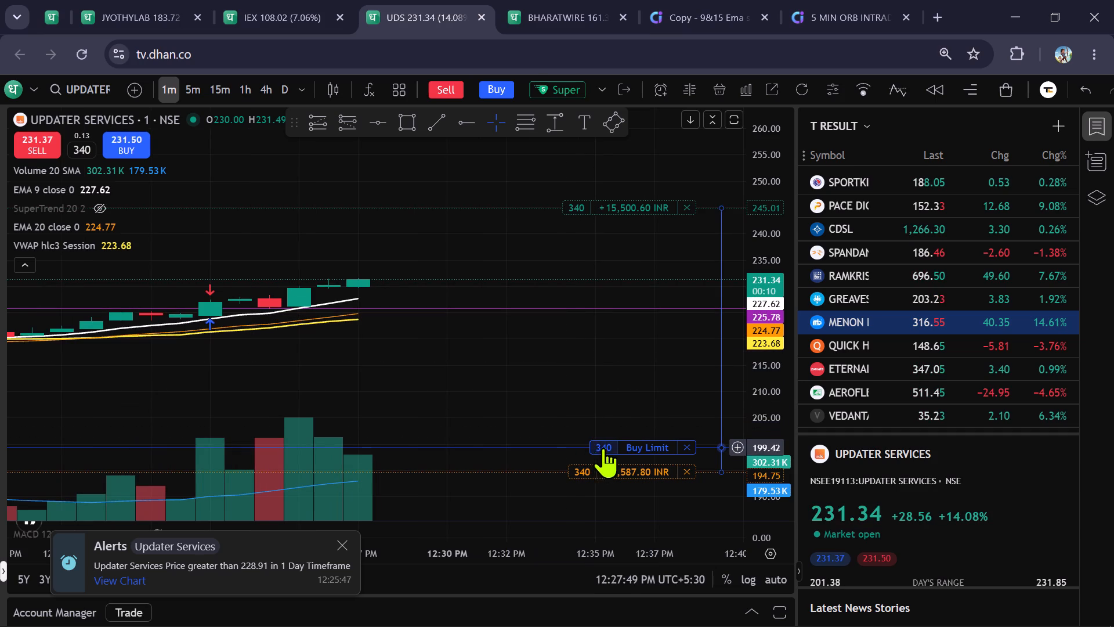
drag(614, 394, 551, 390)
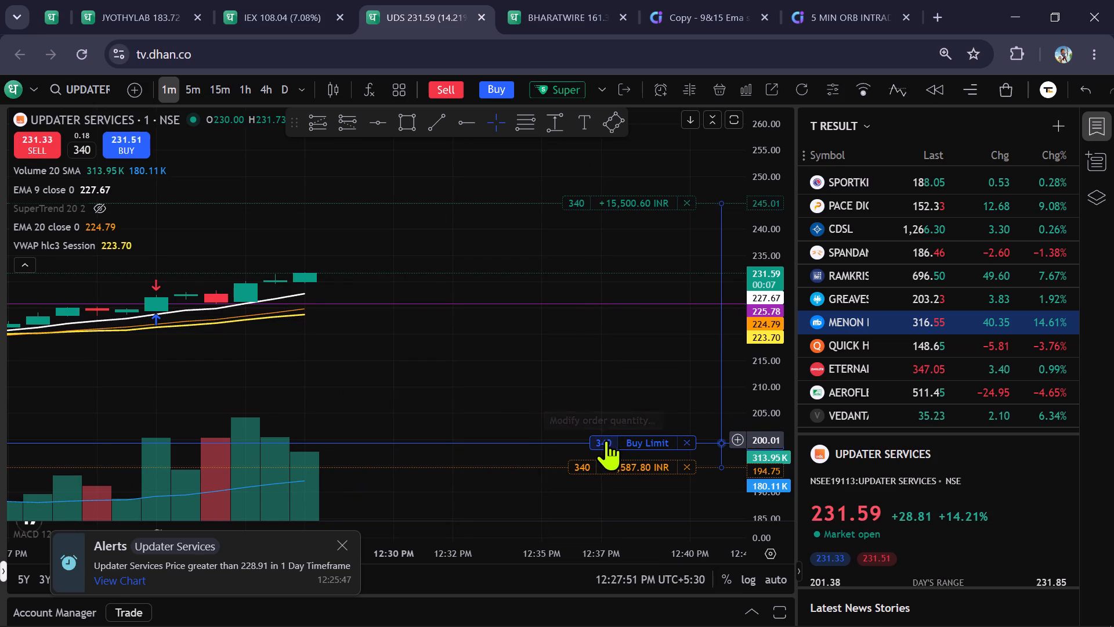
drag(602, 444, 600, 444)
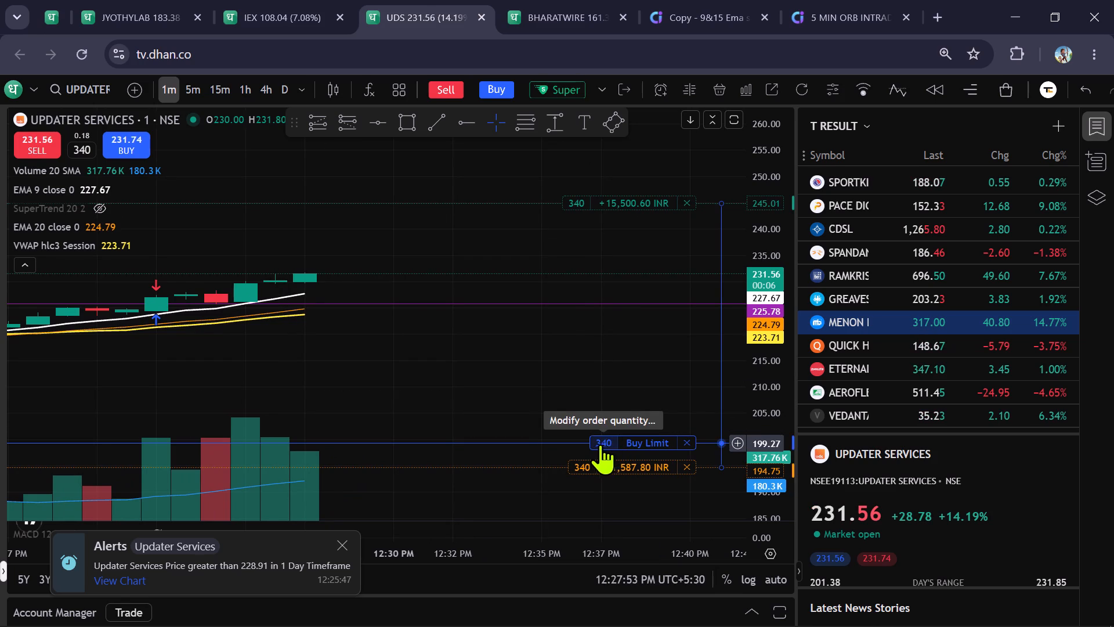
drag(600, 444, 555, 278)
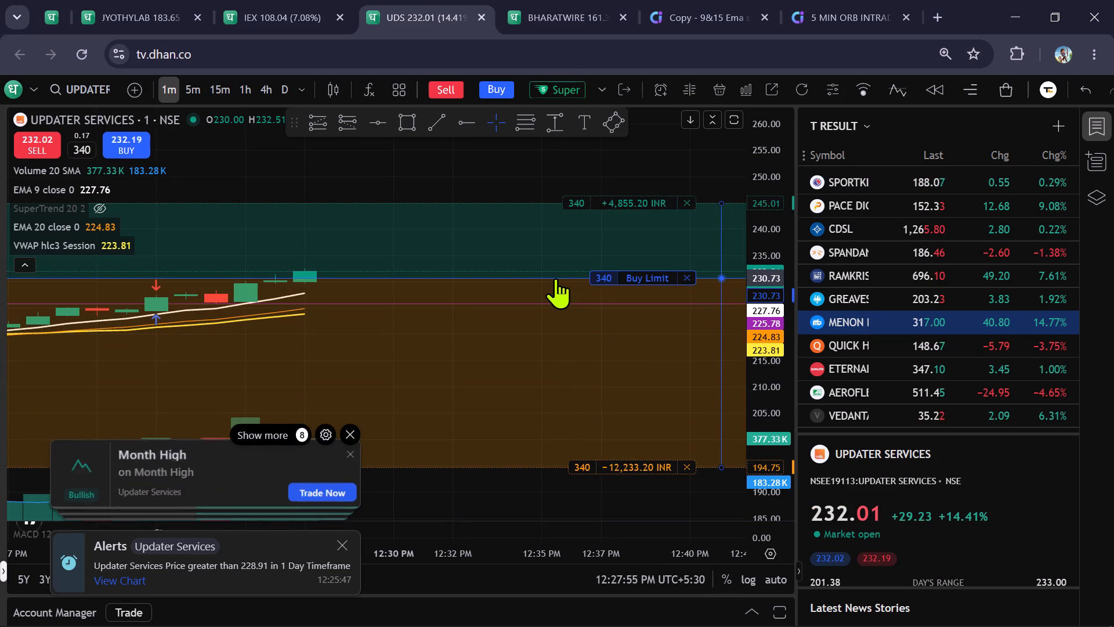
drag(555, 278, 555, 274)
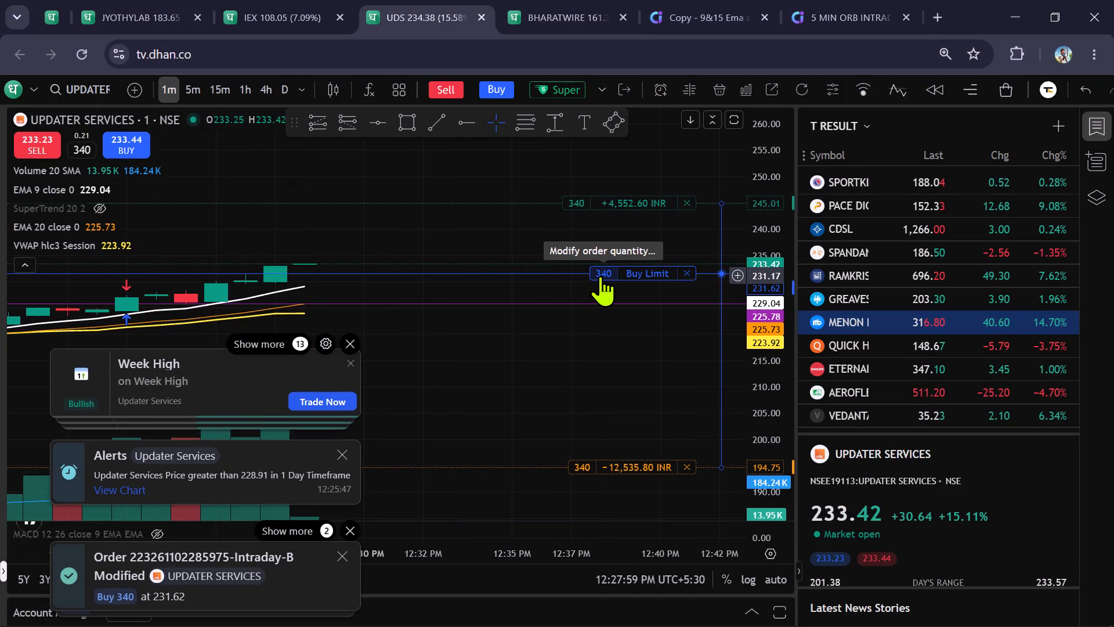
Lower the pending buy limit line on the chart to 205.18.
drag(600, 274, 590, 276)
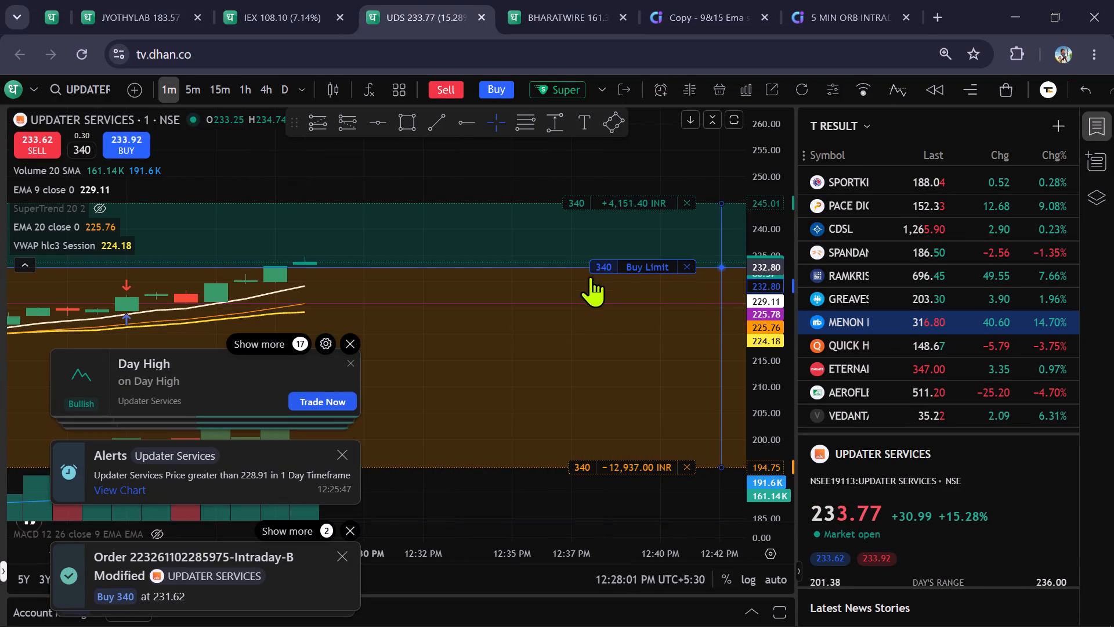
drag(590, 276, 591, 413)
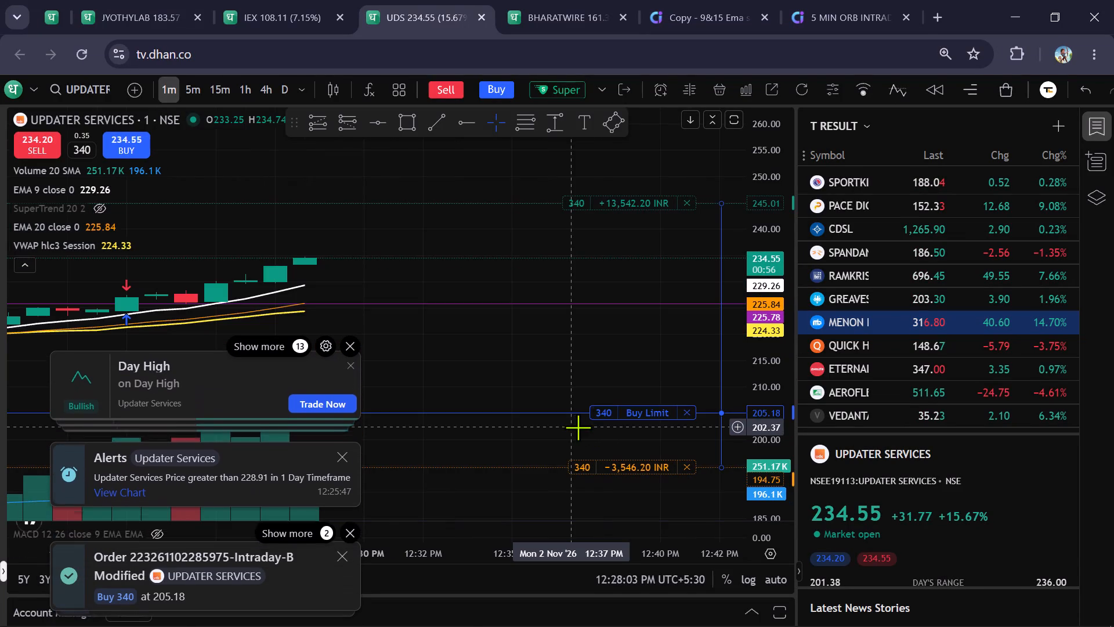
Cancel the pending 340-share buy limit order on the UPDATER SERVICES chart.
scroll(581, 374, down, 3)
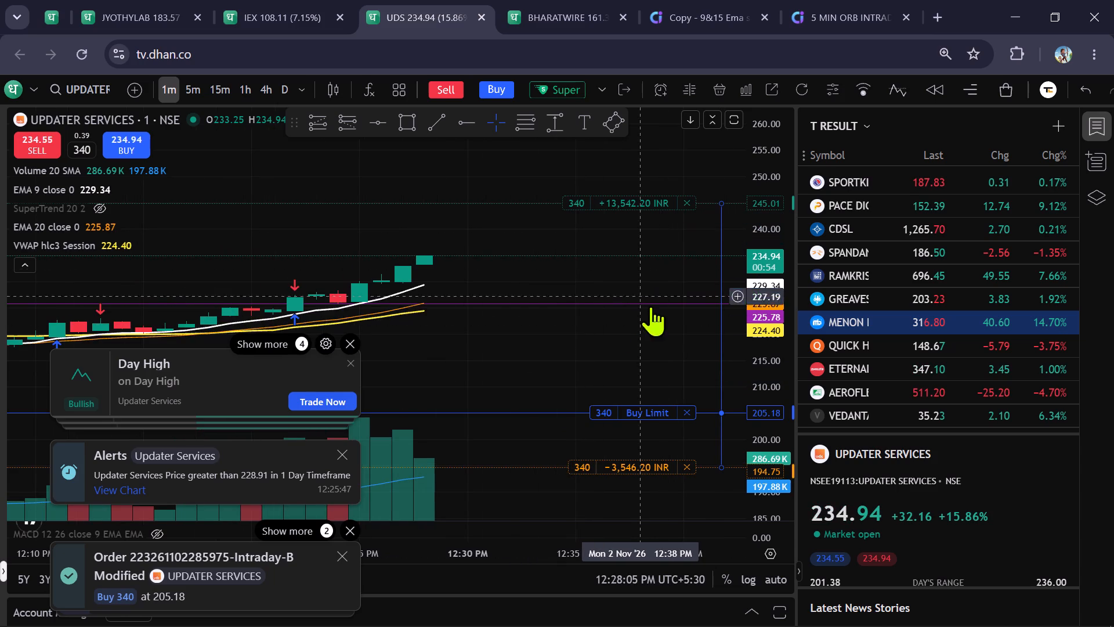
drag(633, 353, 585, 401)
click(692, 451)
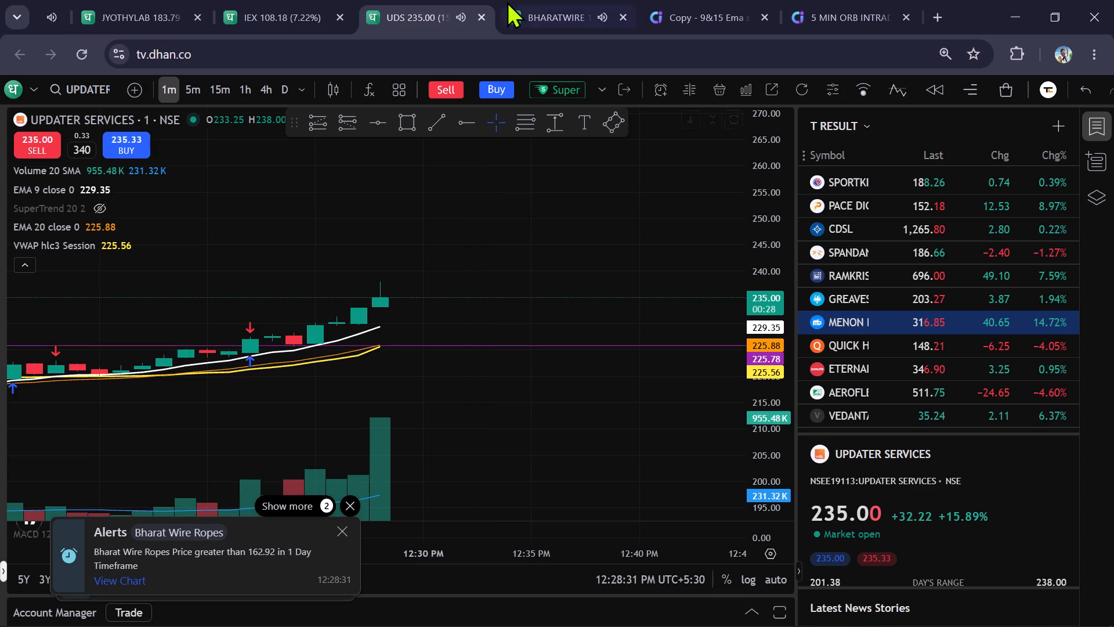
Check the BHARAT WIRE ROPES chart and the UPDATER SERVICES price action on the 5-minute and 1-minute timeframes.
click(530, 3)
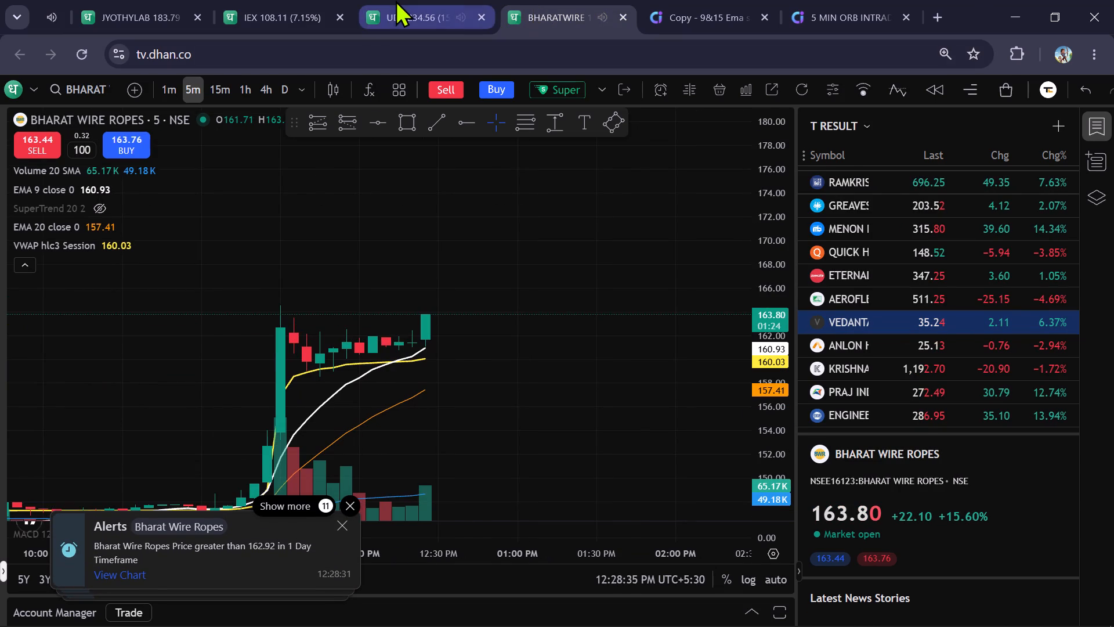
click(395, 0)
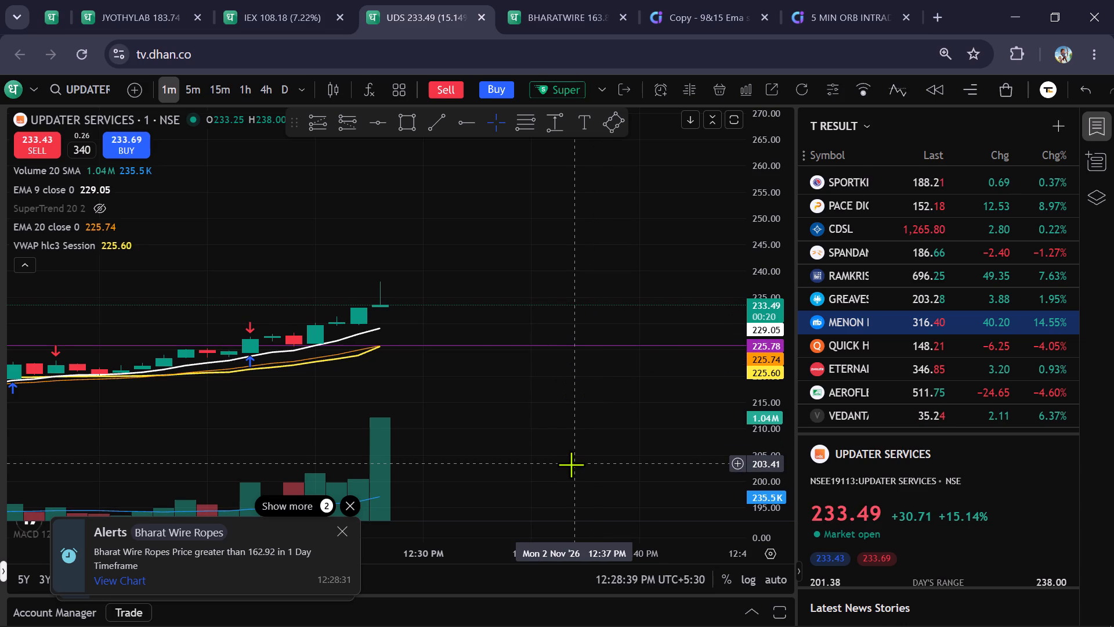
click(188, 82)
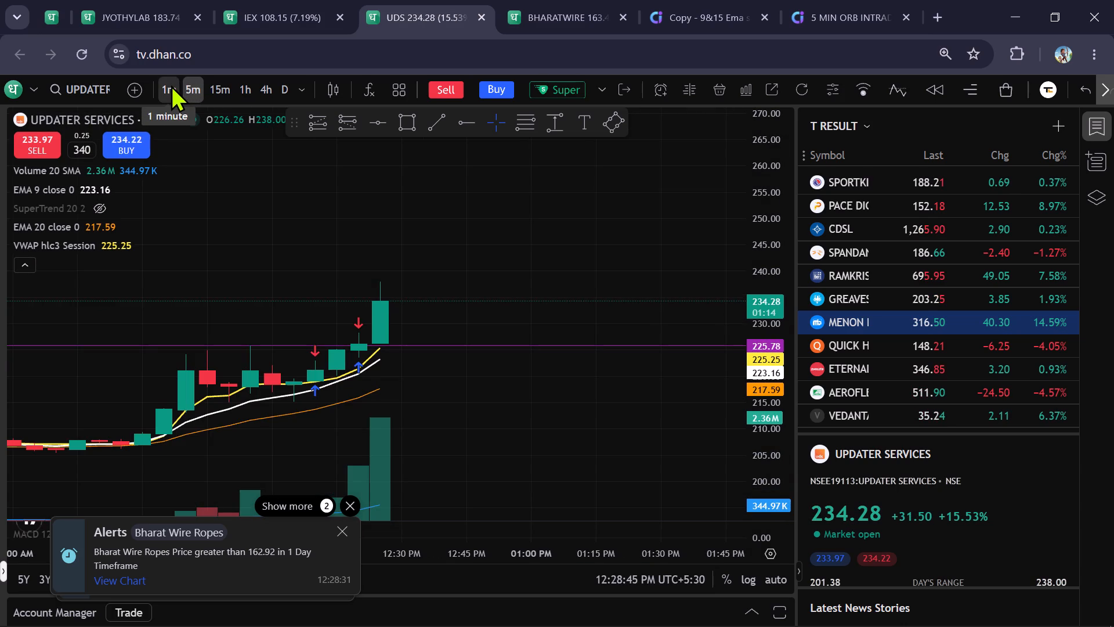
click(171, 85)
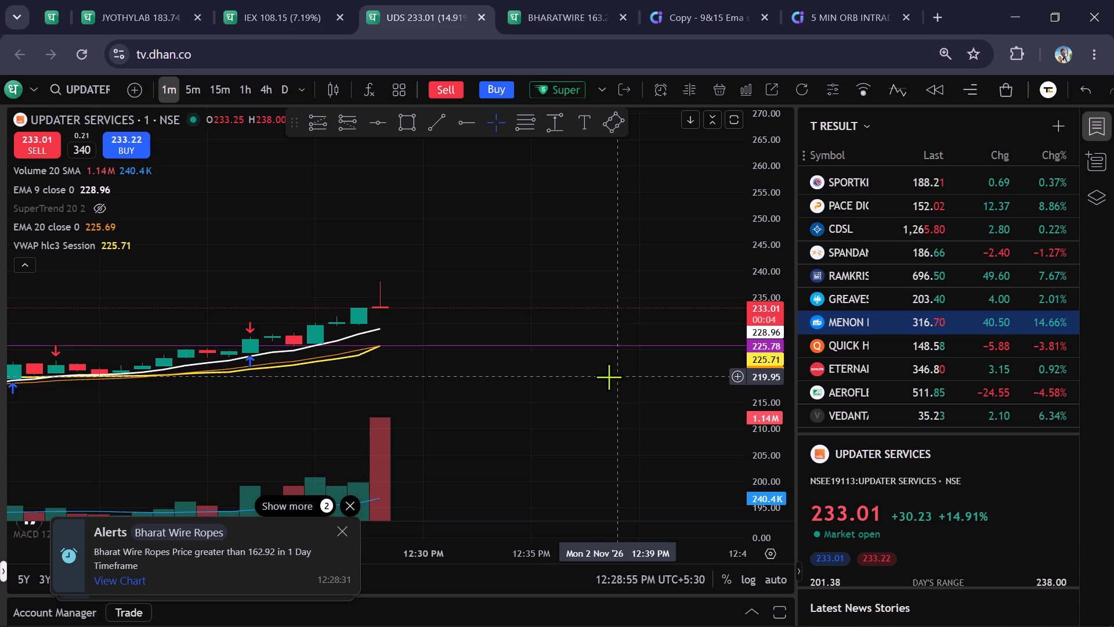
Draw a horizontal line at 164.31 on the 5-minute BHARAT WIRE ROPES chart.
click(581, 0)
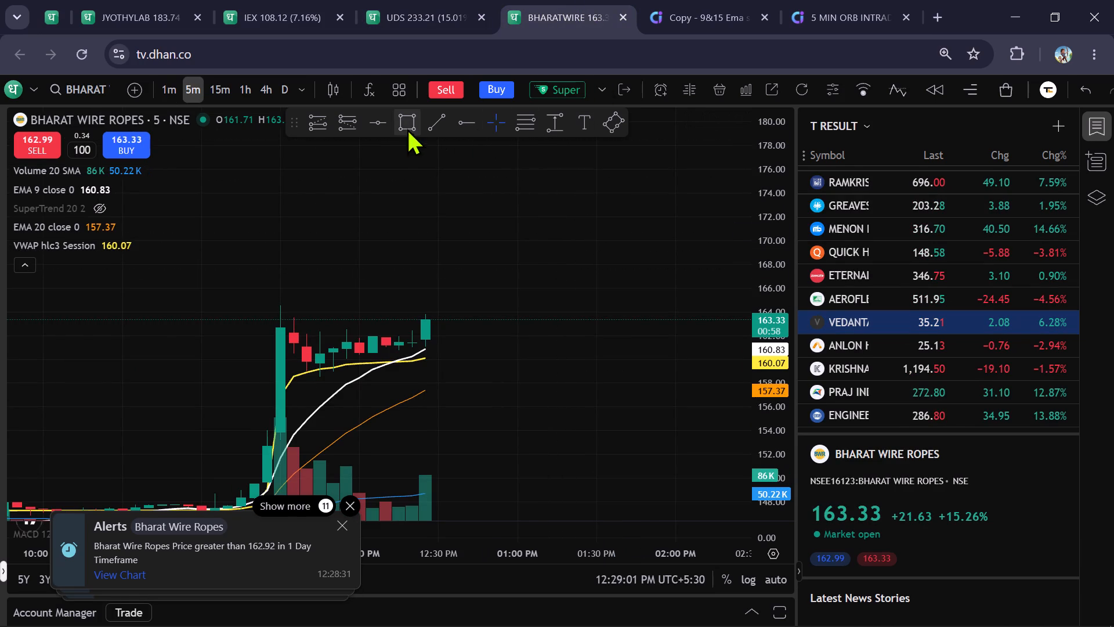
click(388, 122)
click(402, 309)
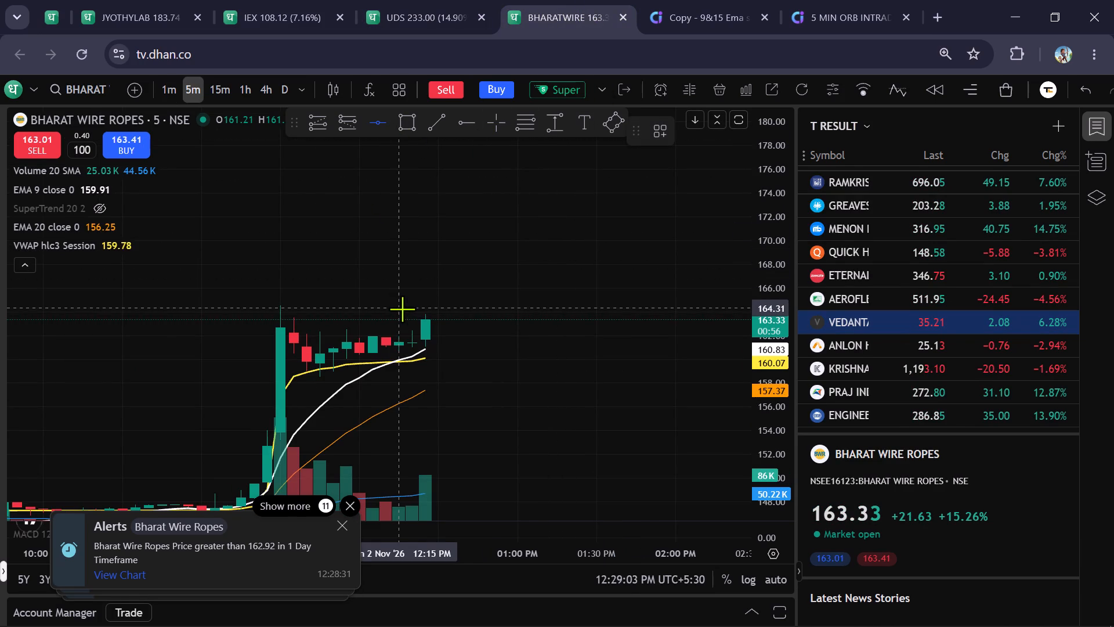
click(471, 268)
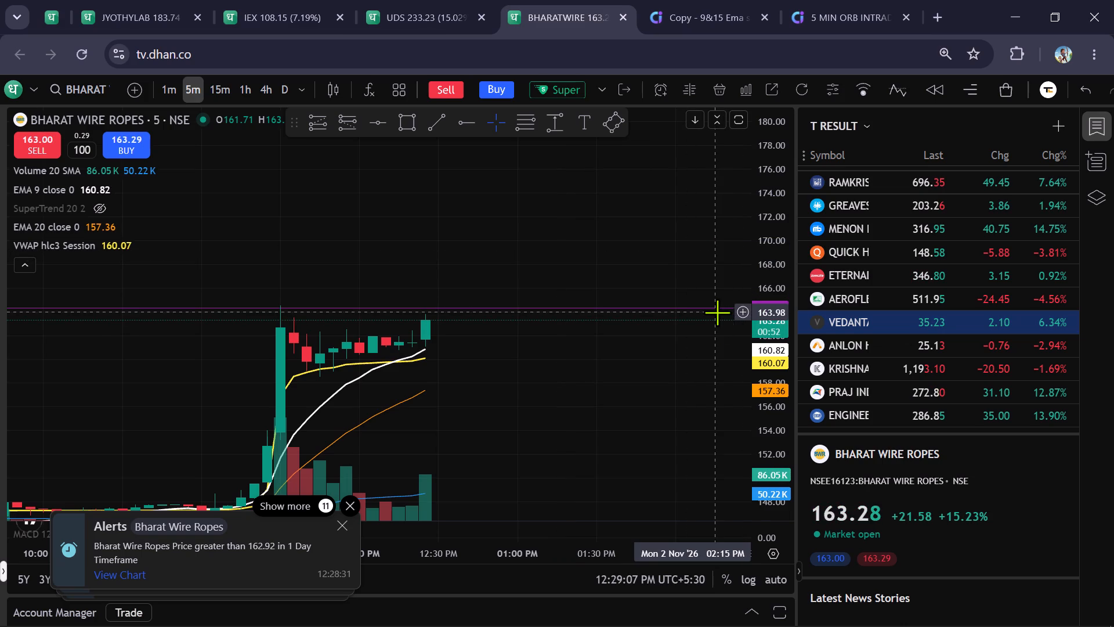
Create a price alert on BHARAT WIRE ROPES for crossing 164.37.
click(744, 308)
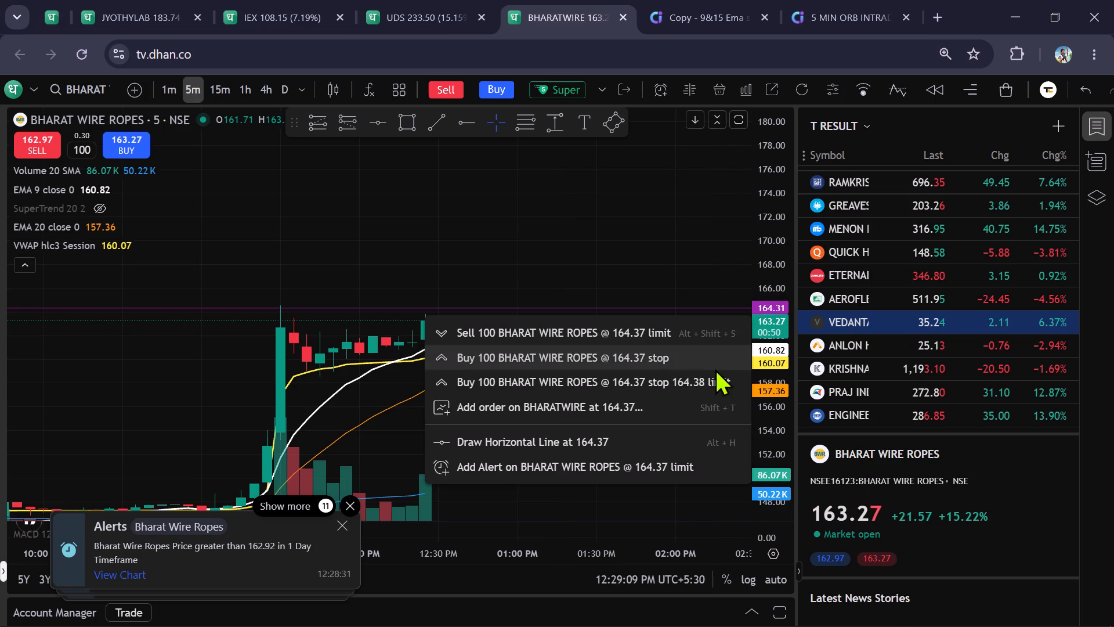
click(665, 460)
click(646, 397)
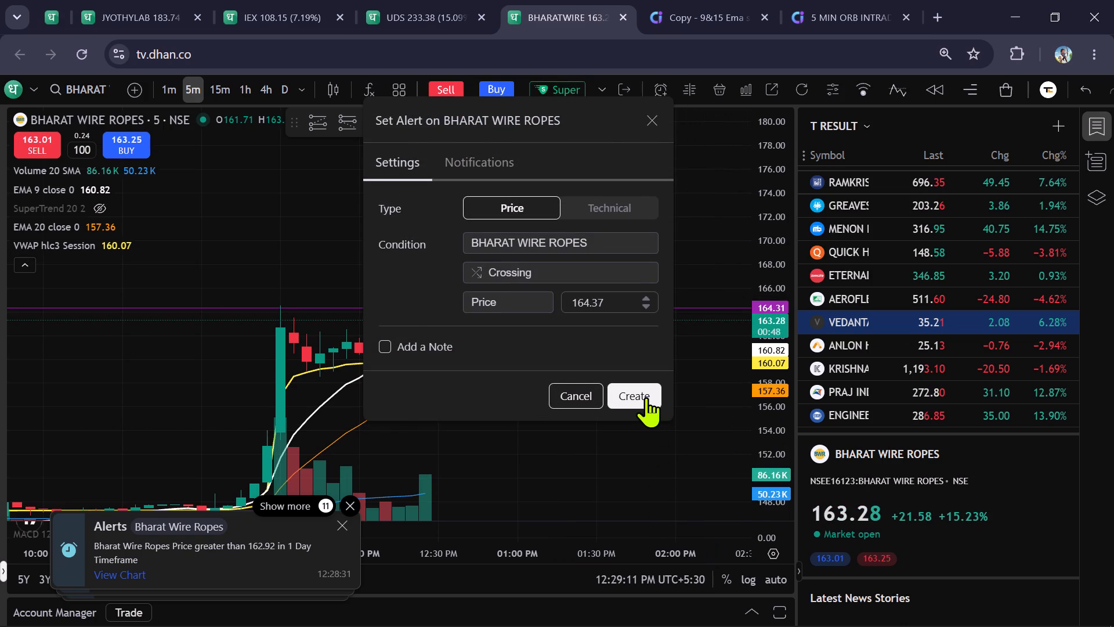
Open a Super Order for 340 UPDATER SERVICES shares and set it as a Limit Order at 210.
click(408, 3)
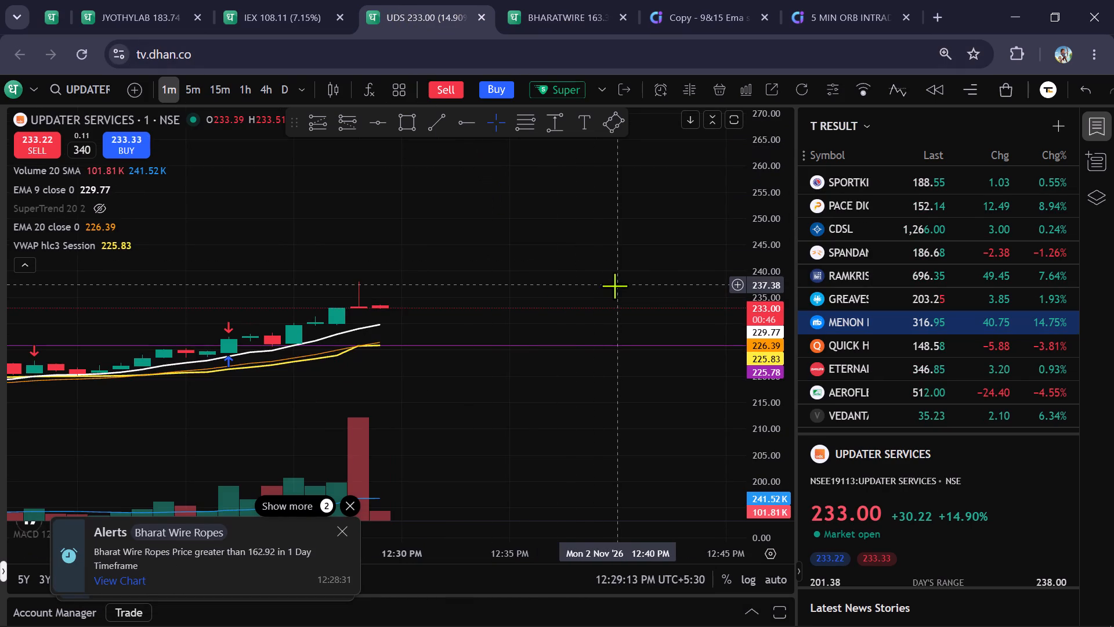
click(552, 82)
click(283, 96)
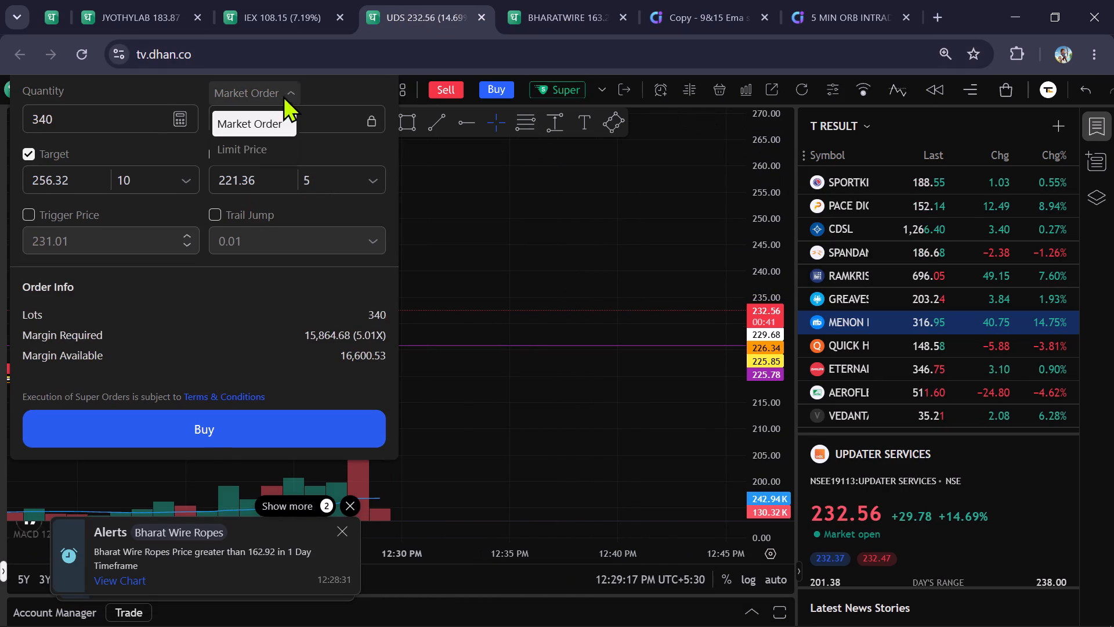
click(265, 149)
click(286, 114)
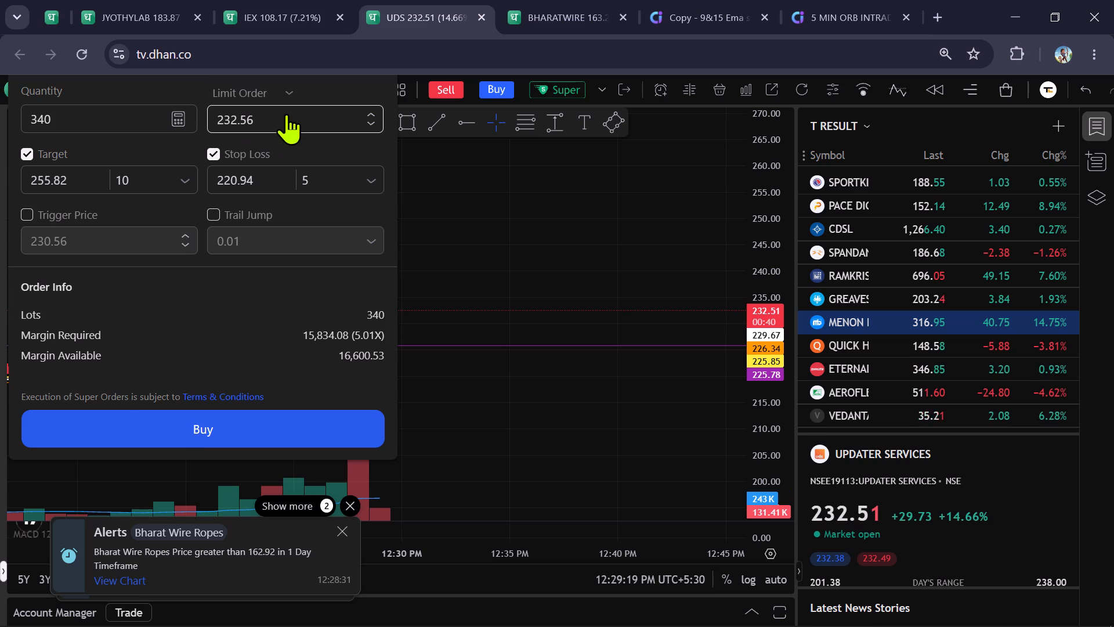
key(BackSpace)
key(BackSpace)
key(BackSpace)
key(BackSpace)
key(BackSpace)
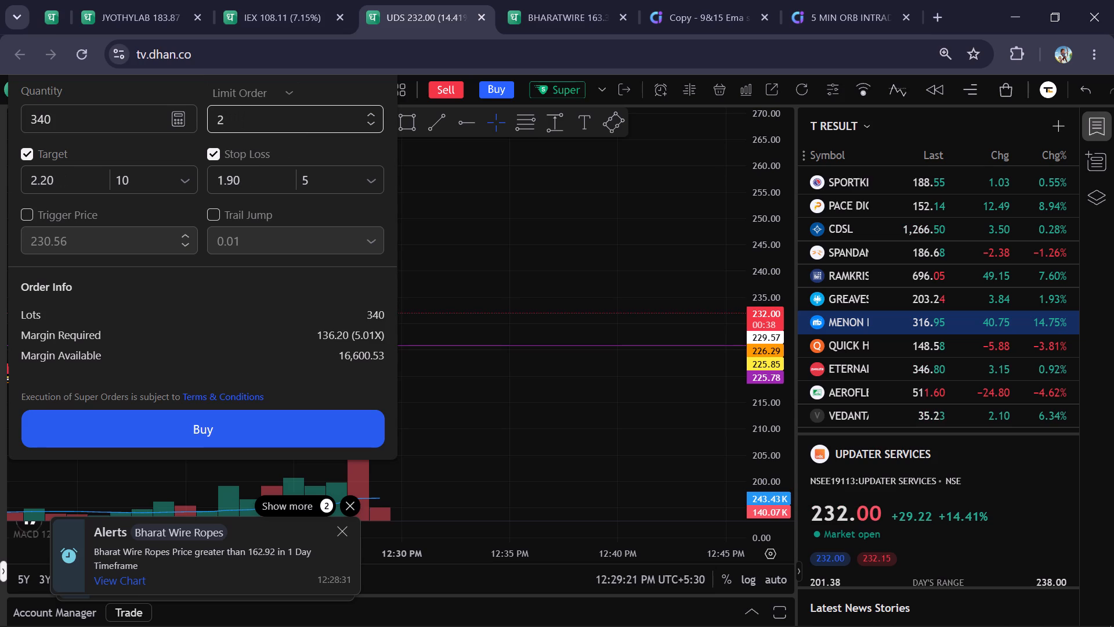
text(10)
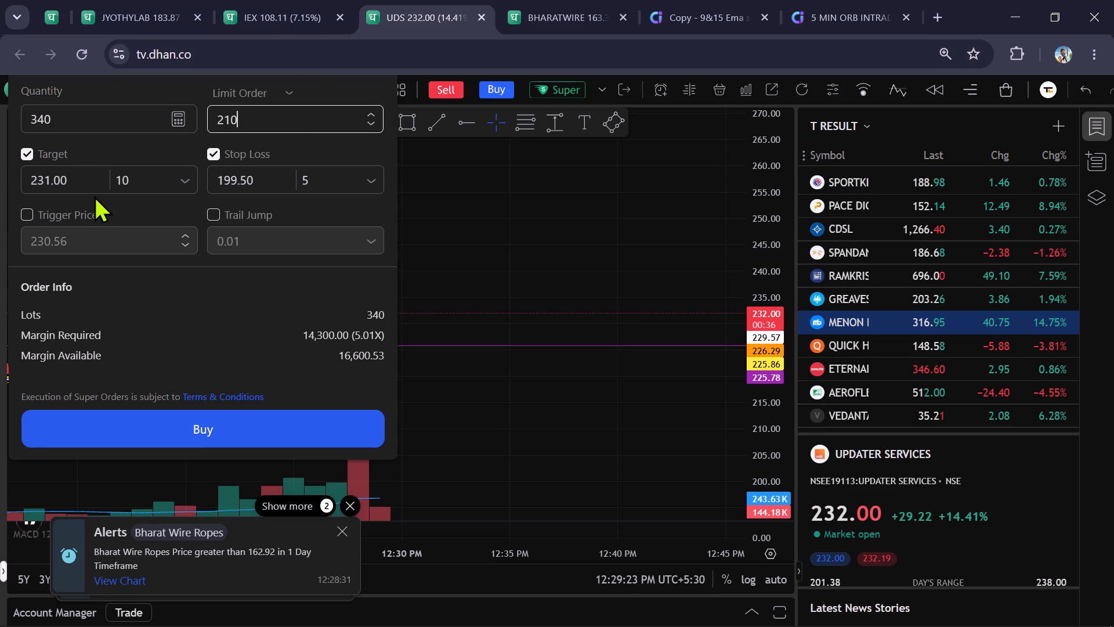
Set the Super Order's target price to 245 and place the buy order for UPDATER SERVICES.
click(92, 178)
key(BackSpace)
key(BackSpace)
key(BackSpace)
key(BackSpace)
key(BackSpace)
key(BackSpace)
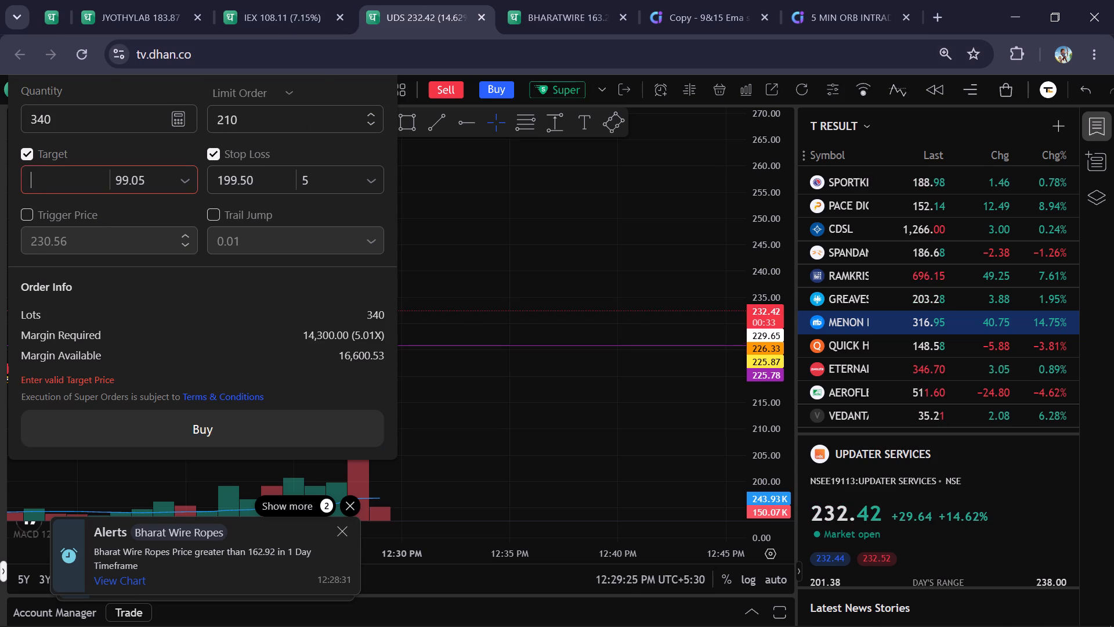
text(245)
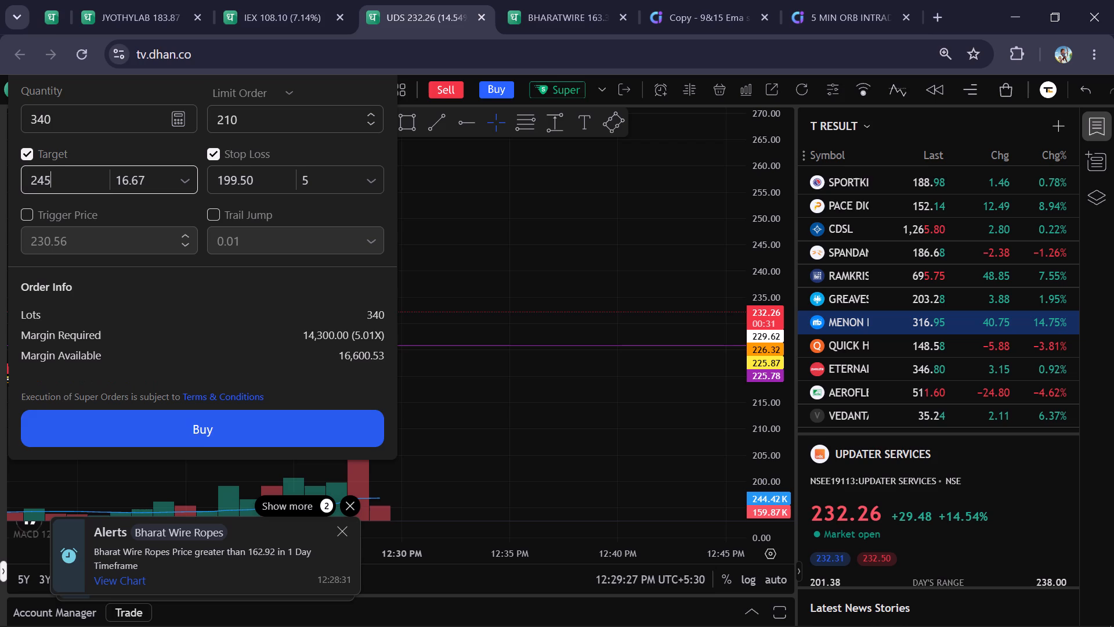
drag(520, 221, 683, 265)
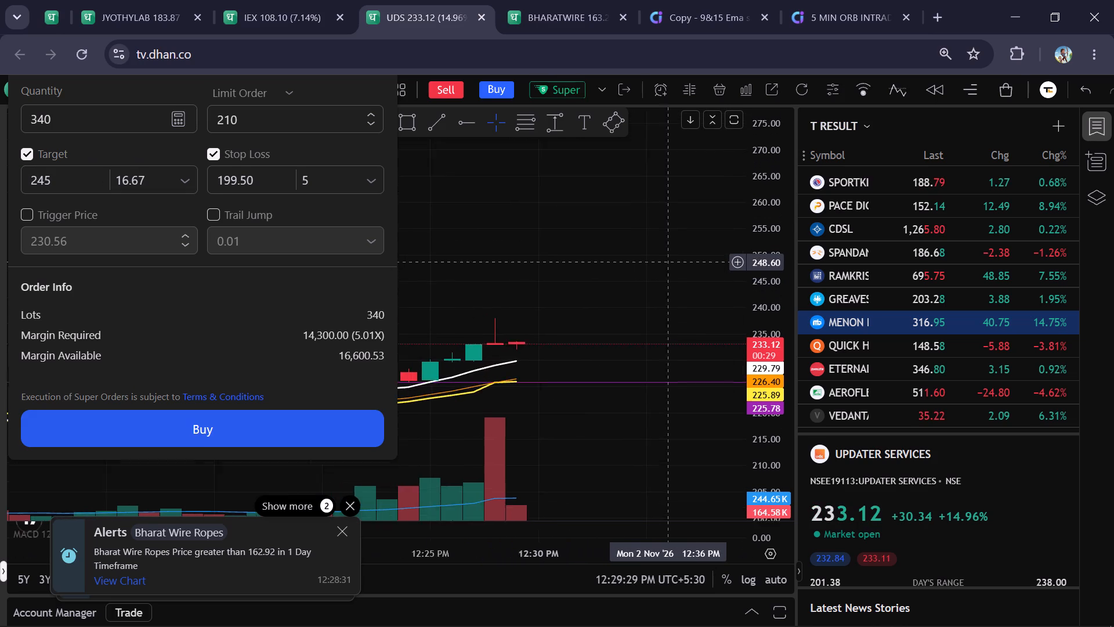
drag(683, 265, 693, 266)
drag(272, 337, 267, 322)
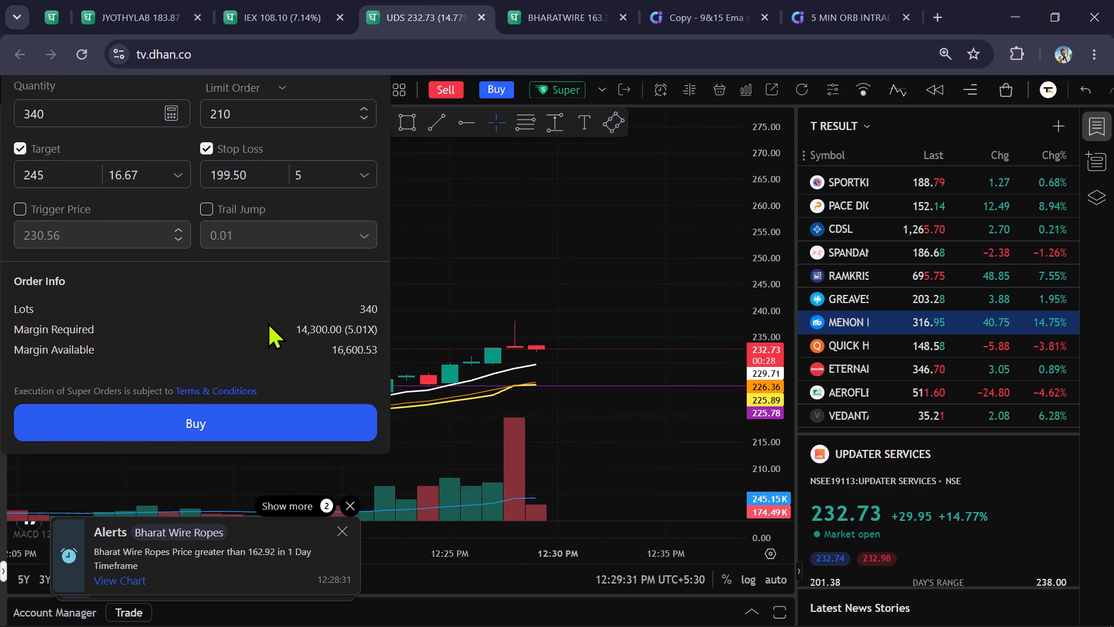
drag(267, 322, 272, 301)
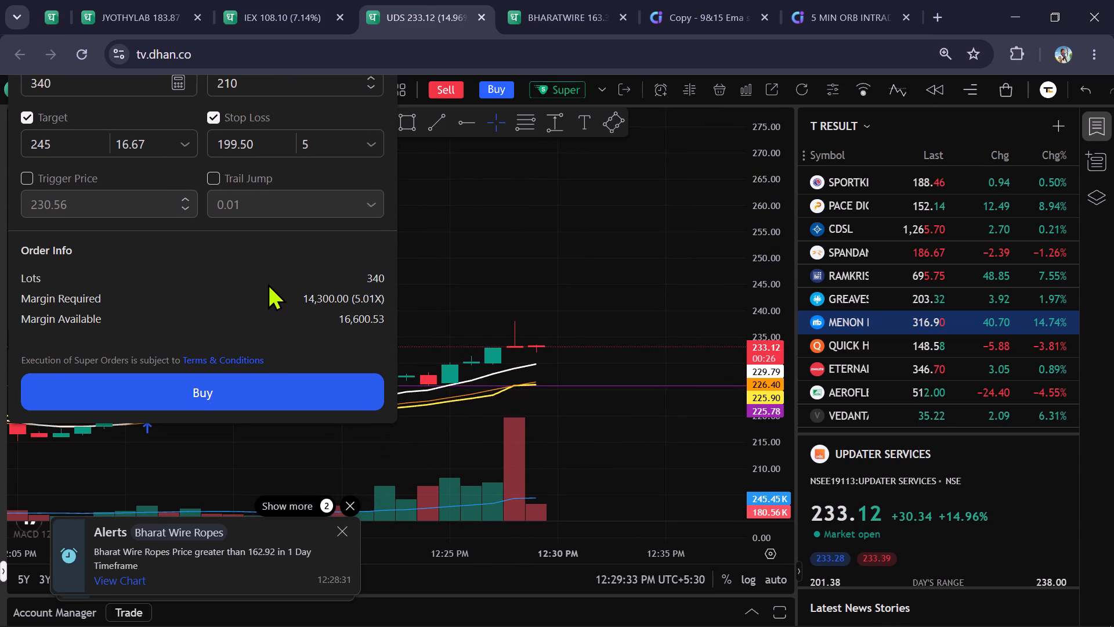
click(200, 392)
Lower the pending 340-share buy limit on the UPDATER SERVICES 1-minute chart to 204.44.
drag(610, 453, 590, 363)
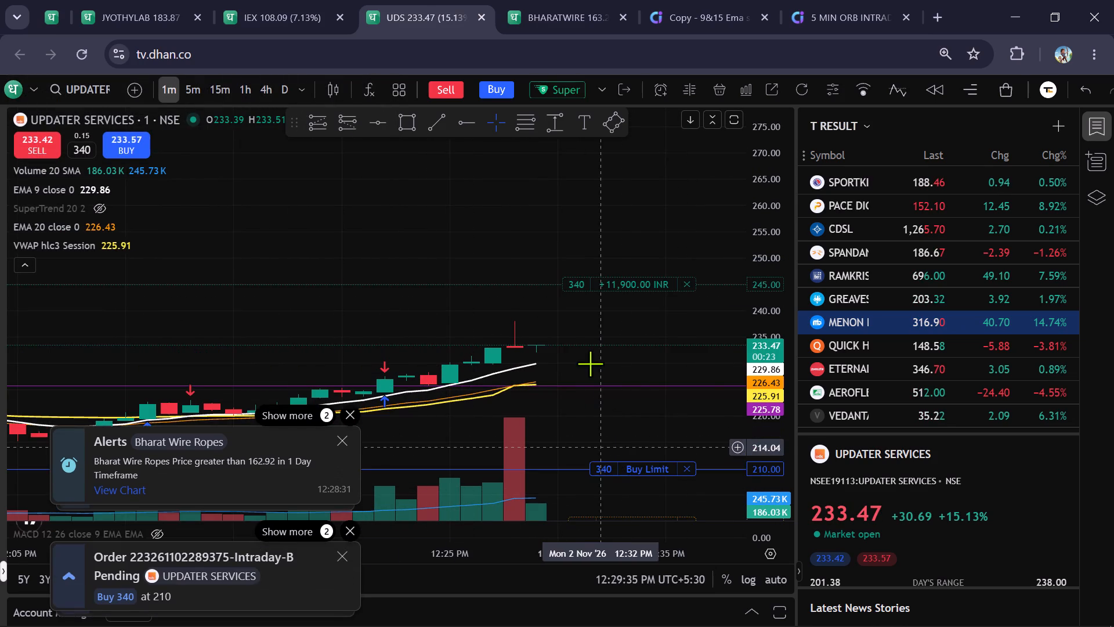
drag(590, 363, 578, 331)
drag(593, 397, 534, 345)
click(204, 78)
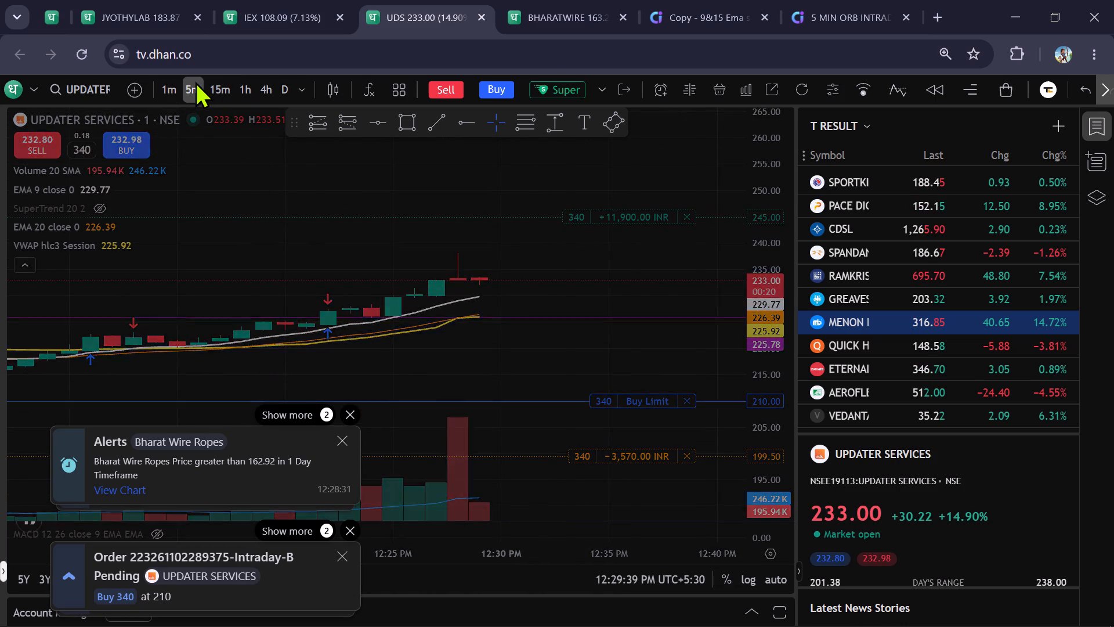
click(164, 87)
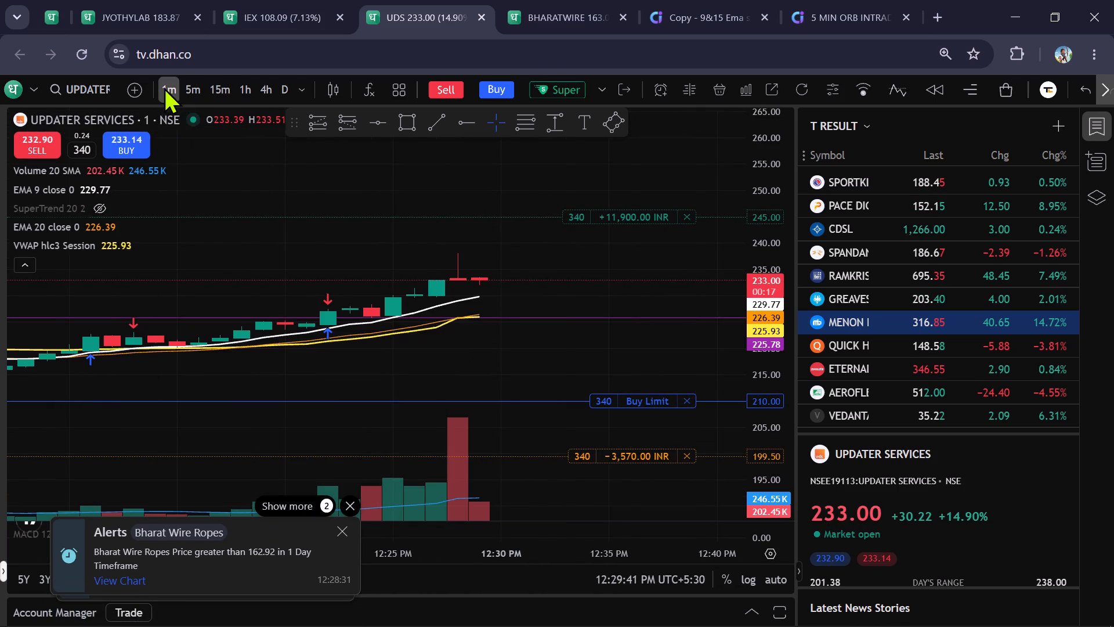
scroll(660, 374, down, 1)
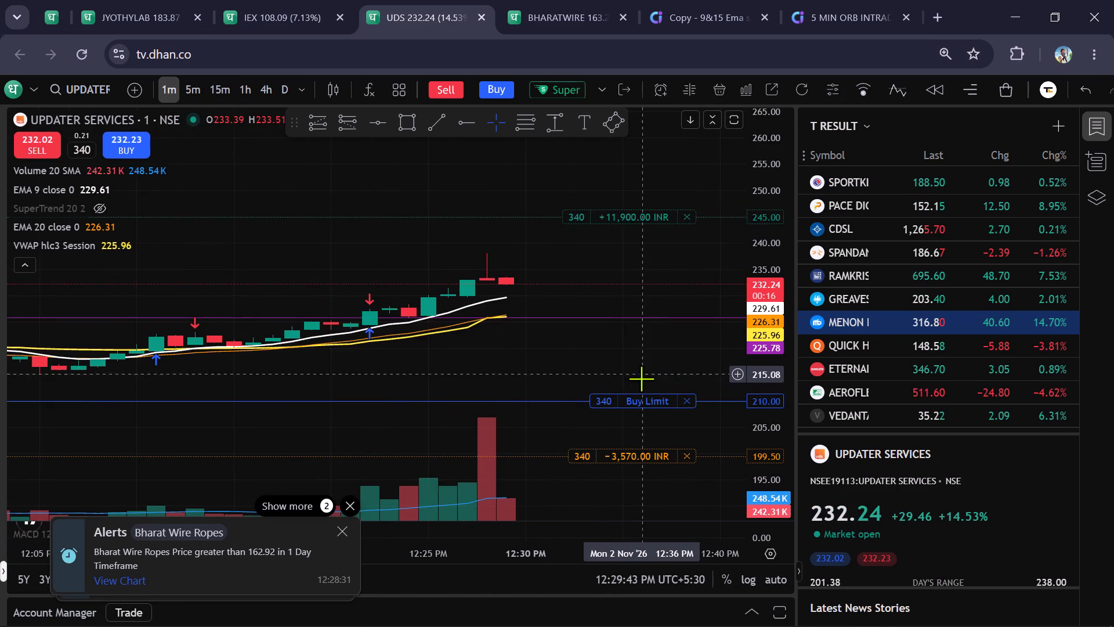
drag(607, 399, 610, 431)
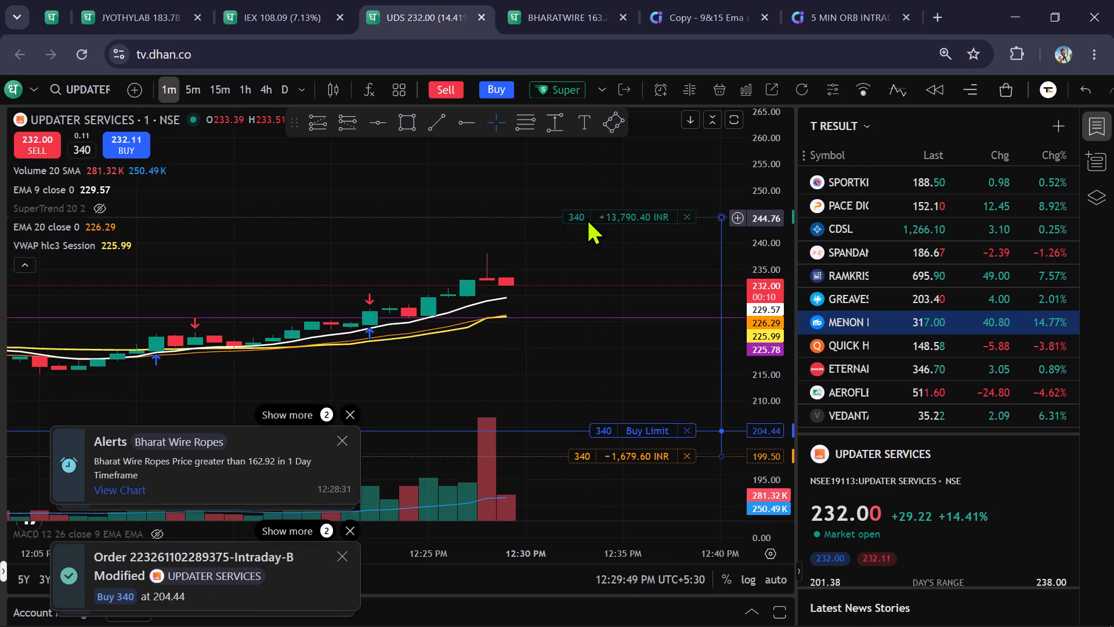
Check the UPDATER SERVICES order levels and look through the BHARAT WIRE ROPES, INDIAN ENERGY EXCHANGE and JYOTHY LABORATORIES charts.
scroll(612, 288, up, 1)
drag(630, 260, 606, 289)
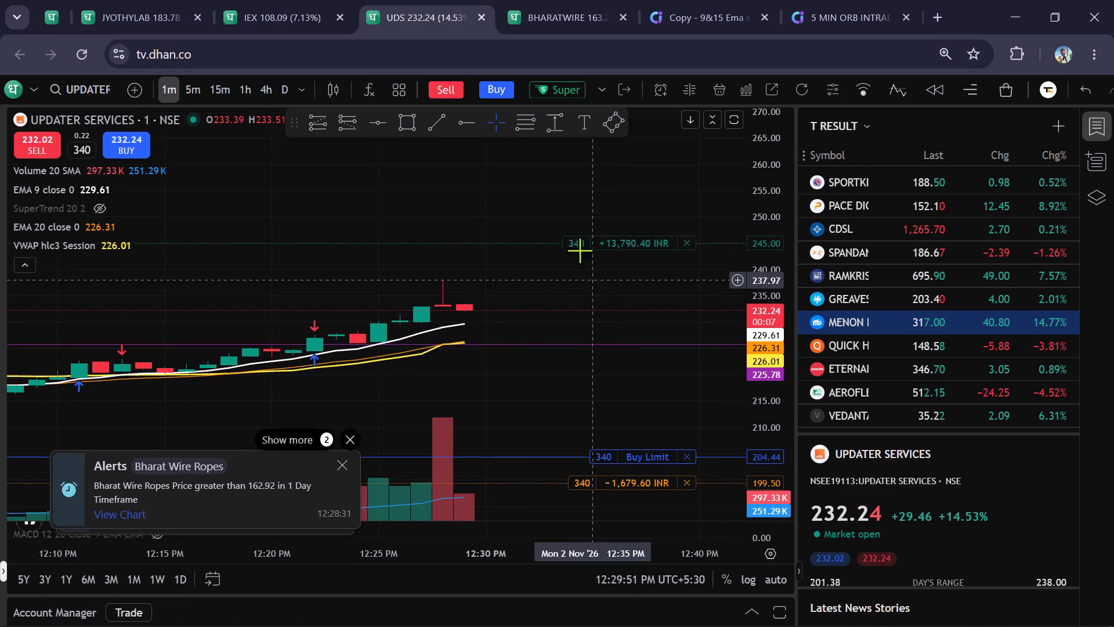
click(552, 9)
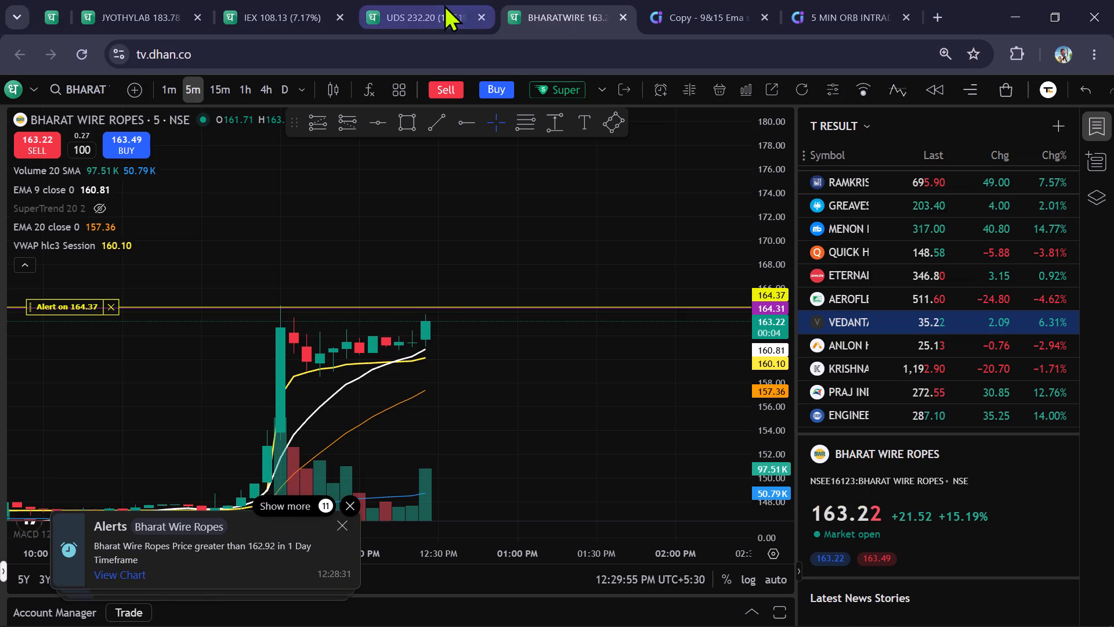
click(444, 3)
click(282, 9)
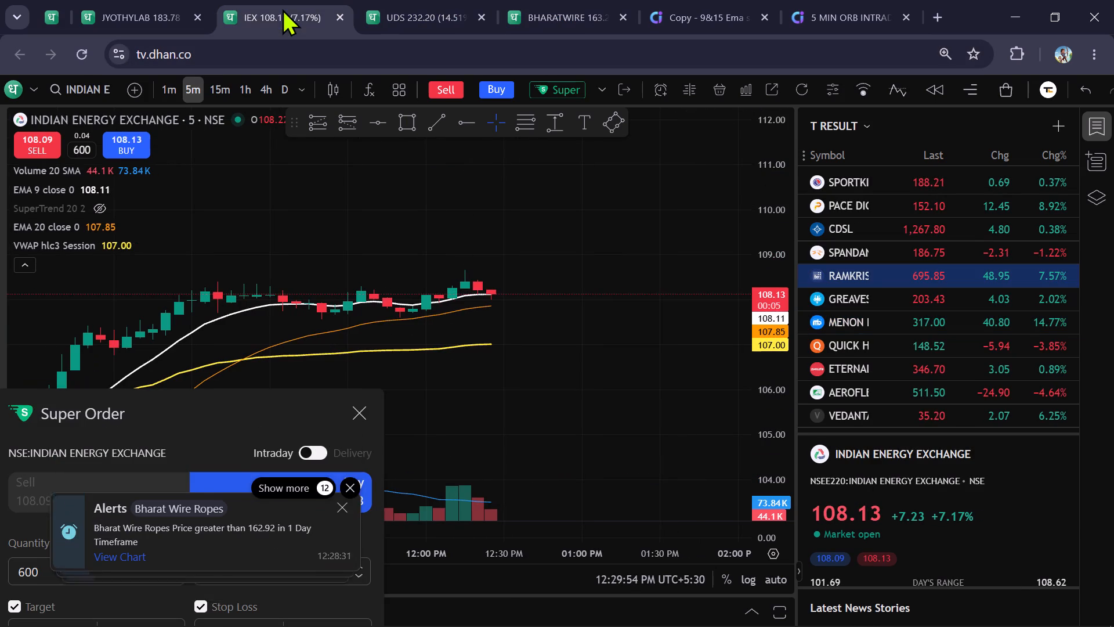
click(147, 1)
click(452, 18)
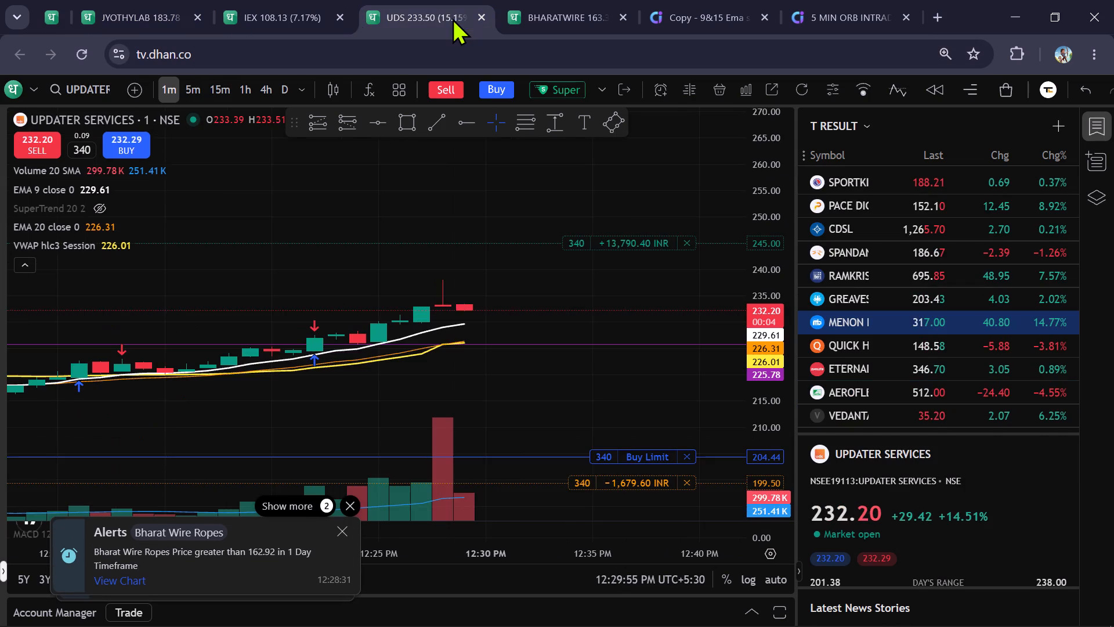
Monitor UPDATER SERVICES on the 5-minute and 1-minute timeframes, and check the BHARAT WIRE ROPES chart in between.
scroll(511, 299, up, 2)
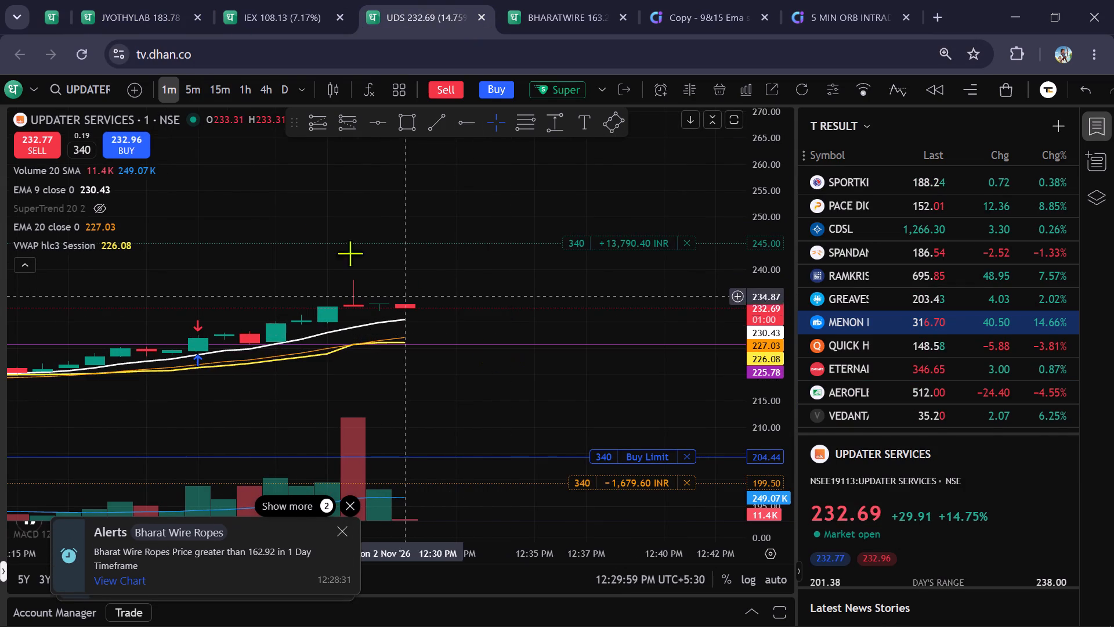
click(194, 89)
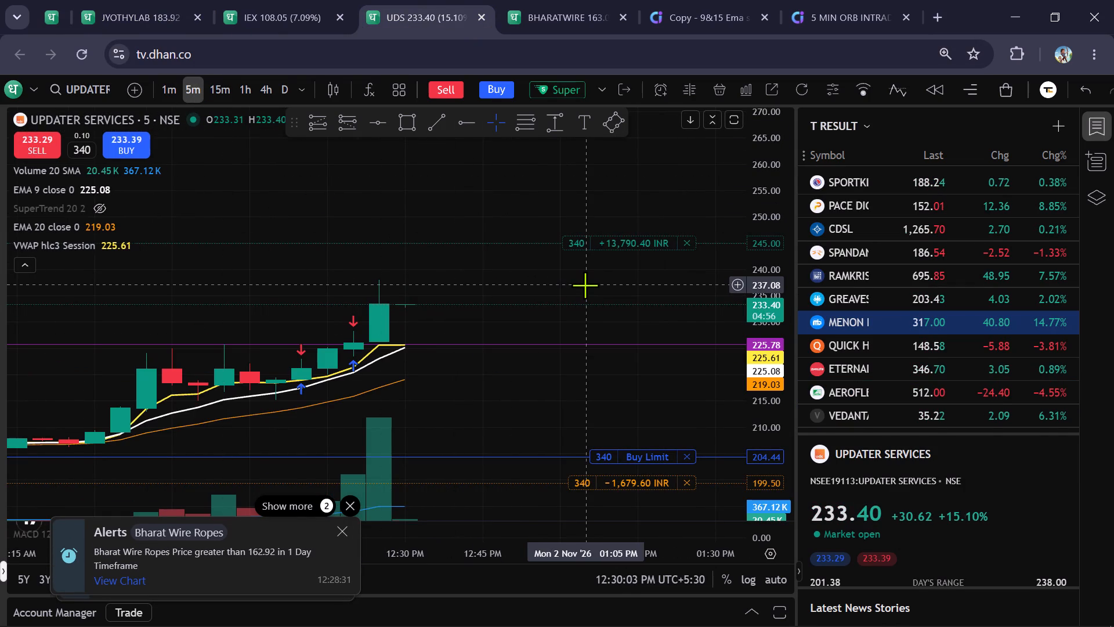
click(172, 91)
drag(558, 383, 576, 394)
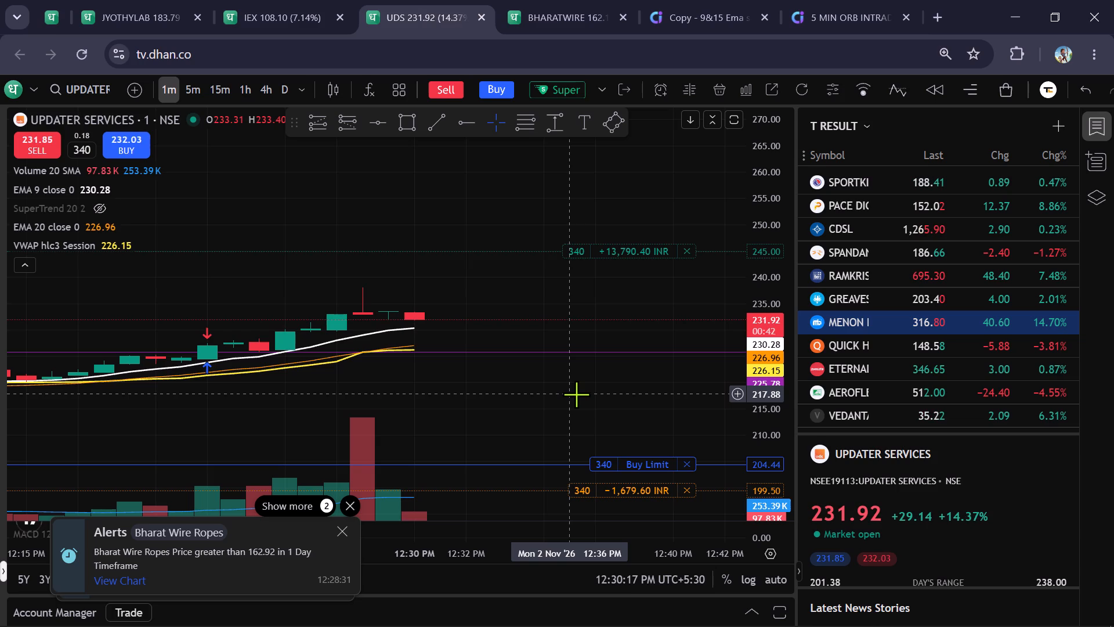
click(558, 9)
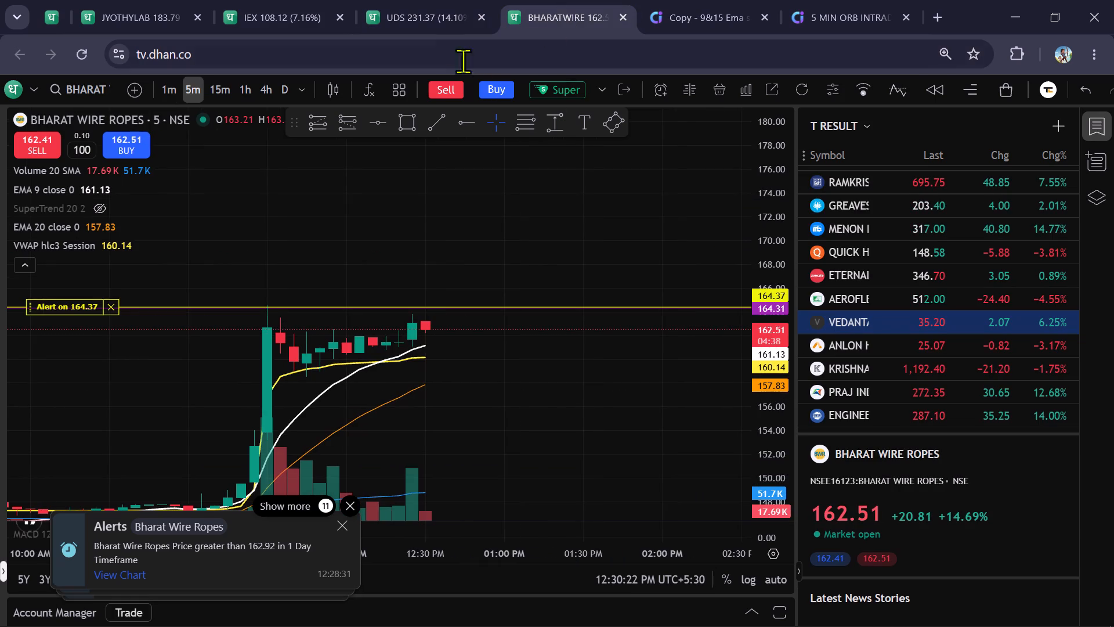
click(437, 7)
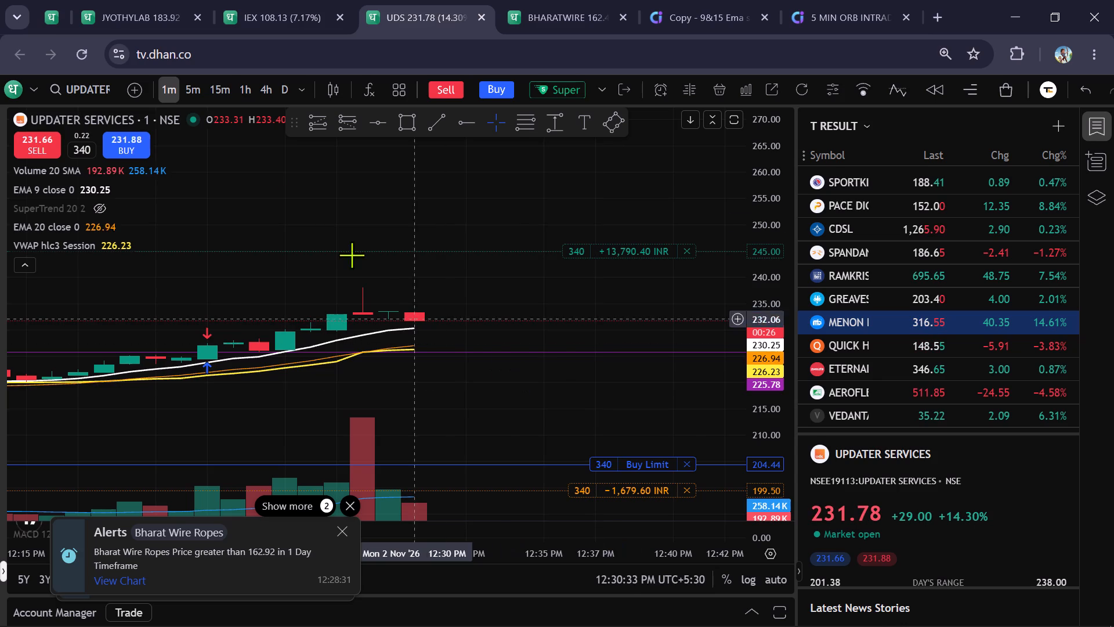
click(187, 90)
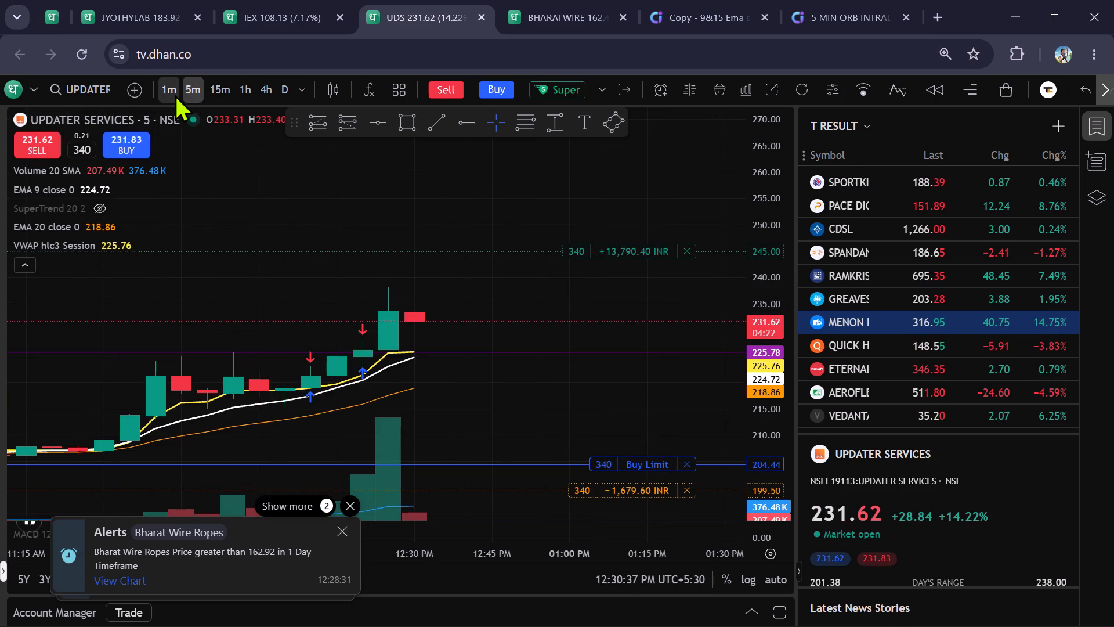
click(175, 95)
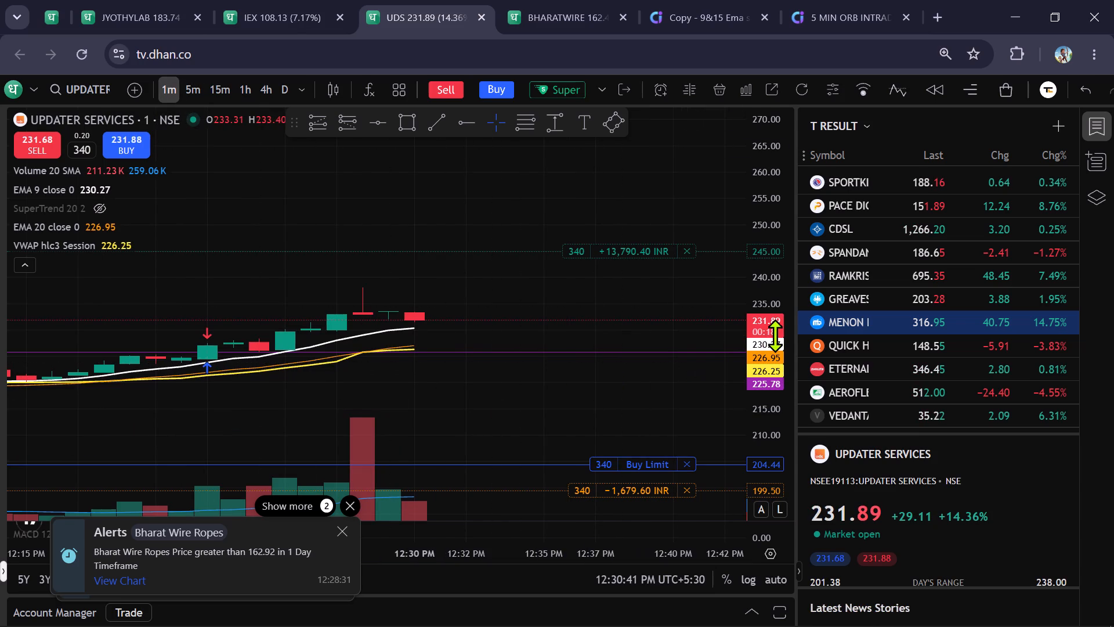
scroll(775, 336, up, 2)
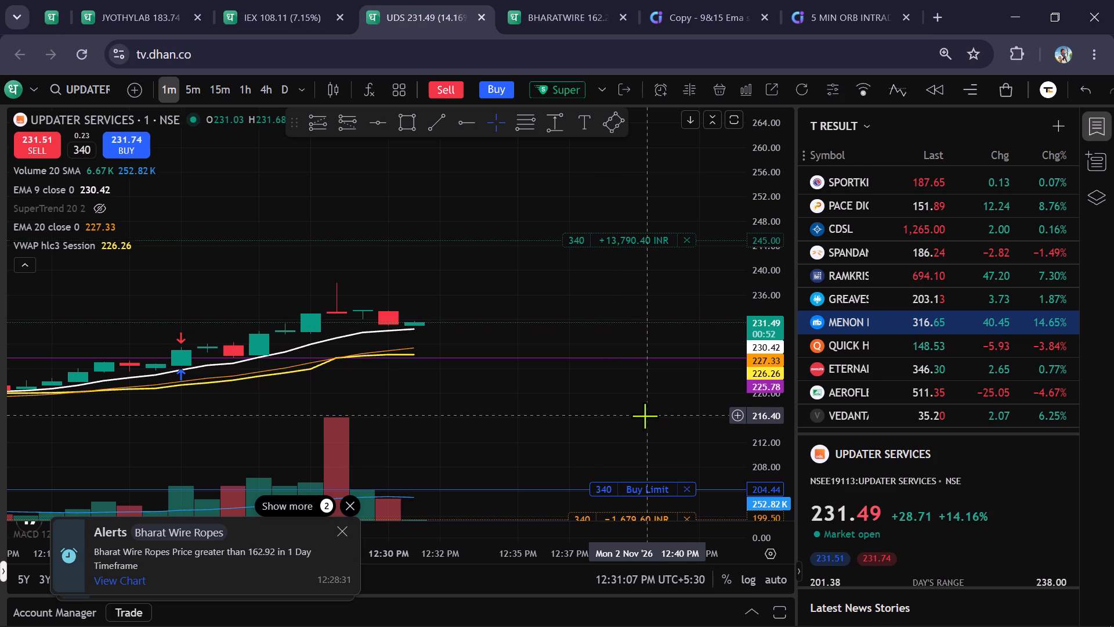
drag(617, 445, 606, 433)
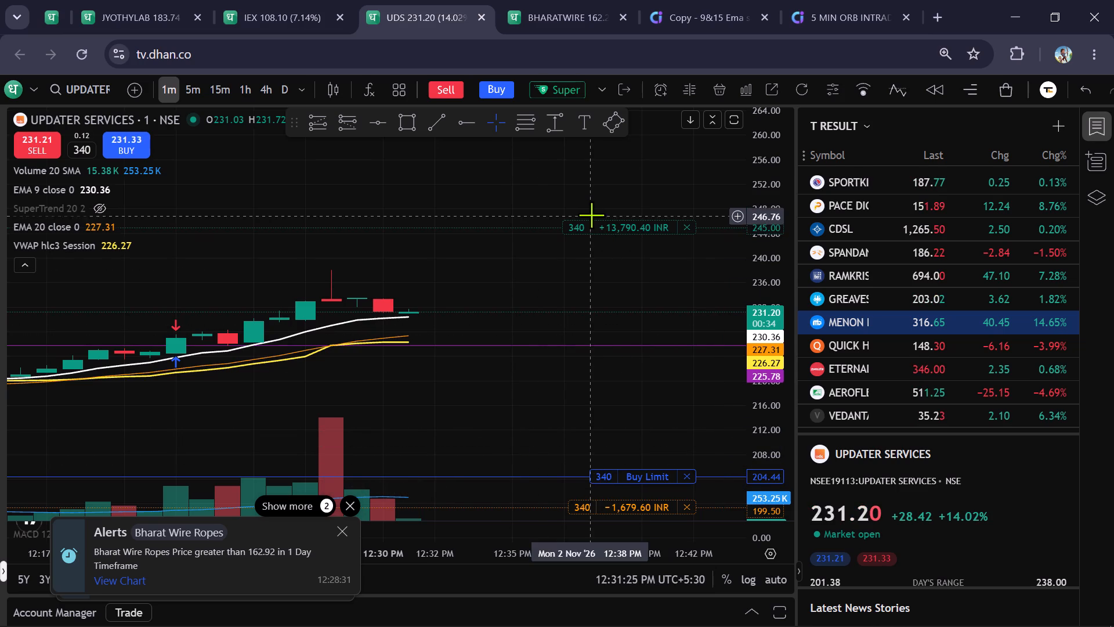
Raise the target of the pending UPDATER SERVICES Super Order to 251.95 on the chart.
click(578, 234)
drag(583, 222, 584, 213)
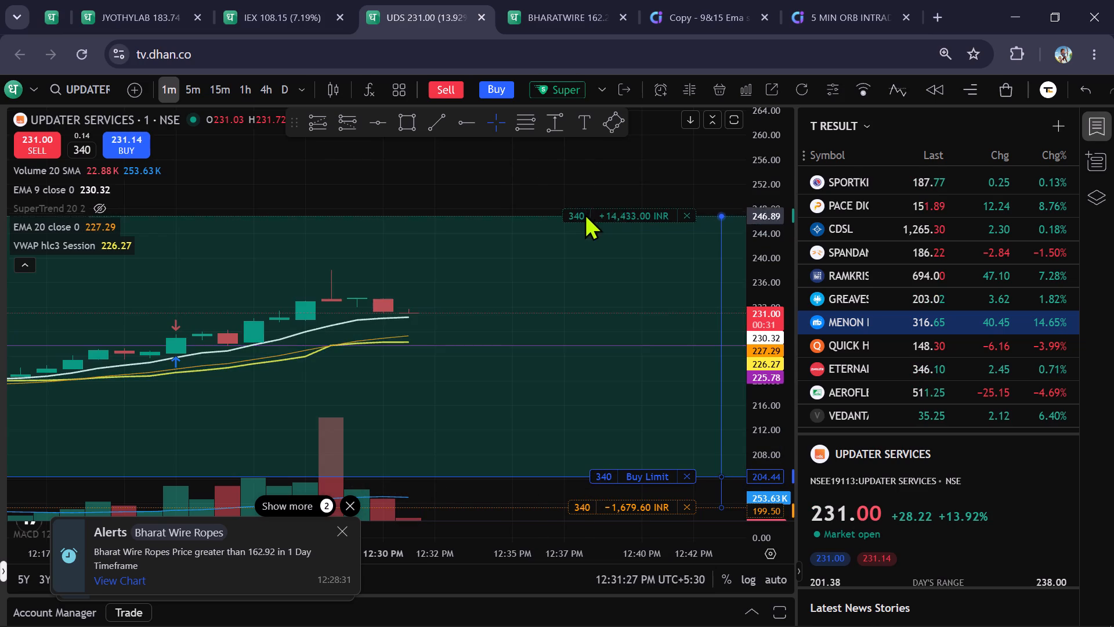
drag(584, 213, 588, 185)
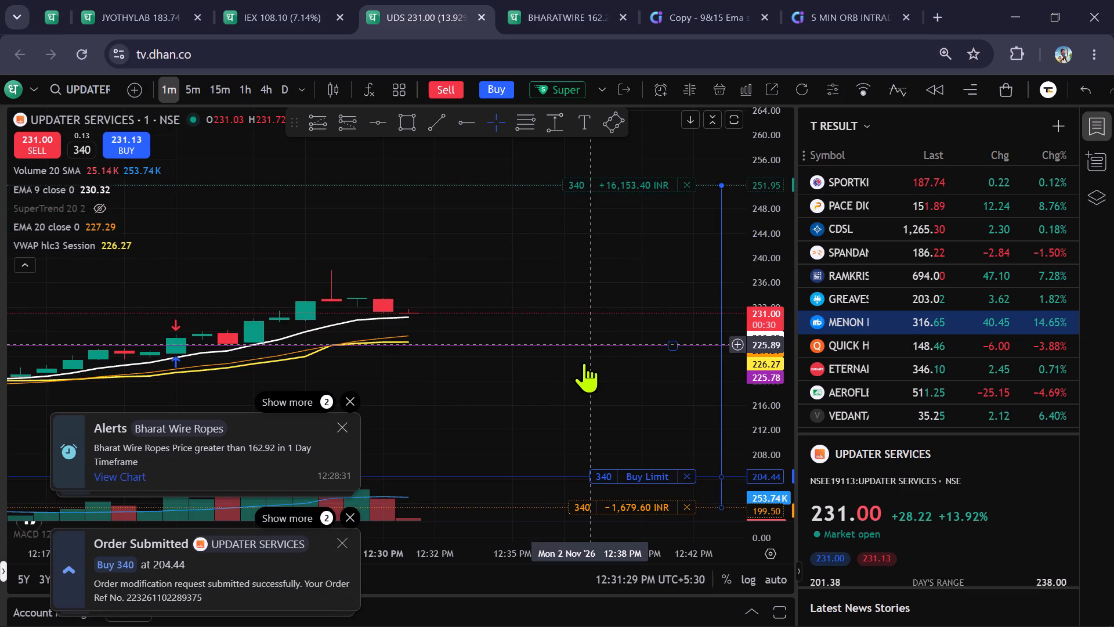
Compare UPDATER SERVICES price action on the 5-minute and 1-minute timeframes and check the BHARAT WIRE ROPES chart.
scroll(590, 369, down, 2)
drag(591, 395, 537, 372)
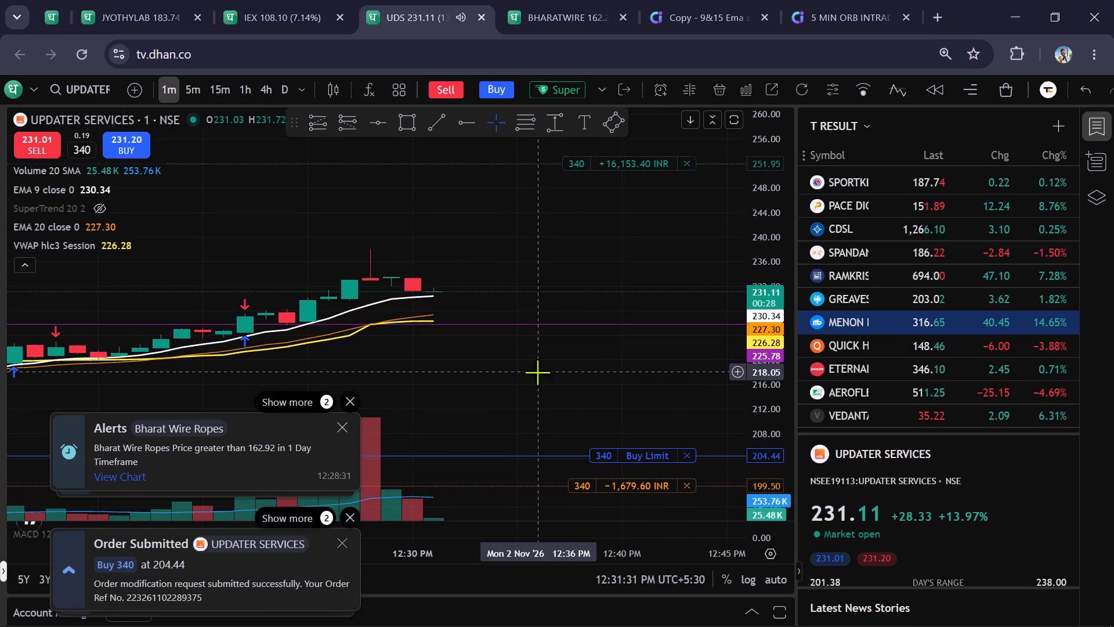
click(187, 82)
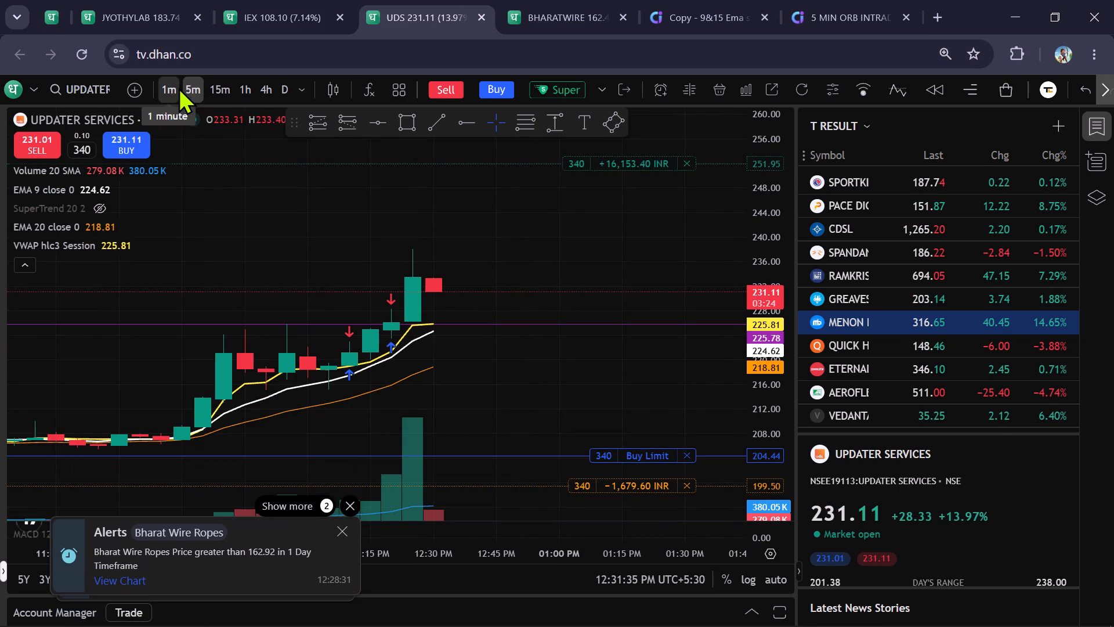
click(167, 93)
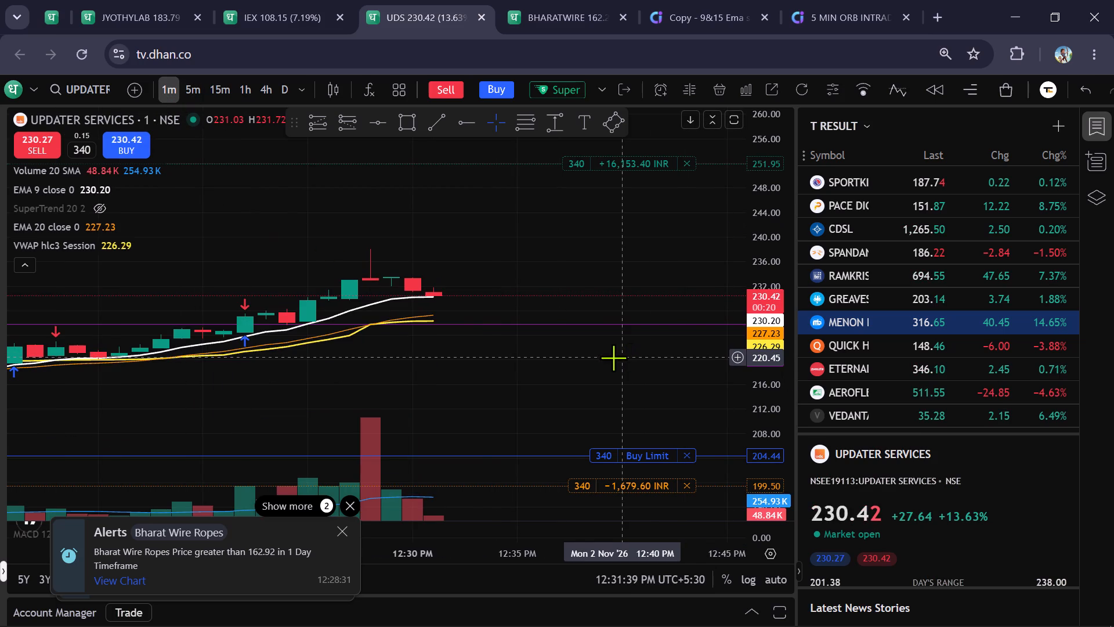
click(585, 21)
click(428, 2)
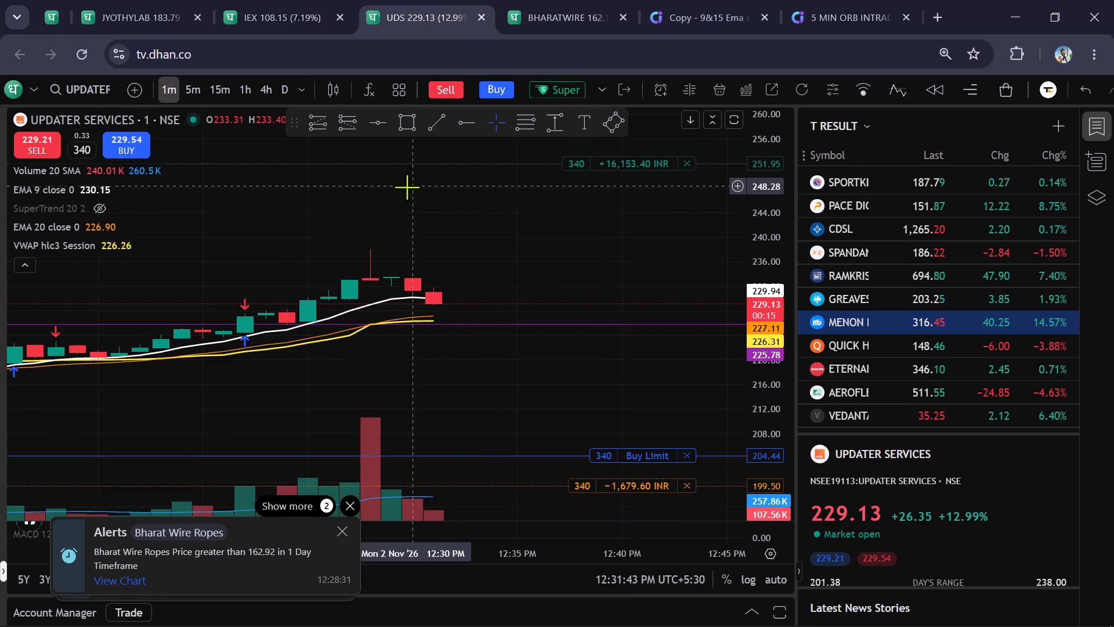
Review the INDIAN ENERGY EXCHANGE, JYOTHY LABORATORIES and ENGINERSIN charts, and UPDATER SERVICES on the 5-minute and 1-minute timeframes.
click(291, 10)
click(157, 17)
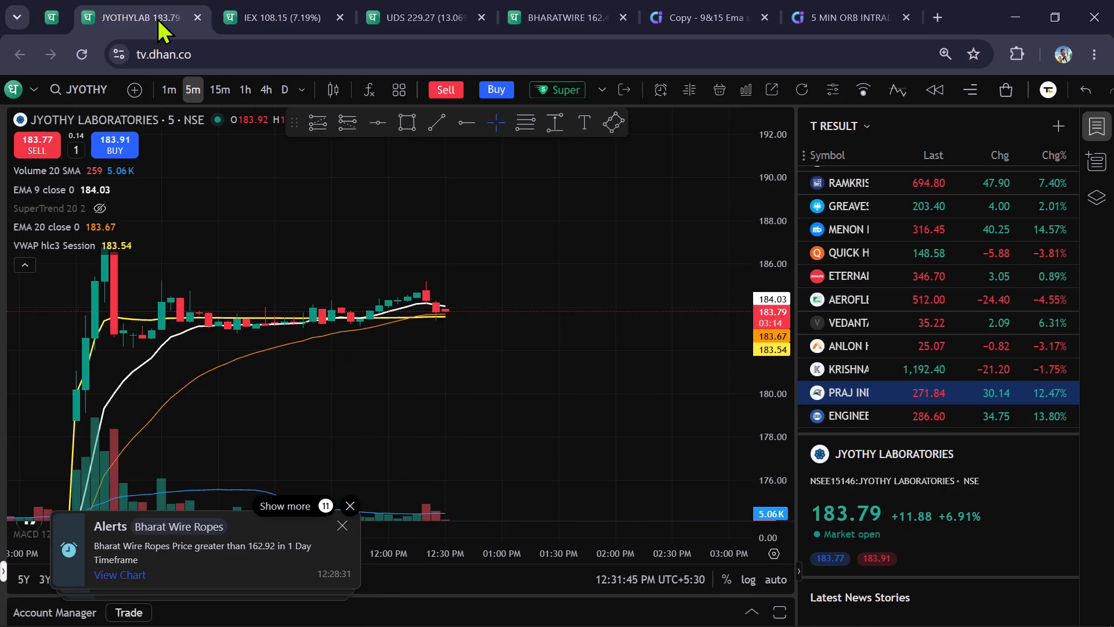
scroll(978, 272, down, 6)
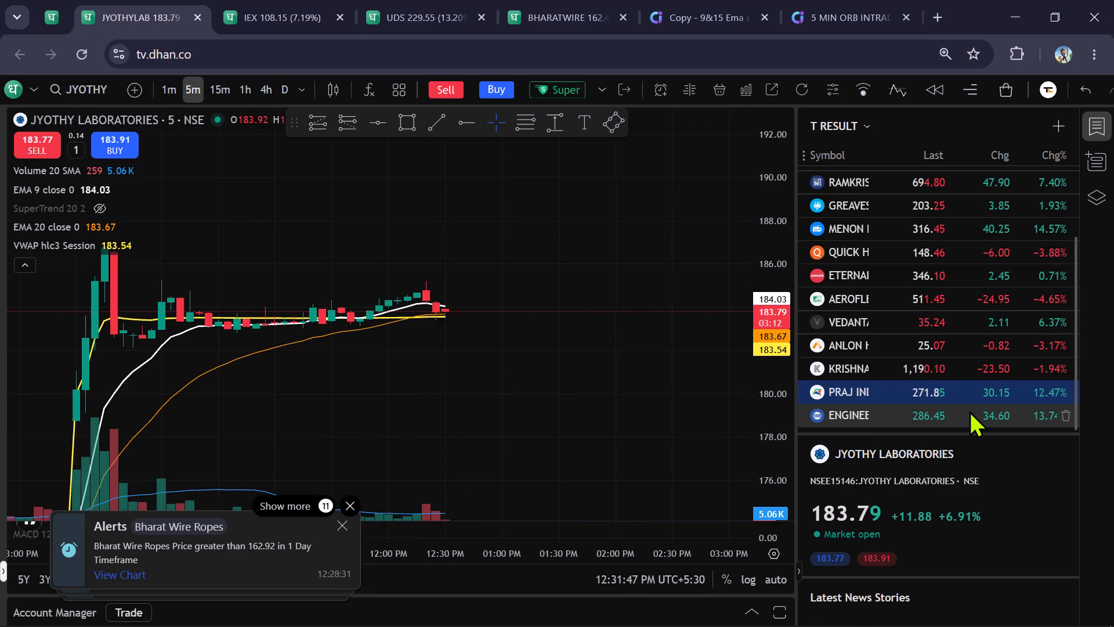
click(969, 410)
drag(634, 314, 646, 442)
click(290, 13)
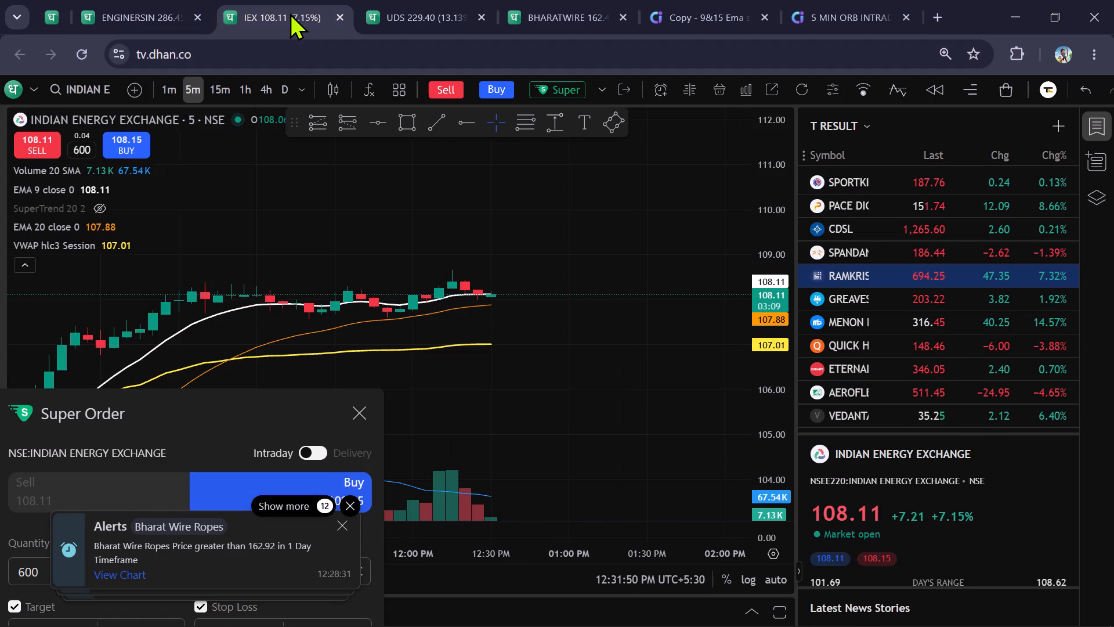
click(412, 21)
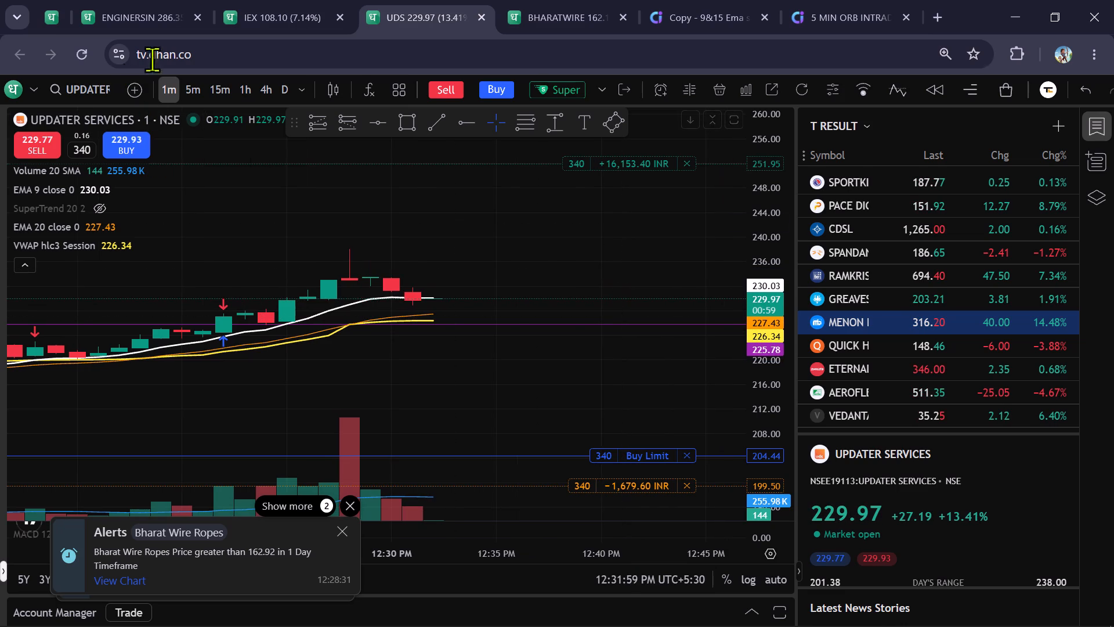
click(190, 87)
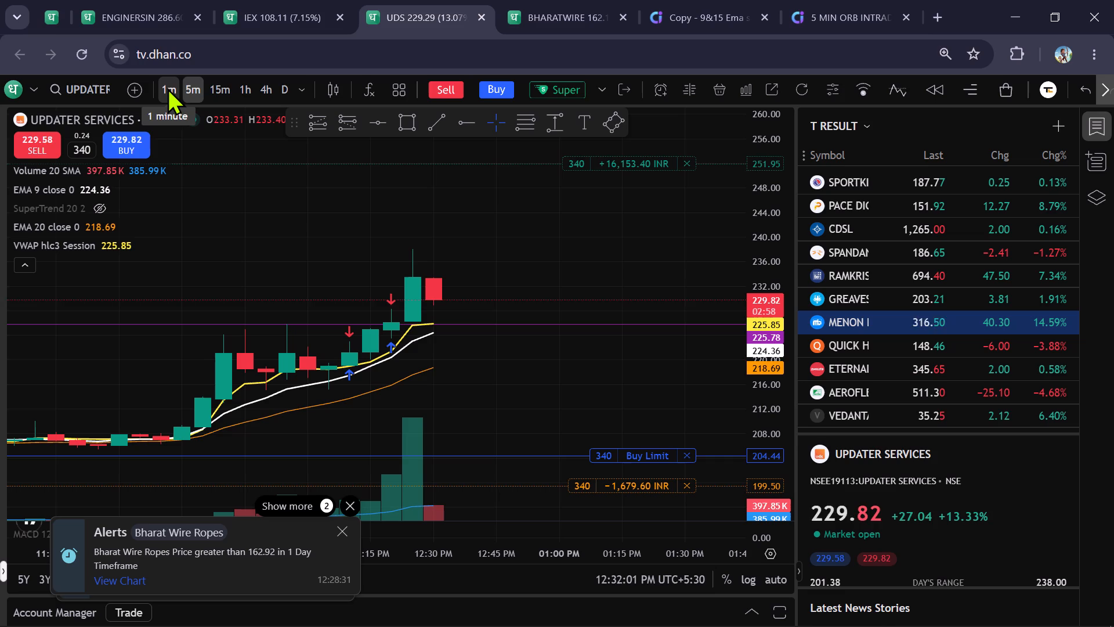
click(167, 88)
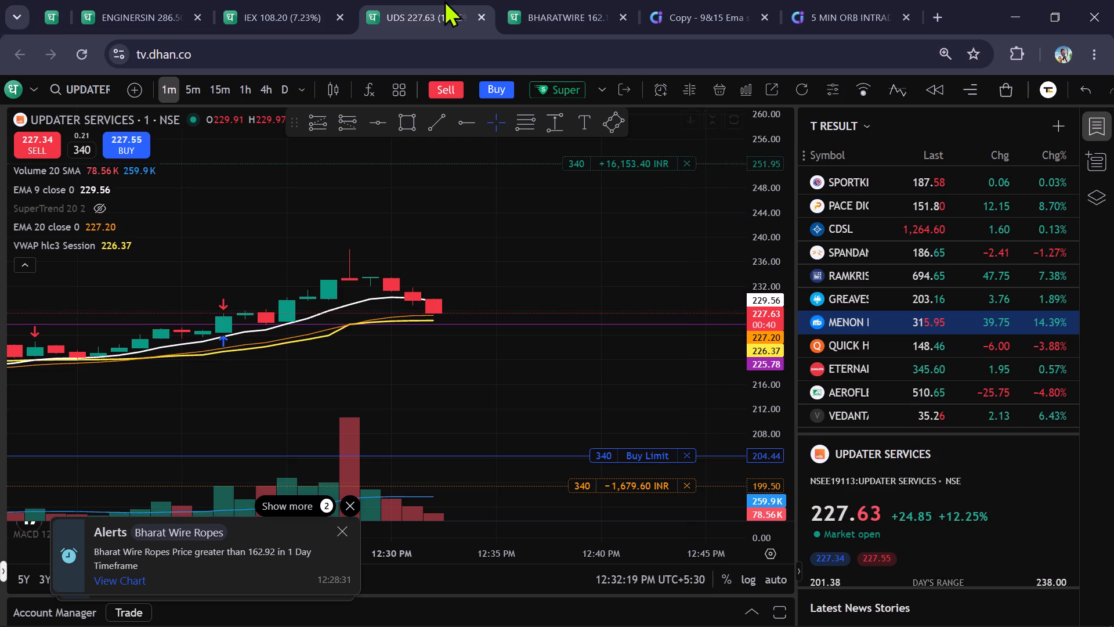
Rerun the copied 9&15 EMA intraday scan on Chartink and review the refreshed stock list.
click(536, 0)
click(682, 0)
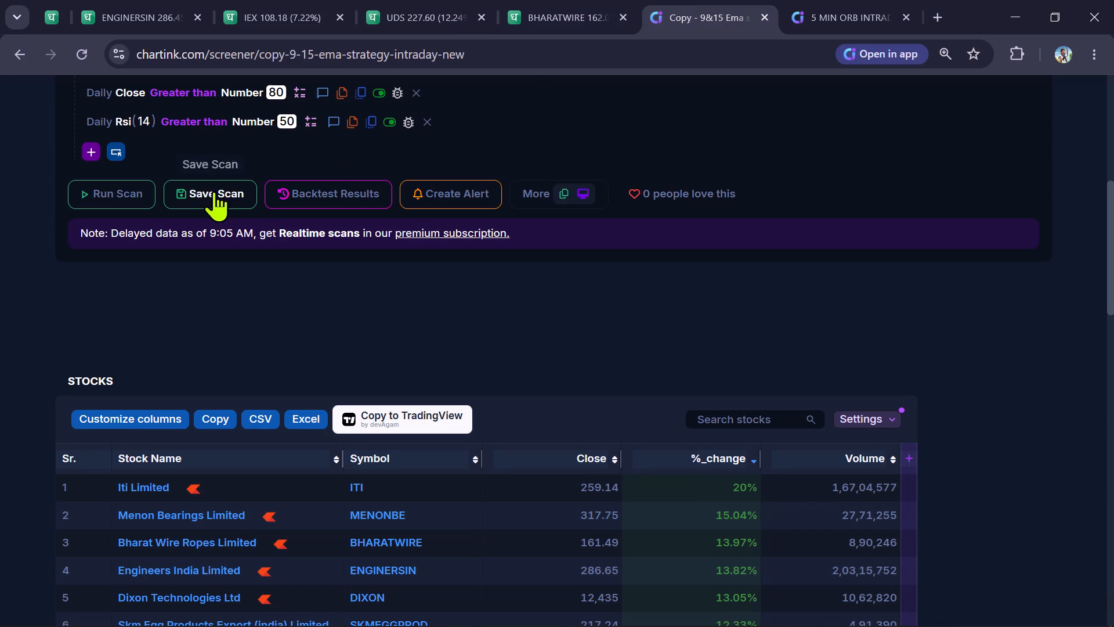
click(132, 189)
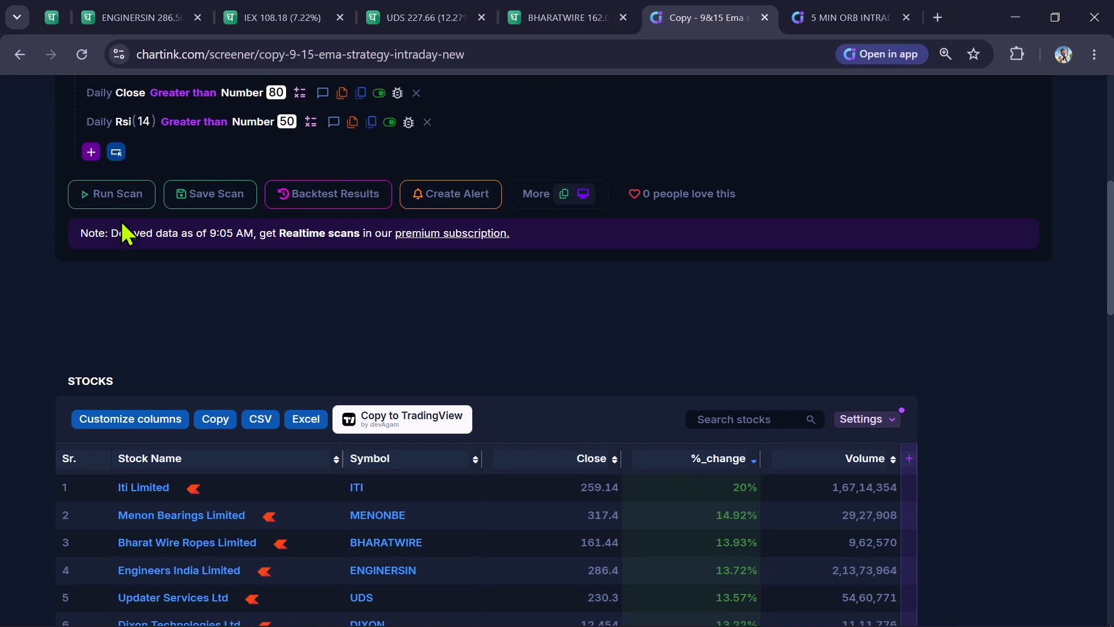
scroll(0, 384, down, 1)
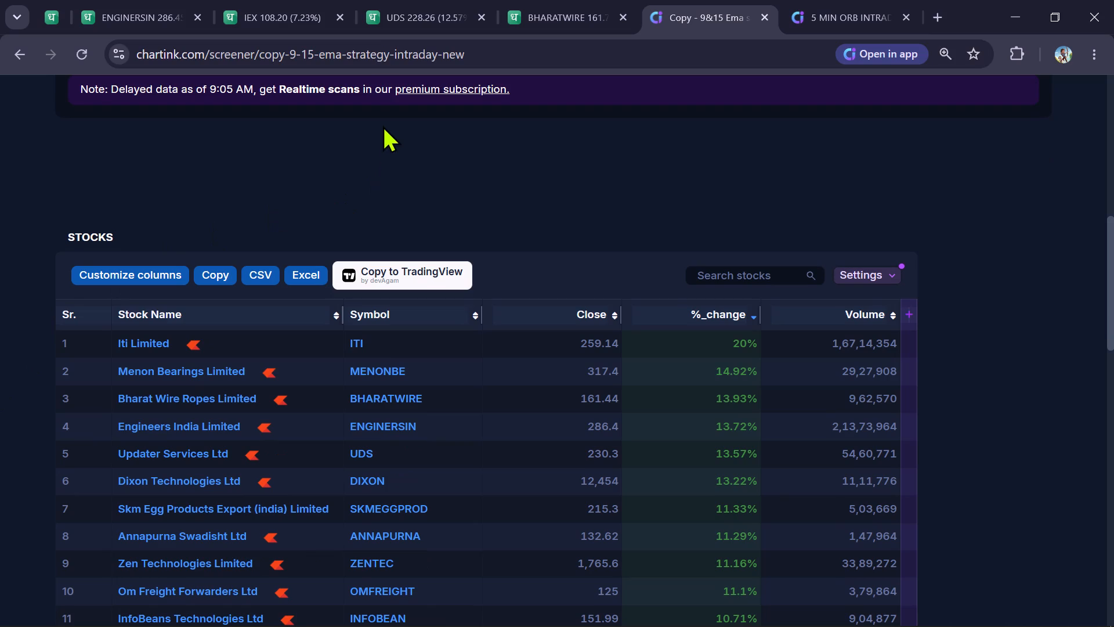
Check UPDATER SERVICES price action on the Dhan chart on the 5-minute and 1-minute timeframes.
click(405, 16)
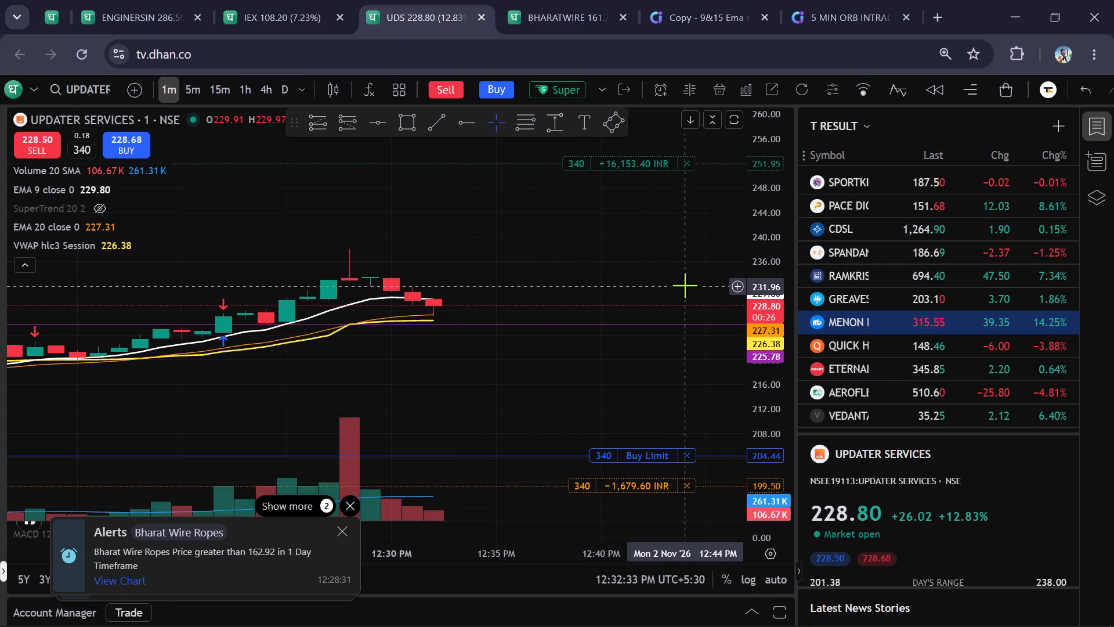
click(198, 88)
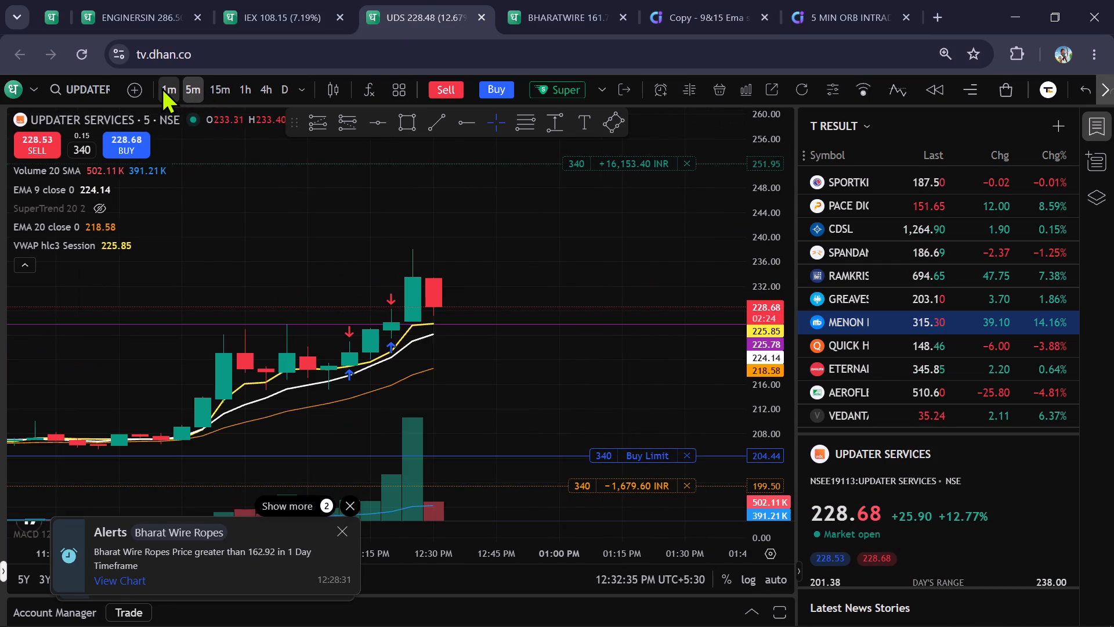
click(161, 87)
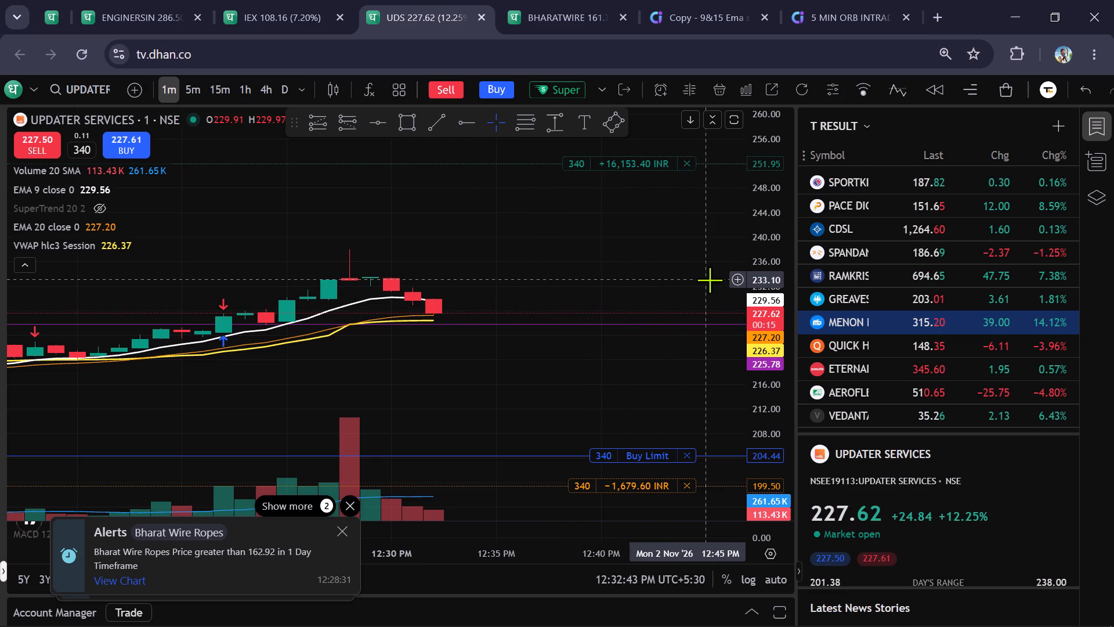
drag(699, 280, 636, 278)
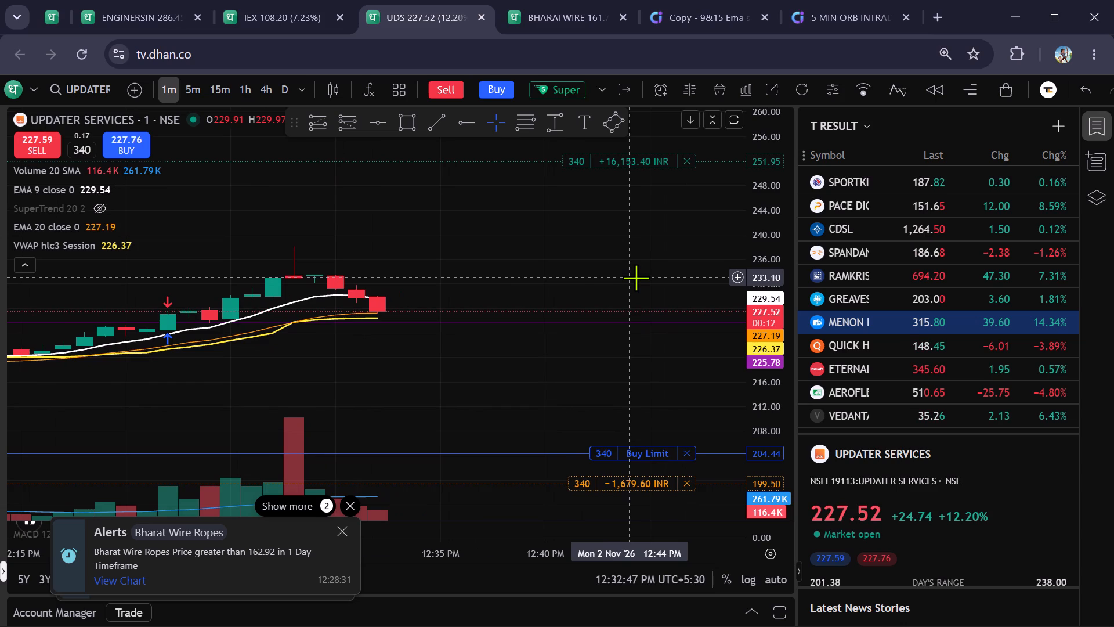
Examine the stocks listed by the 9&15 EMA intraday scan on Chartink.
click(703, 23)
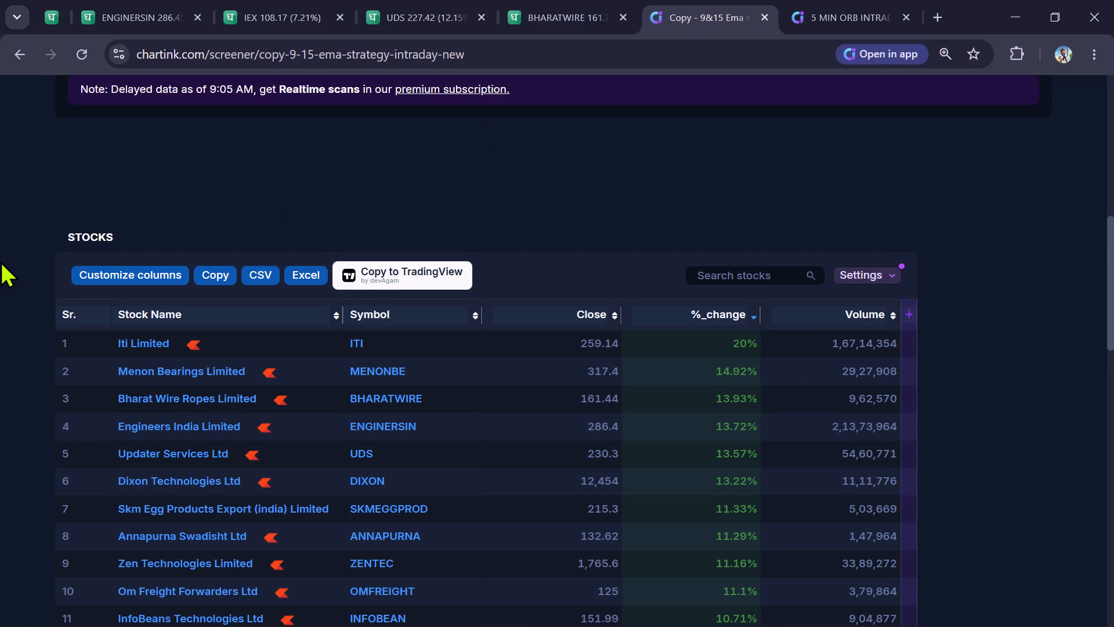
scroll(0, 261, down, 1)
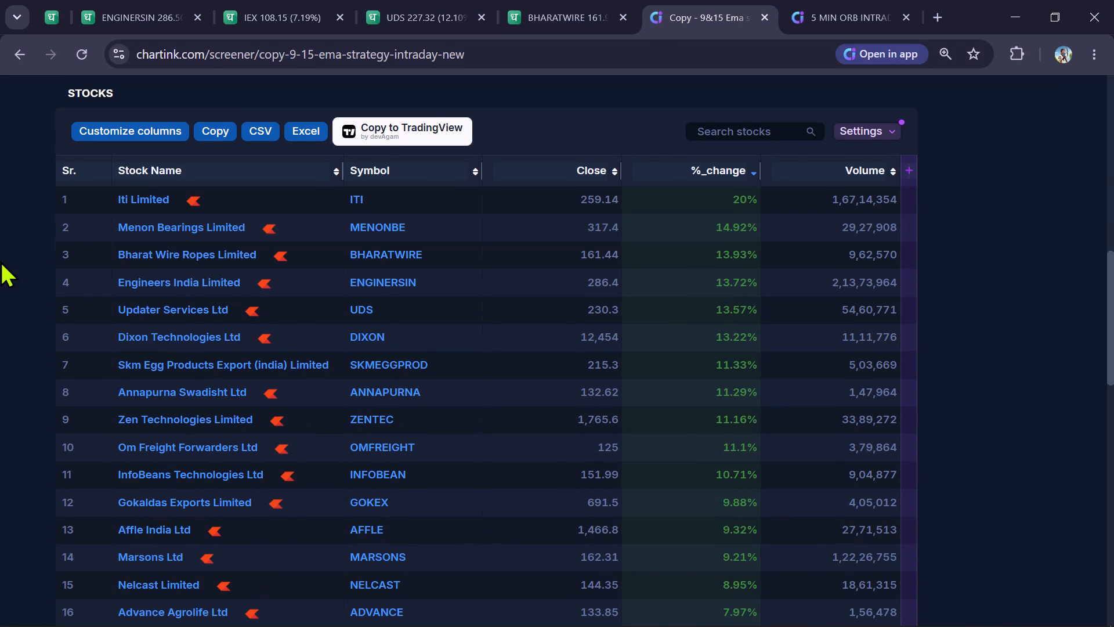
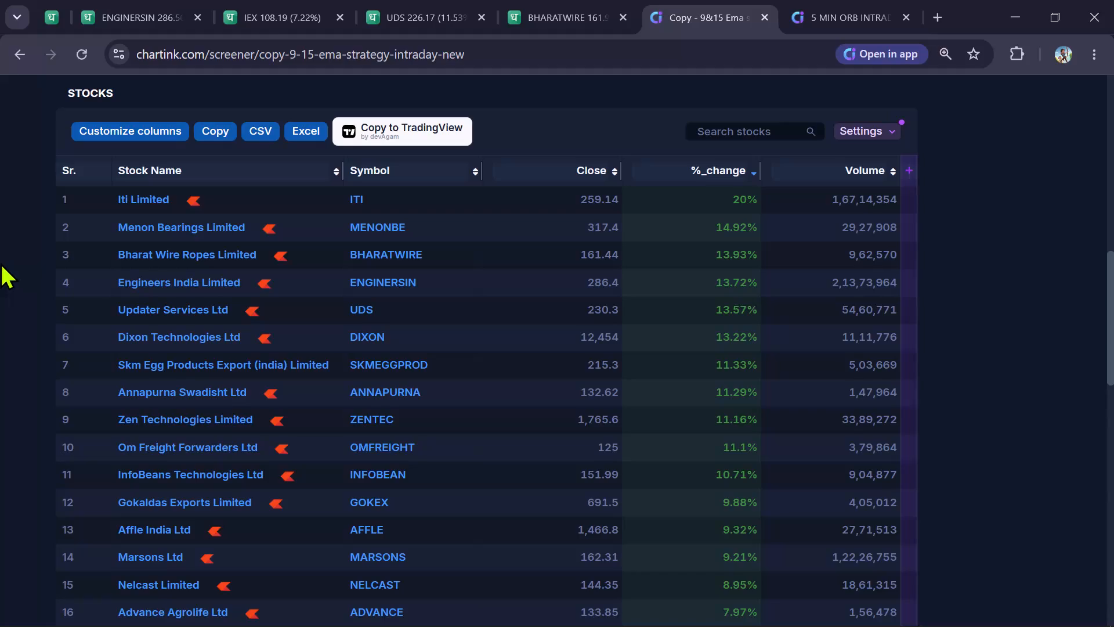
Check UPDATER SERVICES on the 5-minute and 1-minute timeframes against the 9&15 EMA scan list on Chartink.
scroll(0, 262, down, 1)
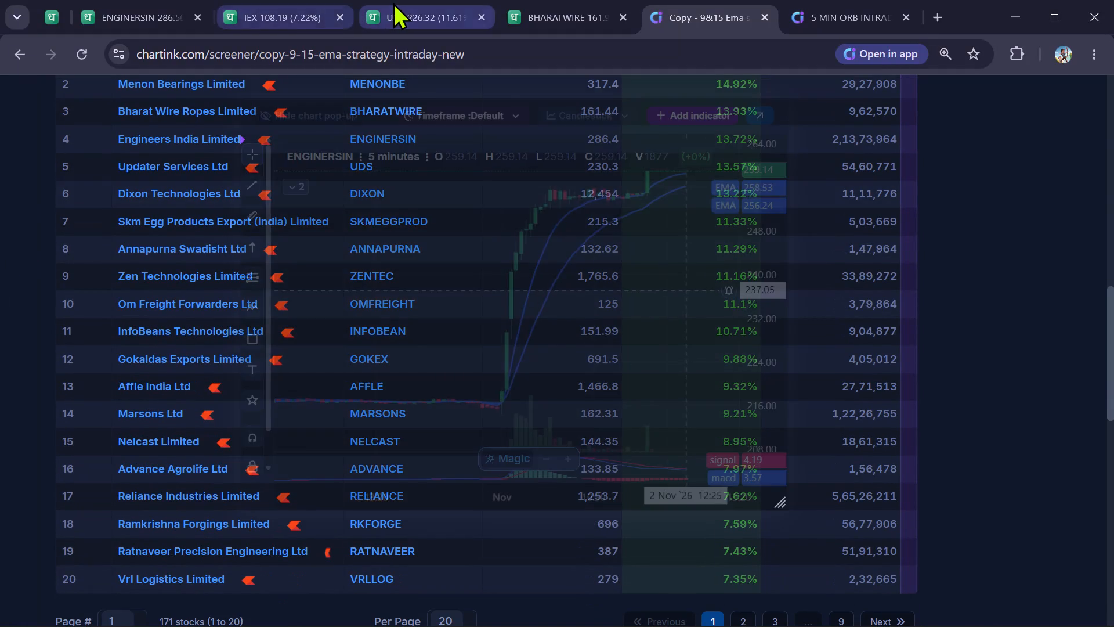
click(396, 2)
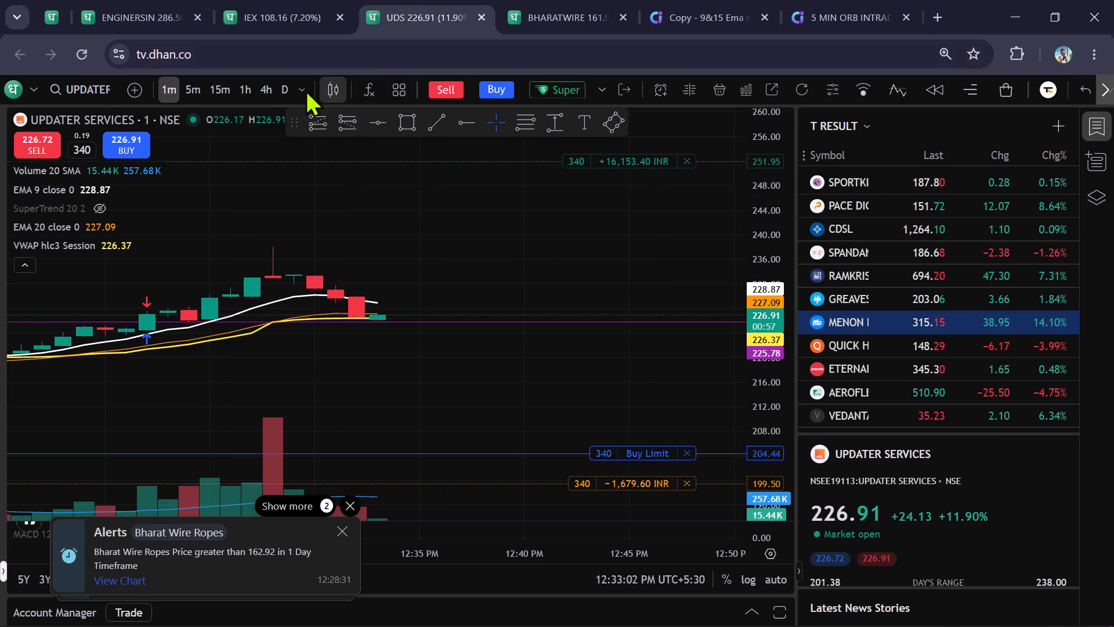
click(198, 88)
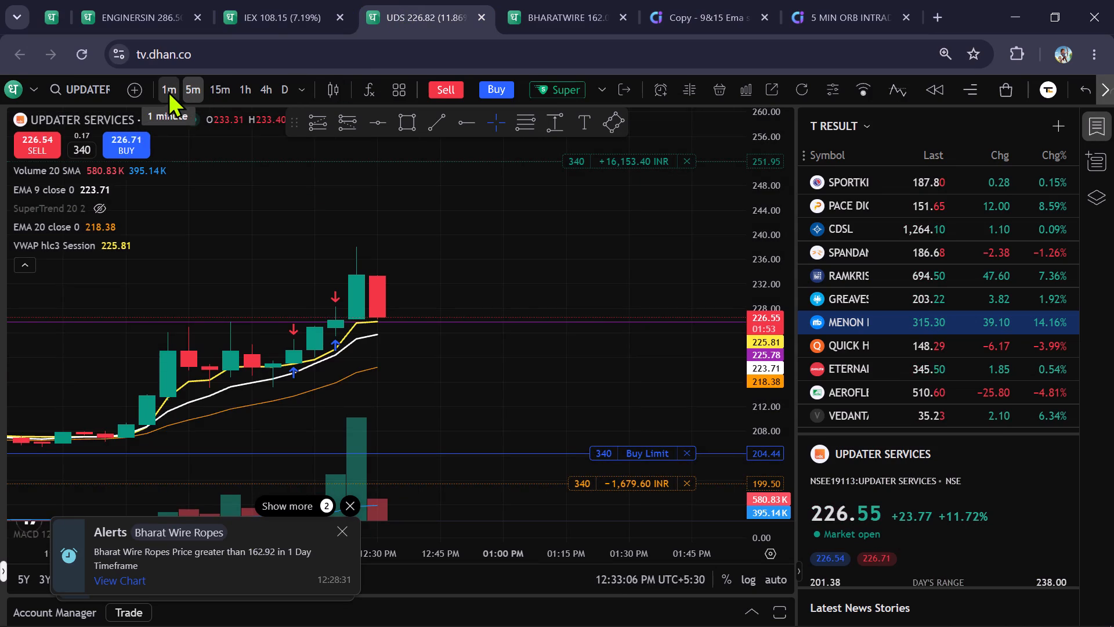
click(168, 91)
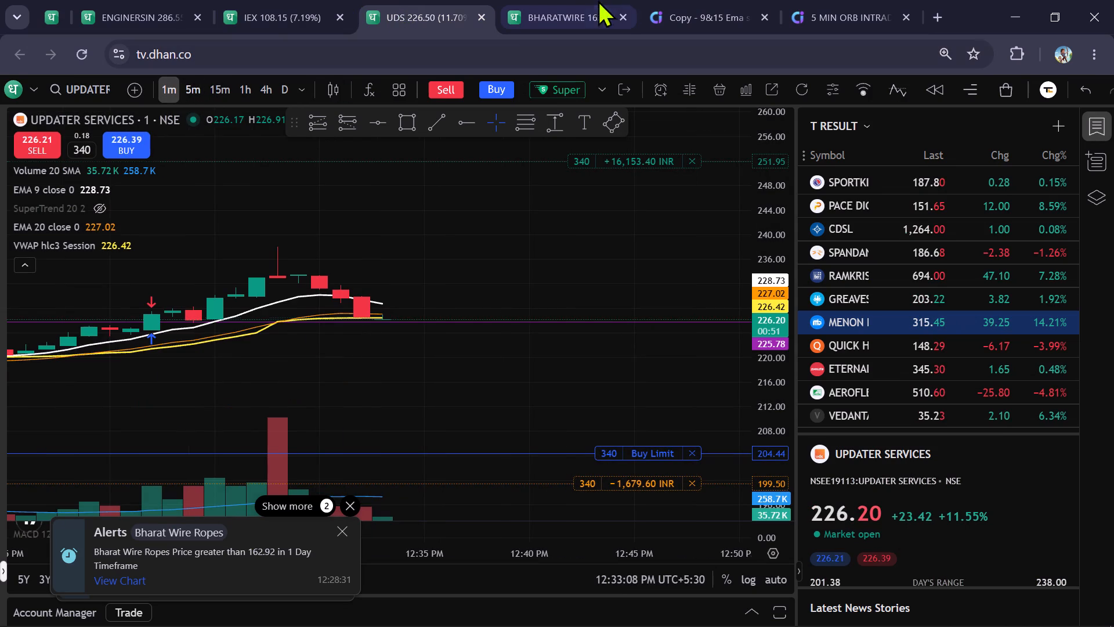
click(707, 13)
click(0, 157)
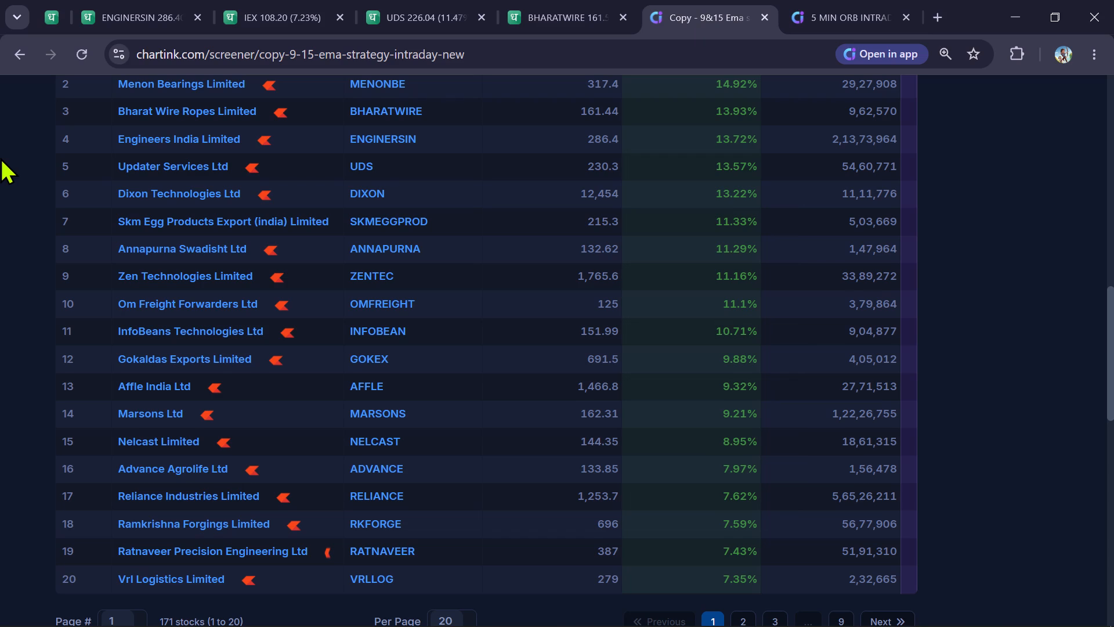
Close the Super Order form on the INDIAN ENERGY EXCHANGE chart.
click(290, 12)
drag(395, 195, 399, 211)
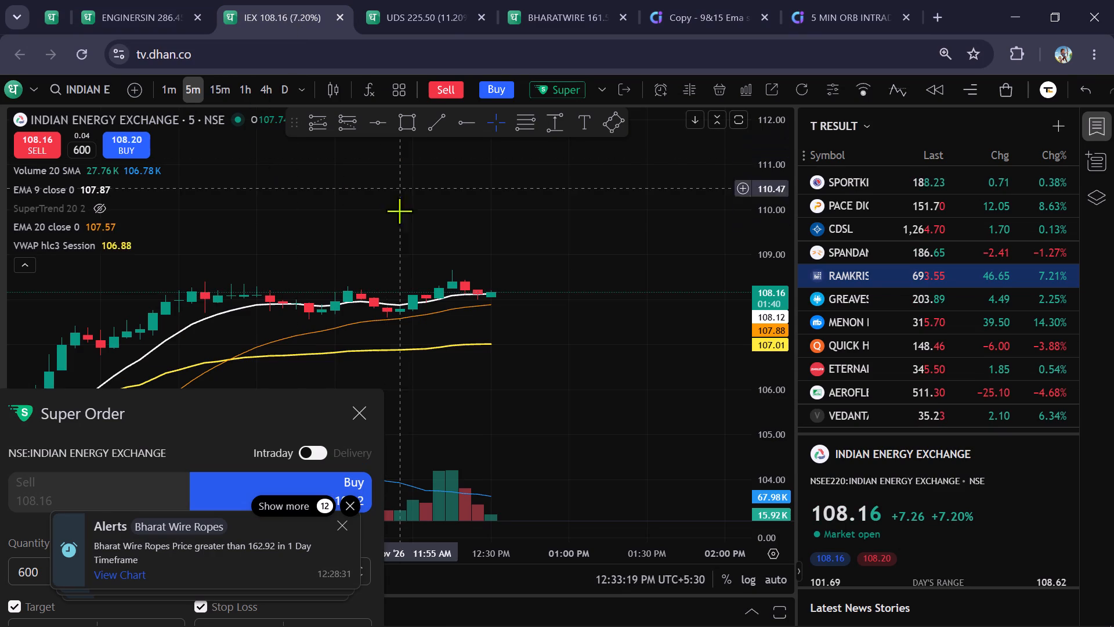
drag(399, 211, 402, 215)
click(357, 401)
click(448, 349)
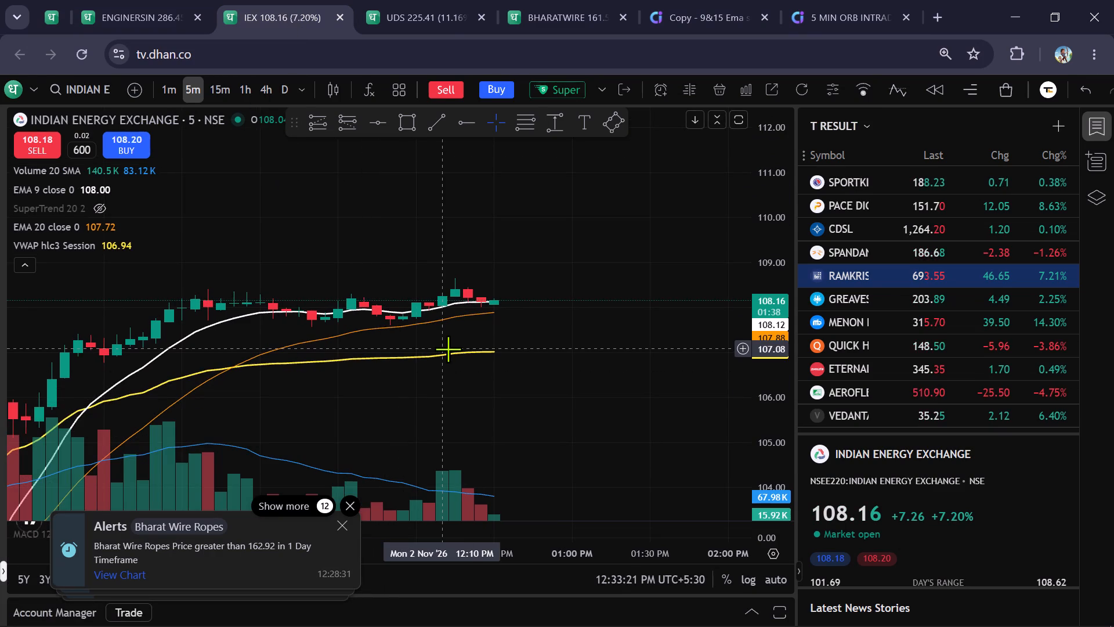
Search for VRL and load the NSE VRL LOGISTICS chart to examine its 5-minute price action.
text(VRL)
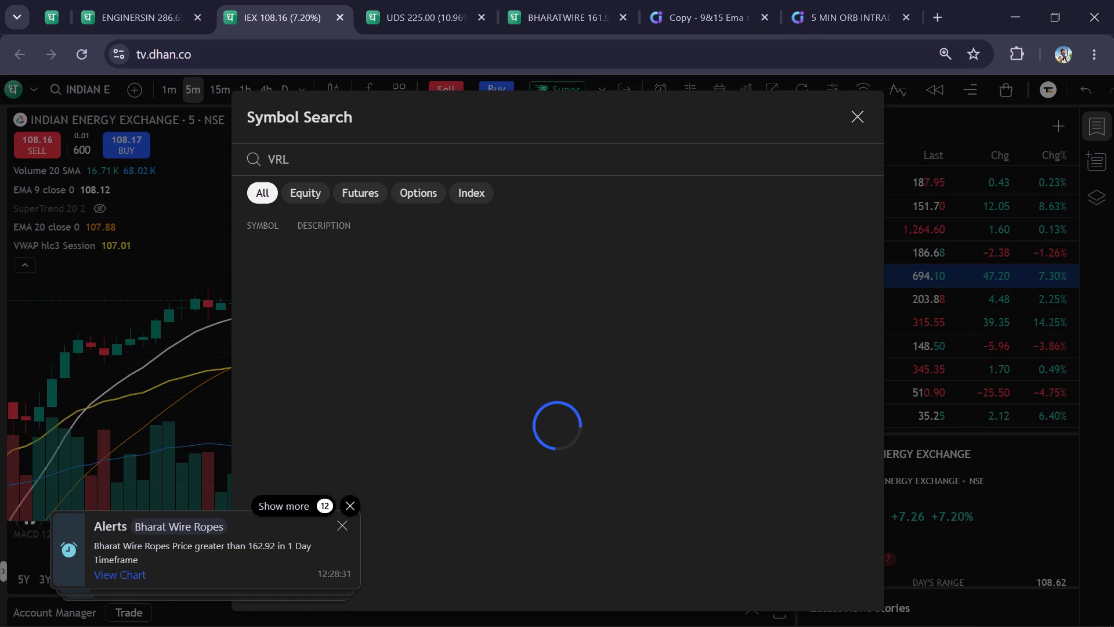
click(424, 27)
click(297, 20)
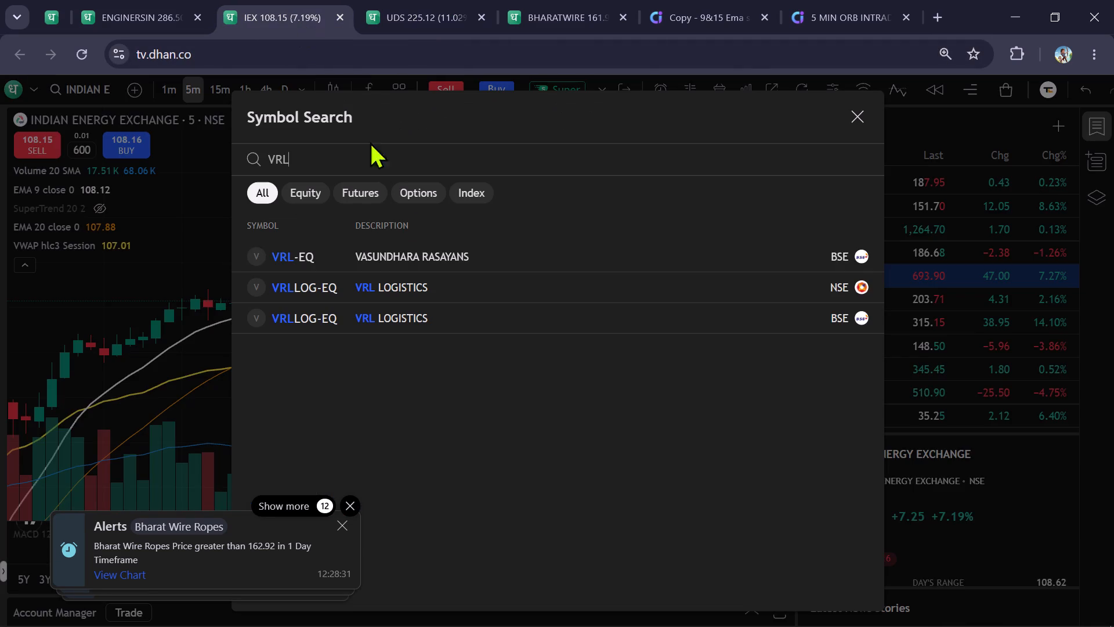
click(431, 282)
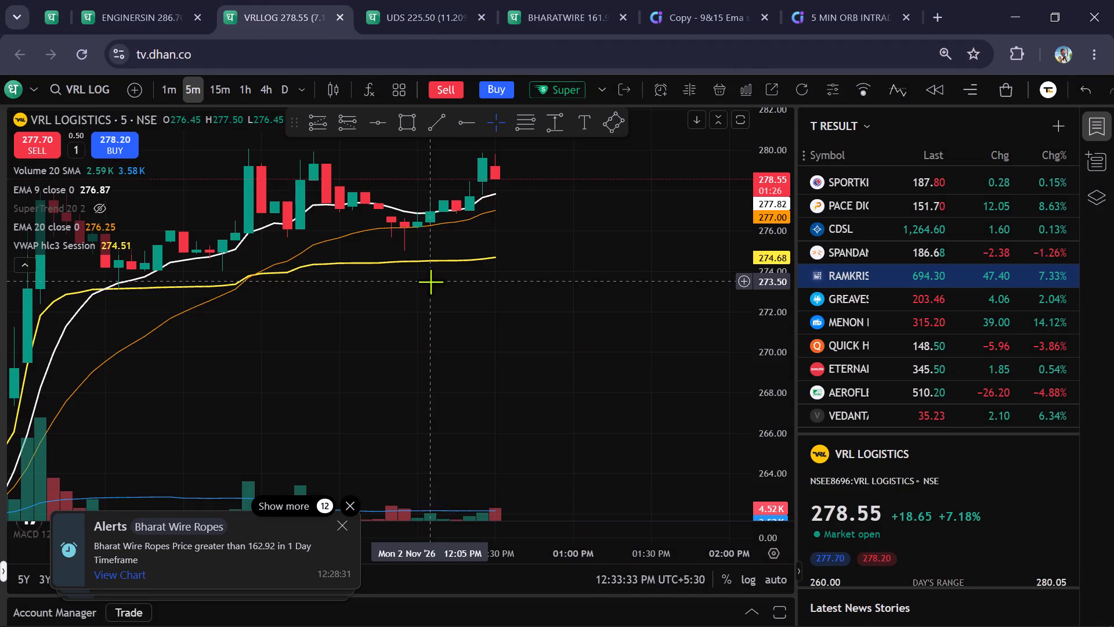
drag(605, 325, 625, 452)
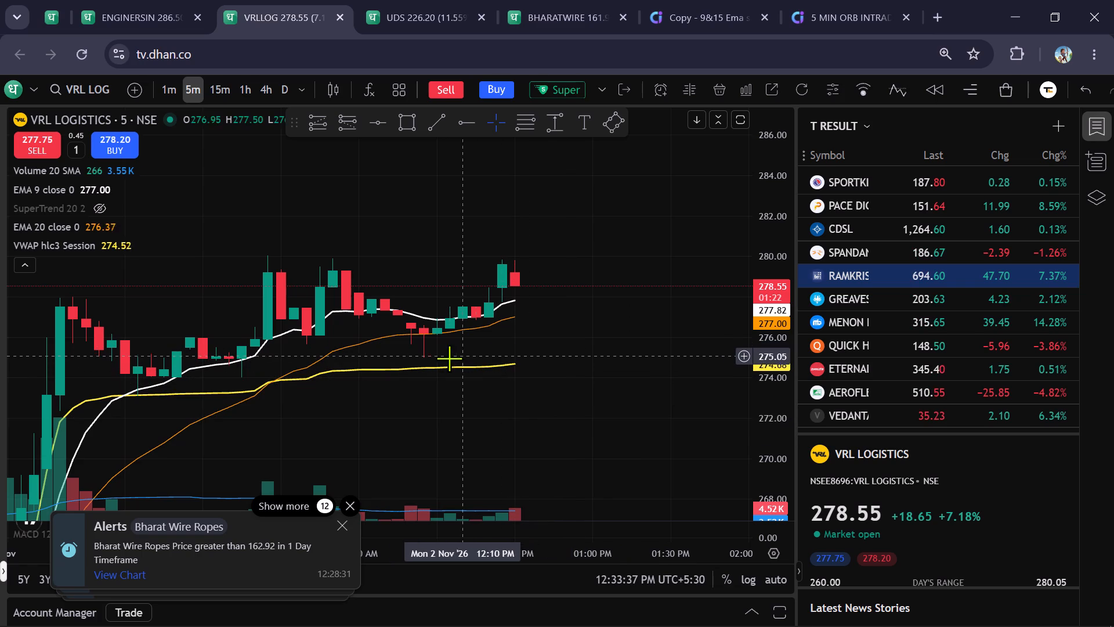
Add a price alert at 229.56 on the UPDATER SERVICES 5-minute chart.
click(390, 12)
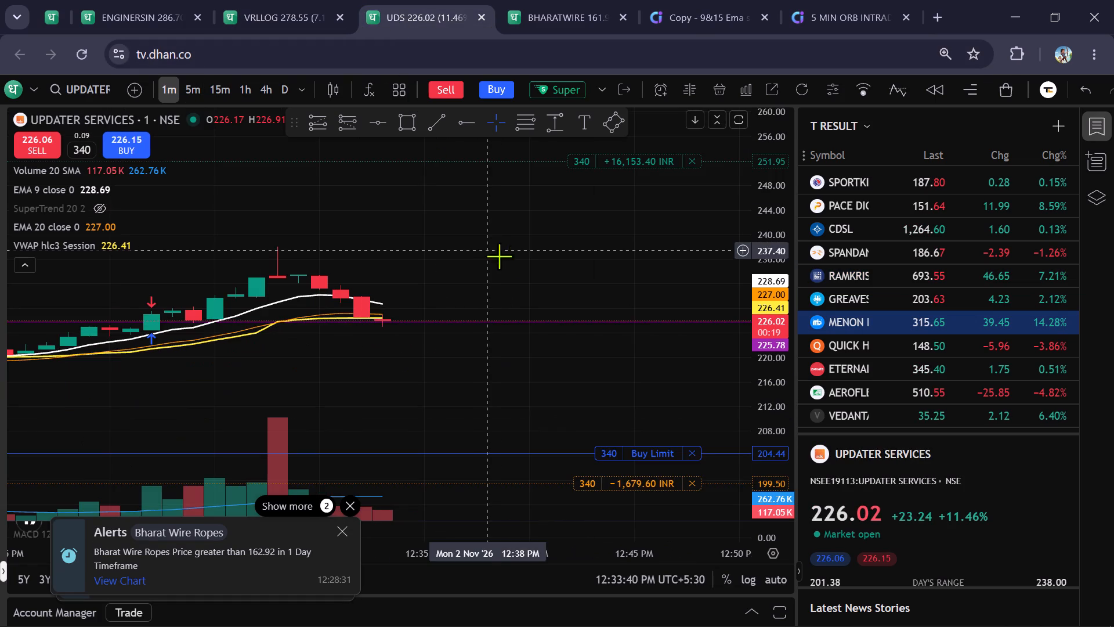
click(190, 85)
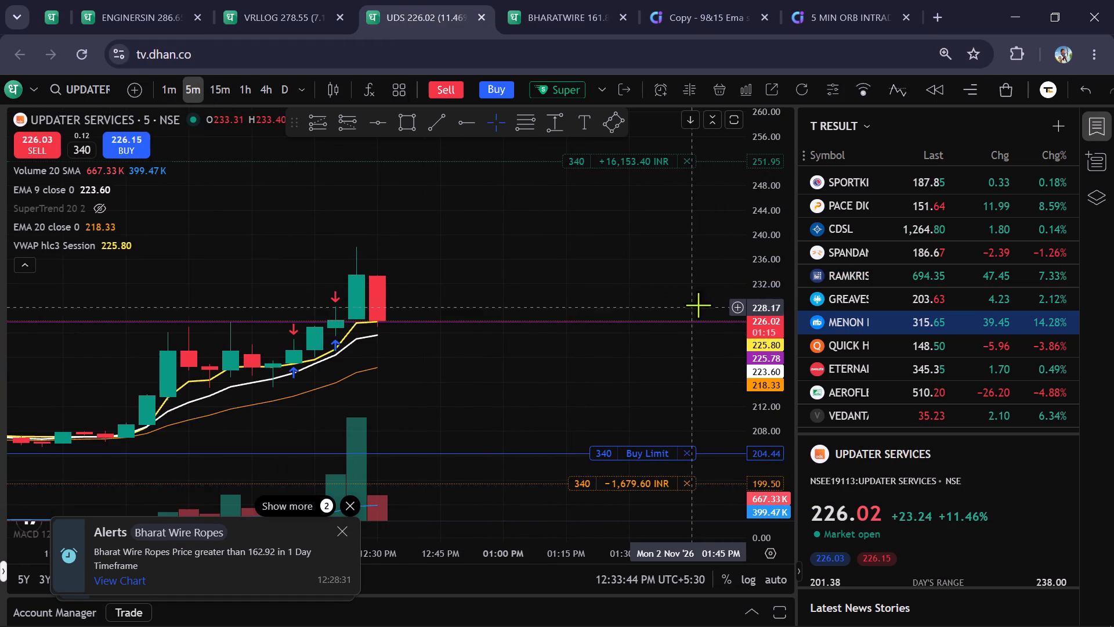
click(739, 299)
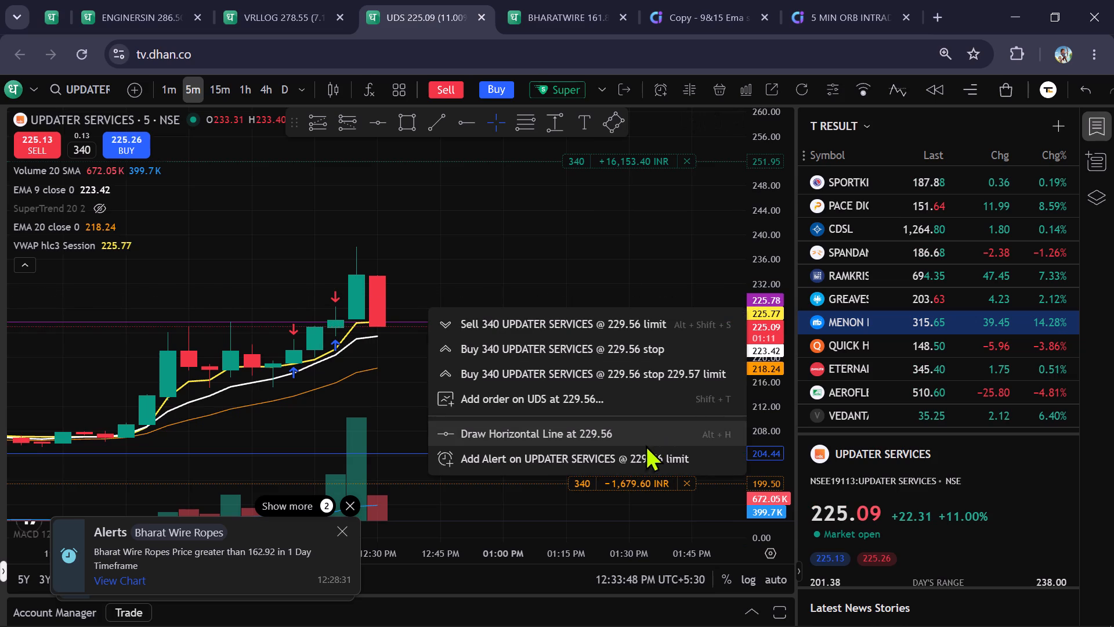
click(641, 456)
click(612, 392)
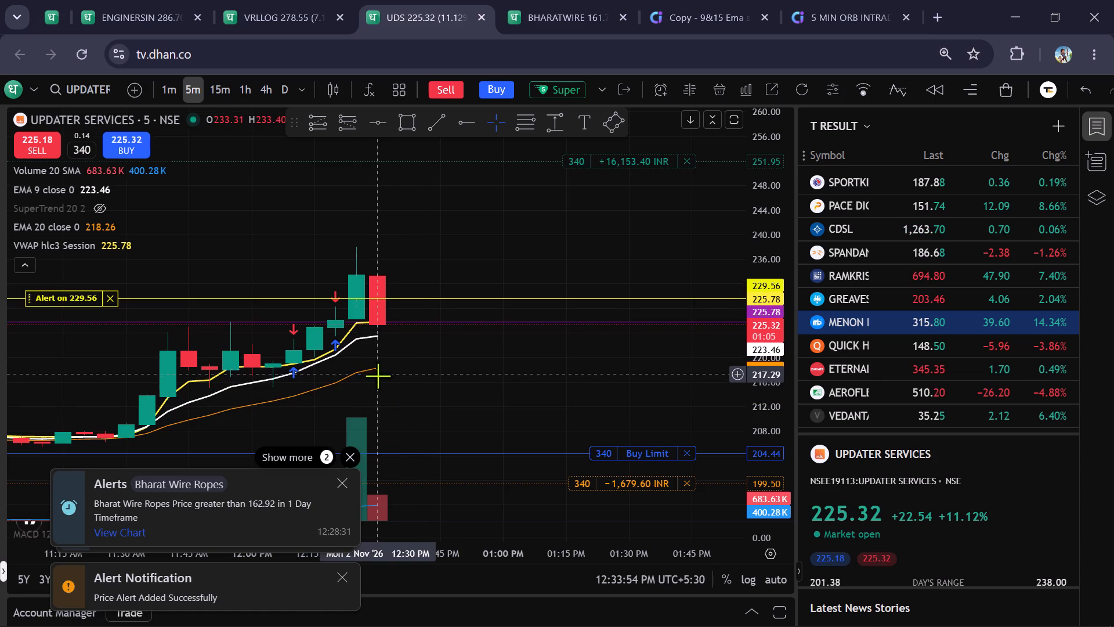
Rerun the copied 9&15 EMA intraday scan on Chartink and review the refreshed stock list.
click(601, 0)
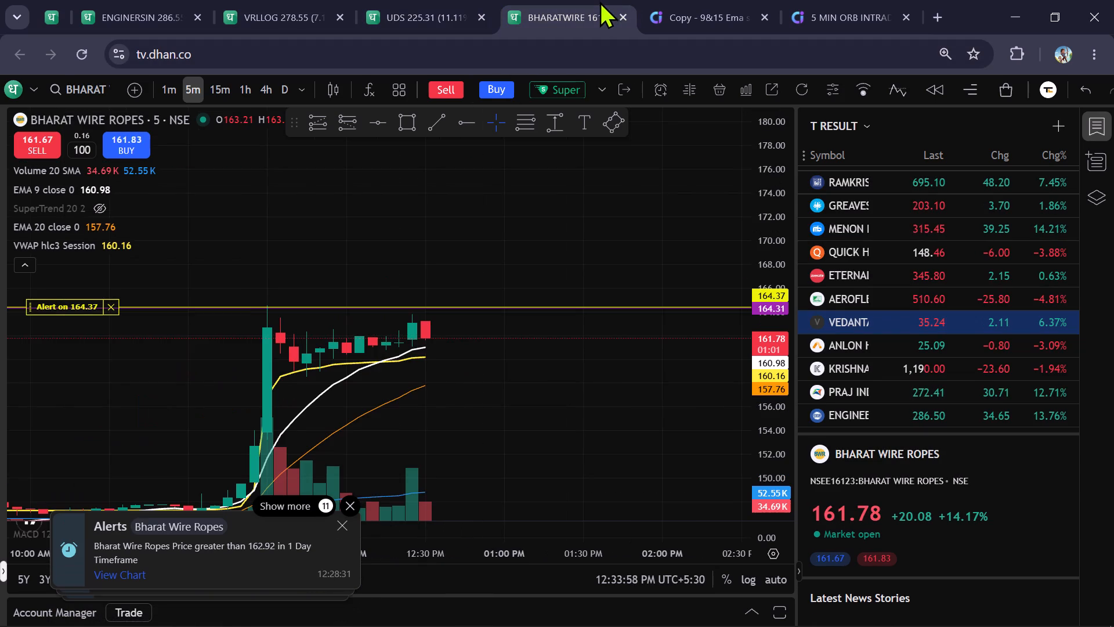
click(674, 6)
click(0, 301)
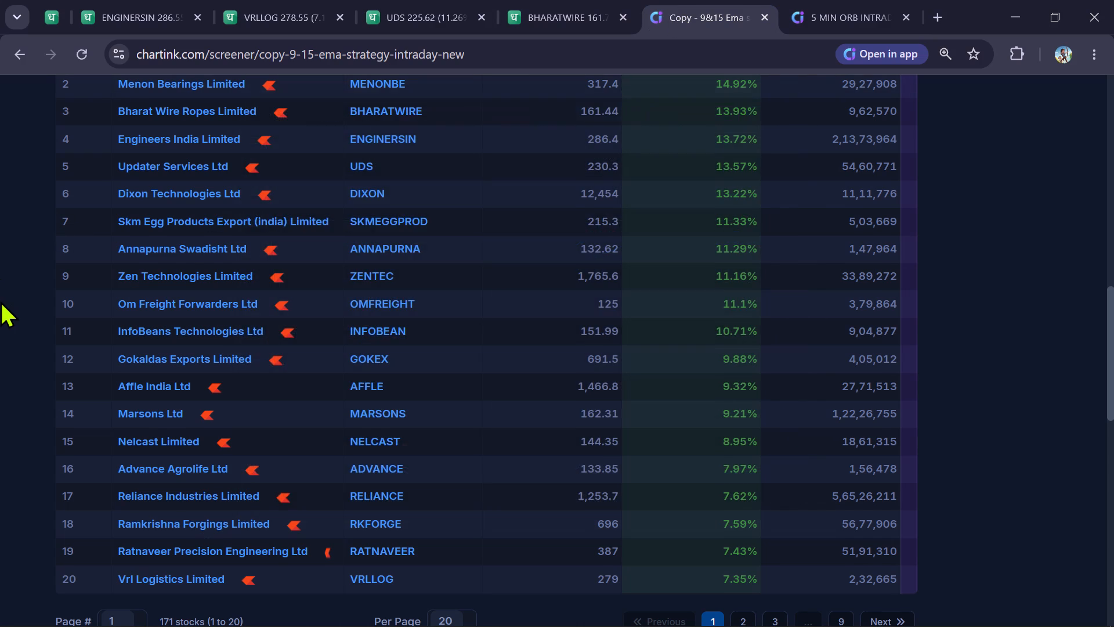
scroll(0, 301, down, 1)
scroll(0, 301, up, 3)
scroll(66, 253, up, 2)
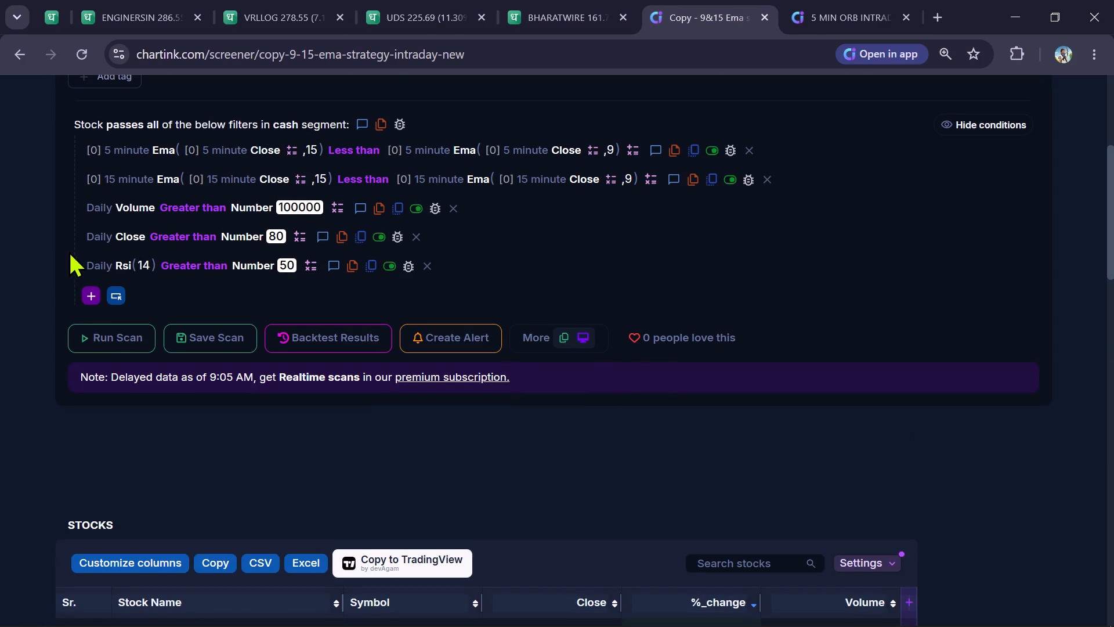
click(98, 335)
scroll(0, 332, down, 2)
click(0, 332)
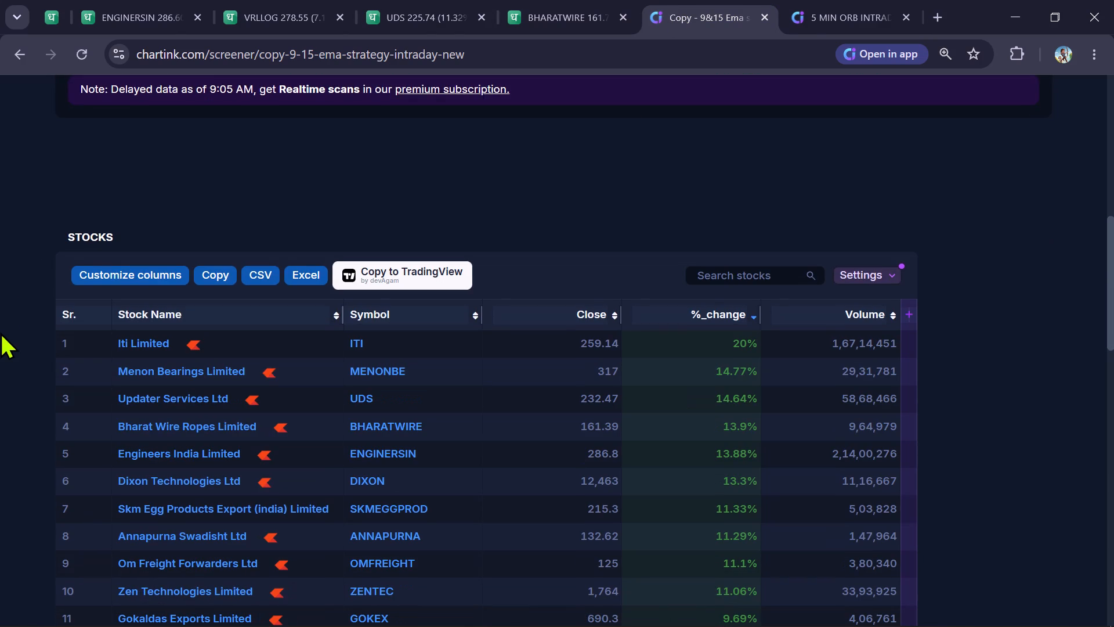
scroll(0, 332, down, 2)
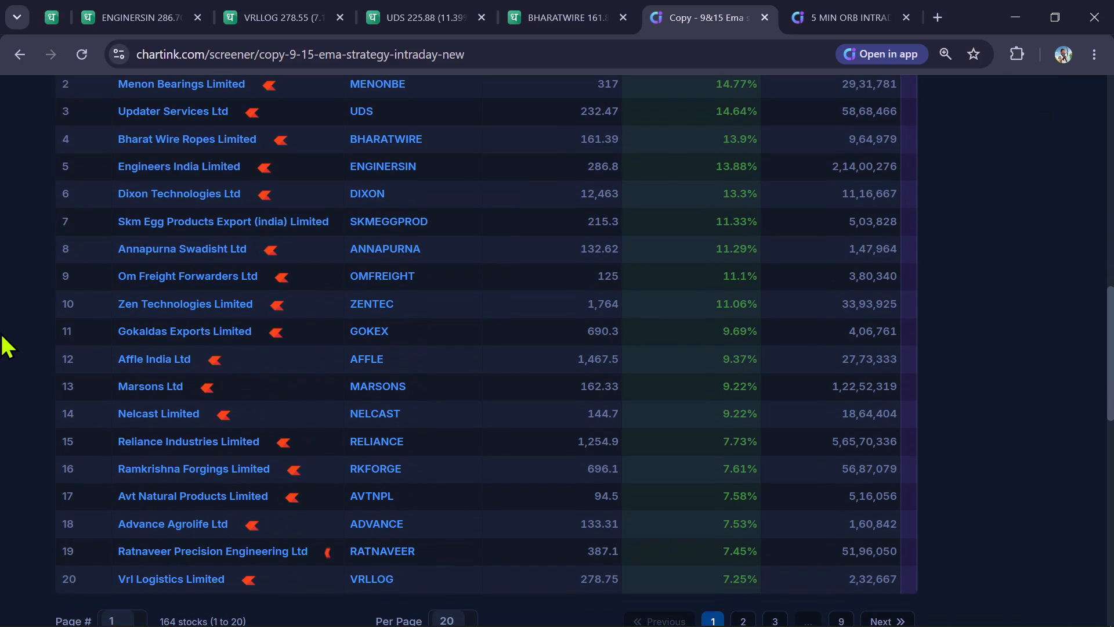
Check the UPDATER SERVICES and BHARAT WIRE ROPES charts, and go through the 9&15 EMA scan's stocks again.
click(386, 1)
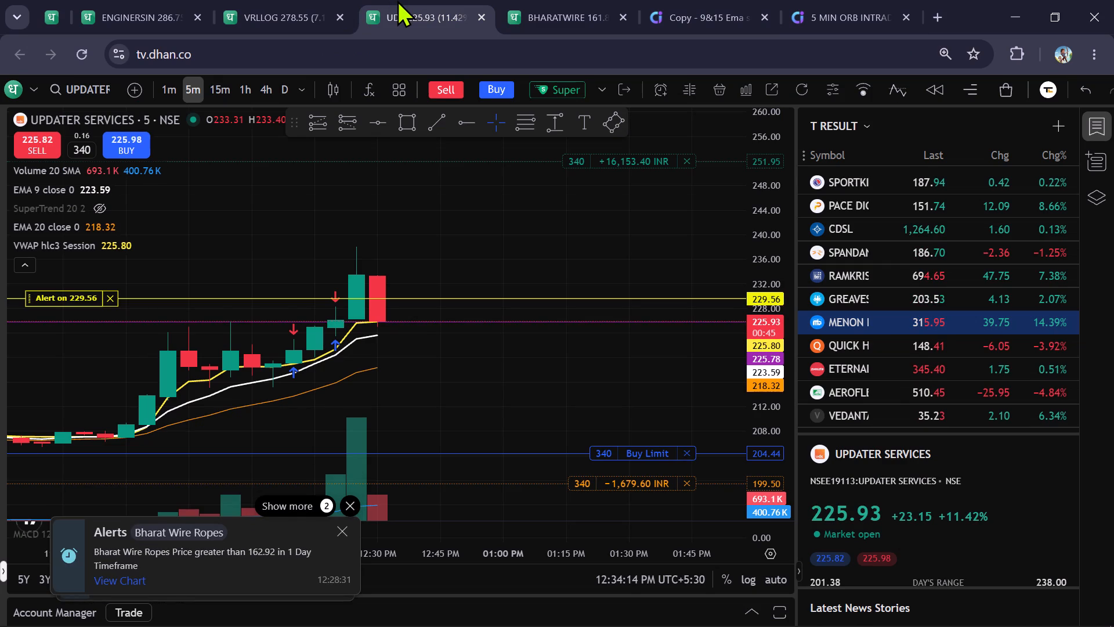
click(577, 12)
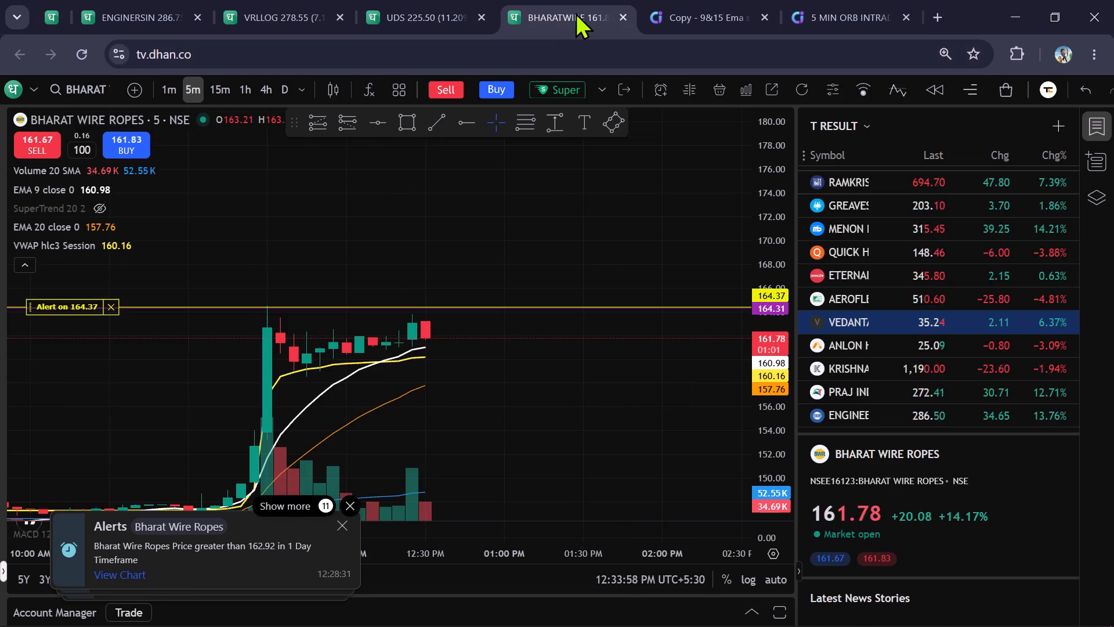
click(688, 1)
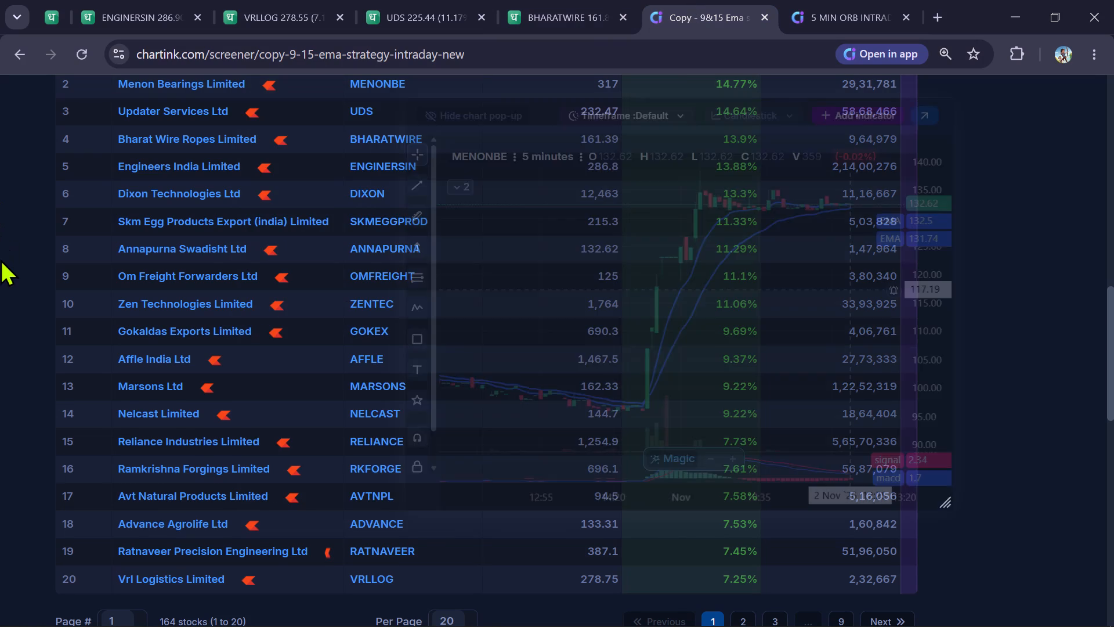
click(0, 259)
scroll(0, 261, down, 1)
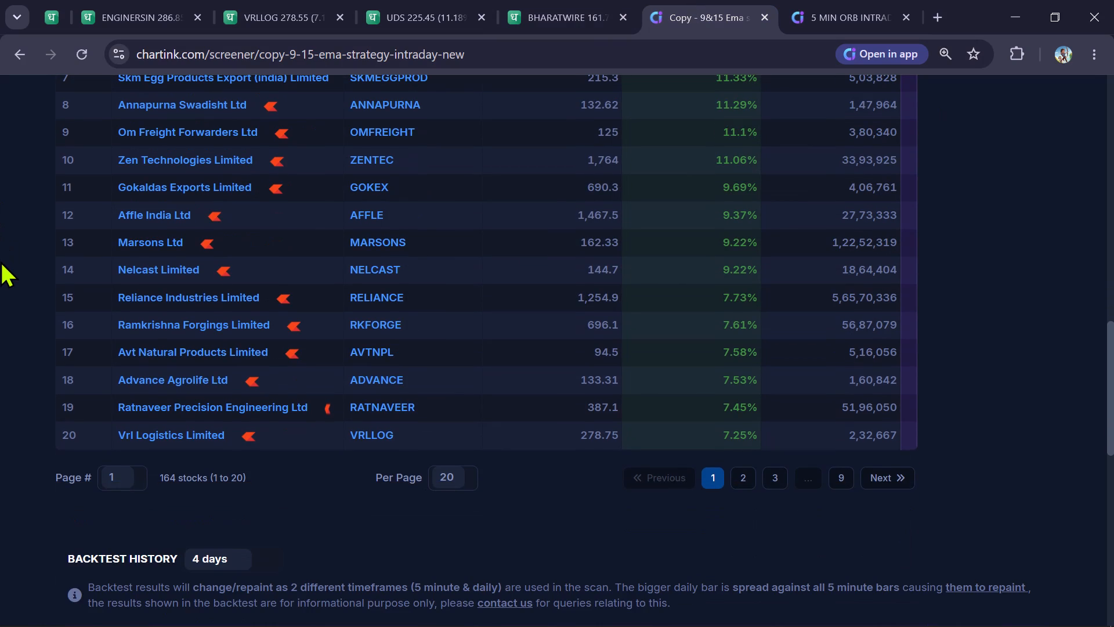
scroll(0, 261, up, 1)
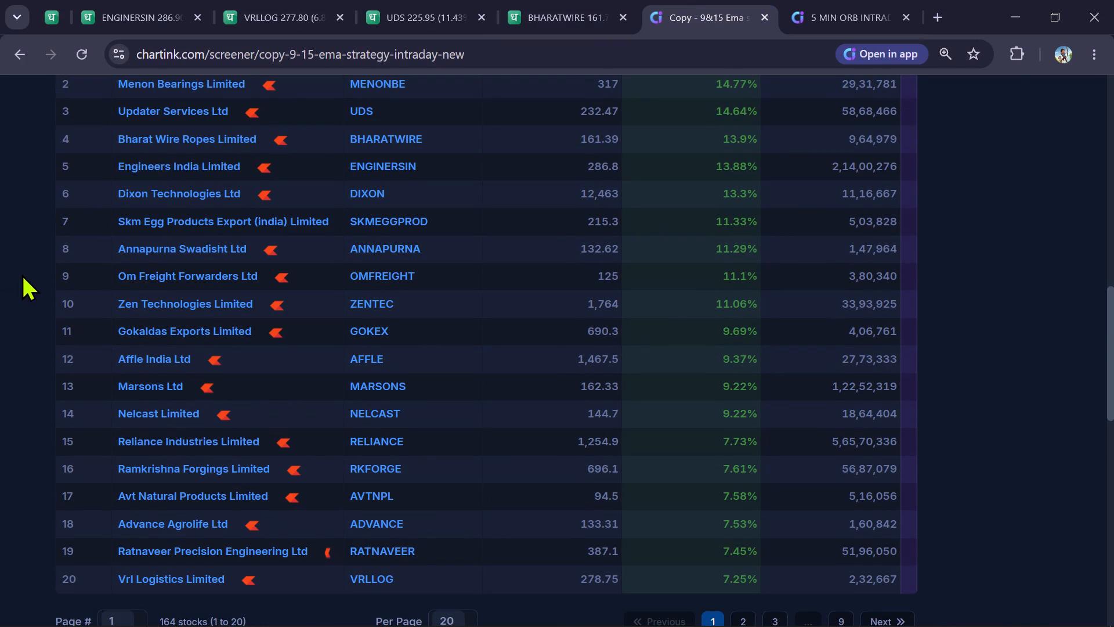
scroll(21, 274, up, 1)
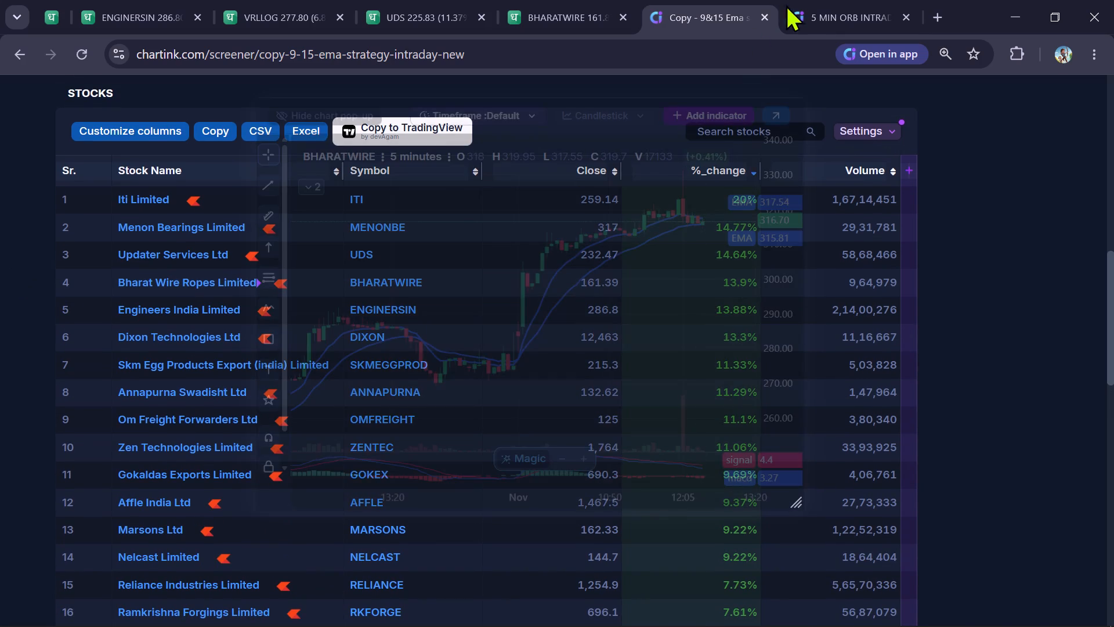
Rerun the 5 MIN ORB INTRADAY scan on Chartink and review its refreshed stock list.
click(813, 15)
scroll(0, 140, up, 1)
click(106, 227)
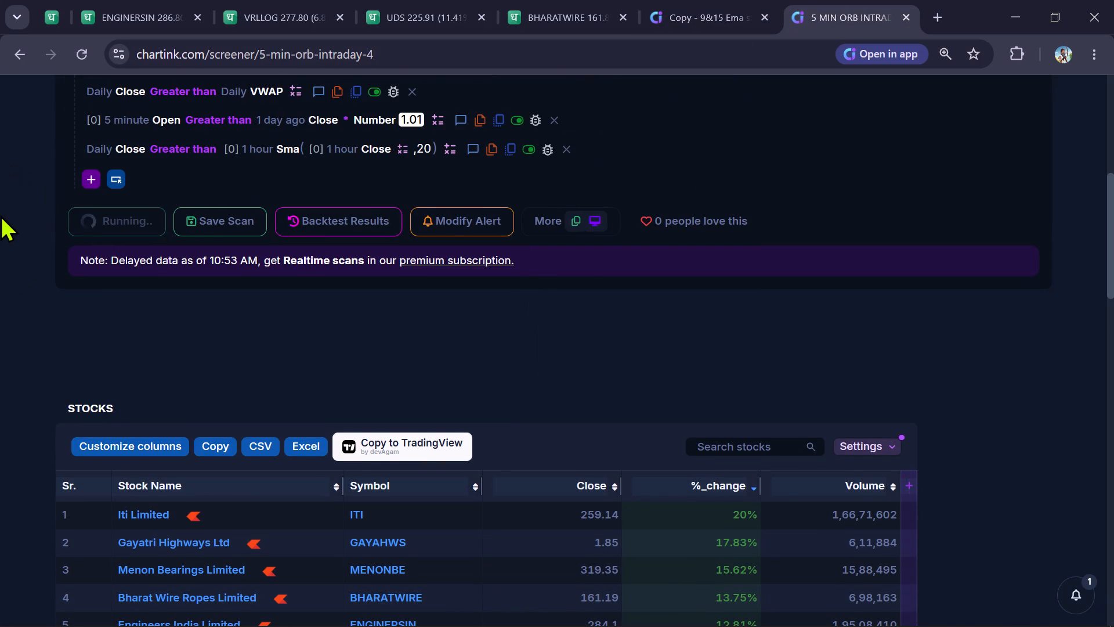
scroll(0, 216, down, 2)
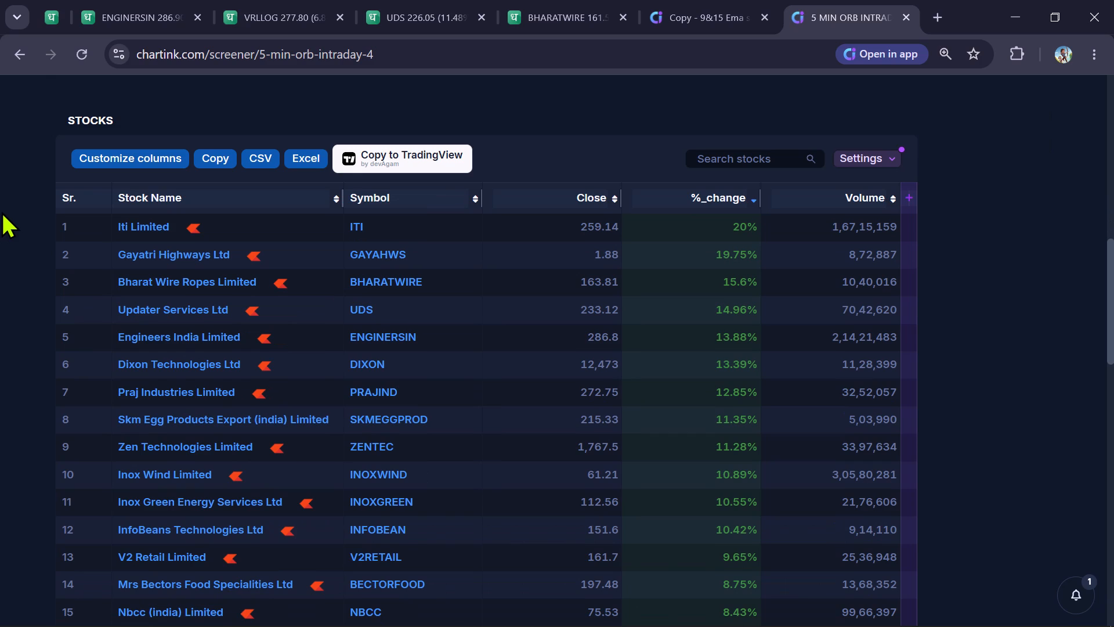
Pick Mrs Bectors Food from the 5 MIN ORB scan and view its NSE 5-minute chart in place of VRL LOGISTICS.
click(434, 5)
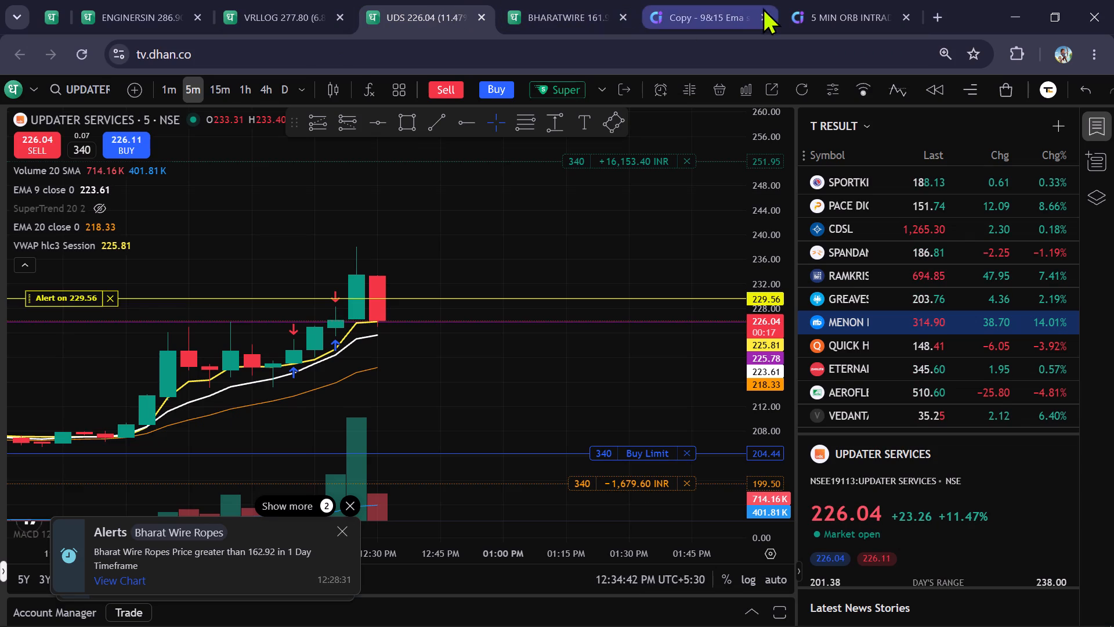
click(820, 4)
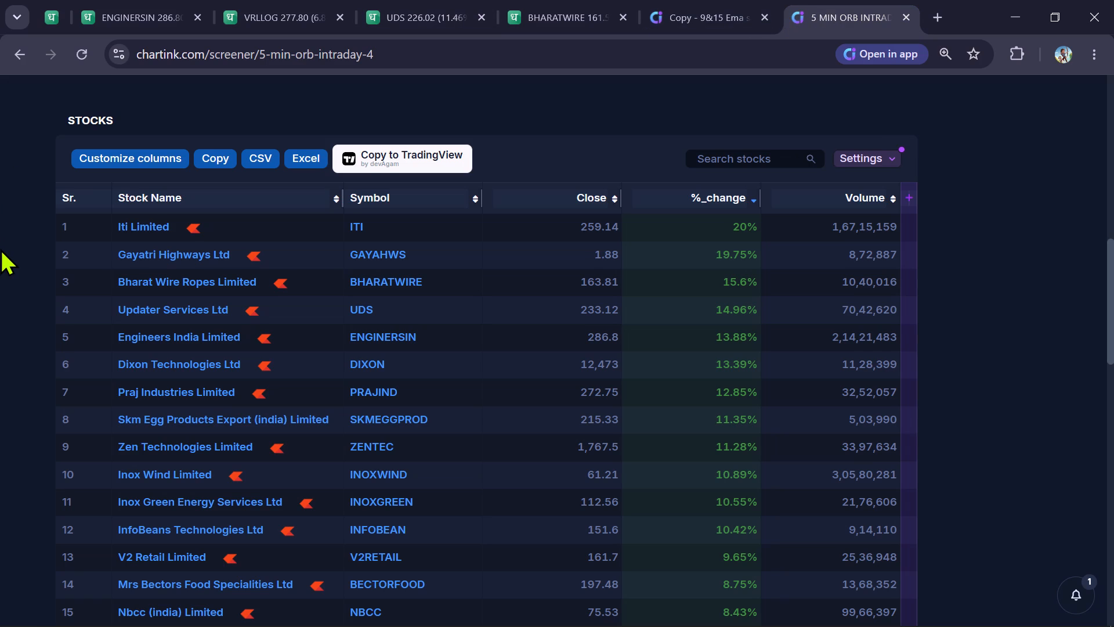
click(401, 0)
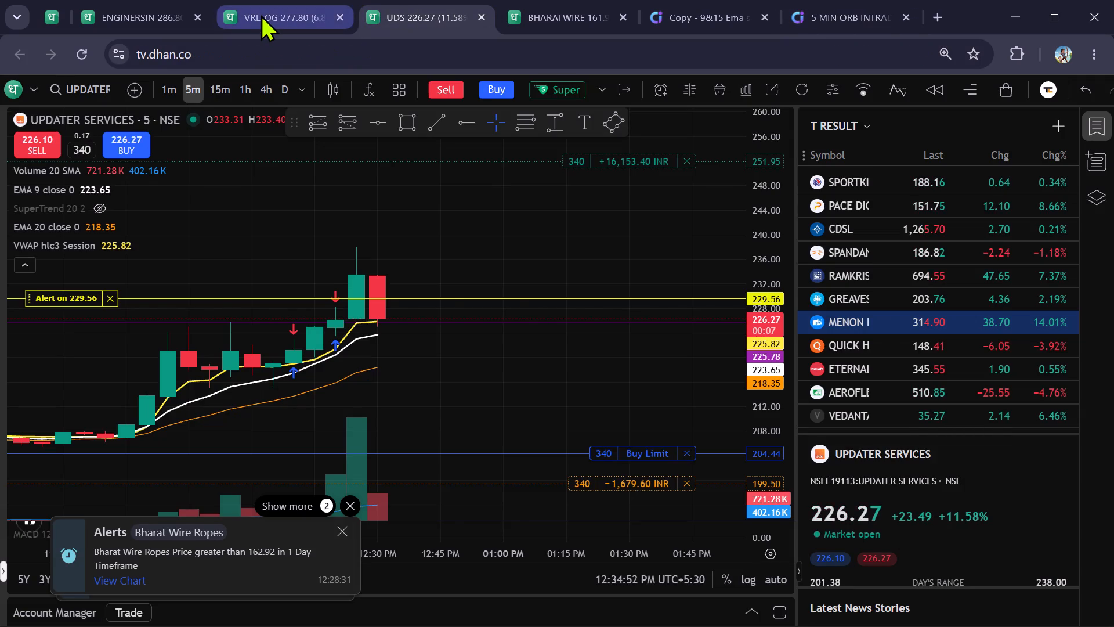
click(261, 15)
drag(449, 262, 429, 312)
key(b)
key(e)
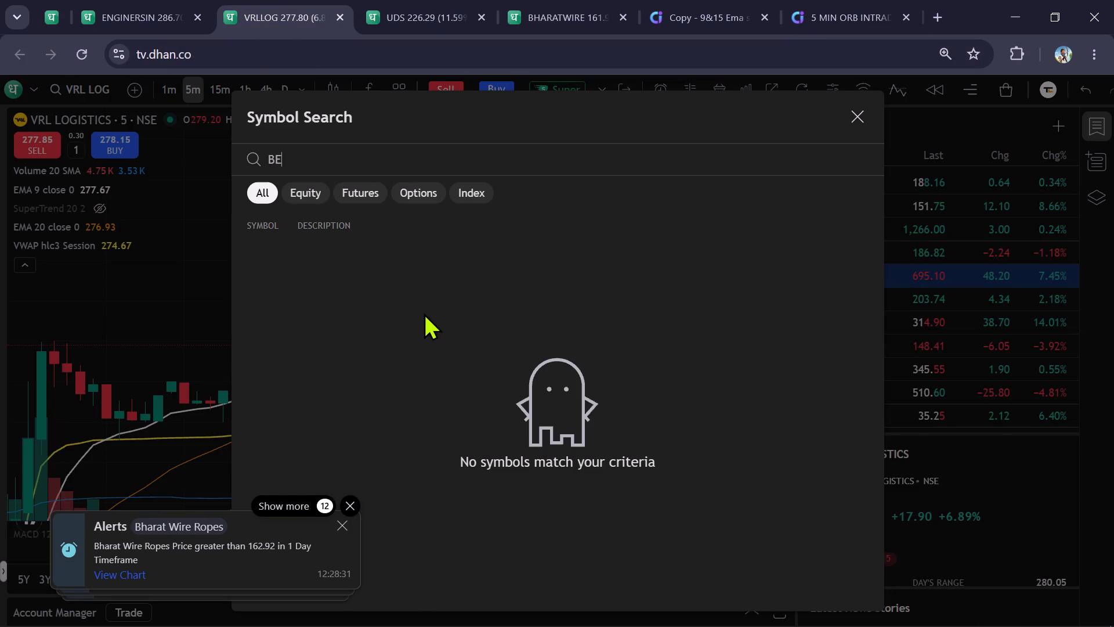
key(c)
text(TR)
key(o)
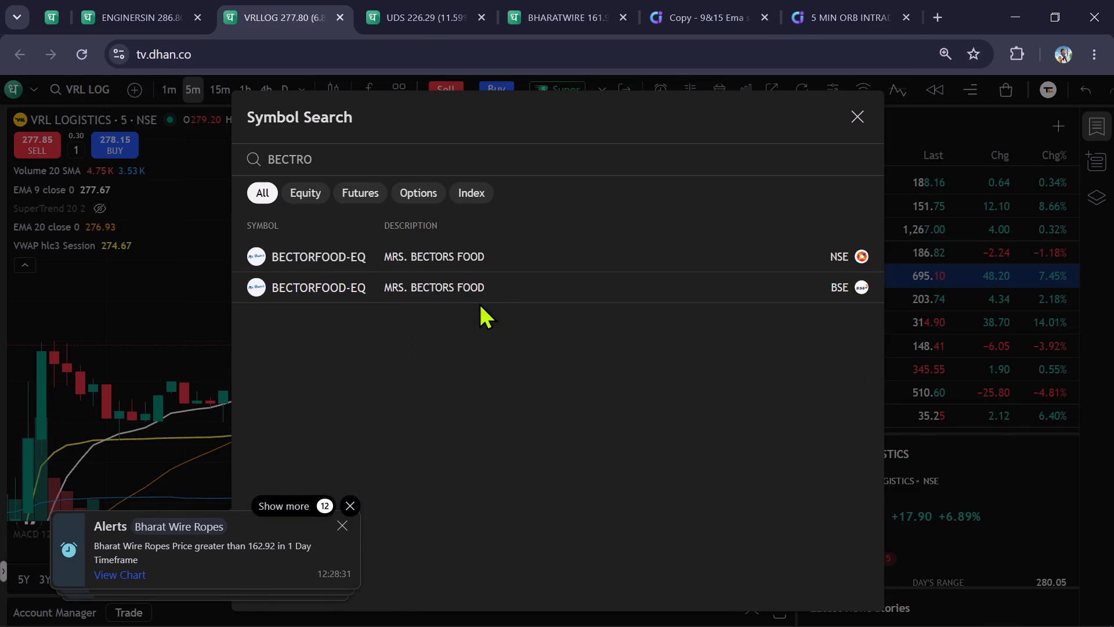
click(471, 260)
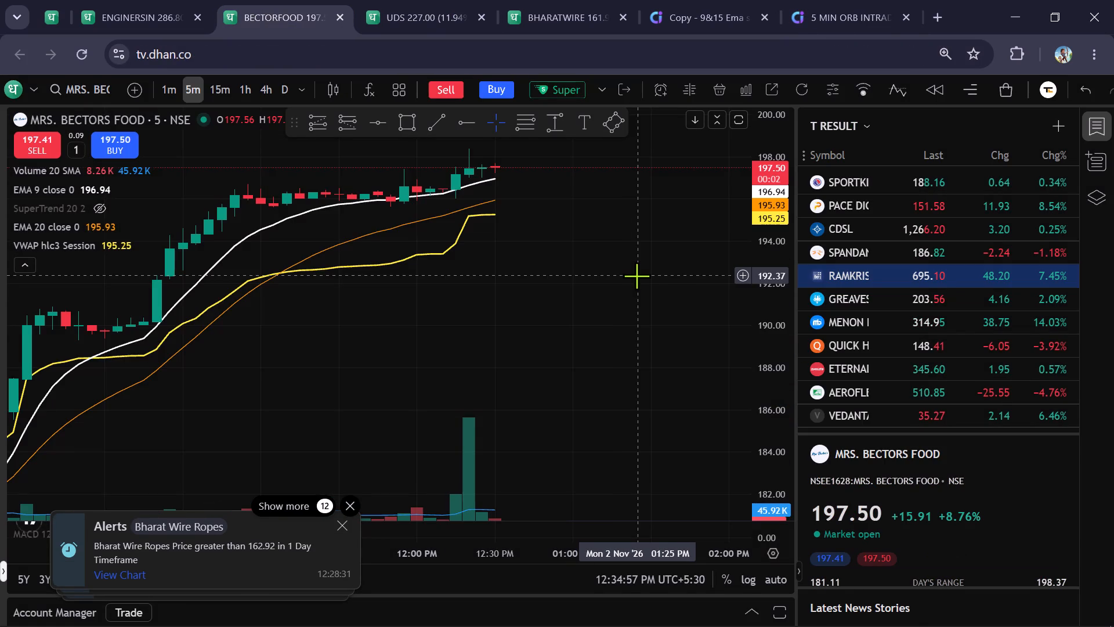
drag(636, 278, 632, 339)
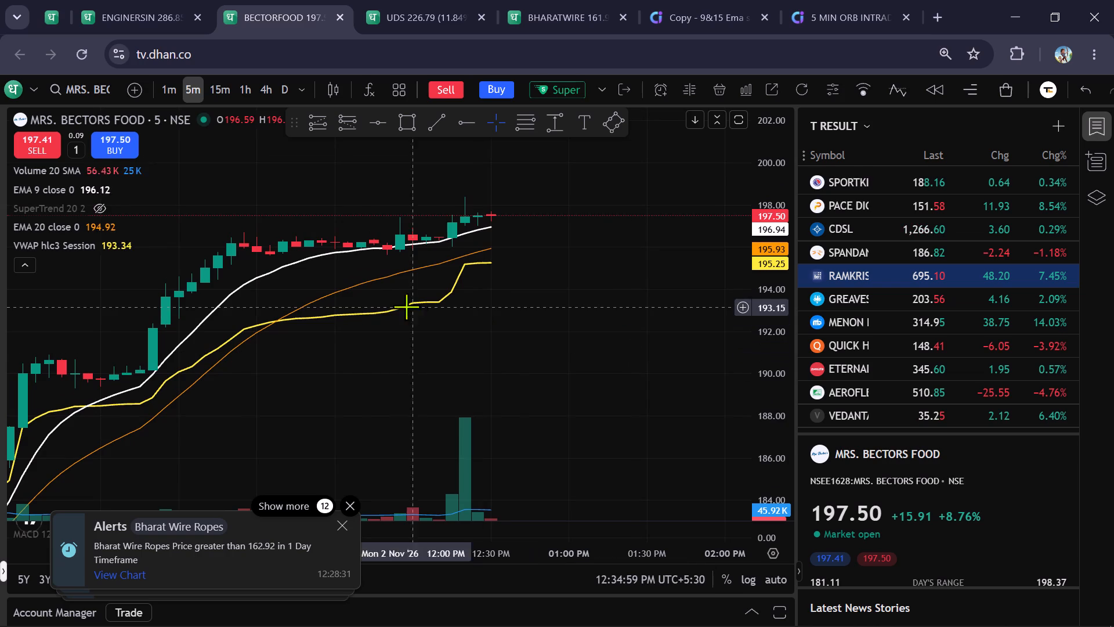
Check the UPDATER SERVICES and BHARAT WIRE ROPES charts, and look further down the 5 MIN ORB INTRADAY scan's stocks.
click(408, 0)
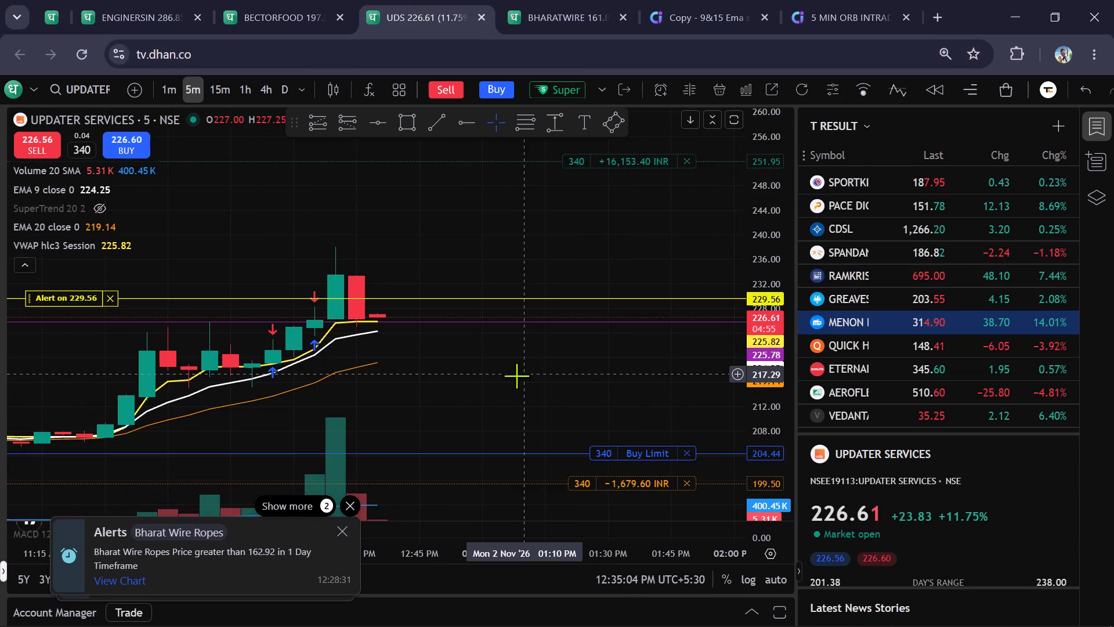
drag(516, 376, 530, 348)
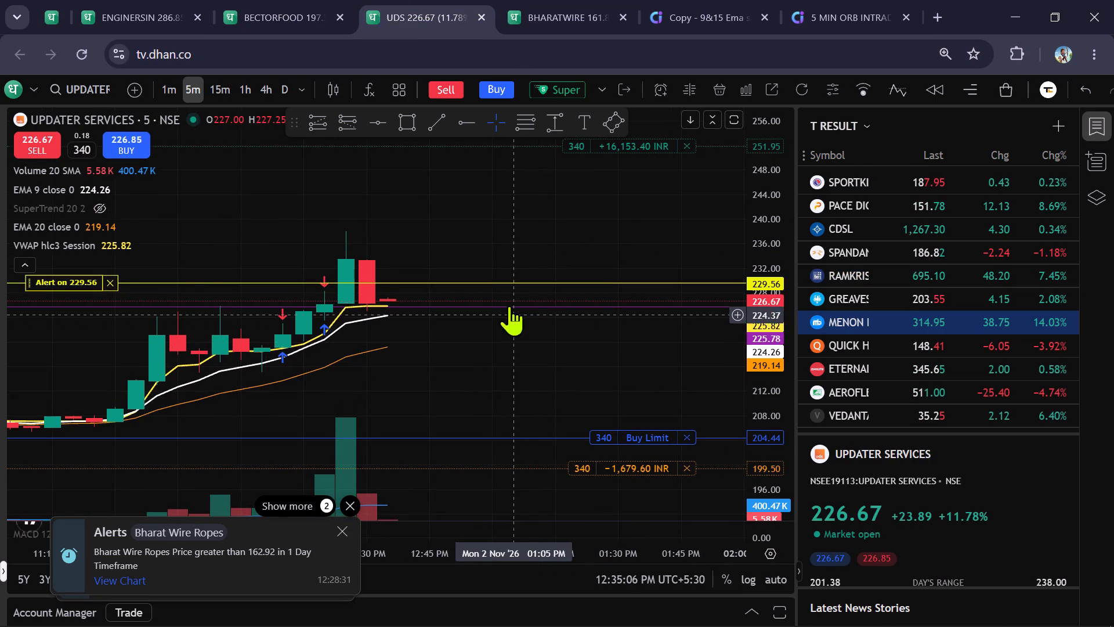
click(556, 12)
click(692, 7)
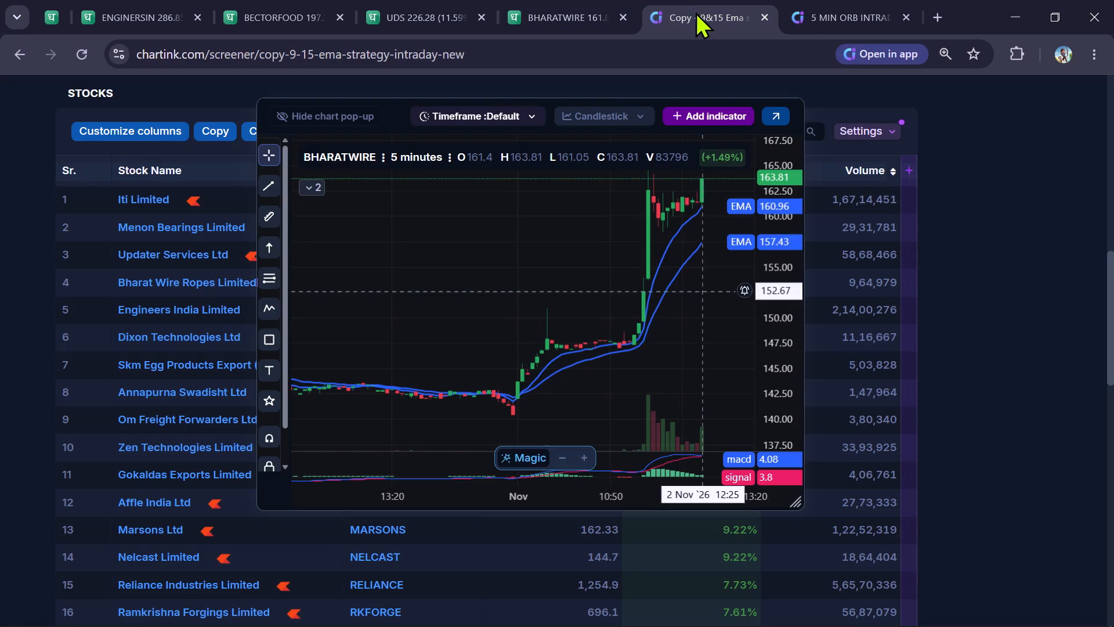
click(847, 13)
click(0, 323)
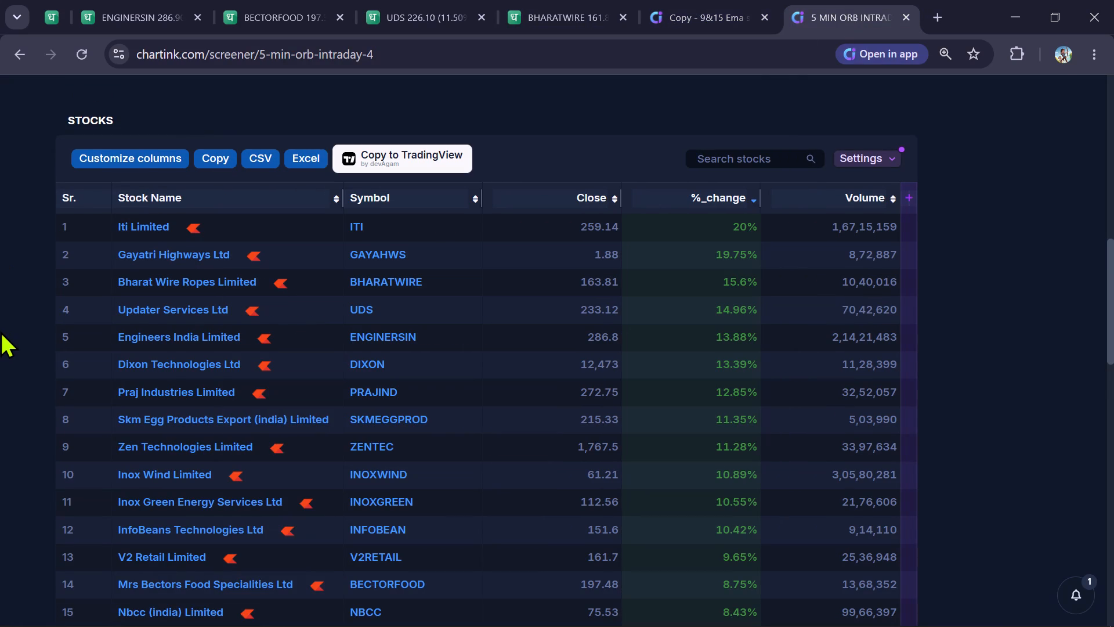
scroll(0, 343, down, 1)
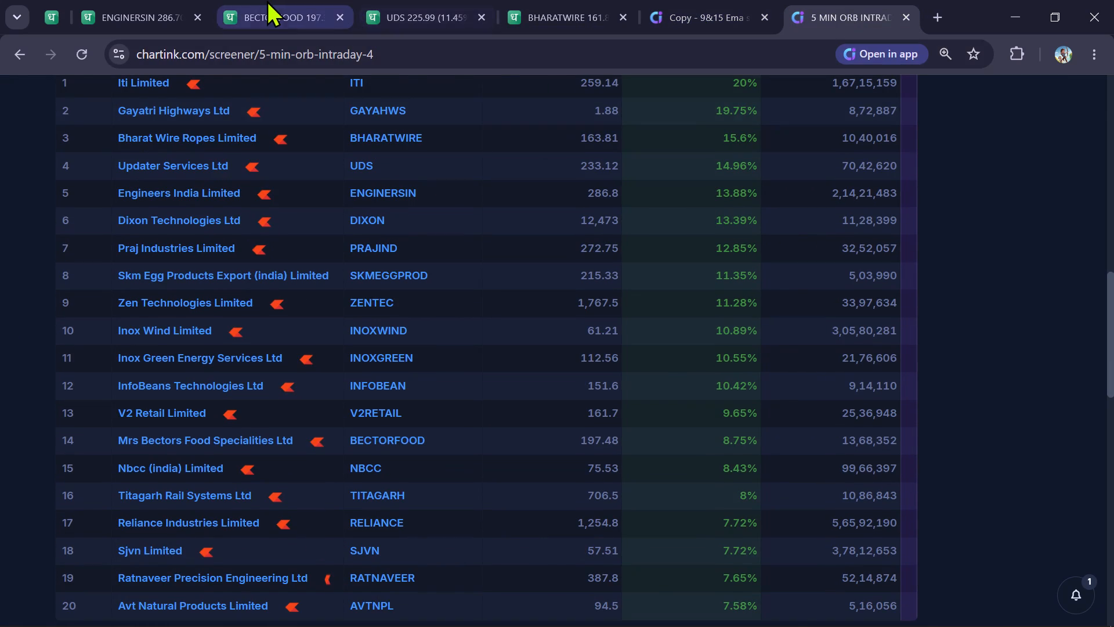
Load the NBCC NSE chart in place of MRS. BECTORS FOOD and examine its 5-minute price action.
click(259, 0)
drag(614, 347, 569, 383)
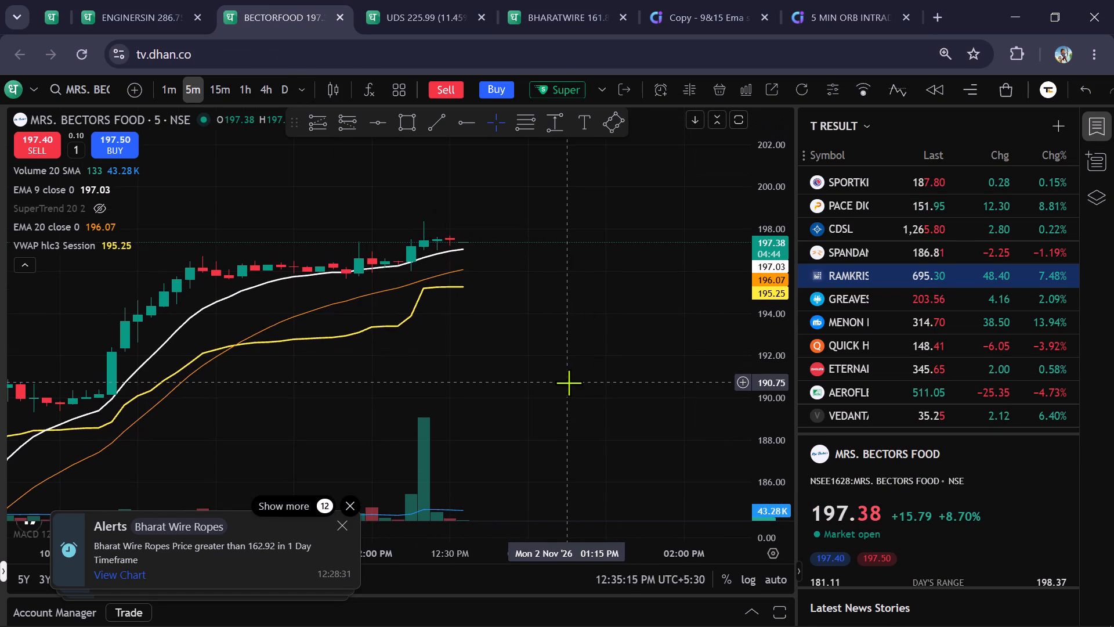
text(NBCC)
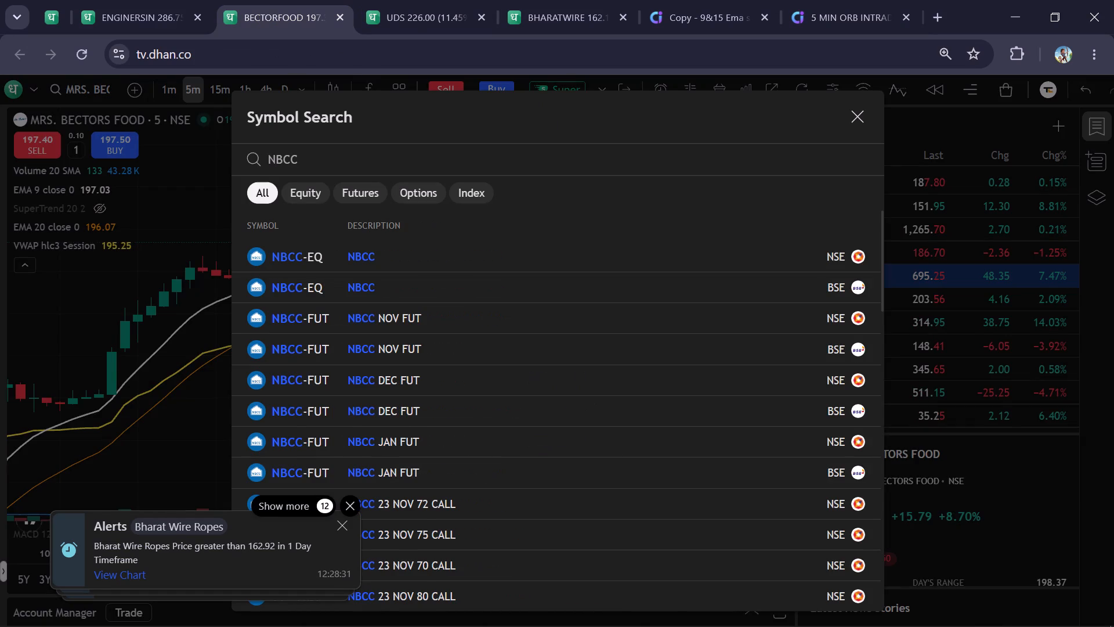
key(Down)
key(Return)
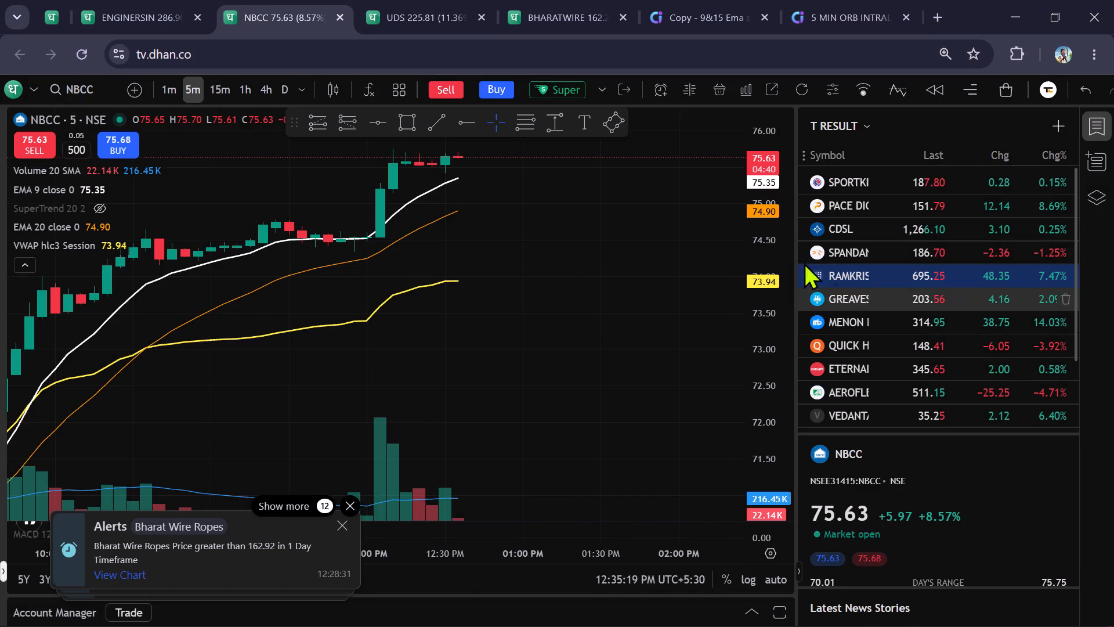
scroll(759, 236, down, 3)
drag(630, 252, 605, 328)
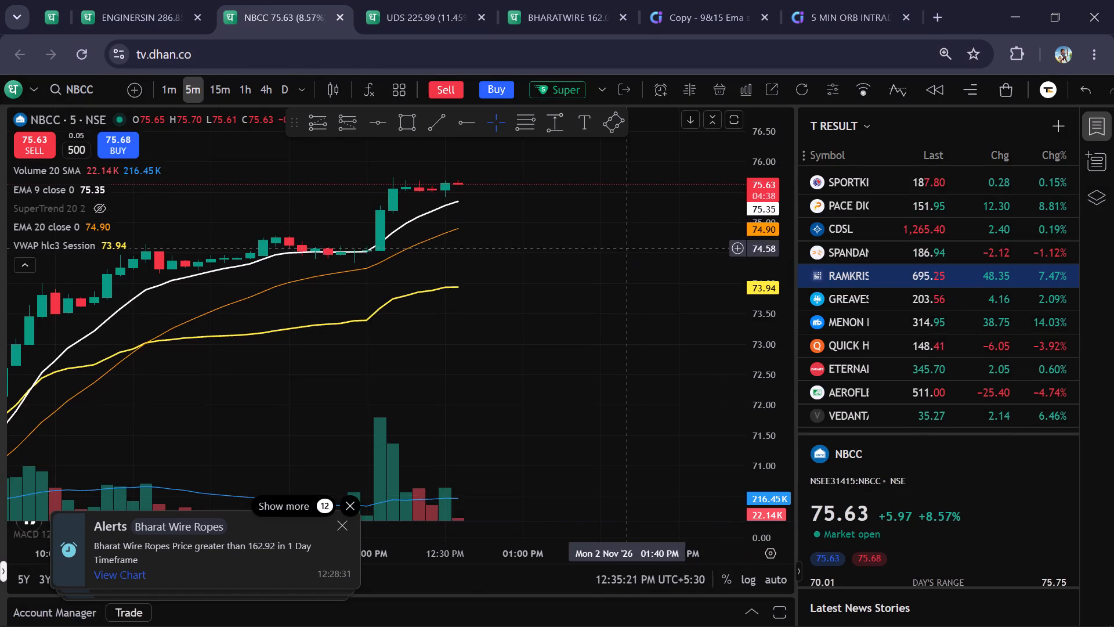
drag(605, 328, 603, 331)
Check UPDATER SERVICES price action on the 5-minute chart around the alert and pending order levels.
click(445, 11)
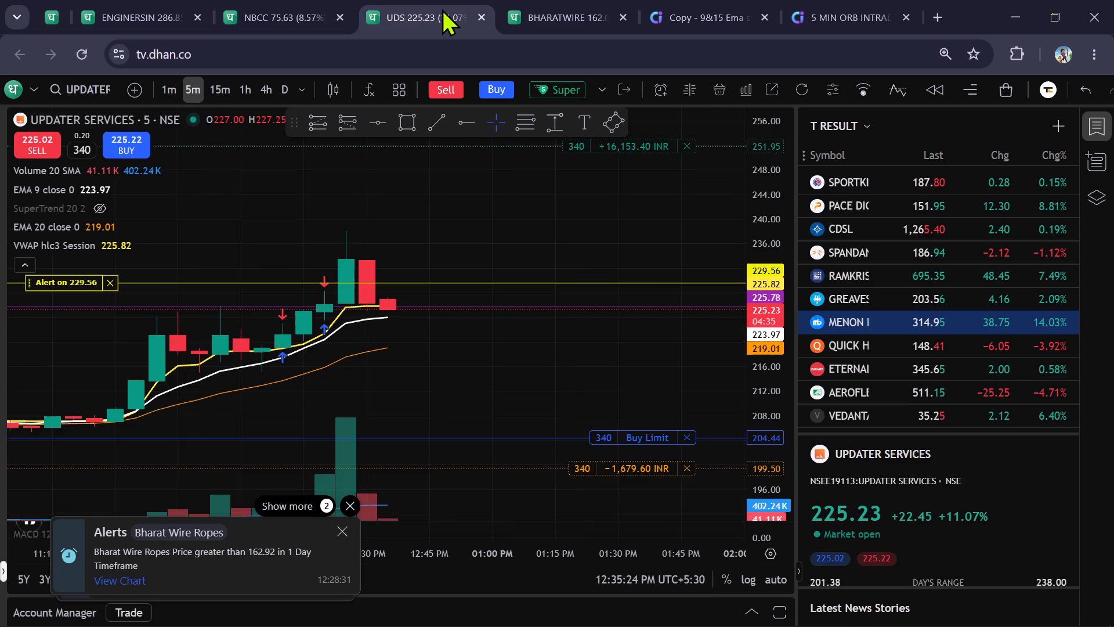
scroll(466, 260, down, 2)
drag(529, 381, 527, 320)
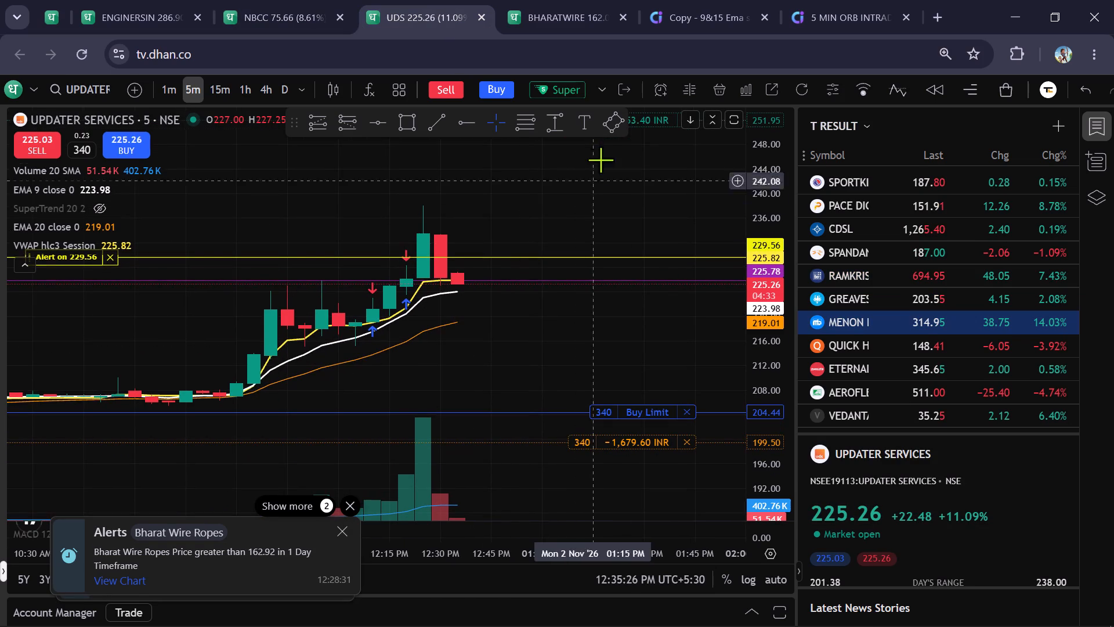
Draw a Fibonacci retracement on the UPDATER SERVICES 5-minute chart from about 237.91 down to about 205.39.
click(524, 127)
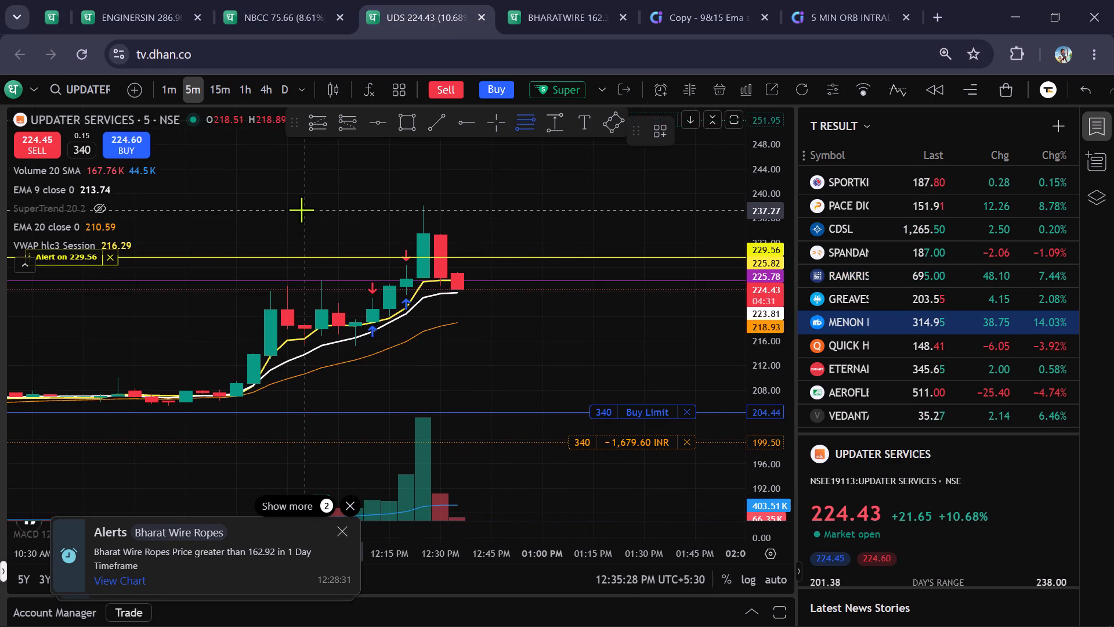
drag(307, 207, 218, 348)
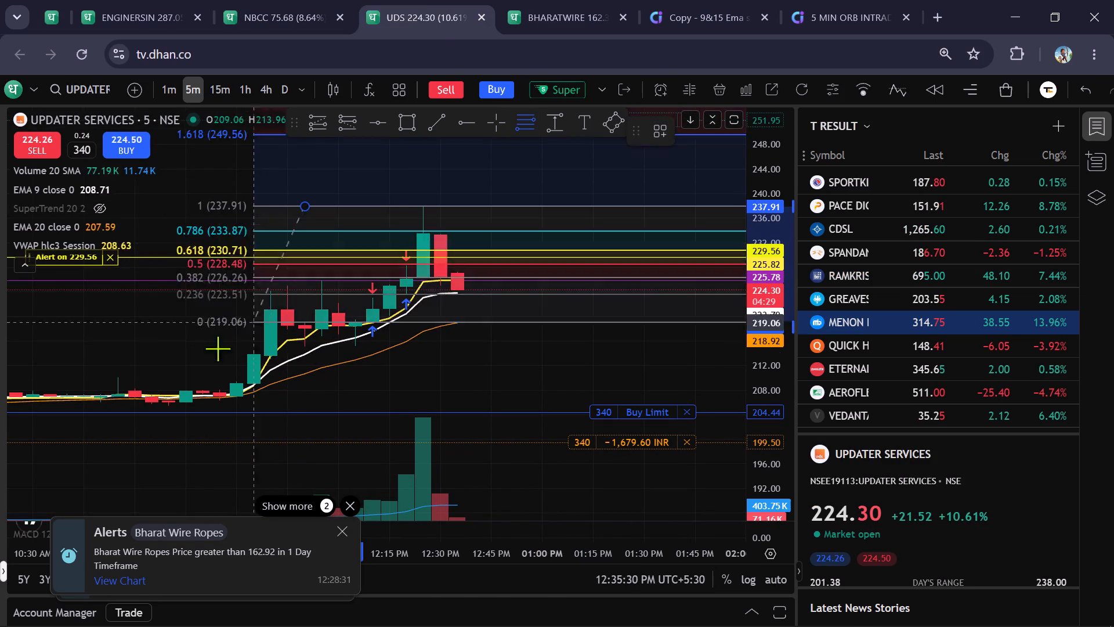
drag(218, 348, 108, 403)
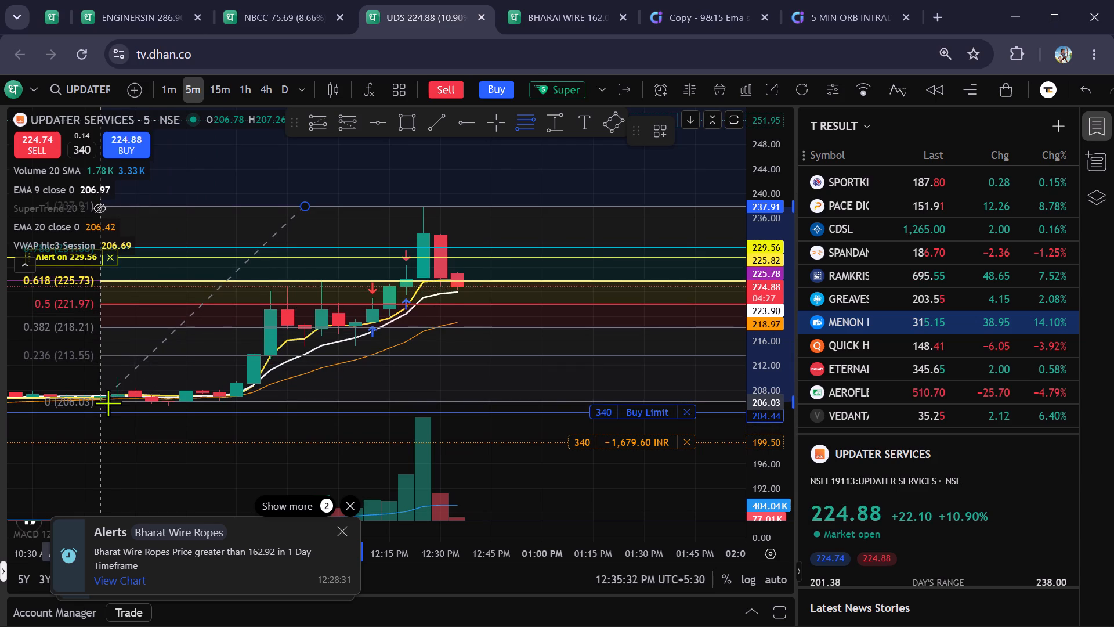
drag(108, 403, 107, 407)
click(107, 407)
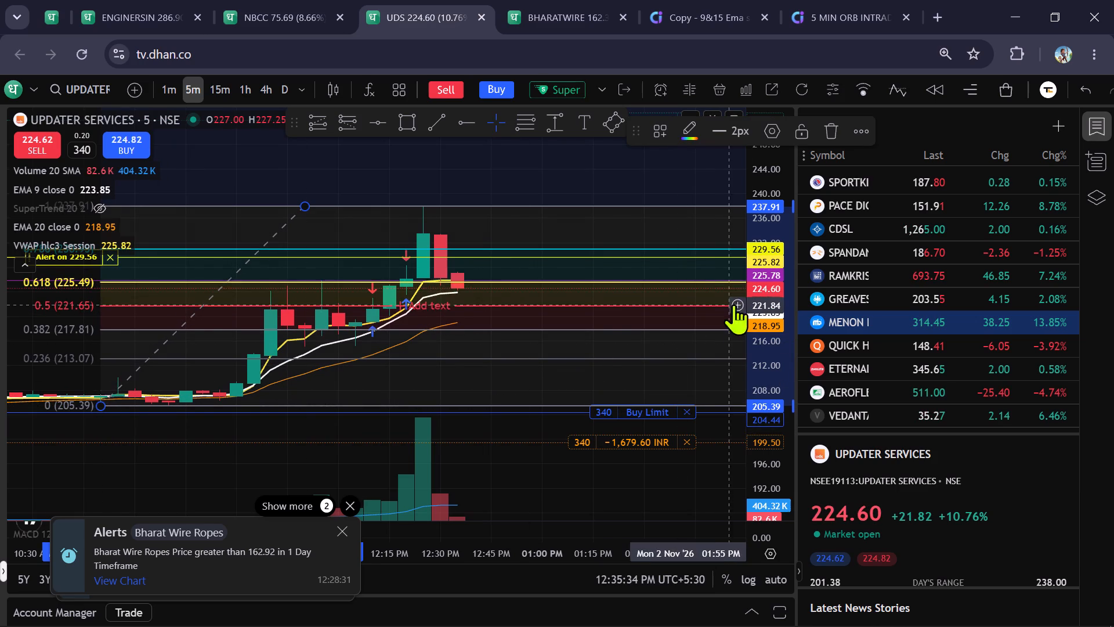
Mark a rectangular price zone from about 225.5 to 221.6, starting at the 12:20 PM candle and extending to 1:50 PM.
scroll(763, 287, up, 2)
scroll(648, 328, up, 1)
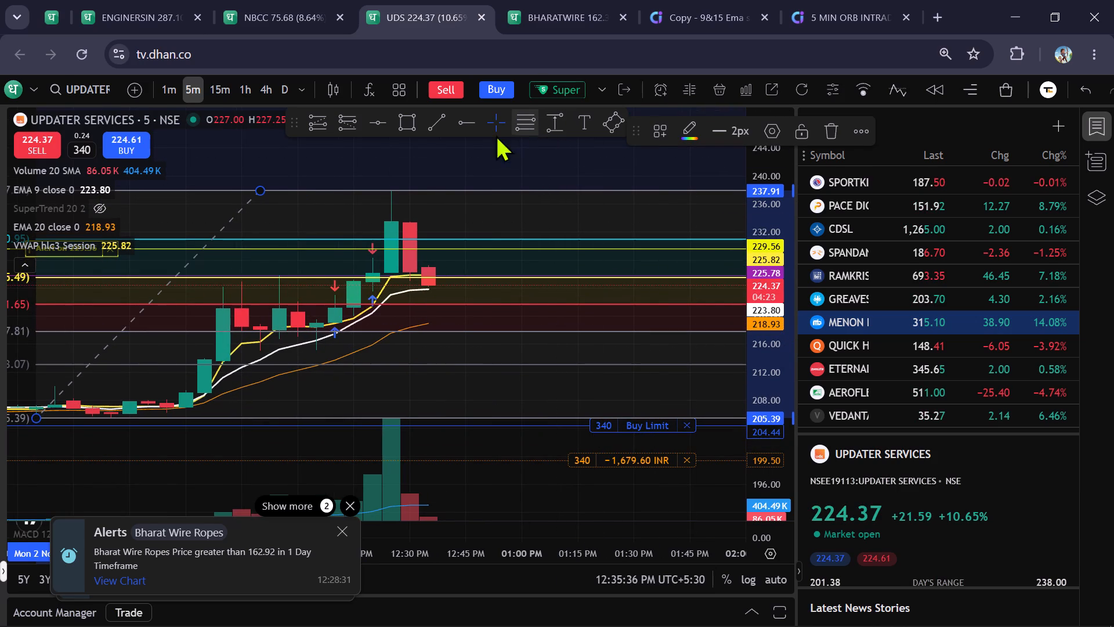
click(407, 125)
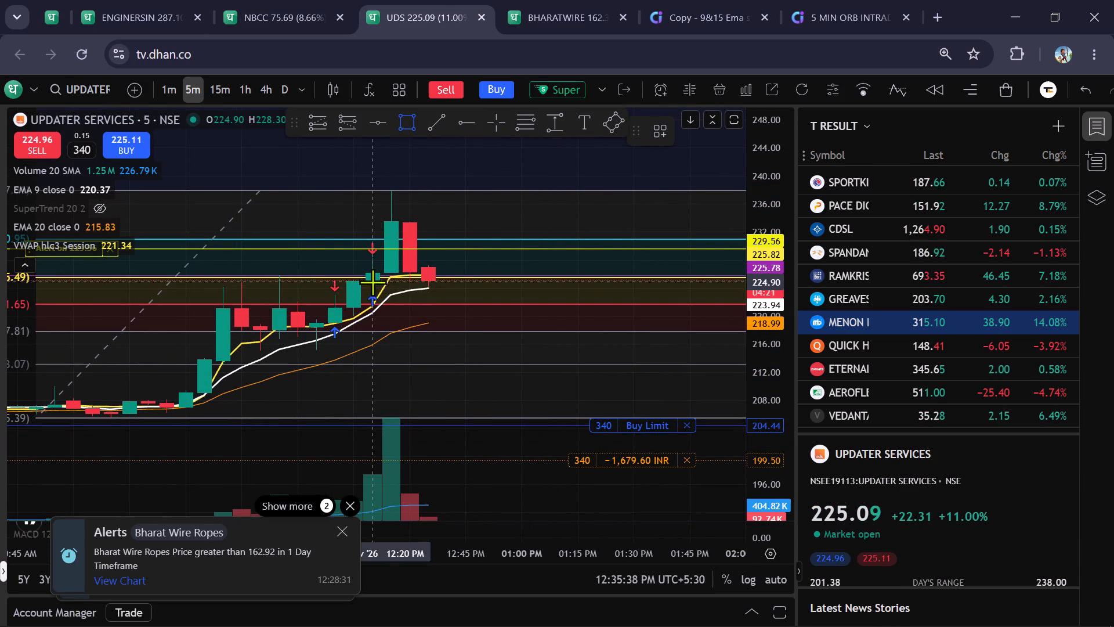
drag(371, 278, 663, 305)
click(663, 305)
drag(674, 290, 713, 292)
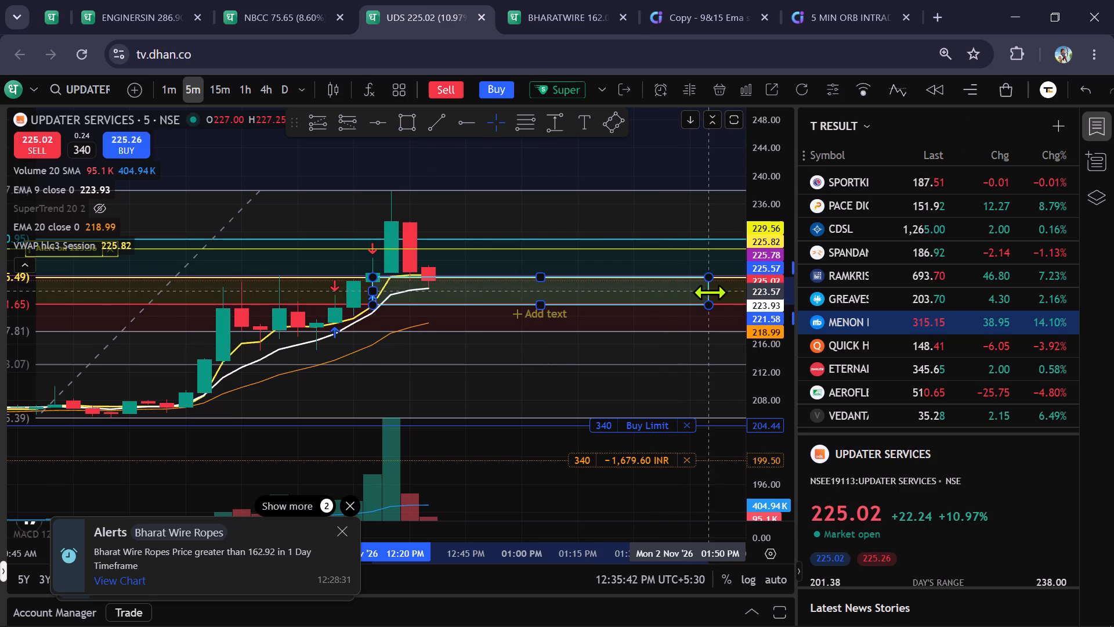
click(540, 282)
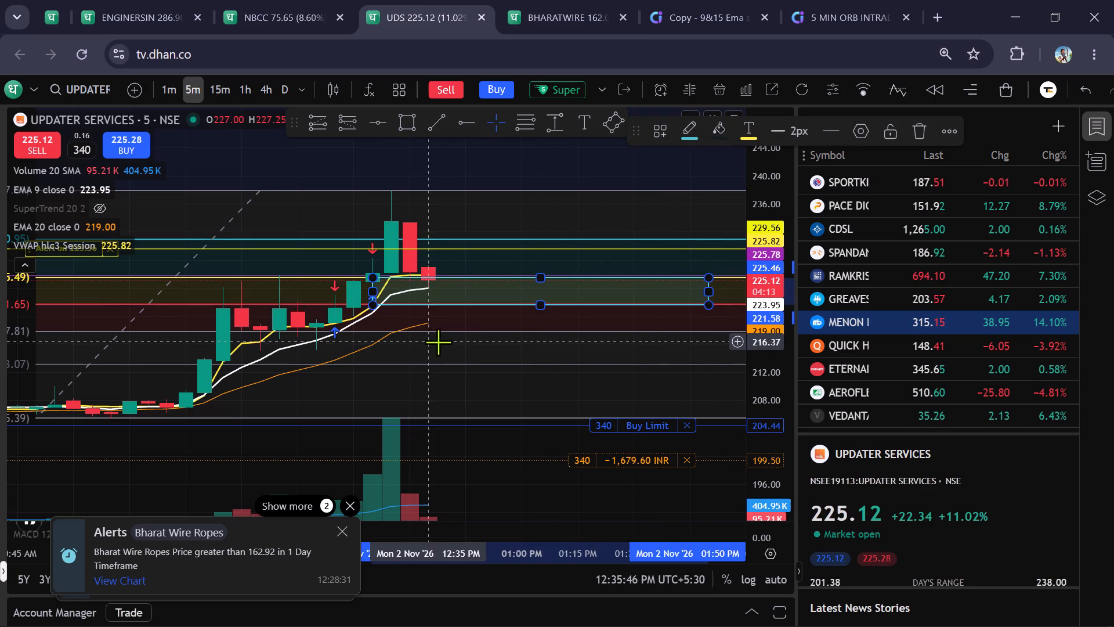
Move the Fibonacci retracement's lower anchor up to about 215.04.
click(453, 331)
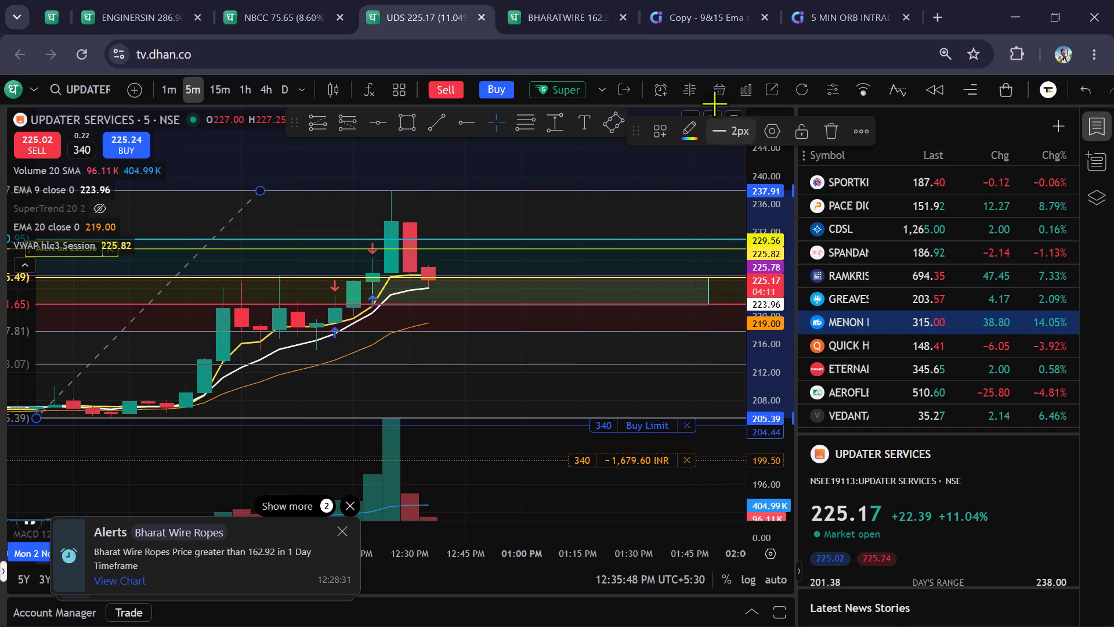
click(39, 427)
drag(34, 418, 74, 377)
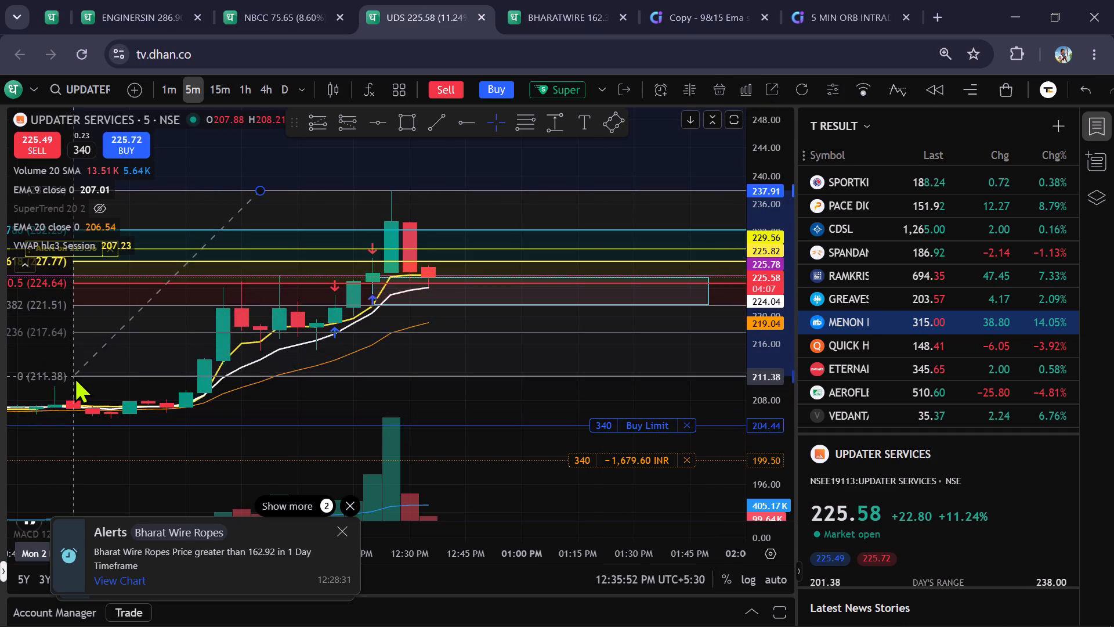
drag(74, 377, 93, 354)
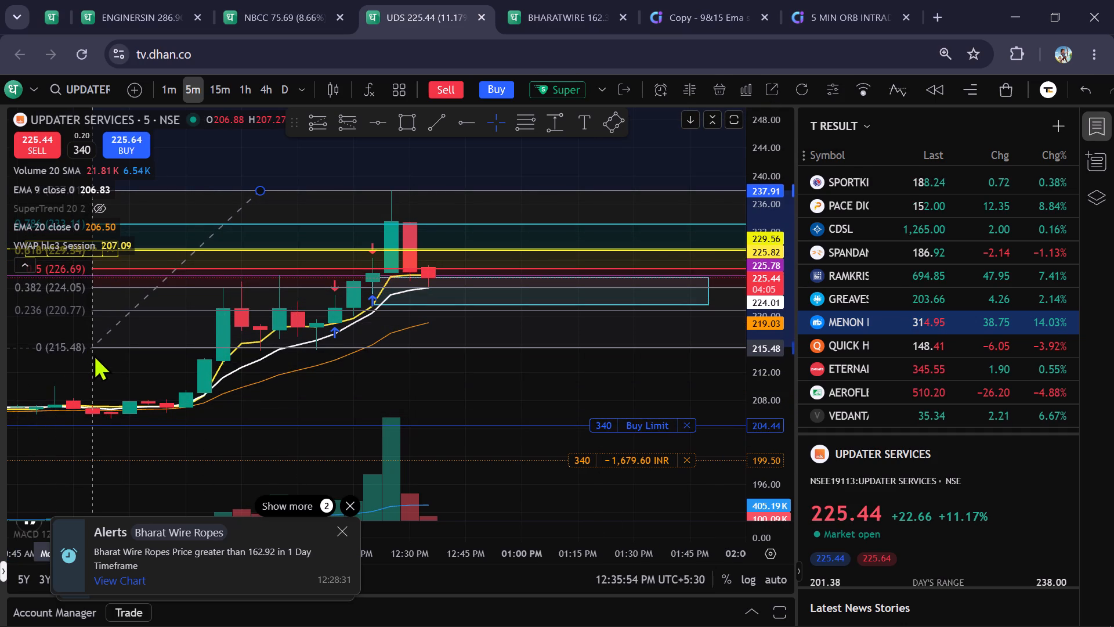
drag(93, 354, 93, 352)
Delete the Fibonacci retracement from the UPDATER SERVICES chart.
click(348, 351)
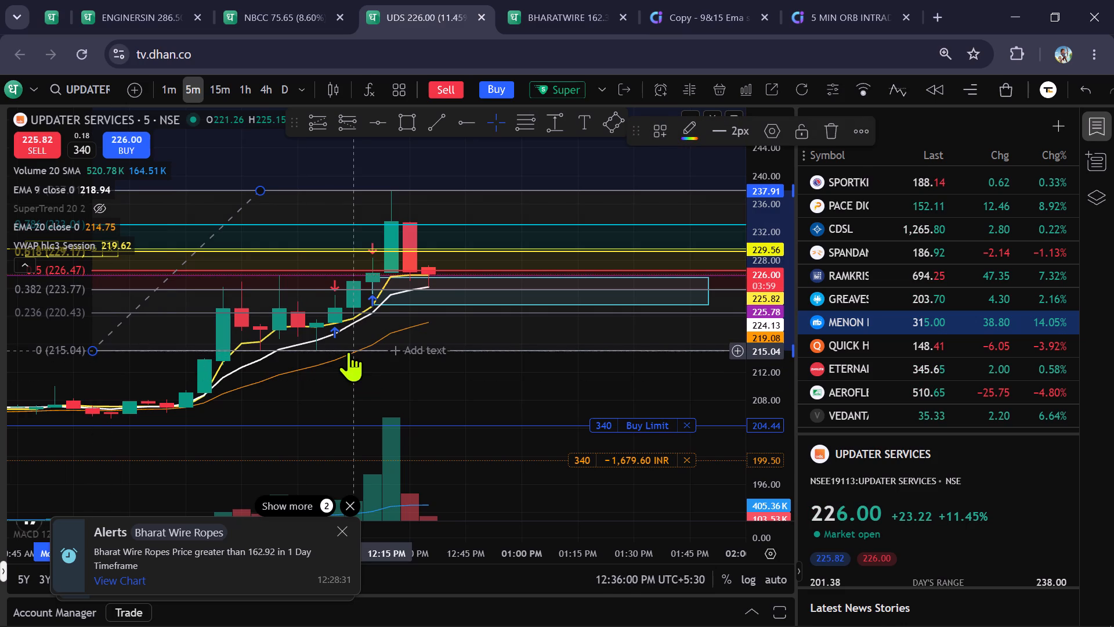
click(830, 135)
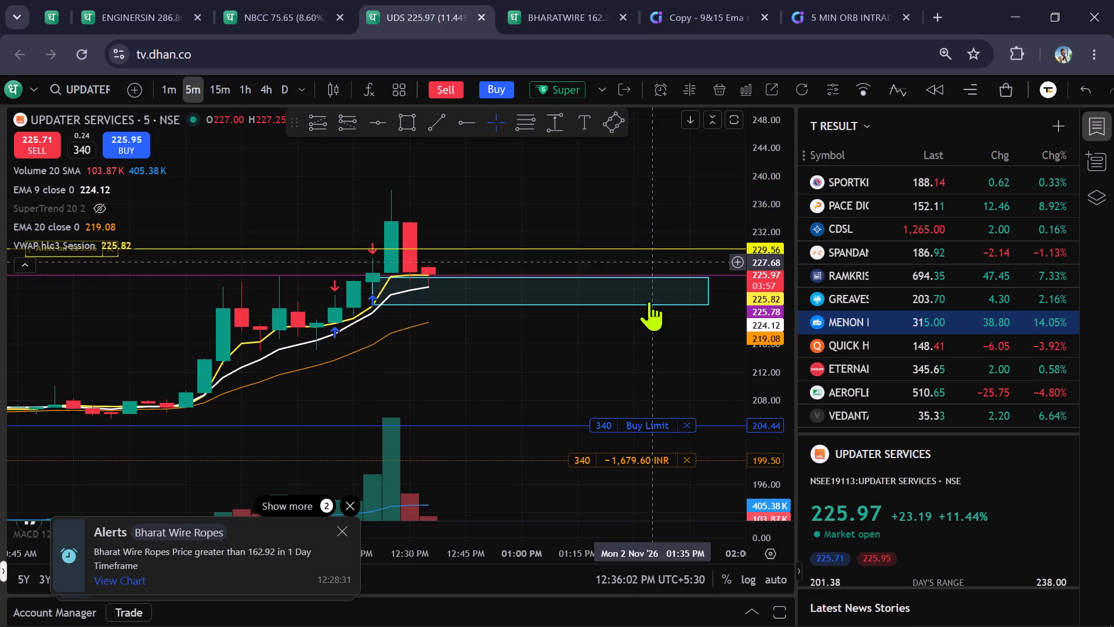
Lower the UPDATER SERVICES price alert to 227.72, just above the marked zone.
scroll(778, 301, up, 5)
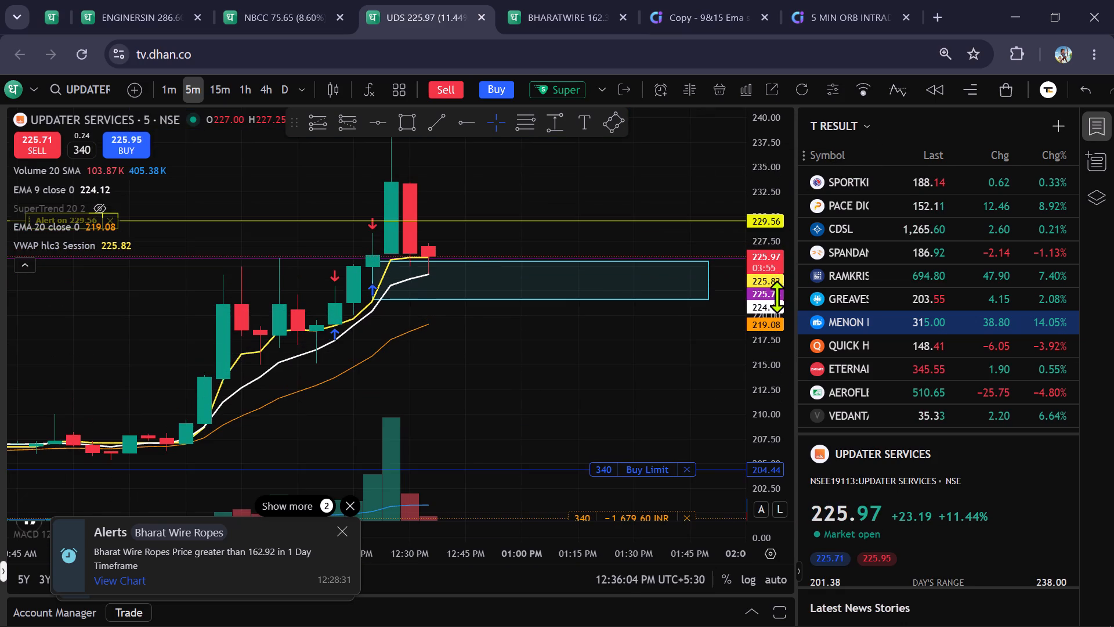
drag(489, 359, 531, 428)
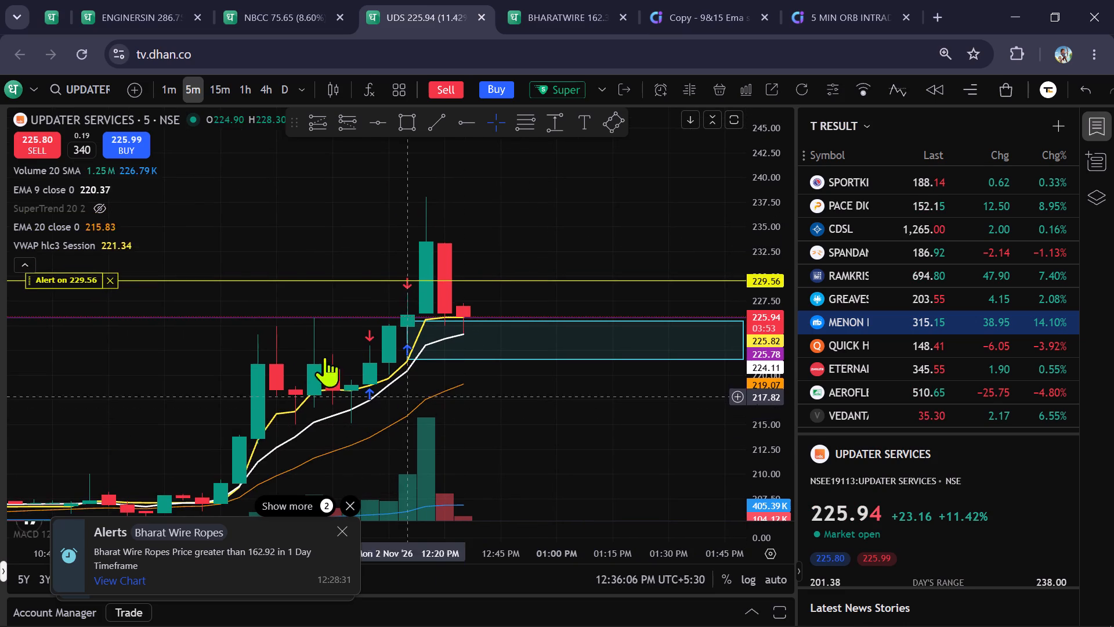
drag(77, 280, 77, 299)
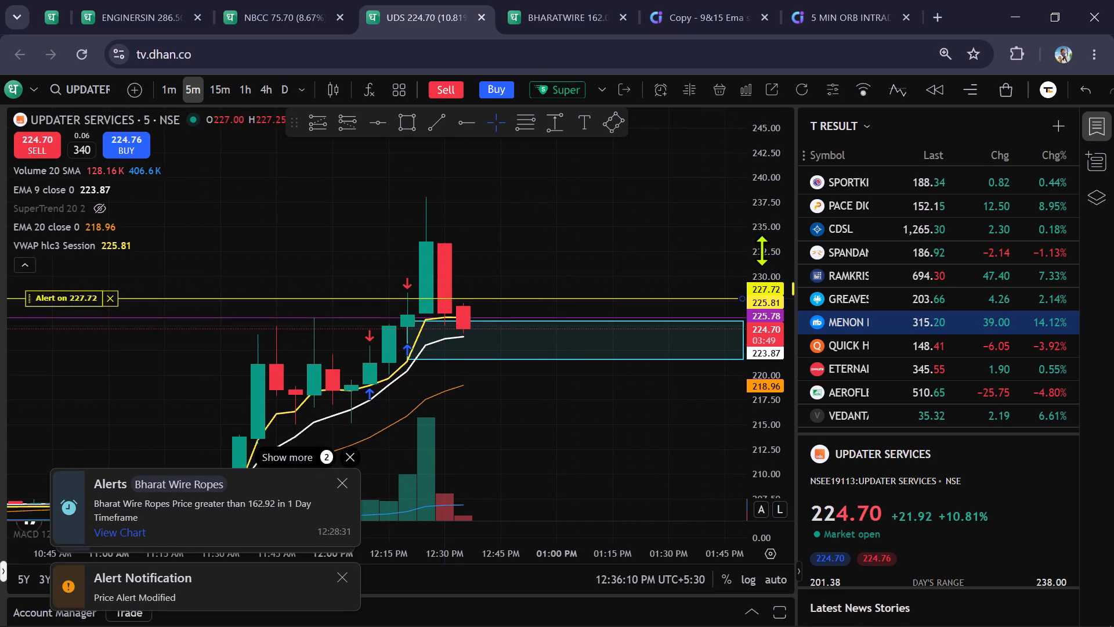
scroll(768, 254, down, 6)
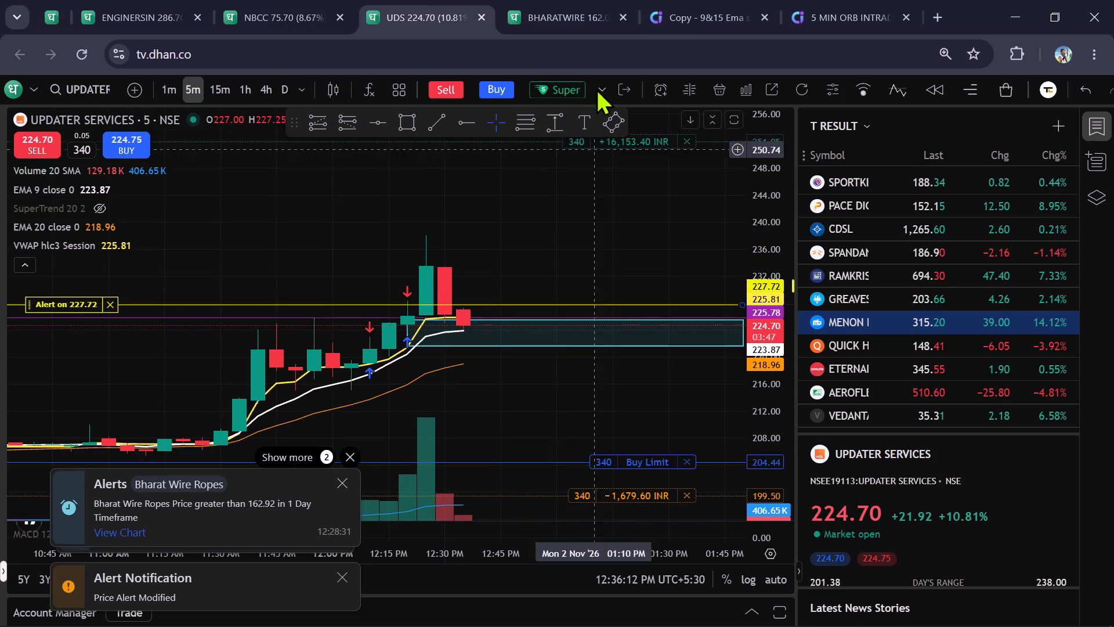
Check the 9&15 EMA and 5 MIN ORB INTRADAY scan lists on Chartink for further stocks.
click(574, 6)
click(713, 23)
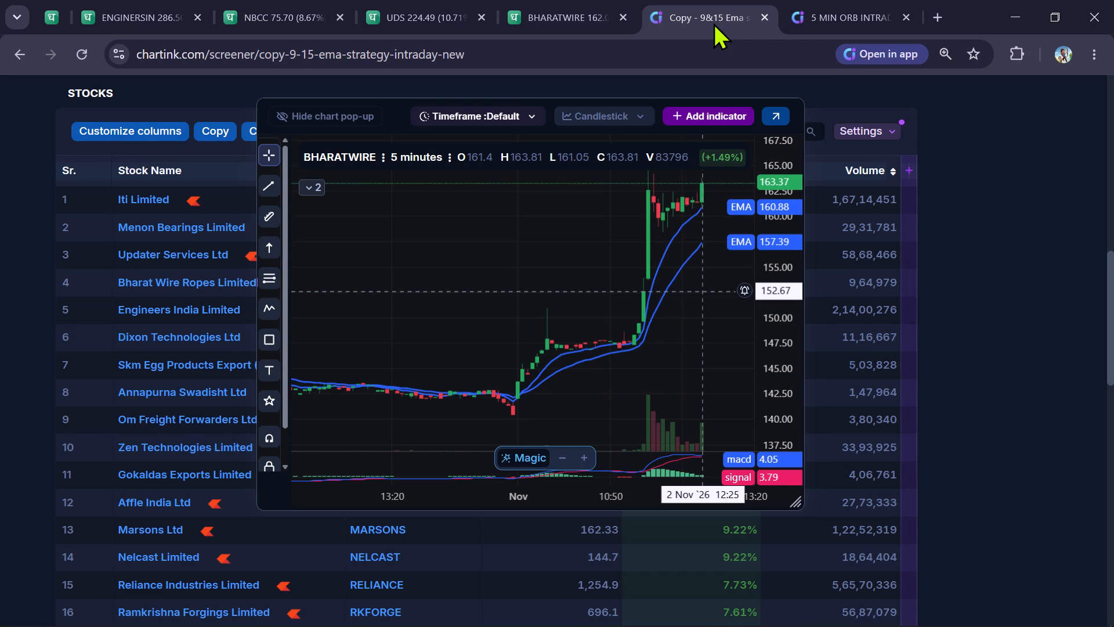
click(815, 8)
click(0, 347)
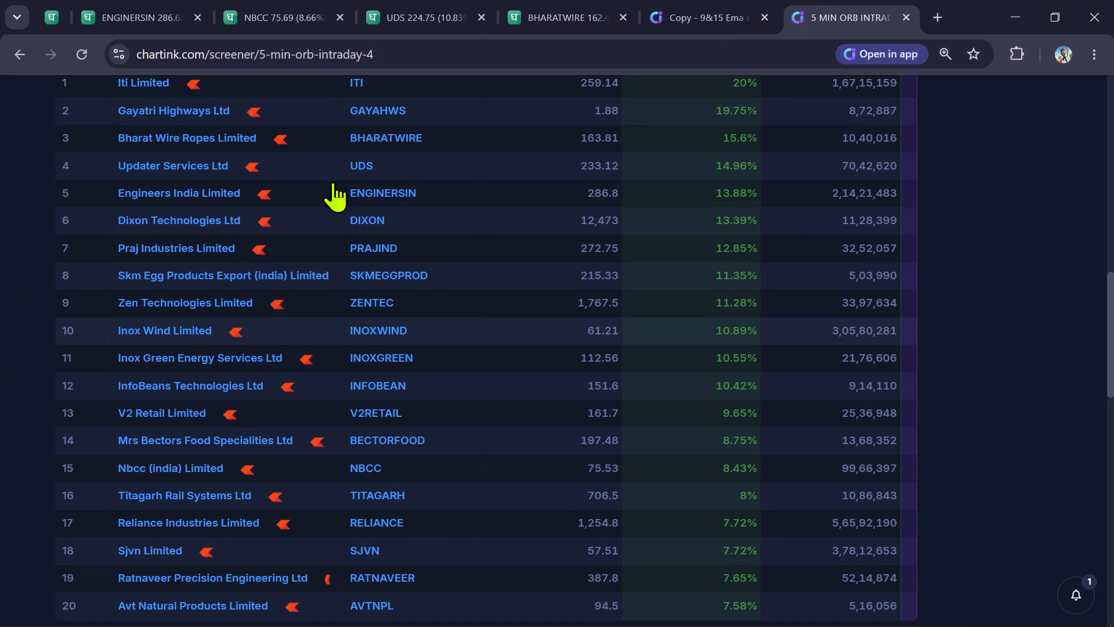
Replace the NBCC chart with the NSE TITAGARH RAIL SYSTEMS equity chart and examine its 5-minute price action.
click(386, 0)
click(295, 17)
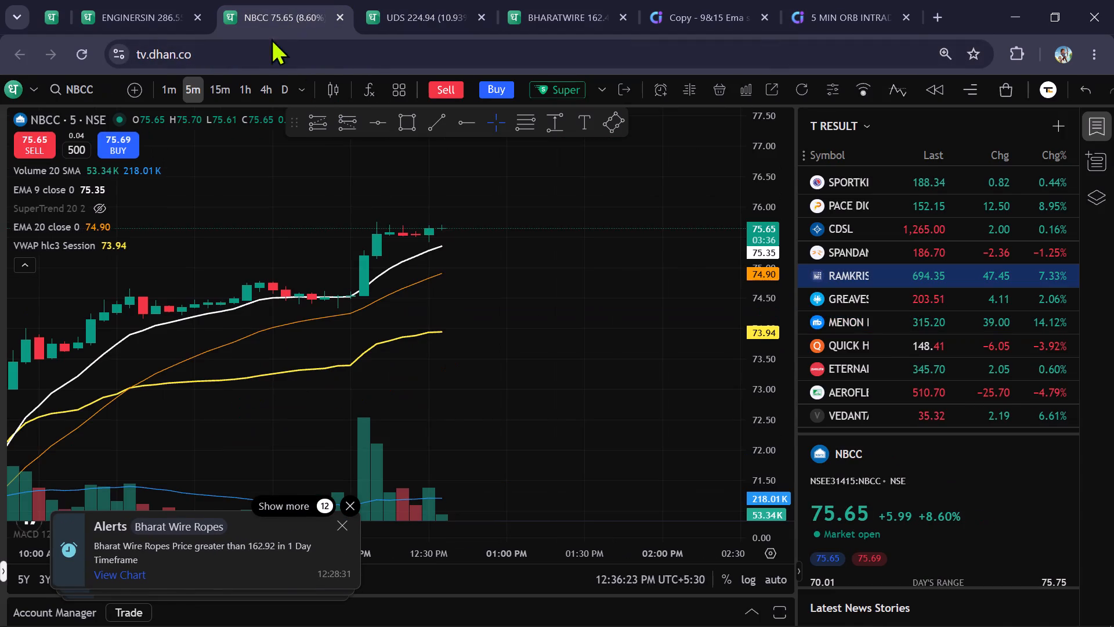
drag(515, 286, 523, 381)
text(TITA)
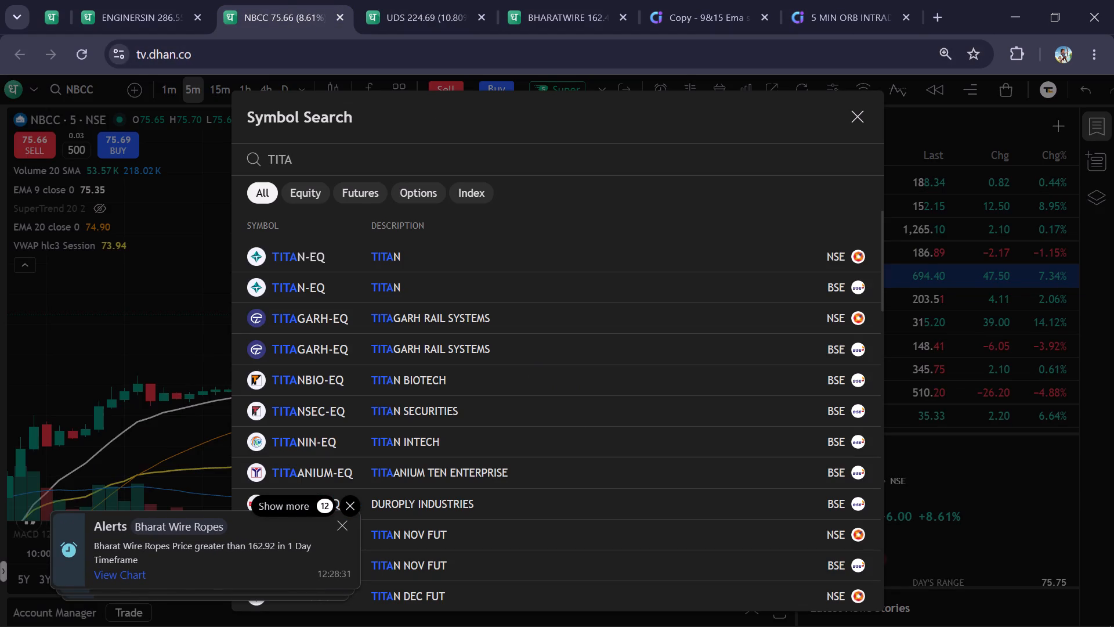
key(g)
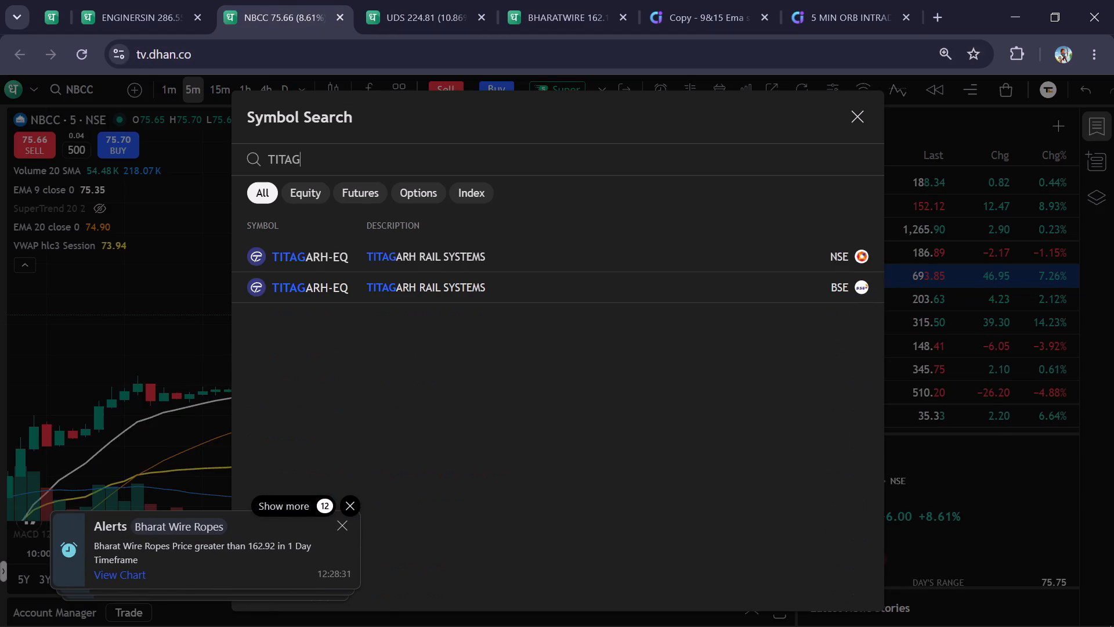
key(Down)
key(Return)
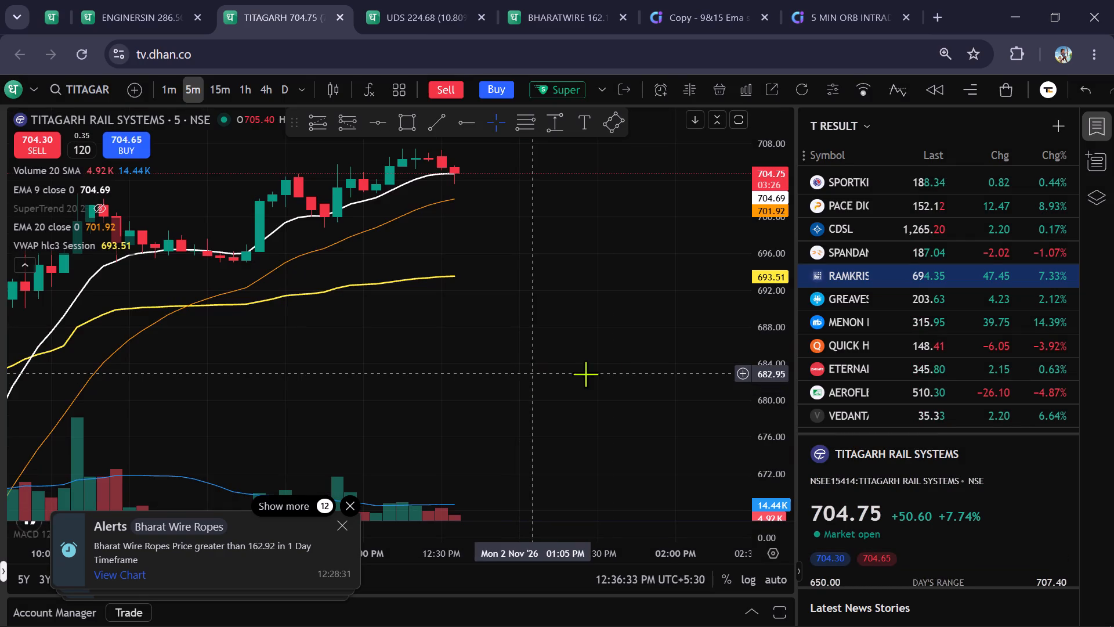
drag(616, 372, 613, 493)
scroll(542, 357, down, 5)
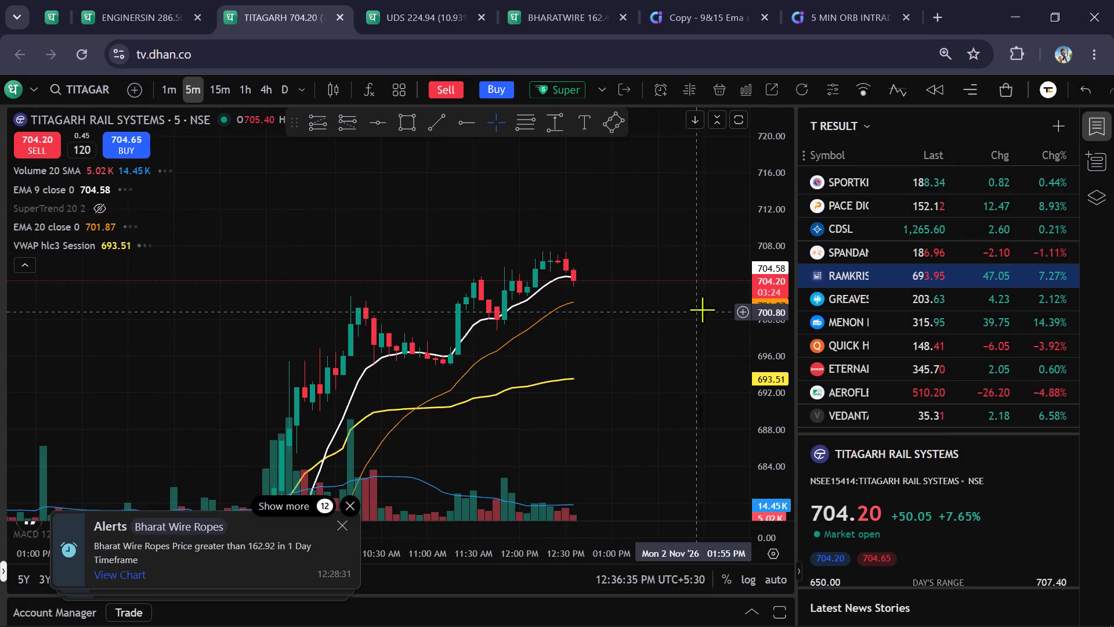
scroll(761, 297, down, 6)
Look over the open UPDATER SERVICES, ENGINEERS INDIA and TITAGARH charts.
click(394, 2)
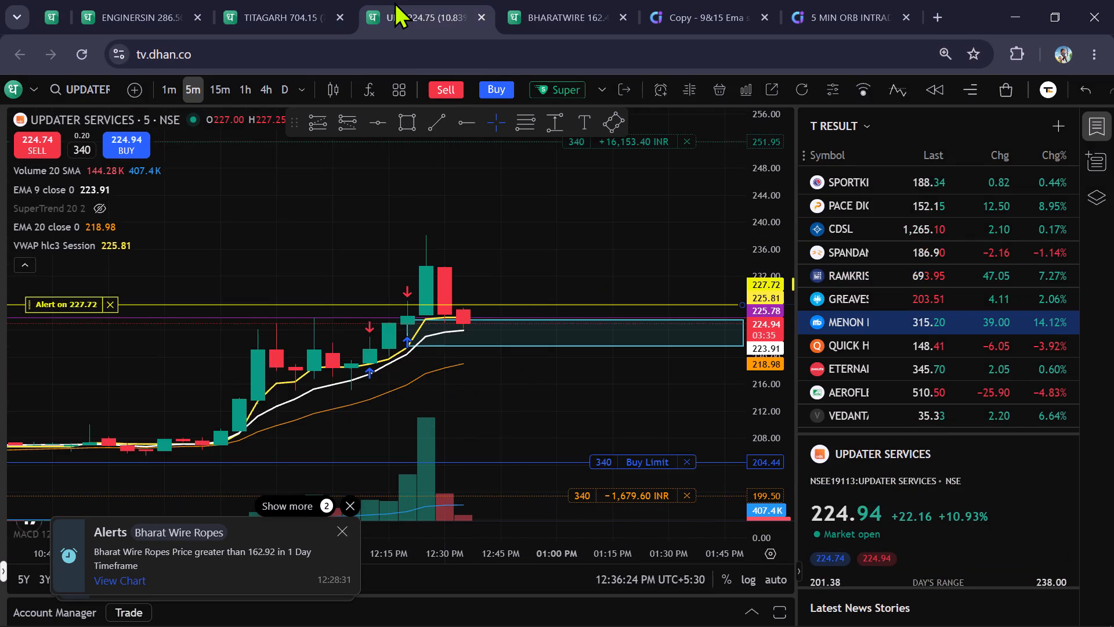
scroll(262, 117, up, 2)
click(150, 3)
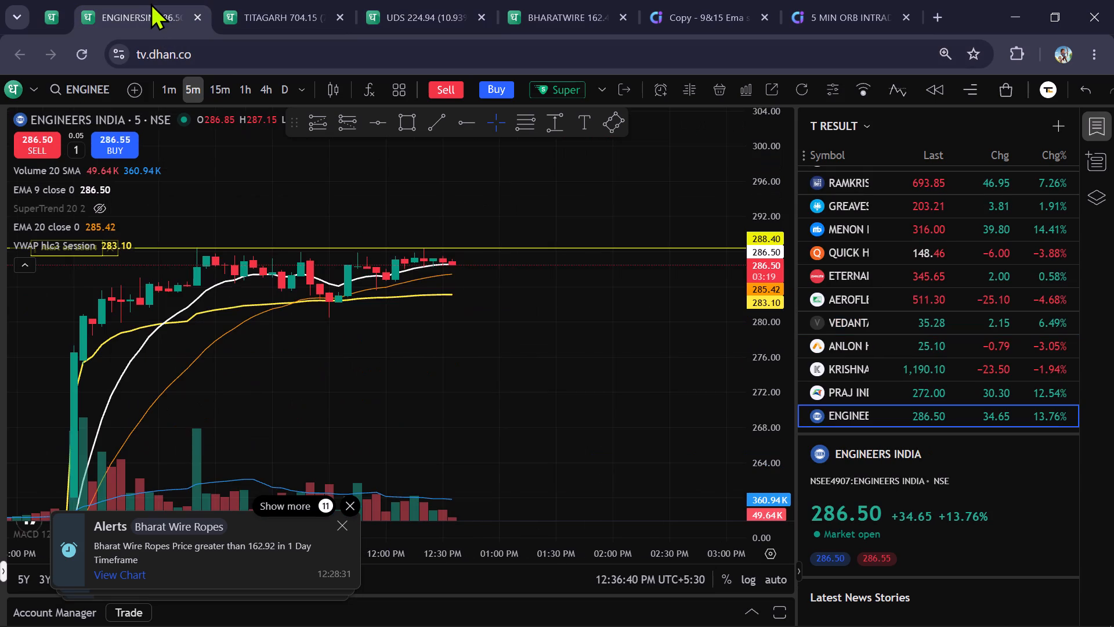
click(261, 0)
Examine UPDATER SERVICES on the 1-minute timeframe around the marked zone and price alert.
click(422, 6)
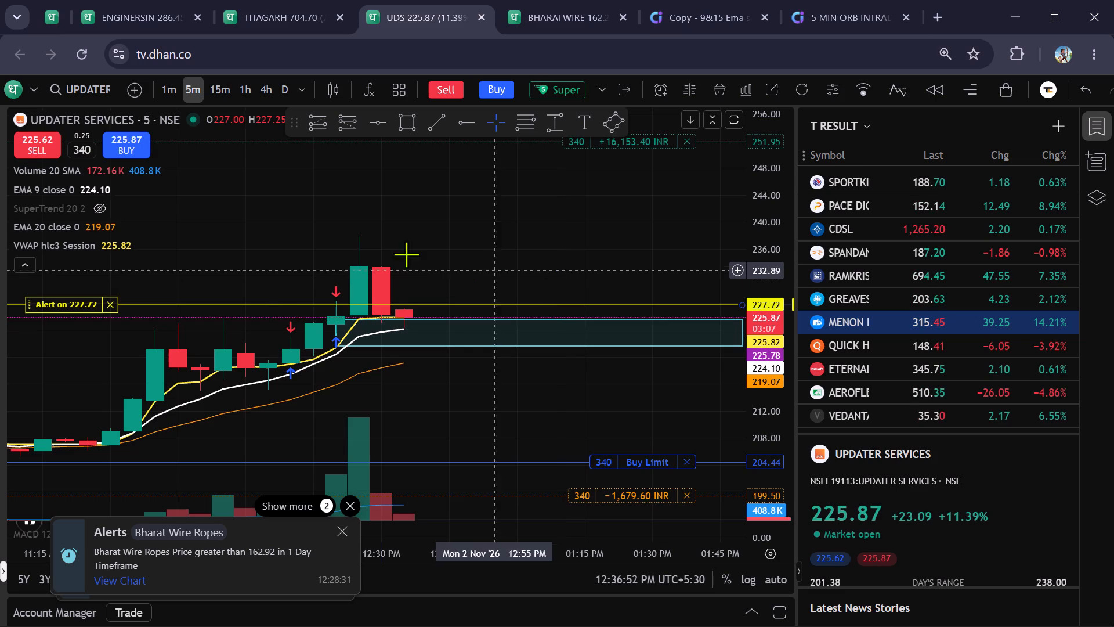
click(160, 90)
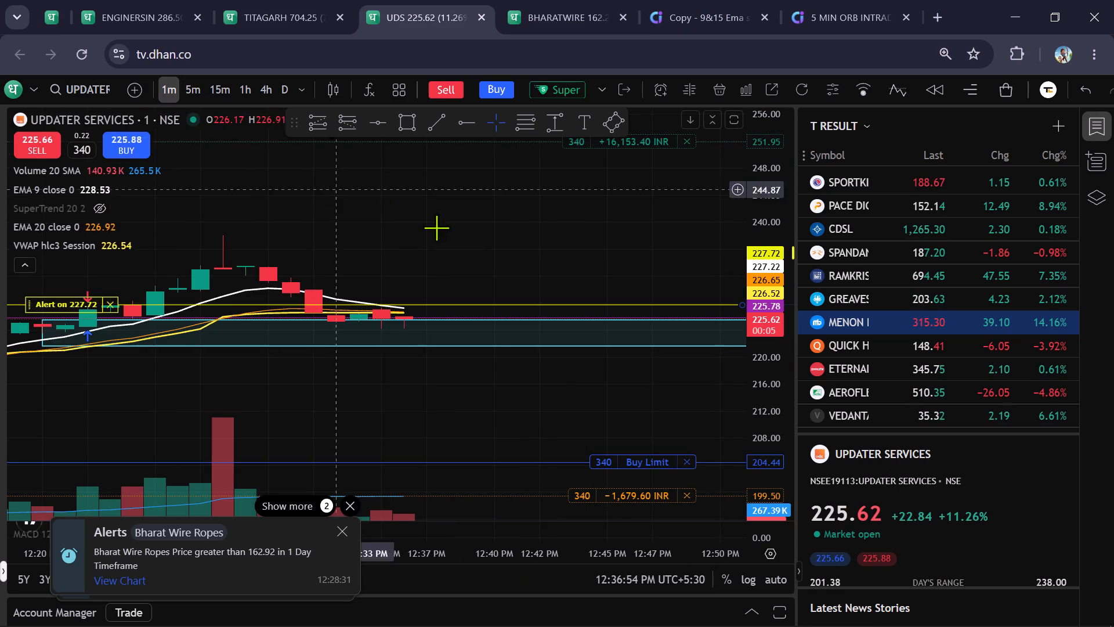
scroll(599, 253, down, 1)
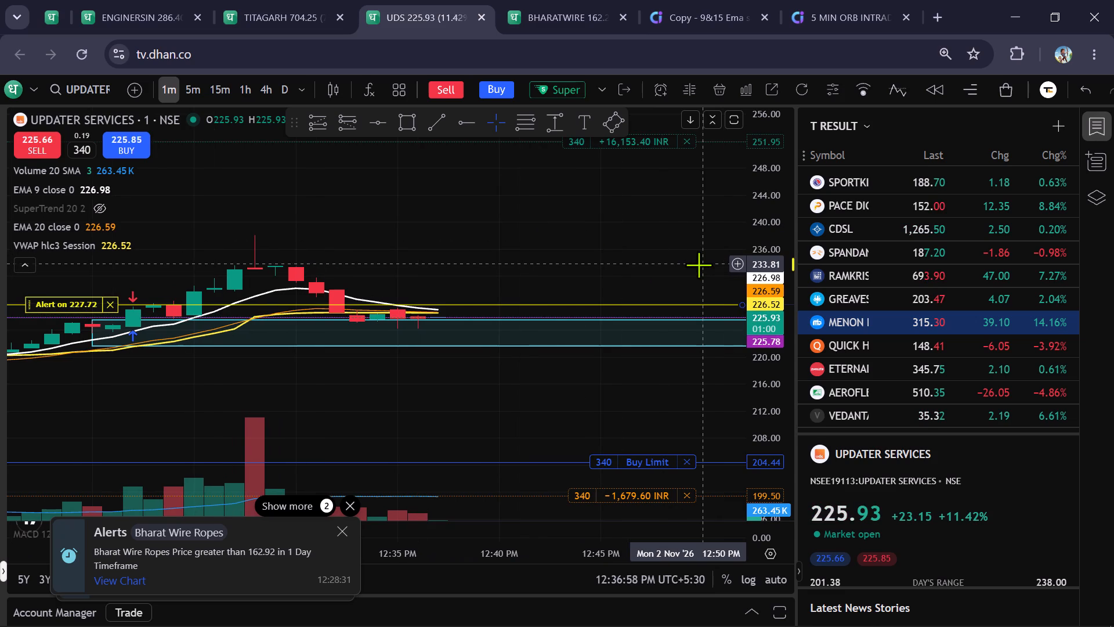
scroll(656, 245, down, 3)
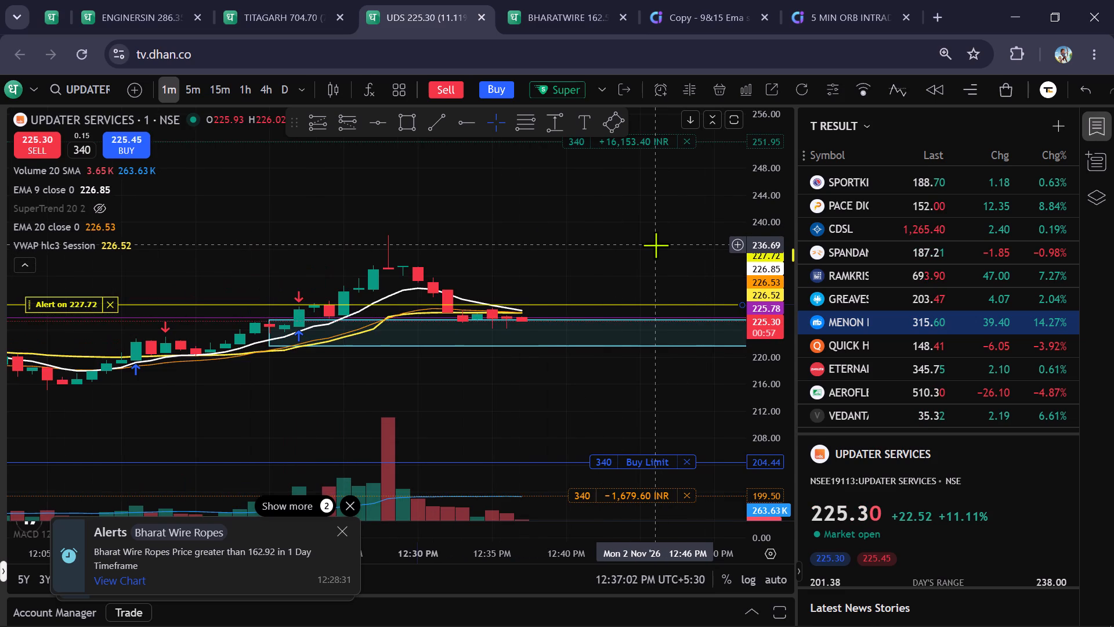
Check the BHARAT WIRE ROPES chart, and return the UPDATER SERVICES chart to the 5-minute timeframe.
click(587, 0)
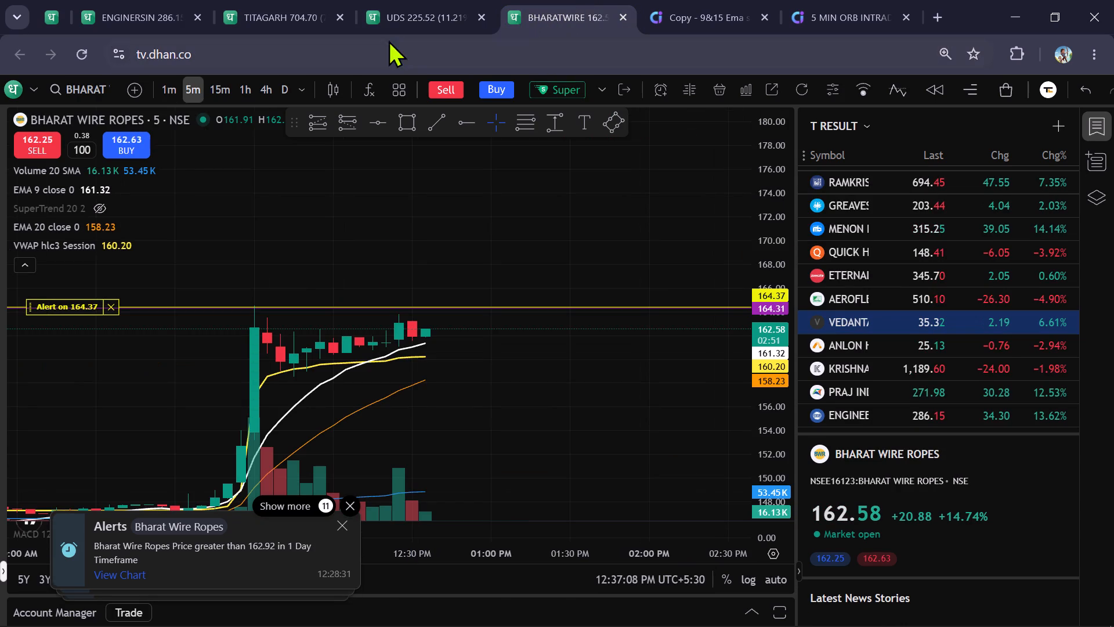
click(389, 0)
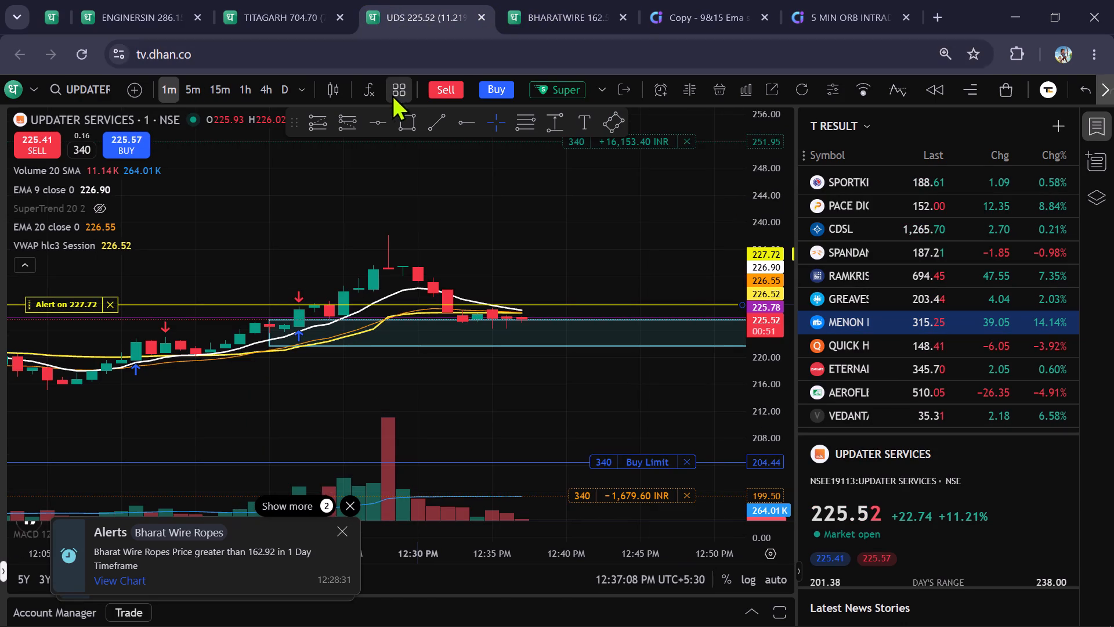
click(196, 87)
scroll(442, 258, up, 4)
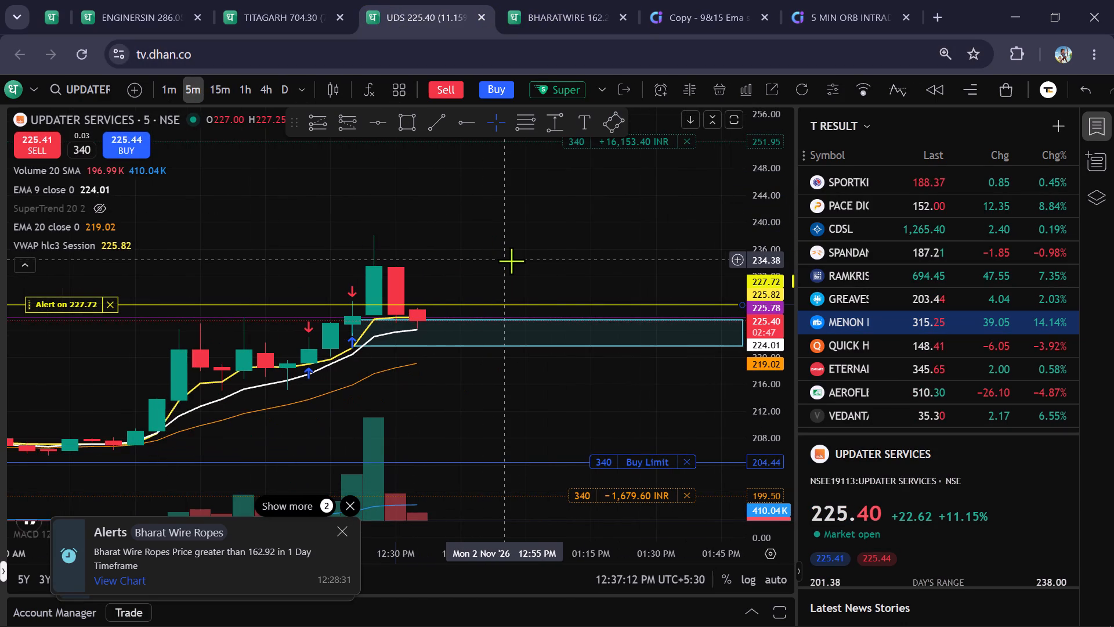
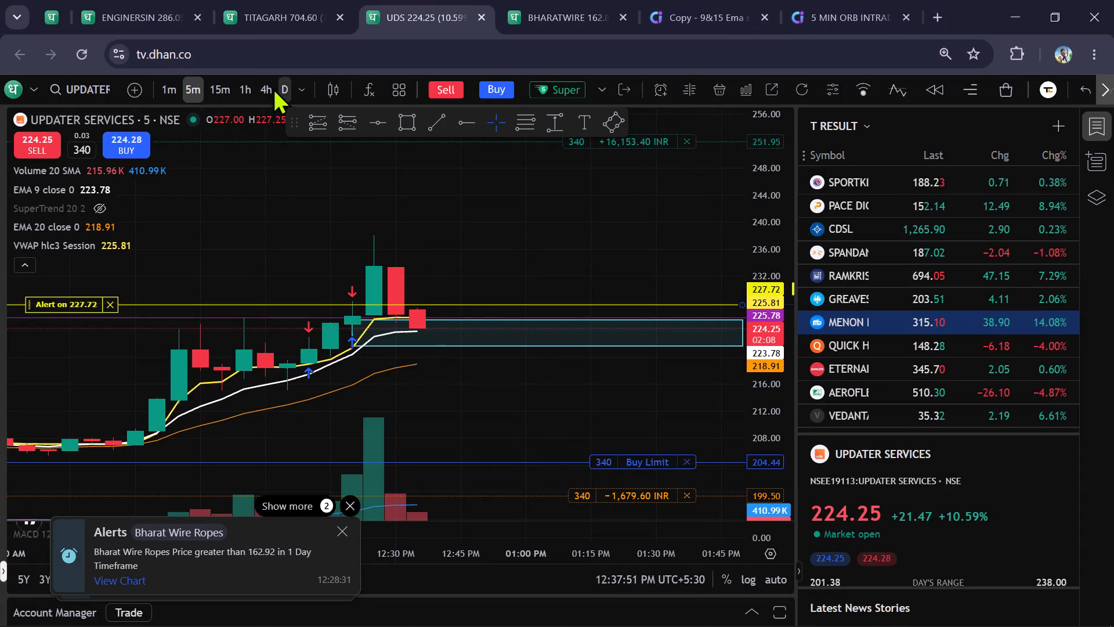
Review the open TITAGARH, ENGINEERS INDIA and BHARAT WIRE ROPES 5-minute charts, and return to the UPDATER SERVICES chart.
click(240, 19)
click(139, 3)
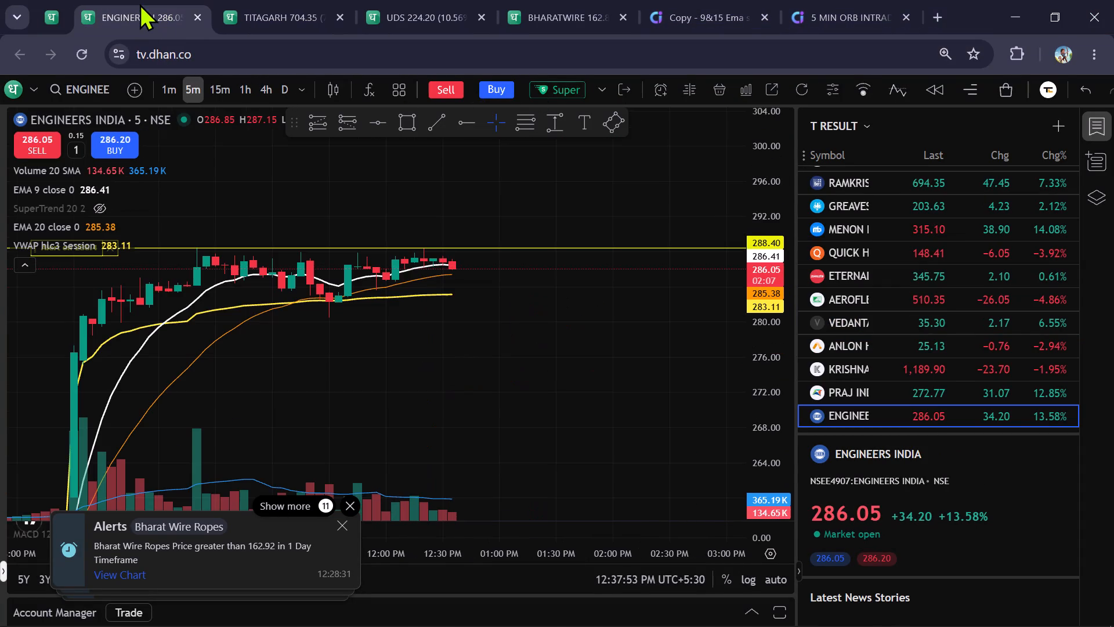
click(540, 15)
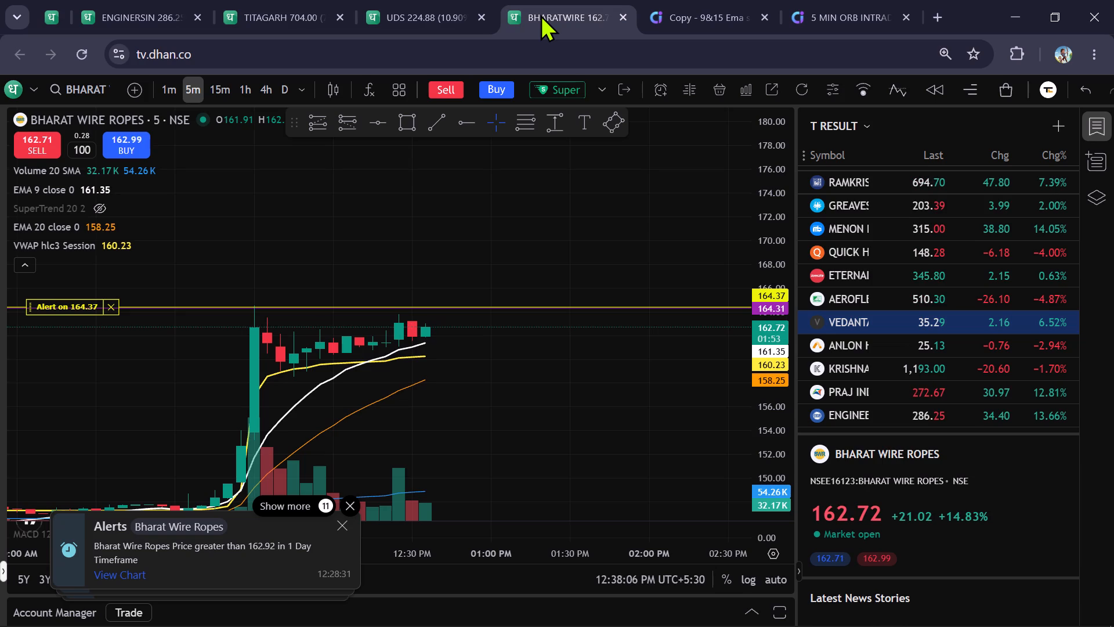
click(447, 0)
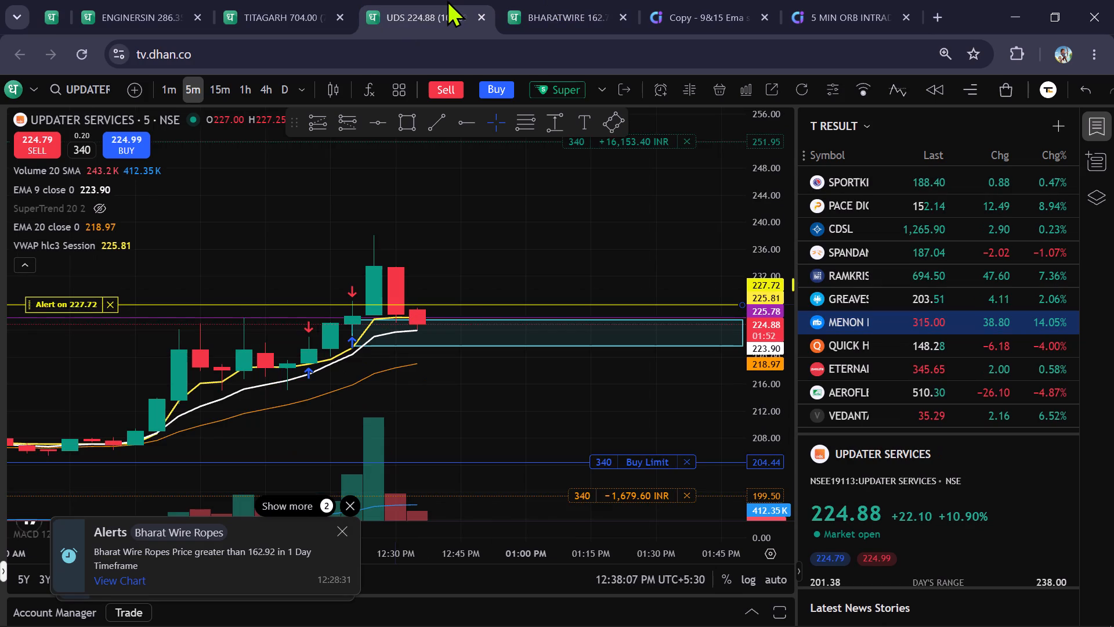
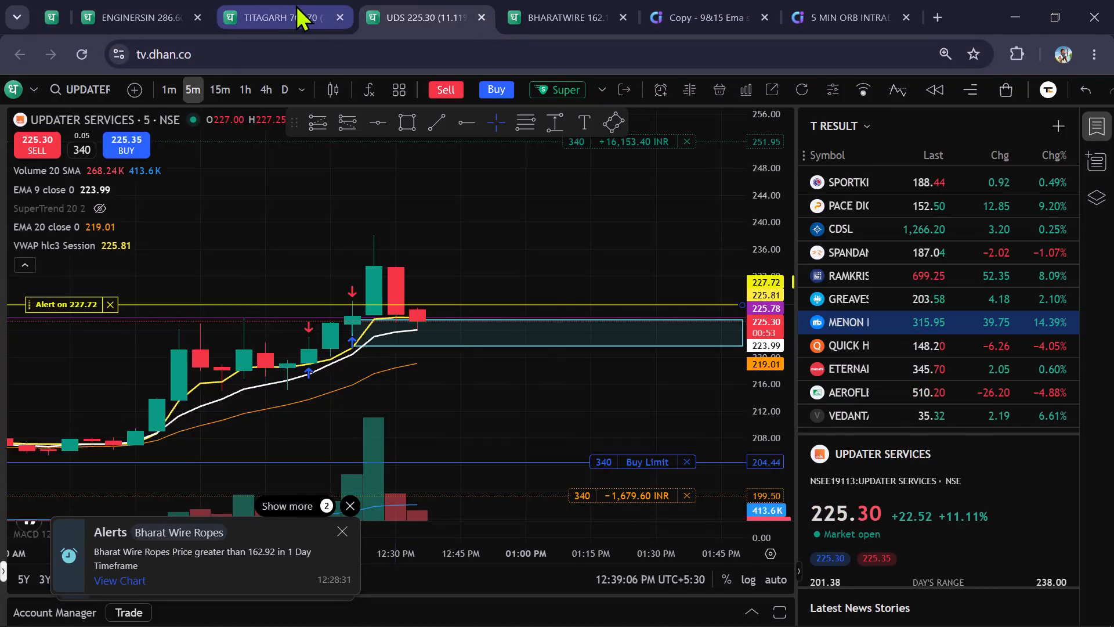
Review the open TITAGARH, ENGINEERS INDIA, UPDATER SERVICES and BHARAT WIRE ROPES 5-minute charts.
click(294, 5)
click(153, 0)
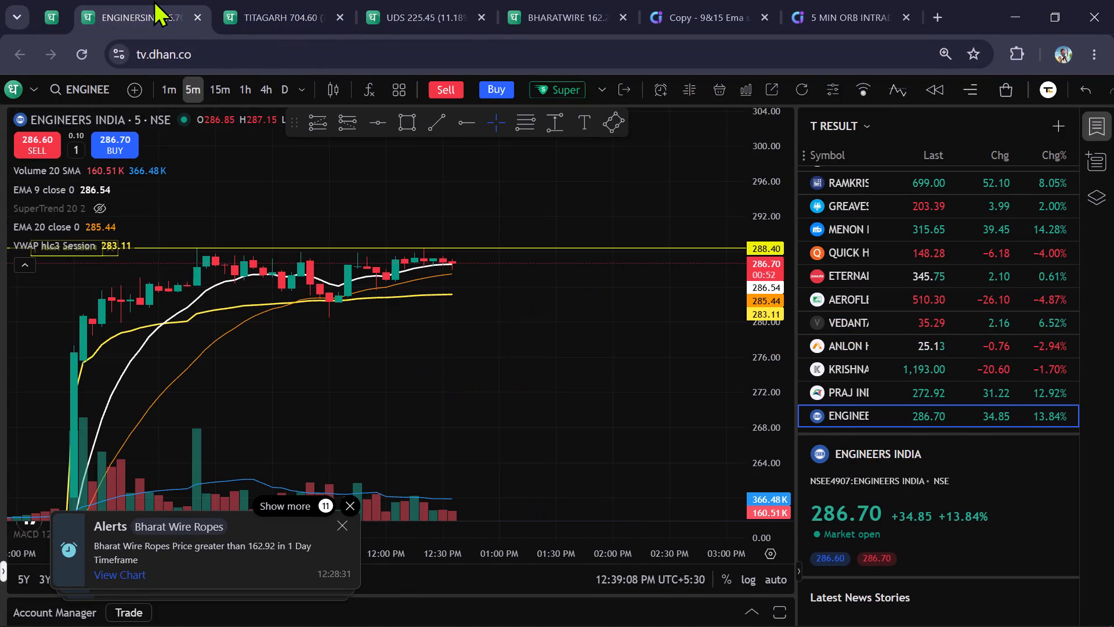
click(401, 20)
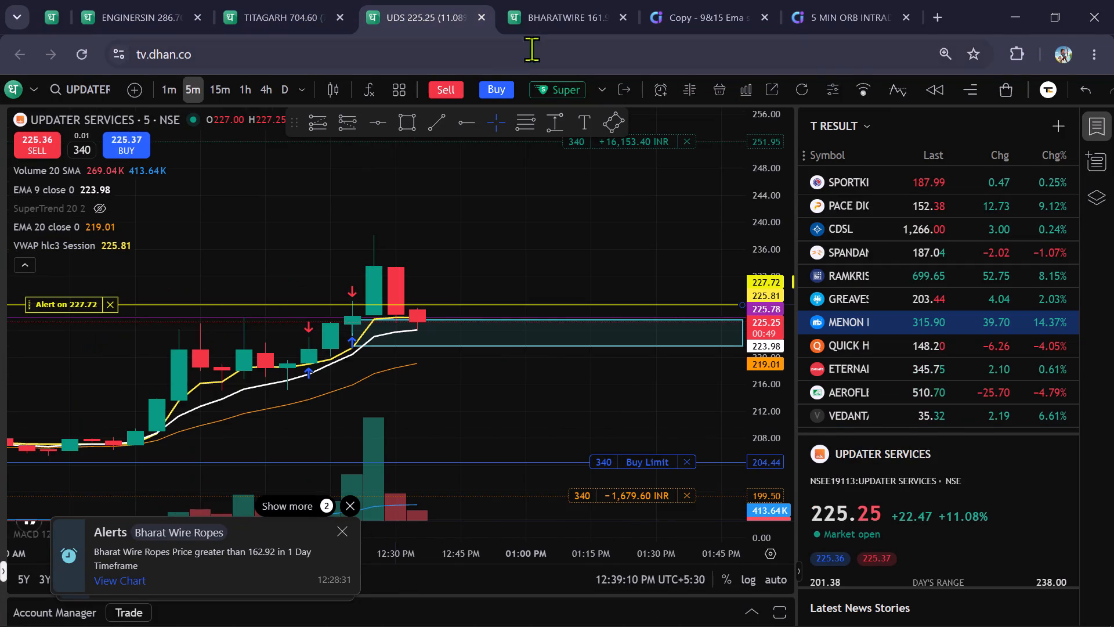
click(566, 12)
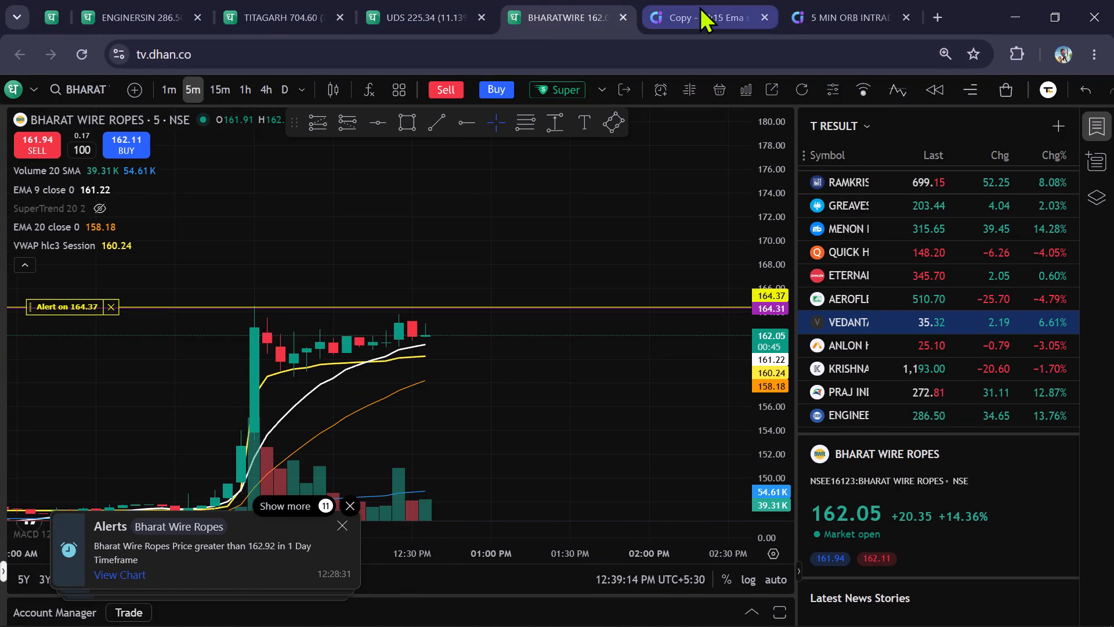
Switch to the Chartink 9&15 EMA intraday screener and examine its list of matching stocks for trade candidates.
click(699, 6)
scroll(0, 143, up, 2)
drag(106, 183, 100, 186)
scroll(0, 240, down, 2)
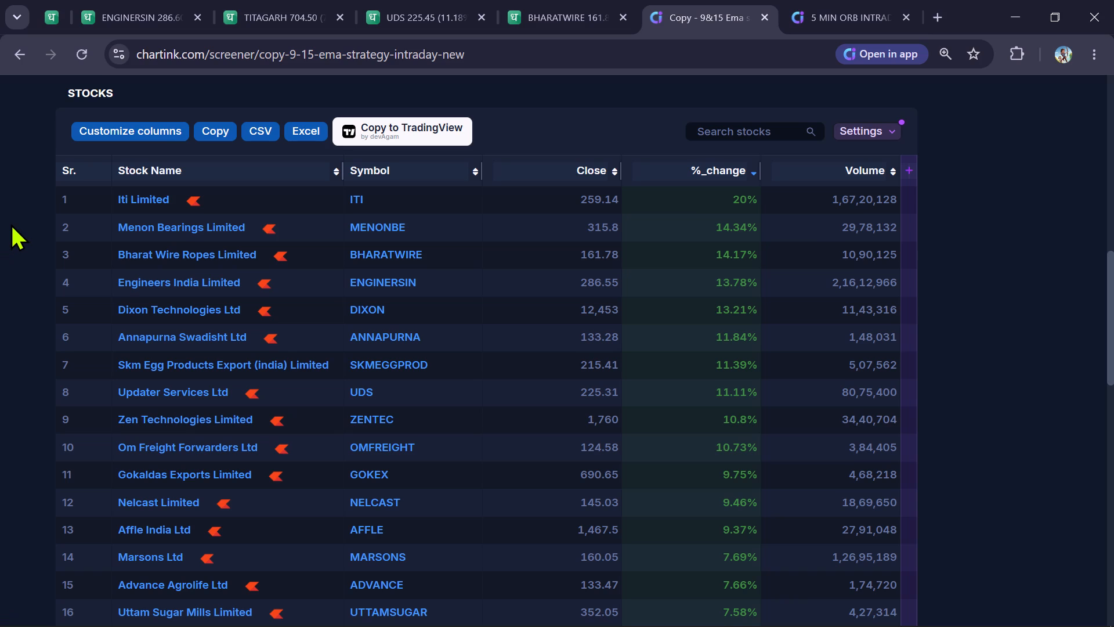
Load GOKEX in place of the ENGINEERS INDIA chart to inspect its 5-minute candles, and return to the UPDATER SERVICES chart.
click(144, 21)
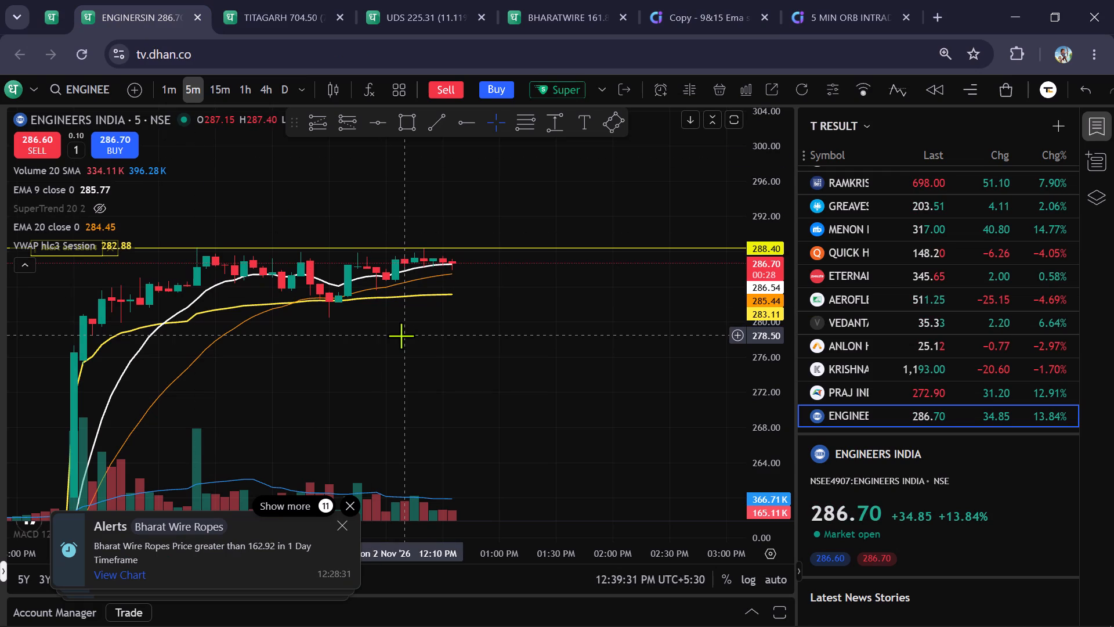
text(GOKEX)
key(Down)
key(Return)
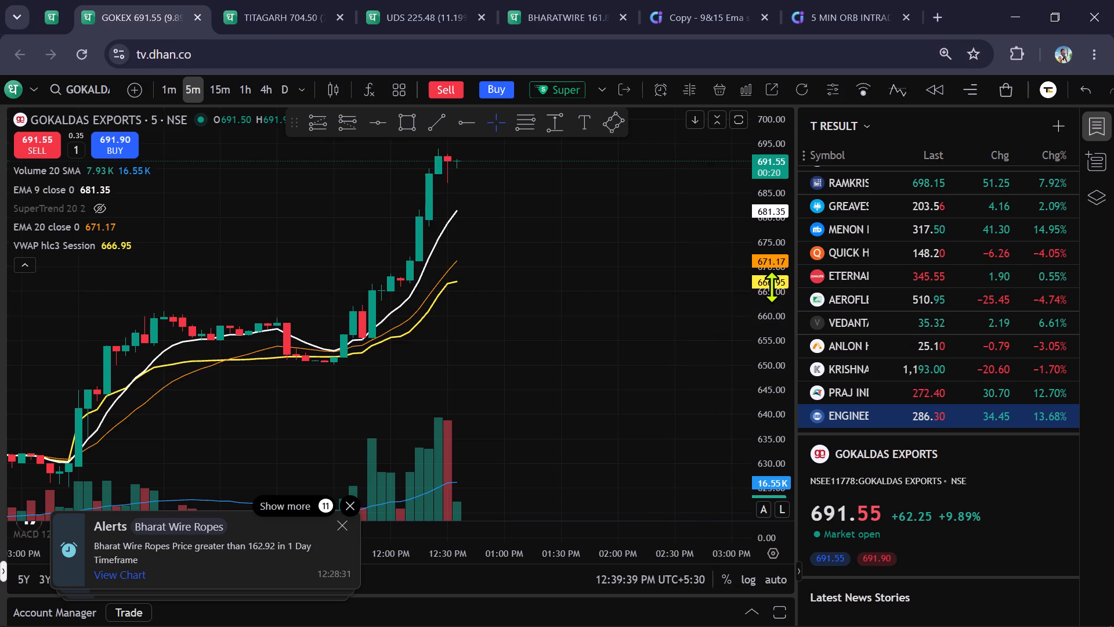
scroll(772, 287, down, 7)
scroll(661, 325, up, 2)
drag(617, 322, 634, 358)
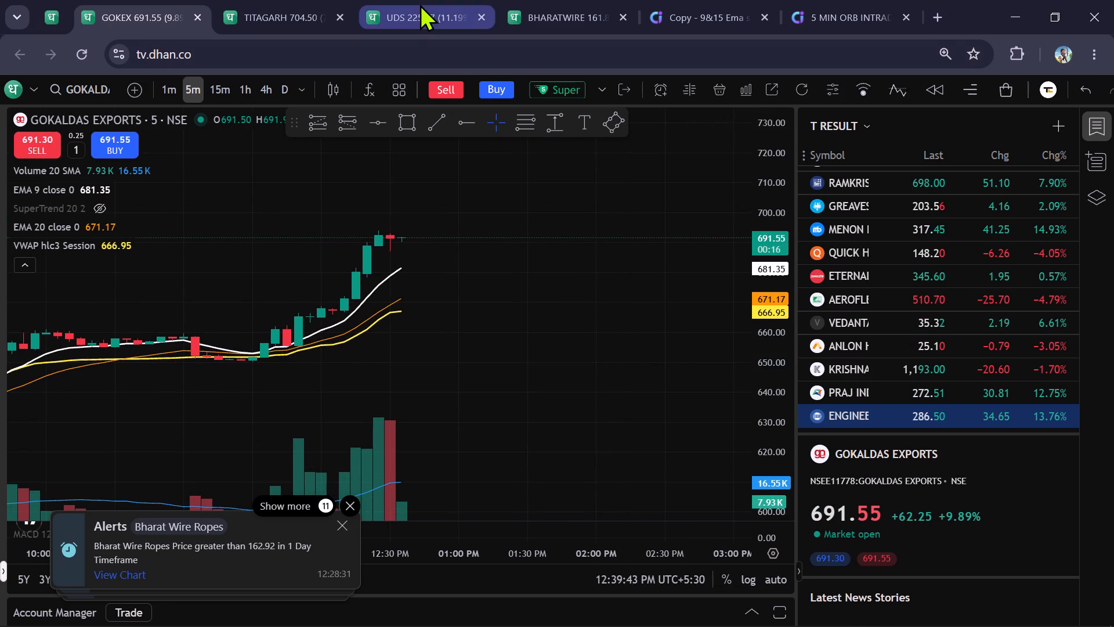
click(419, 4)
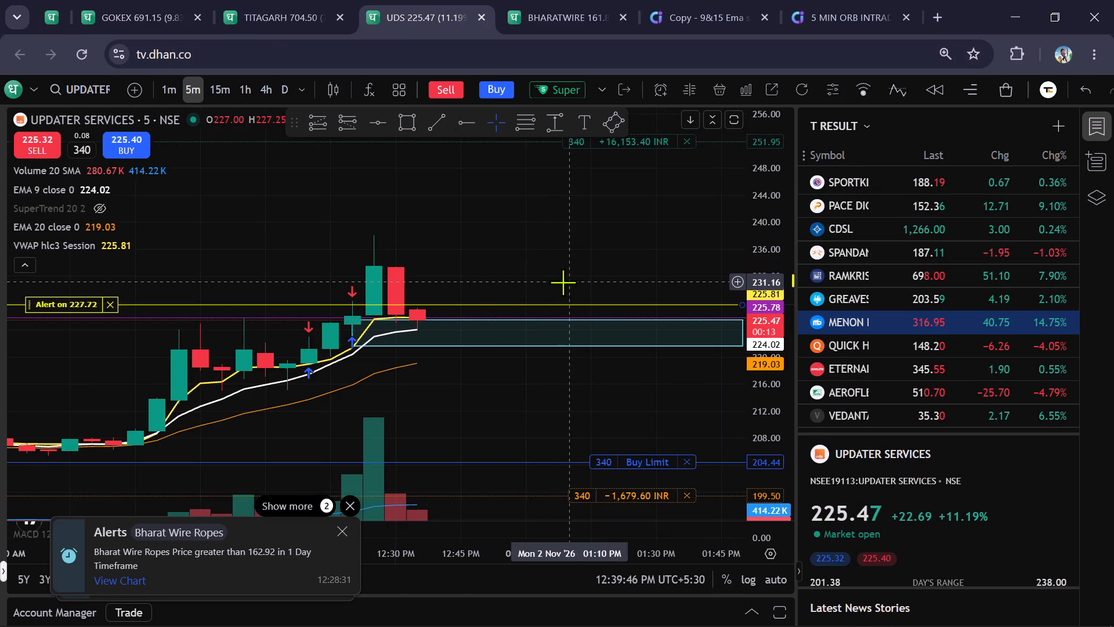
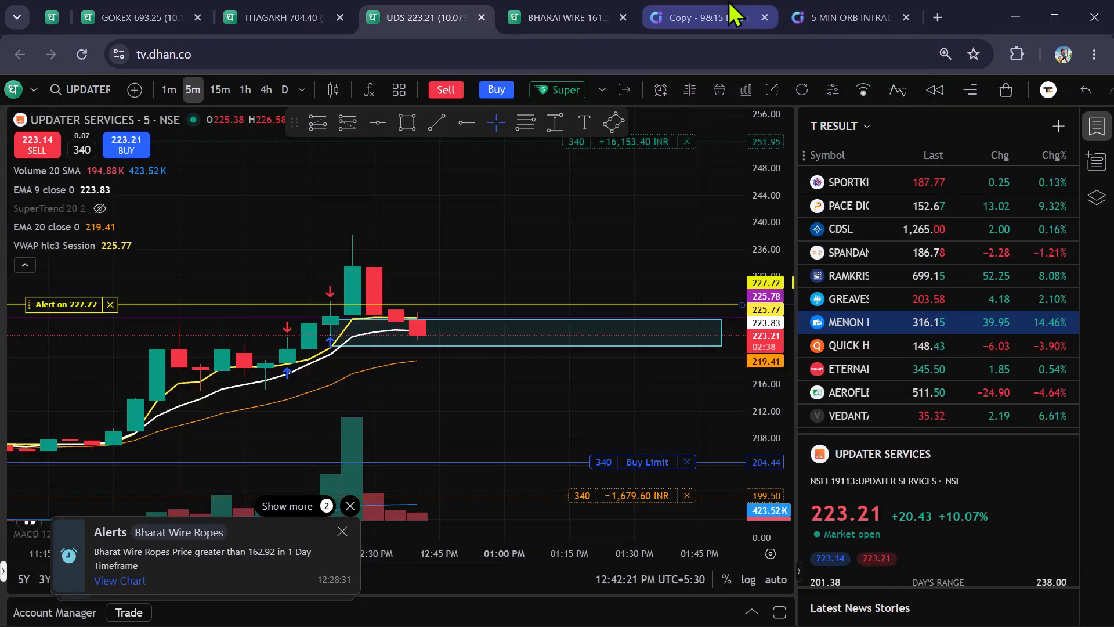
Rerun the Chartink 9&15 EMA intraday screener and examine its refreshed list of matching stocks.
click(728, 0)
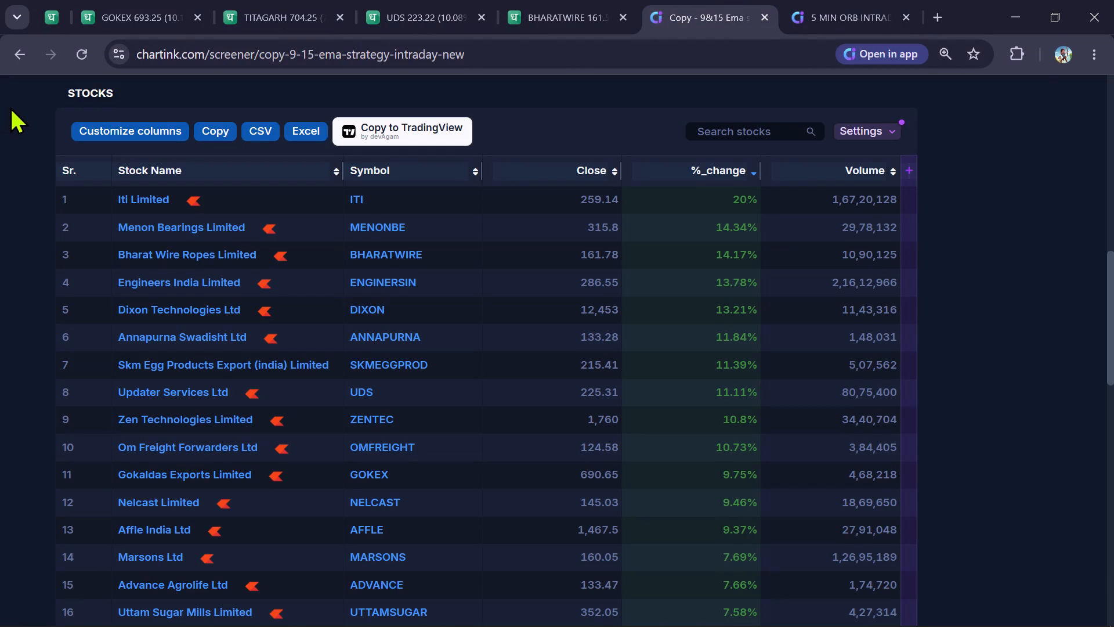
scroll(10, 107, up, 1)
scroll(107, 151, up, 2)
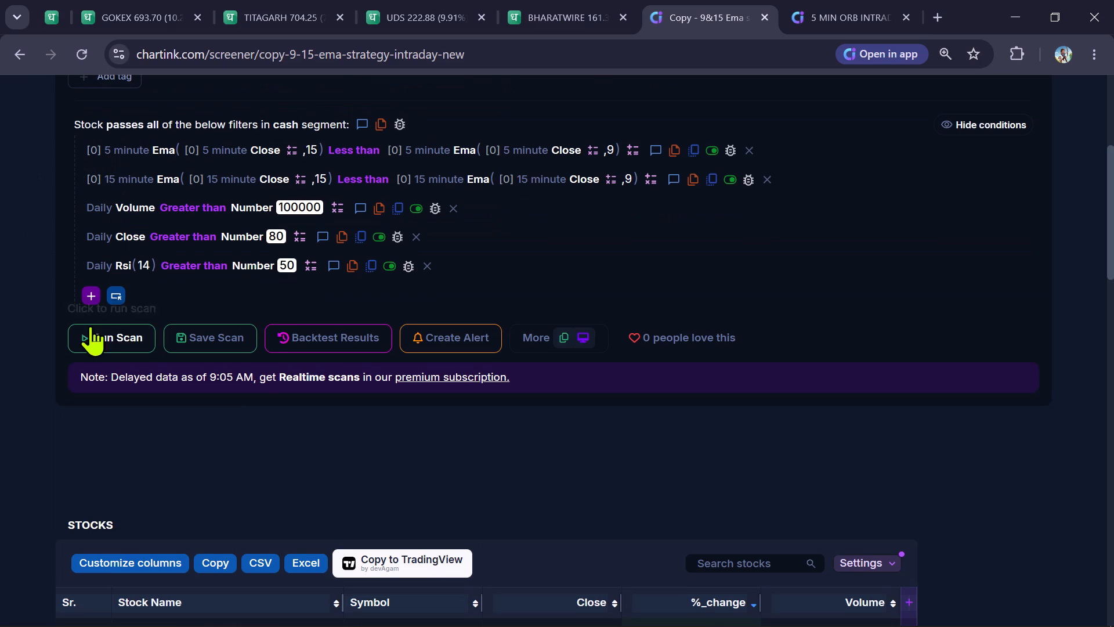
click(89, 337)
scroll(62, 327, down, 3)
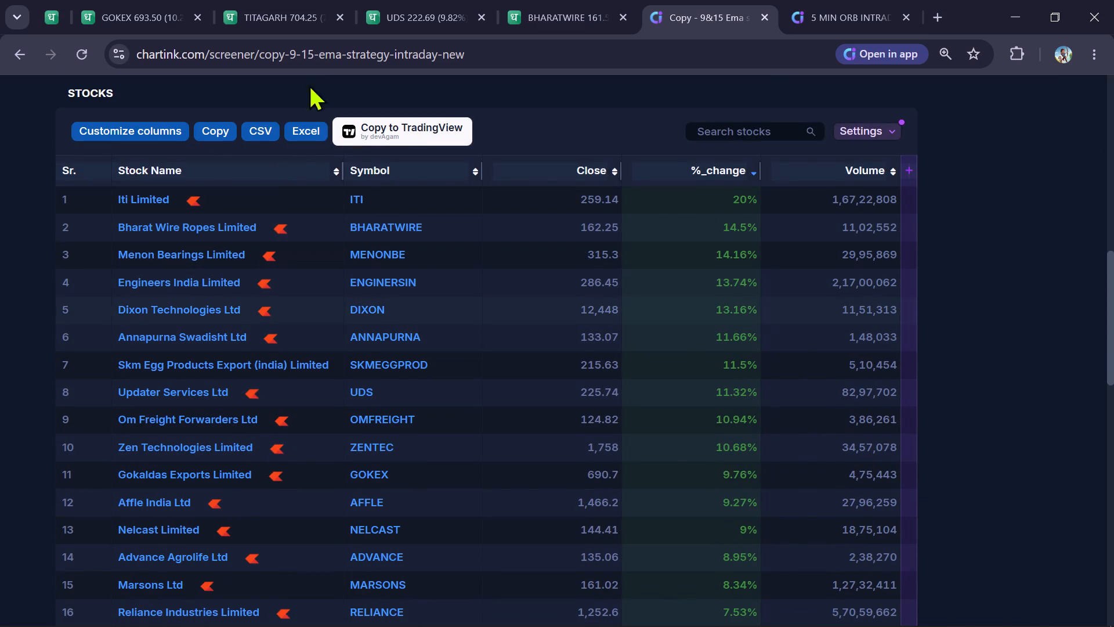
click(0, 164)
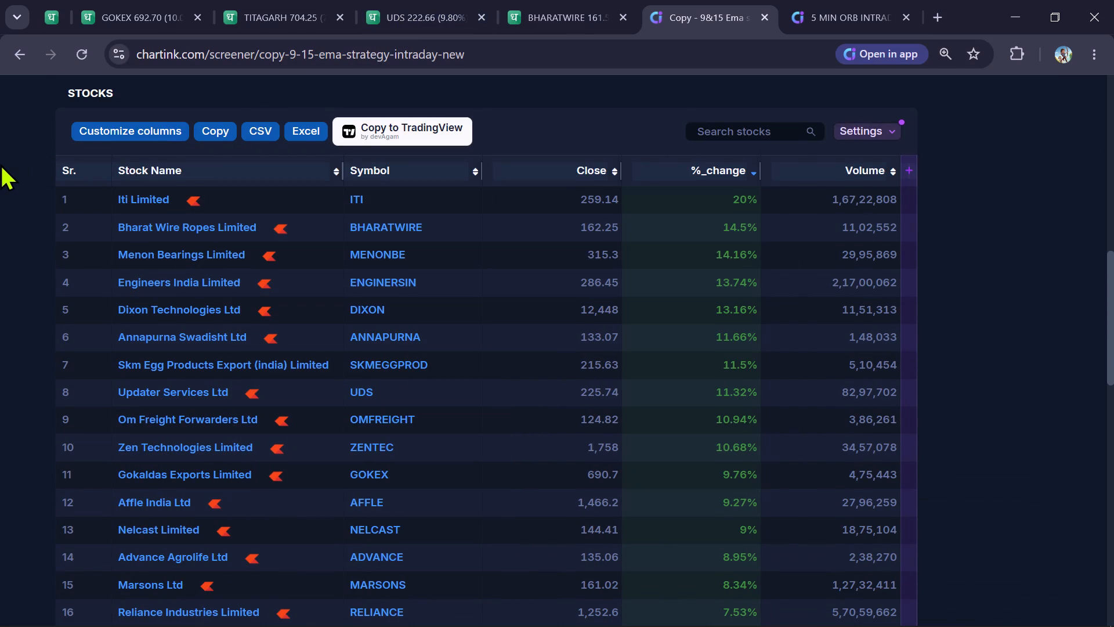
scroll(0, 164, down, 1)
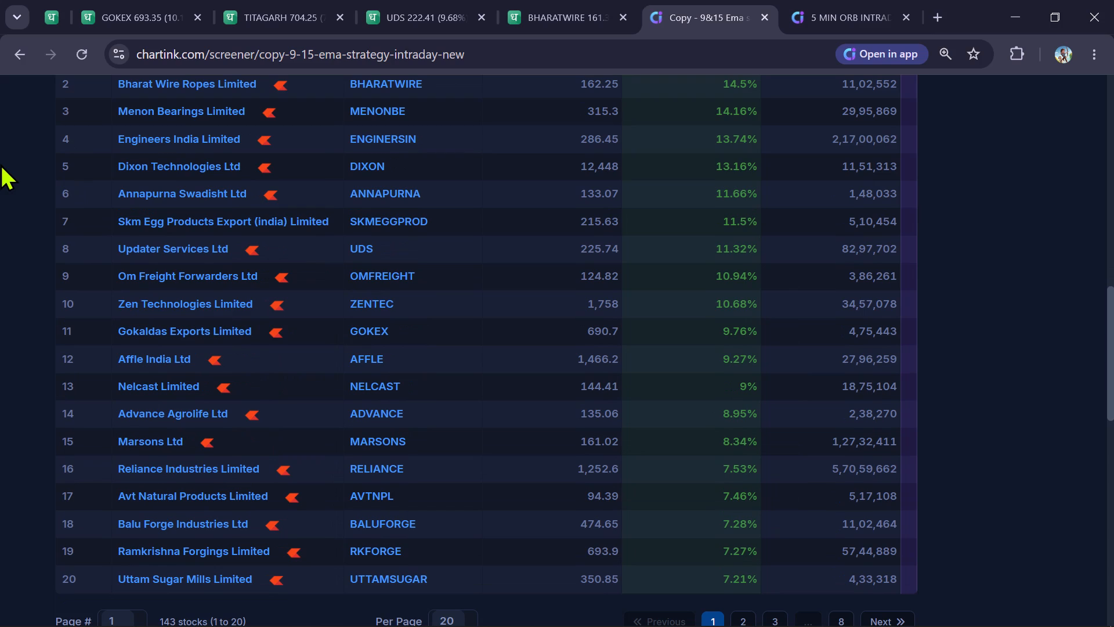
scroll(0, 164, up, 1)
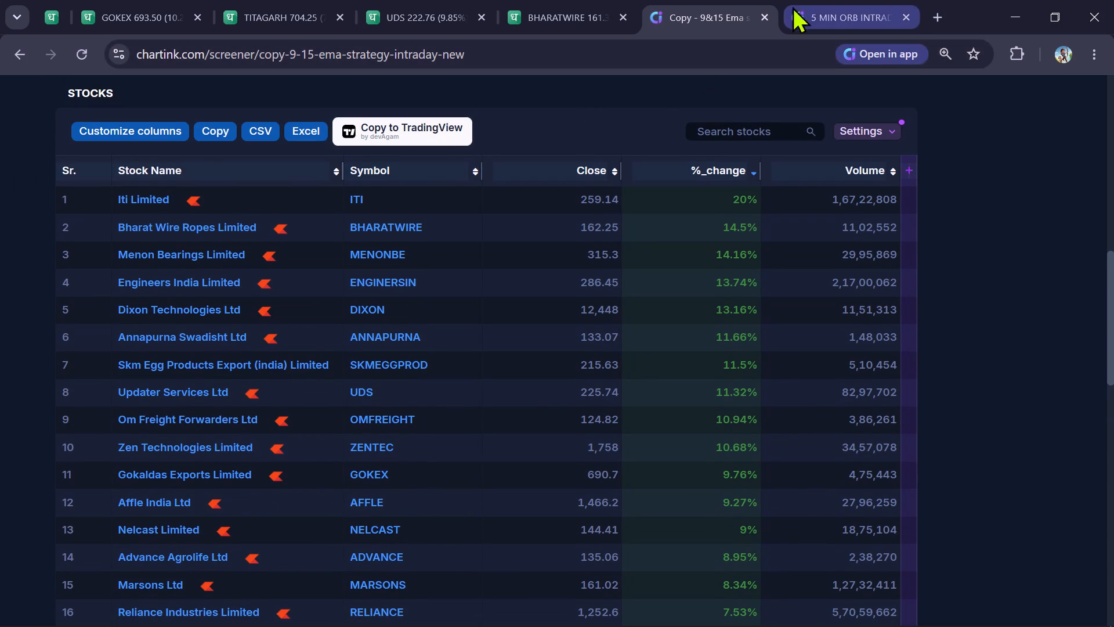
Rerun the Chartink 5 MIN ORB intraday screener and check its refreshed stock list for trade candidates.
click(816, 10)
click(1065, 177)
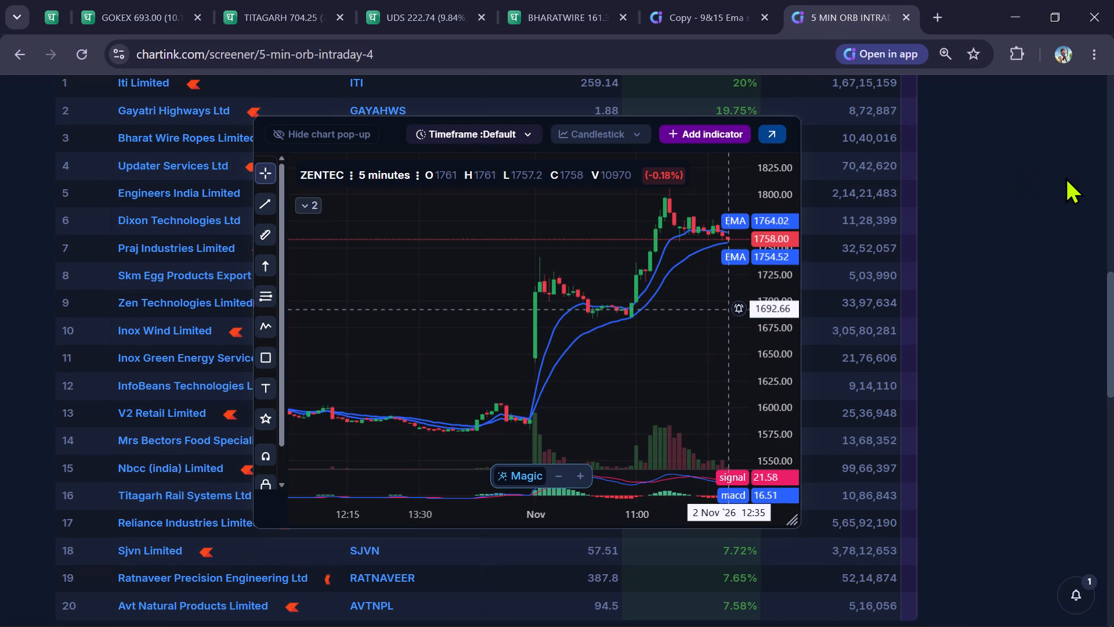
scroll(664, 194, up, 2)
click(128, 73)
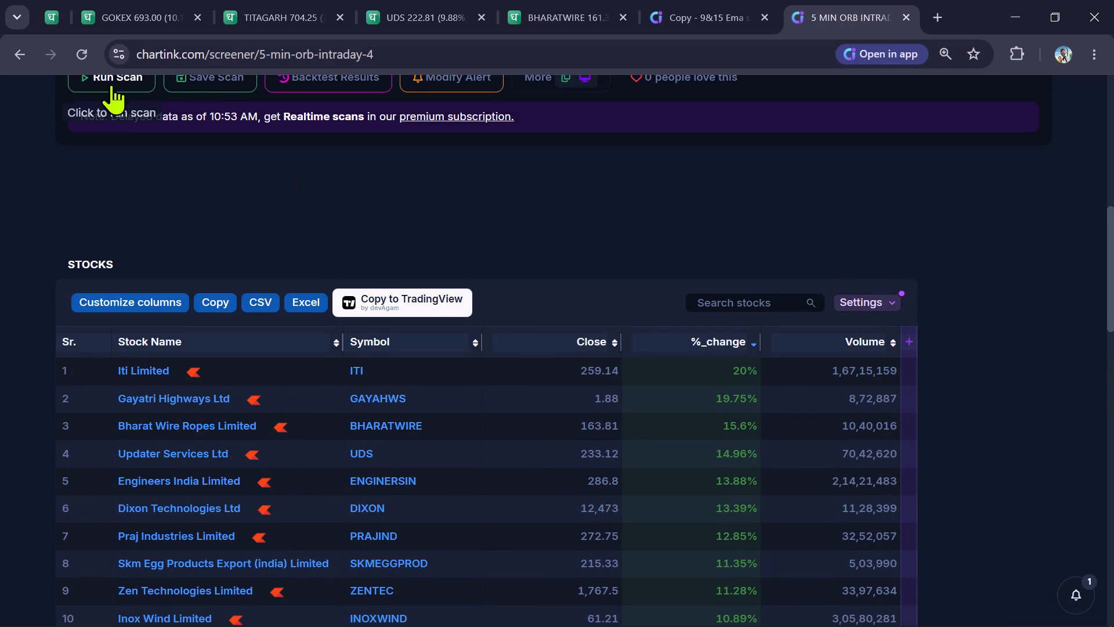
click(109, 84)
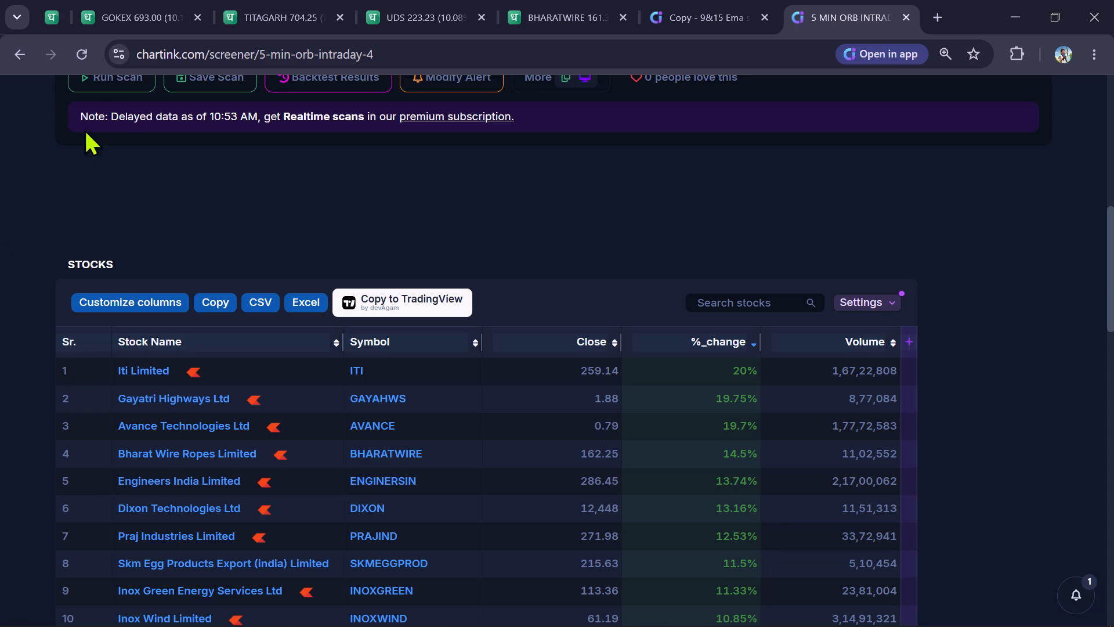
Load the NSE INOX GREEN ENERGY SERVICES chart in place of TITAGARH and inspect its 5-minute candles.
click(401, 13)
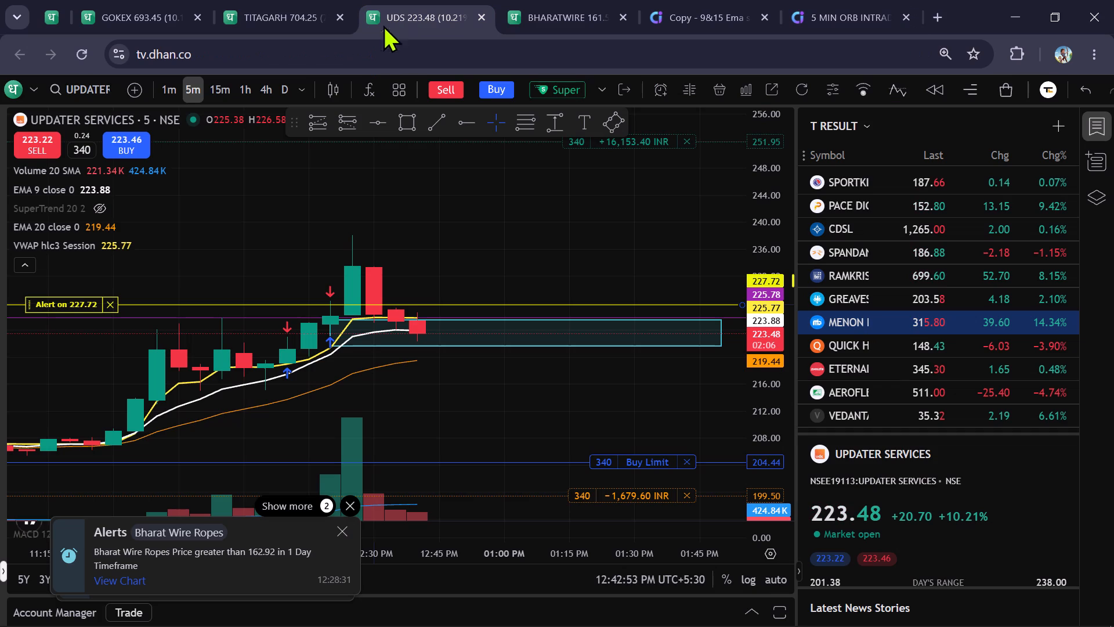
click(289, 0)
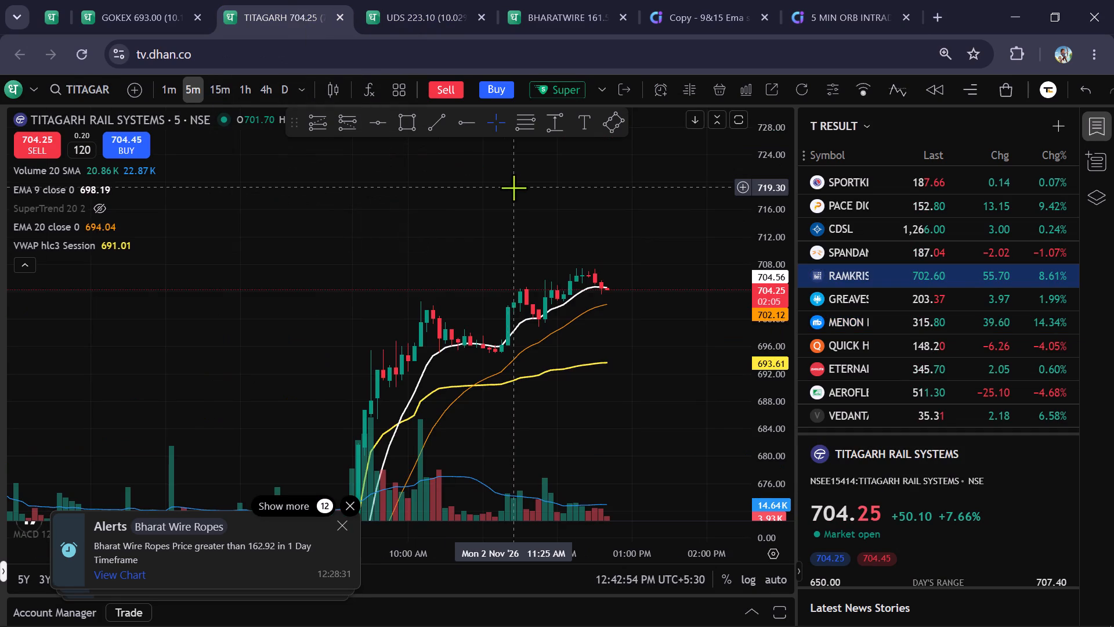
text(INO)
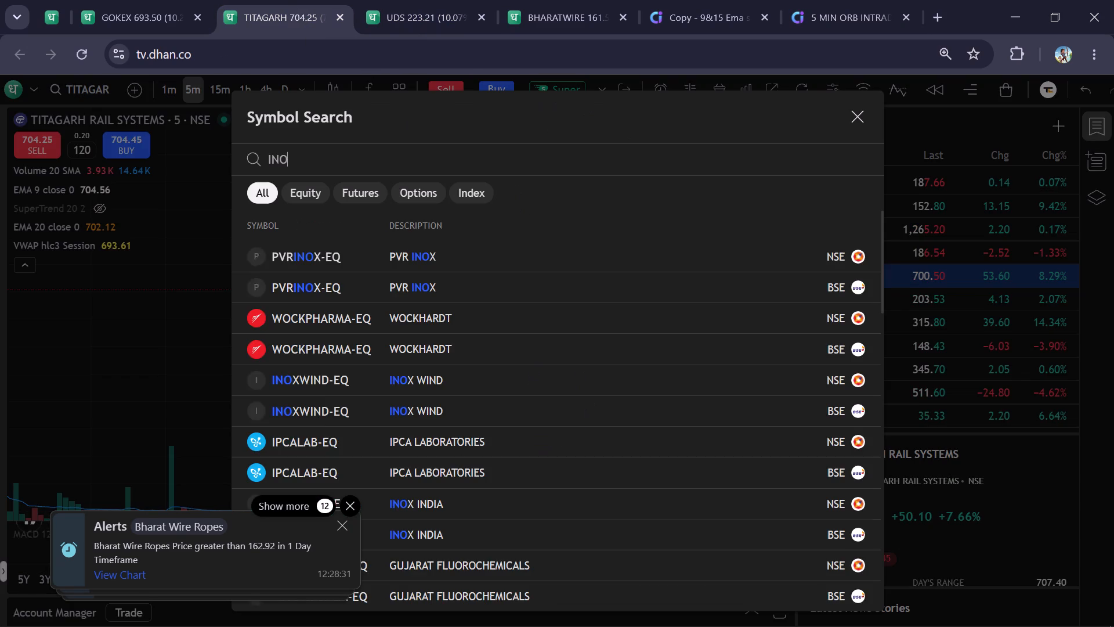
text(X GR)
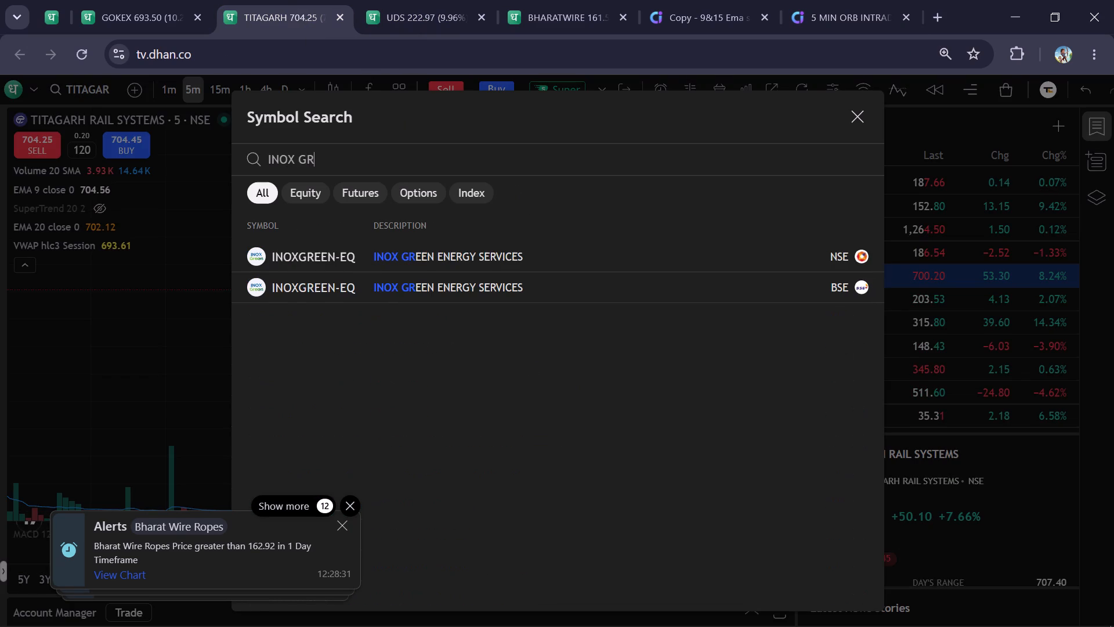
key(Down)
key(Return)
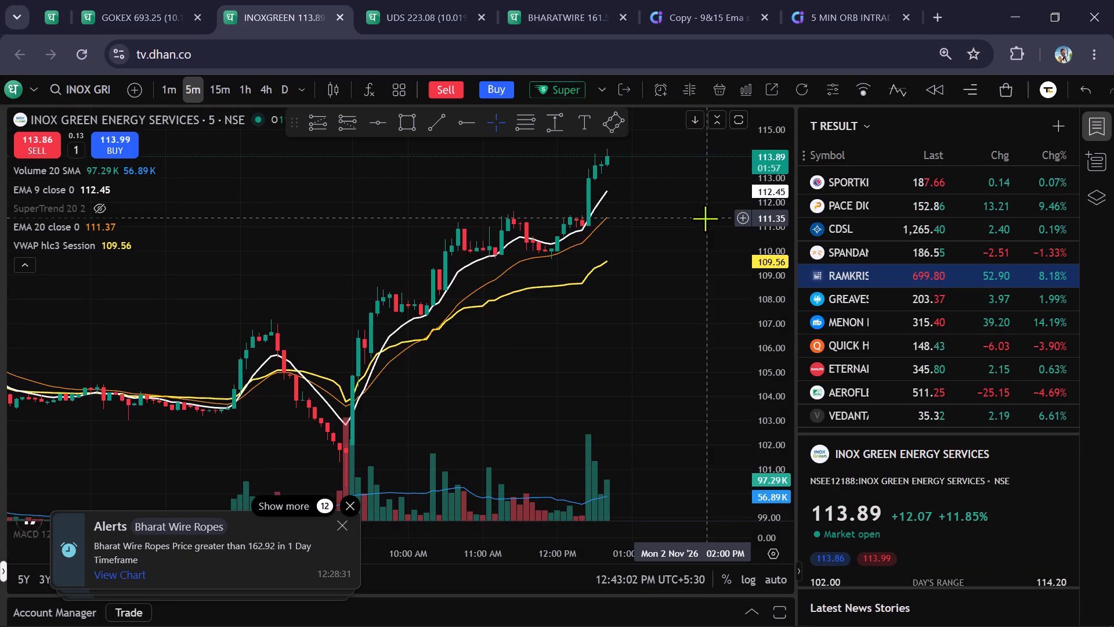
scroll(777, 217, down, 7)
scroll(669, 183, up, 6)
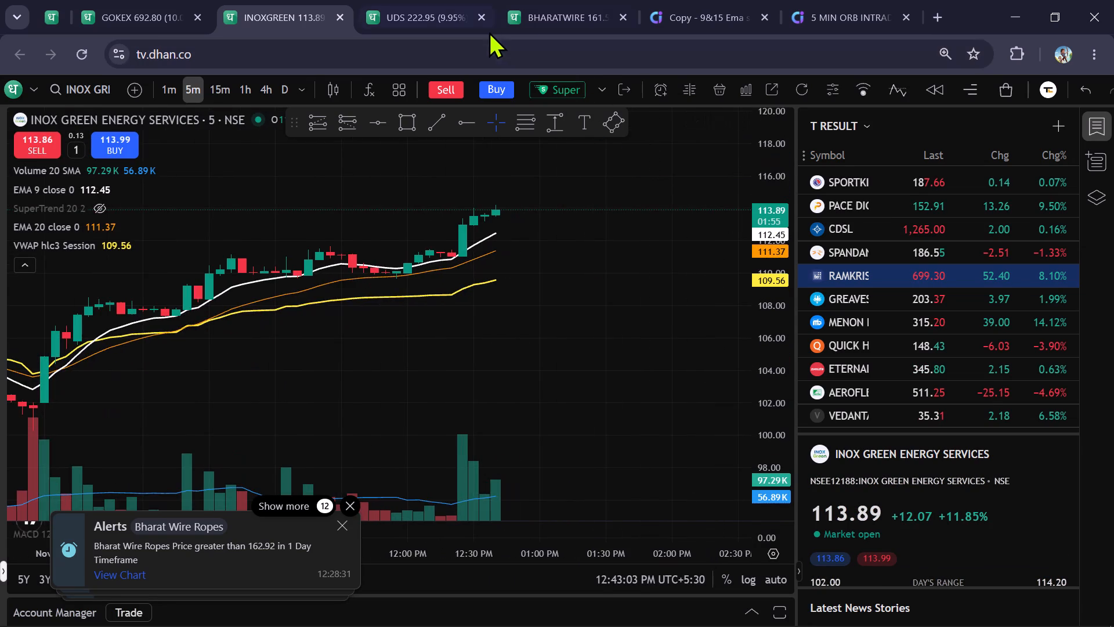
Review the UPDATER SERVICES and BHARAT WIRE ROPES 5-minute charts, recheck the Chartink screeners, and return to the UPDATER SERVICES chart.
click(393, 10)
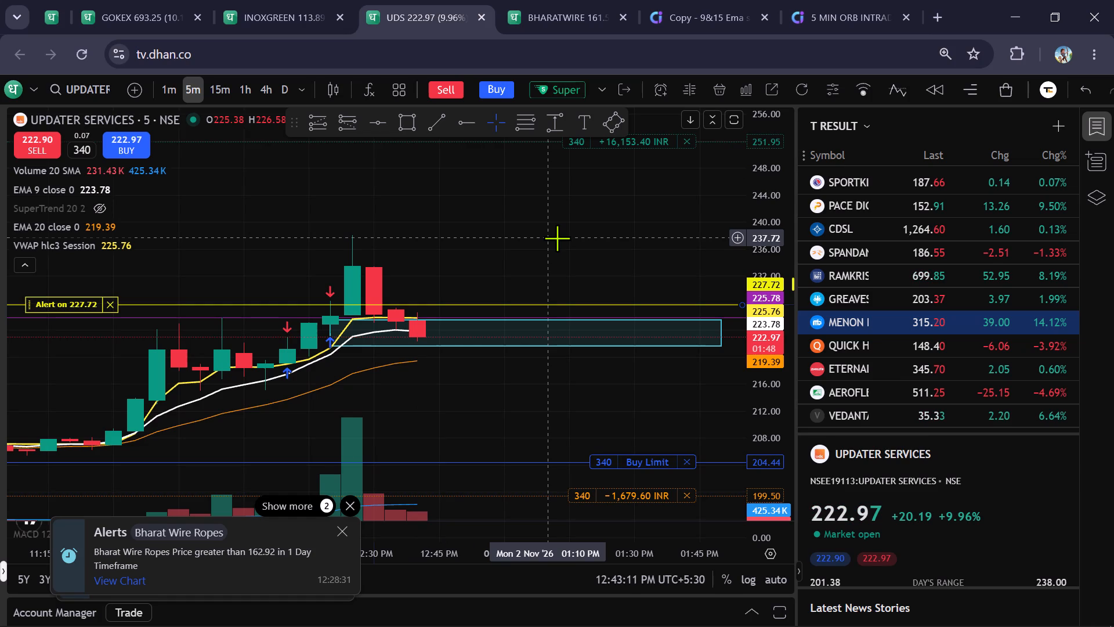
scroll(558, 239, down, 3)
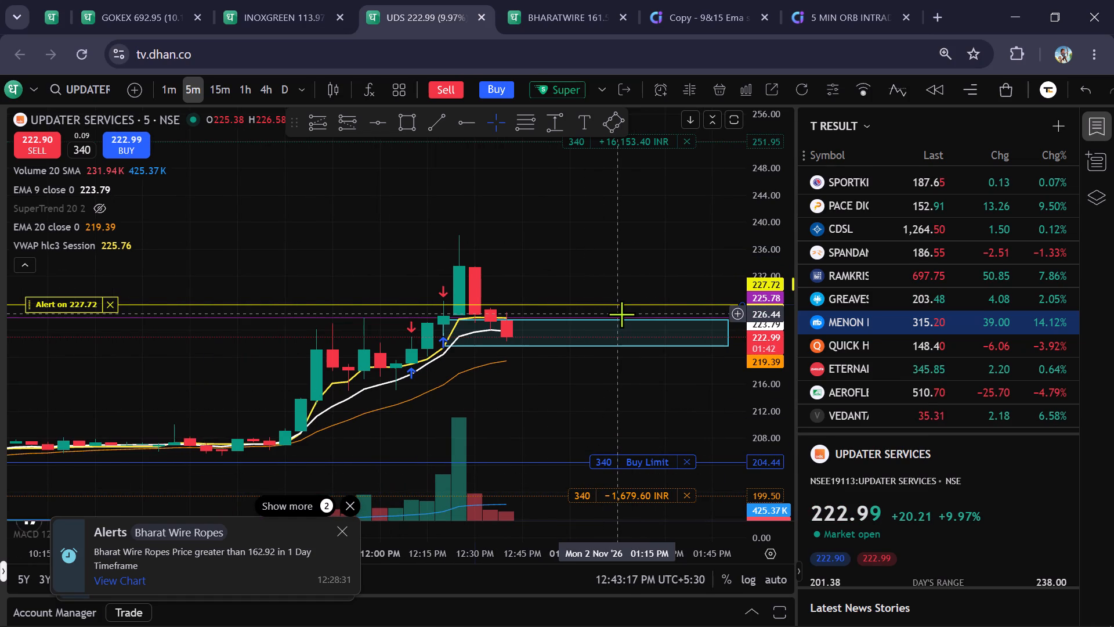
click(552, 23)
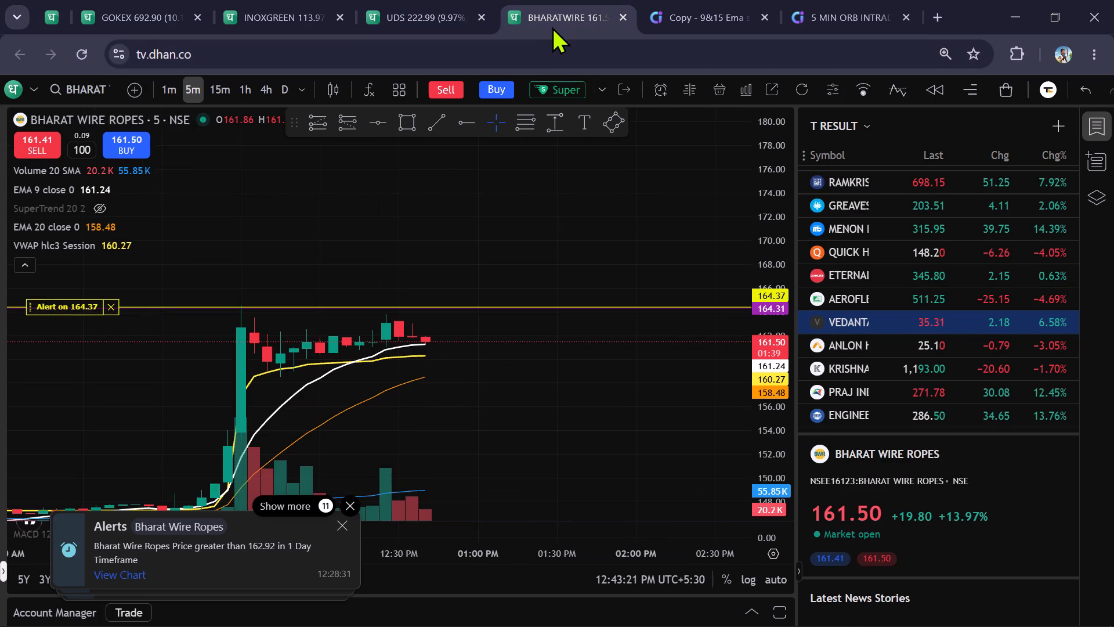
click(731, 10)
click(862, 16)
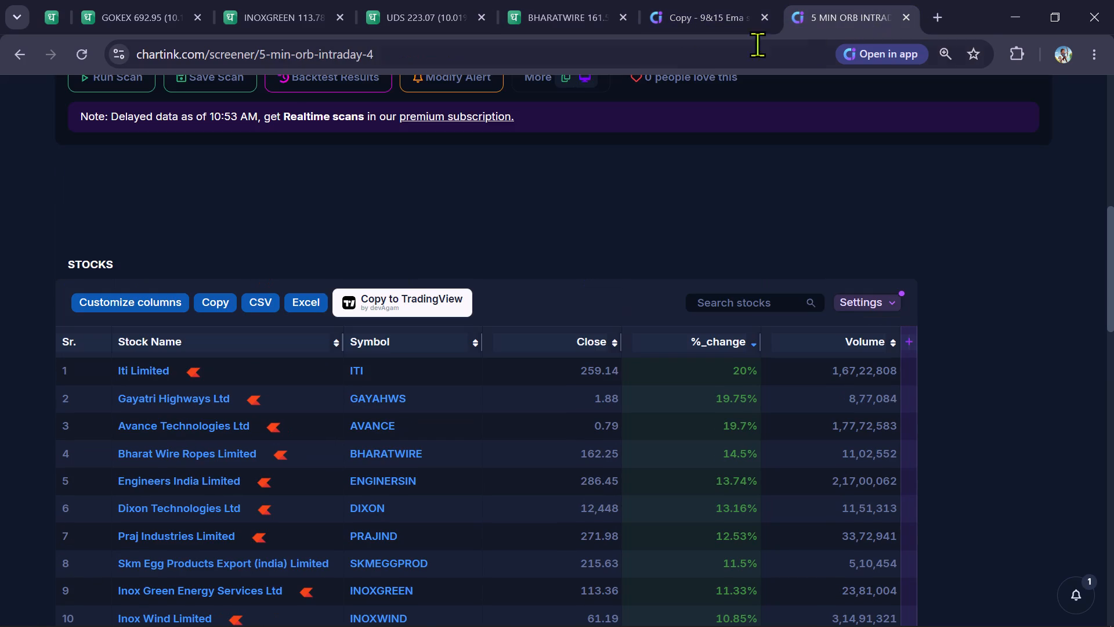
click(438, 15)
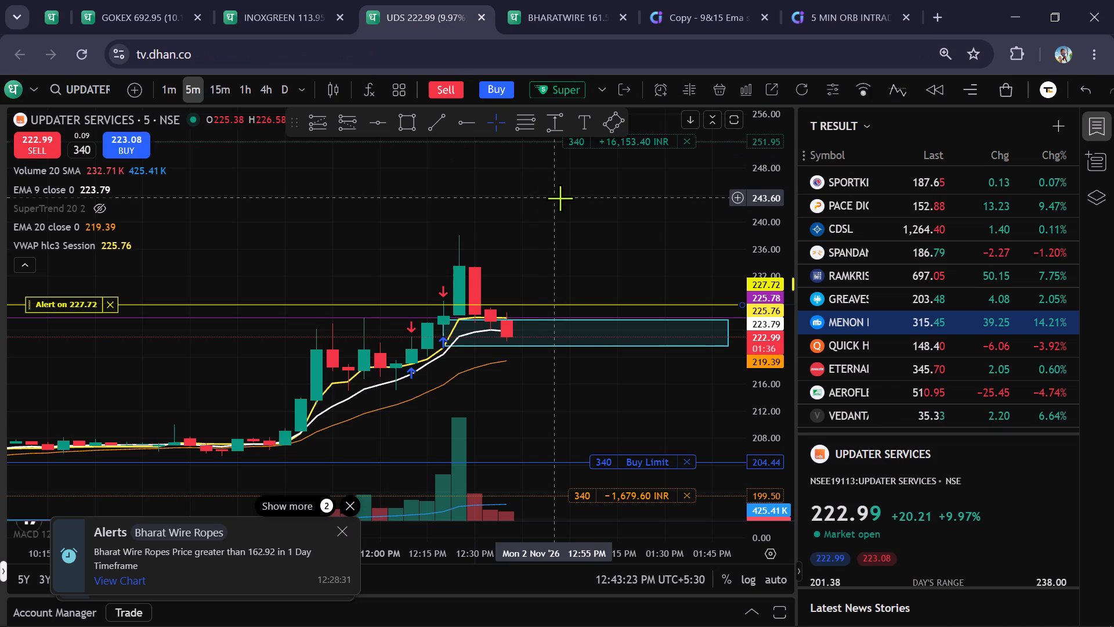
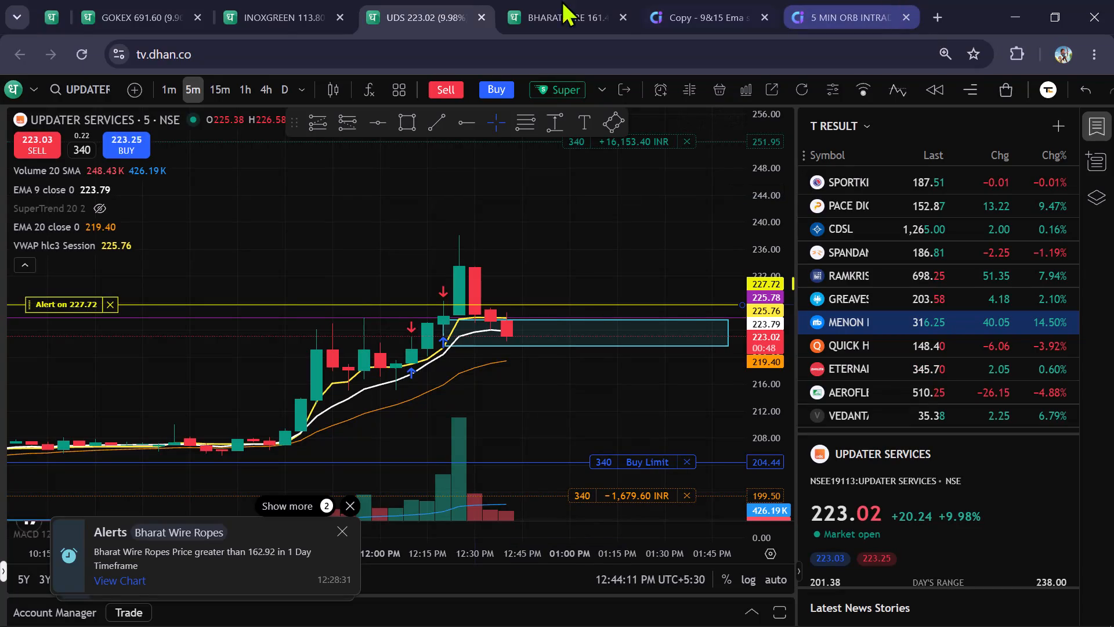
Examine the Dhan home page's trending stocks by news, most traded and most bought MTF, plus the key indices and commodities.
click(56, 10)
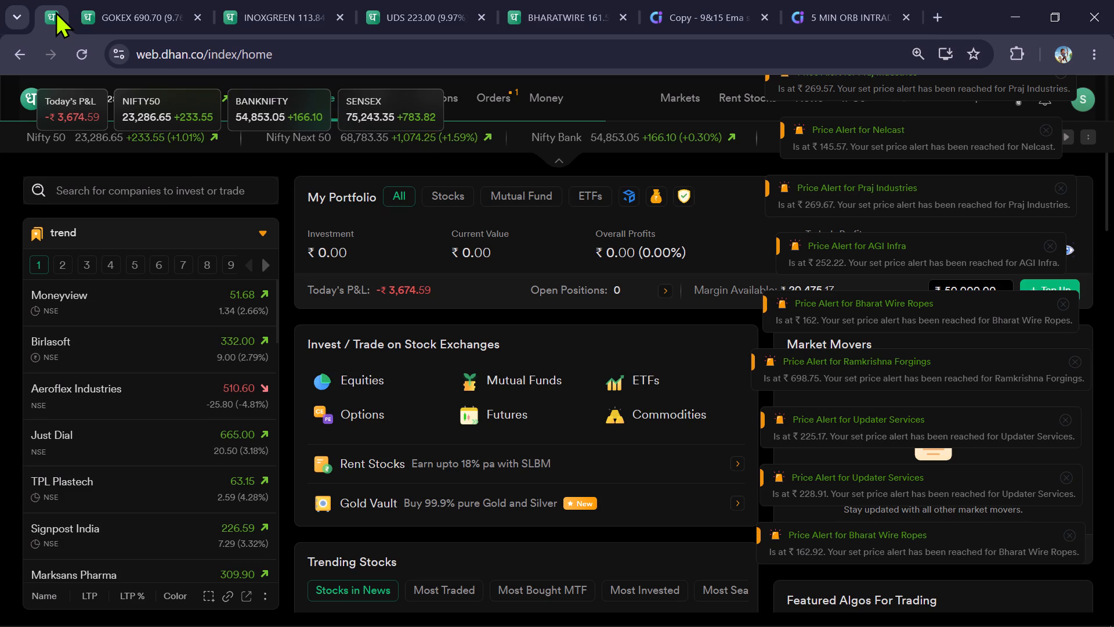
scroll(591, 247, down, 3)
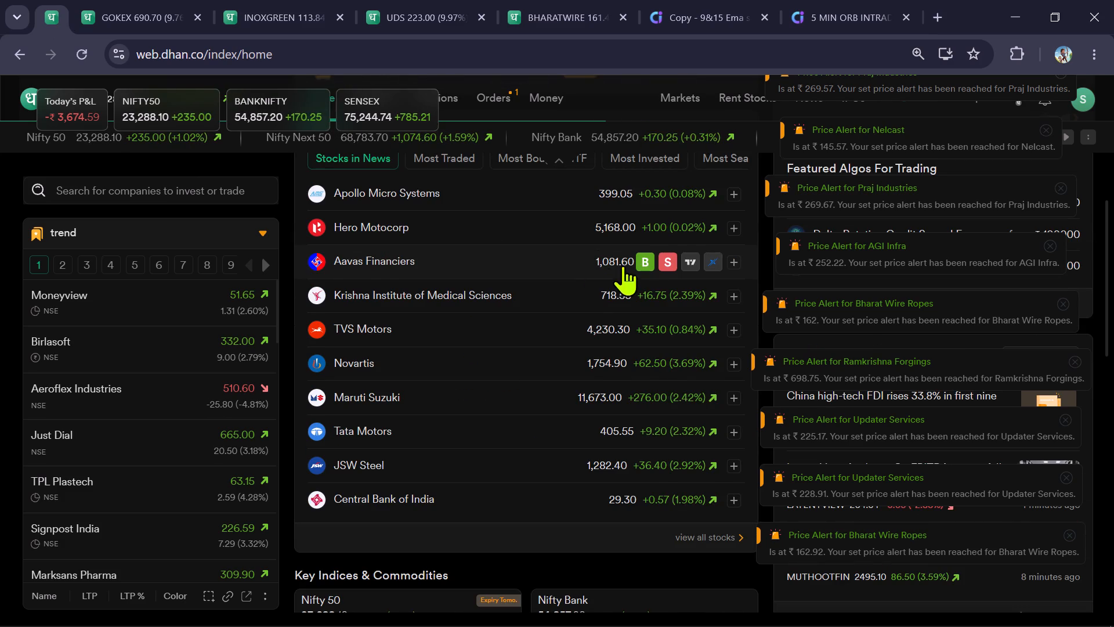
scroll(621, 229, up, 1)
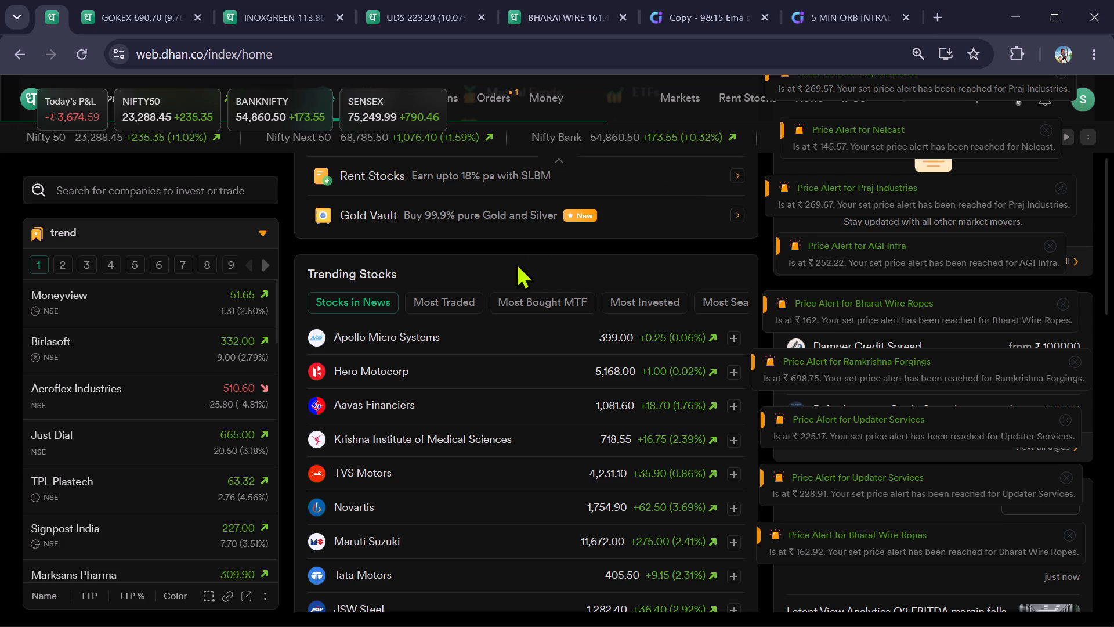
click(472, 296)
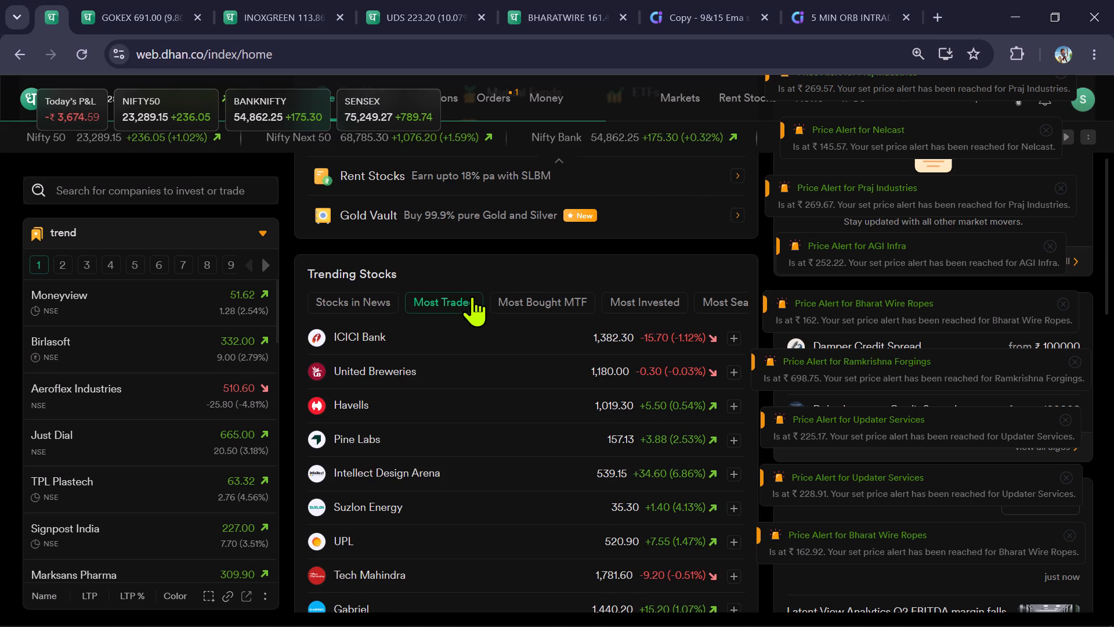
click(519, 304)
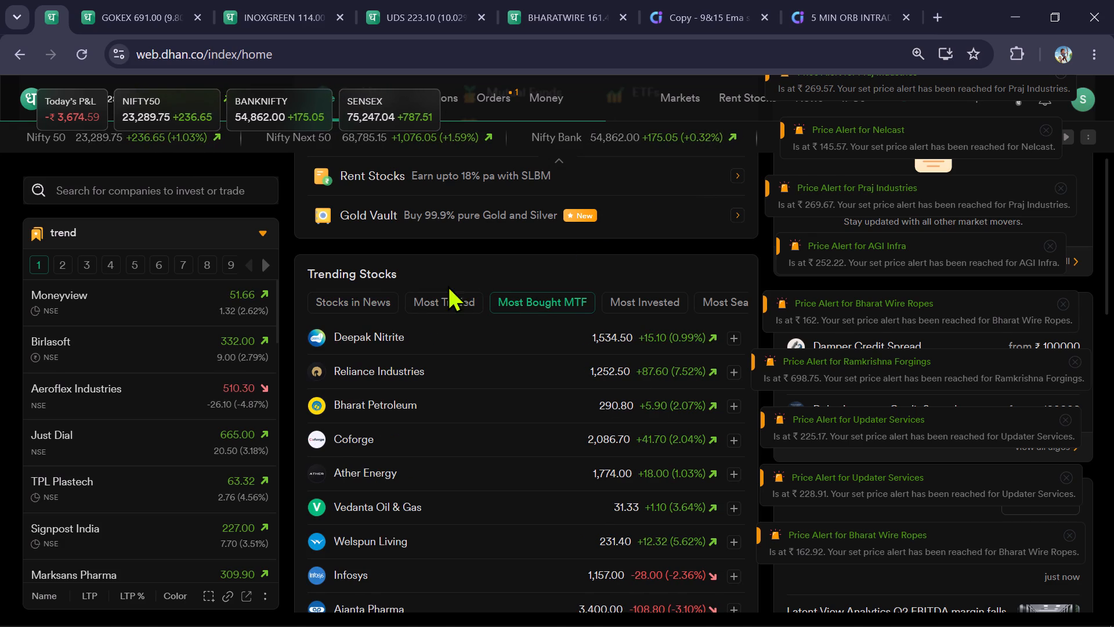
click(361, 304)
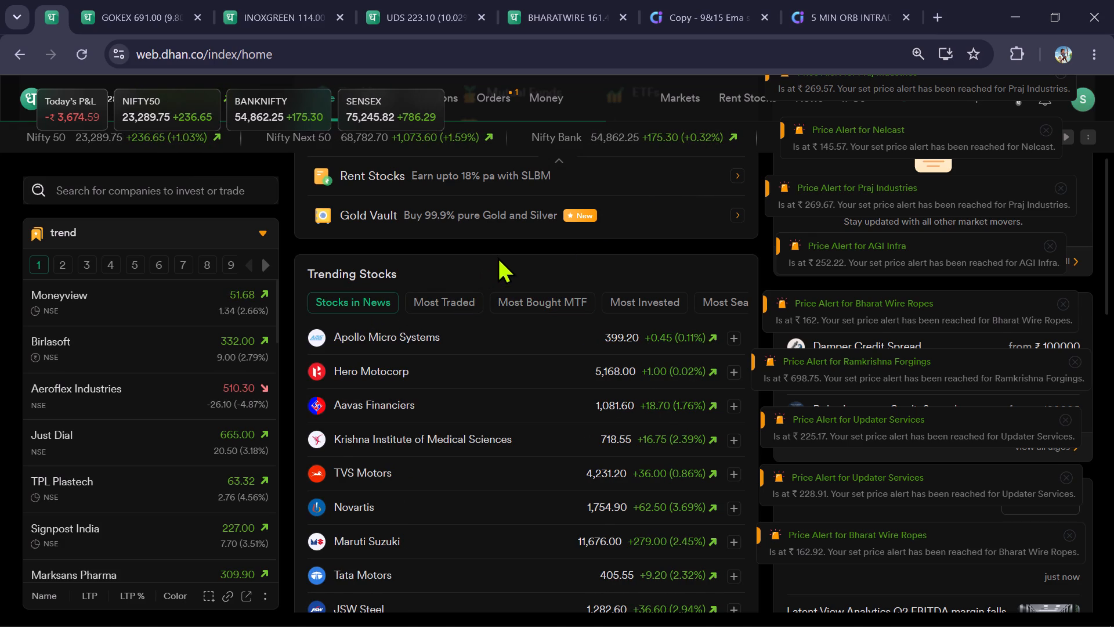
scroll(531, 278, down, 3)
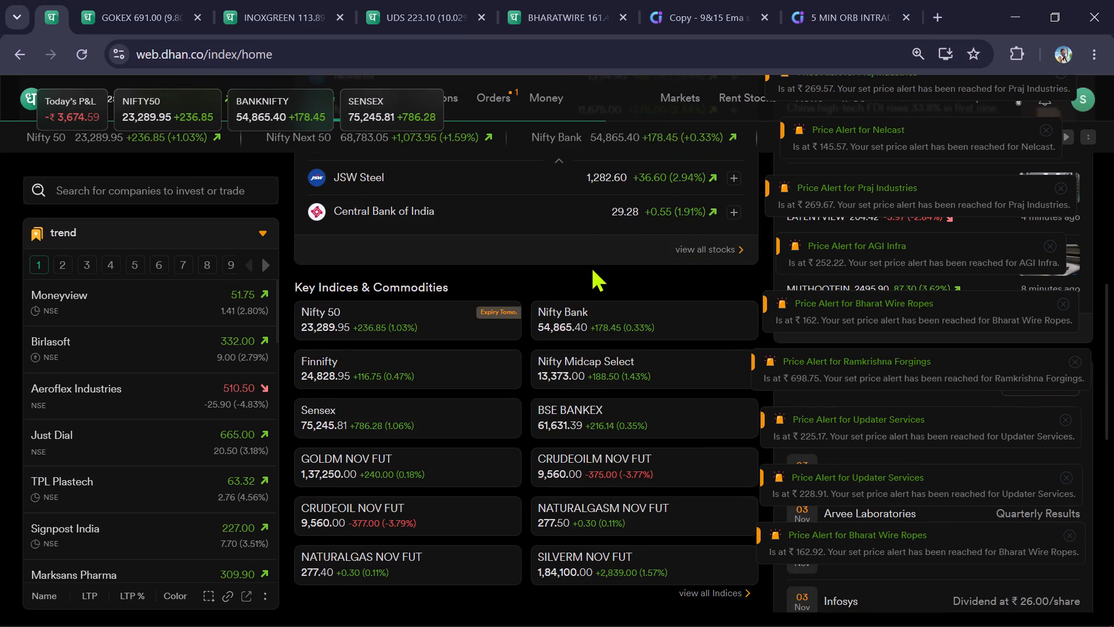
scroll(603, 247, up, 8)
Review the 5-minute charts of GOKALDAS EXPORTS, INOX GREEN ENERGY SERVICES, UPDATER SERVICES and BHARAT WIRE ROPES.
click(153, 13)
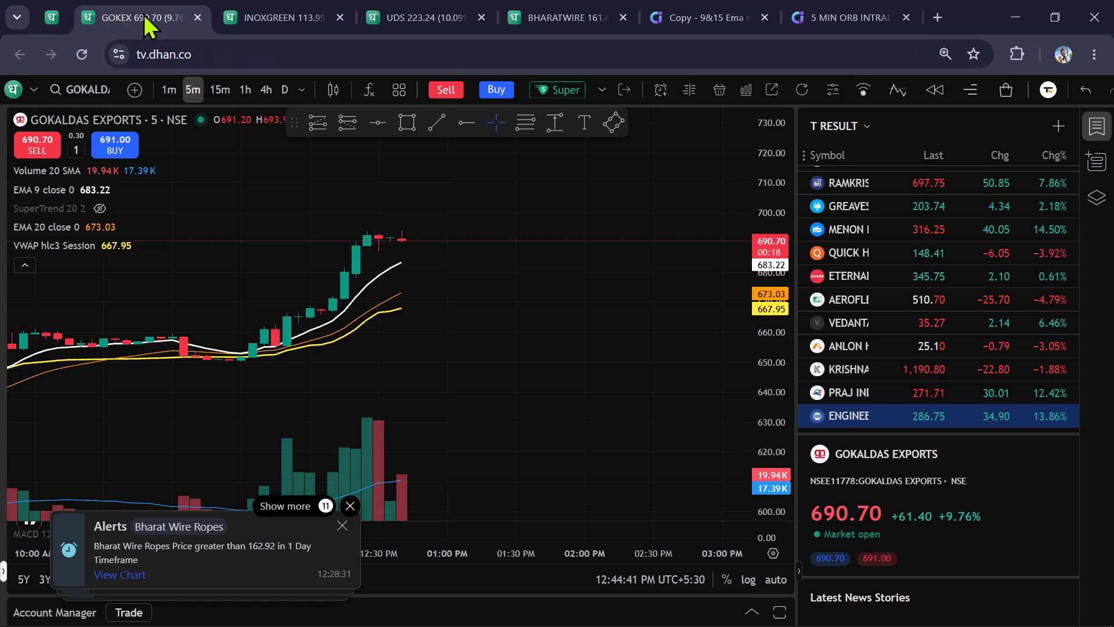
click(299, 17)
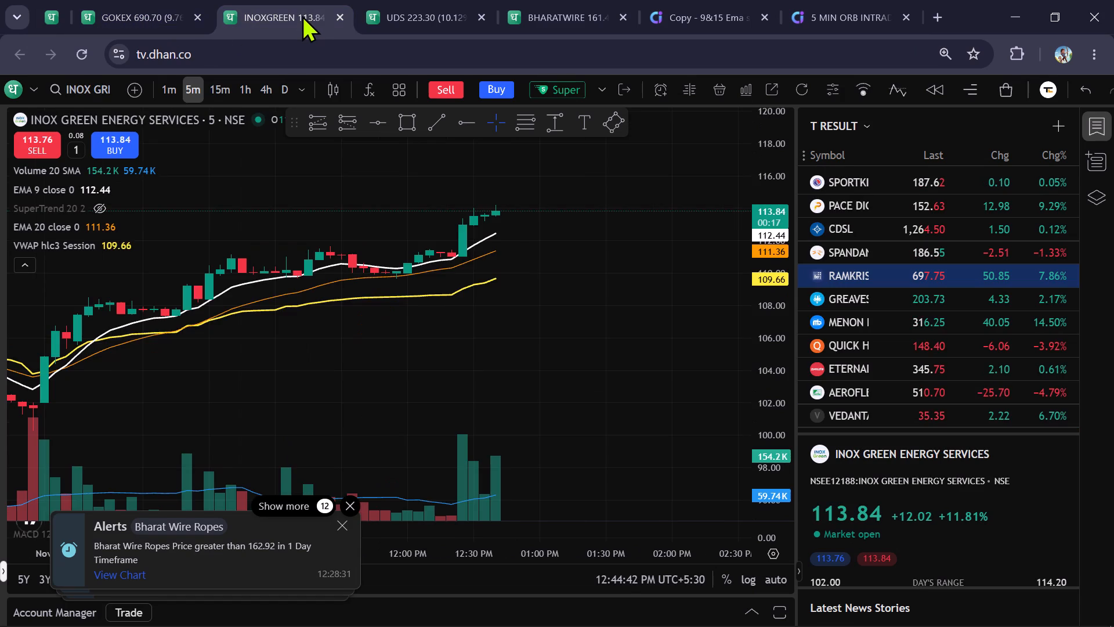
click(388, 9)
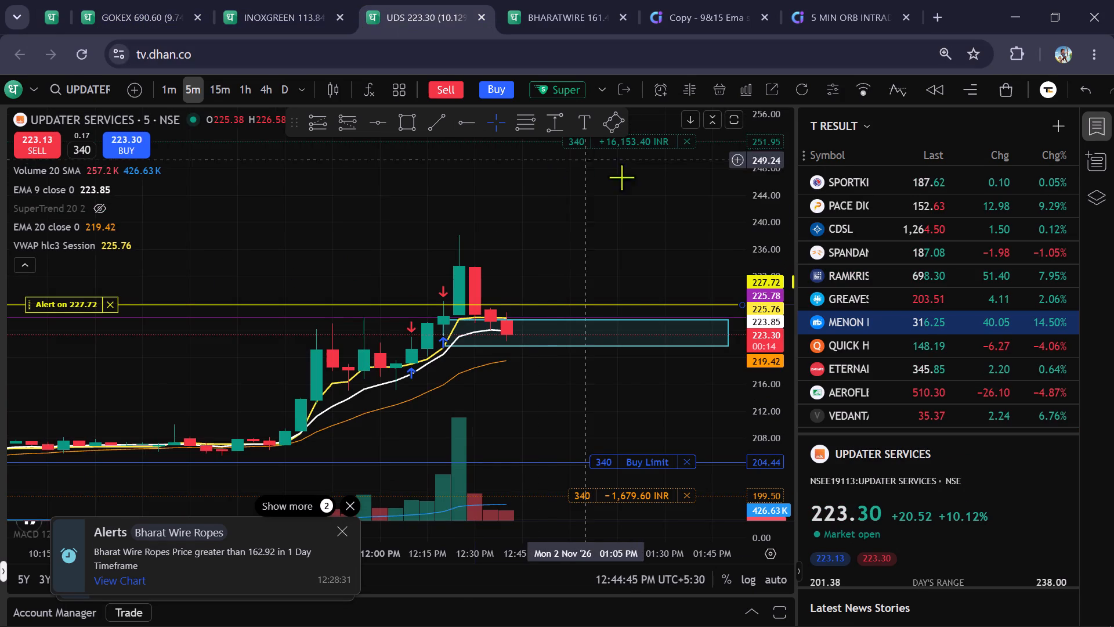
click(570, 8)
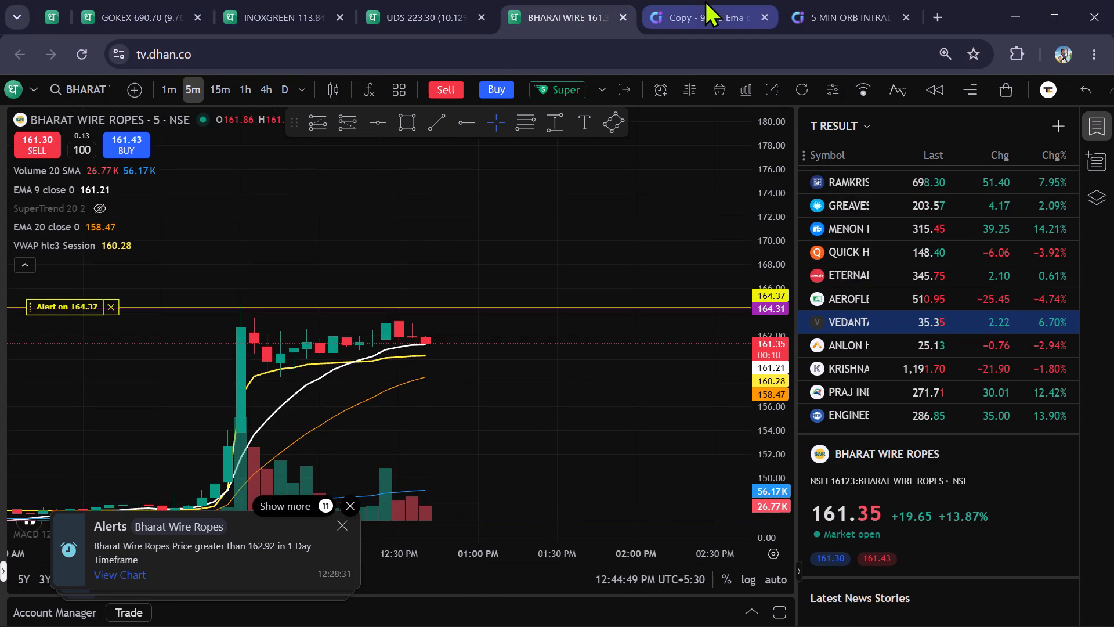
Rerun the Chartink 9&15 EMA intraday screener and examine its refreshed stock list for trade candidates.
click(704, 0)
scroll(183, 138, up, 3)
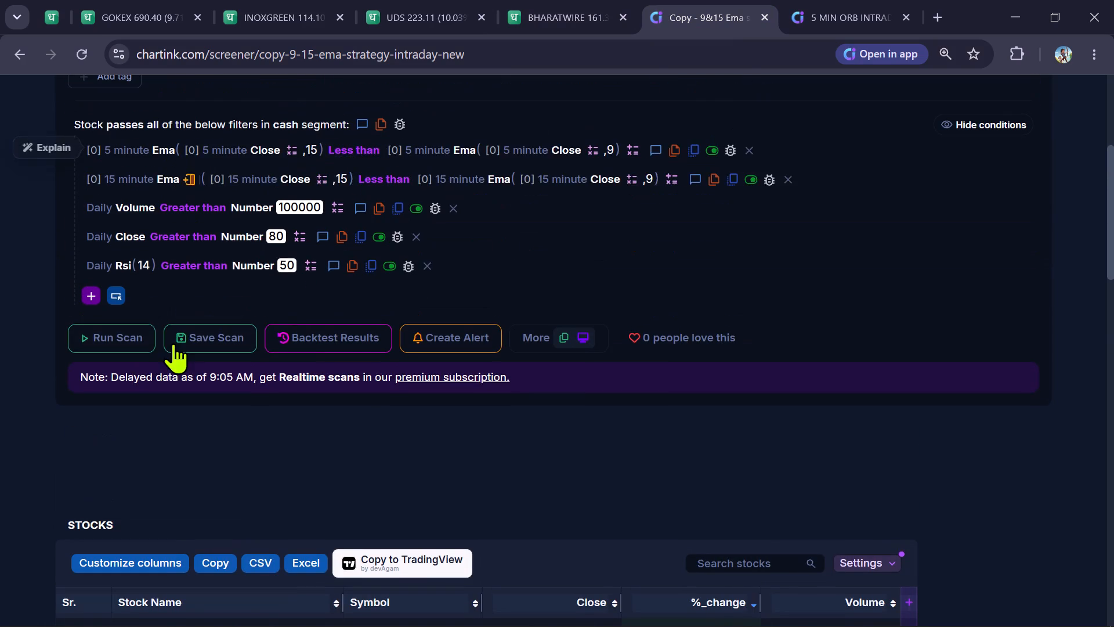
drag(121, 335, 115, 337)
scroll(0, 339, down, 3)
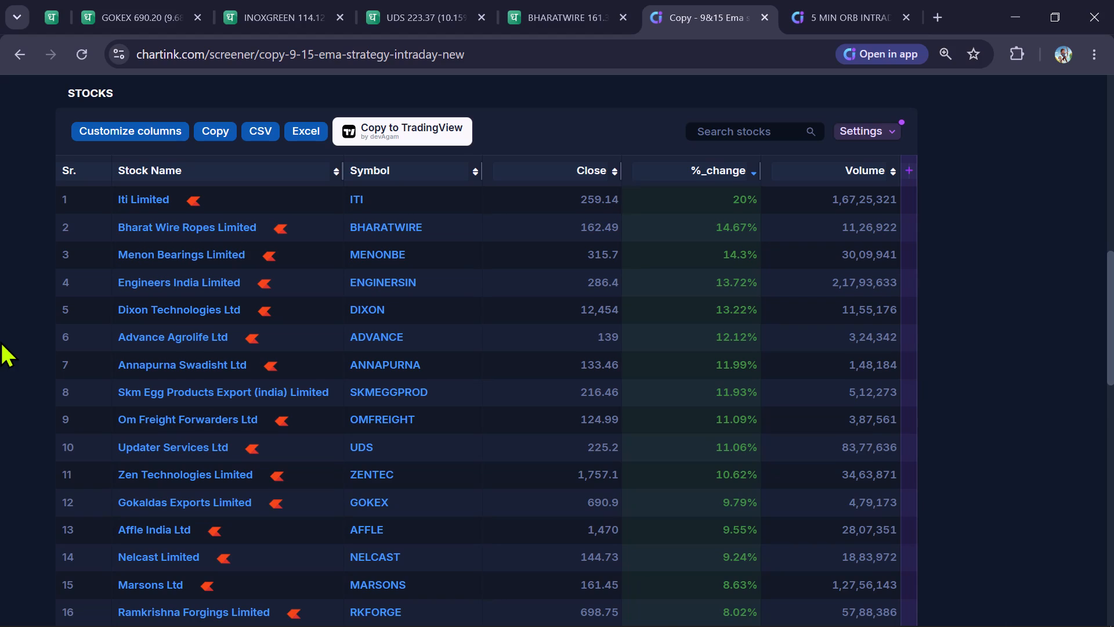
Load the NSE ADVANCE AGROLIFE chart in place of BHARAT WIRE ROPES.
click(559, 15)
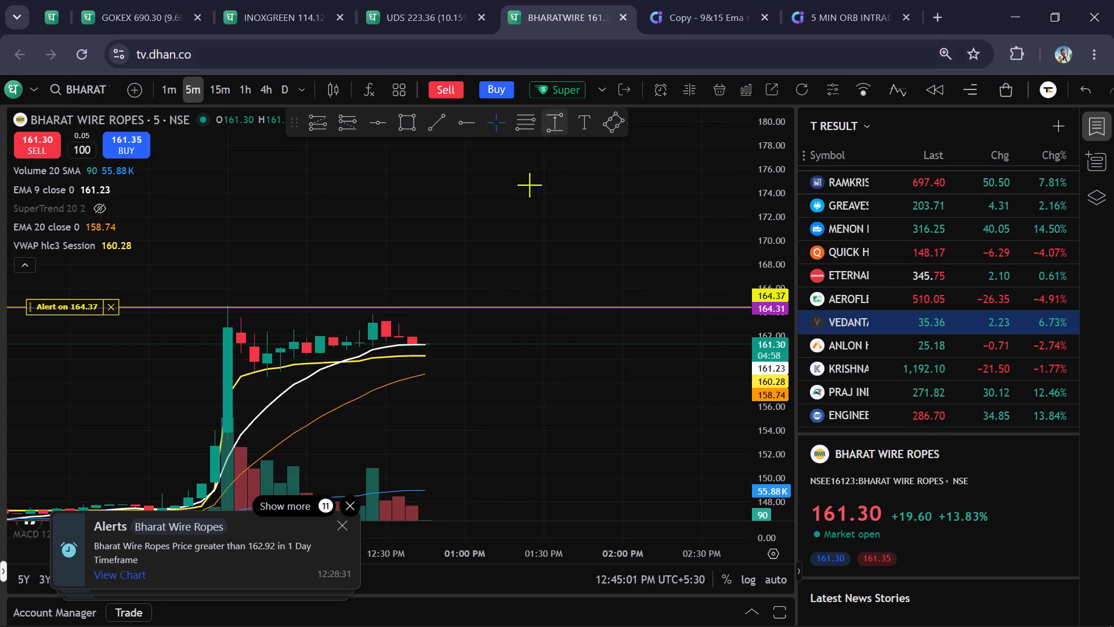
drag(511, 227, 498, 240)
text(ADVA)
text(NCE)
key(Down)
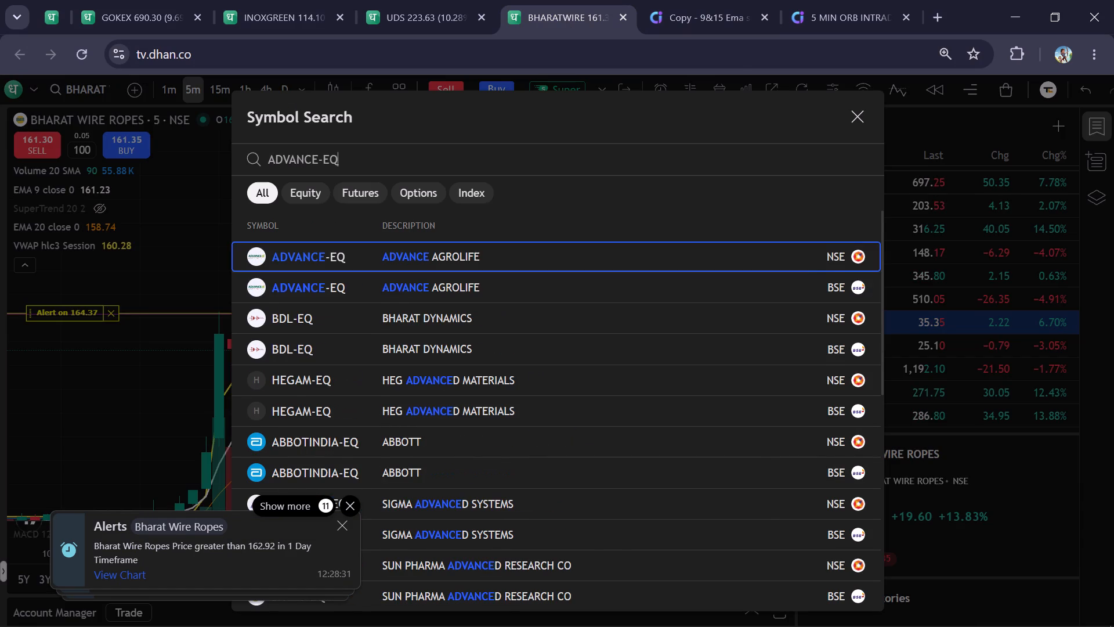
key(Return)
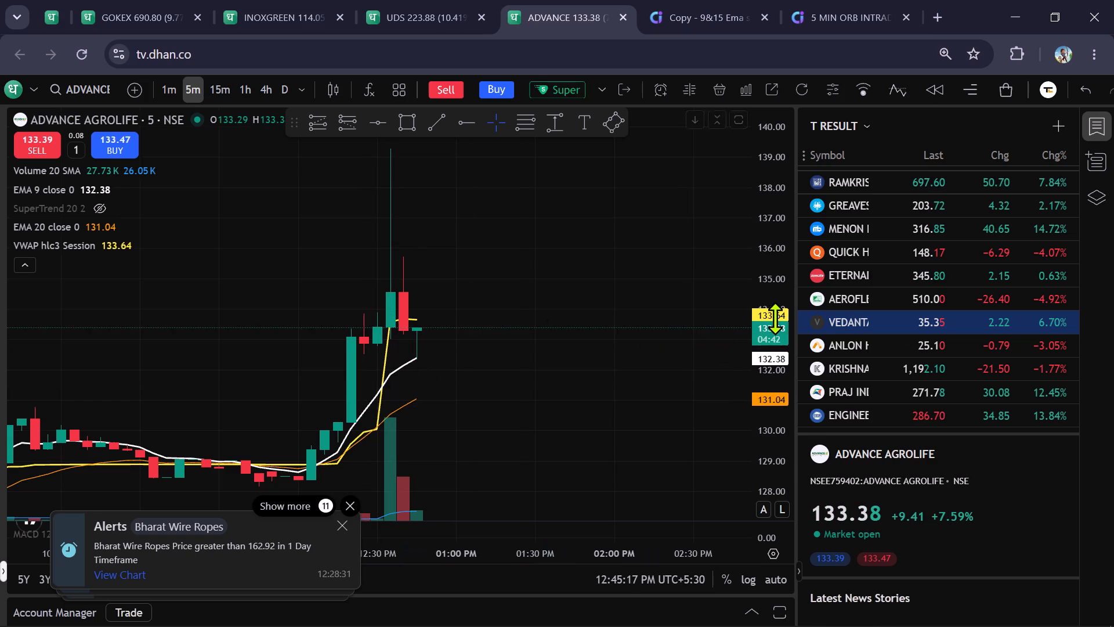
Inspect the ADVANCE AGROLIFE 5-minute candles across a wider range and switch the chart to the 1-minute timeframe.
scroll(775, 318, down, 11)
scroll(699, 361, up, 1)
scroll(681, 389, down, 13)
scroll(682, 394, up, 5)
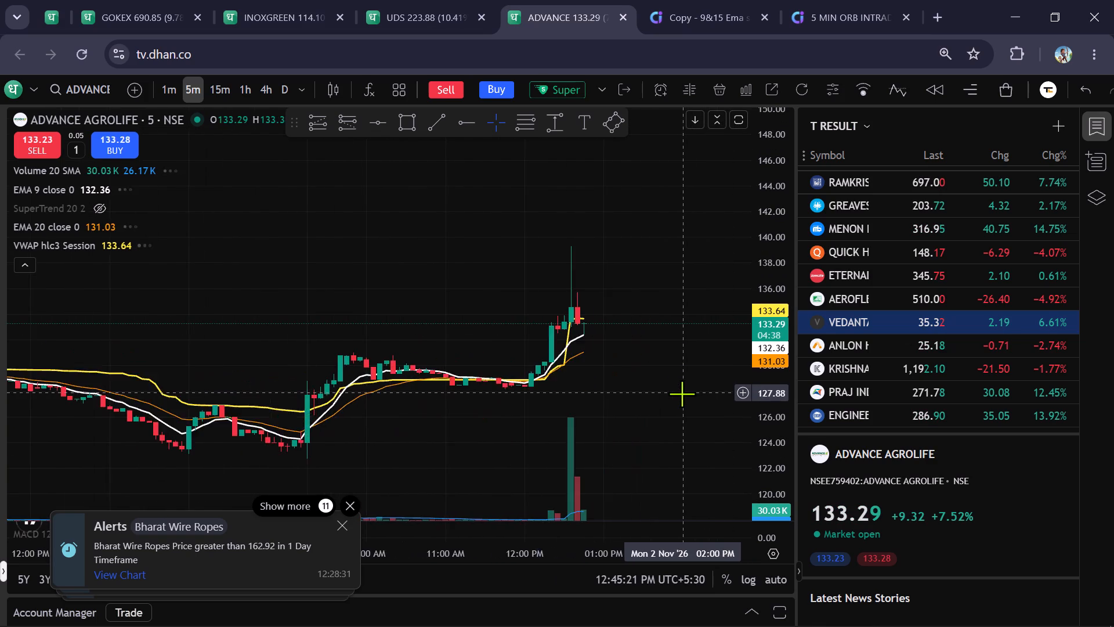
scroll(682, 394, up, 6)
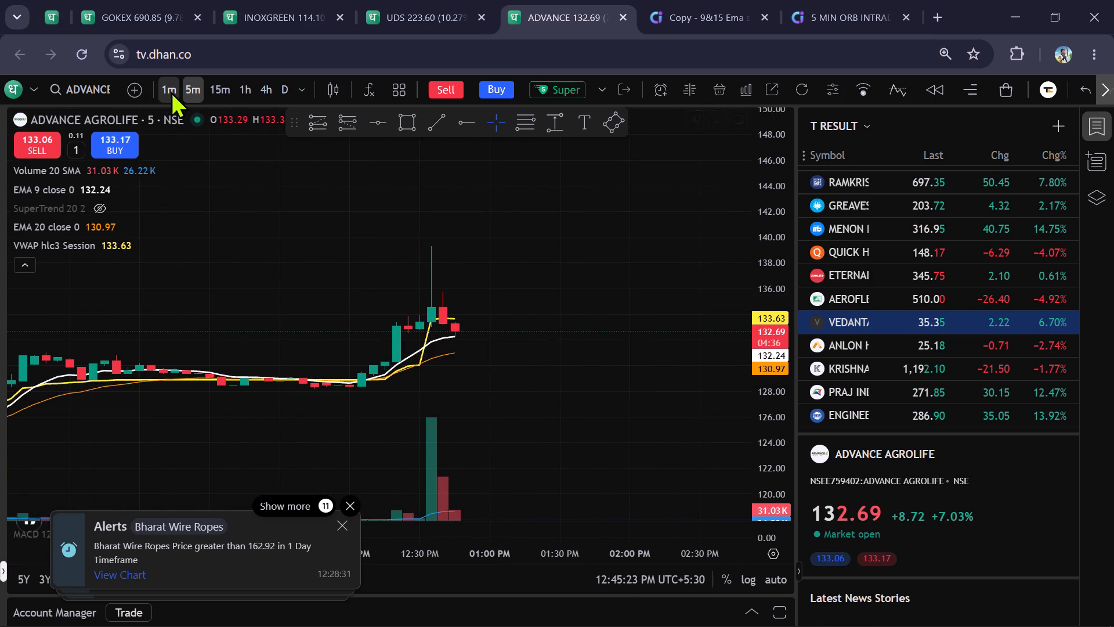
click(171, 91)
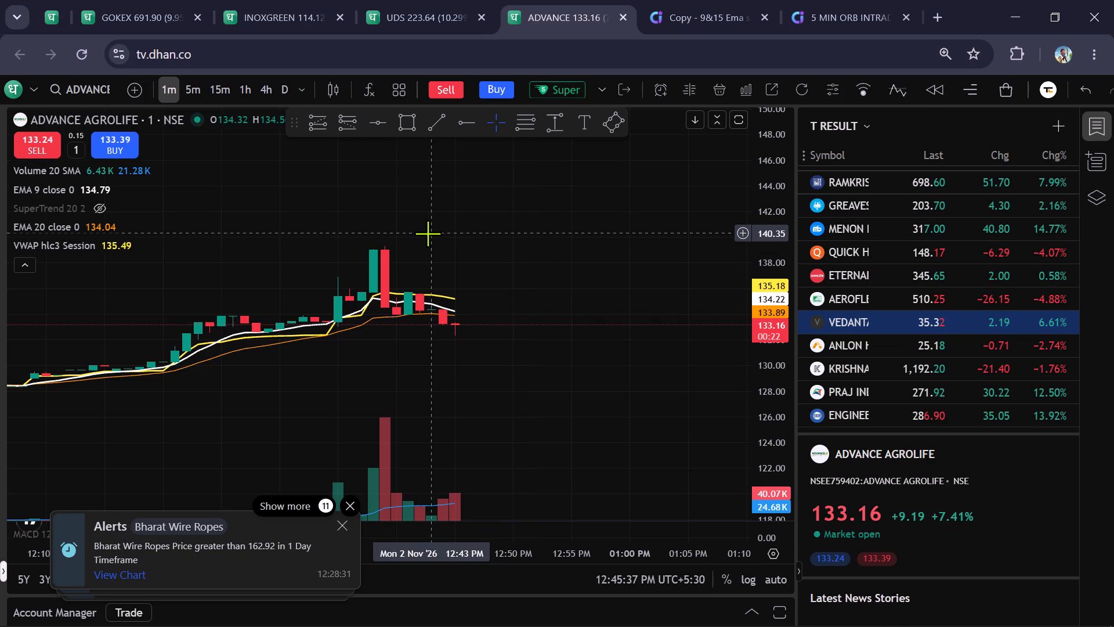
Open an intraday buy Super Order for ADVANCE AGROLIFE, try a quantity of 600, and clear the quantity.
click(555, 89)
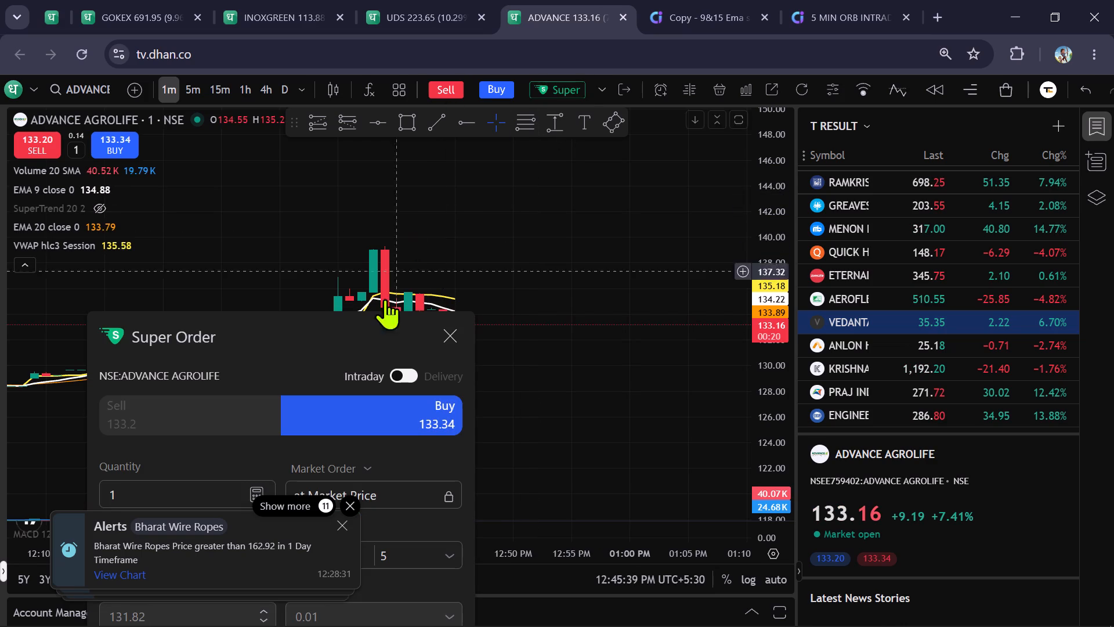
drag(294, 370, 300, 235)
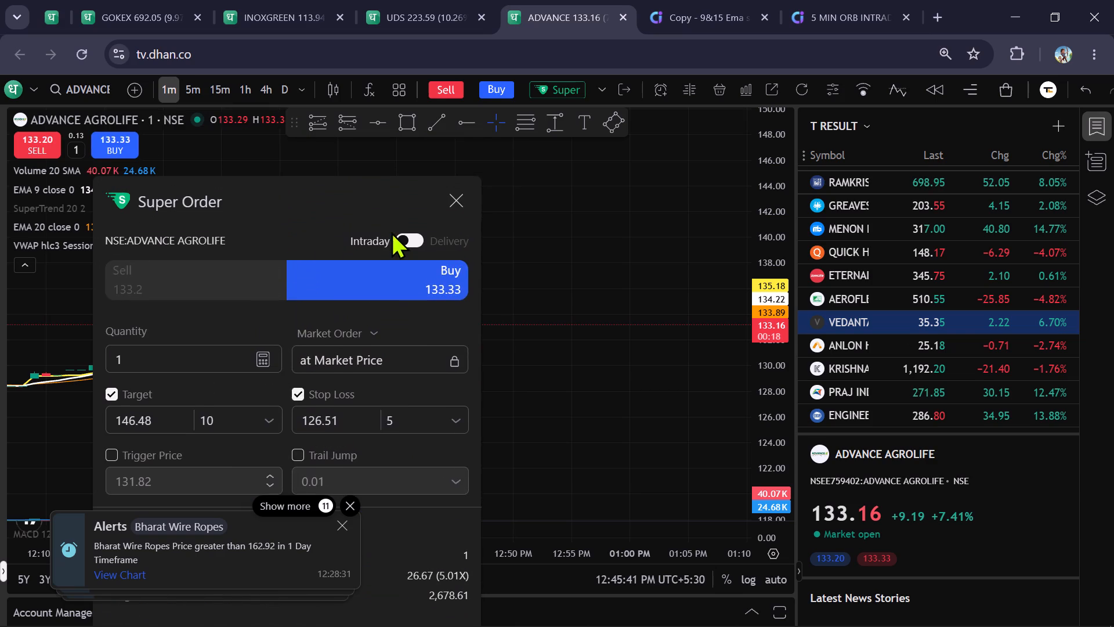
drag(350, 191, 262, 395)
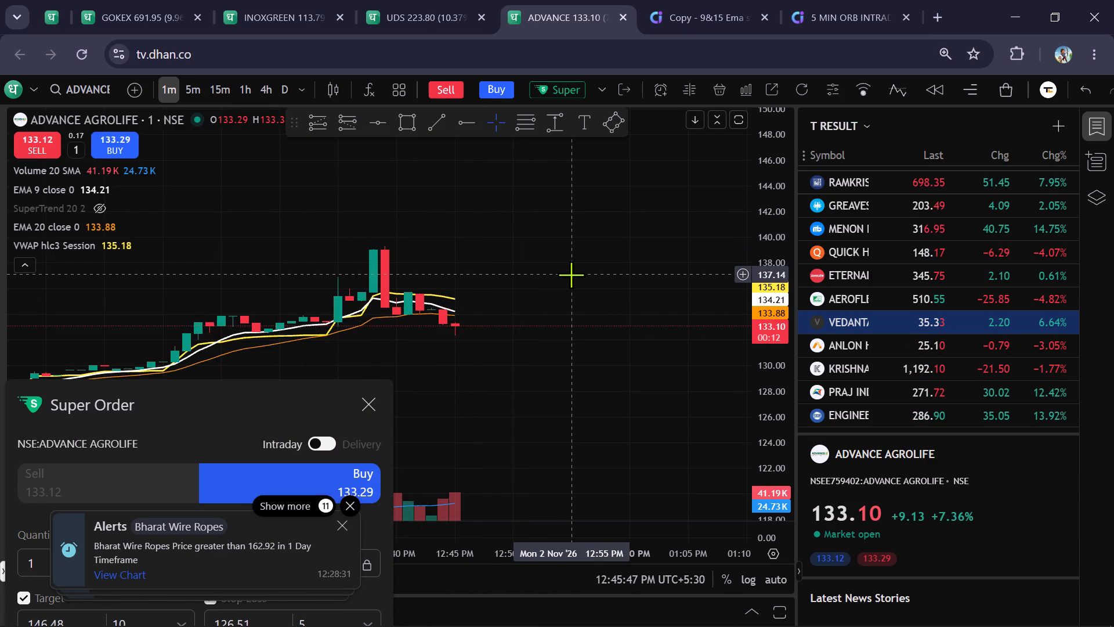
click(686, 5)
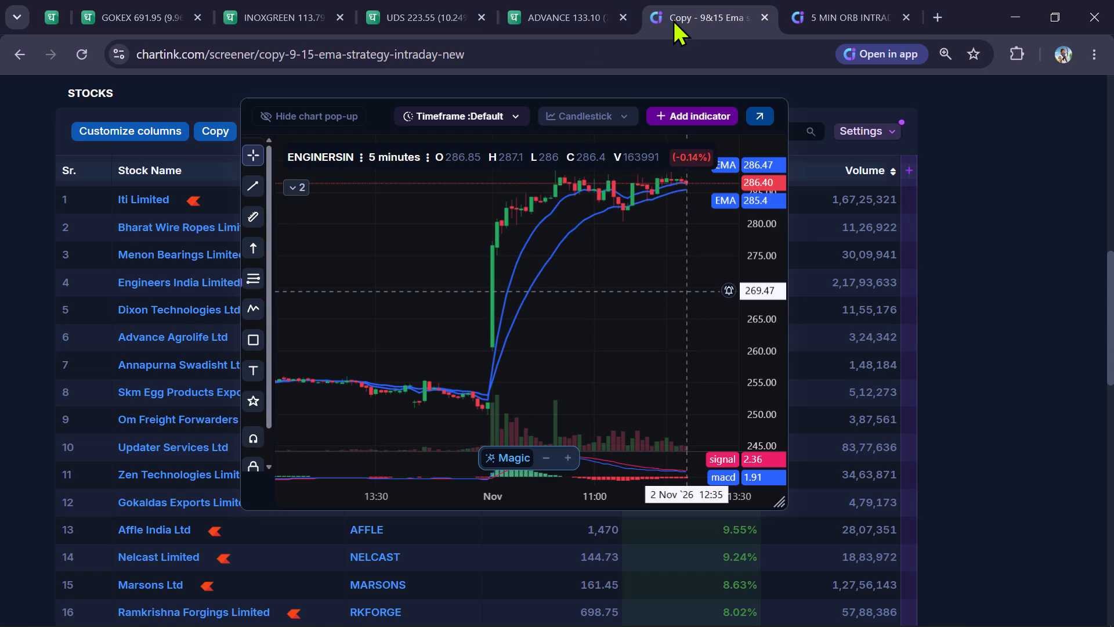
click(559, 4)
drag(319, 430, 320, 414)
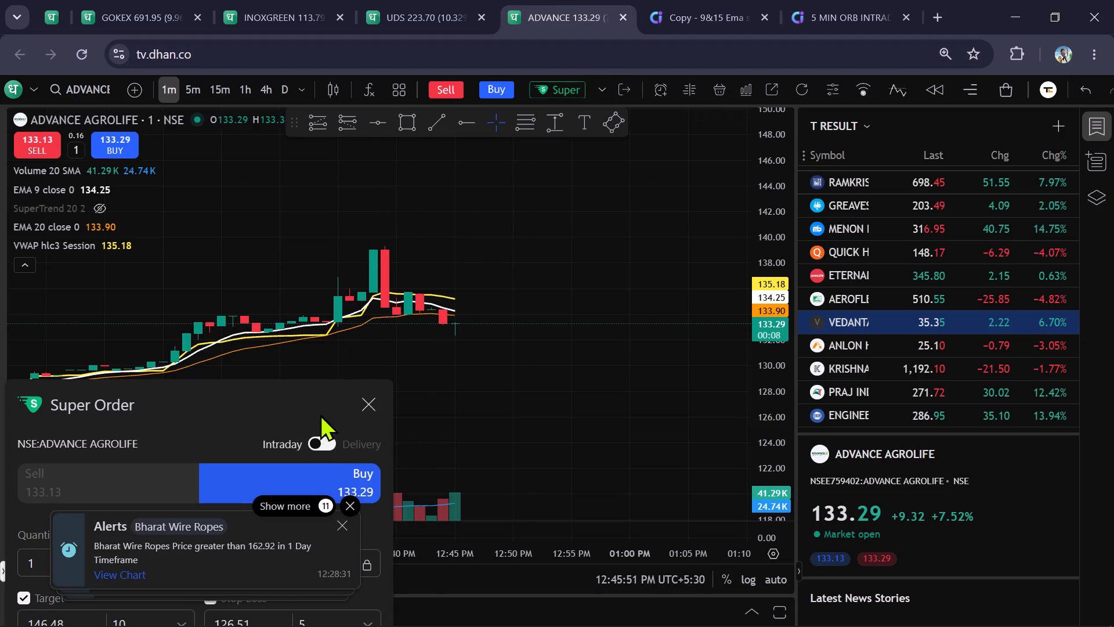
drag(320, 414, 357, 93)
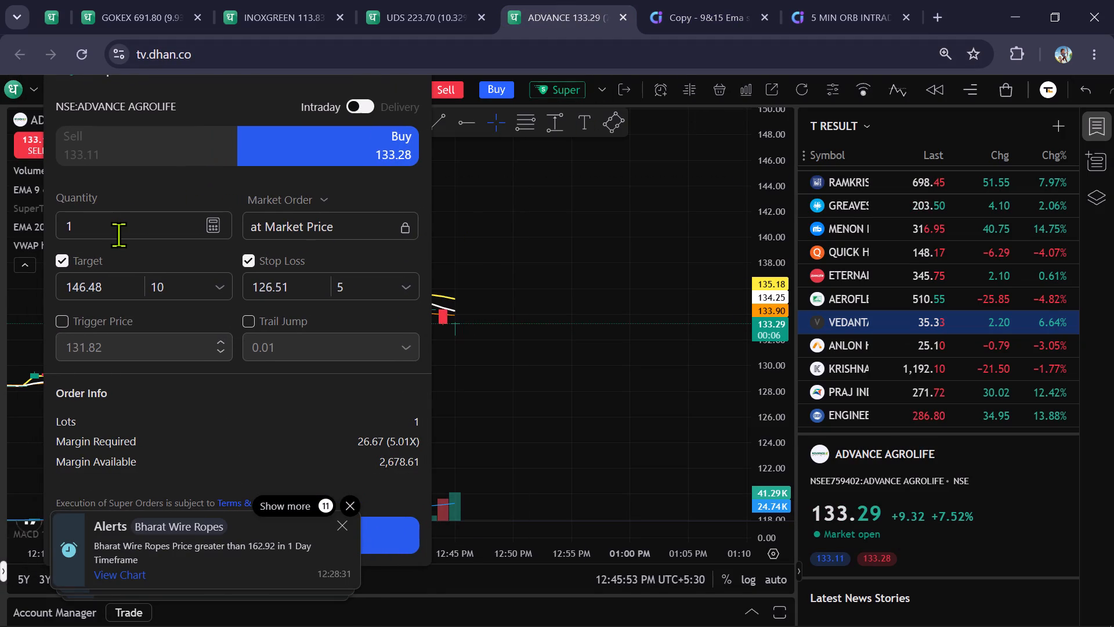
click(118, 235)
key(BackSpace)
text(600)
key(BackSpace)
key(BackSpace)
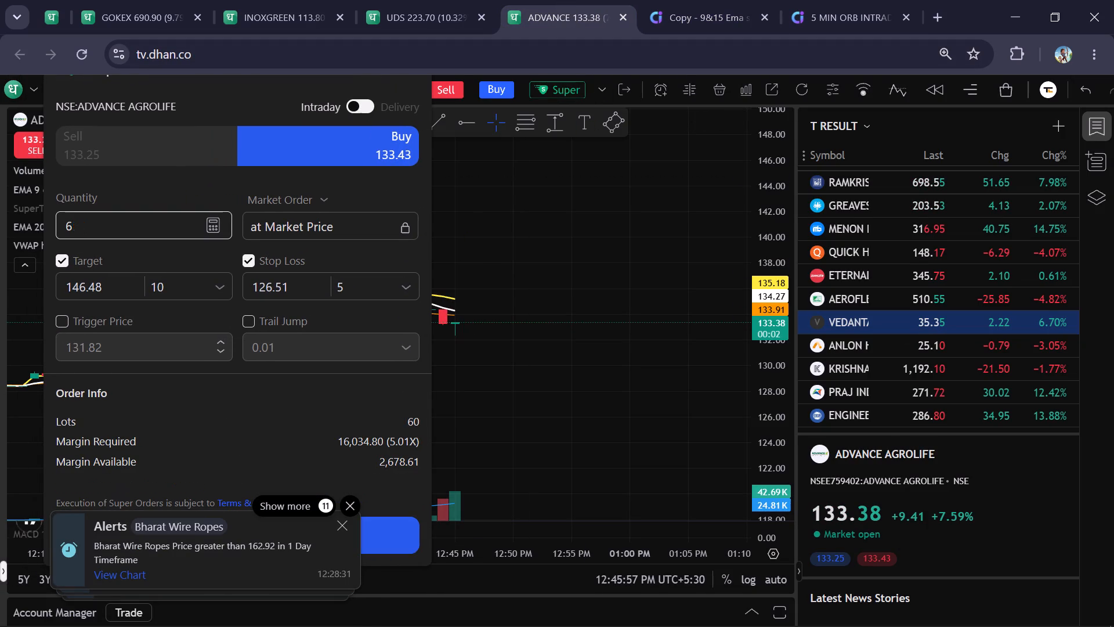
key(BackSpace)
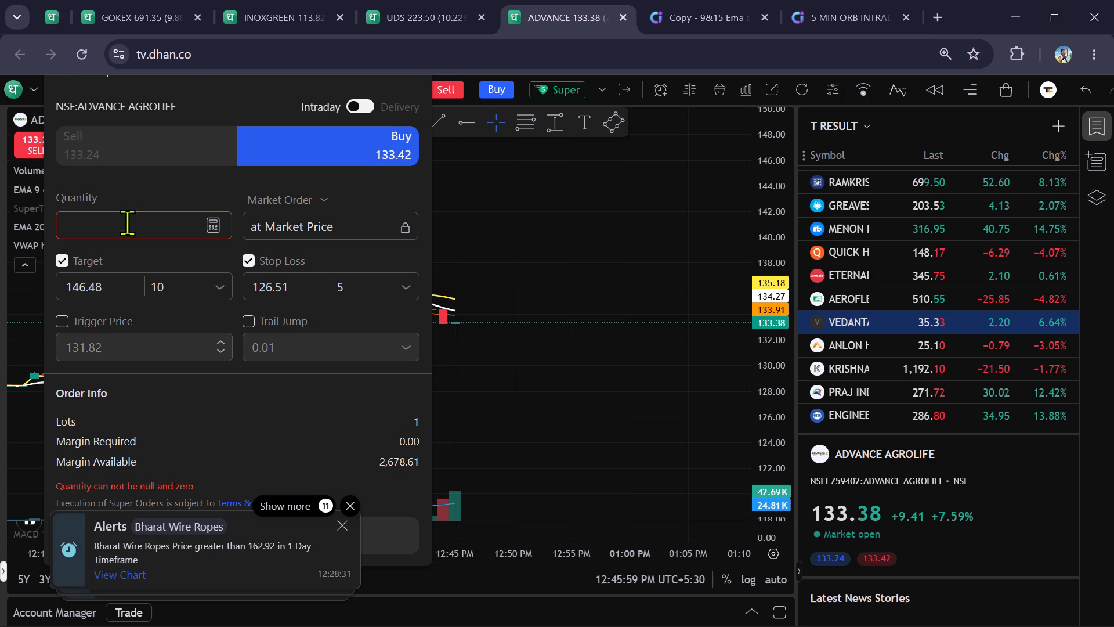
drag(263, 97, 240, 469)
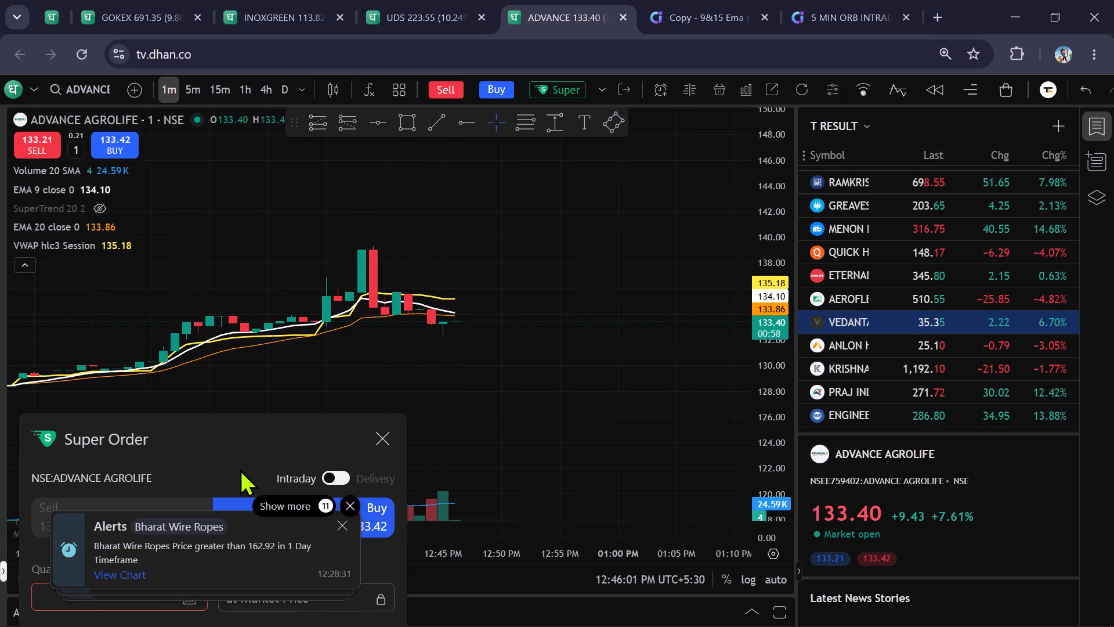
Recheck the UPDATER SERVICES and INOX GREEN ENERGY SERVICES charts and look through the T RESULT watchlist.
click(400, 0)
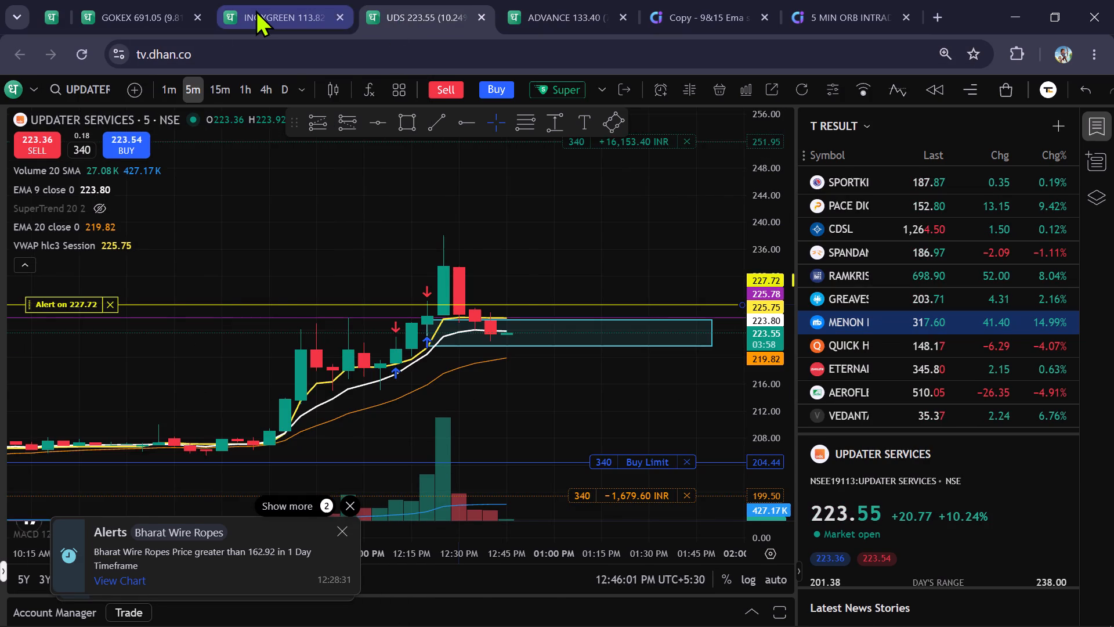
click(255, 10)
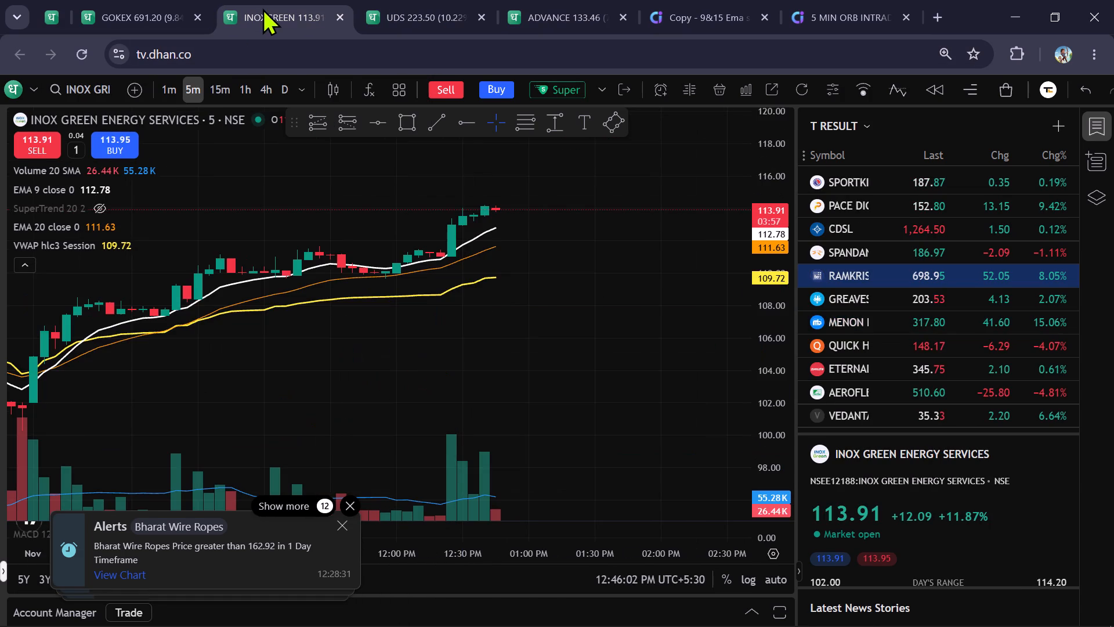
scroll(1041, 286, up, 2)
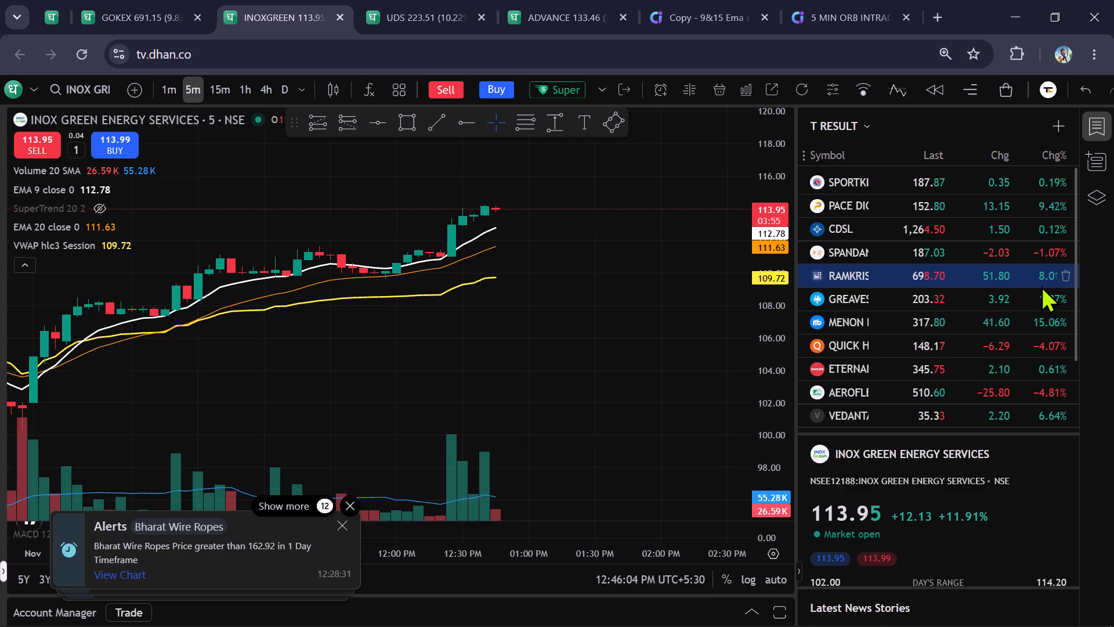
scroll(1041, 286, down, 4)
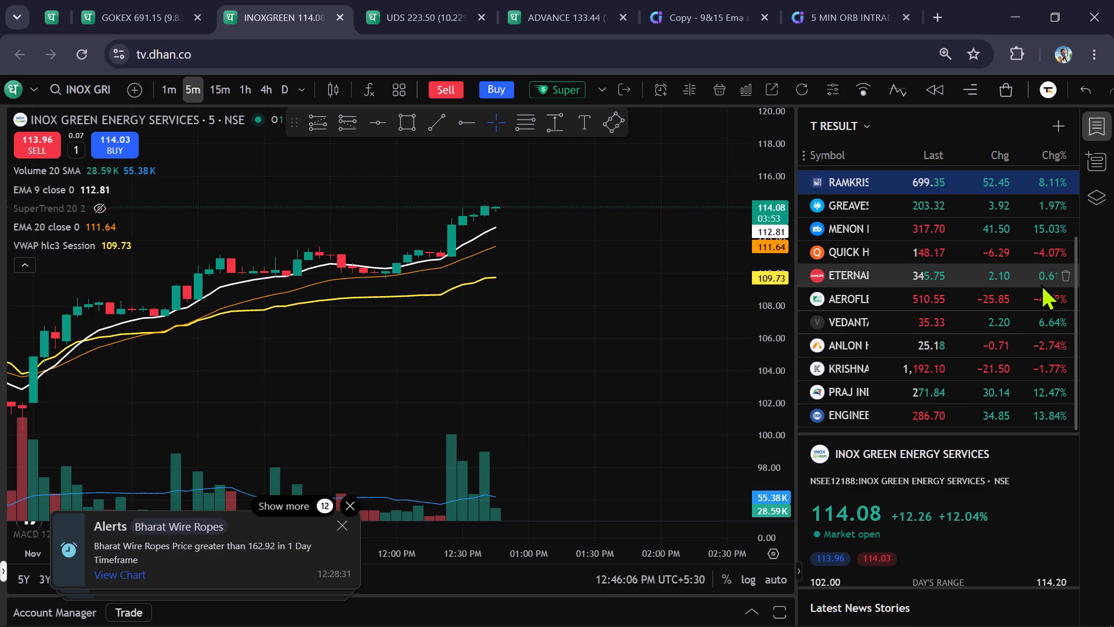
Switch to the trend watchlist and load the BIRLASOFT 5-minute chart from it.
click(862, 125)
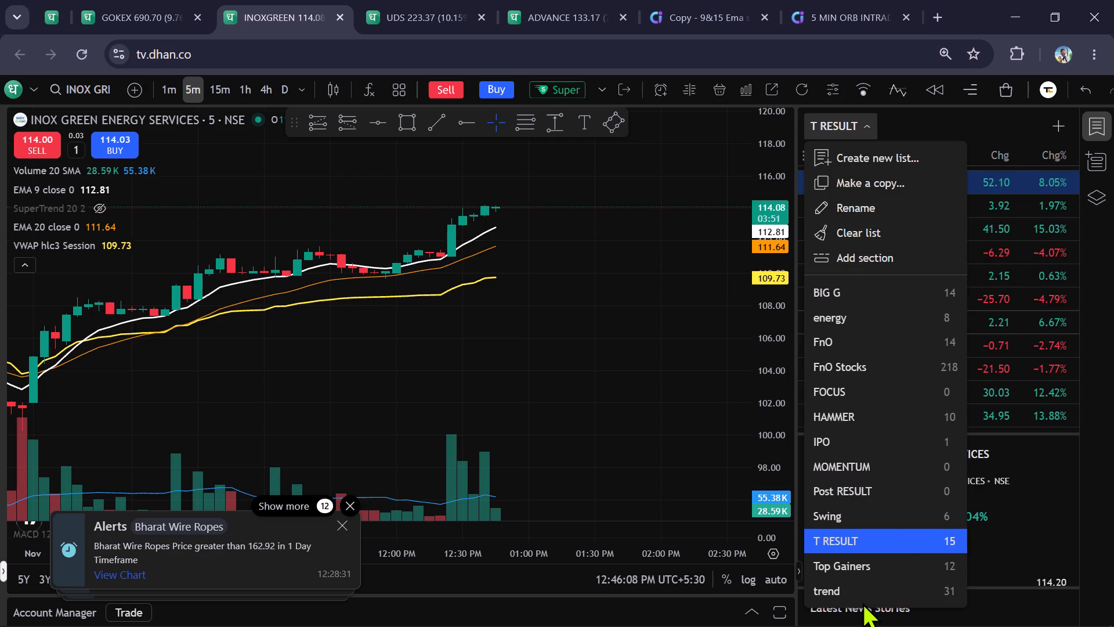
click(859, 586)
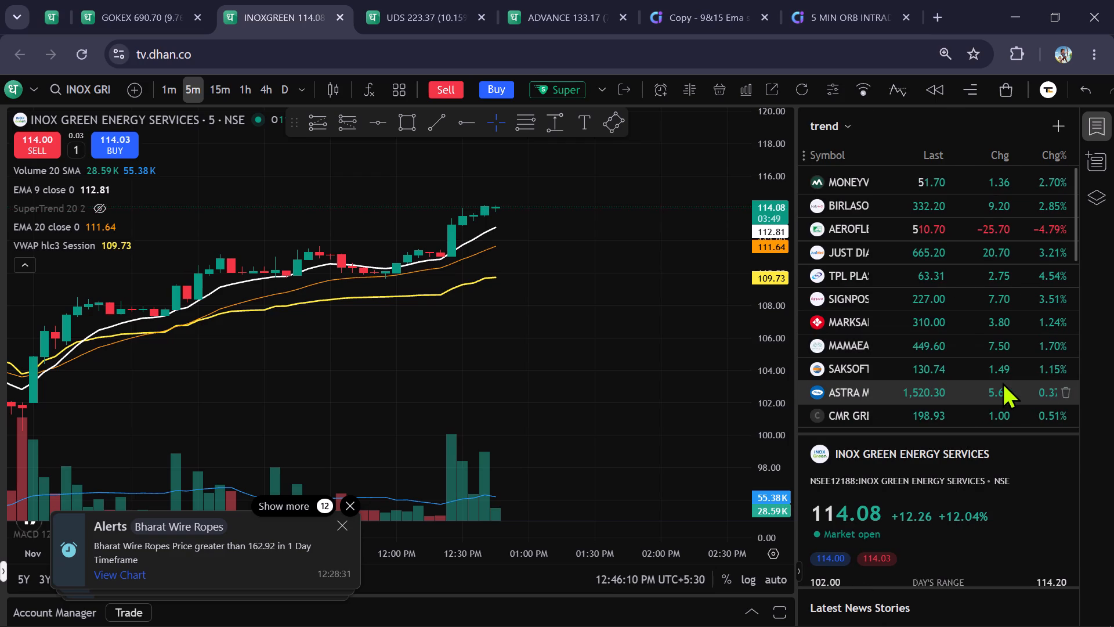
click(986, 201)
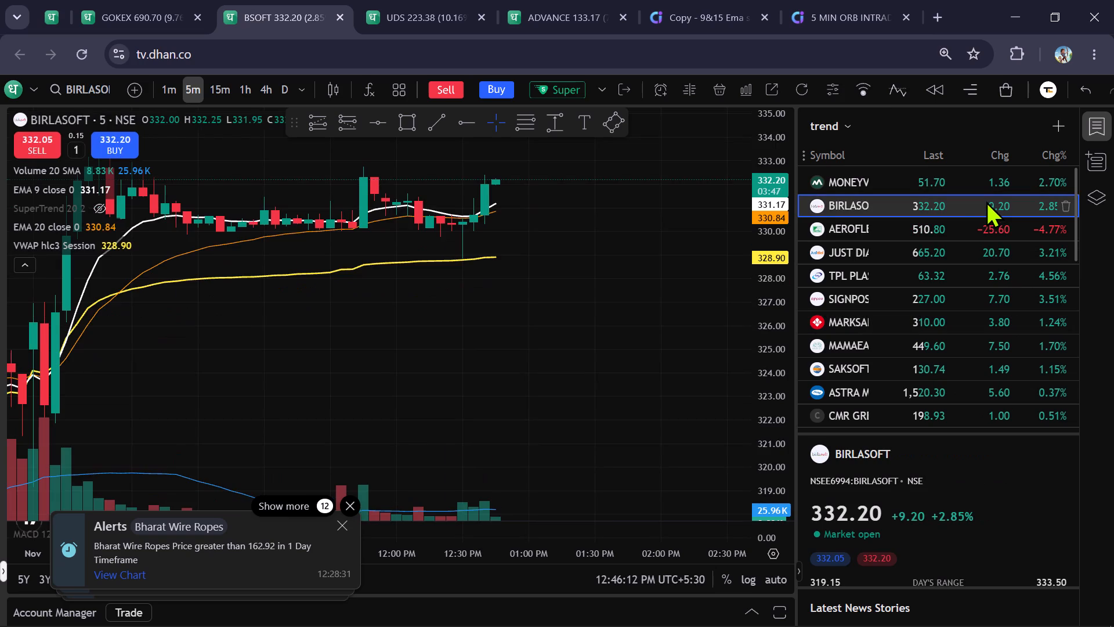
Inspect the BIRLASOFT 5-minute chart and check the trend watchlist's following stocks, from JUST DIAL through SAKSOFT.
scroll(544, 312, down, 2)
drag(661, 287, 605, 417)
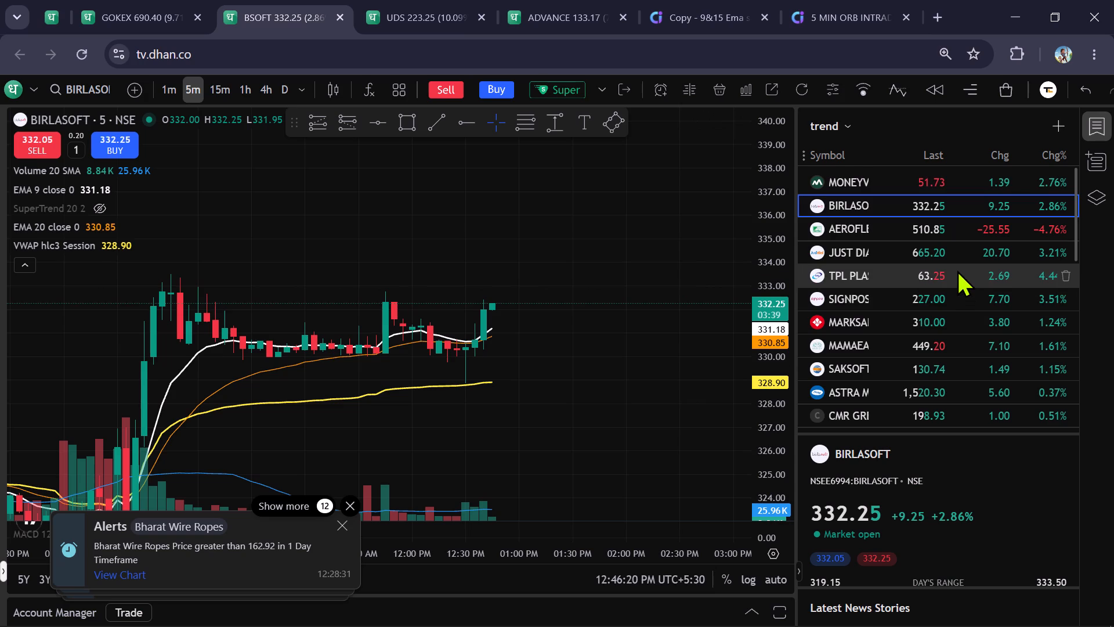
click(958, 255)
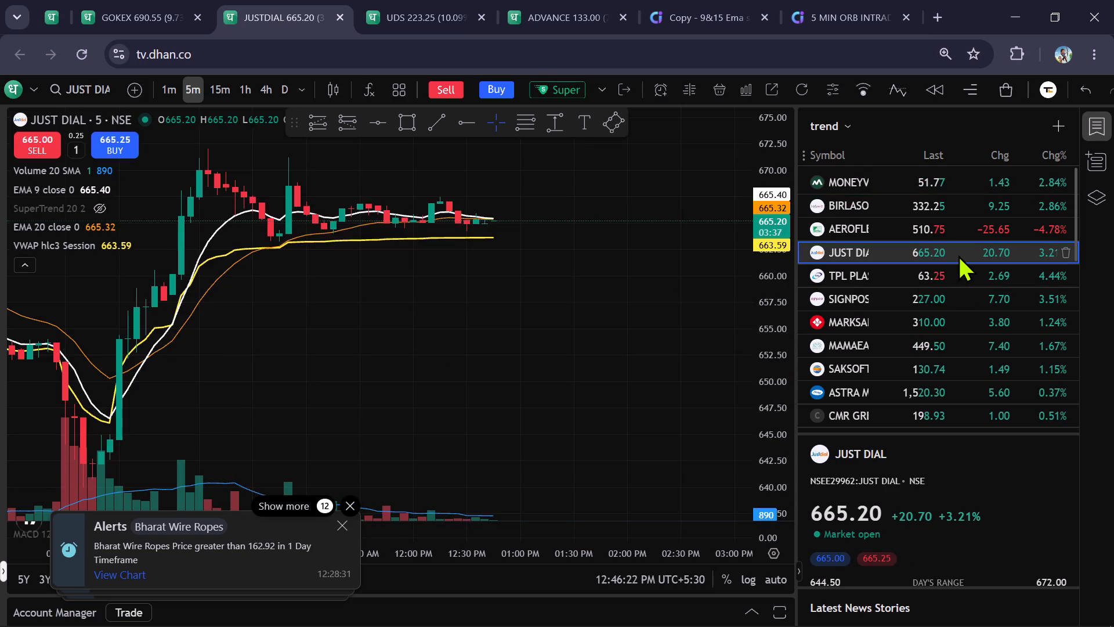
click(961, 266)
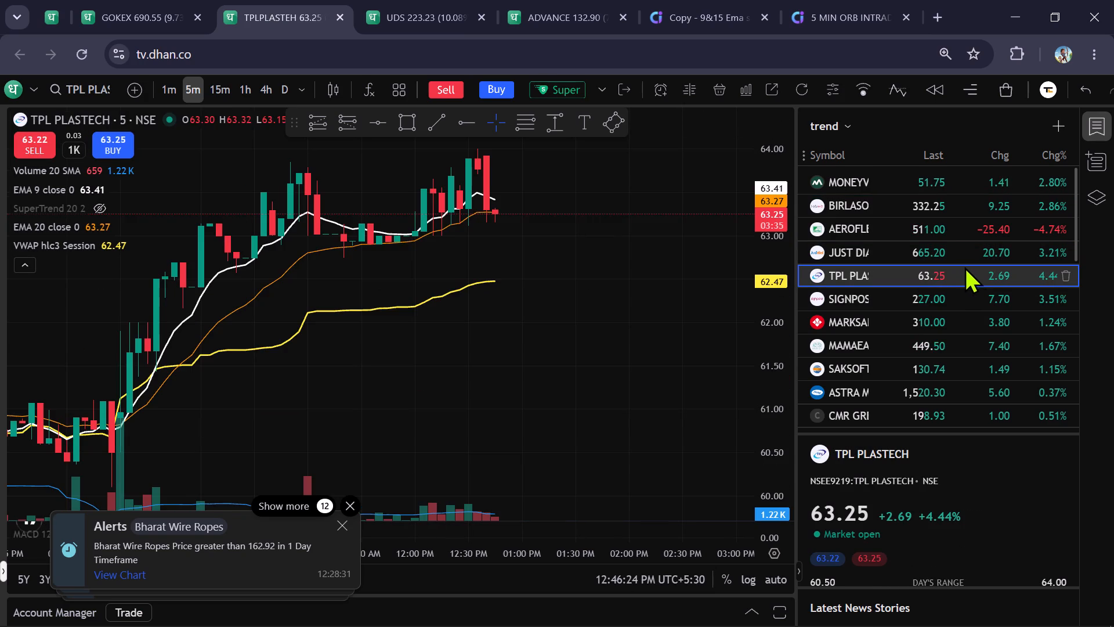
click(973, 289)
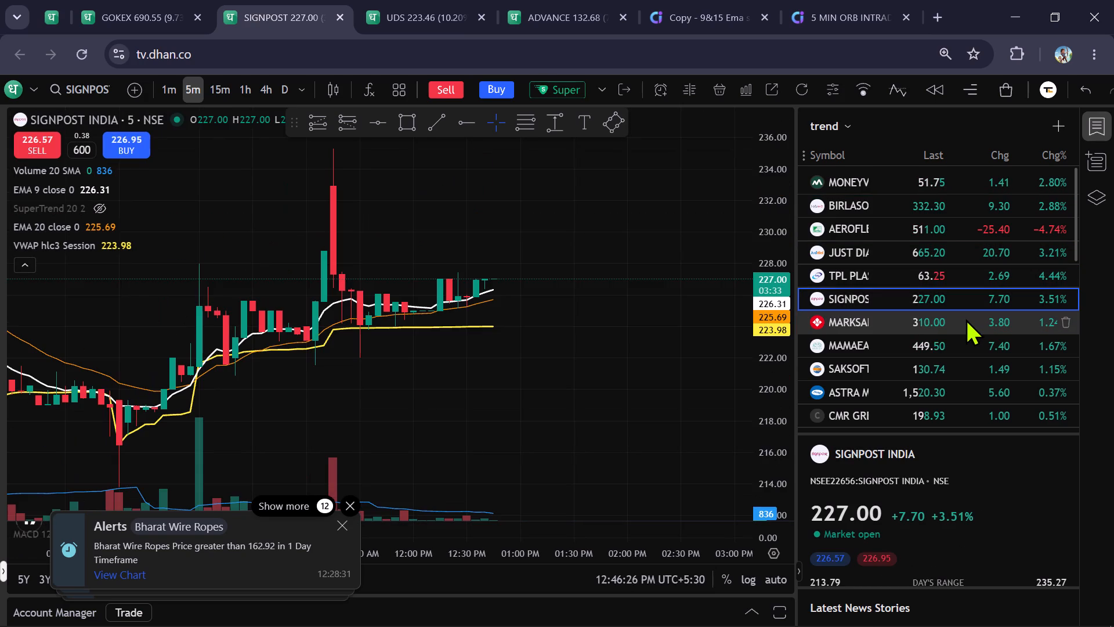
click(965, 319)
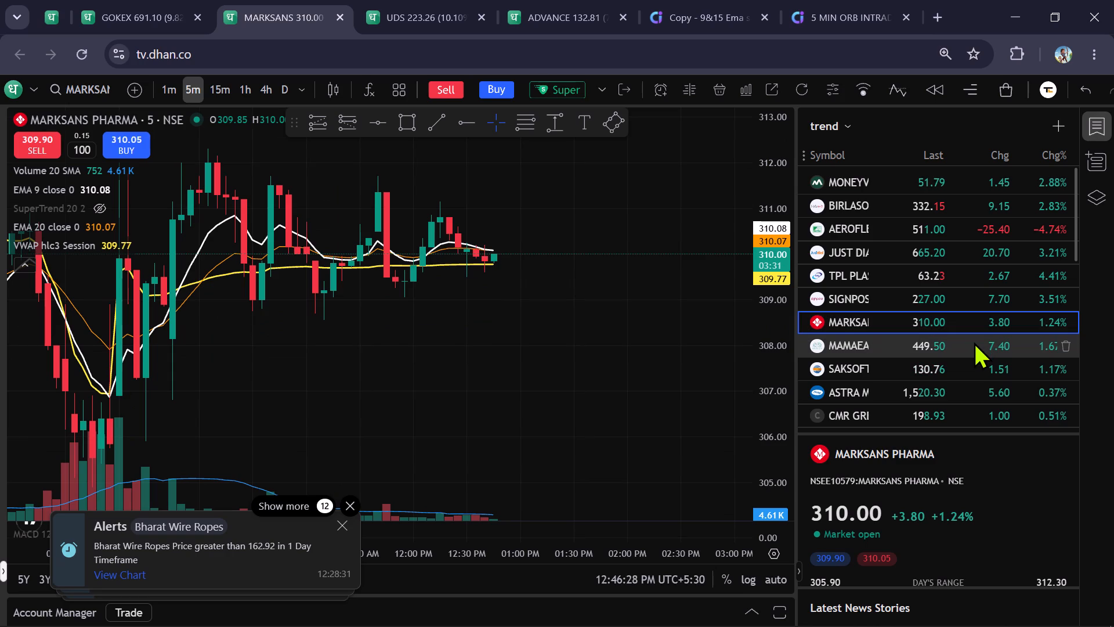
click(974, 342)
click(971, 369)
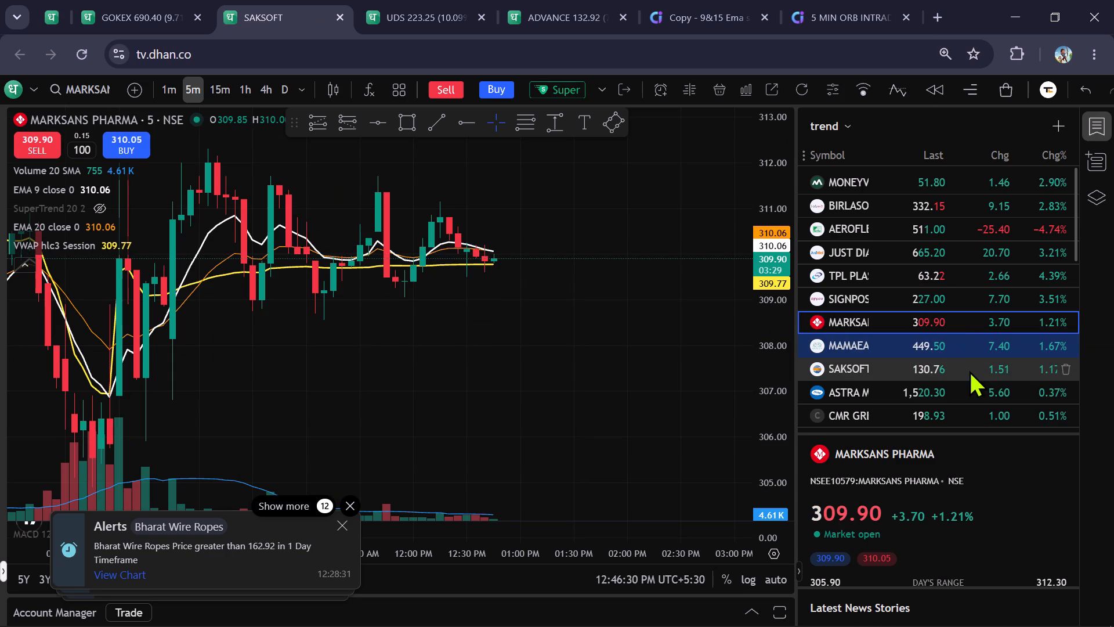
click(957, 390)
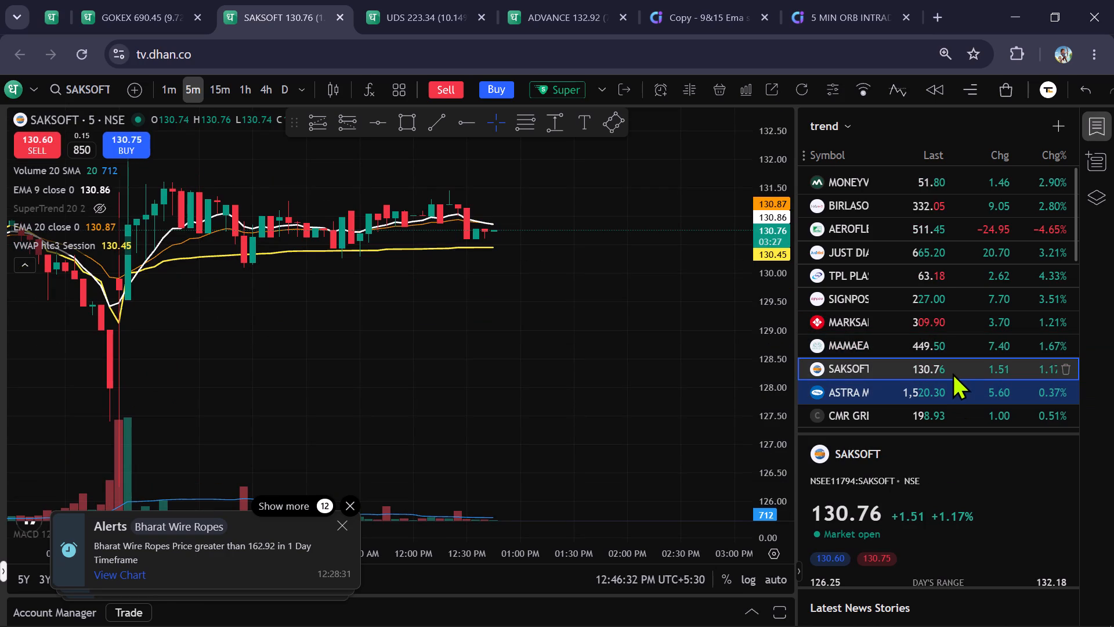
Continue down the trend watchlist, checking the CMR GREEN TECHNOLOGIES, RAMCO SYSTEMS, OLA ELECTRIC MOBILITY, IFCI and BHARAT ELECTRONICS 5-minute charts.
scroll(944, 395, down, 1)
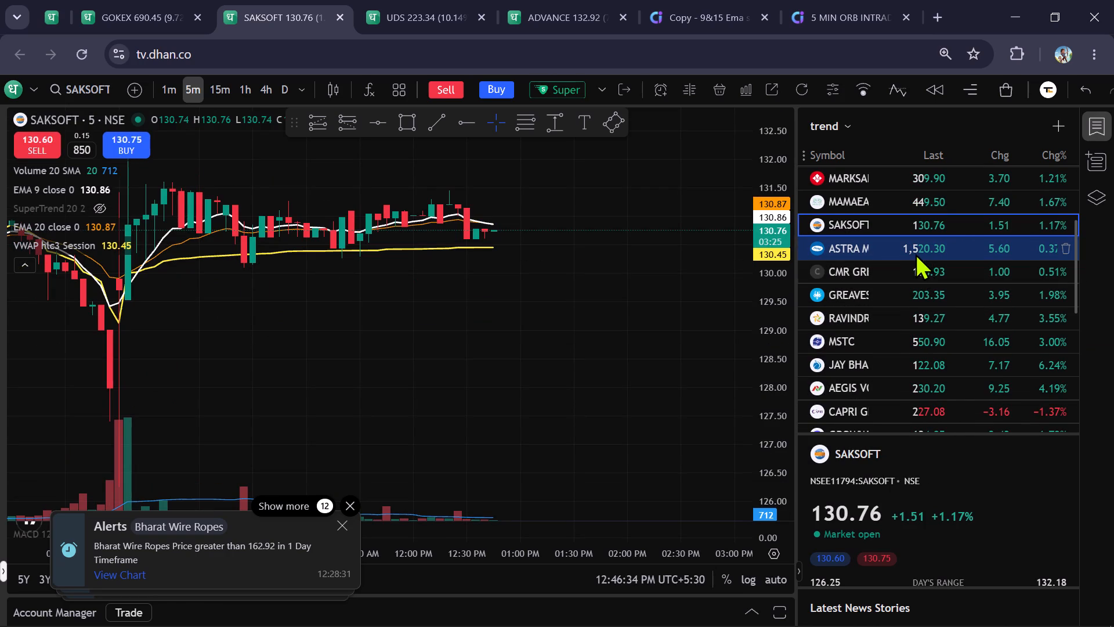
click(925, 275)
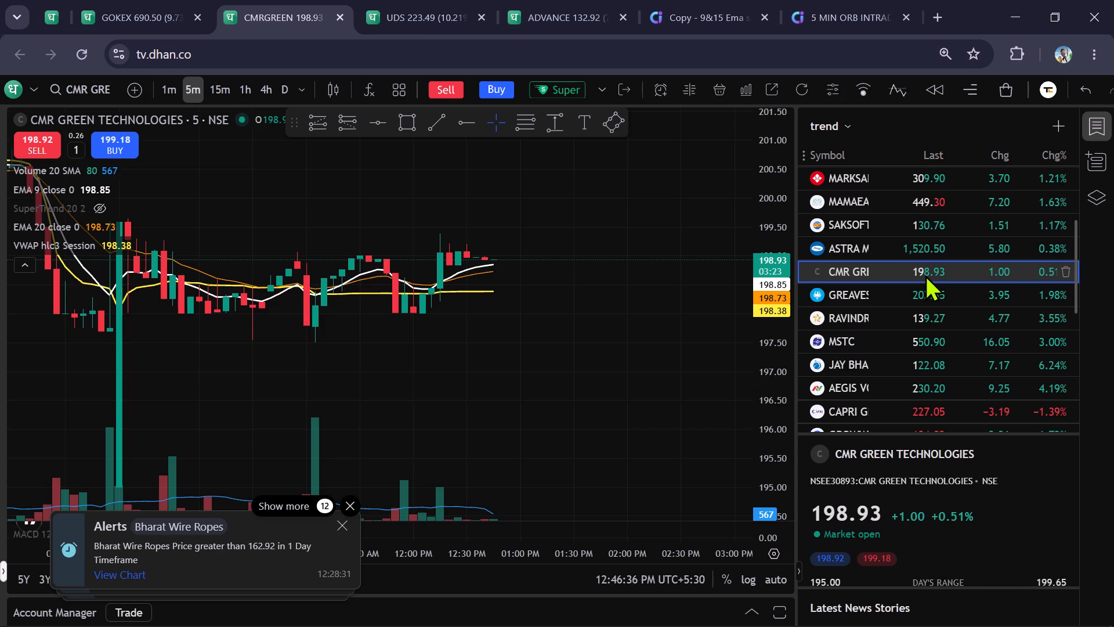
scroll(923, 301, down, 1)
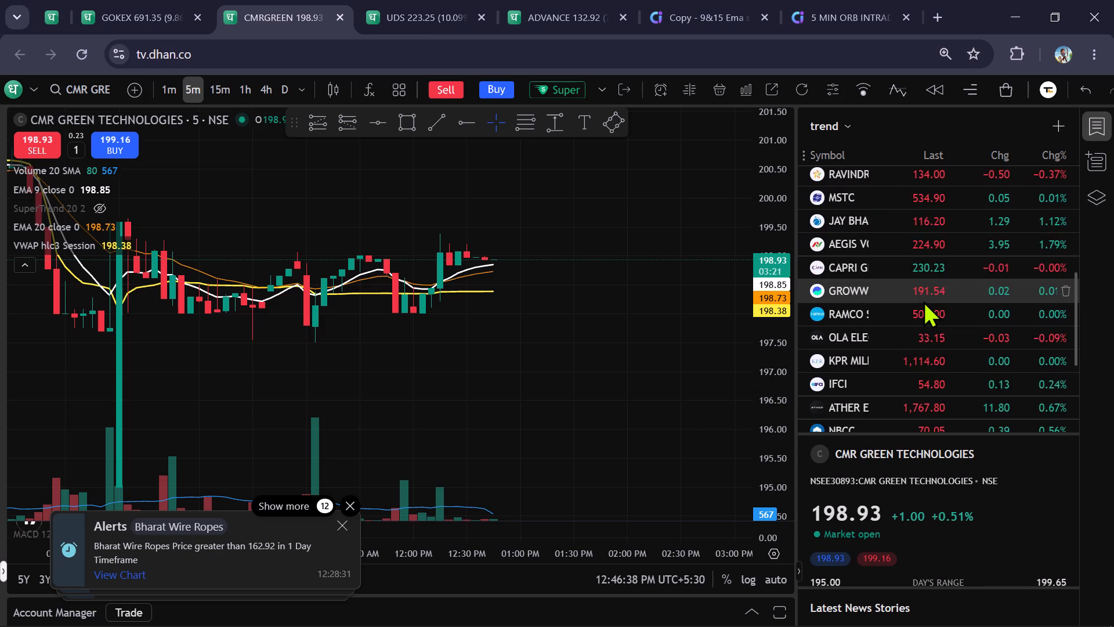
click(923, 317)
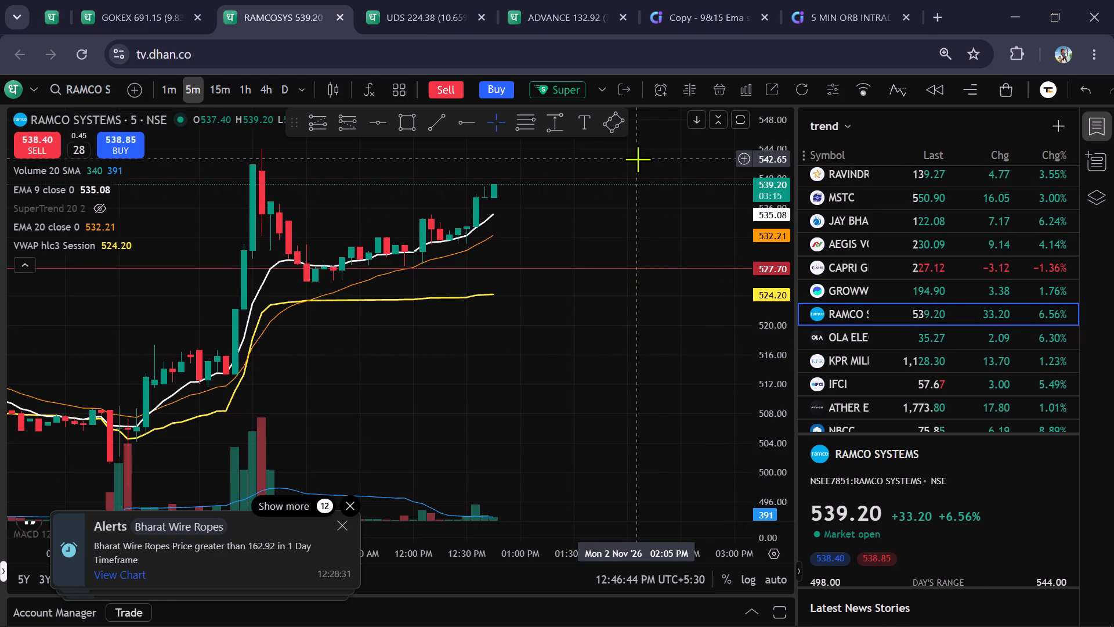
click(954, 346)
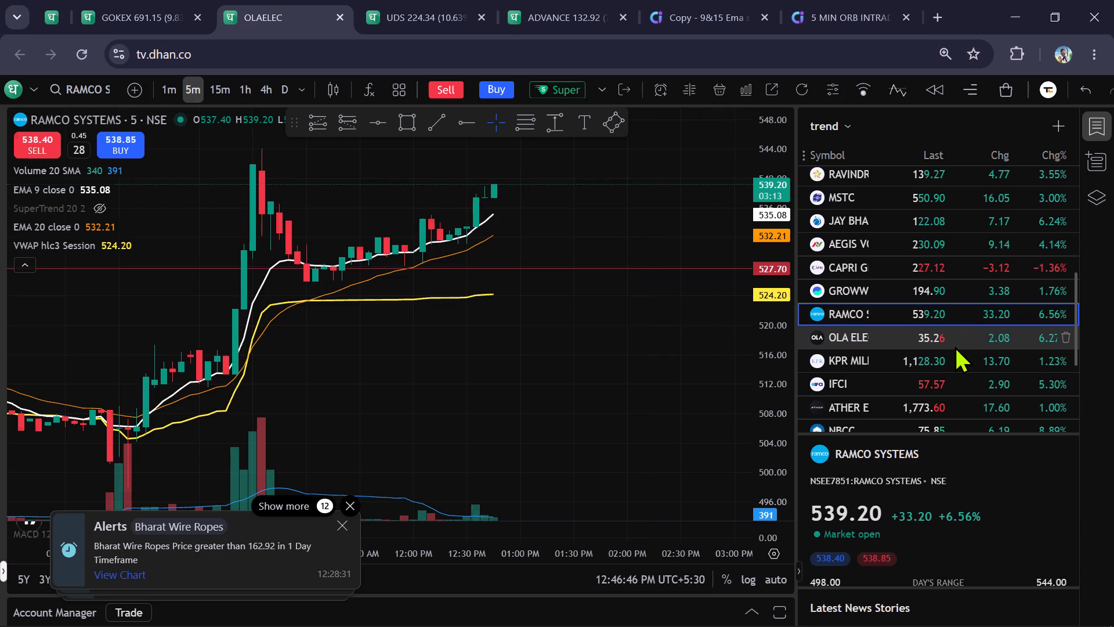
click(956, 367)
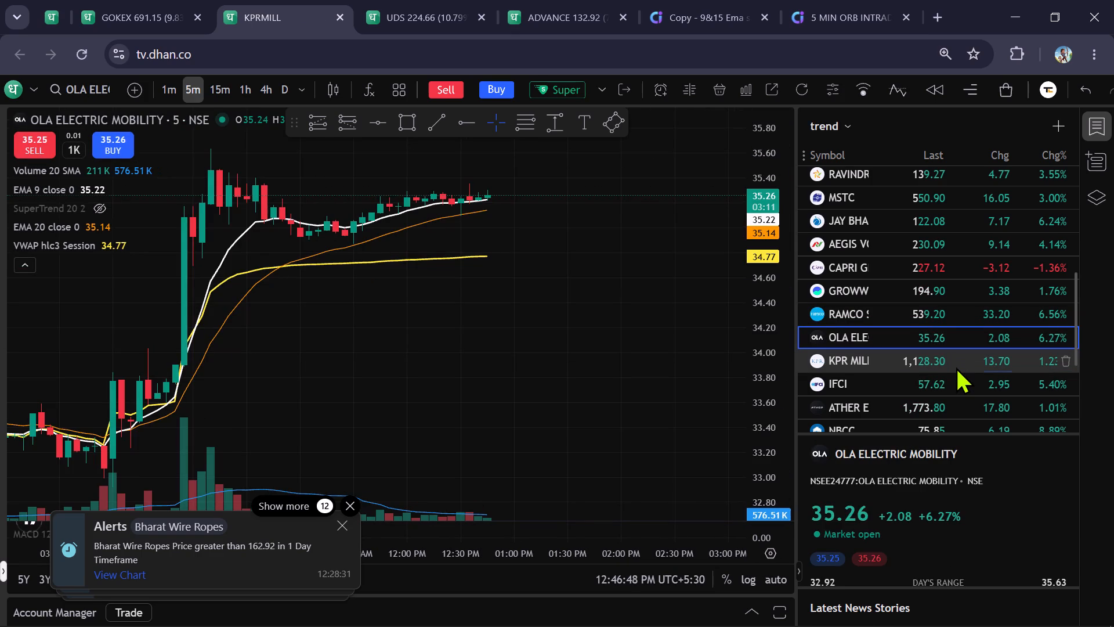
click(956, 386)
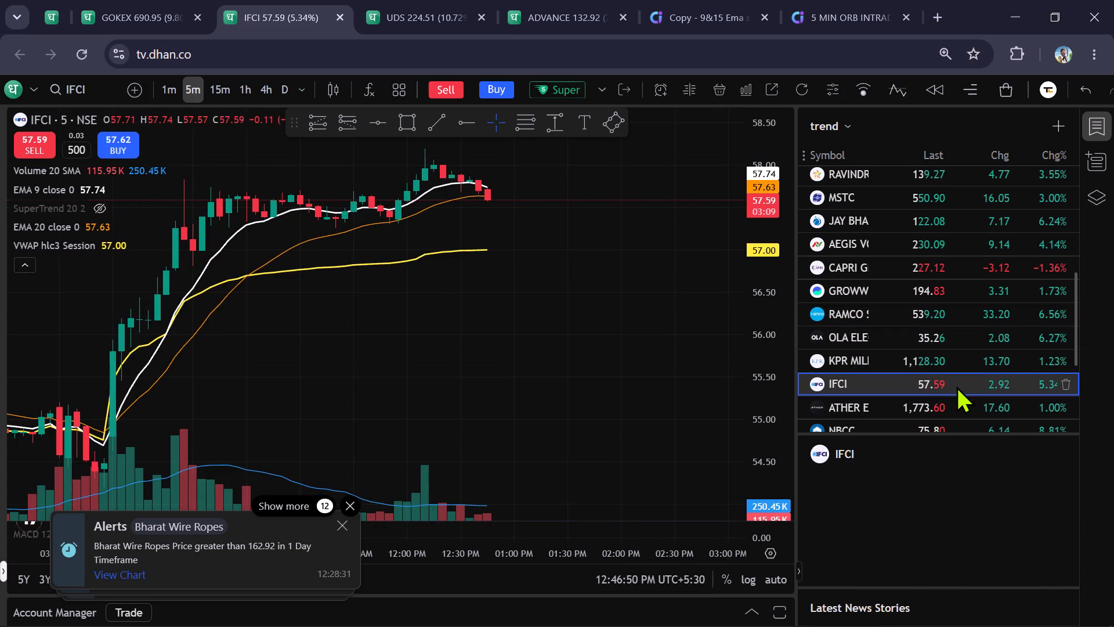
click(967, 405)
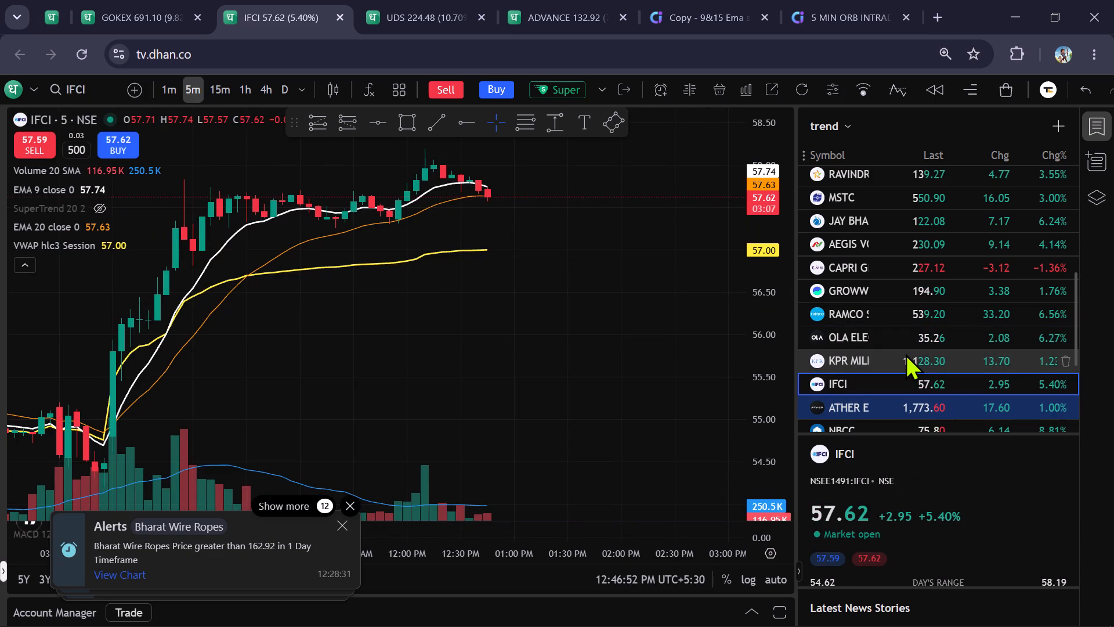
scroll(905, 354, down, 1)
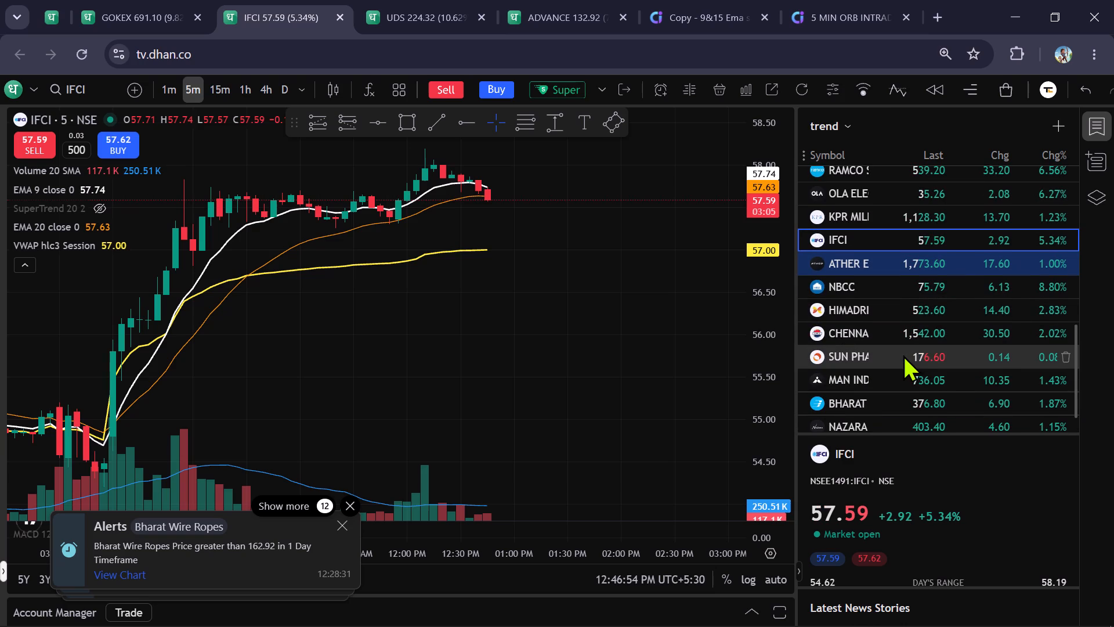
click(932, 403)
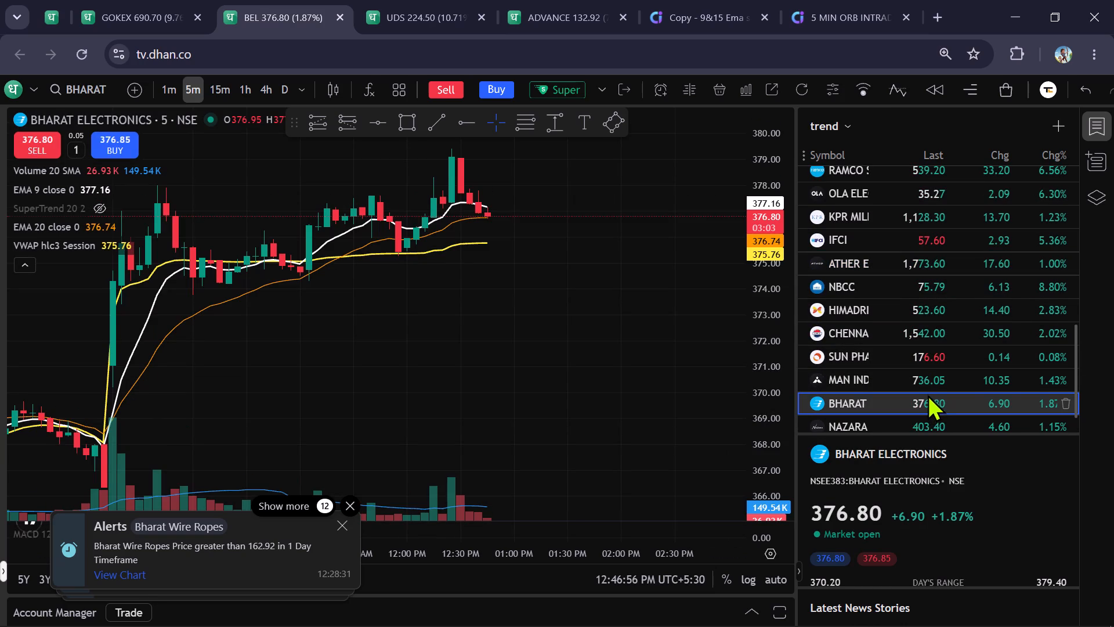
click(927, 393)
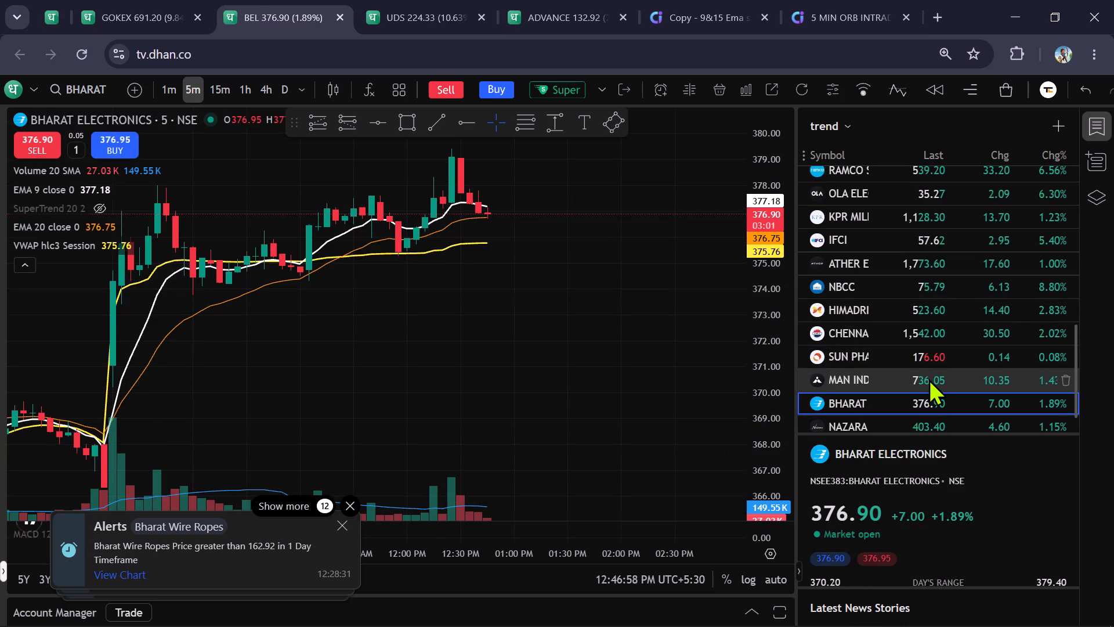
Examine the NBCC 5-minute chart and look over the rest of the trend watchlist.
click(960, 291)
drag(662, 301, 654, 463)
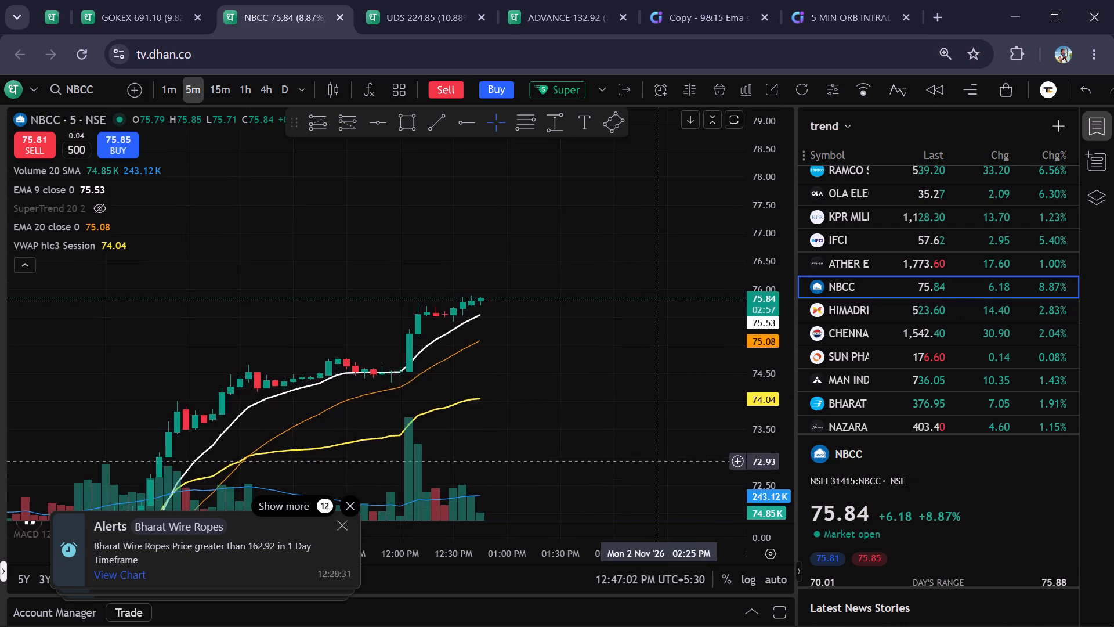
drag(654, 463, 653, 463)
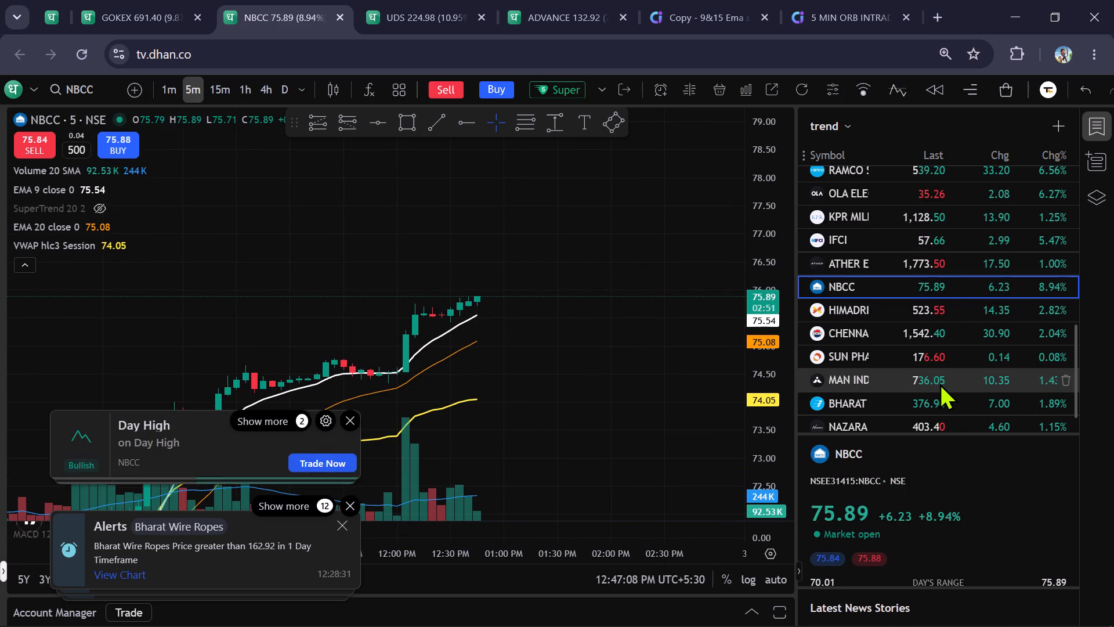
scroll(935, 387, down, 2)
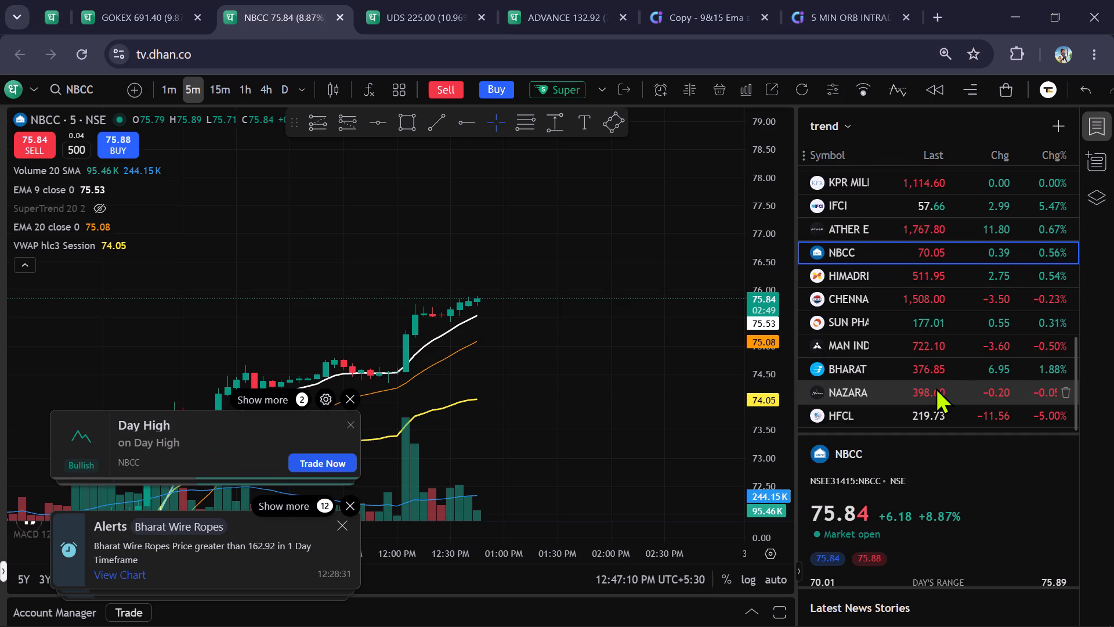
scroll(935, 387, down, 3)
scroll(924, 403, up, 4)
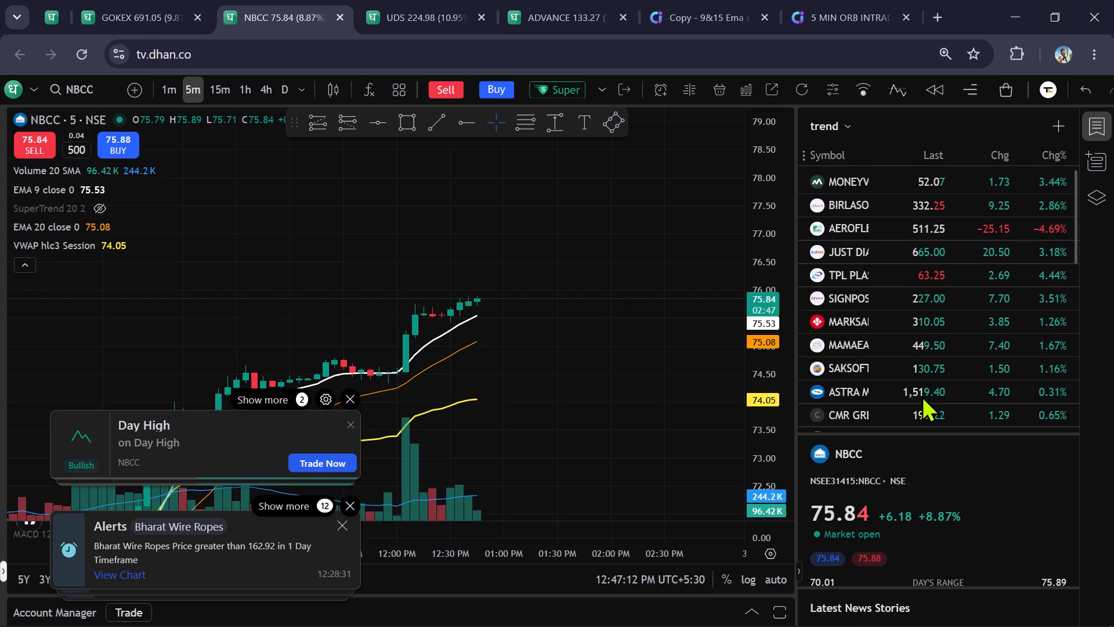
scroll(918, 392, up, 5)
Return to the UPDATER SERVICES chart and examine its latest 5-minute candles against the marked zone and order levels.
click(450, 0)
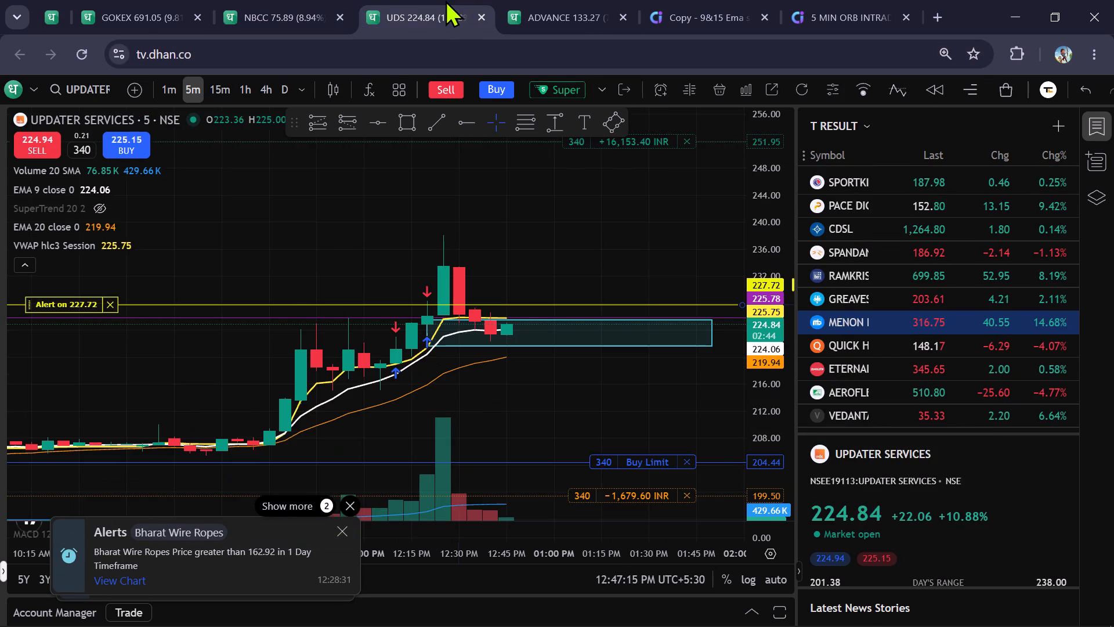
scroll(610, 276, up, 2)
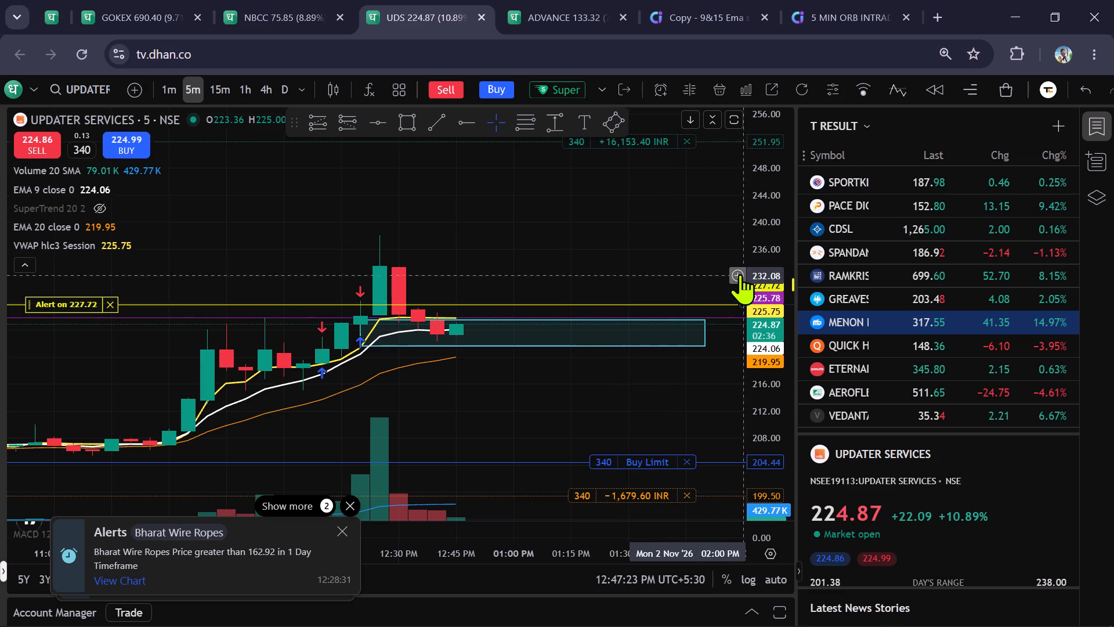
scroll(761, 279, up, 4)
scroll(761, 279, down, 4)
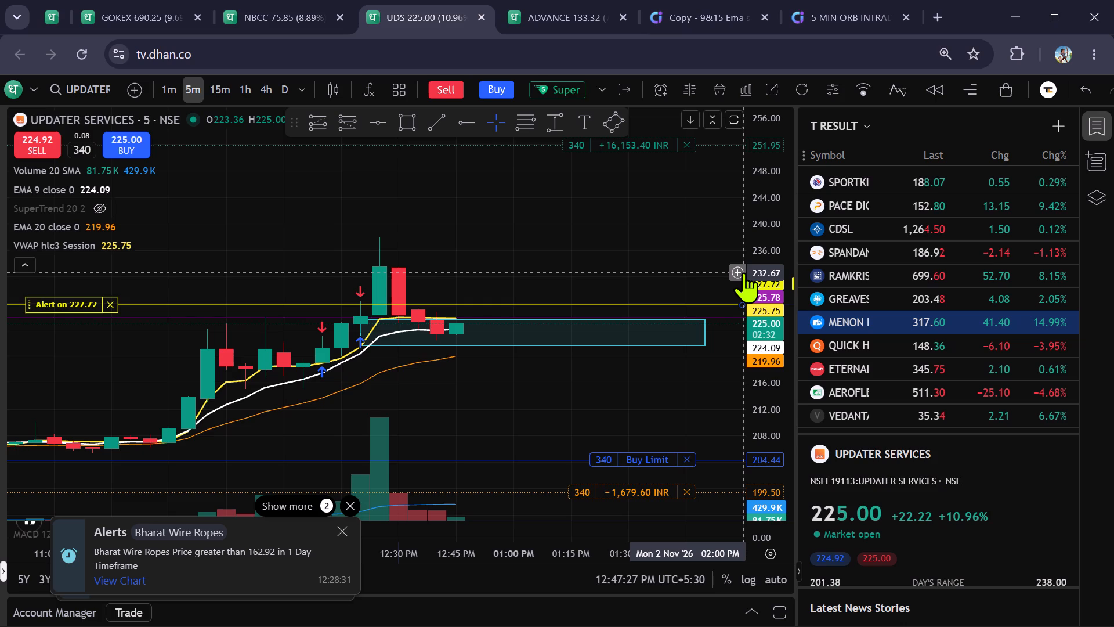
scroll(594, 240, up, 2)
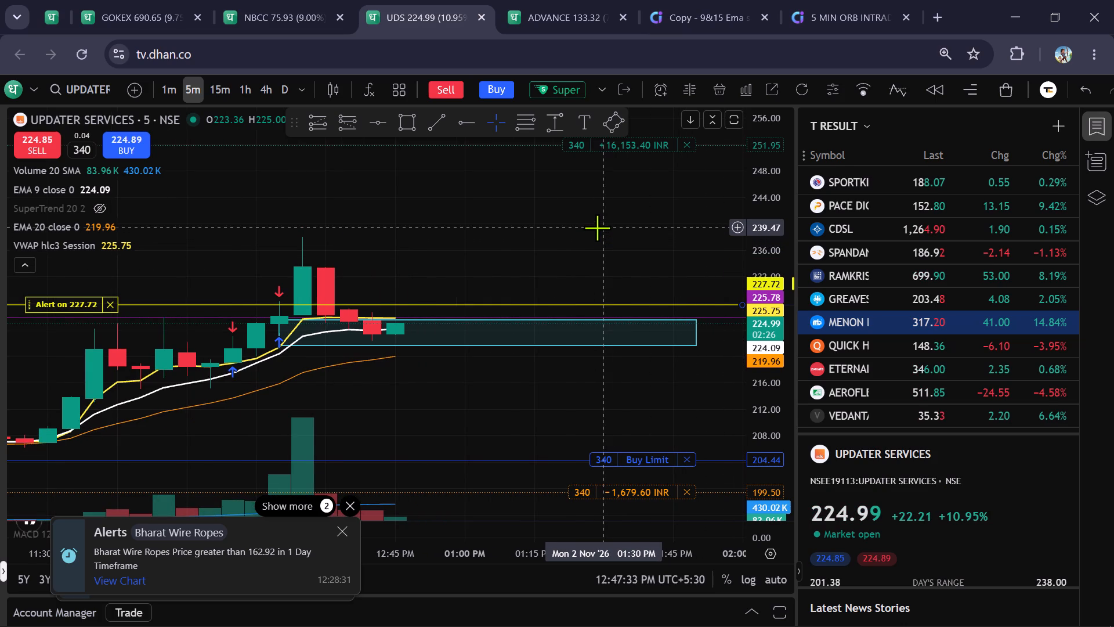
Switch UPDATER SERVICES to the 1-minute timeframe and study price around the marked zone, glancing through the T RESULT watchlist.
click(157, 91)
scroll(589, 246, down, 2)
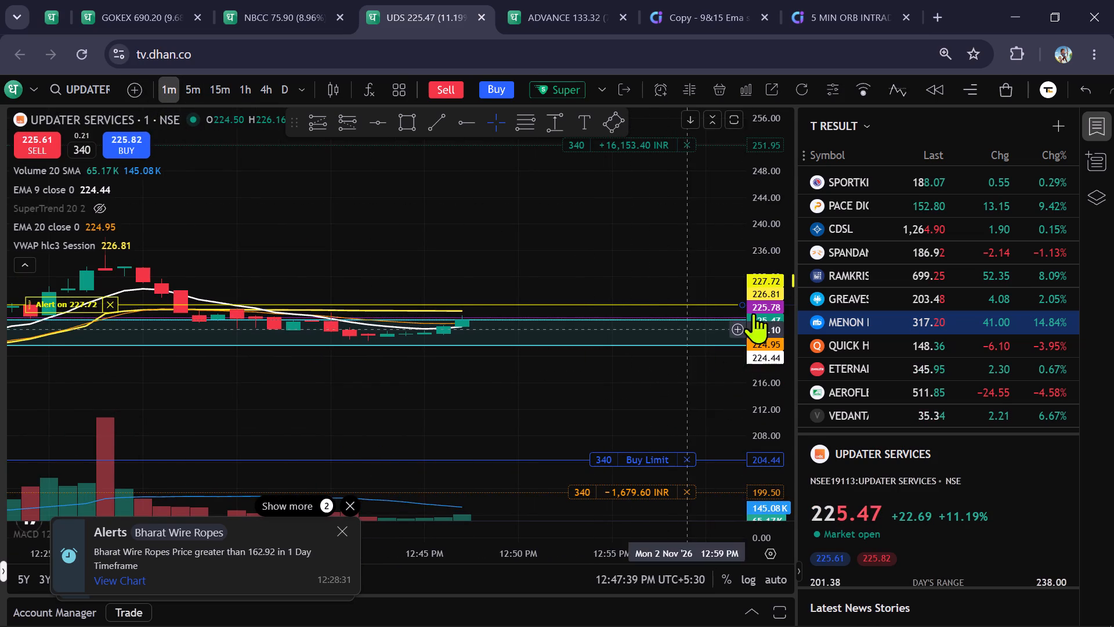
scroll(791, 339, up, 3)
drag(634, 443, 636, 413)
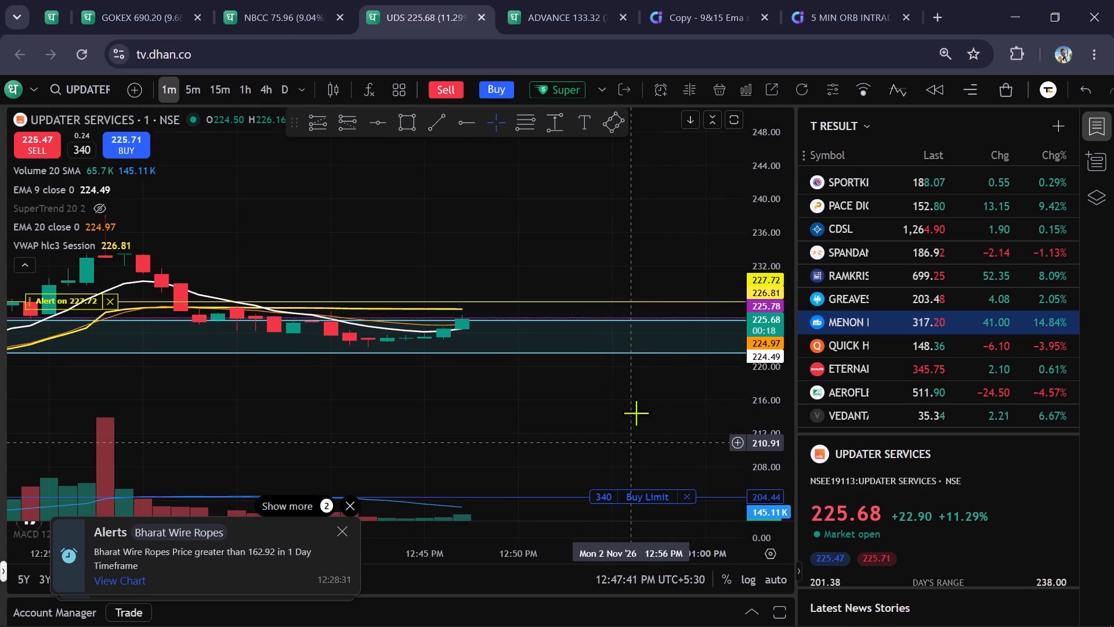
drag(636, 413, 646, 399)
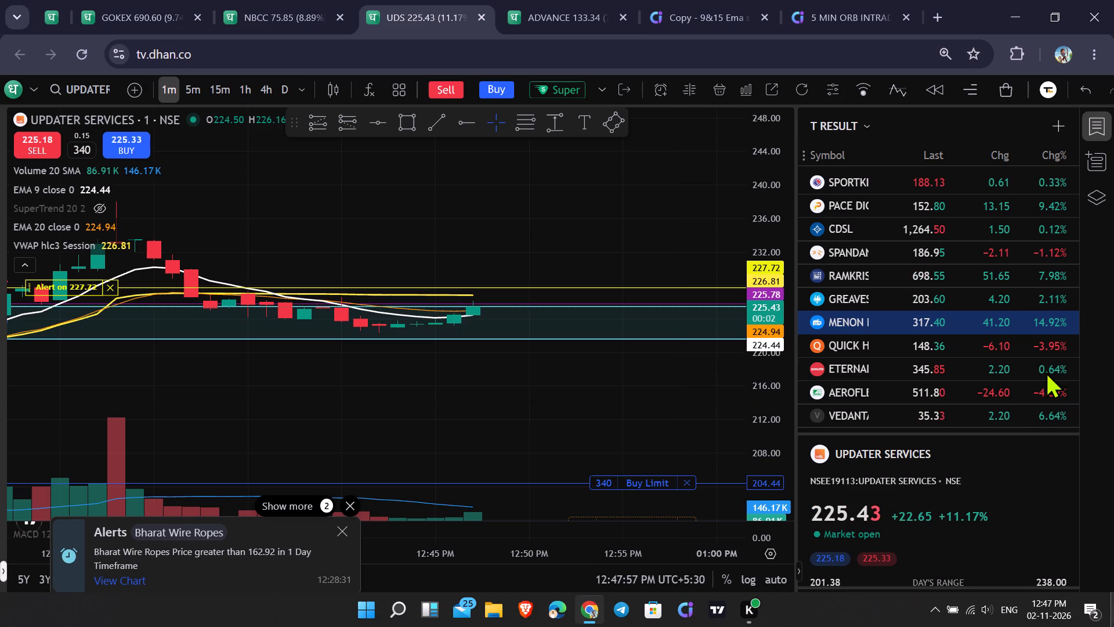
scroll(971, 326, down, 1)
scroll(972, 320, up, 4)
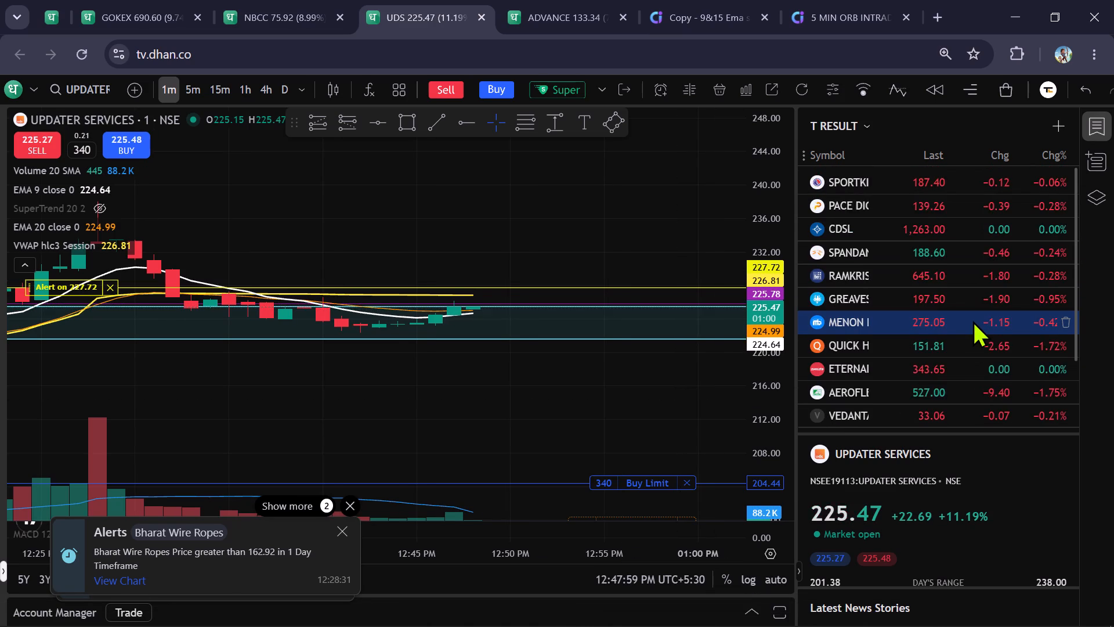
scroll(972, 320, up, 2)
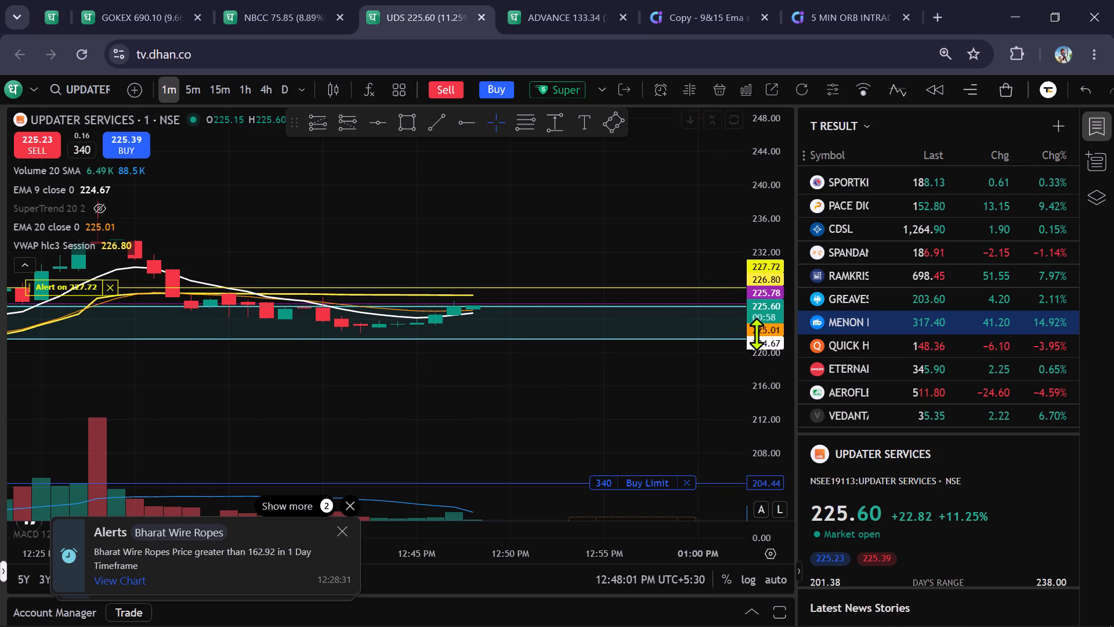
scroll(757, 334, up, 6)
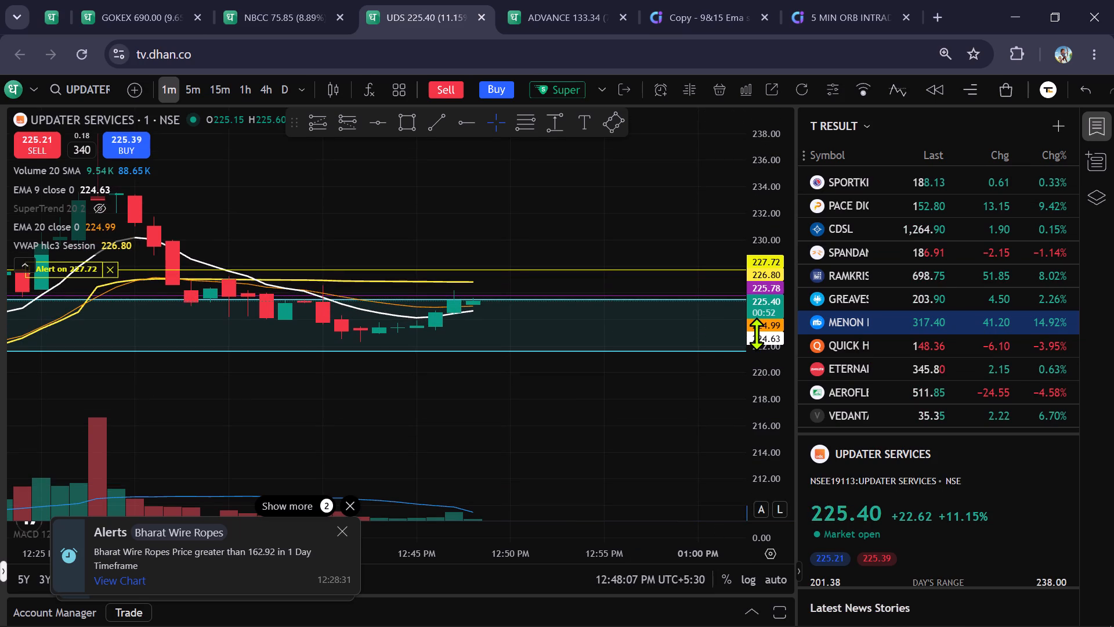
scroll(757, 334, down, 5)
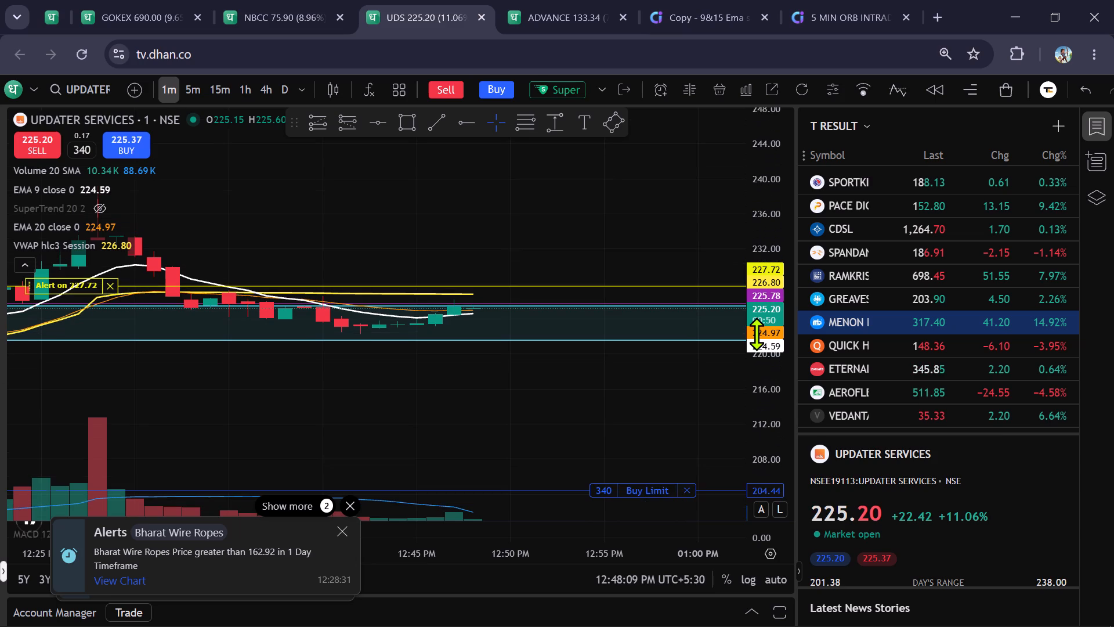
Set the UPDATER SERVICES chart back to the 5-minute timeframe and inspect the latest candles up close.
click(195, 88)
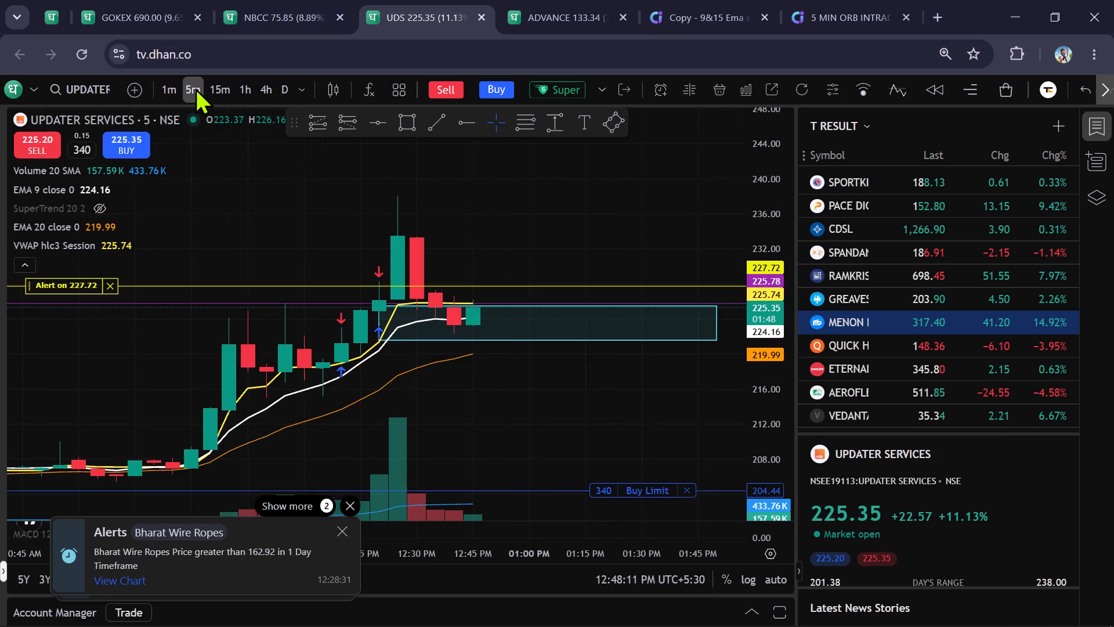
scroll(586, 223, up, 2)
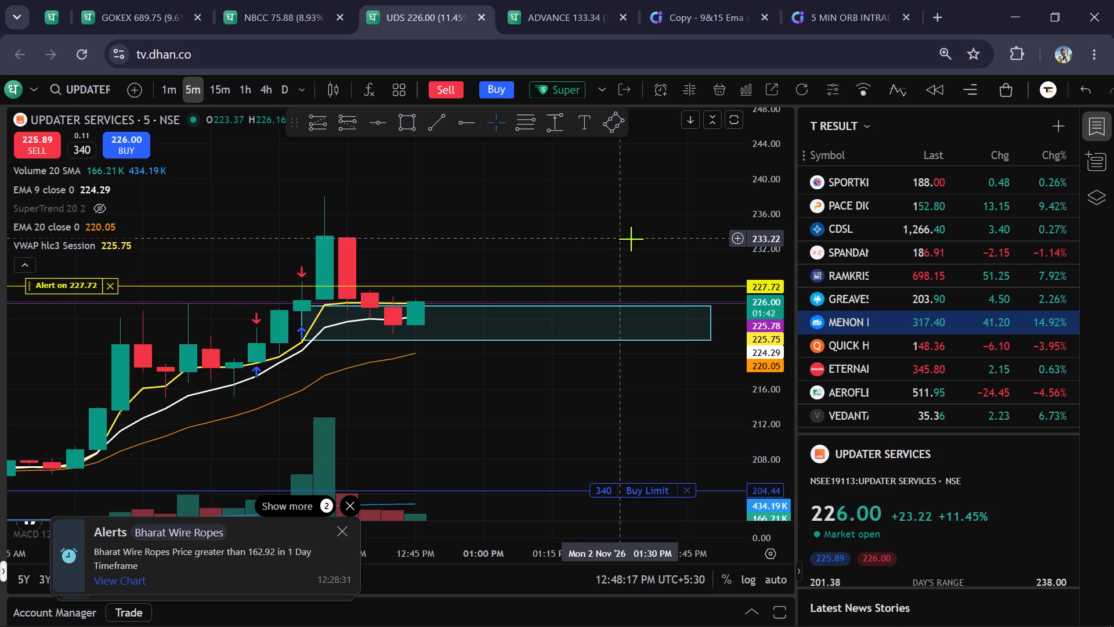
Examine the UPDATER SERVICES 5-minute candles and order levels, glance at the ADVANCE AGROLIFE chart, and look over the lower T RESULT watchlist.
scroll(768, 329, down, 2)
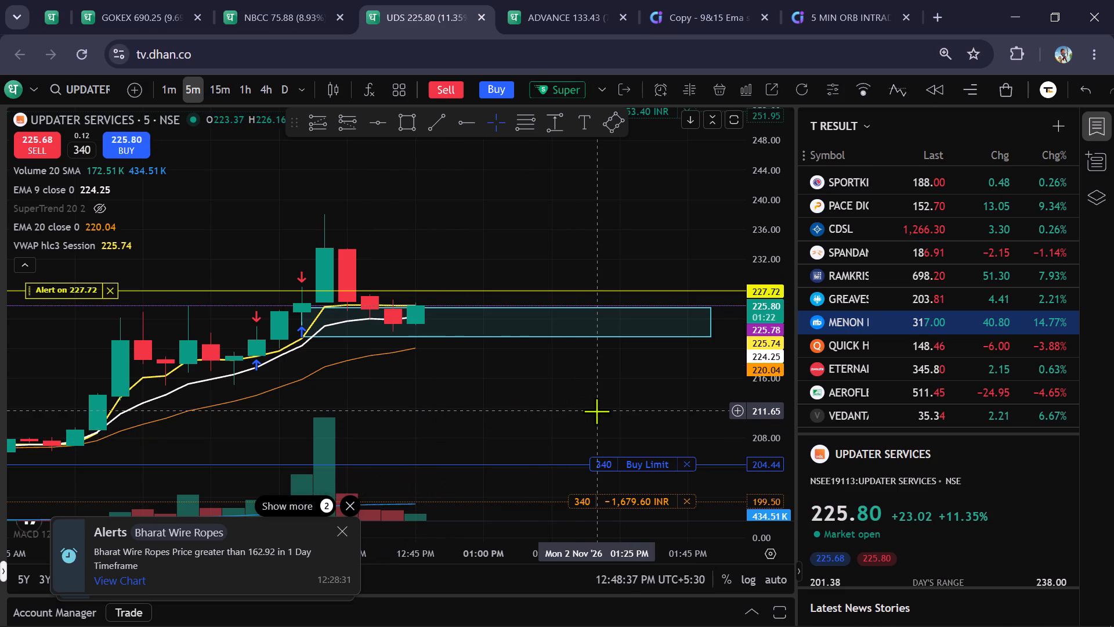
scroll(593, 409, up, 1)
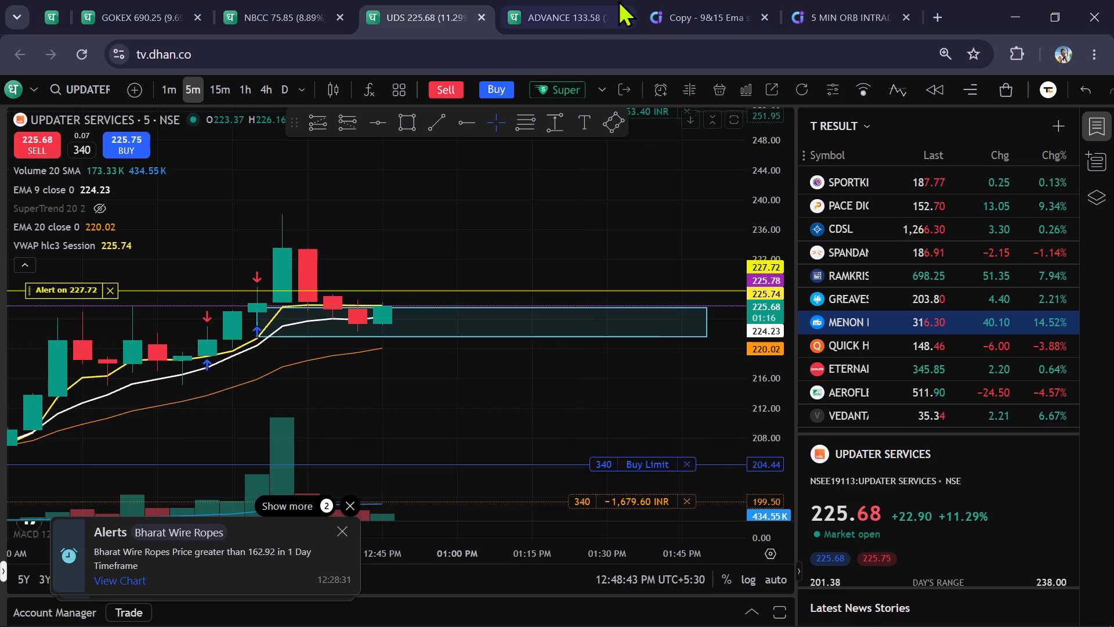
click(577, 0)
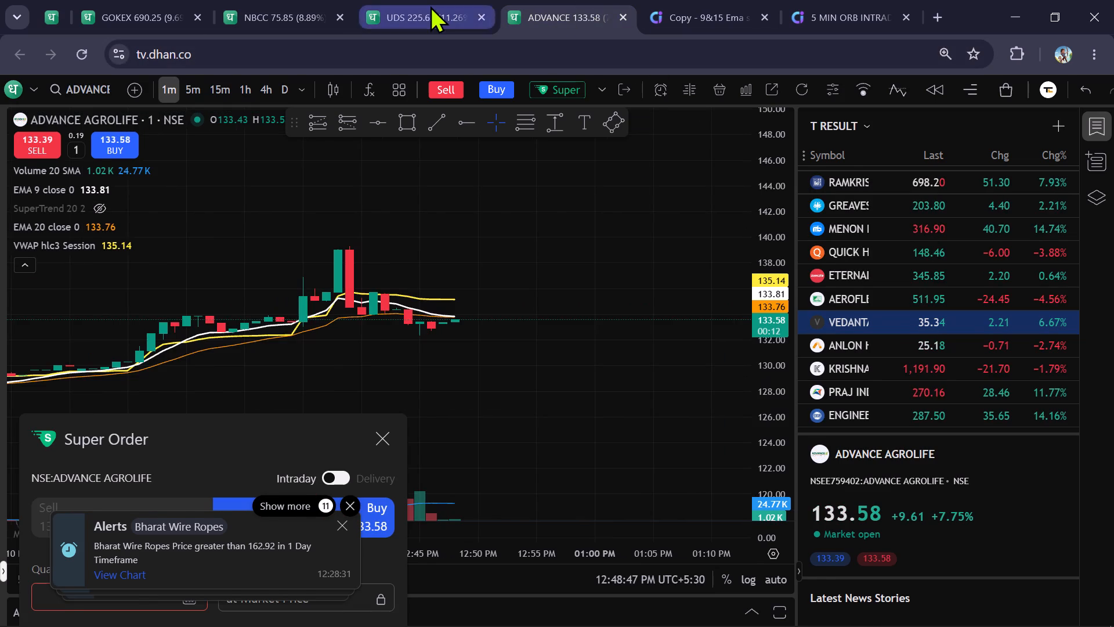
click(430, 6)
scroll(870, 283, down, 5)
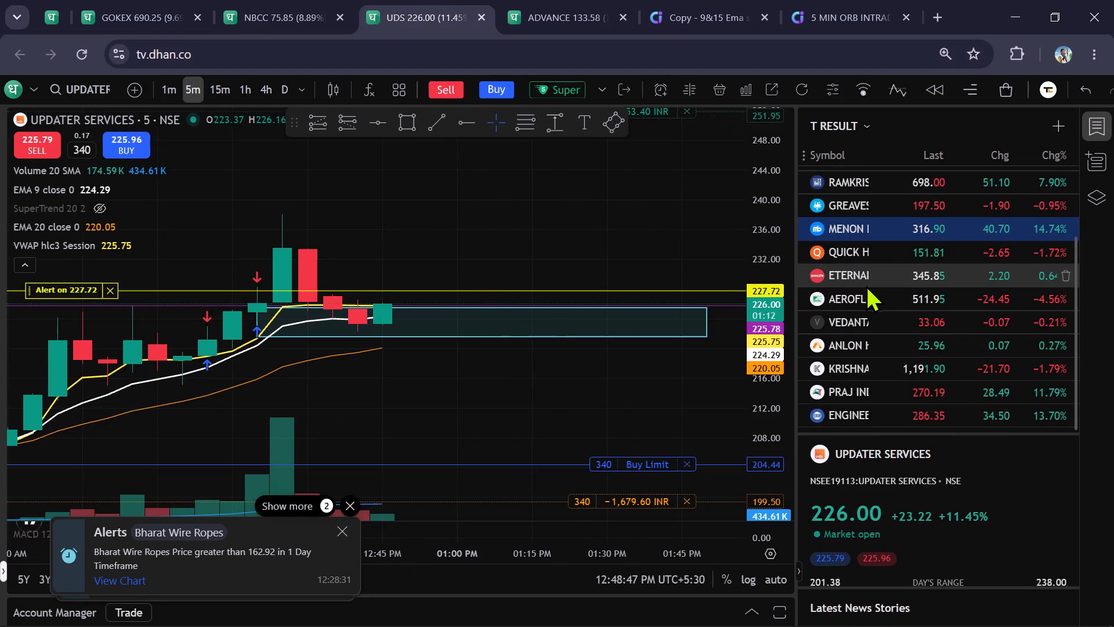
scroll(862, 262, down, 7)
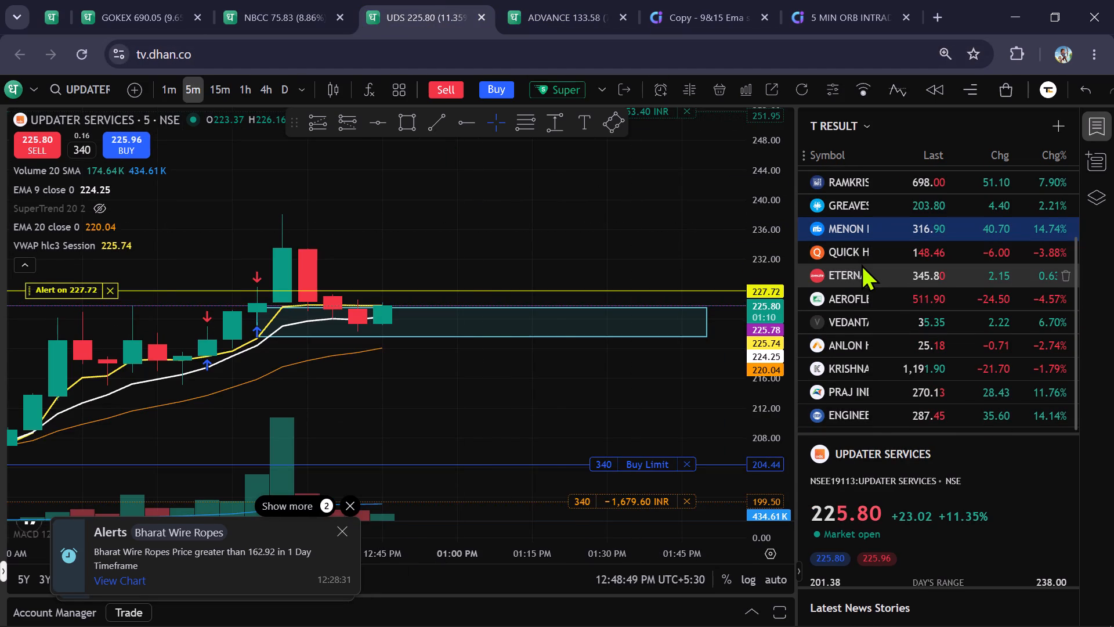
Load ENGINEERS INDIA from the T RESULT watchlist in place of the ADVANCE AGROLIFE chart and examine its 1-minute candles against the alert line.
click(554, 12)
scroll(923, 373, down, 7)
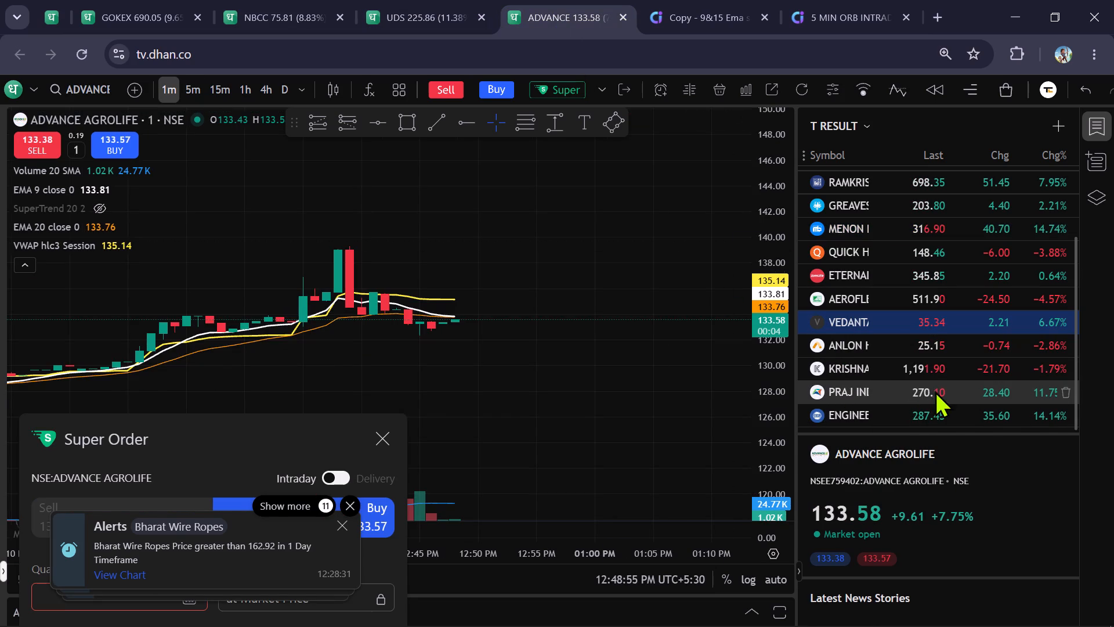
click(942, 411)
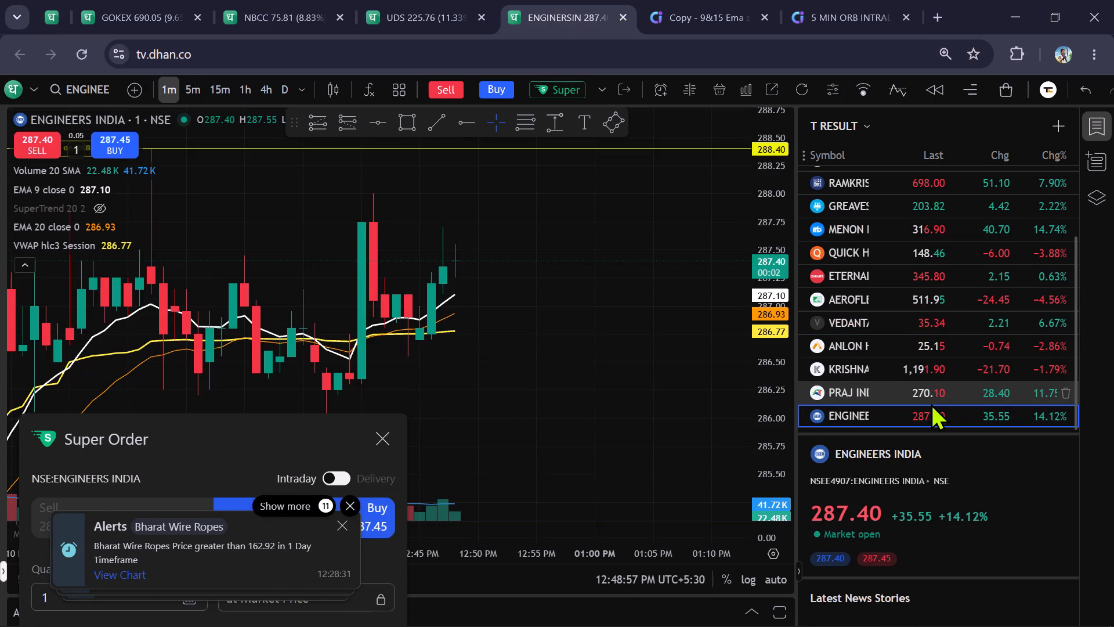
scroll(626, 402, down, 4)
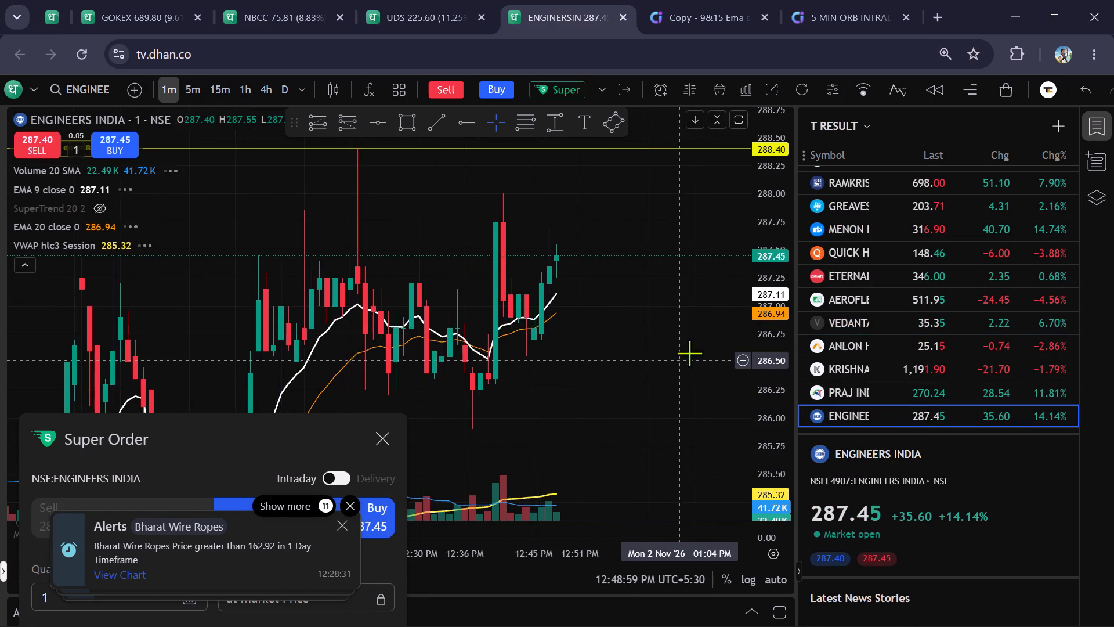
scroll(751, 293, down, 8)
Return to the UPDATER SERVICES chart, switch it to the 1-minute timeframe and study the recent candles around the marked zone.
click(406, 5)
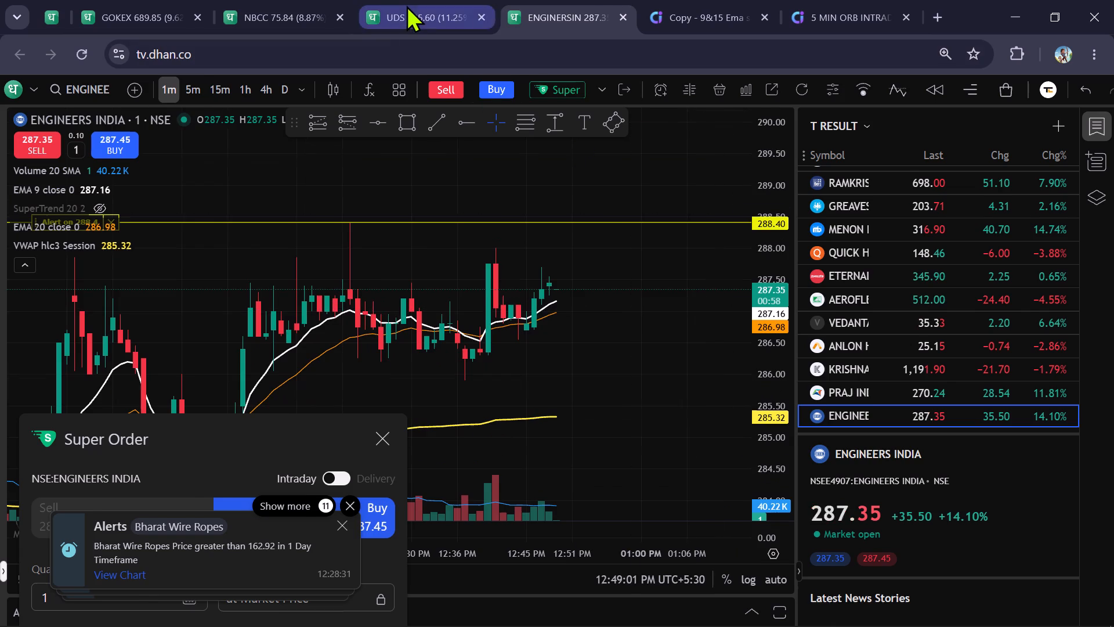
scroll(508, 232, up, 1)
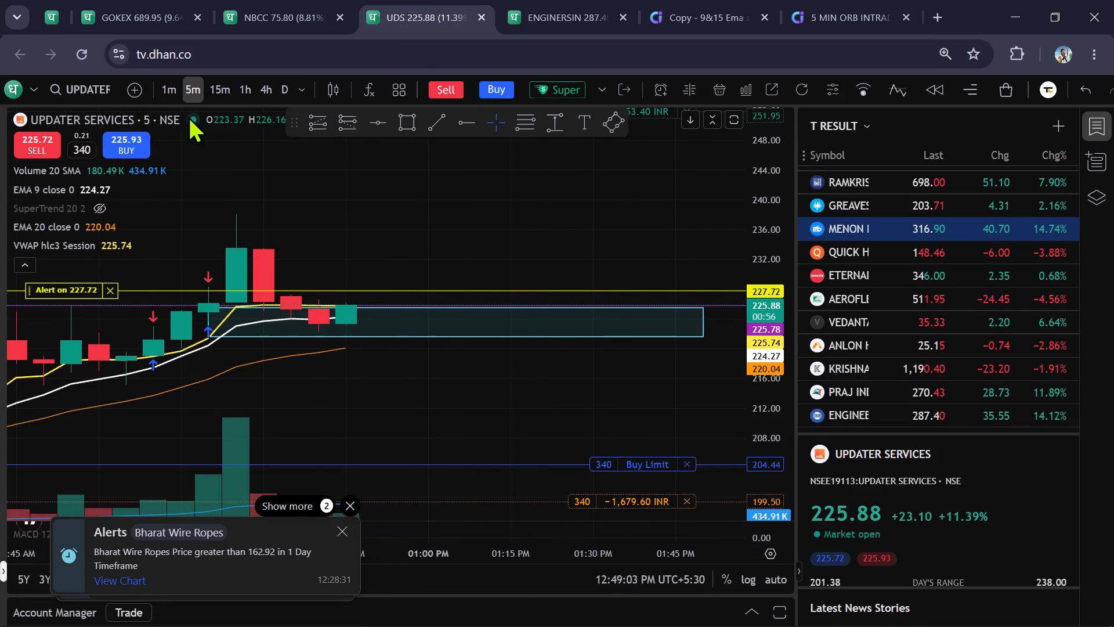
click(167, 78)
scroll(548, 240, down, 1)
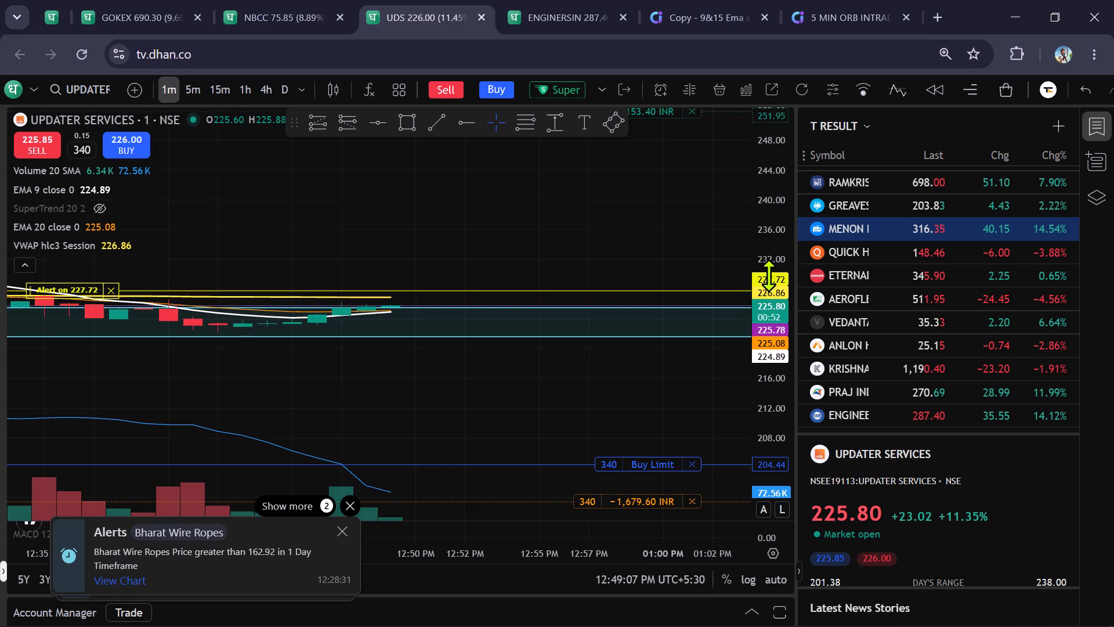
scroll(769, 275, up, 6)
scroll(769, 275, down, 4)
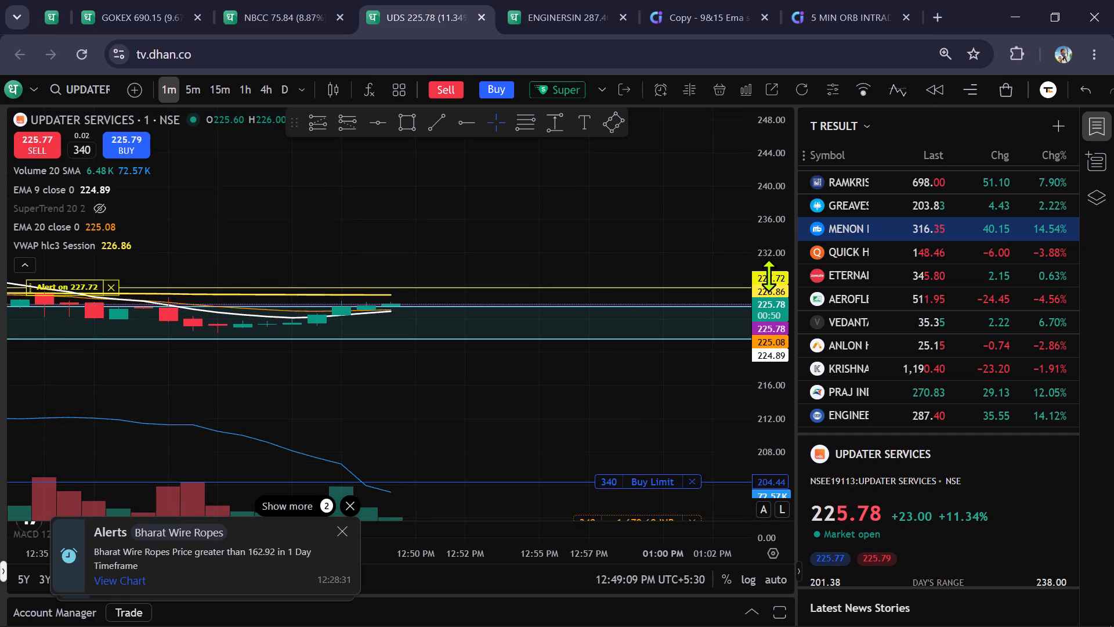
scroll(630, 244, down, 4)
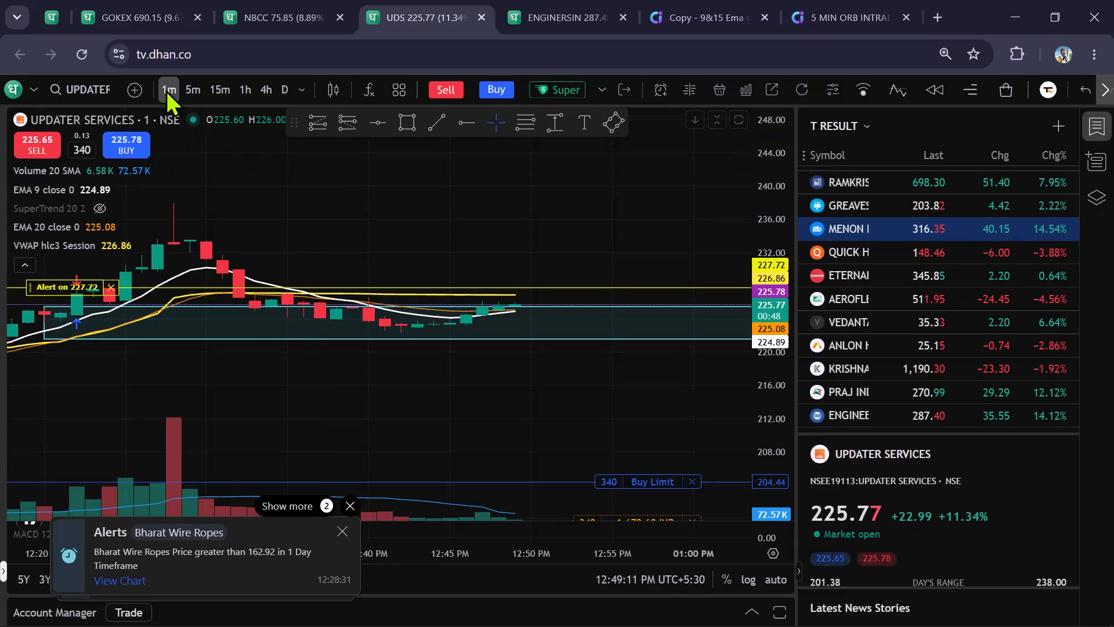
Set the UPDATER SERVICES chart back to the 5-minute timeframe and inspect the latest candles at the marked zone.
click(196, 86)
click(193, 90)
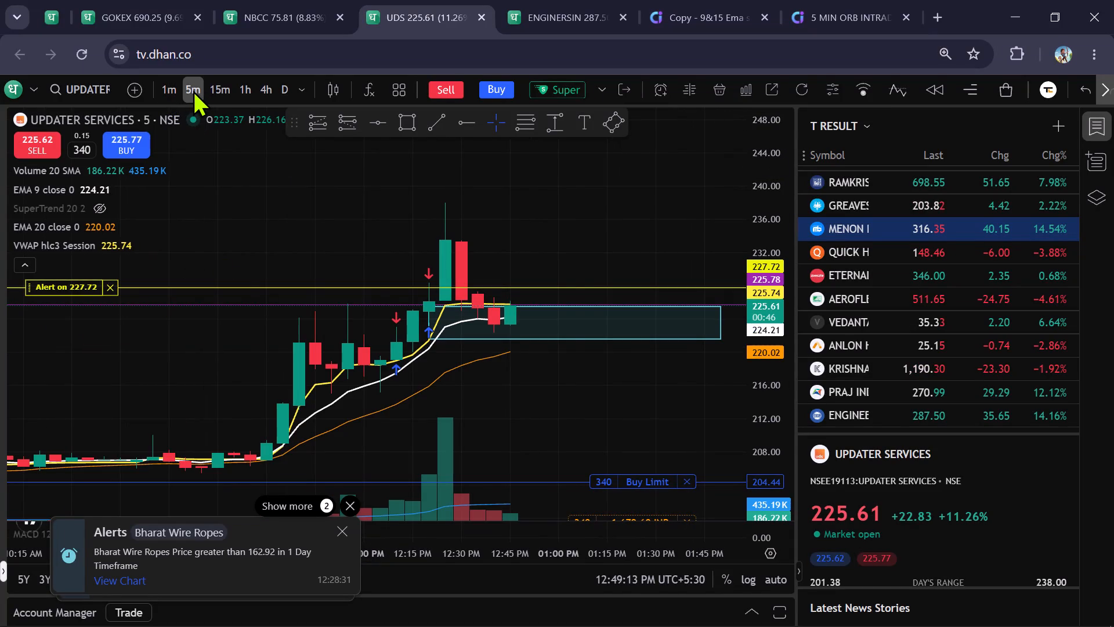
scroll(570, 223, up, 1)
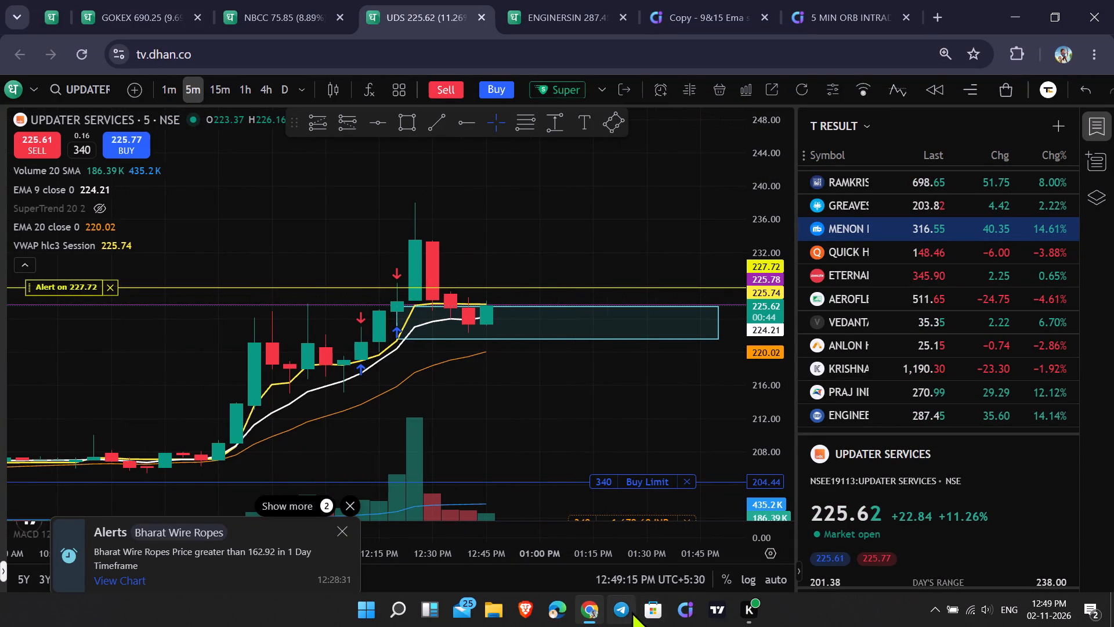
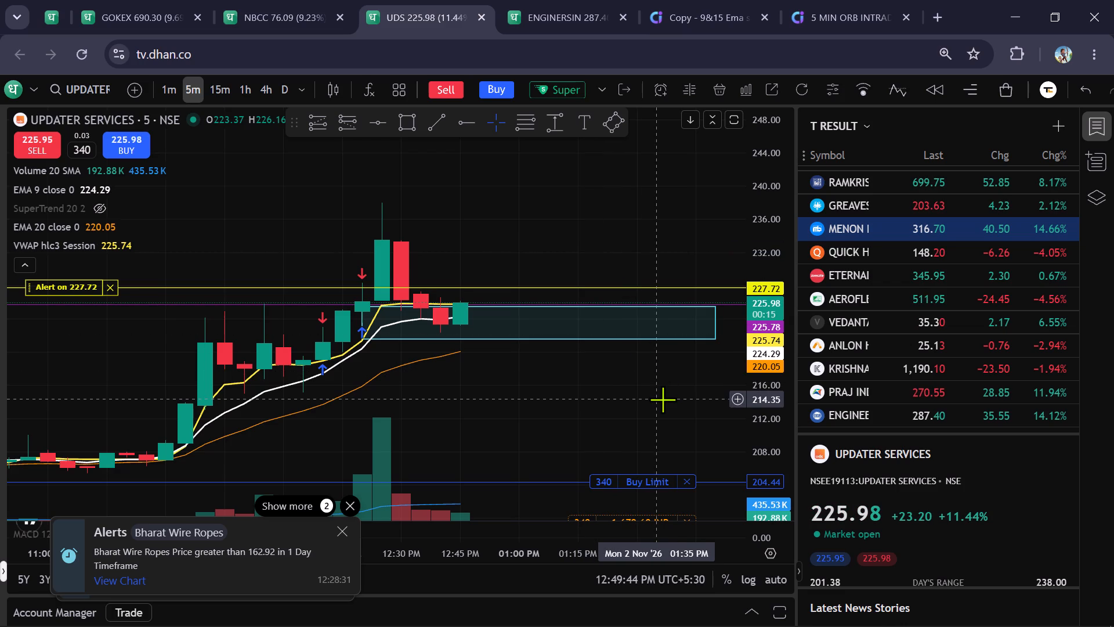
Check the UPDATER SERVICES candles on the 1-minute timeframe, return to 5-minute and study the latest candles around the marked zone.
click(172, 87)
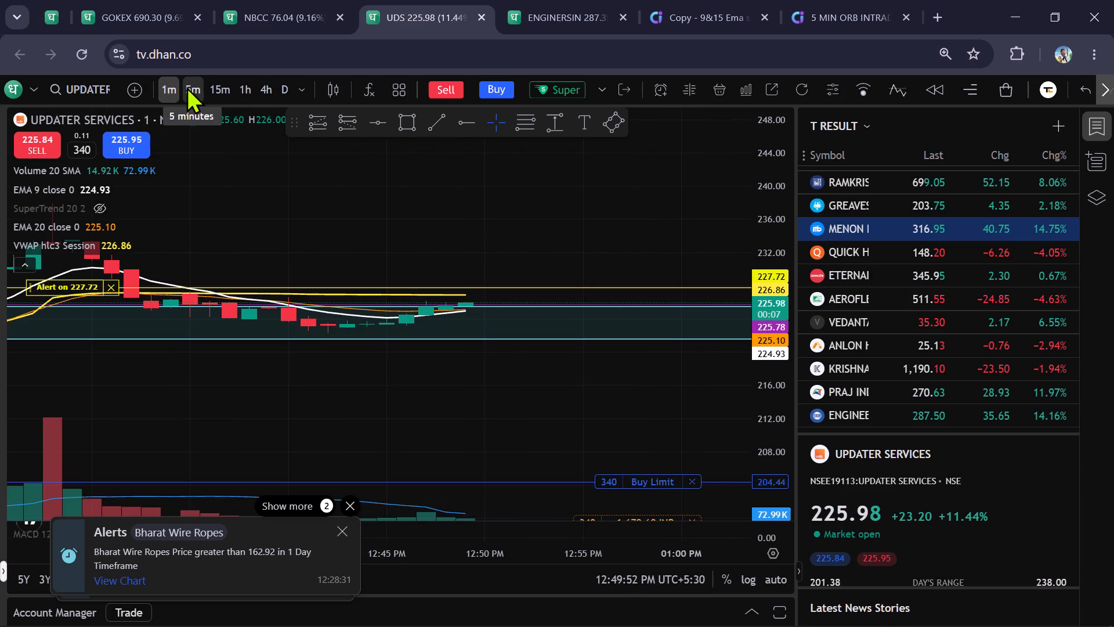
click(186, 87)
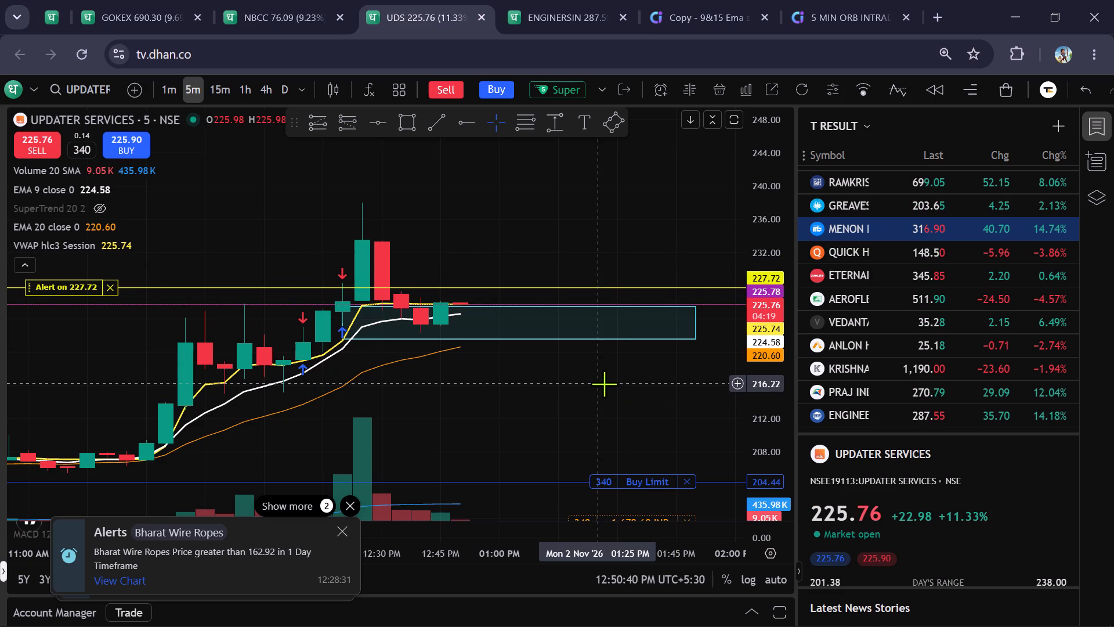
Glance at the ENGINEERS INDIA chart, look over the 9-15 EMA intraday screener's stock list, and check the GOKEX and NBCC charts.
click(526, 13)
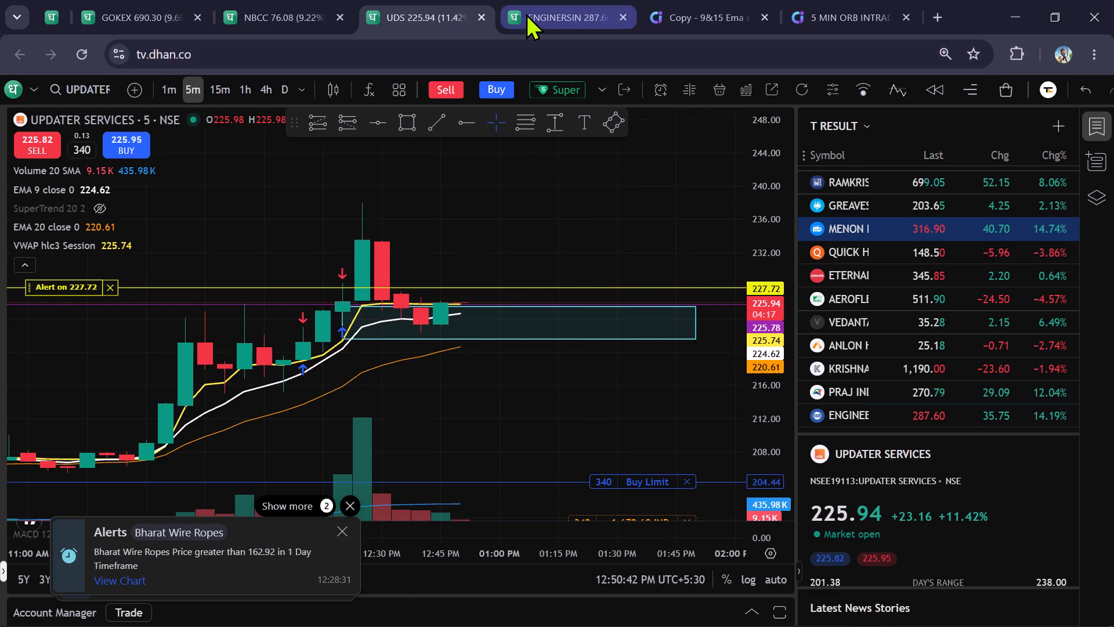
click(409, 10)
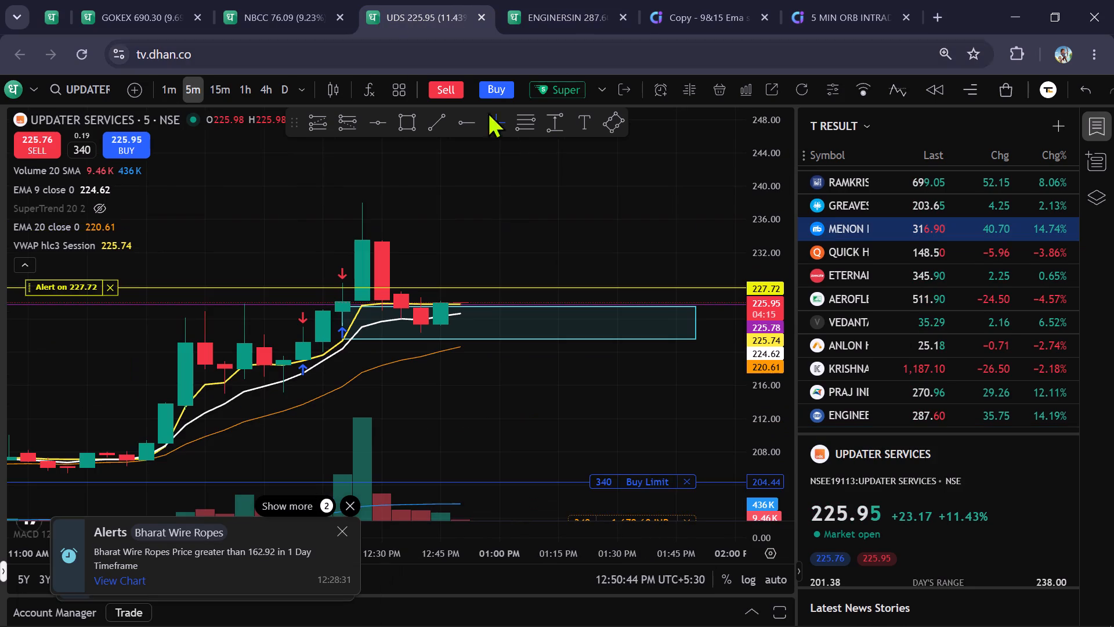
click(719, 12)
click(975, 146)
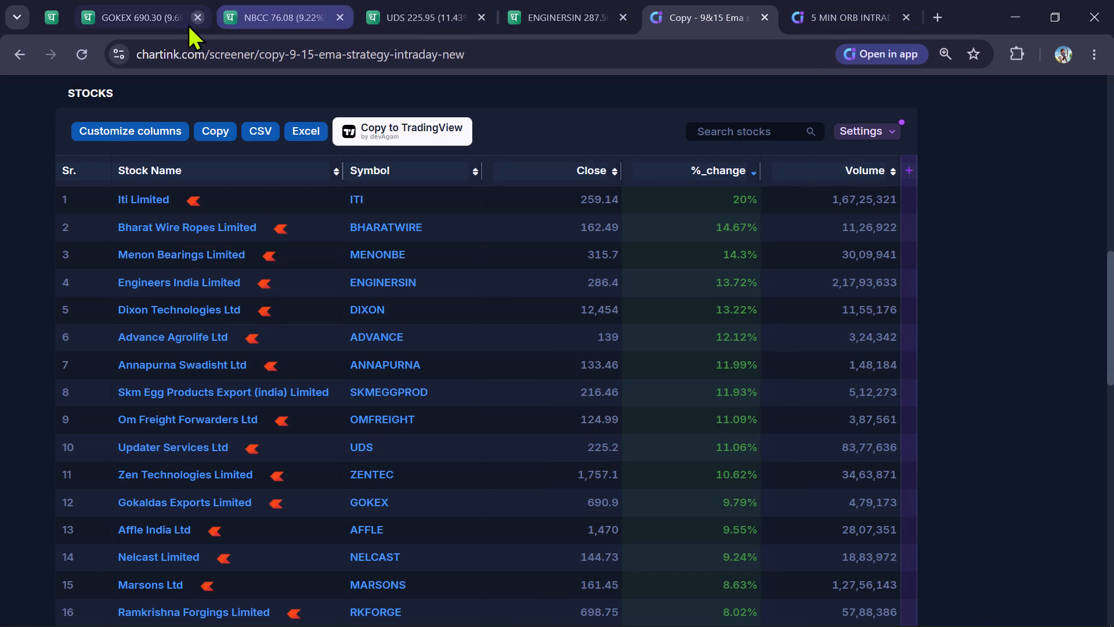
click(149, 24)
click(257, 14)
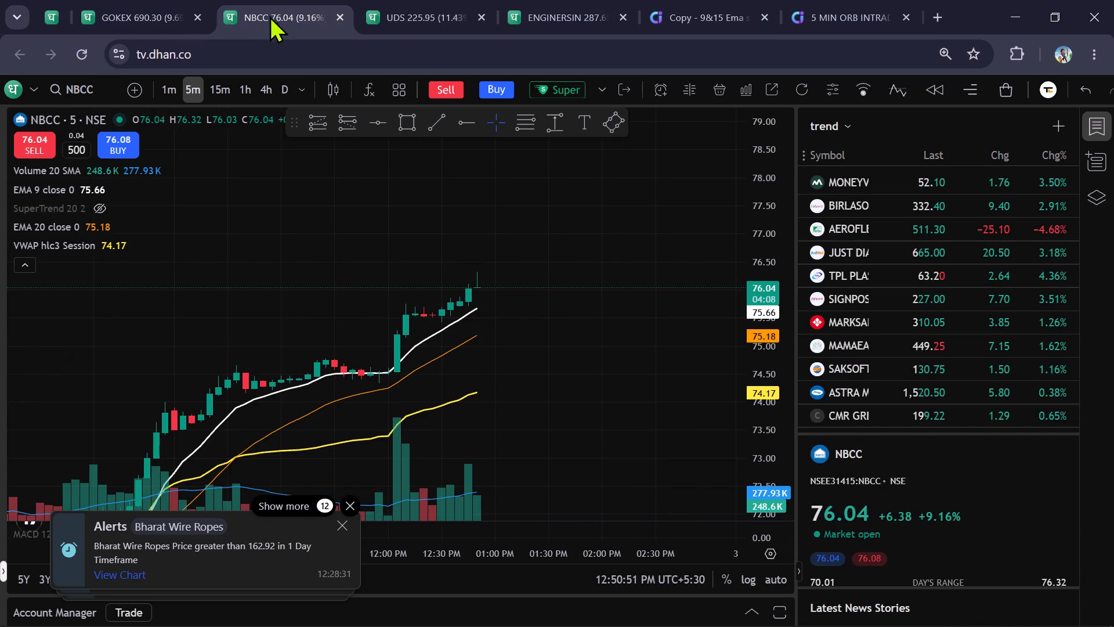
Return to the UPDATER SERVICES chart and lower its price alert line to 227.26.
click(421, 13)
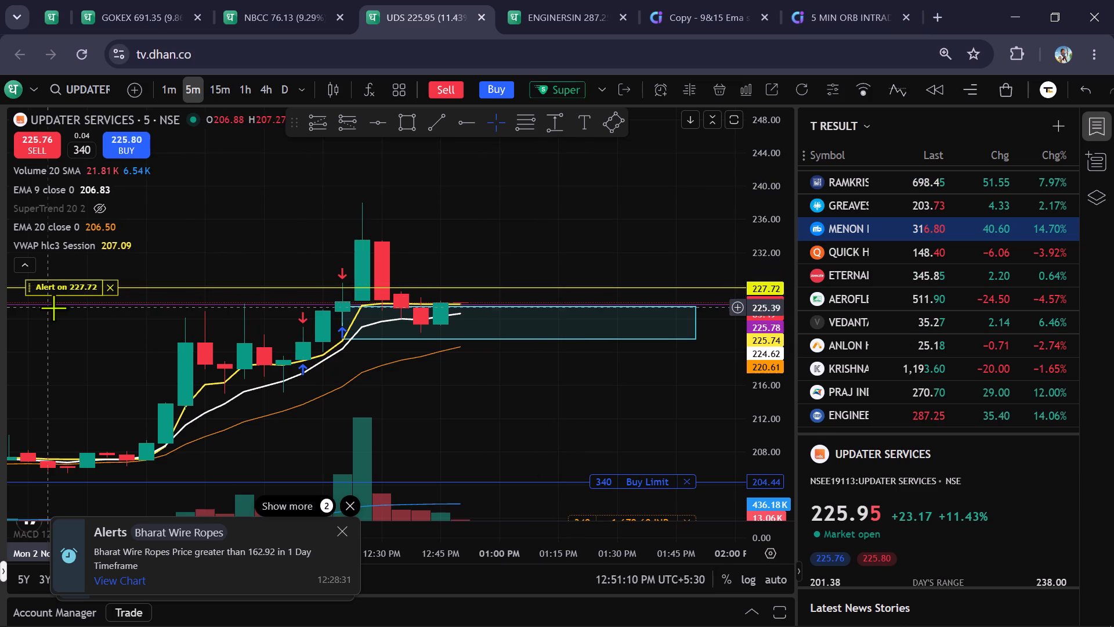
click(66, 292)
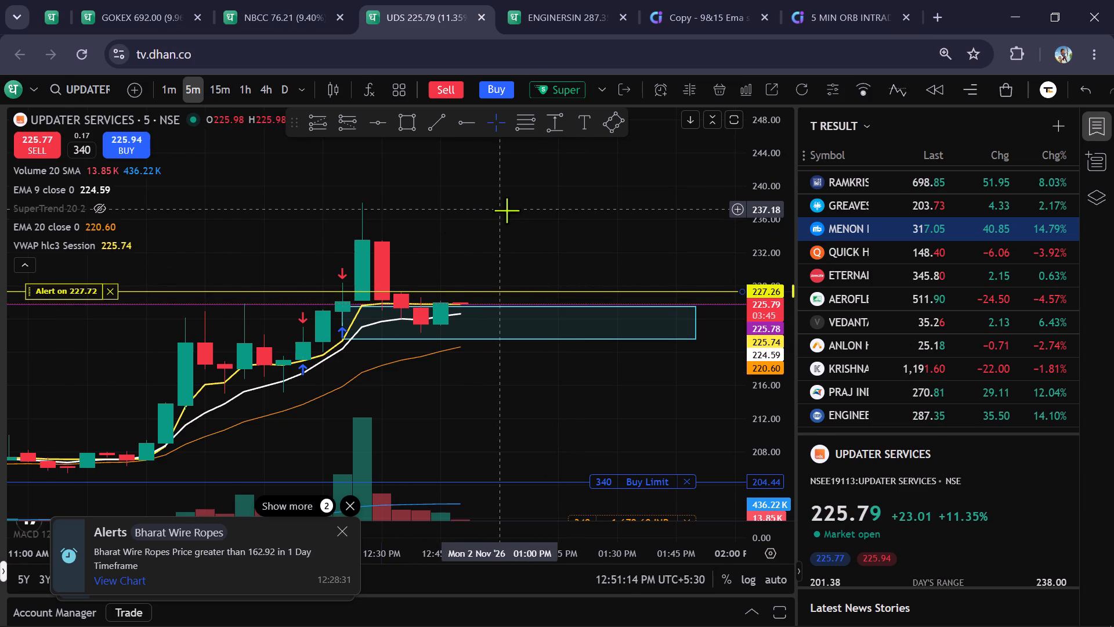
click(562, 217)
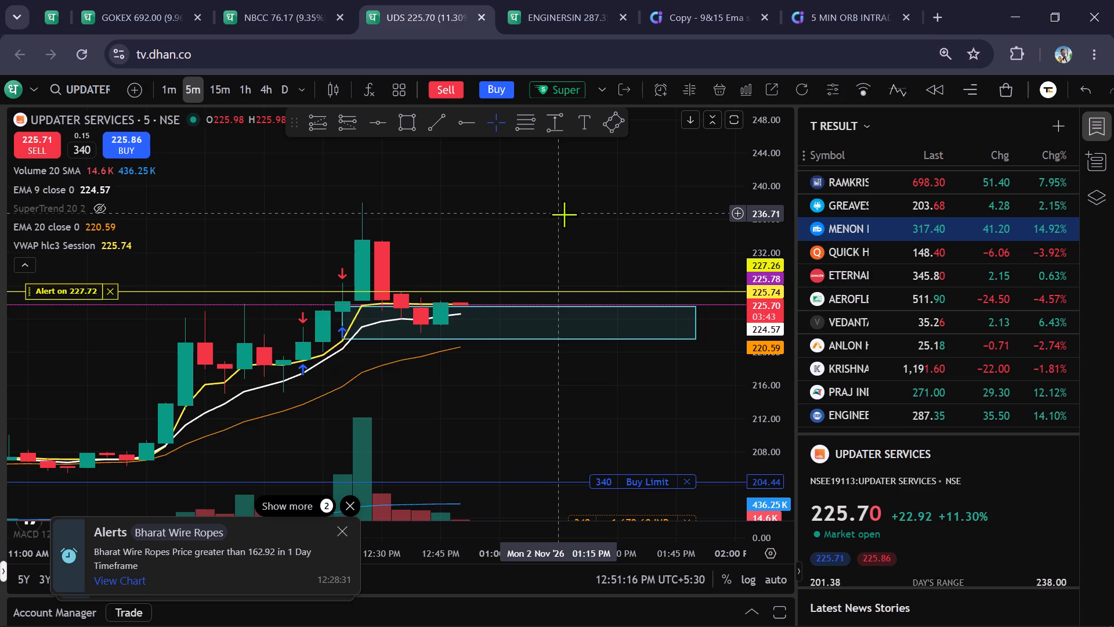
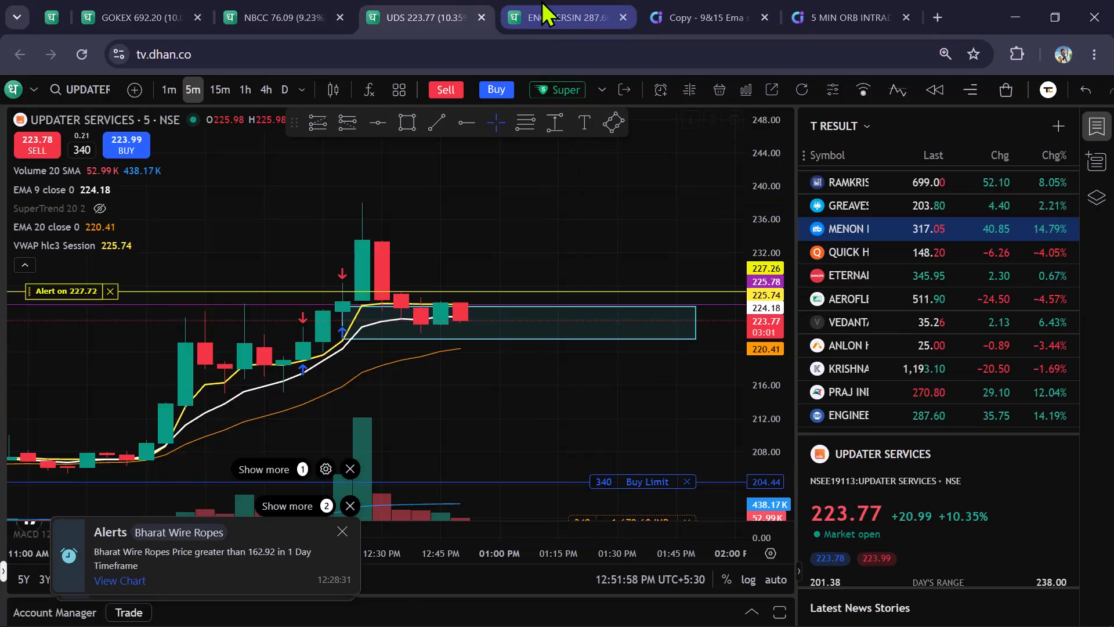
Glance at the ENGINEERS INDIA 1-minute chart, clear its stacked alert notifications, and return to the UPDATER SERVICES chart.
click(541, 0)
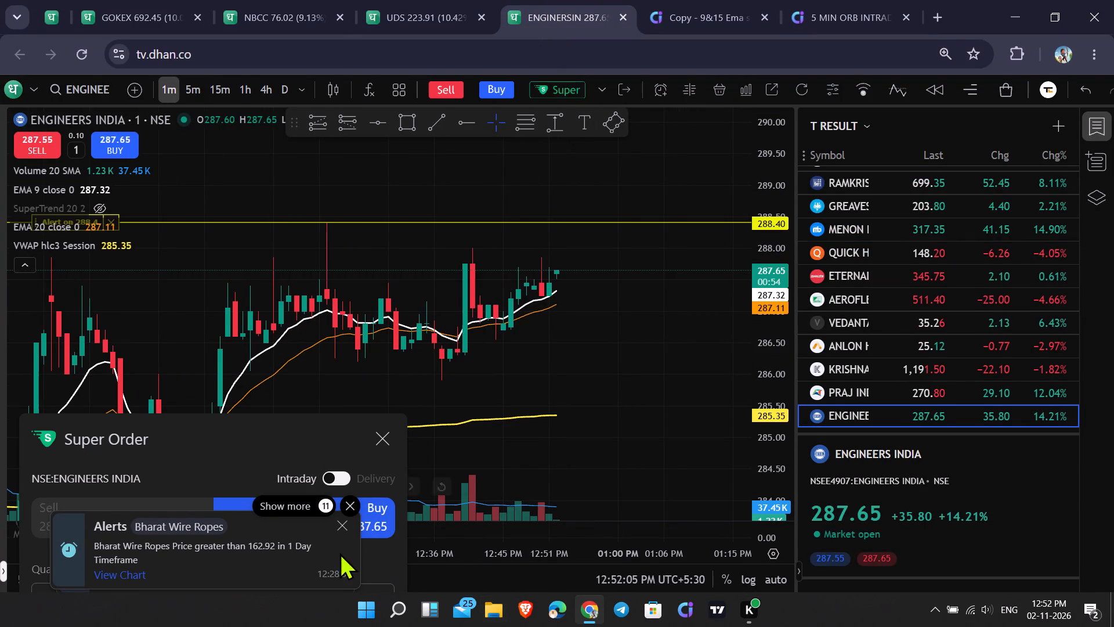
click(352, 506)
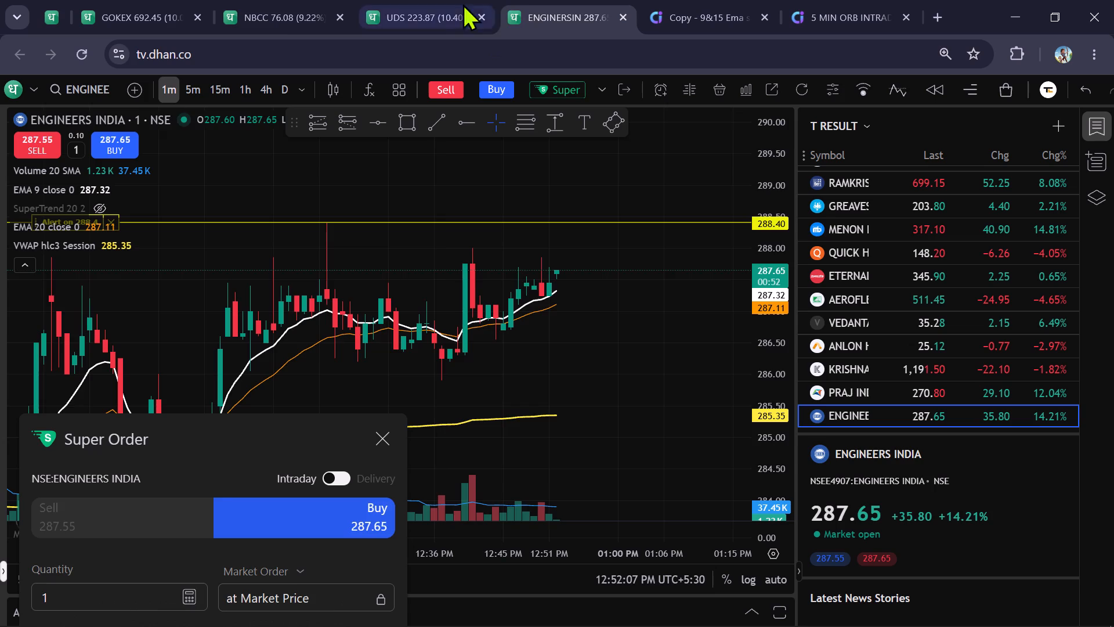
click(447, 6)
On the NBCC chart, look through the trend watchlist, switch to the T RESULT watchlist and scan its stocks.
click(249, 0)
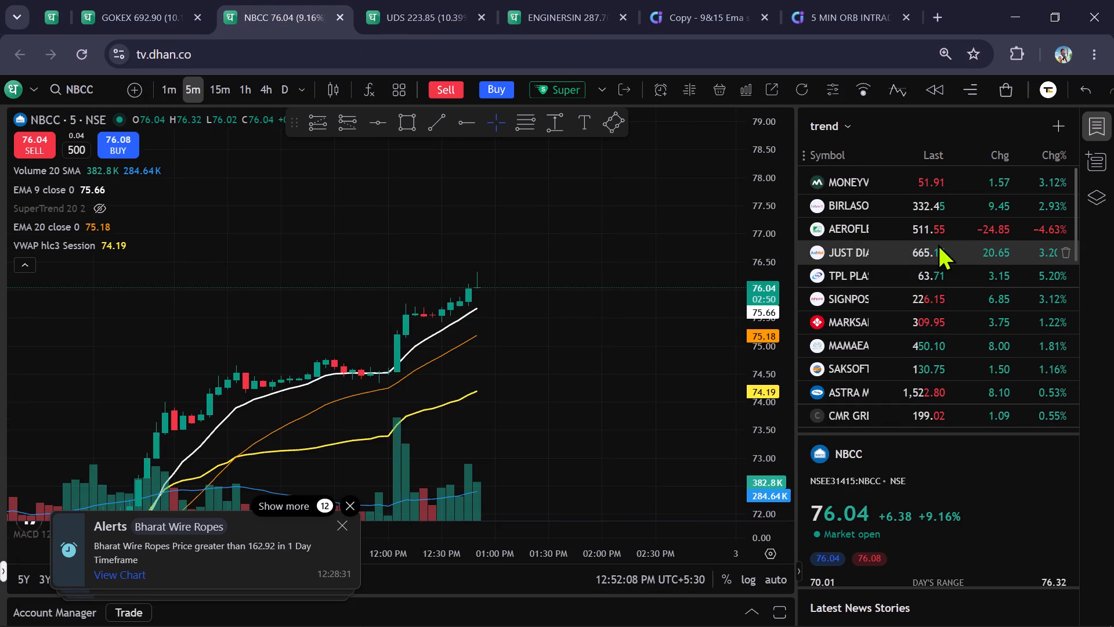
scroll(948, 283, down, 7)
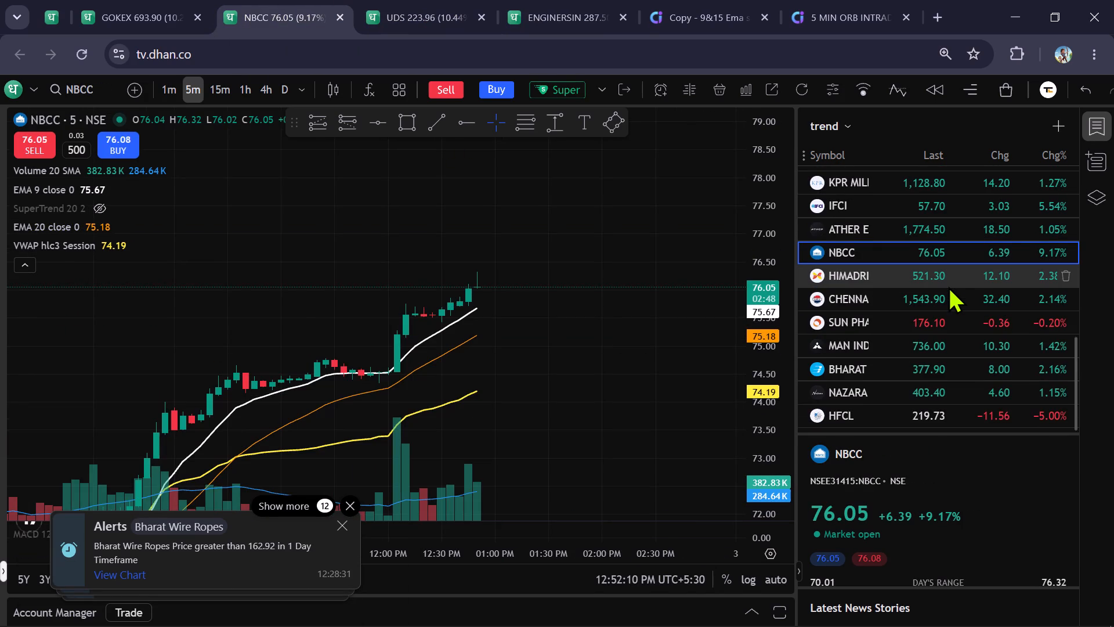
scroll(948, 286, up, 13)
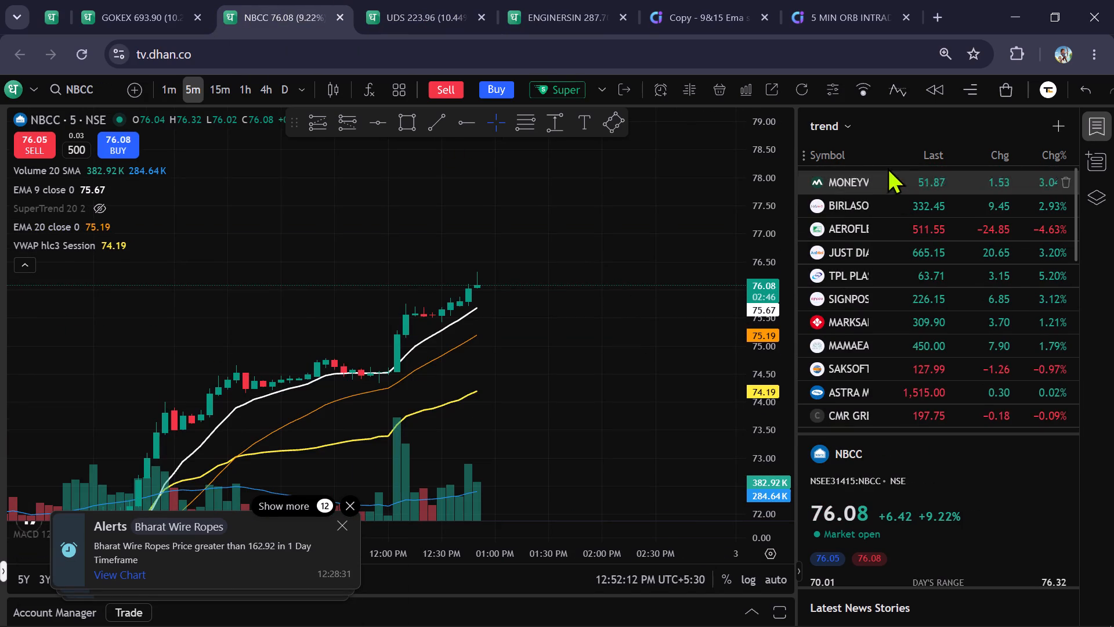
click(843, 128)
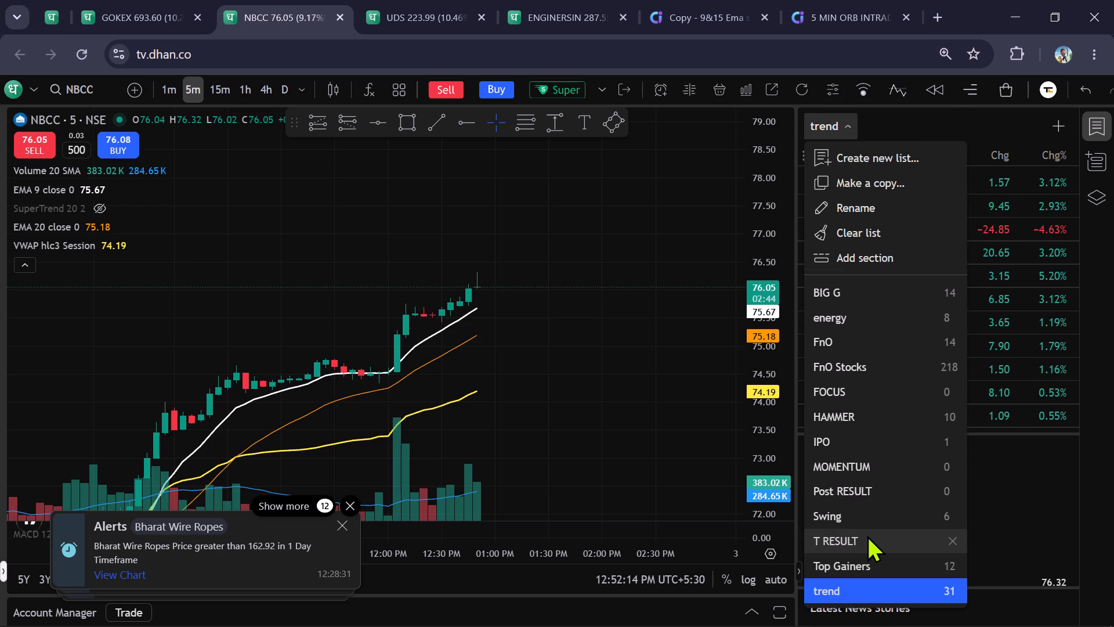
click(867, 535)
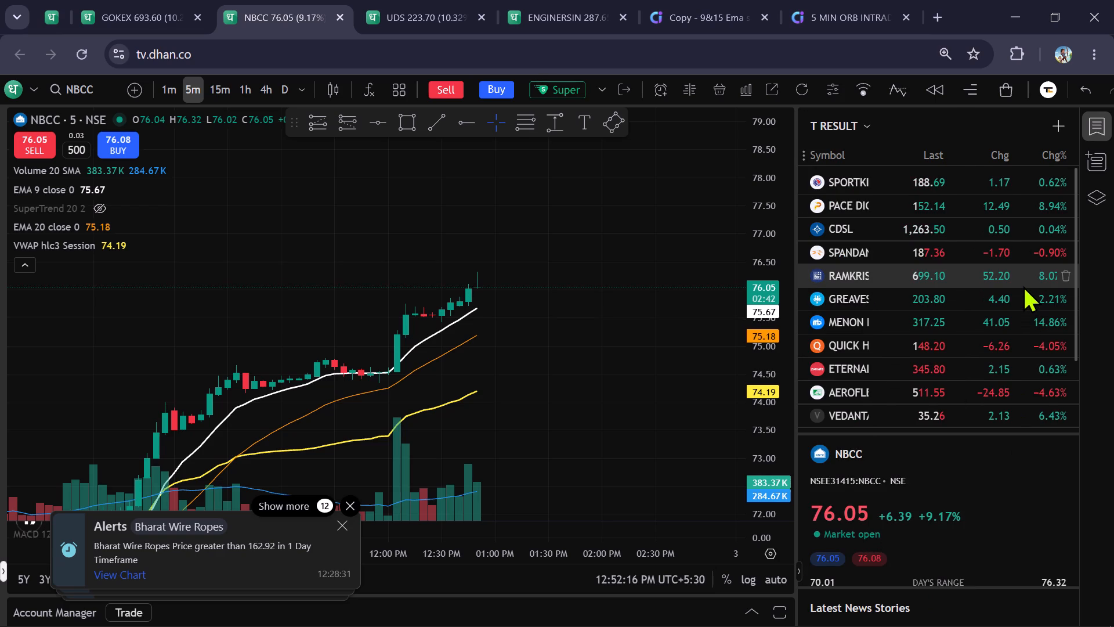
scroll(1023, 275, down, 5)
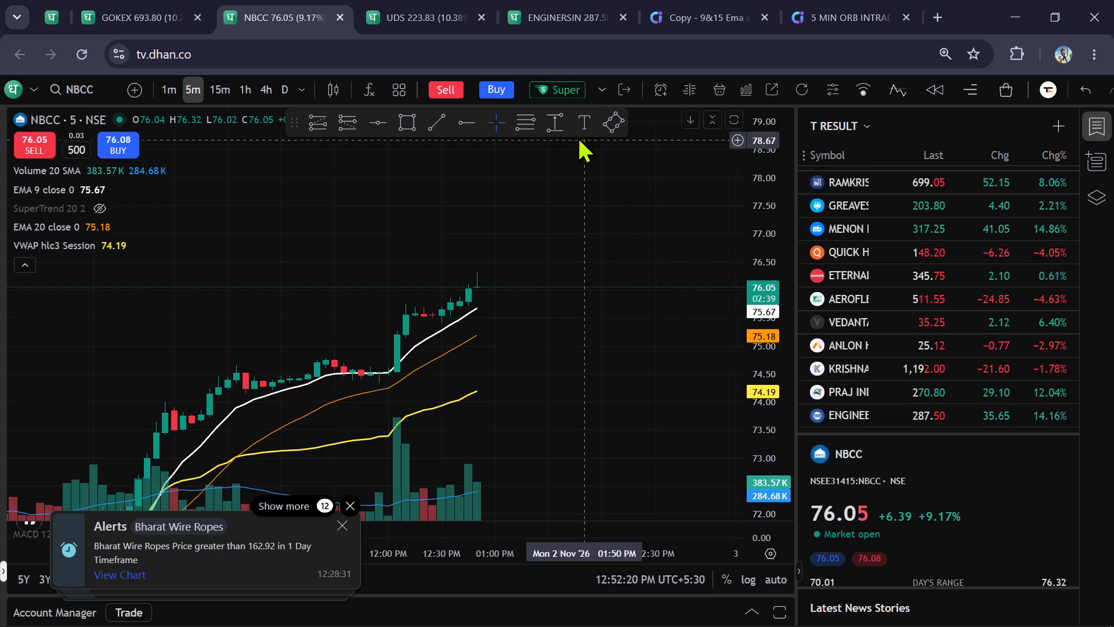
Check the ENGINEERS INDIA, UPDATER SERVICES, NBCC and GOKALDAS EXPORTS charts in turn for their latest candles.
click(538, 0)
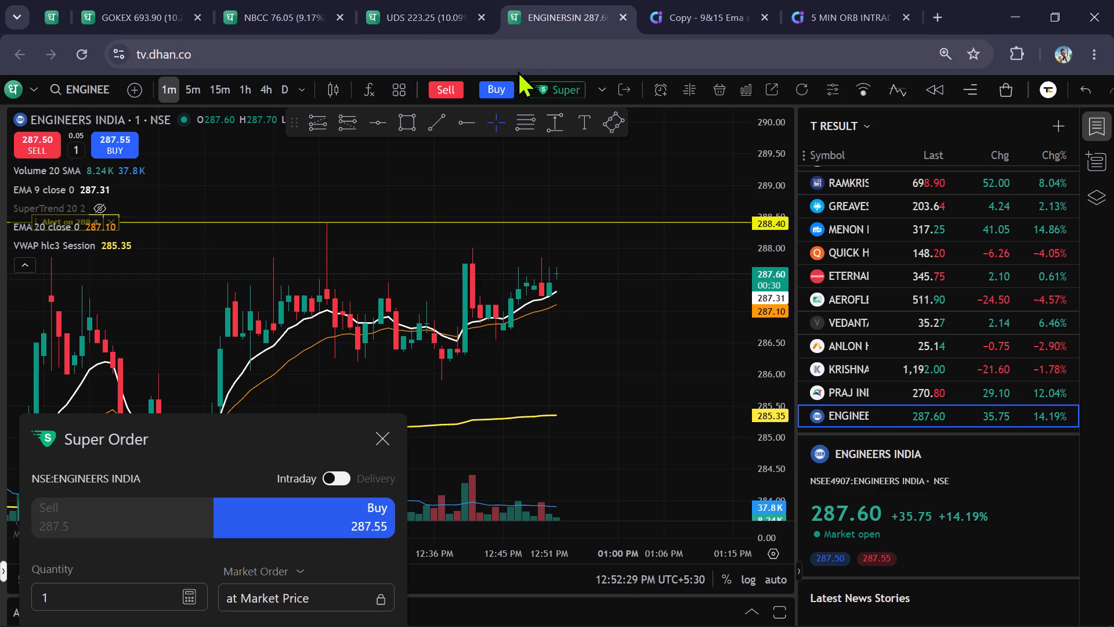
click(371, 16)
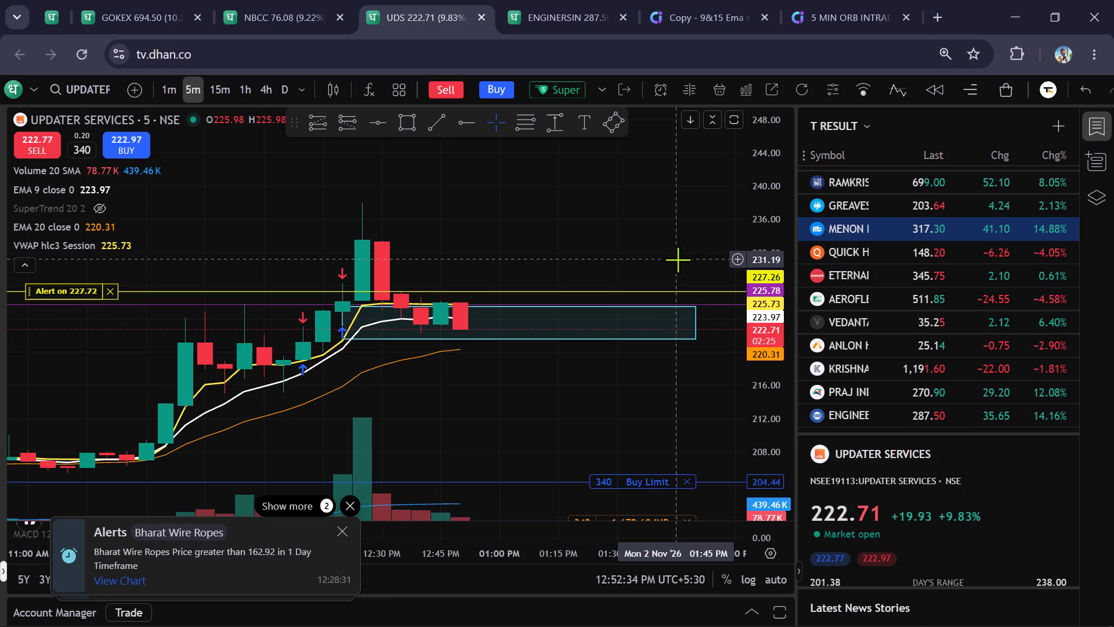
click(267, 2)
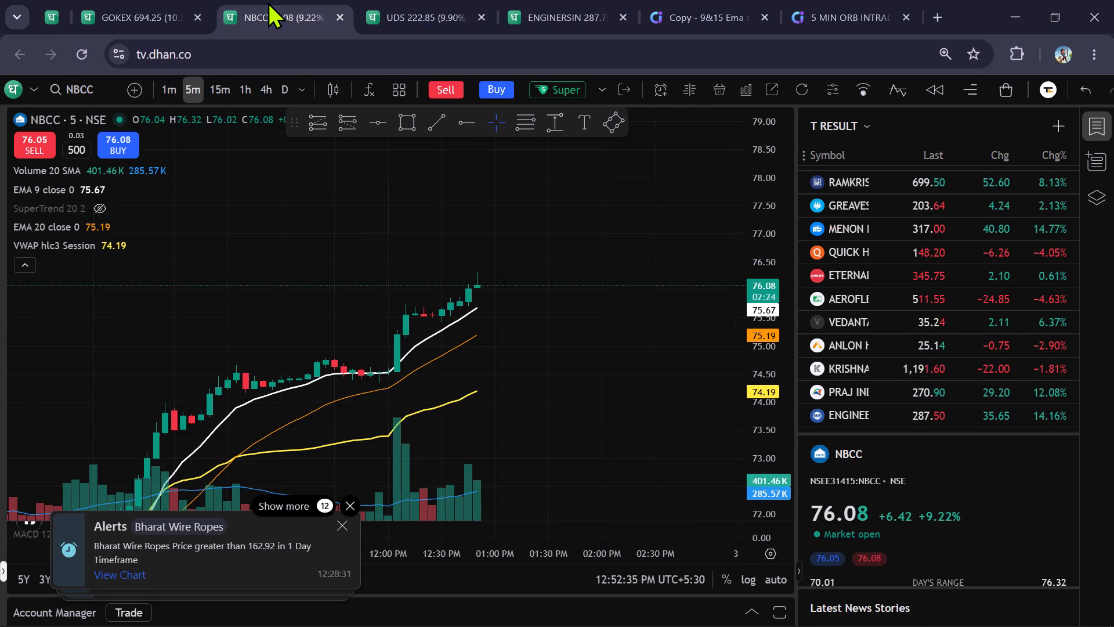
click(152, 10)
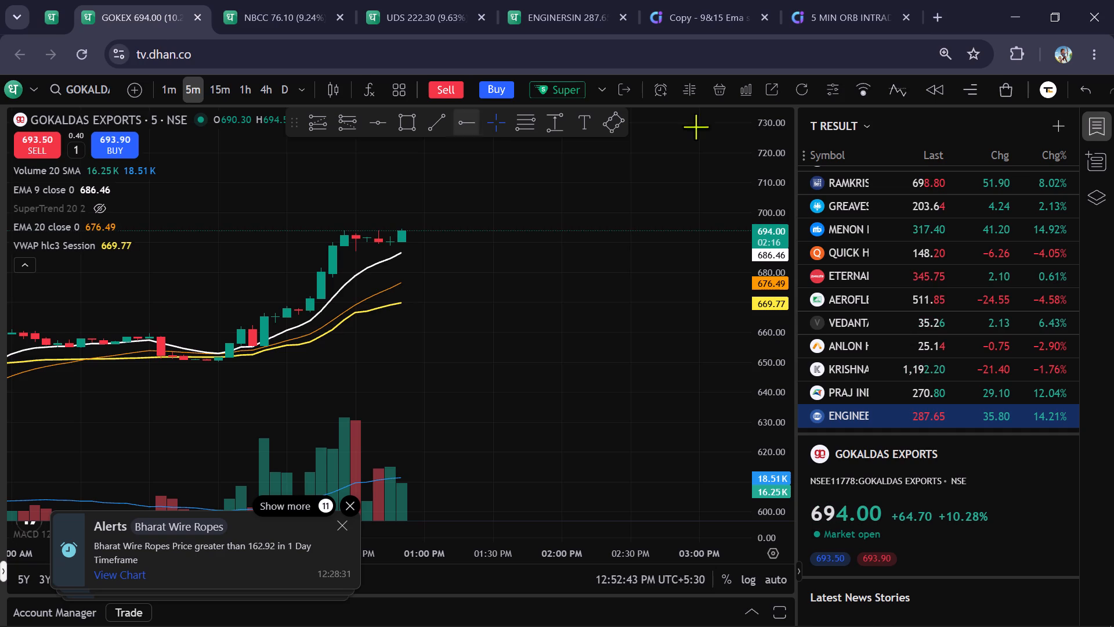
Open RAMKRISHNA FORGINGS from the T RESULT watchlist and examine its 5-minute price action across the day.
click(944, 174)
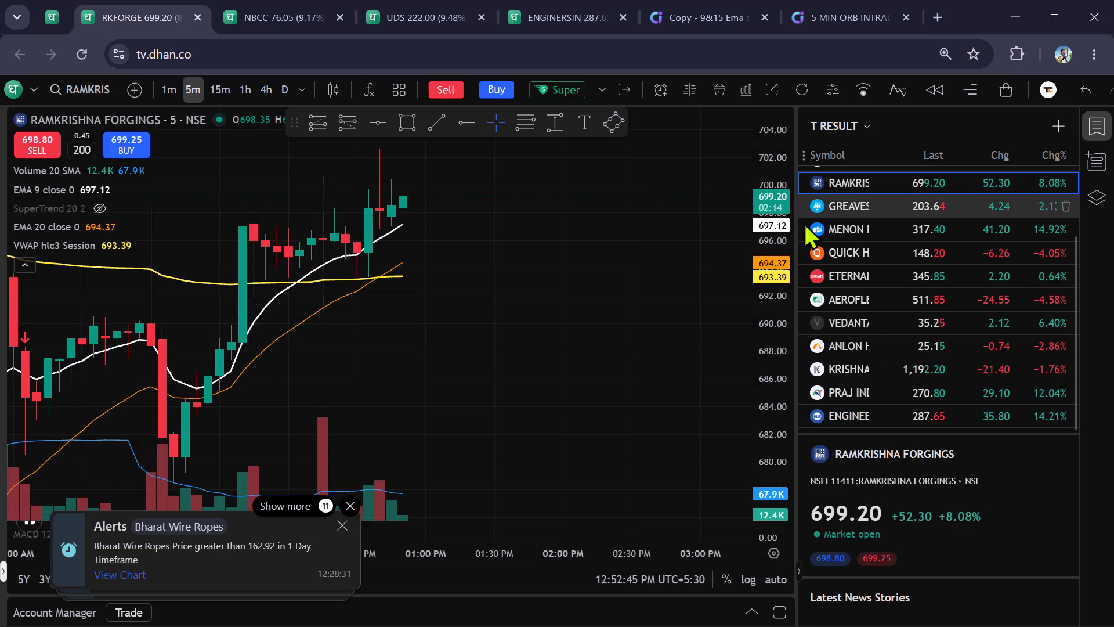
scroll(773, 229, down, 7)
scroll(630, 224, down, 9)
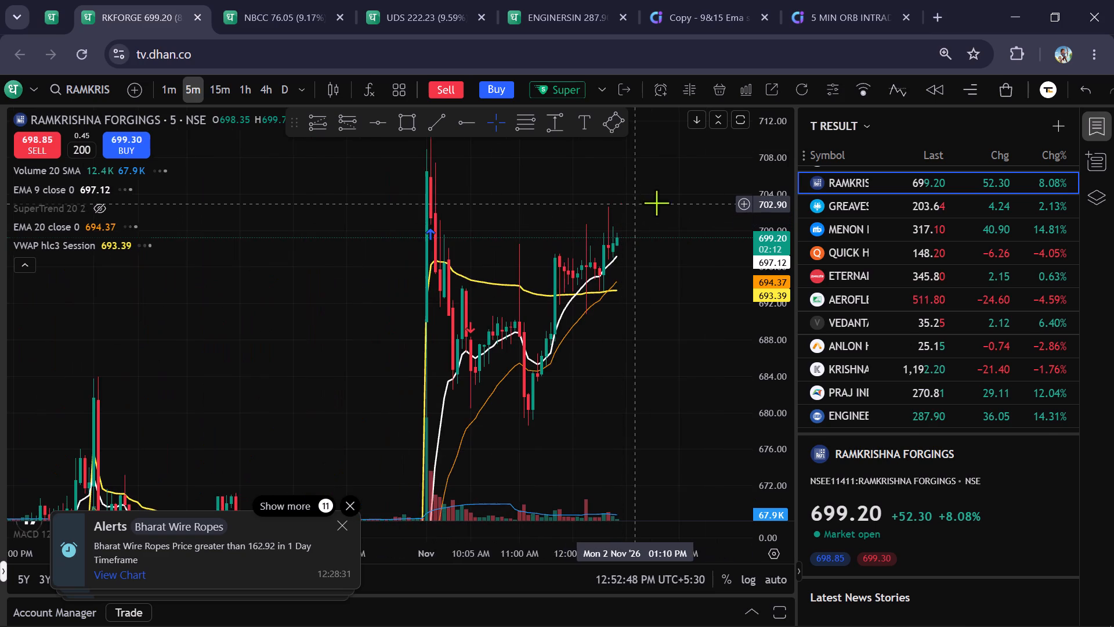
scroll(668, 204, up, 5)
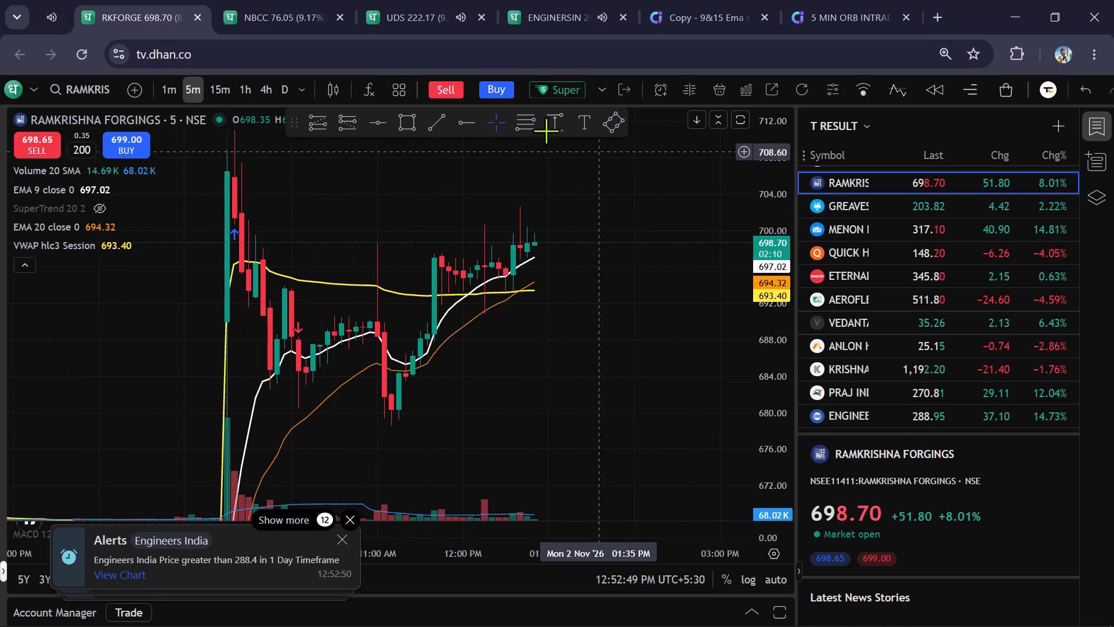
Examine the latest ENGINEERS INDIA candle on the 1-minute chart, then on the 5-minute timeframe against the overhead resistance line.
click(571, 31)
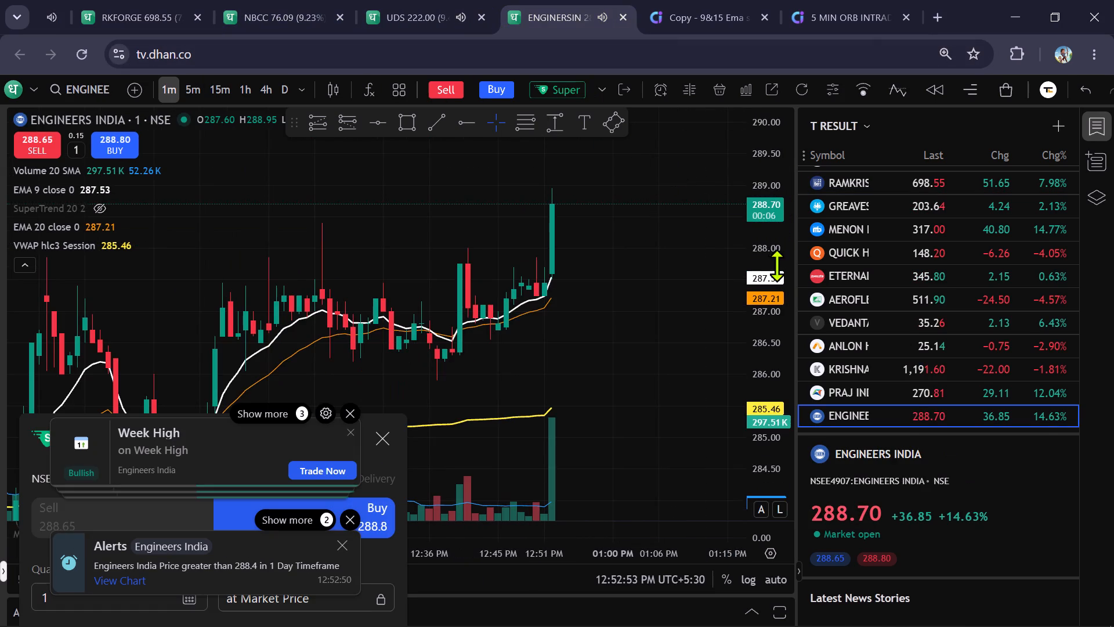
scroll(773, 249, down, 17)
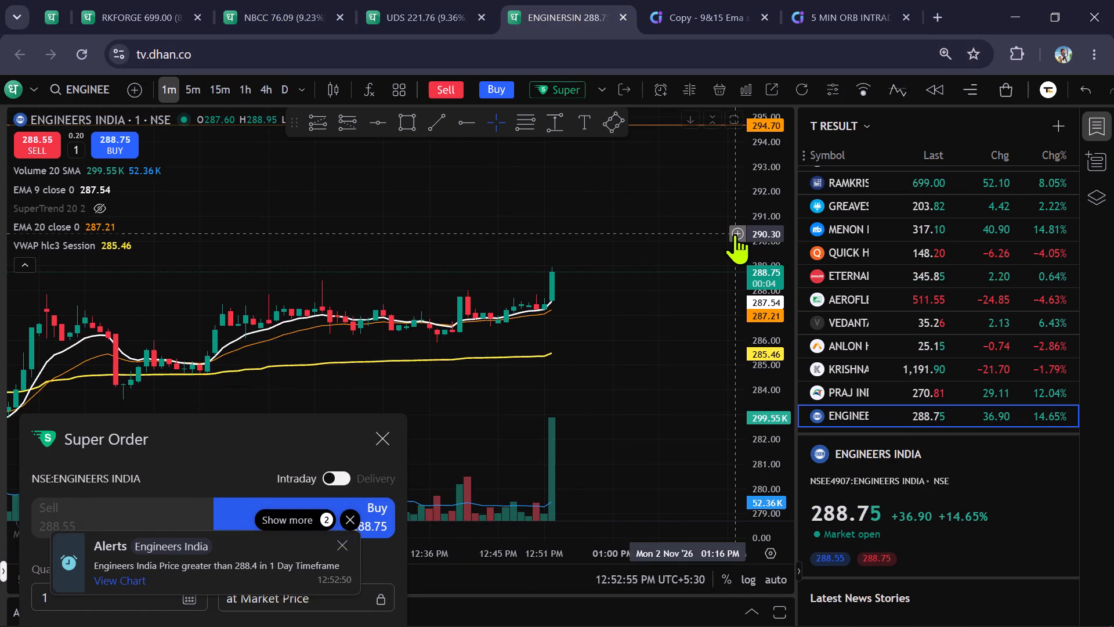
scroll(735, 234, down, 2)
click(198, 90)
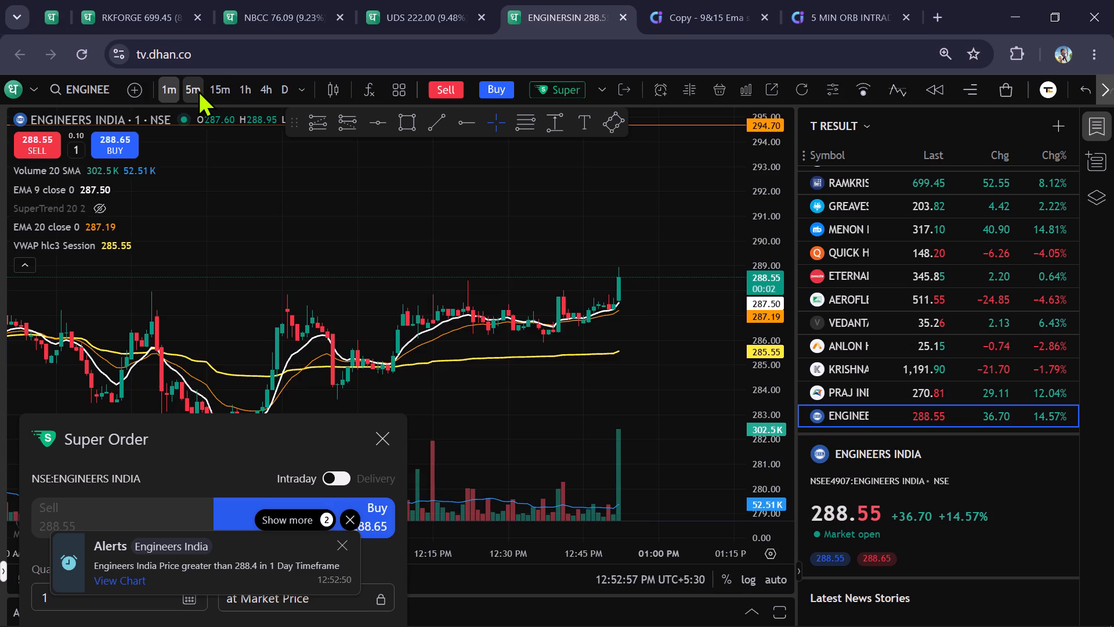
scroll(694, 242, up, 4)
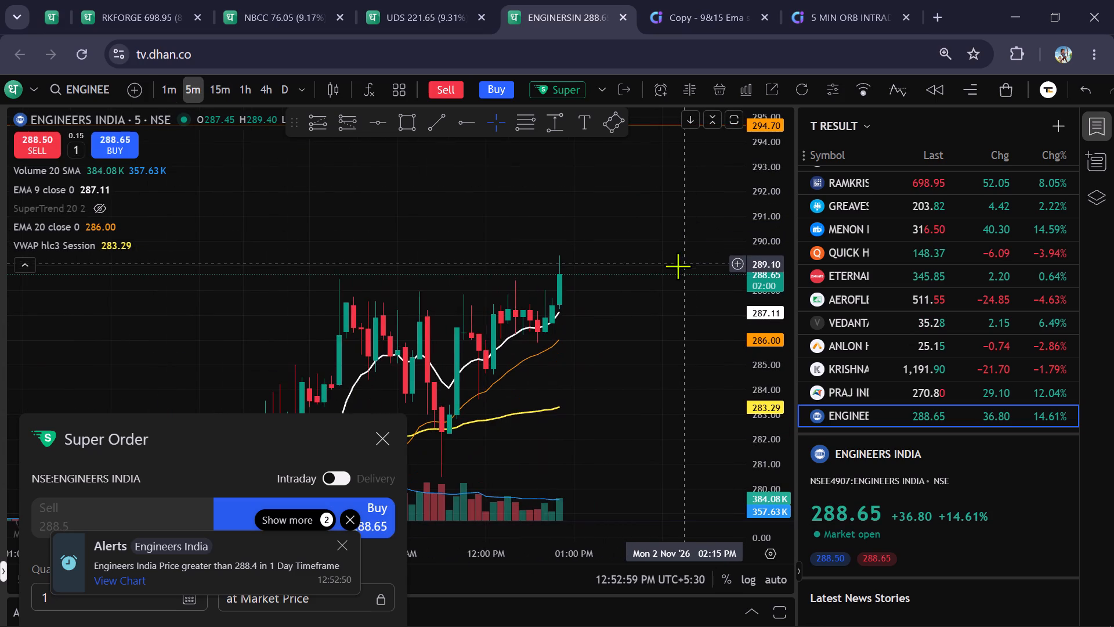
scroll(673, 266, up, 3)
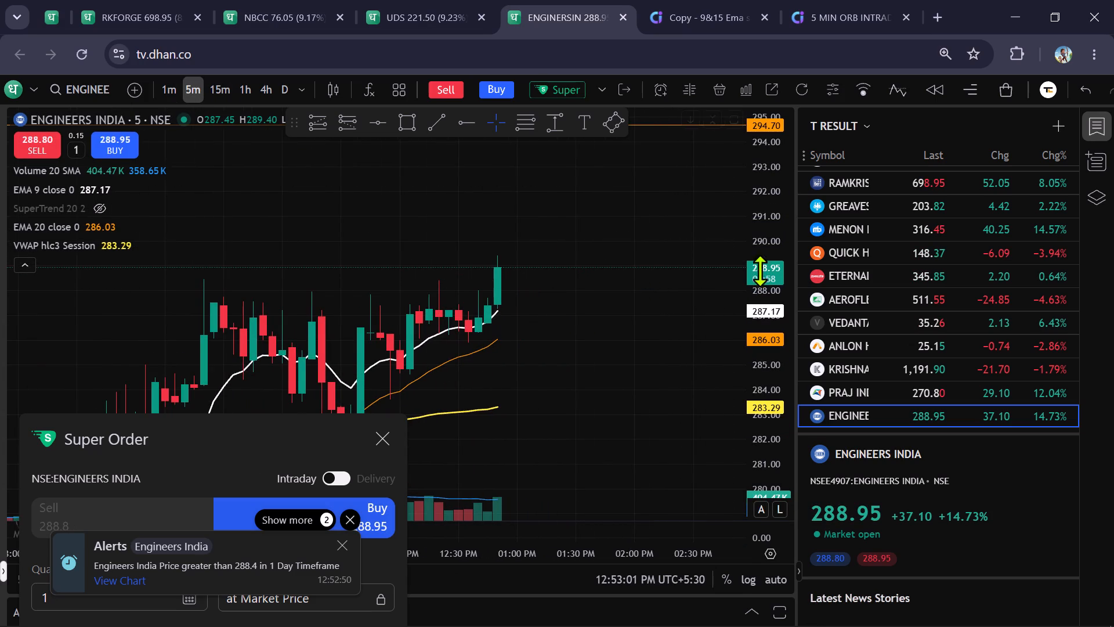
scroll(759, 262, down, 6)
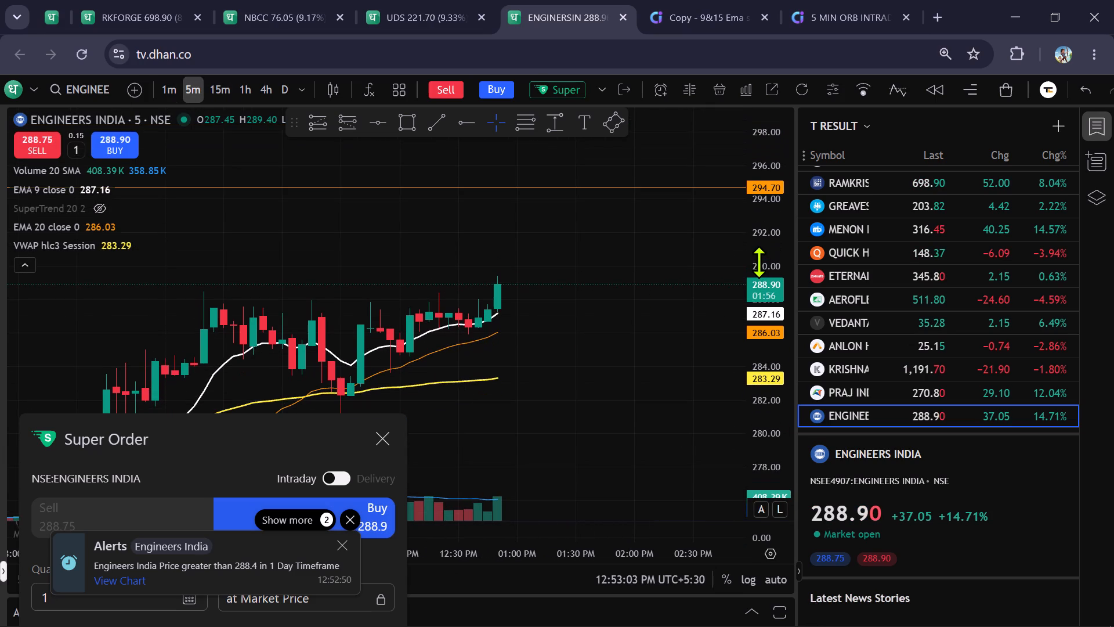
Cancel the pending 340-share buy limit order at 204.44 on the UPDATER SERVICES chart.
click(414, 23)
click(689, 483)
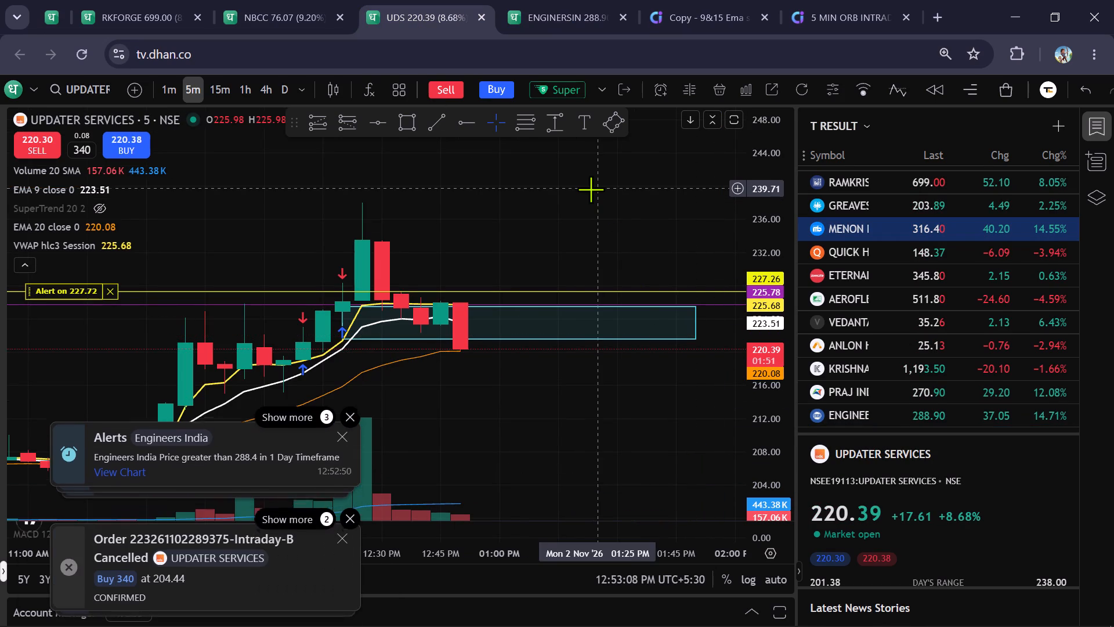
Check ENGINEERS INDIA on the 15-minute and daily timeframes around the resistance line, then return to 5-minute.
click(548, 5)
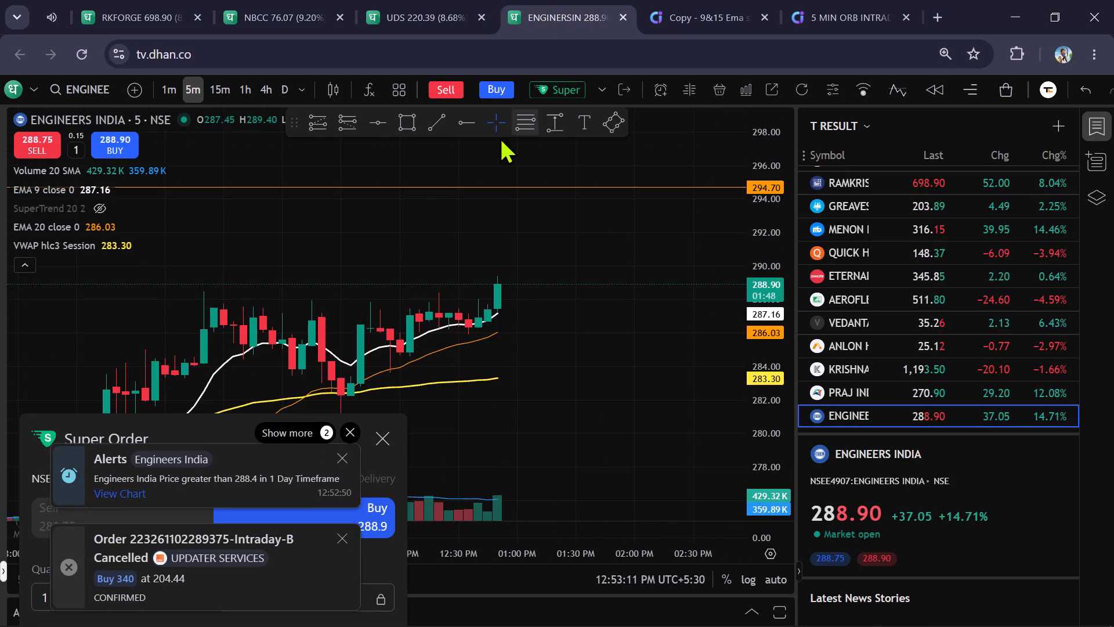
click(215, 87)
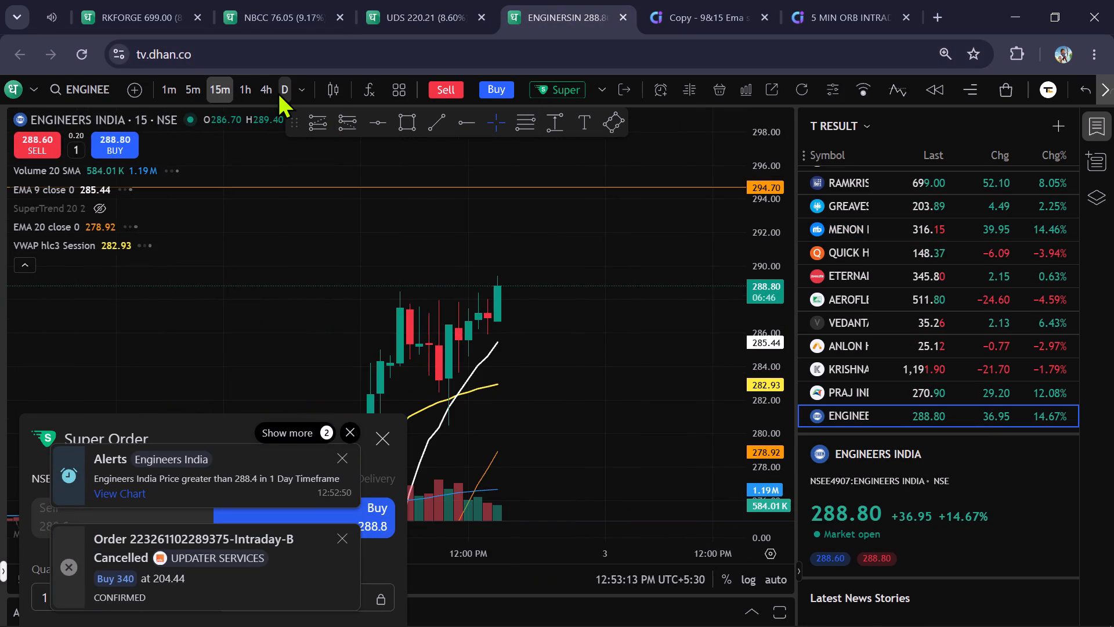
click(277, 92)
scroll(754, 320, down, 8)
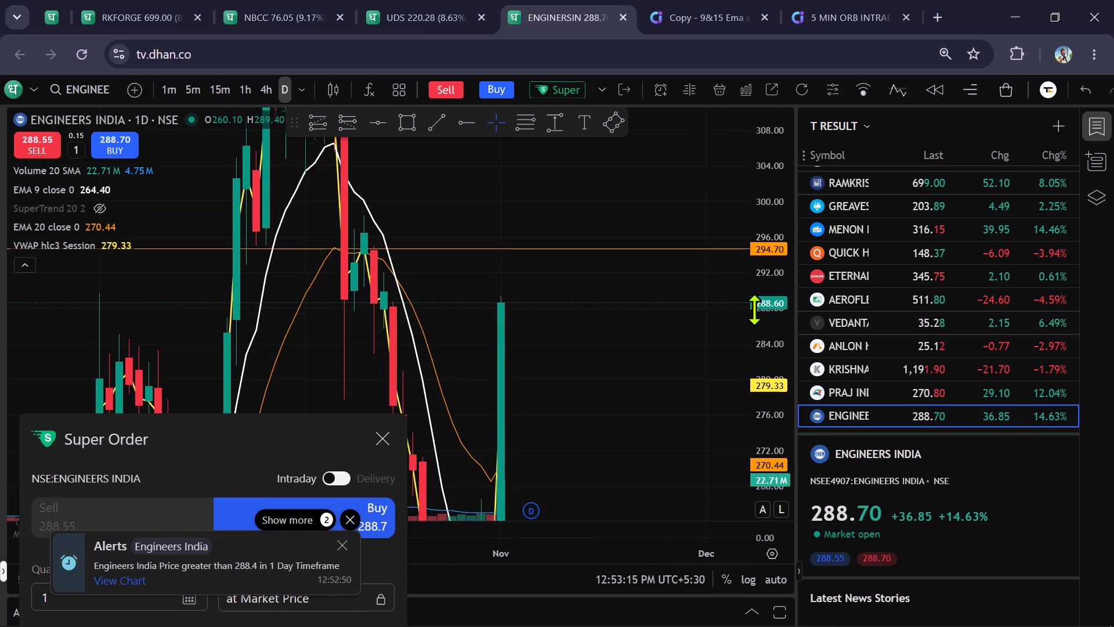
scroll(754, 308, down, 3)
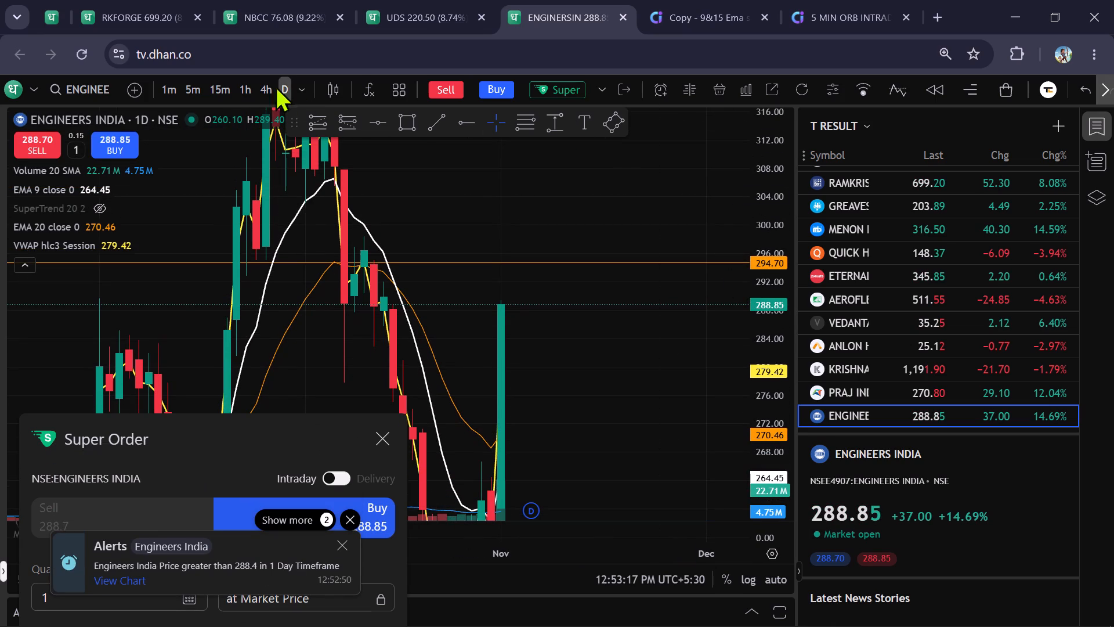
click(194, 88)
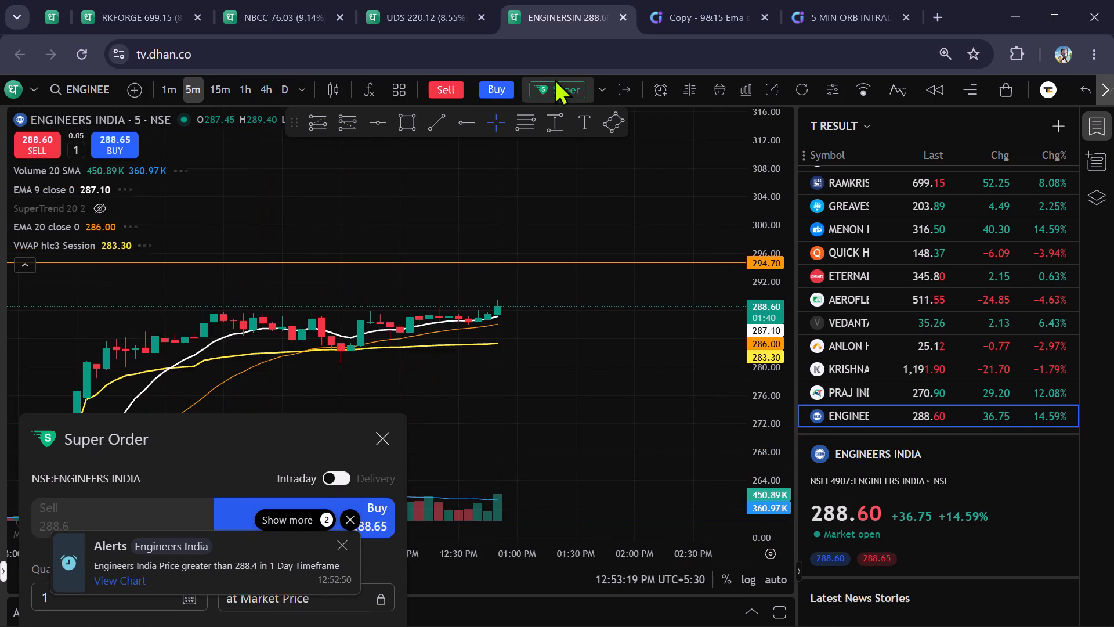
Bring the ENGINEERS INDIA Super Order form fully into view and set the buy quantity to 280.
click(554, 78)
drag(269, 451, 310, 101)
drag(321, 335, 288, 62)
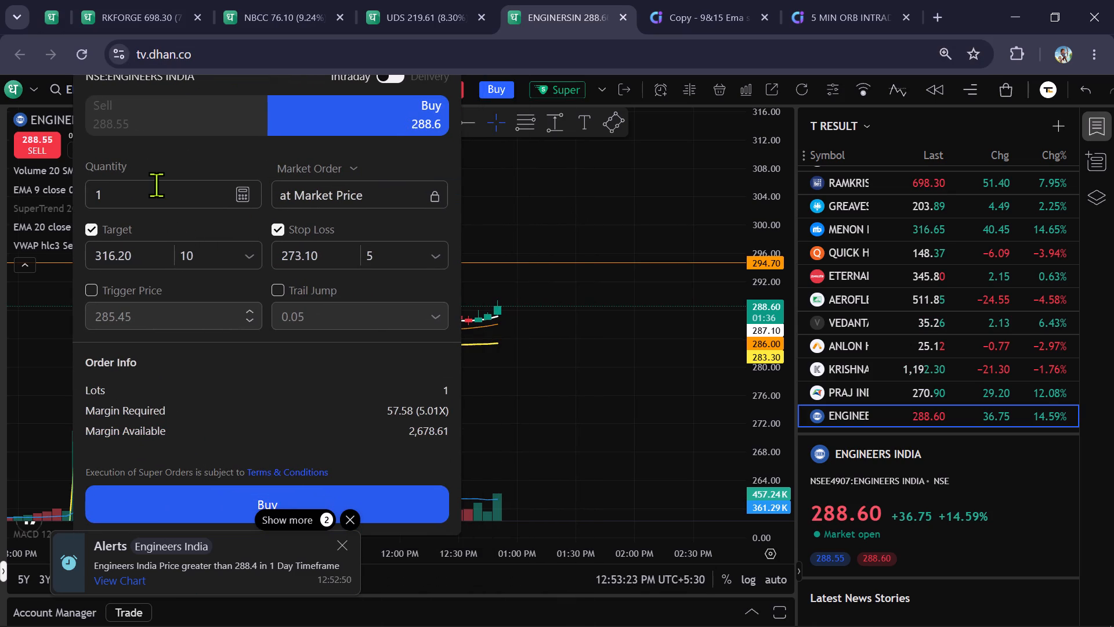
click(156, 185)
key(BackSpace)
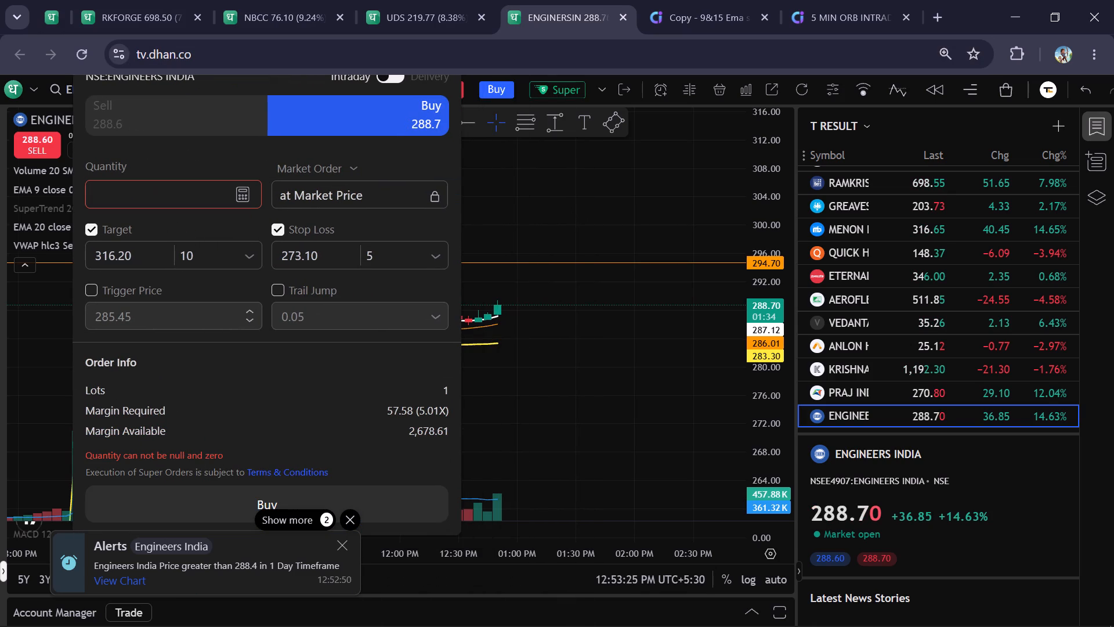
text(300)
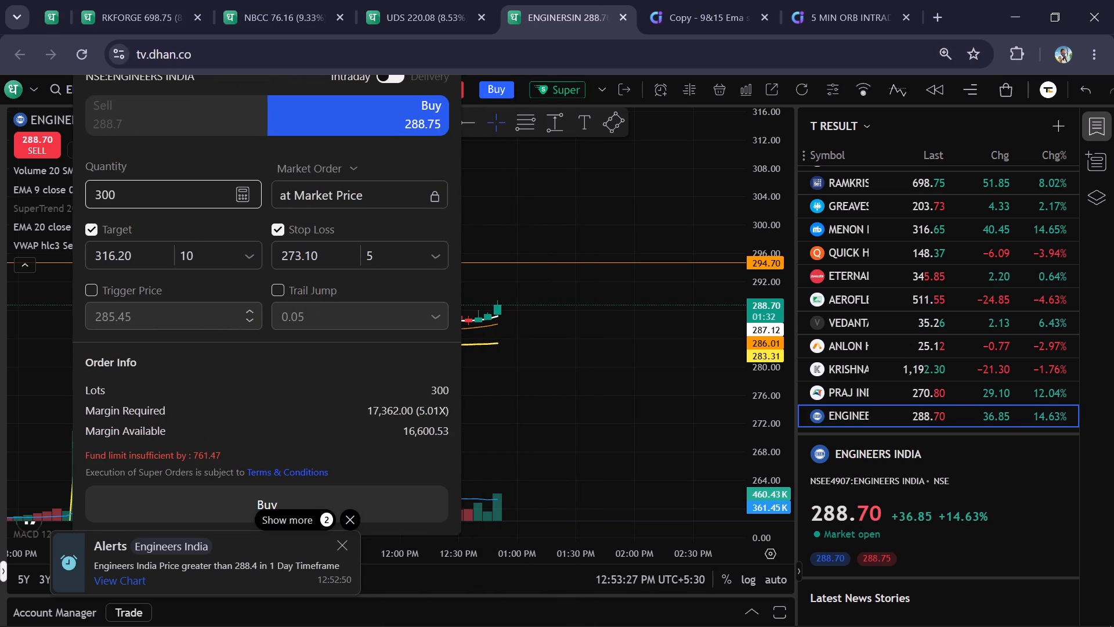
key(BackSpace)
key(BackSpace)
key(BackSpace)
text(280)
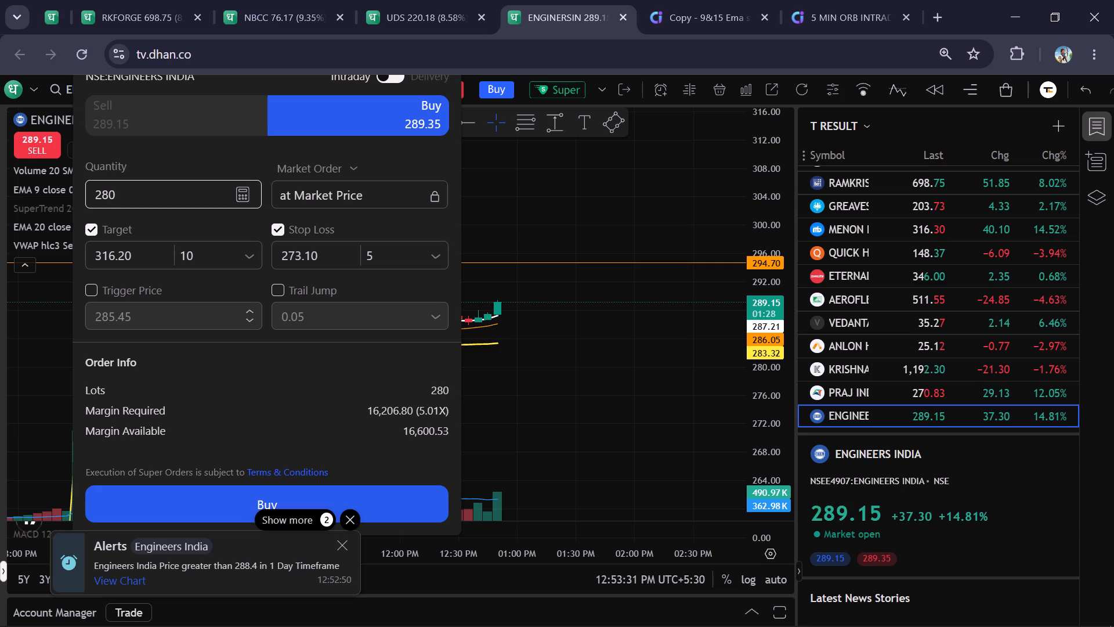
Change the ENGINEERS INDIA buy to a limit order at 270 and submit it.
click(308, 167)
click(303, 224)
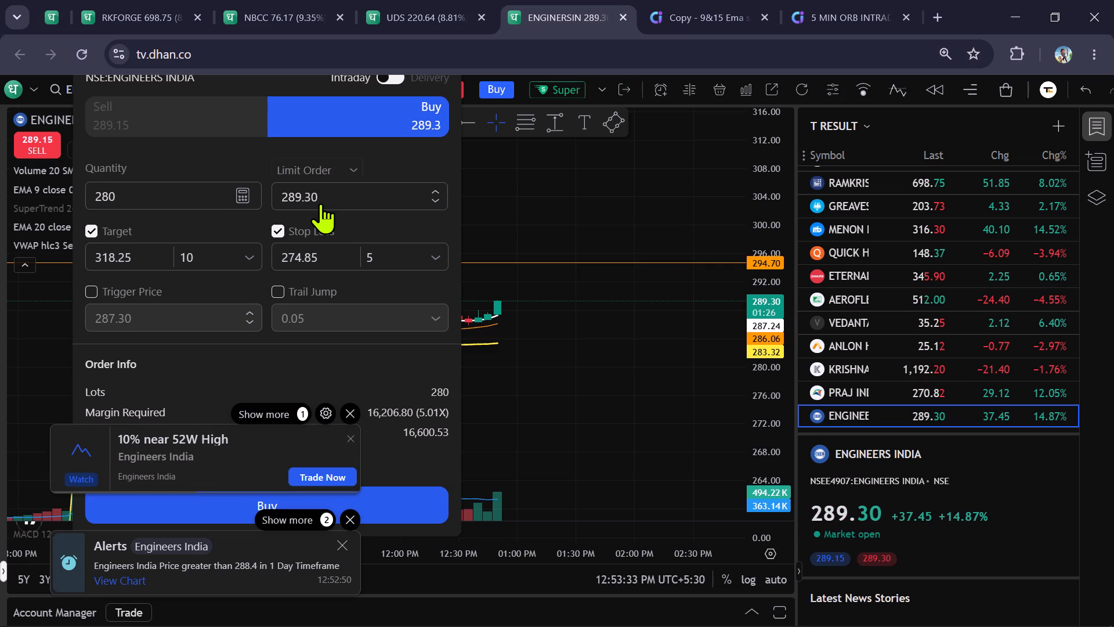
click(320, 203)
key(BackSpace)
key(BackSpace)
key(BackSpace)
key(BackSpace)
key(BackSpace)
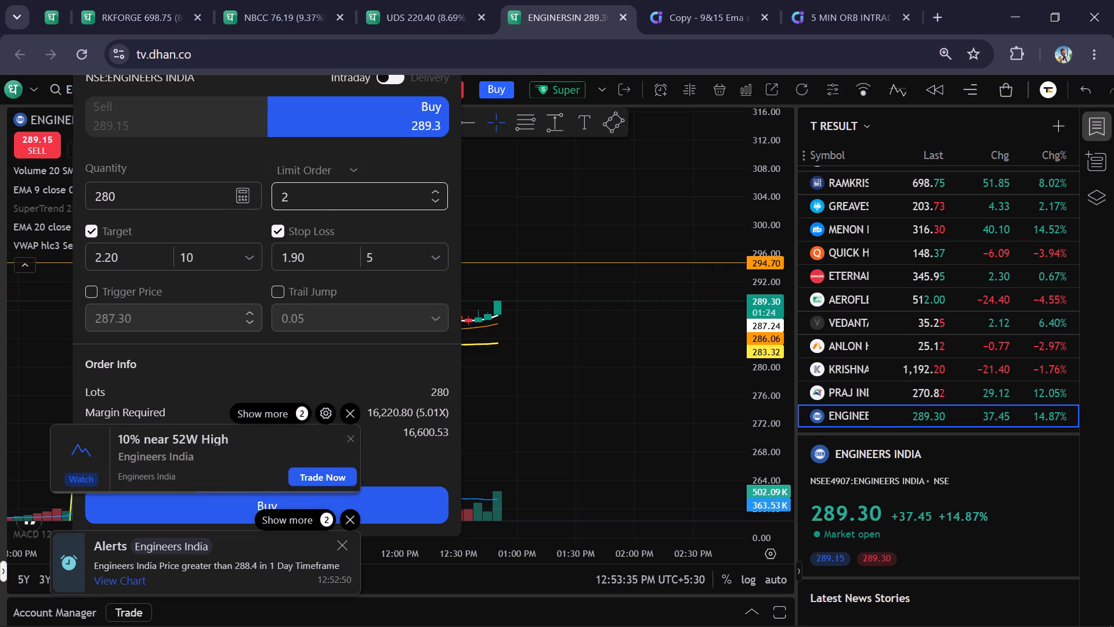
text(70)
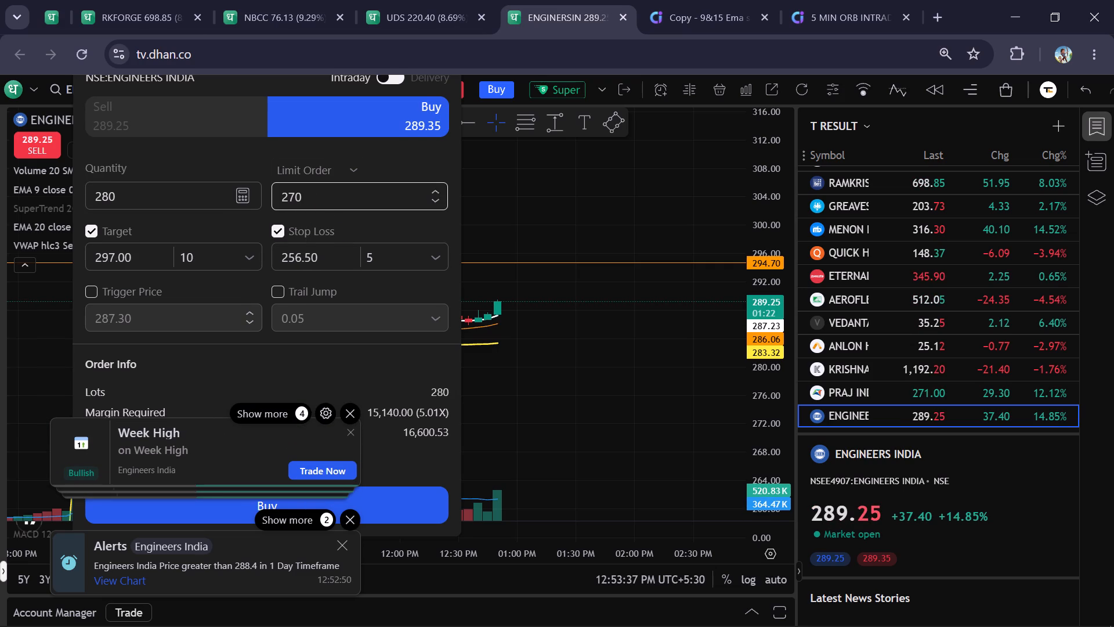
drag(414, 370, 427, 305)
click(407, 442)
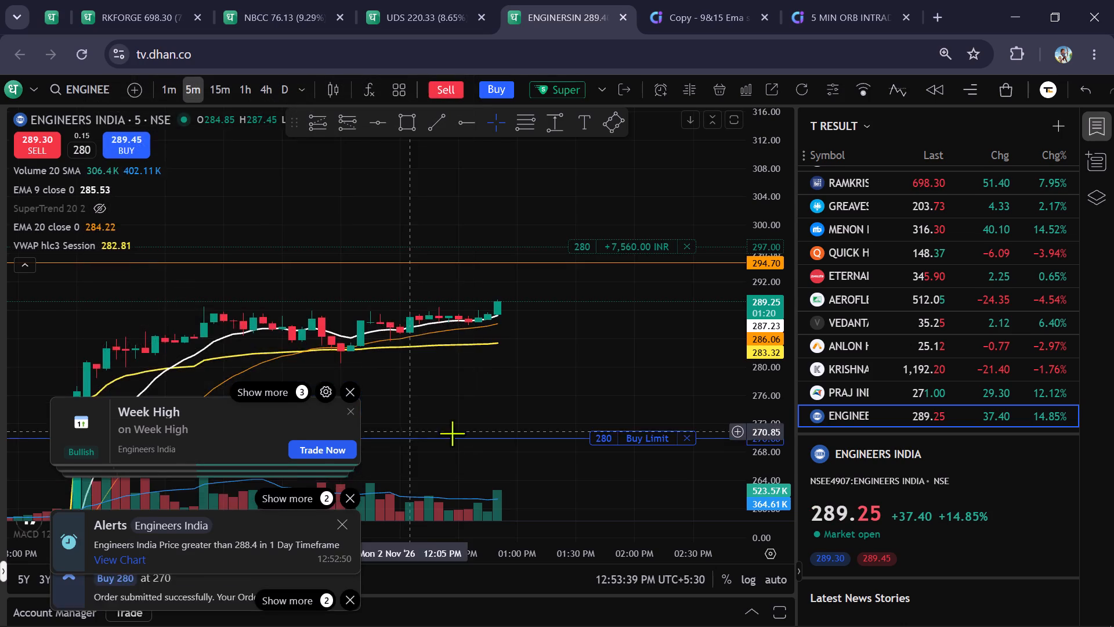
Examine the latest ENGINEERS INDIA candles on the 1-minute timeframe, with a brief check of the UPDATER SERVICES chart.
scroll(565, 394, up, 4)
click(172, 83)
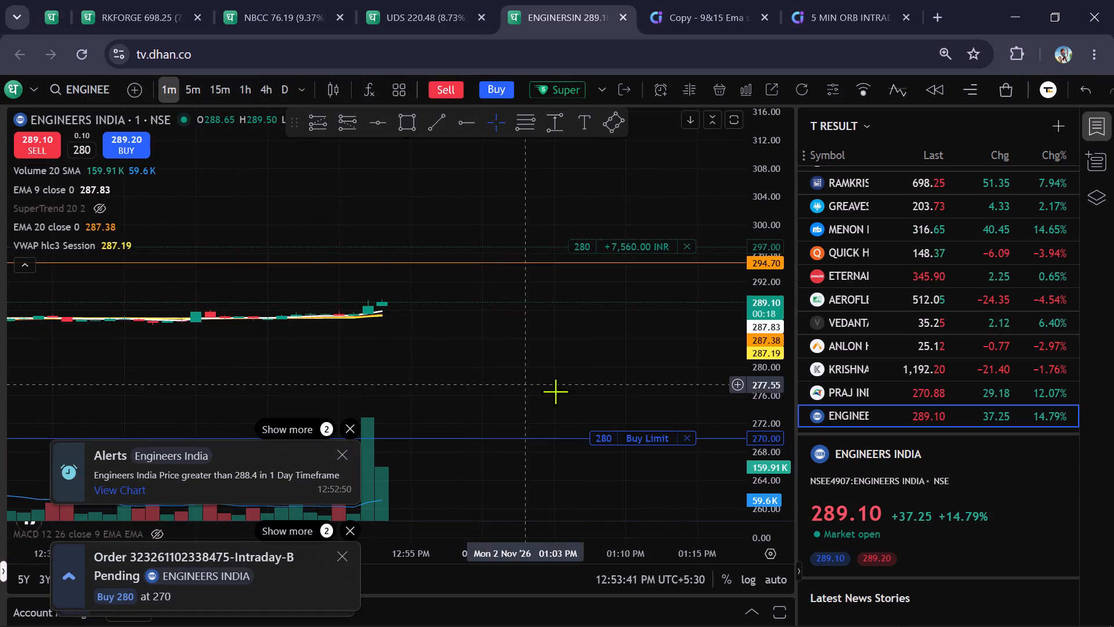
scroll(579, 388, down, 1)
scroll(772, 360, up, 6)
drag(607, 408, 631, 354)
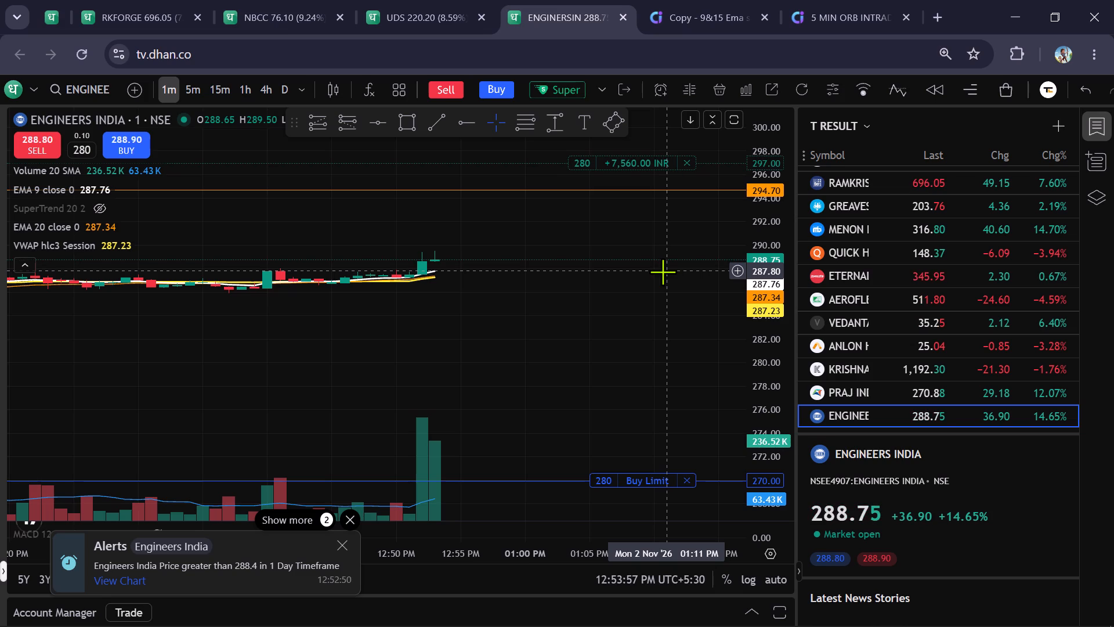
scroll(646, 283, down, 8)
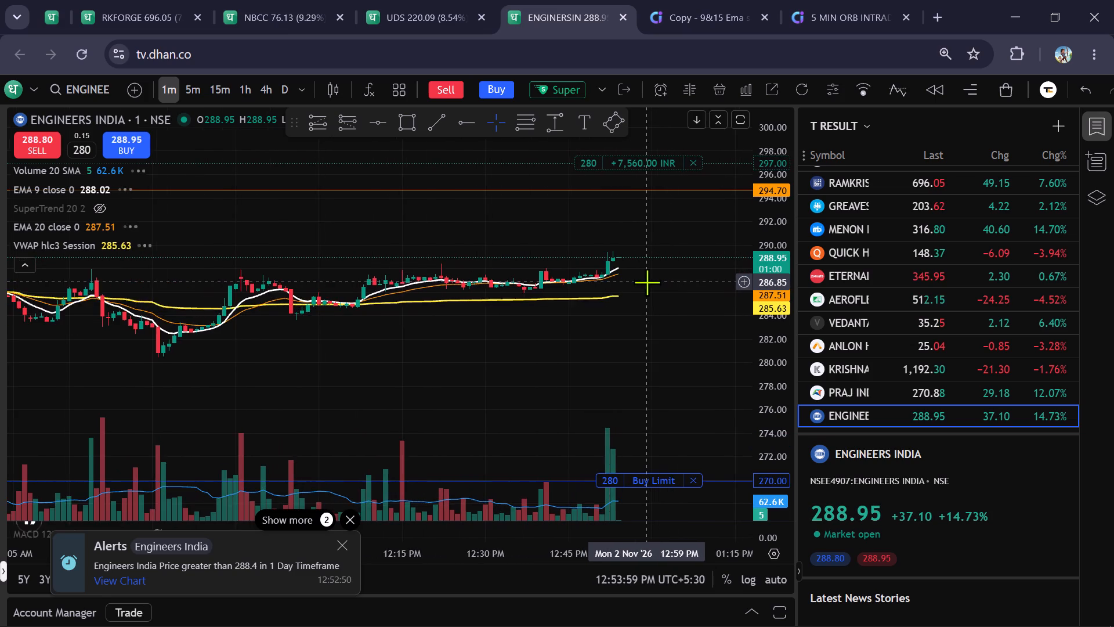
scroll(647, 282, up, 7)
scroll(761, 246, up, 6)
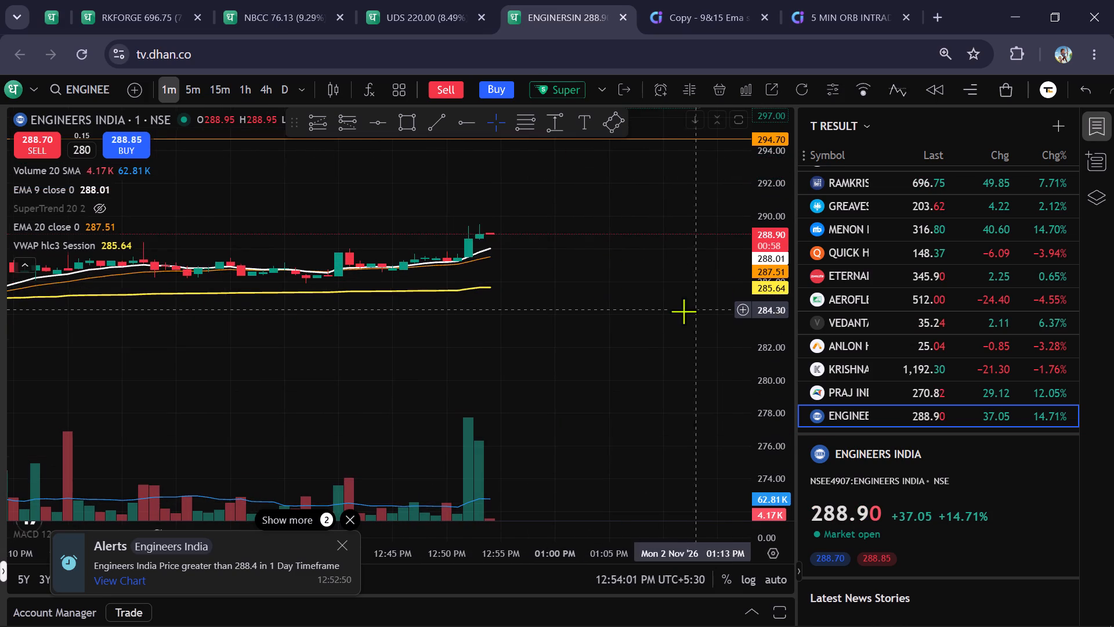
scroll(683, 311, up, 3)
click(448, 15)
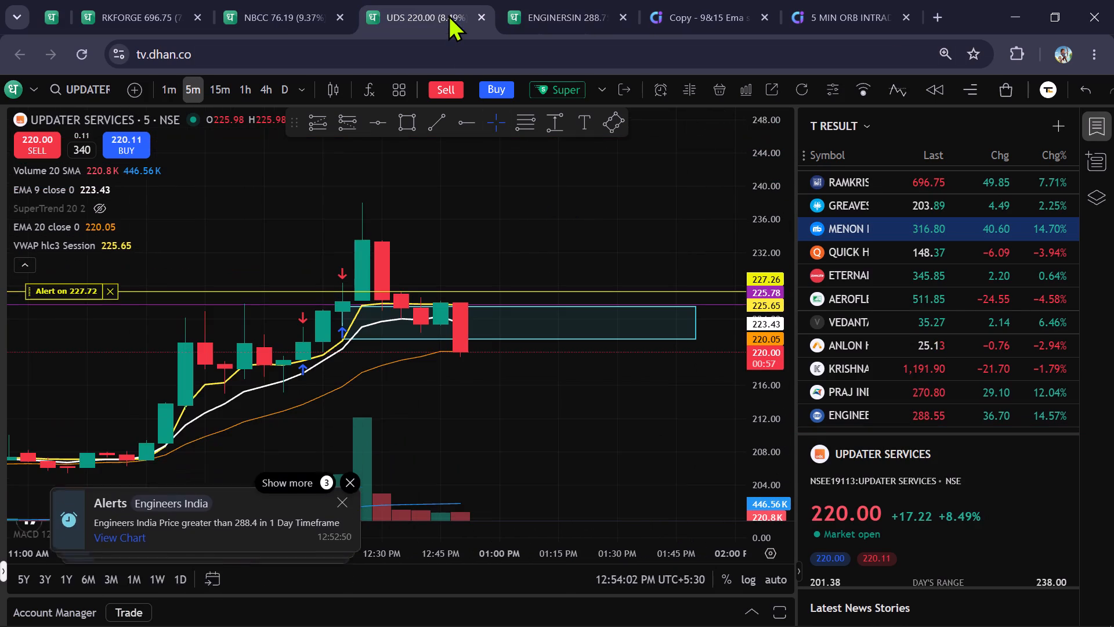
click(565, 17)
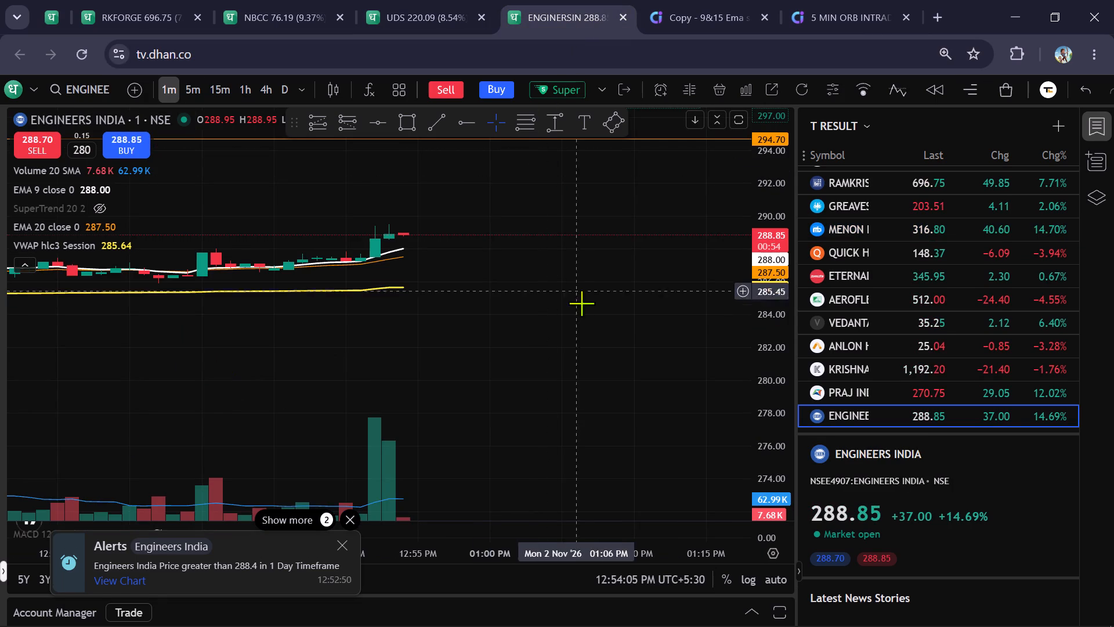
Compare the recent ENGINEERS INDIA price action on the 5-minute and 1-minute timeframes.
click(188, 93)
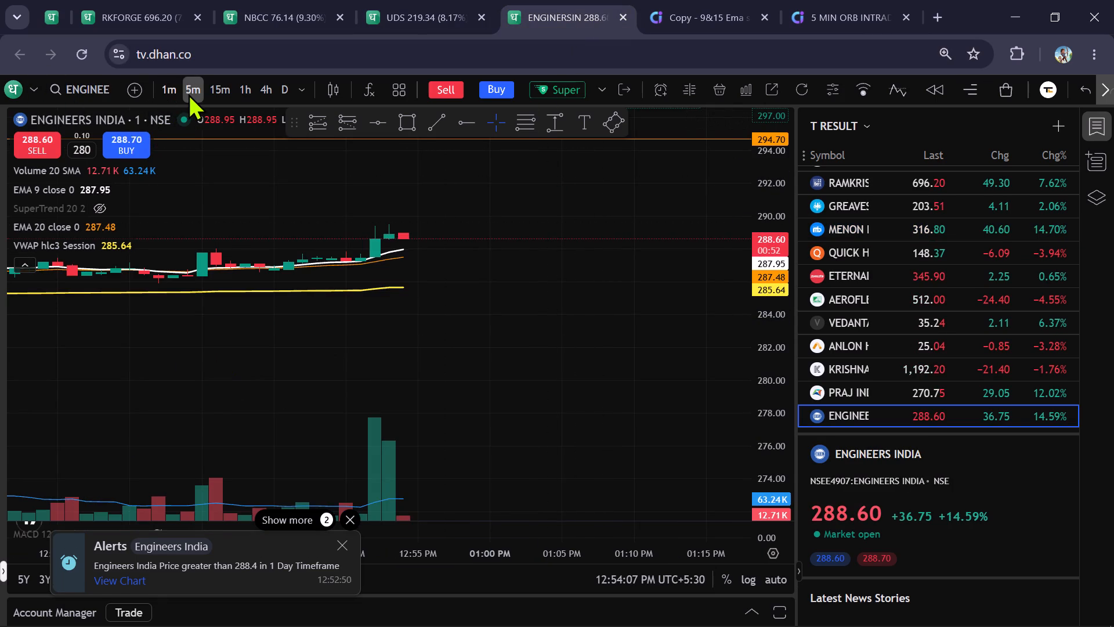
scroll(451, 292, down, 2)
scroll(569, 287, down, 1)
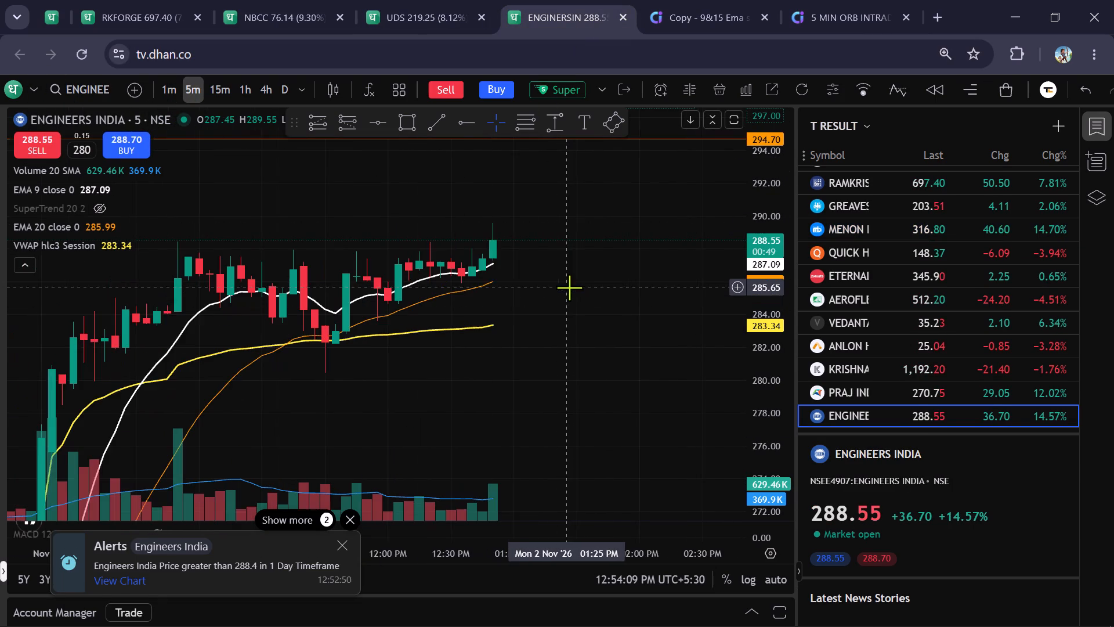
scroll(569, 287, down, 1)
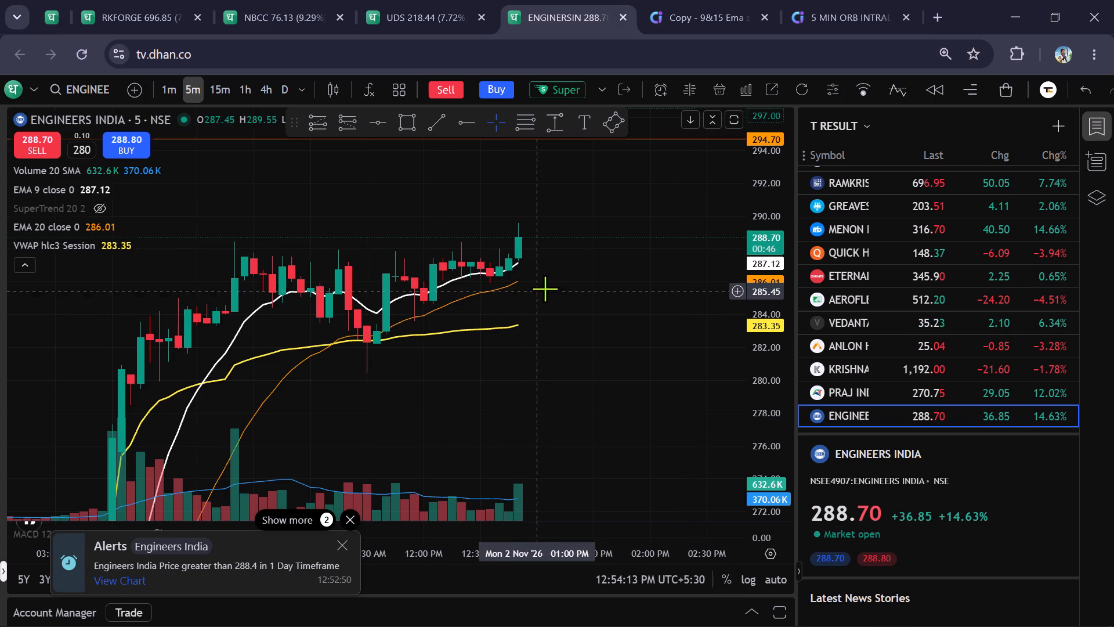
click(162, 82)
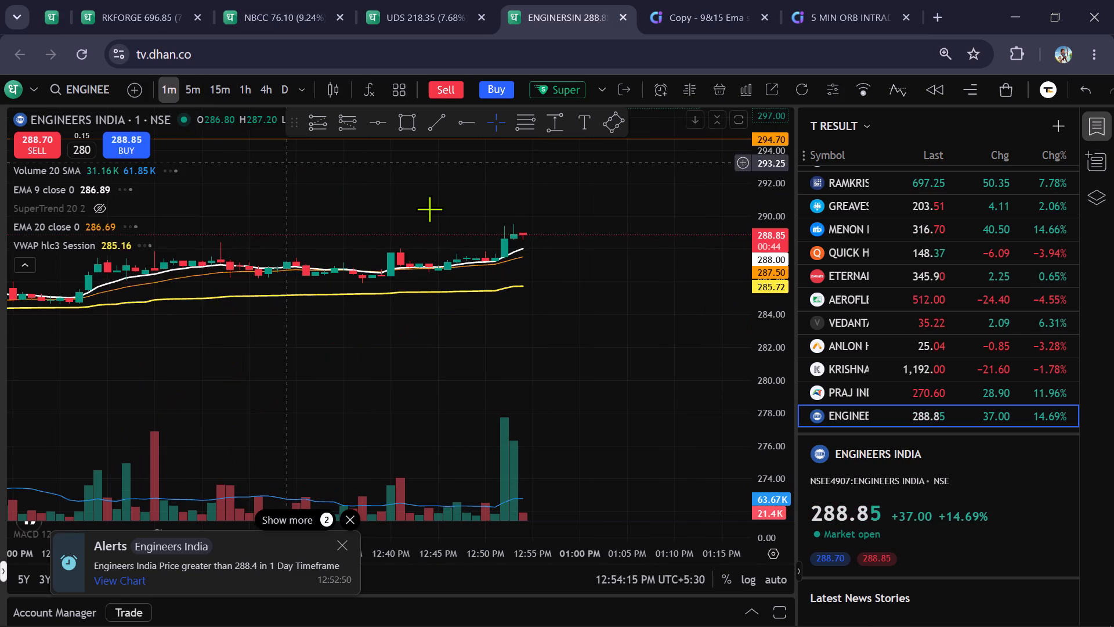
scroll(600, 275, up, 2)
scroll(776, 254, down, 2)
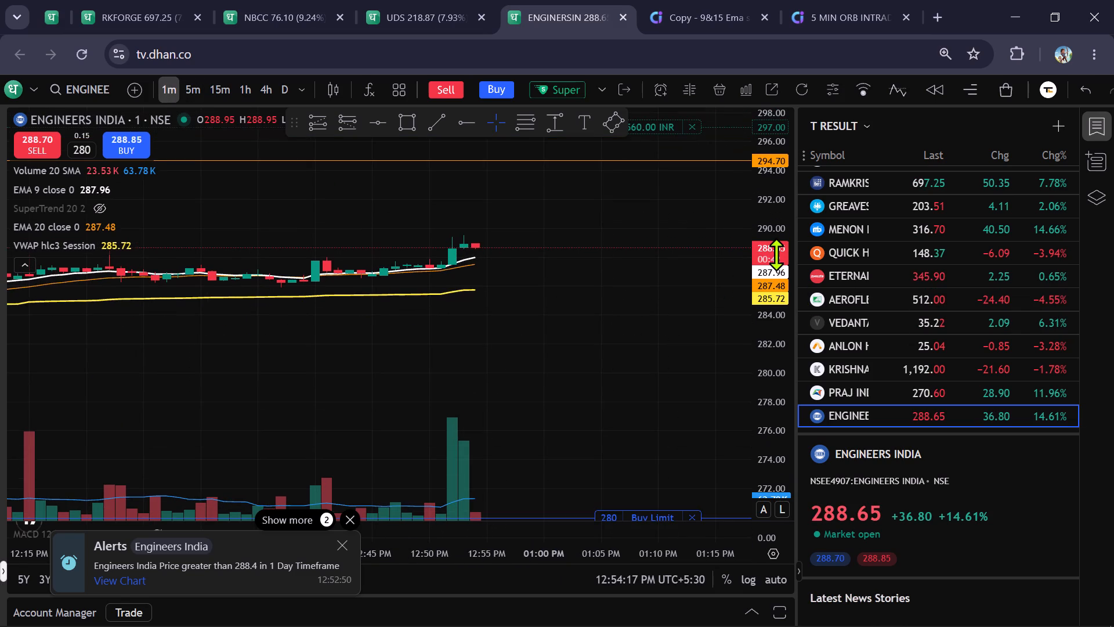
scroll(776, 254, down, 2)
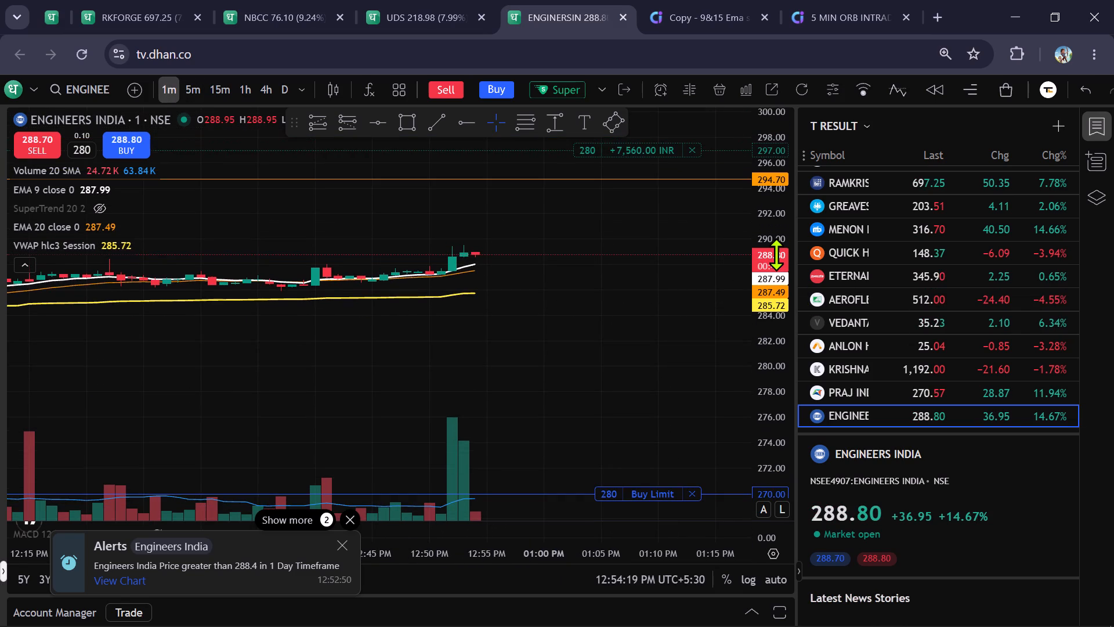
scroll(667, 344, up, 2)
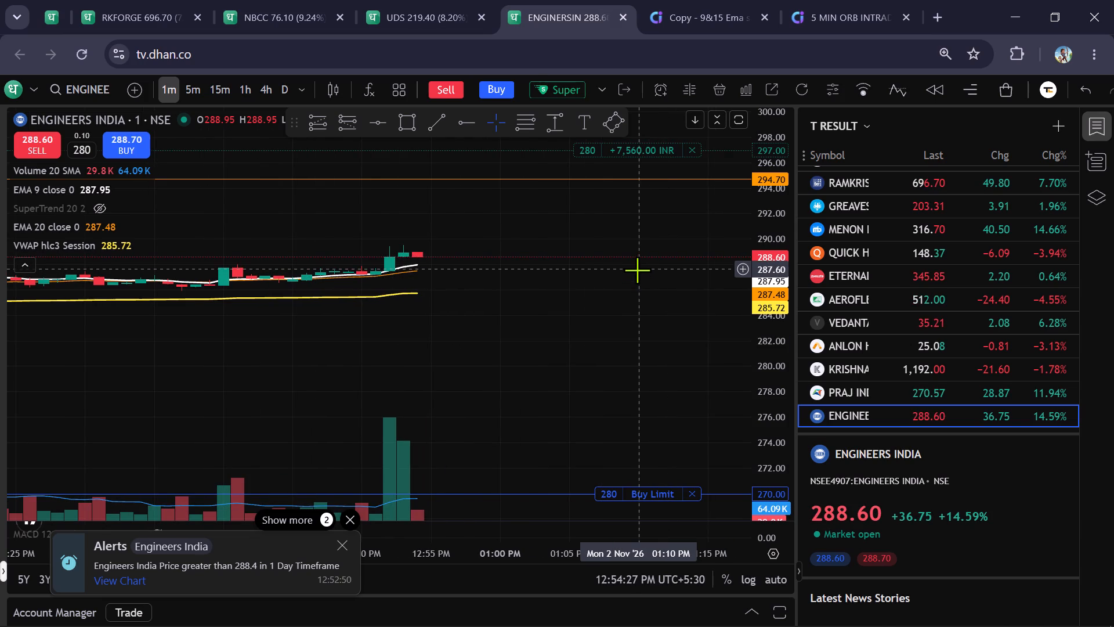
Rerun the 9&15 EMA strategy scan in Chartink and review its list of stocks.
click(703, 5)
scroll(0, 228, up, 2)
click(82, 182)
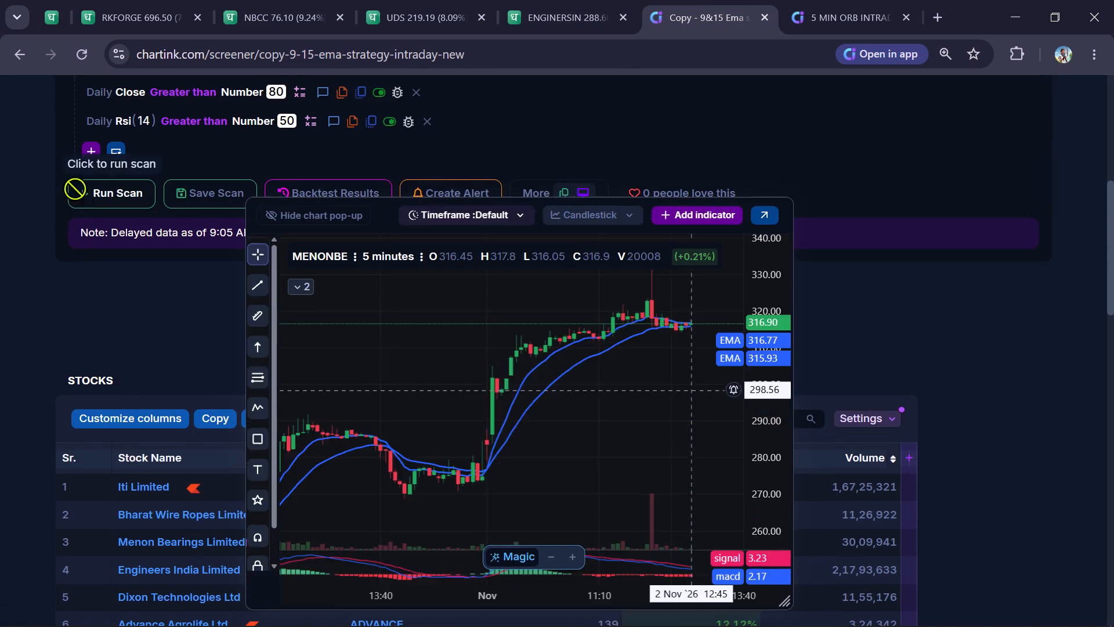
scroll(0, 269, down, 2)
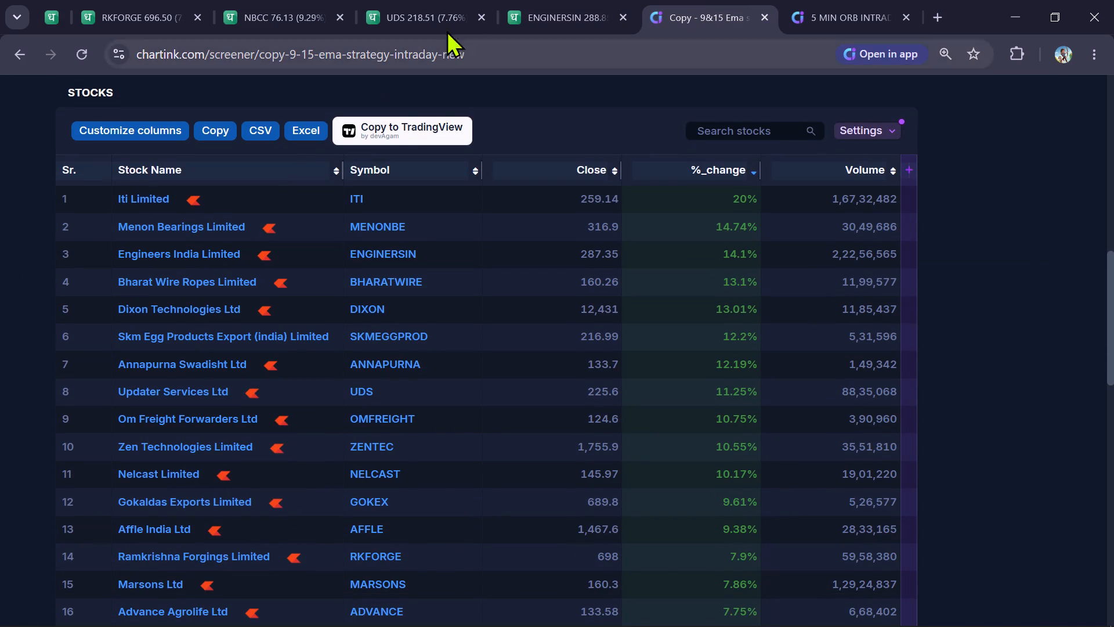
Return to the ENGINEERS INDIA 1-minute chart and examine the latest candles against the EMA and VWAP lines.
click(537, 15)
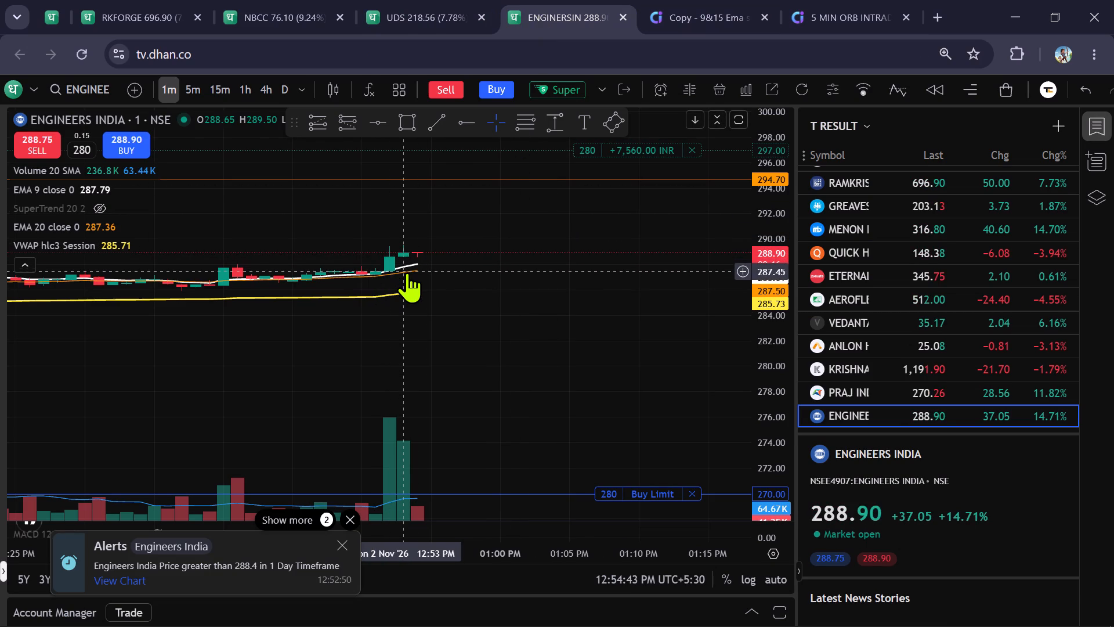
drag(689, 308, 663, 326)
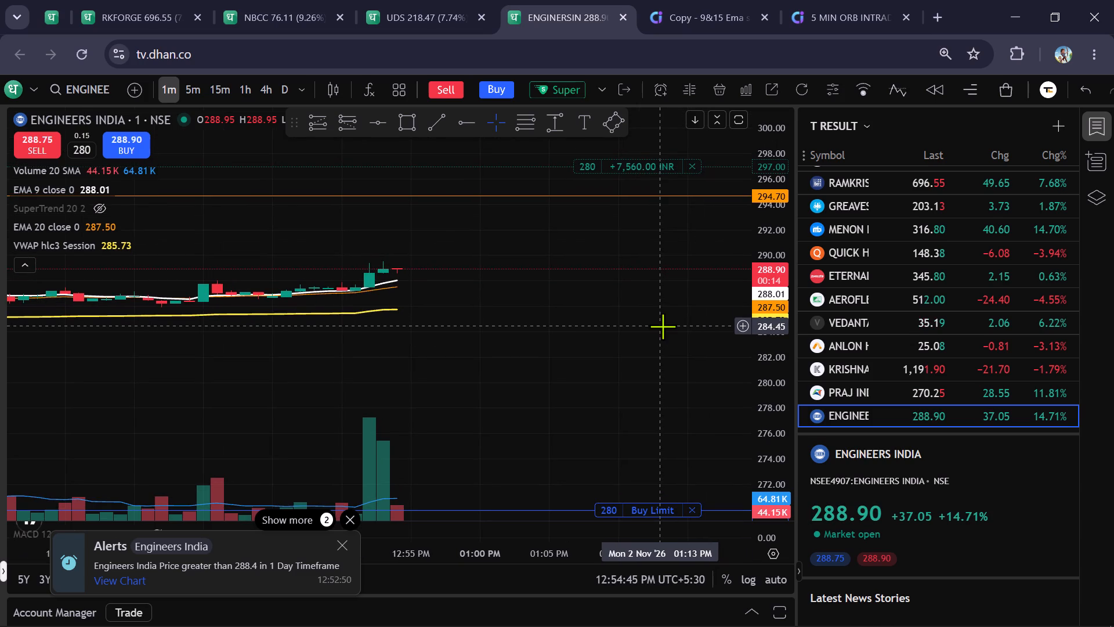
scroll(658, 327, up, 1)
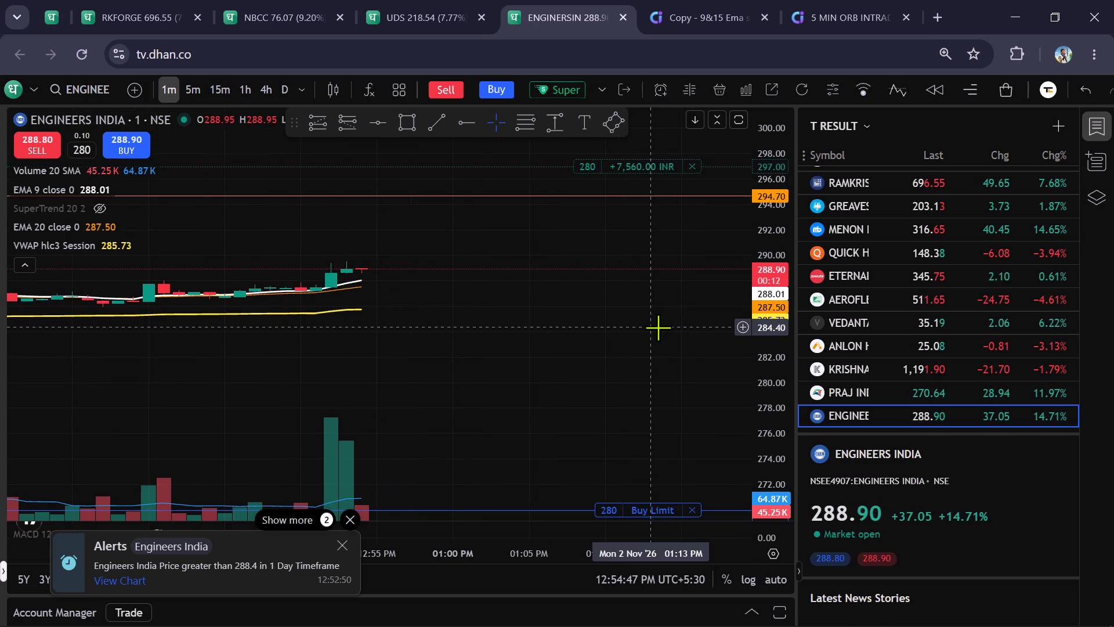
scroll(658, 327, down, 2)
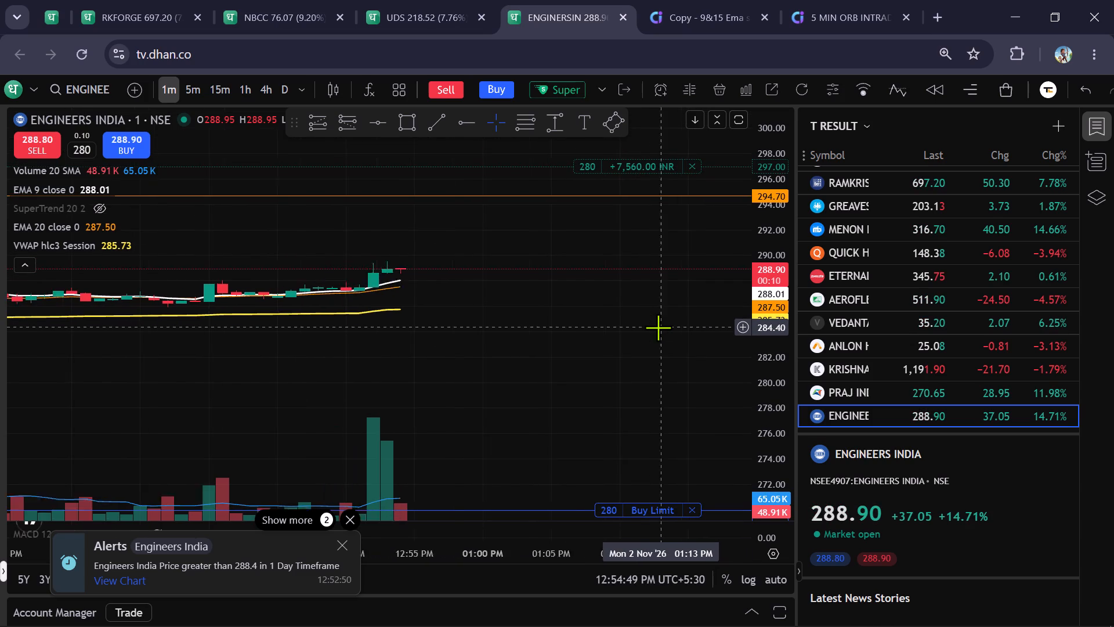
scroll(658, 327, down, 9)
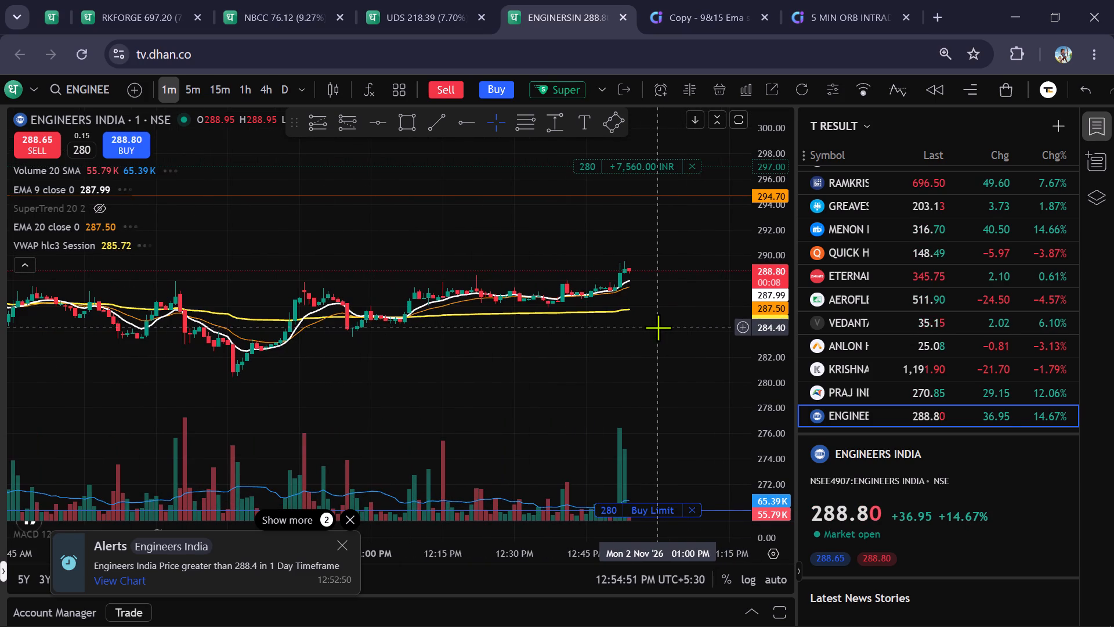
scroll(658, 327, up, 11)
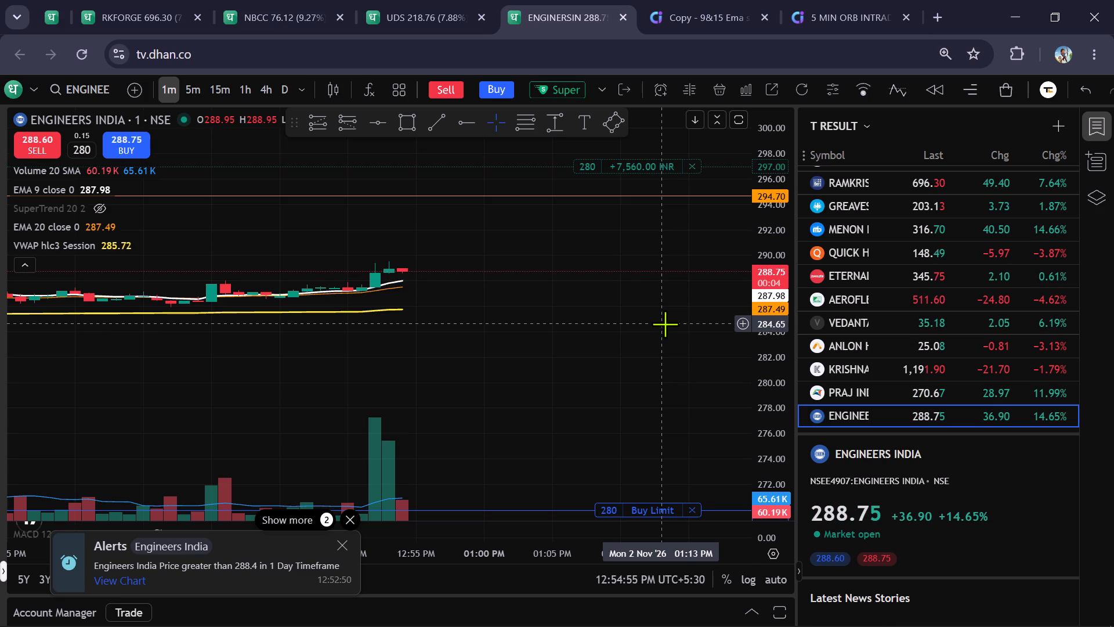
Rerun the 5 MIN ORB INTRADAY scan in Chartink and read through its first page of stocks.
click(804, 3)
scroll(131, 224, up, 1)
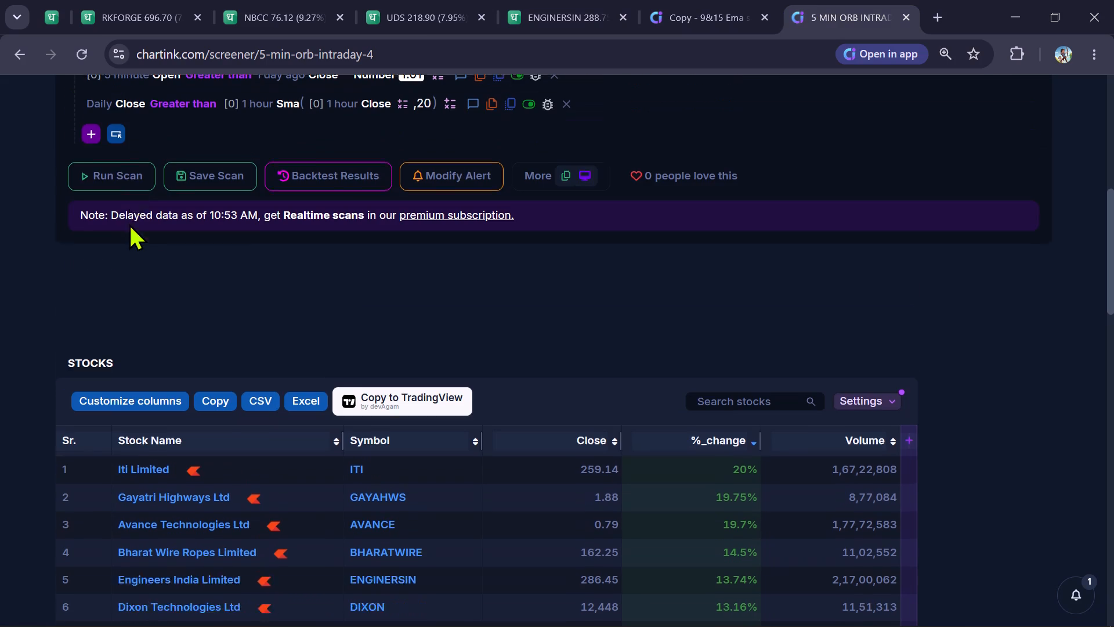
click(135, 224)
scroll(0, 297, down, 1)
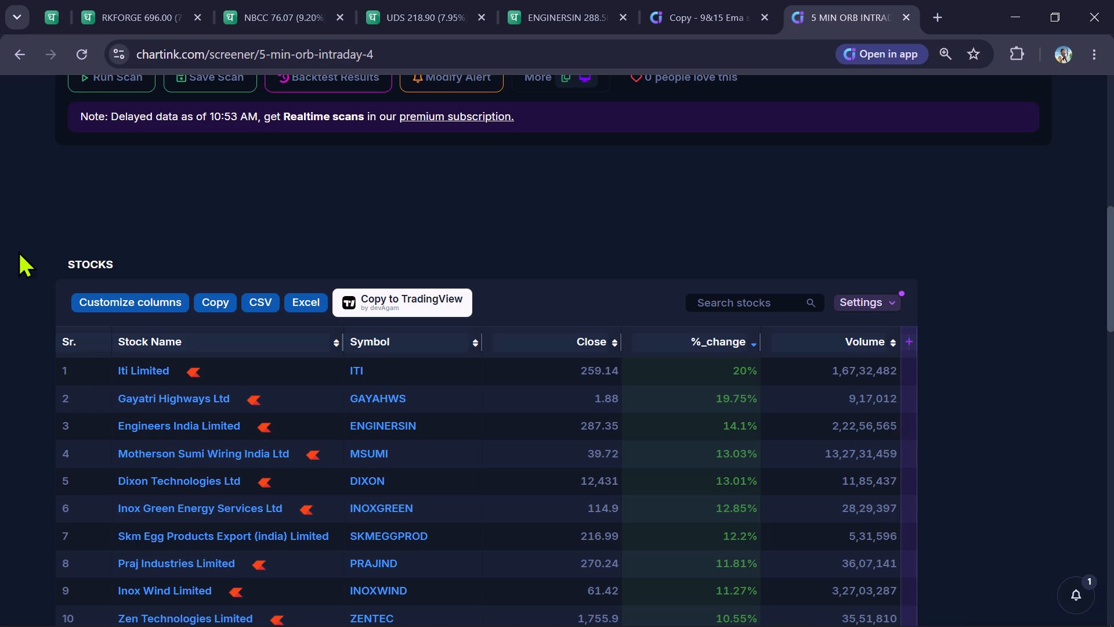
scroll(56, 223, down, 1)
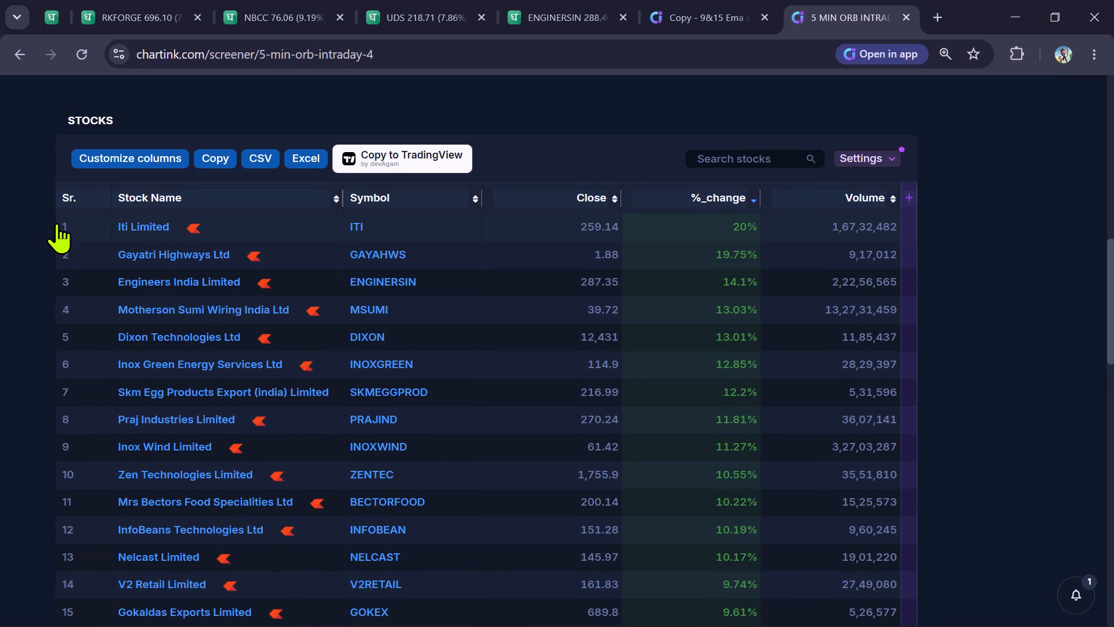
scroll(56, 223, down, 2)
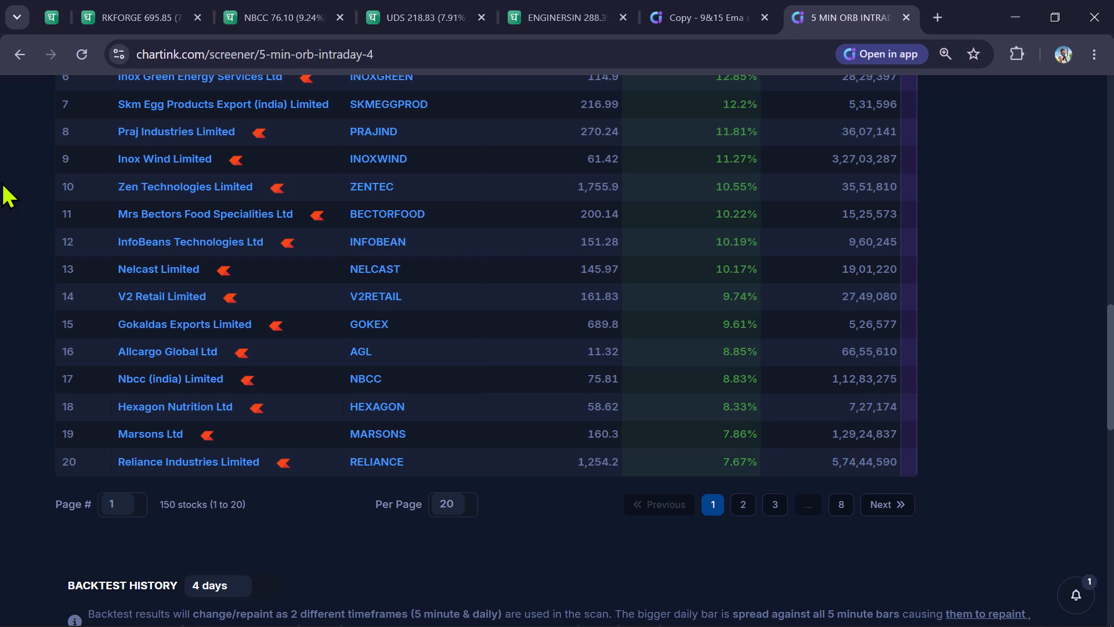
scroll(1, 182, up, 3)
Create a price crossing alert at 289.35 on the ENGINEERS INDIA 5-minute chart.
click(559, 3)
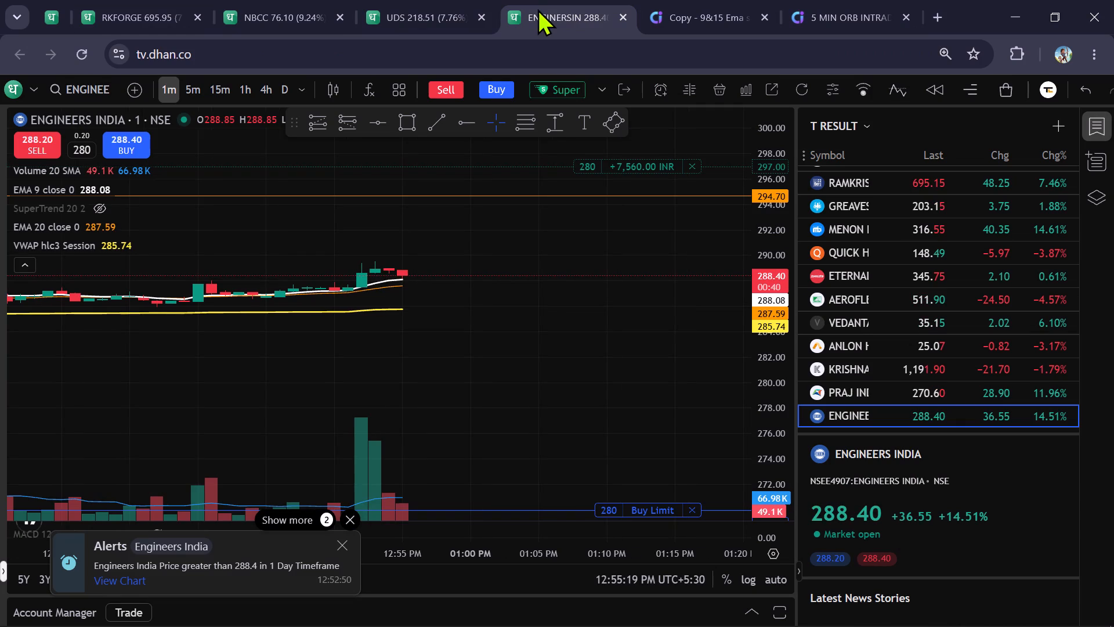
click(201, 86)
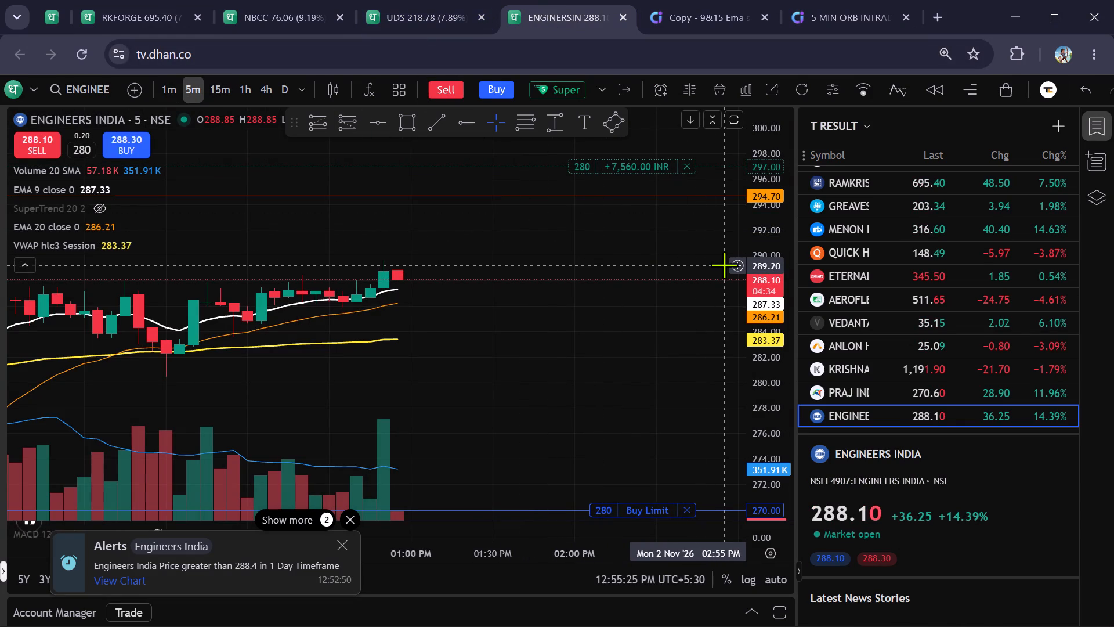
click(740, 265)
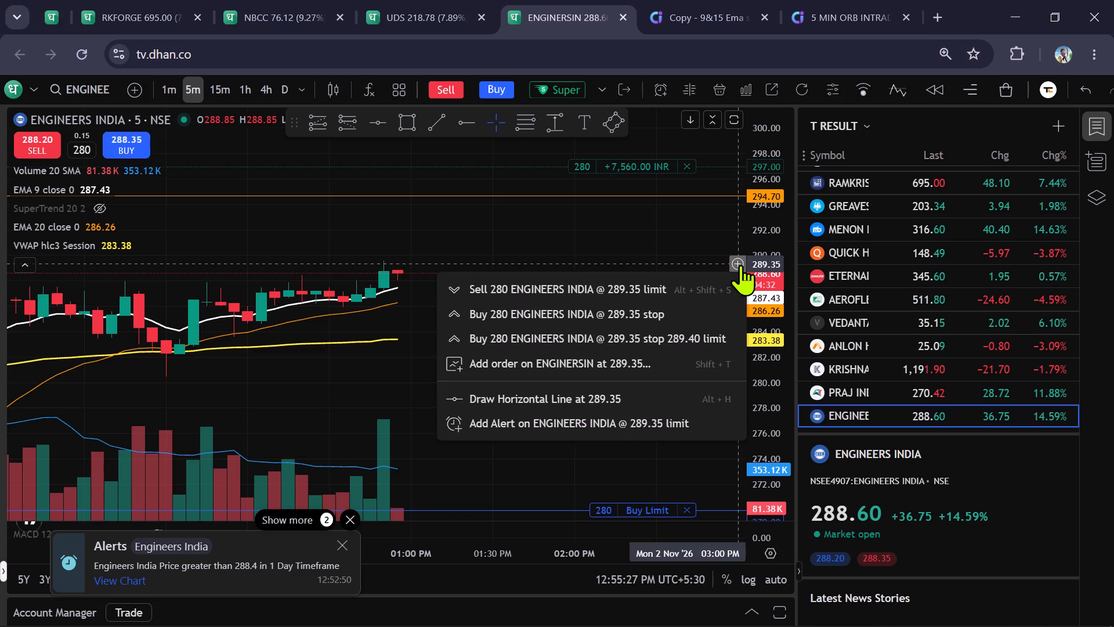
click(654, 424)
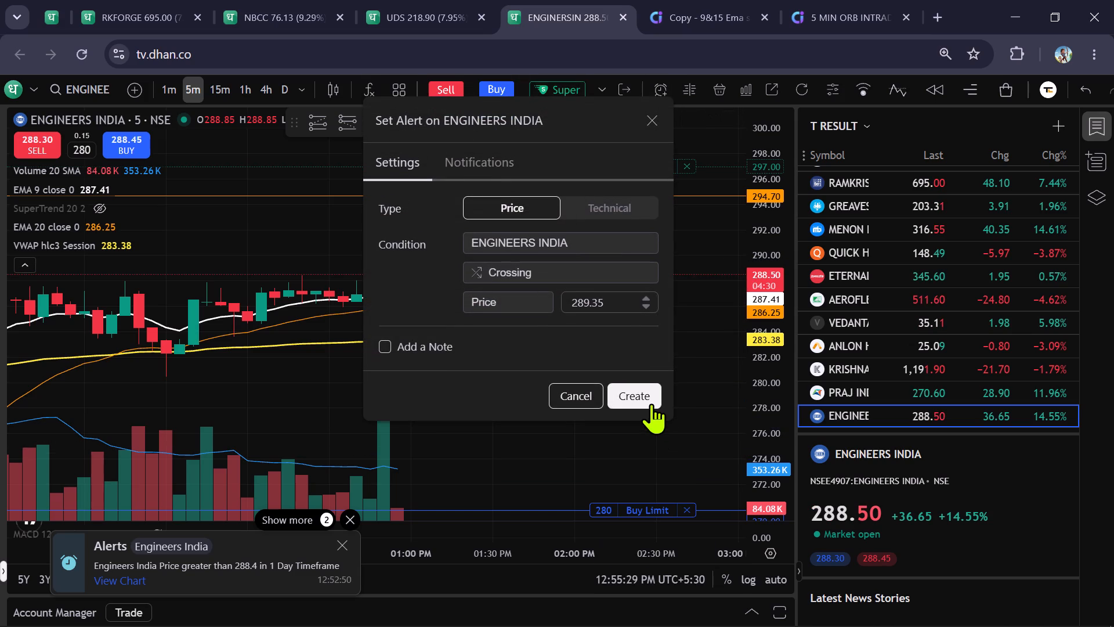
click(651, 403)
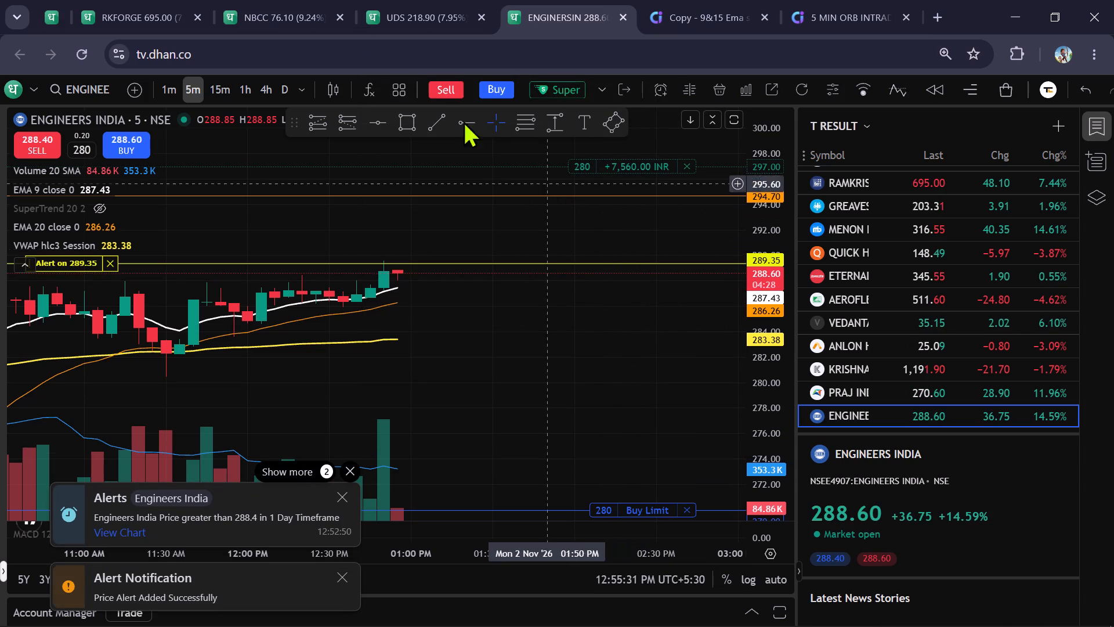
Check the UPDATER SERVICES and NBCC 5-minute charts.
click(419, 0)
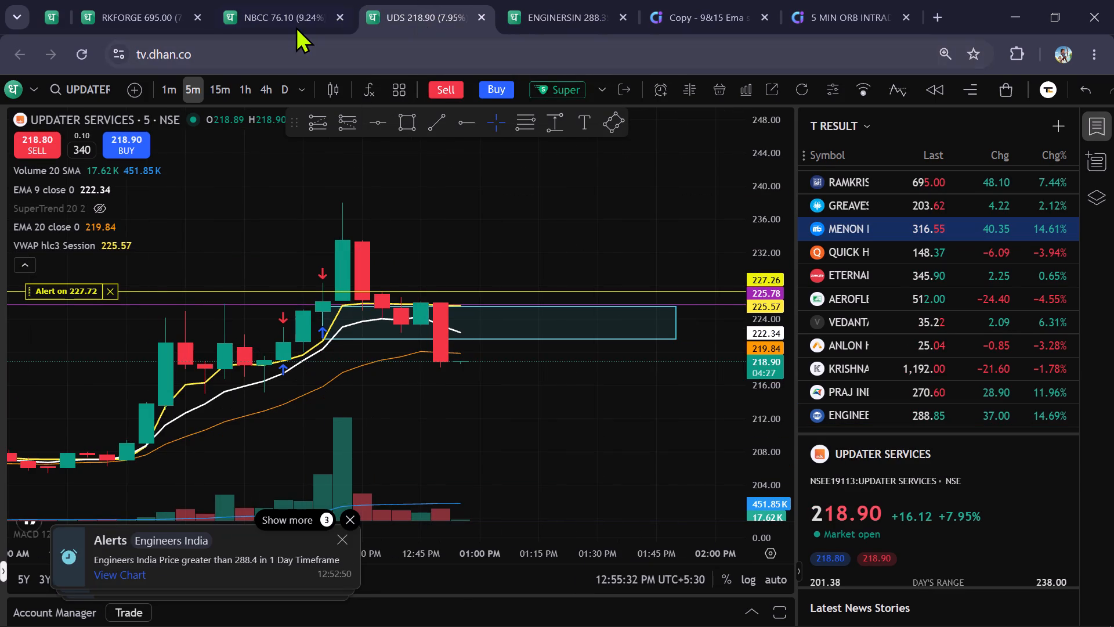
click(294, 23)
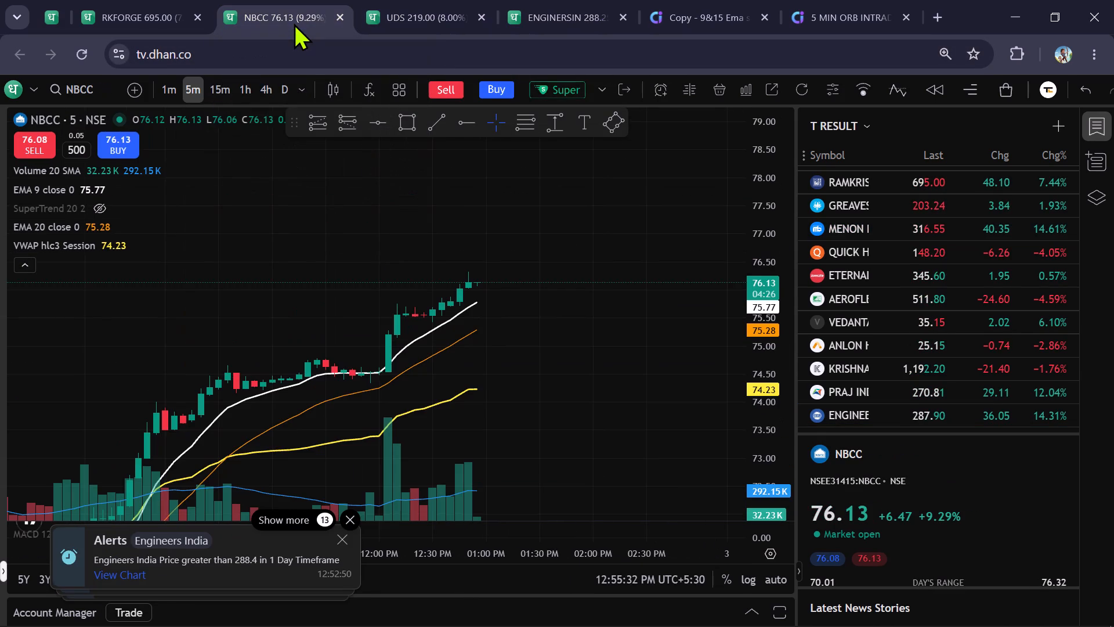
Load GREAVES COTTON from the T RESULT watchlist in place of the NBCC chart.
scroll(1035, 265, down, 7)
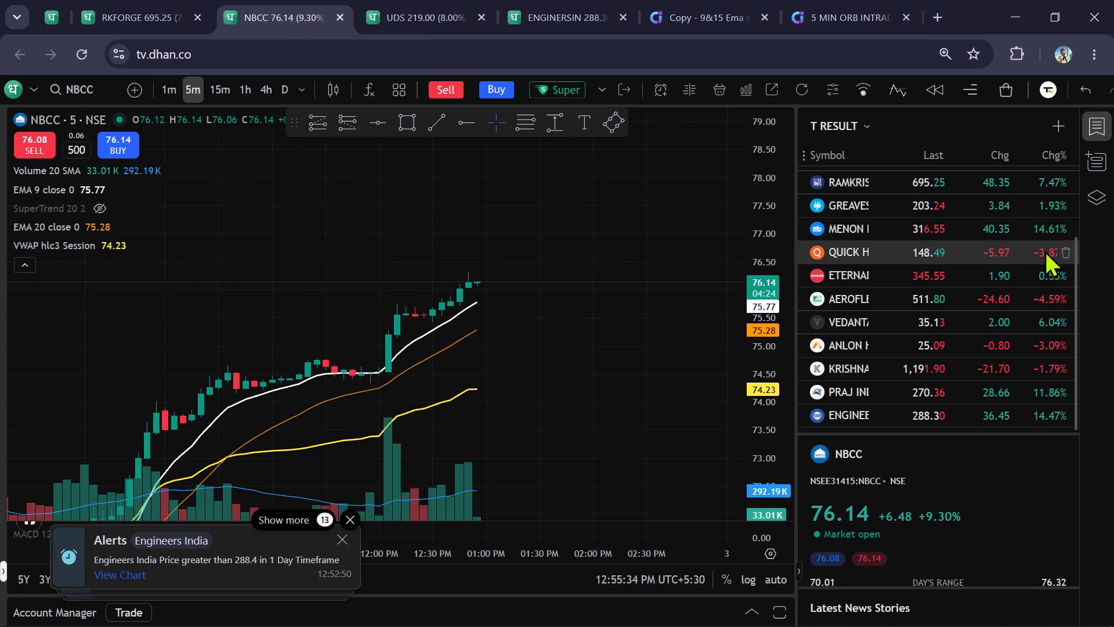
scroll(1044, 250, up, 5)
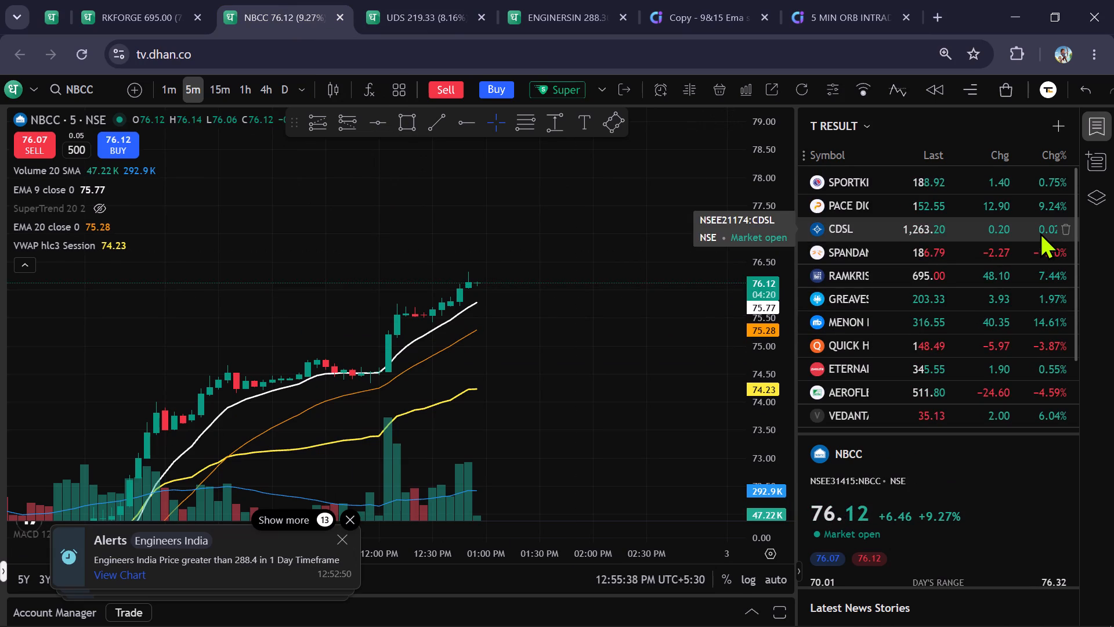
click(1046, 292)
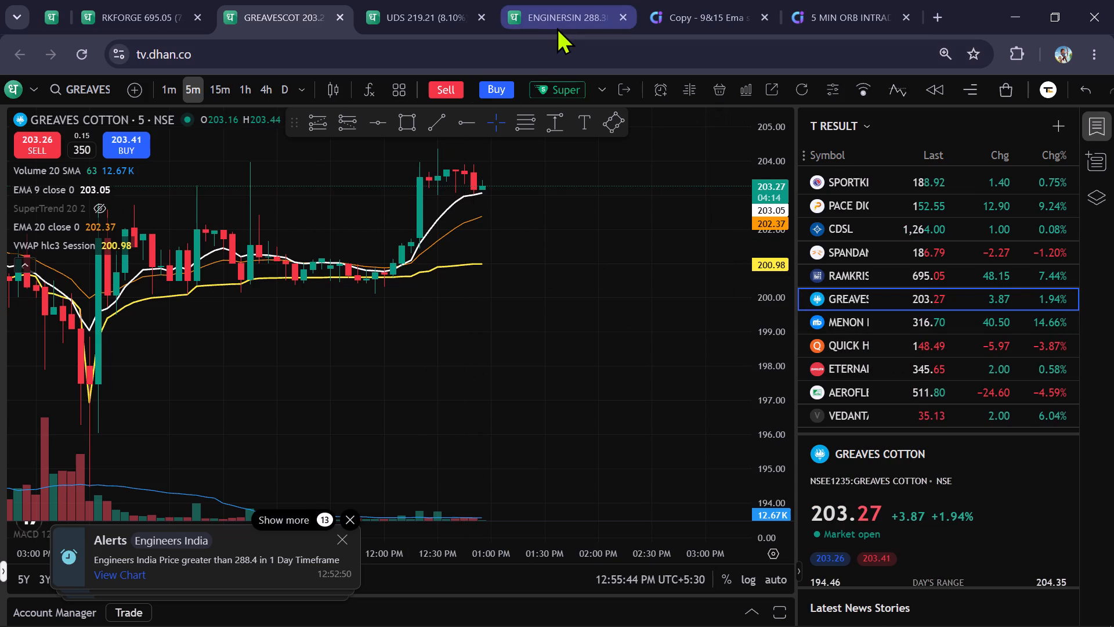
Check the UPDATER SERVICES and ENGINEERS INDIA 5-minute charts and the lower part of the T RESULT watchlist.
click(423, 0)
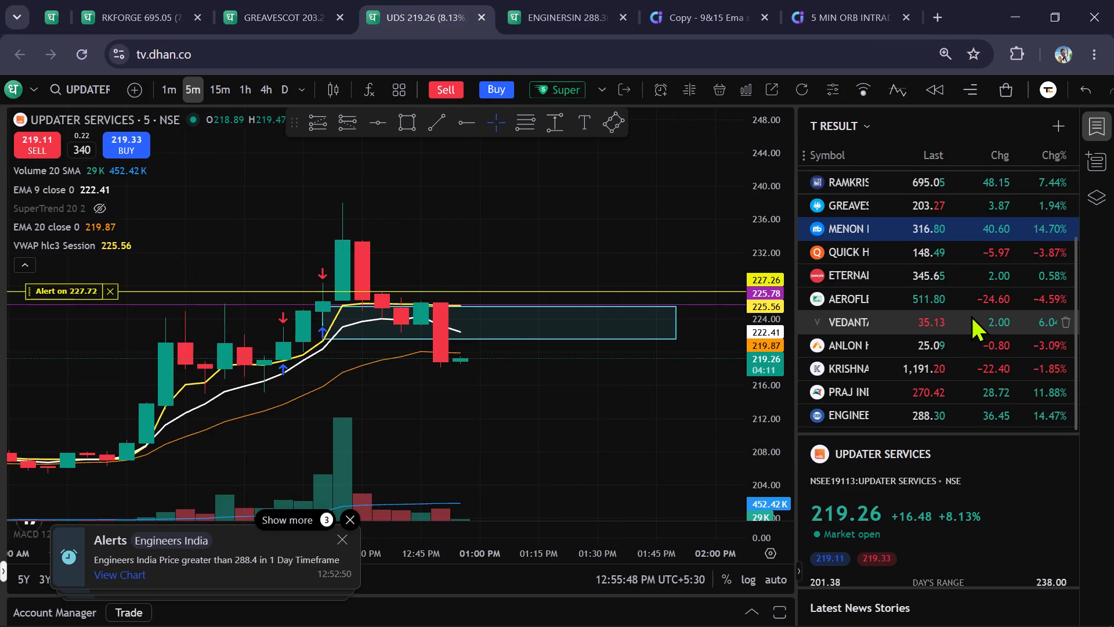
scroll(968, 313, down, 6)
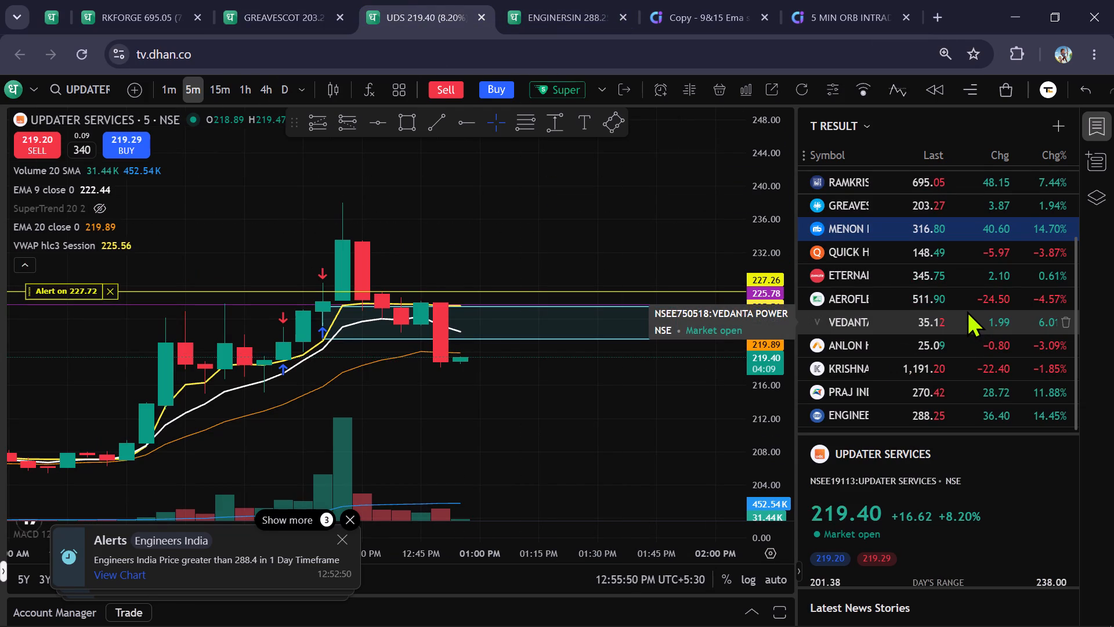
scroll(902, 290, down, 6)
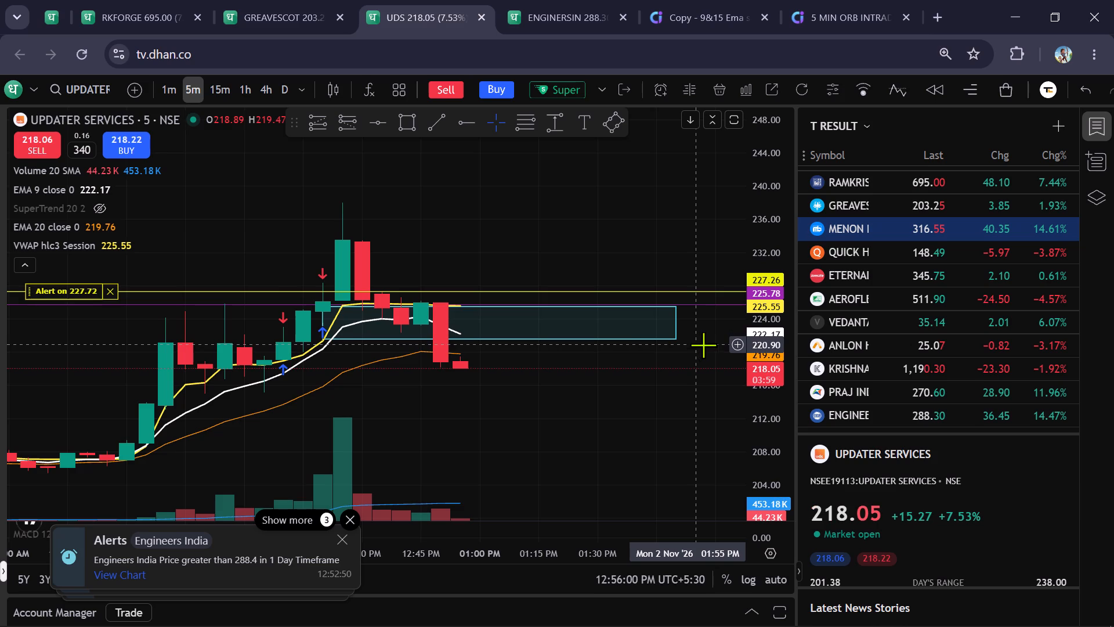
click(574, 0)
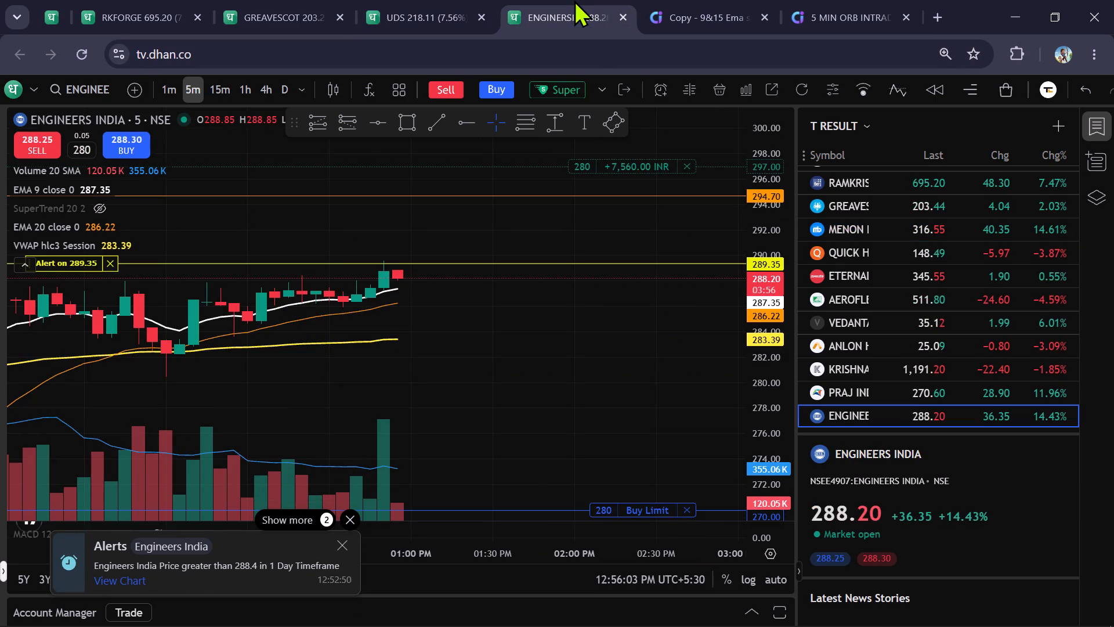
Switch to Chartink, rerun the Copy - 9&15 EMA strategy intraday scan and read through its first page of stocks.
click(708, 3)
scroll(0, 241, up, 1)
scroll(58, 112, up, 1)
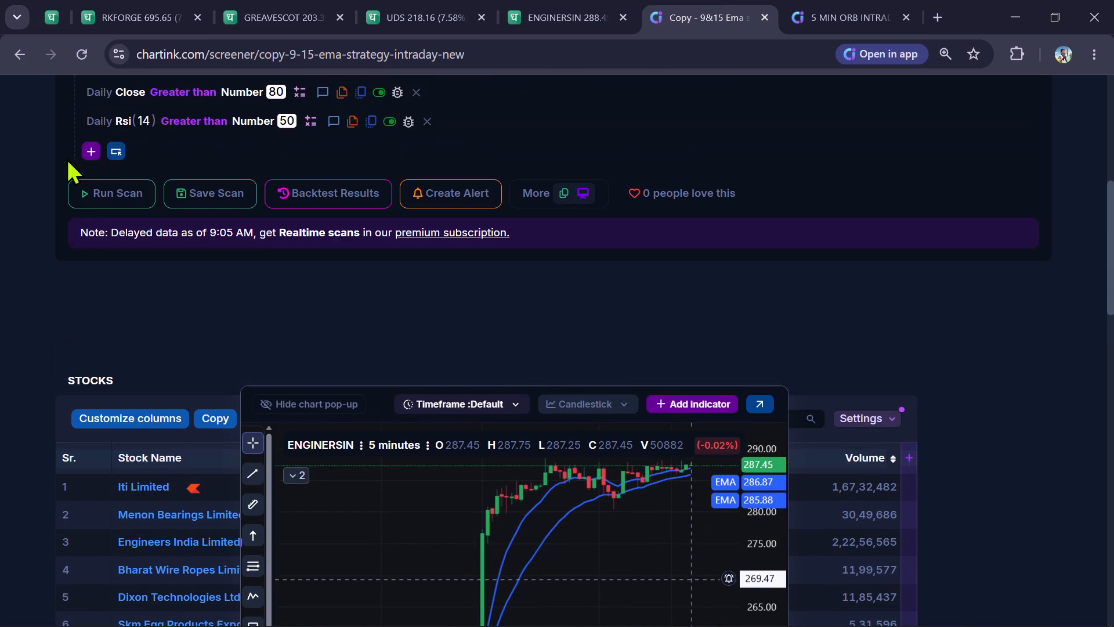
click(85, 181)
scroll(0, 265, down, 3)
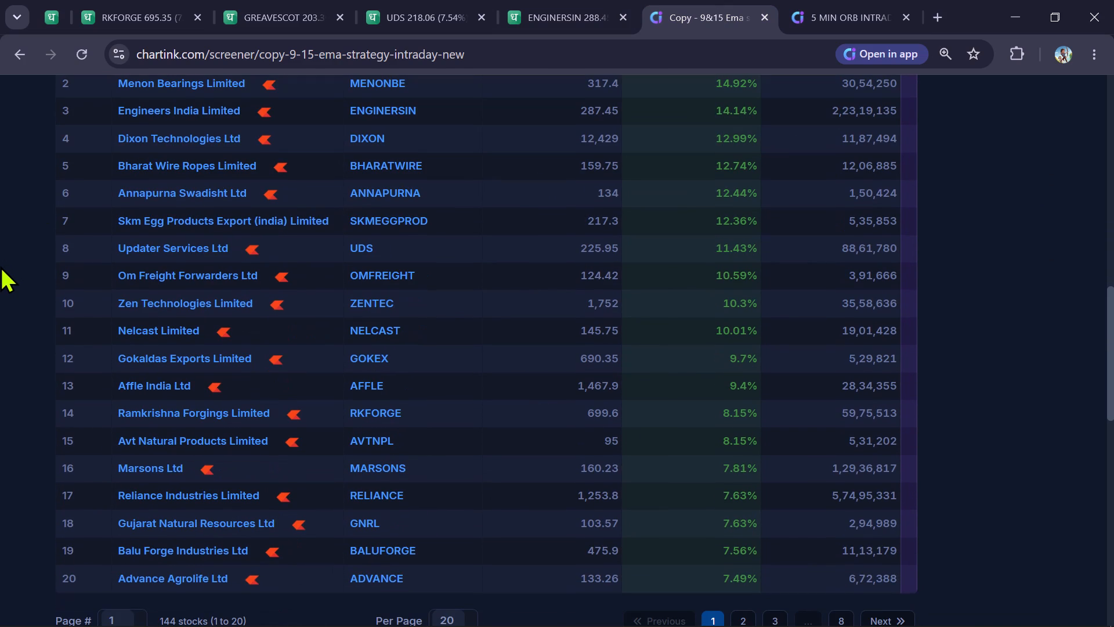
scroll(0, 266, up, 3)
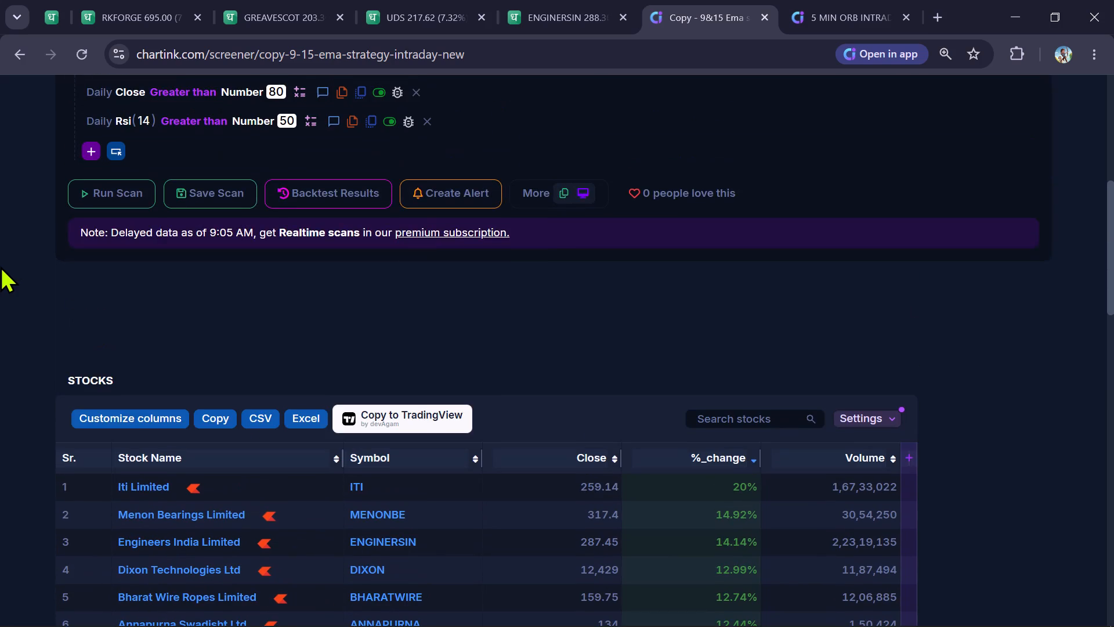
scroll(0, 266, up, 3)
Search for ADITYA and load the NSE listing of ADITYA BIRLA CAPITAL in place of the GREAVES COTTON chart.
click(587, 16)
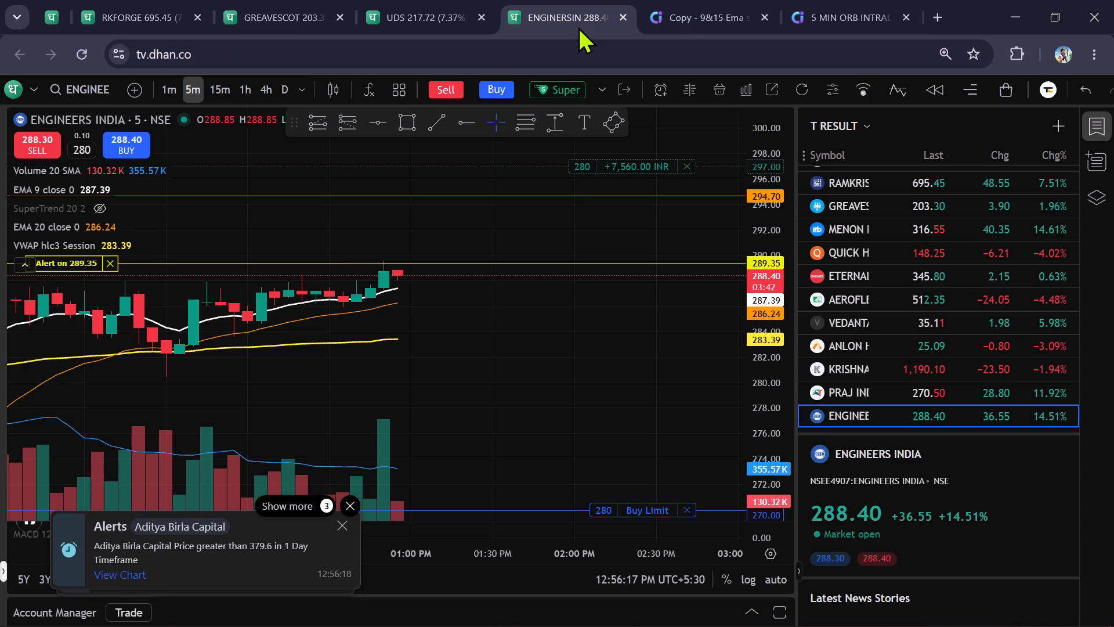
click(254, 5)
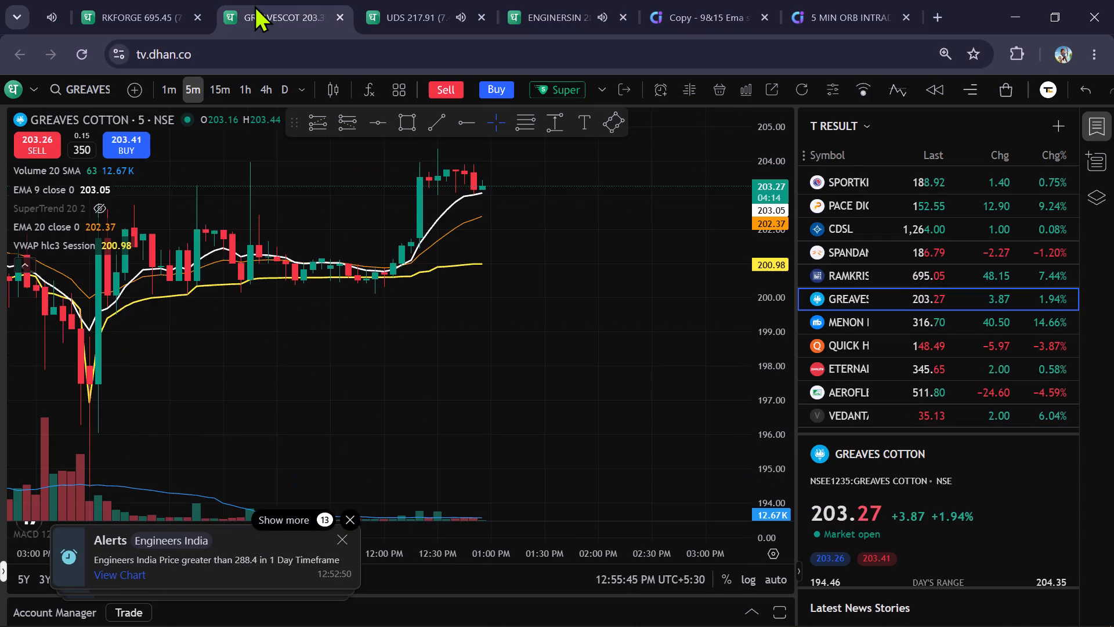
drag(589, 344, 592, 416)
text(ADITYA)
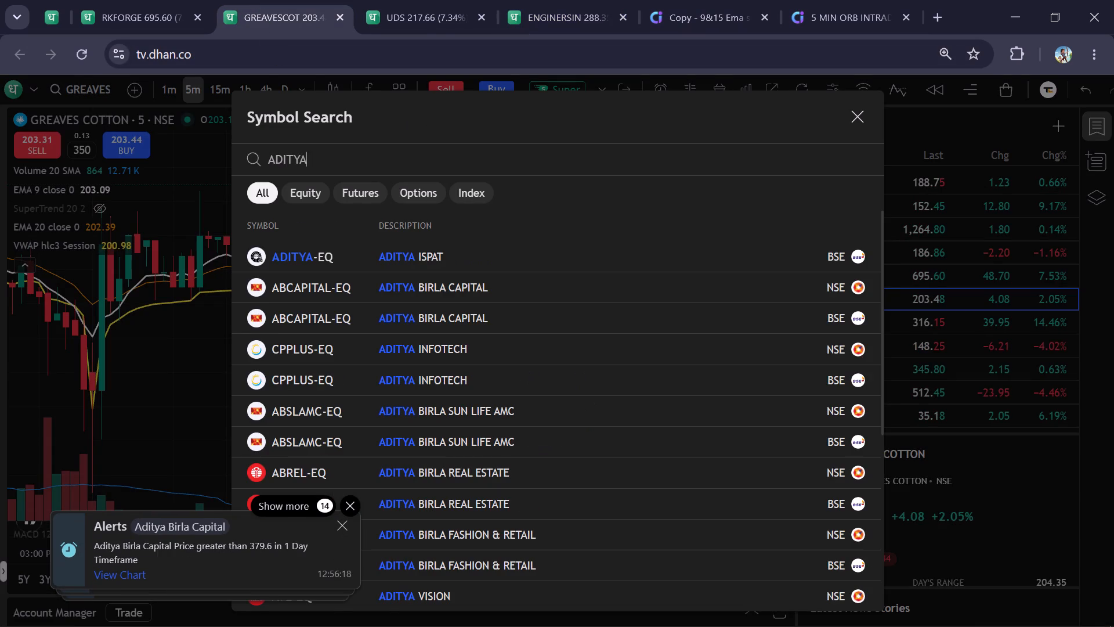
click(558, 286)
scroll(783, 266, down, 4)
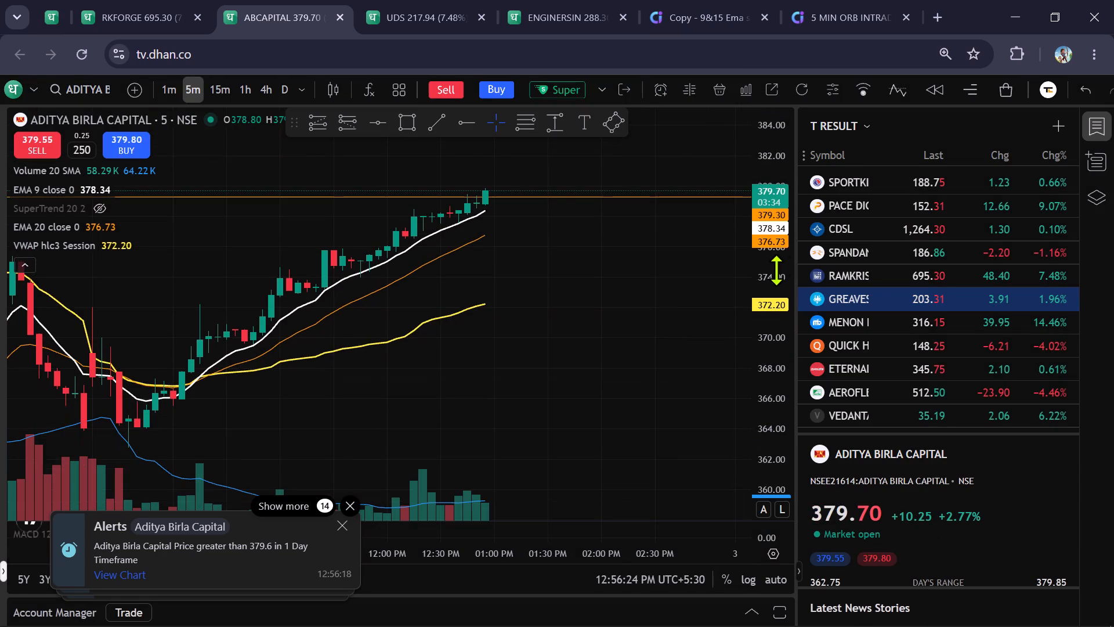
drag(634, 318, 540, 412)
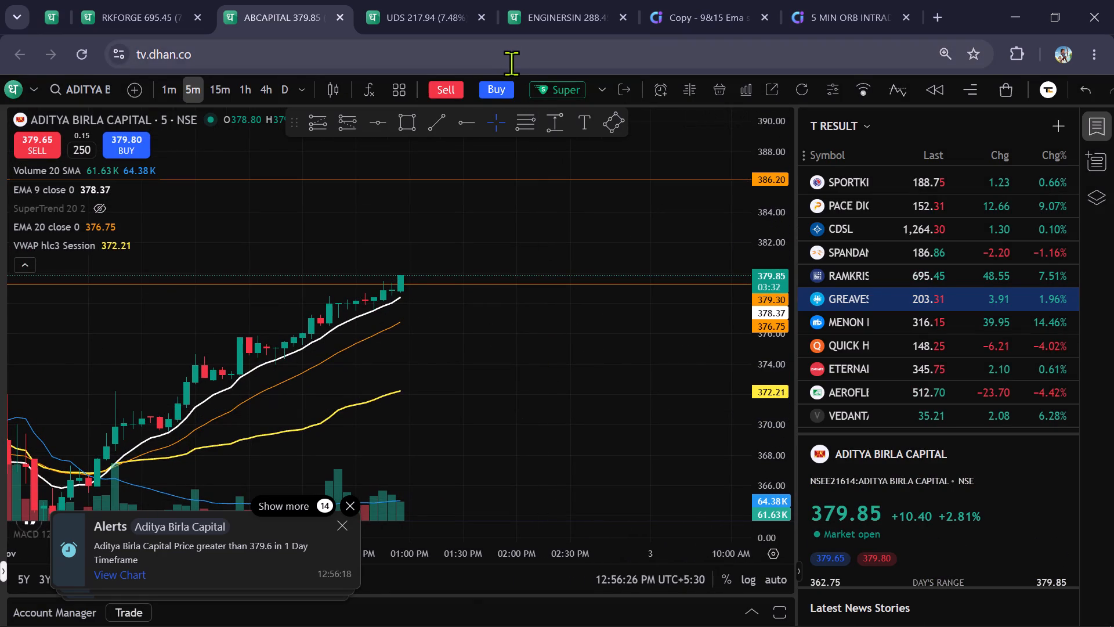
Cancel the pending 280-share buy limit order at 270 on the ENGINEERS INDIA chart.
click(560, 14)
drag(675, 470, 664, 388)
click(686, 449)
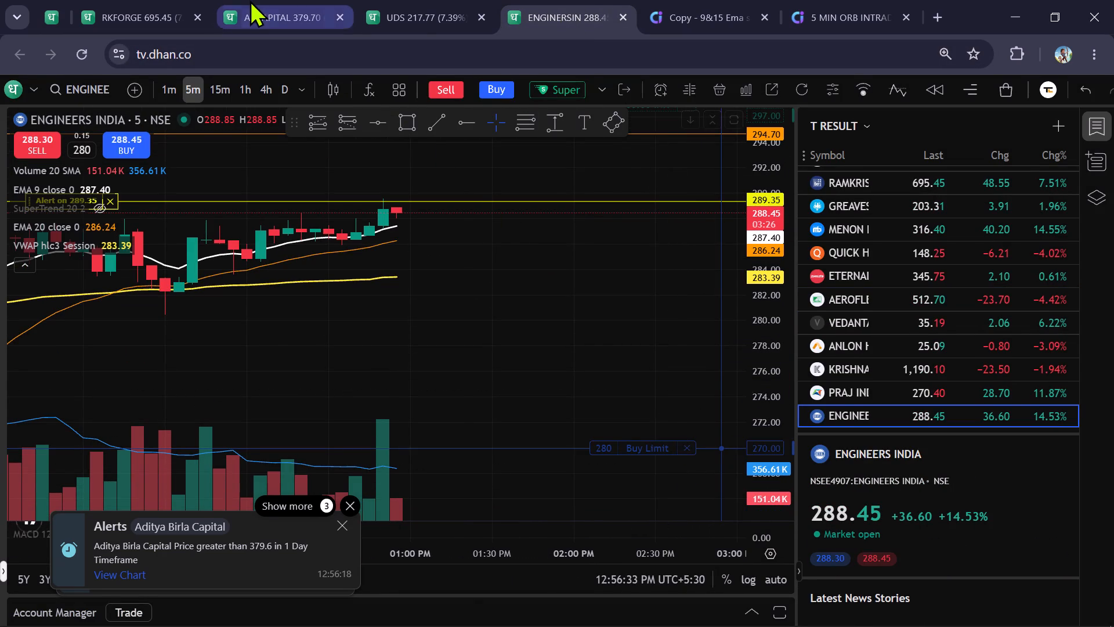
Open an intraday buy Super Order for ADITYA BIRLA CAPITAL and set its quantity to 200.
click(249, 0)
scroll(531, 255, down, 3)
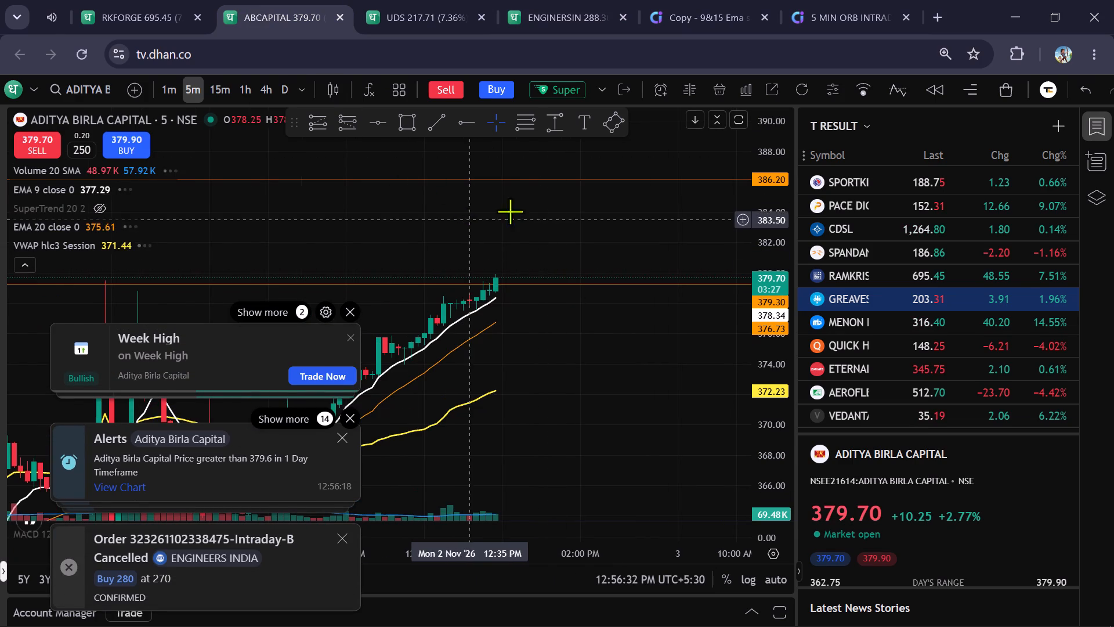
click(556, 91)
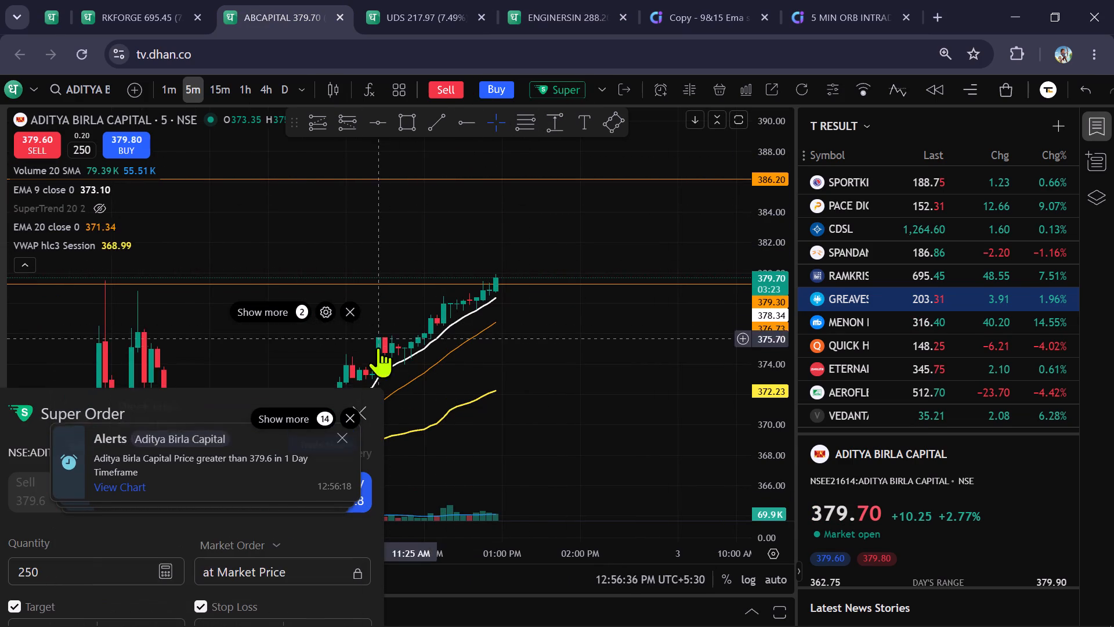
drag(284, 431, 343, 144)
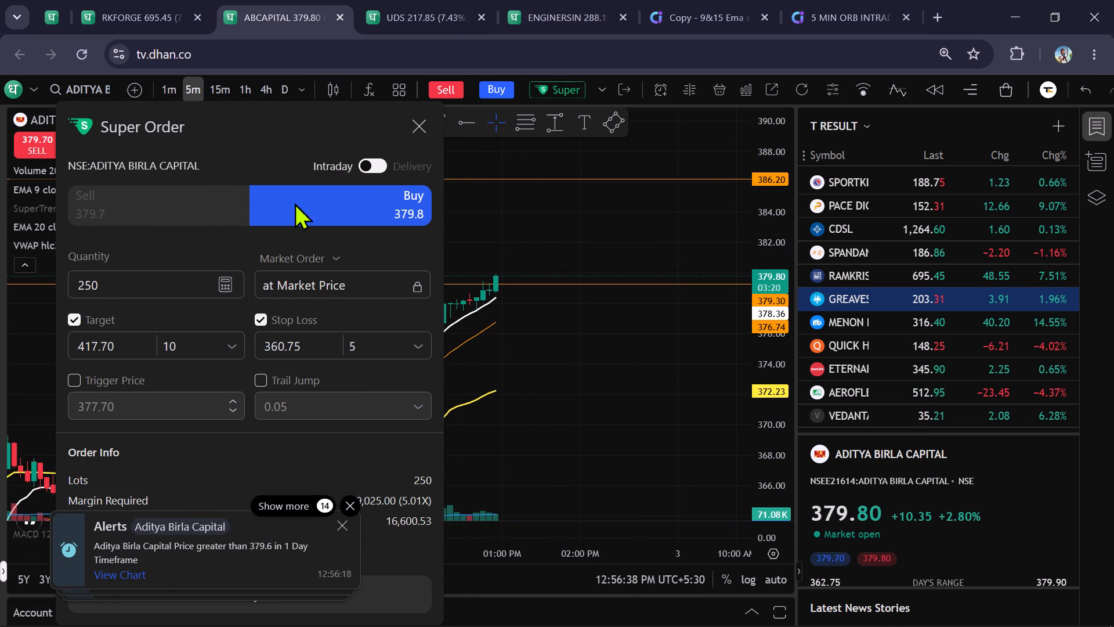
drag(288, 181, 279, 121)
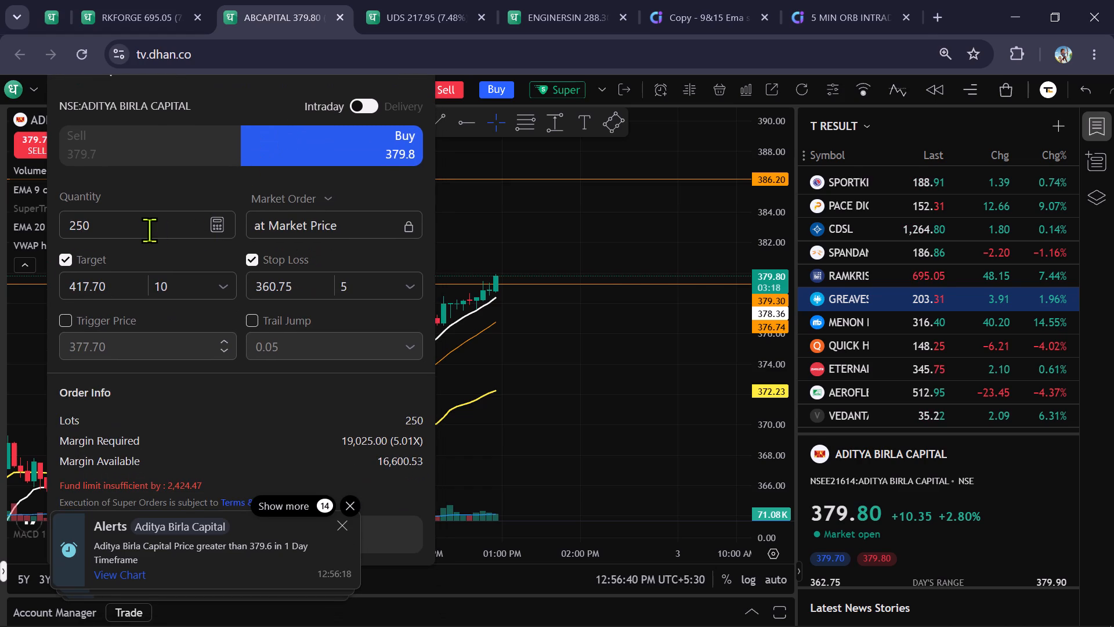
click(149, 230)
key(BackSpace)
key(BackSpace)
key(BackSpace)
key(BackSpace)
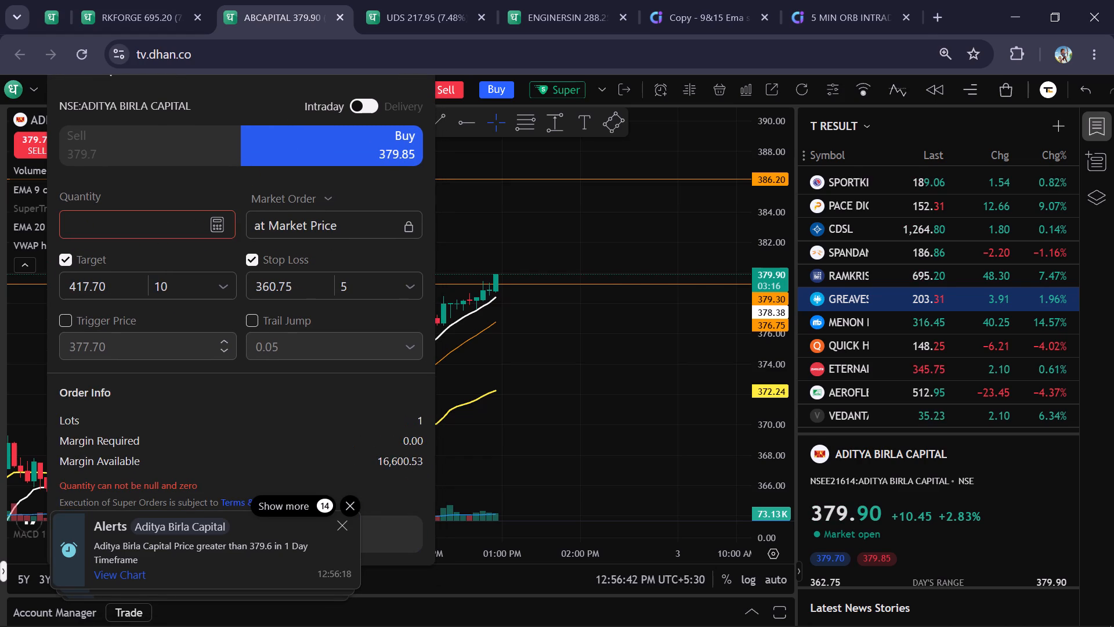
text(200)
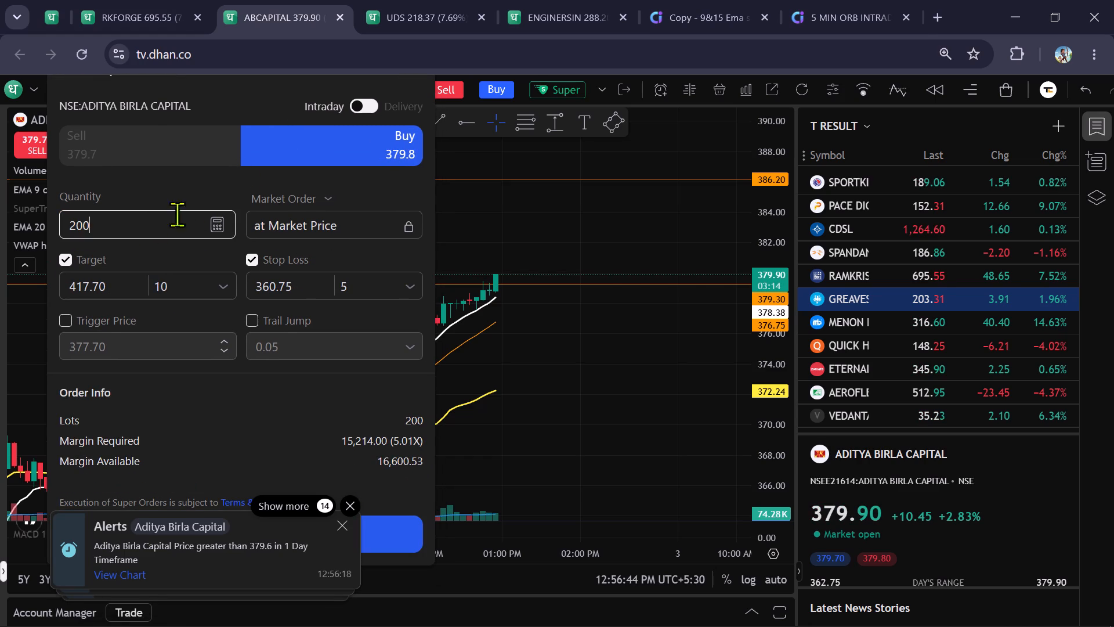
Change the Super Order from market to limit and set the limit price to 355.
click(298, 203)
click(291, 255)
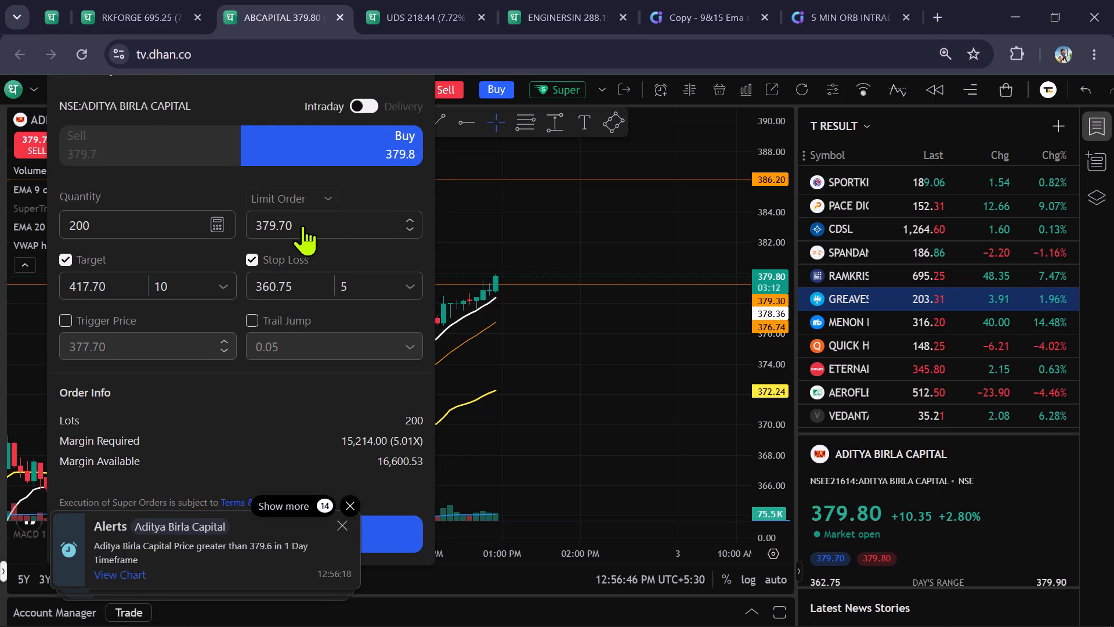
click(305, 219)
key(BackSpace)
key(BackSpace)
key(BackSpace)
key(BackSpace)
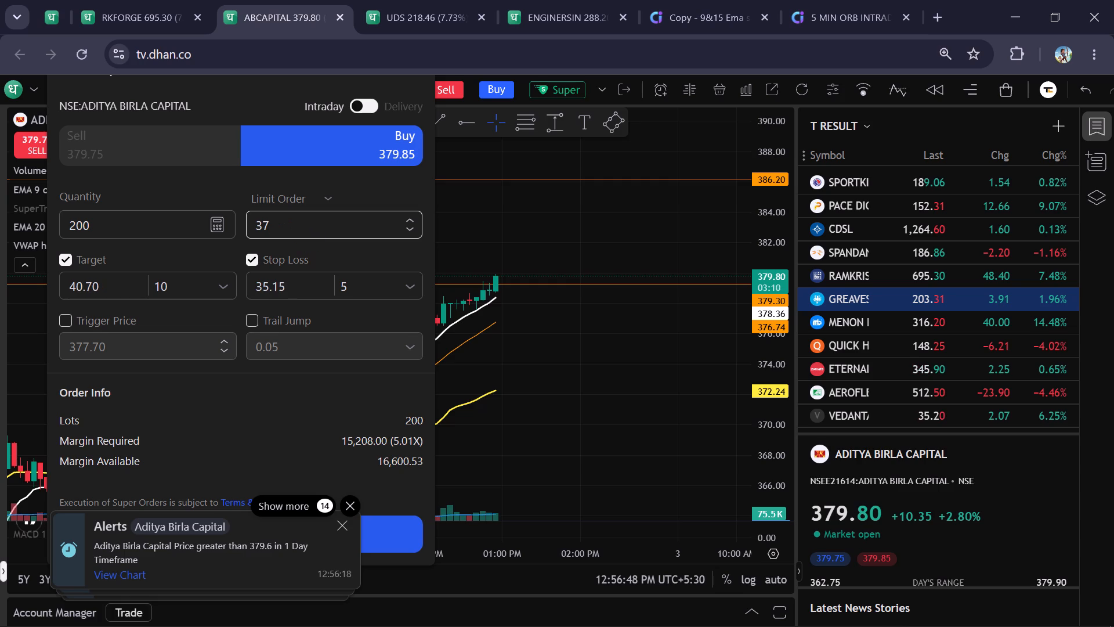
key(BackSpace)
text(55)
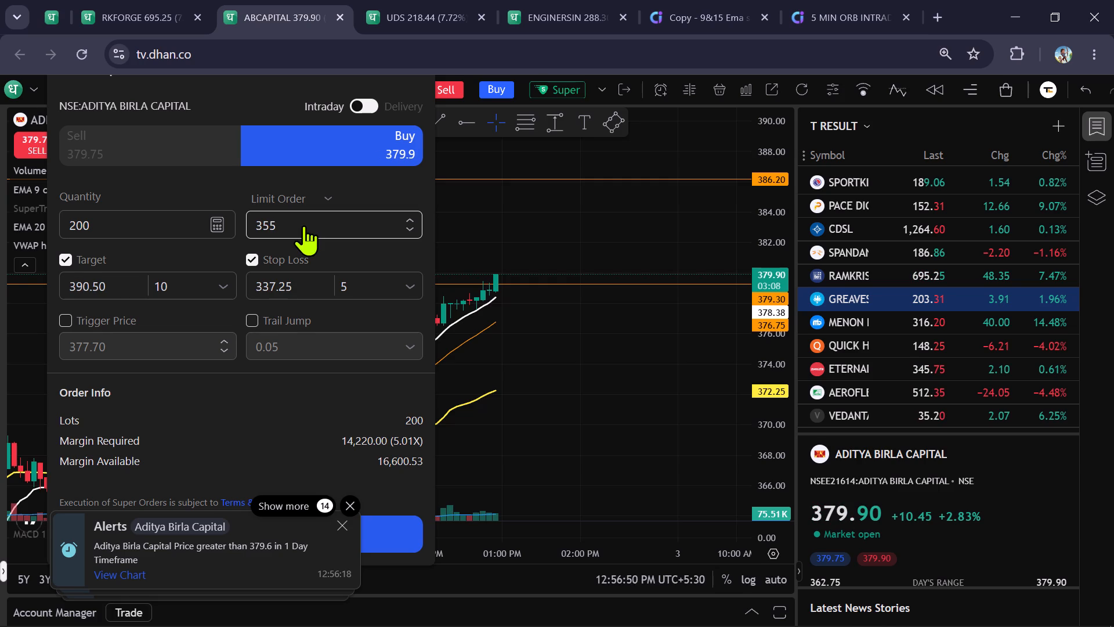
Examine ADITYA BIRLA CAPITAL's price levels on the daily chart, and return to the 5-minute timeframe.
drag(273, 111, 226, 313)
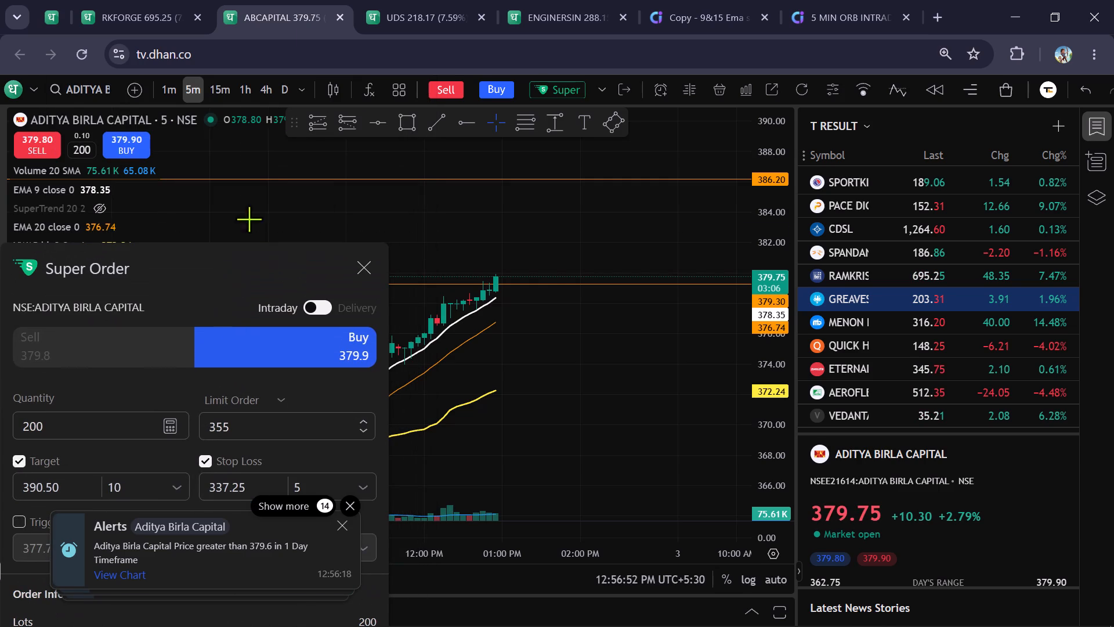
click(280, 87)
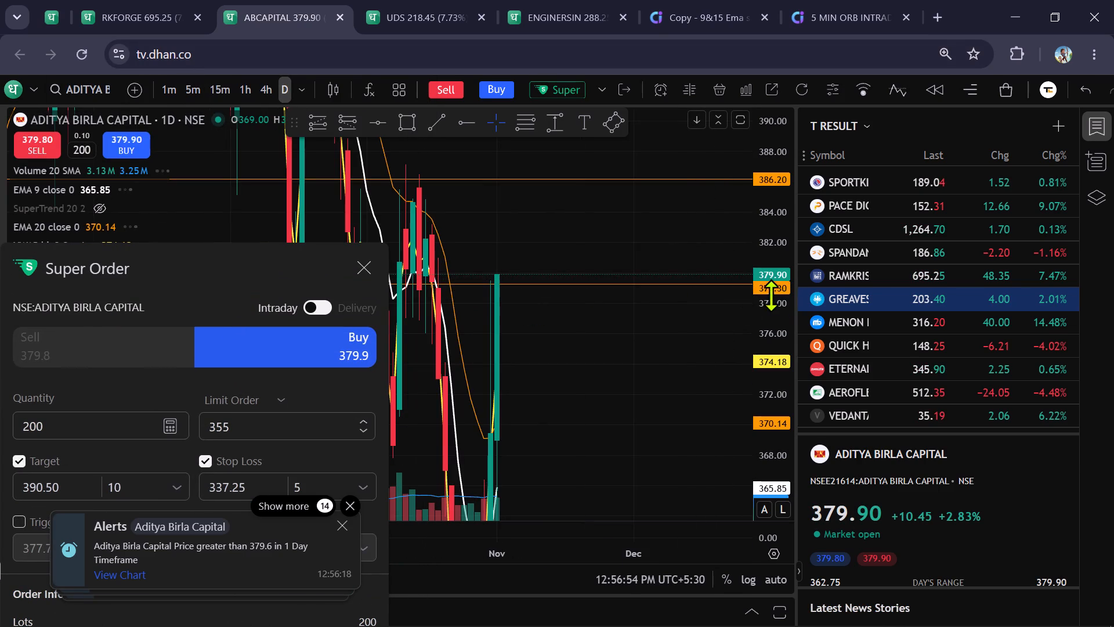
scroll(786, 315, down, 14)
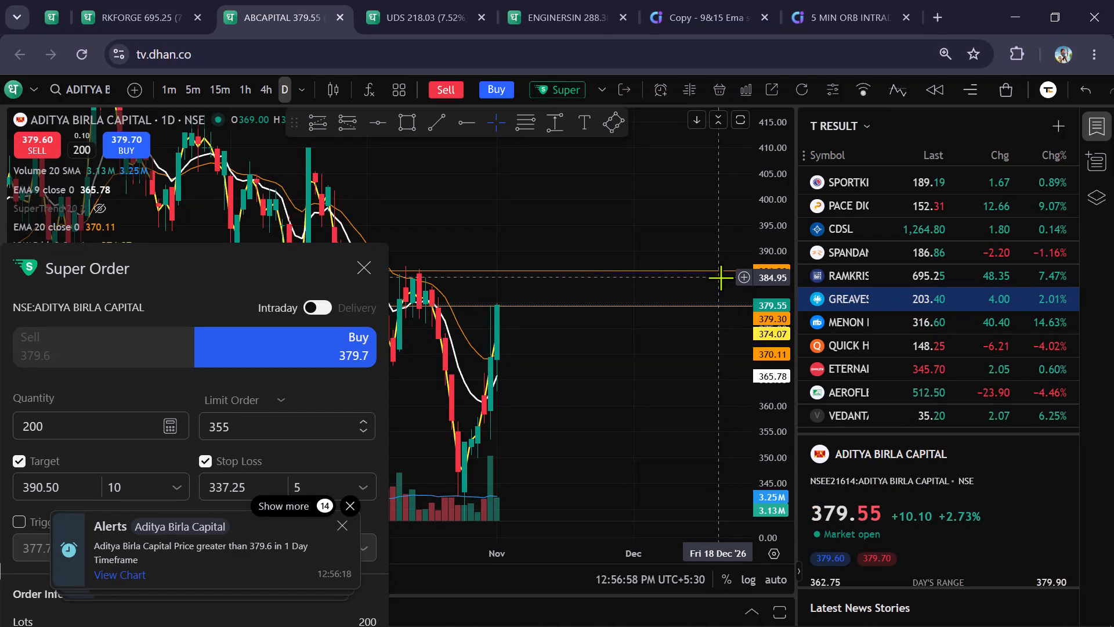
click(195, 87)
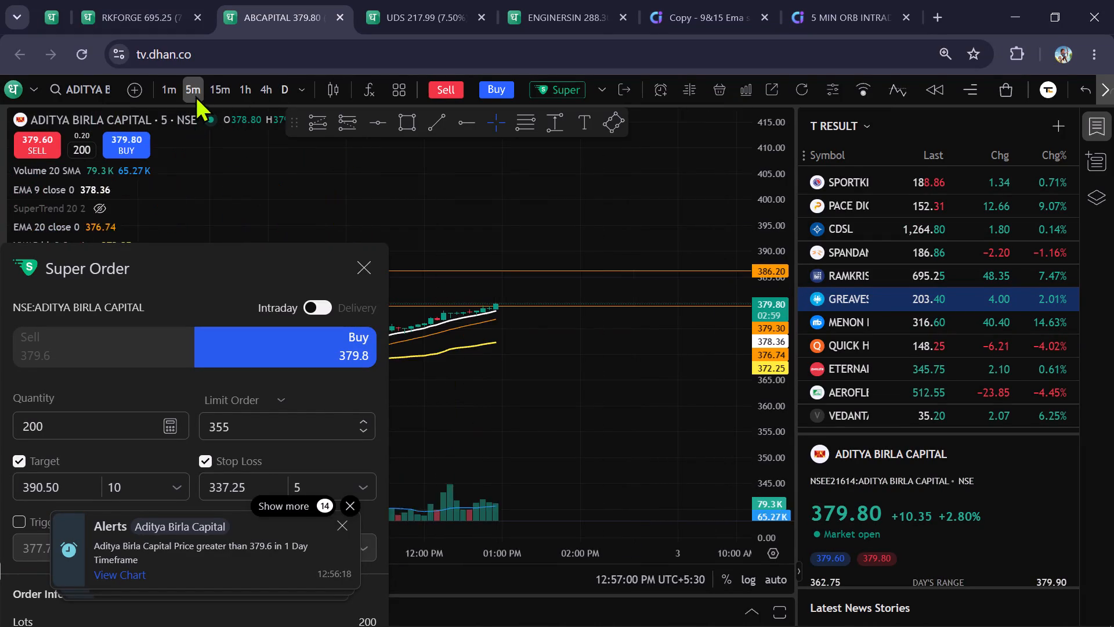
scroll(536, 426, up, 3)
scroll(783, 368, up, 6)
drag(523, 428, 556, 420)
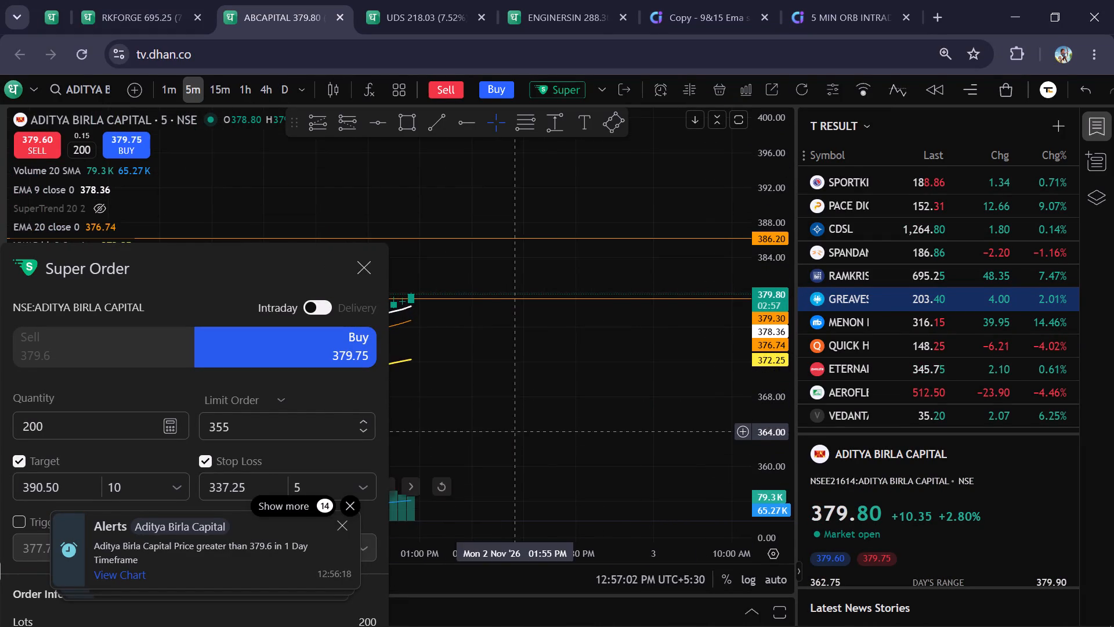
drag(556, 420, 663, 417)
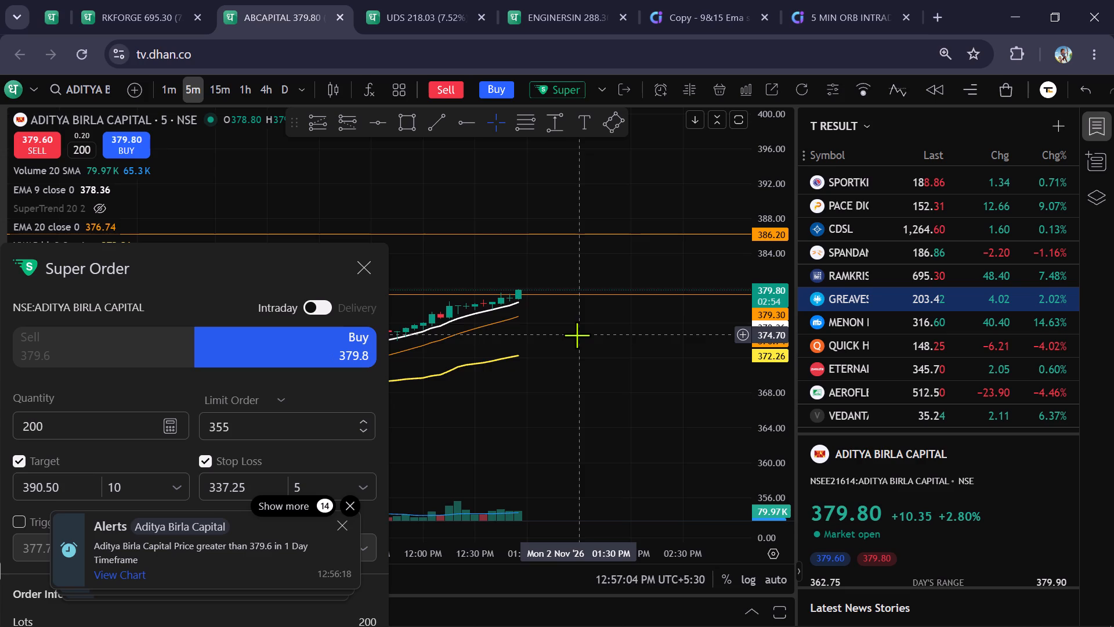
Submit the ADITYA BIRLA CAPITAL Super Order to buy 200 shares at 355, with target 390.50 and stop loss 337.25.
drag(193, 293, 214, 228)
drag(227, 238, 227, 238)
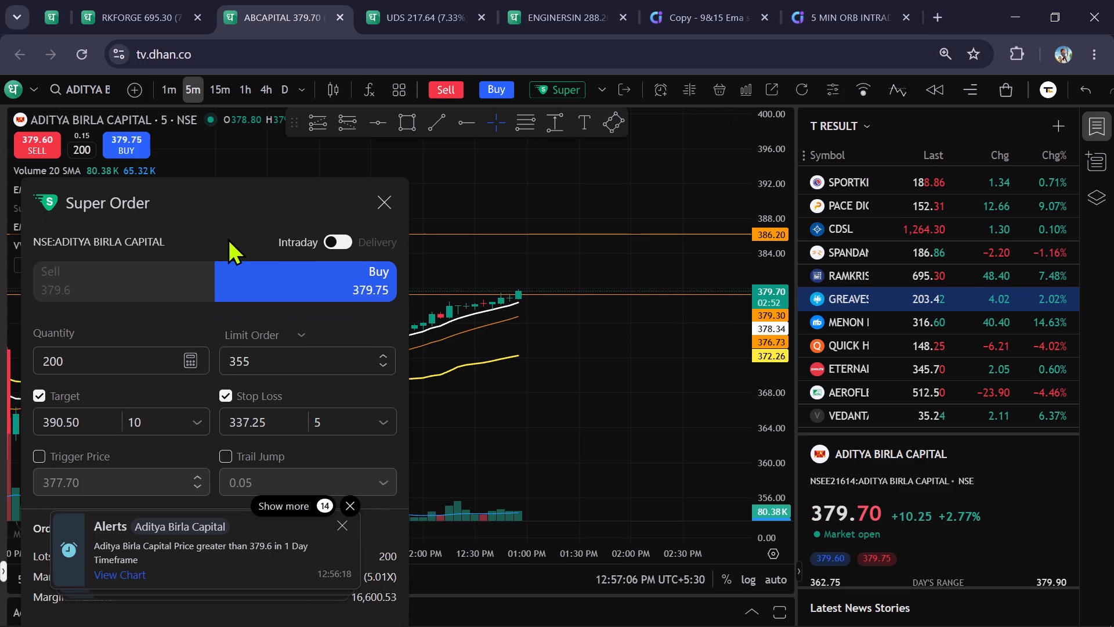
drag(227, 238, 274, 158)
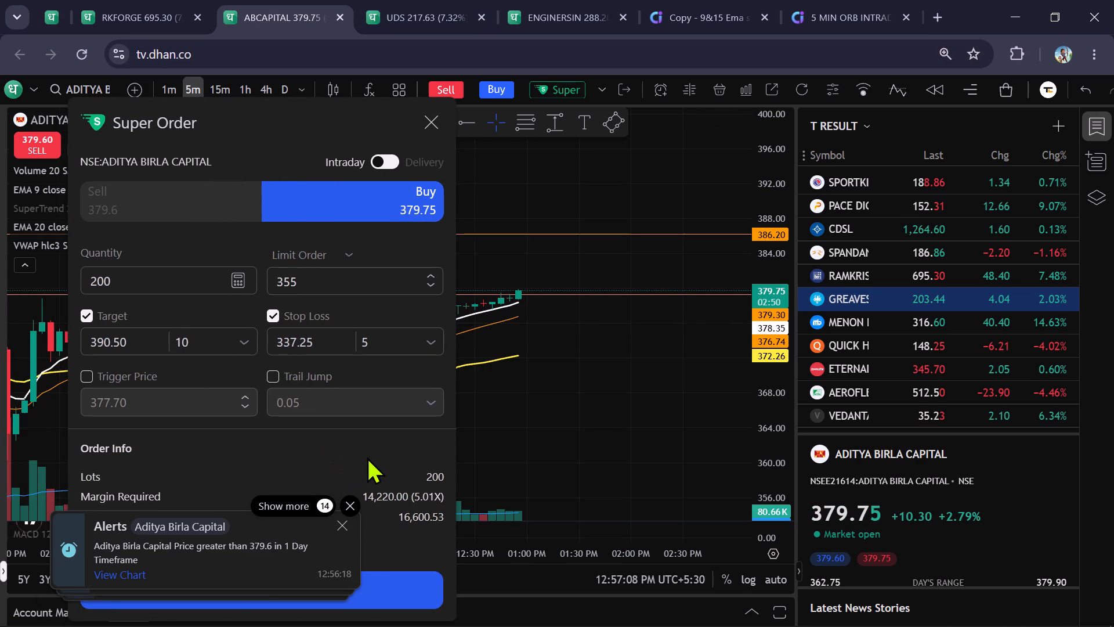
drag(368, 458, 292, 344)
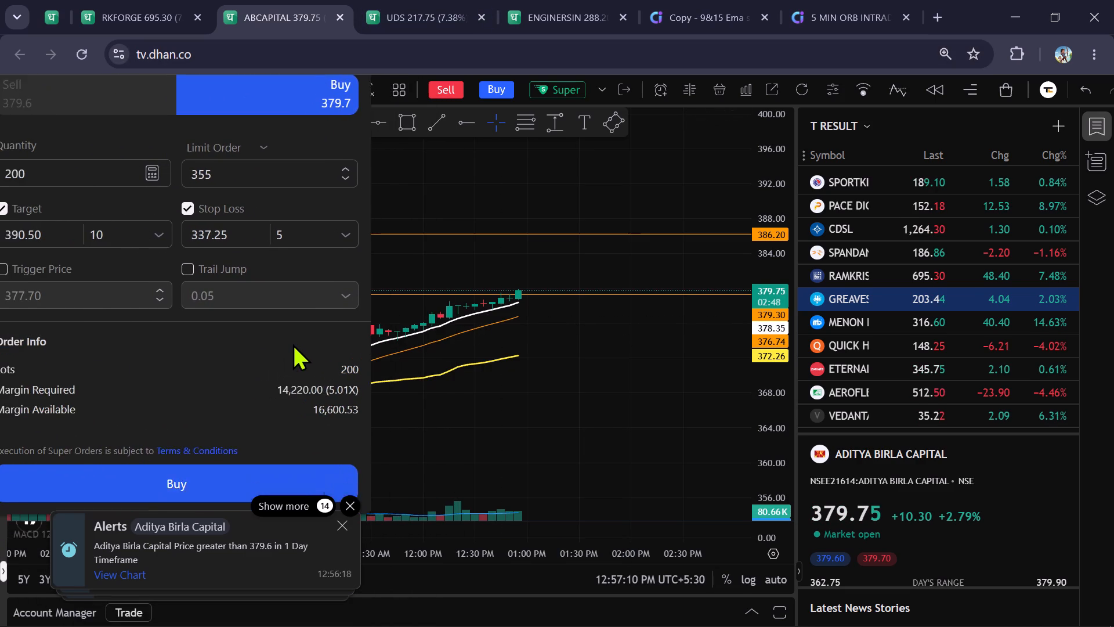
drag(292, 344, 295, 342)
click(236, 464)
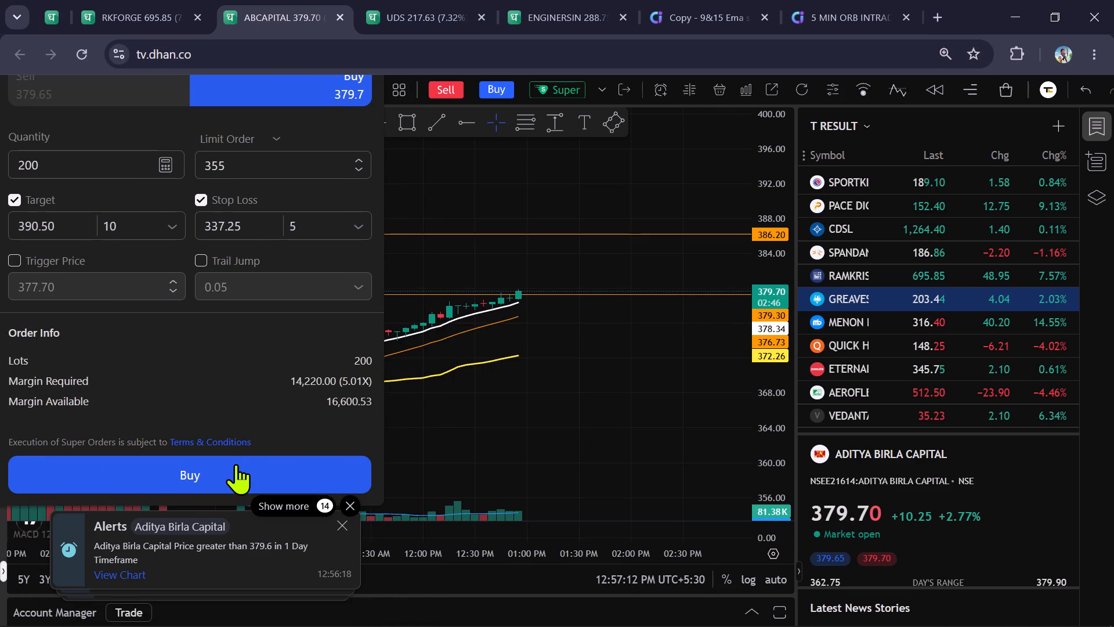
Switch the ADITYA BIRLA CAPITAL chart to the 1-minute timeframe.
scroll(579, 397, up, 1)
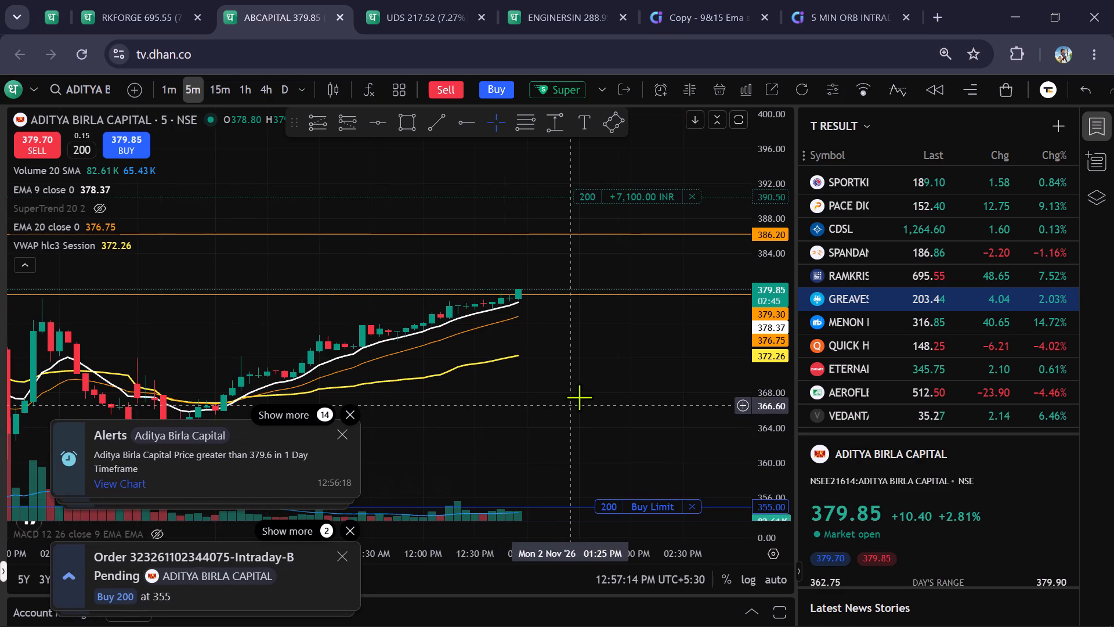
scroll(579, 397, up, 3)
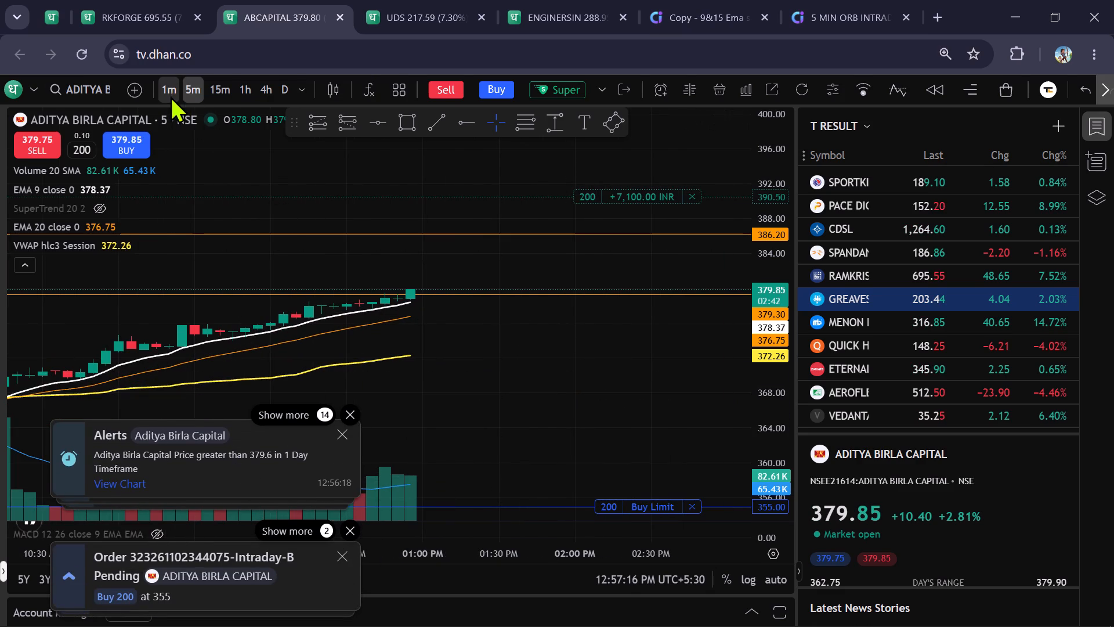
click(170, 96)
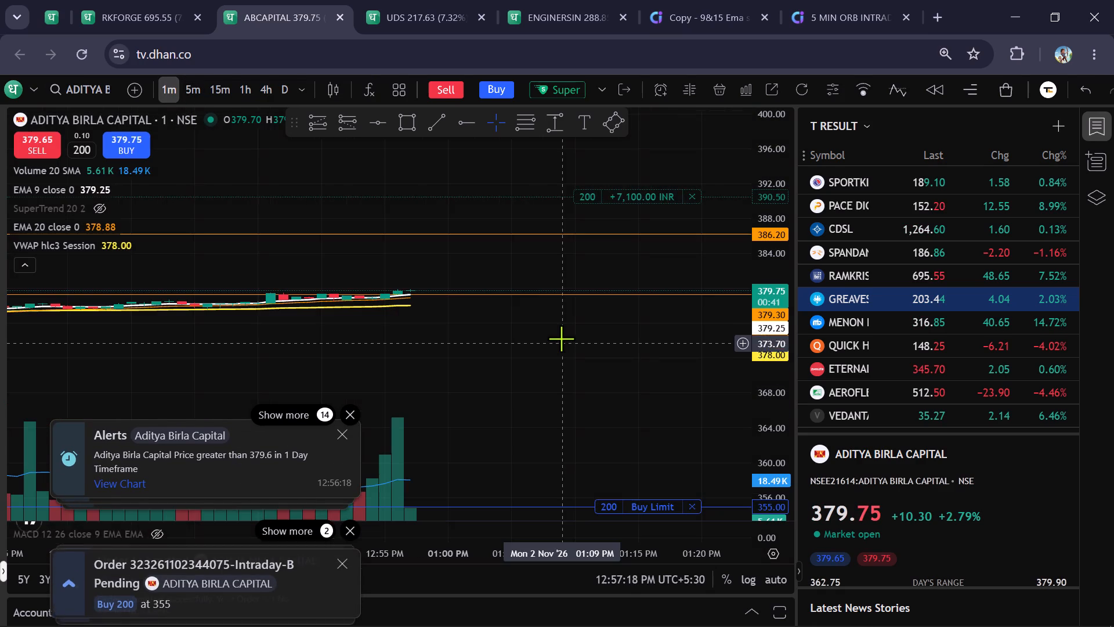
Examine ADITYA BIRLA CAPITAL's price action and order levels on the 1-minute chart, and return to the 5-minute timeframe.
scroll(774, 326, up, 7)
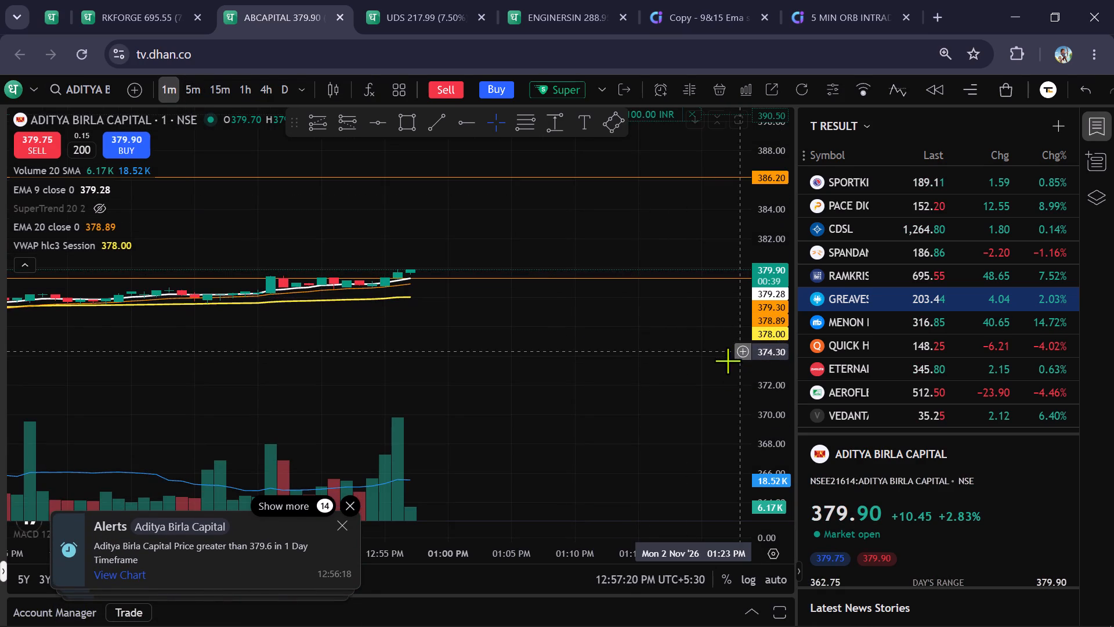
drag(704, 406, 693, 350)
scroll(760, 342, down, 5)
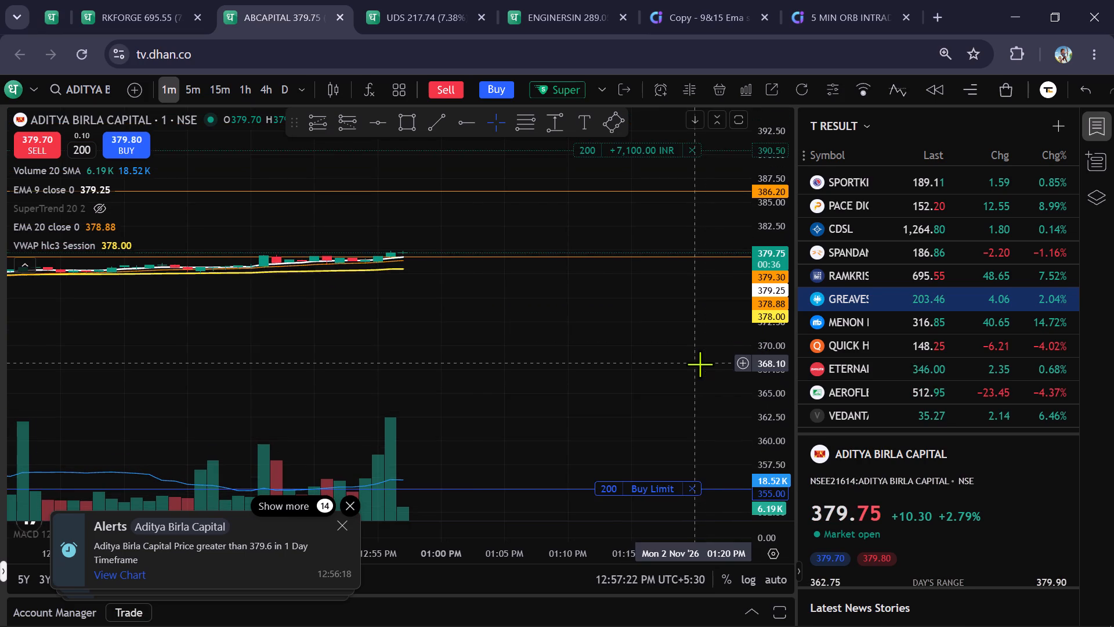
scroll(700, 364, down, 4)
scroll(769, 359, up, 5)
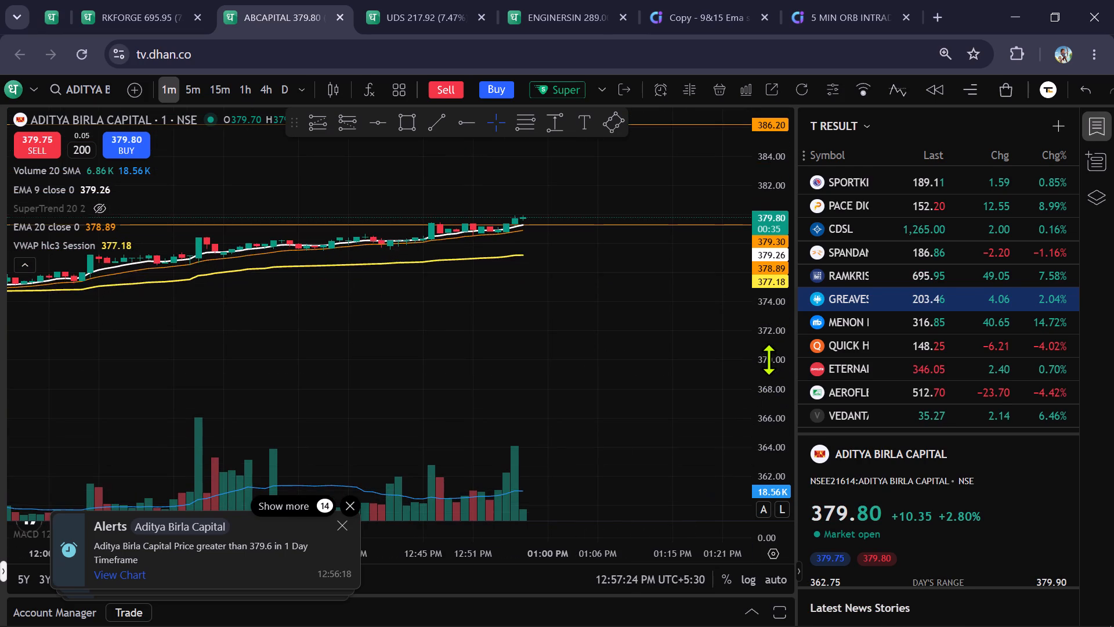
scroll(769, 359, down, 2)
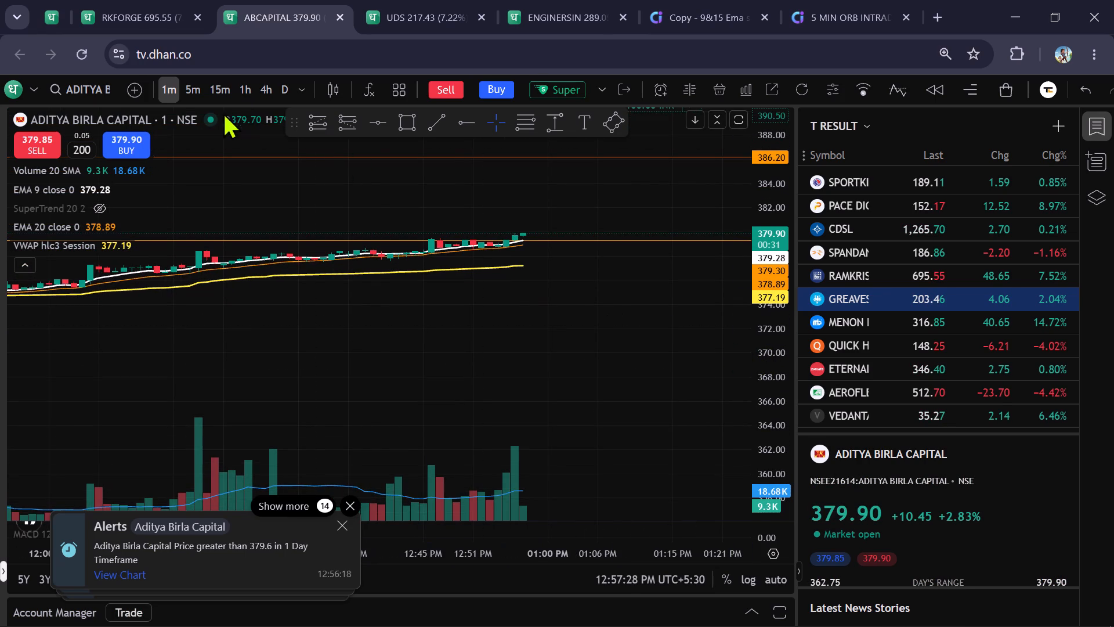
click(190, 84)
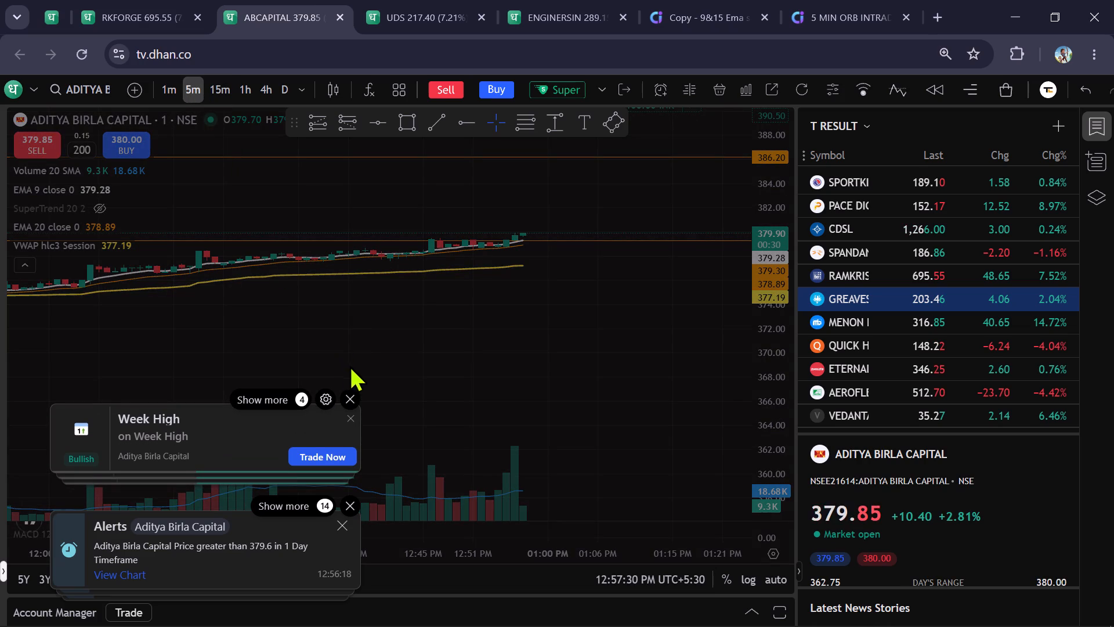
click(348, 397)
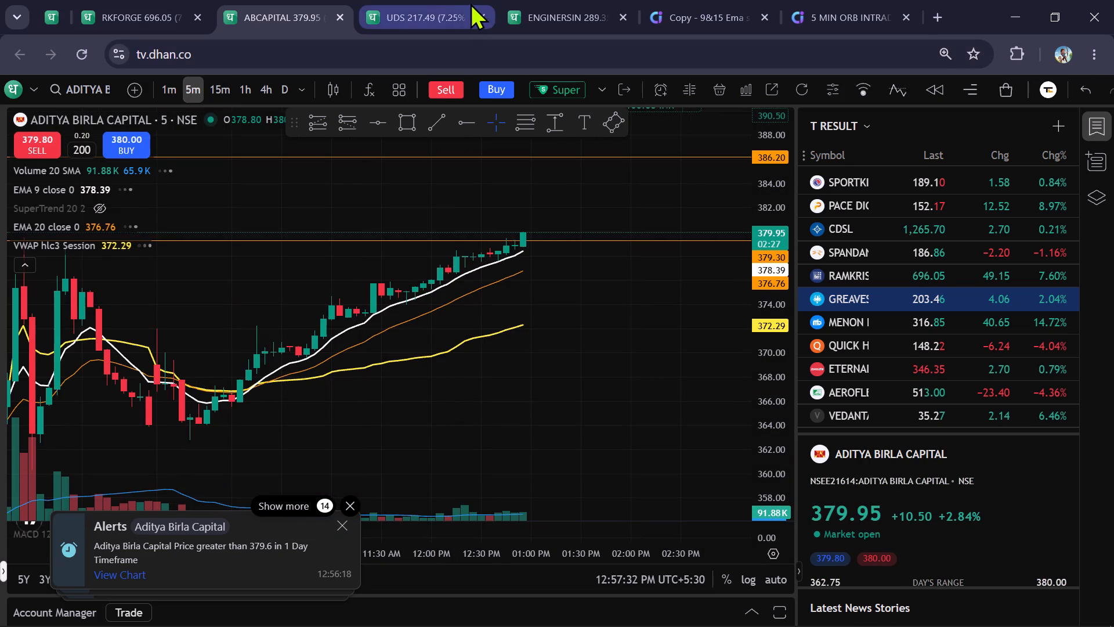
scroll(771, 296, down, 6)
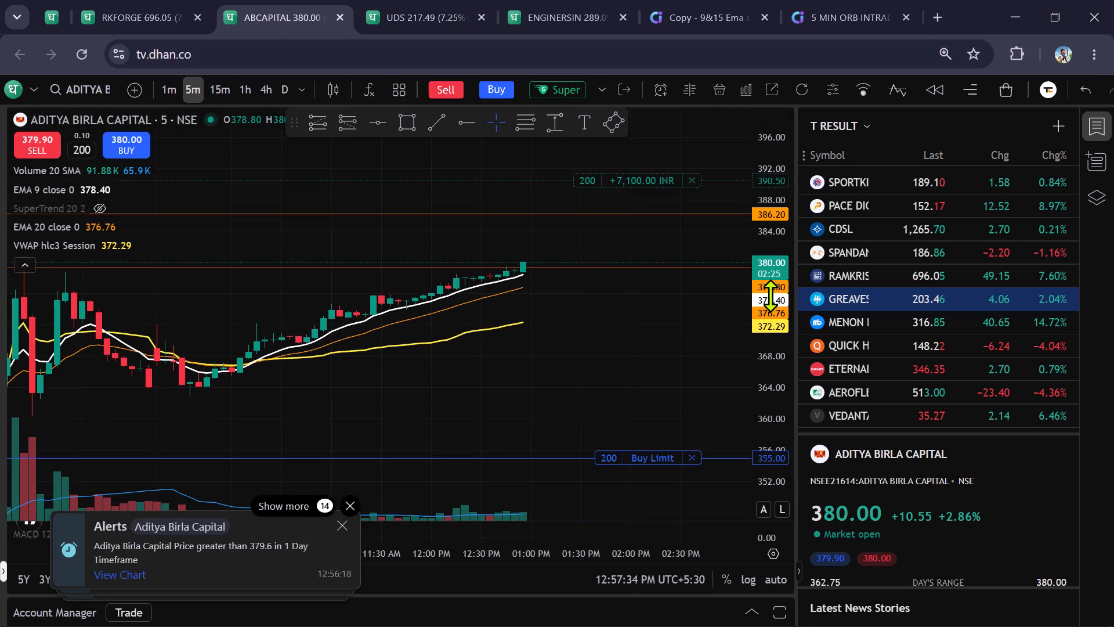
scroll(547, 325, up, 3)
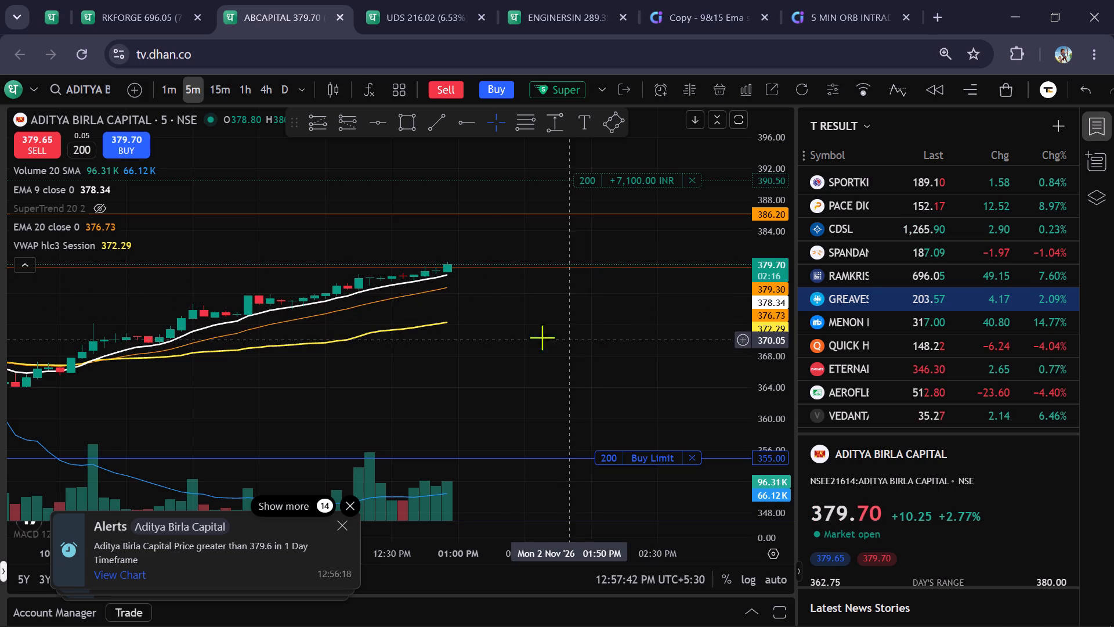
Check the UPDATER SERVICES and ENGINEERS INDIA charts, and cancel the pending 200-share ADITYA BIRLA CAPITAL buy limit order at 355.
click(432, 10)
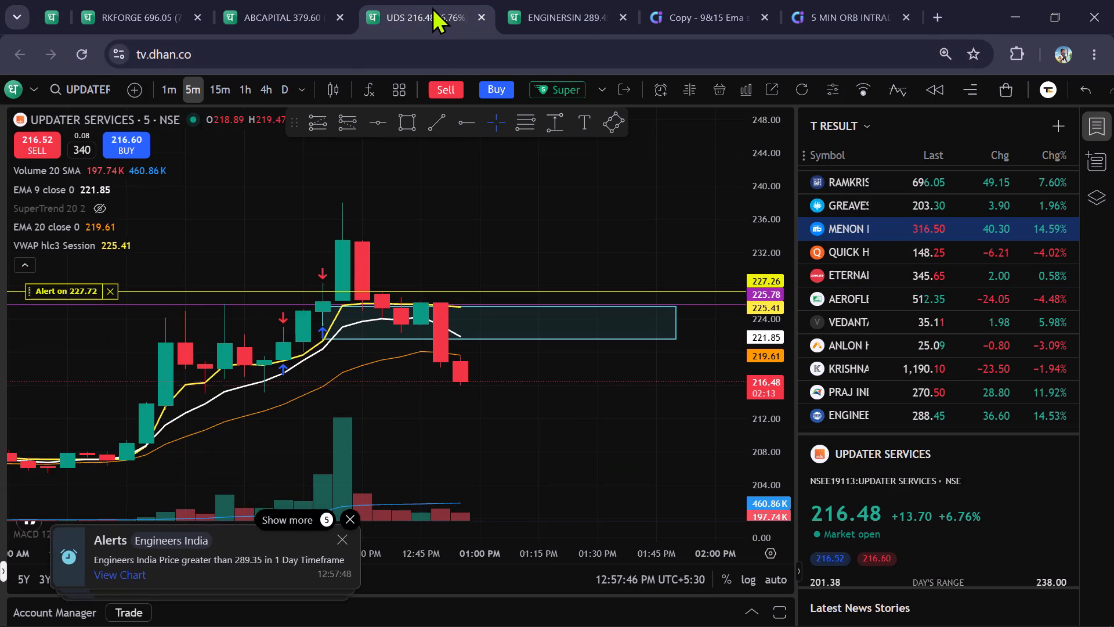
click(583, 16)
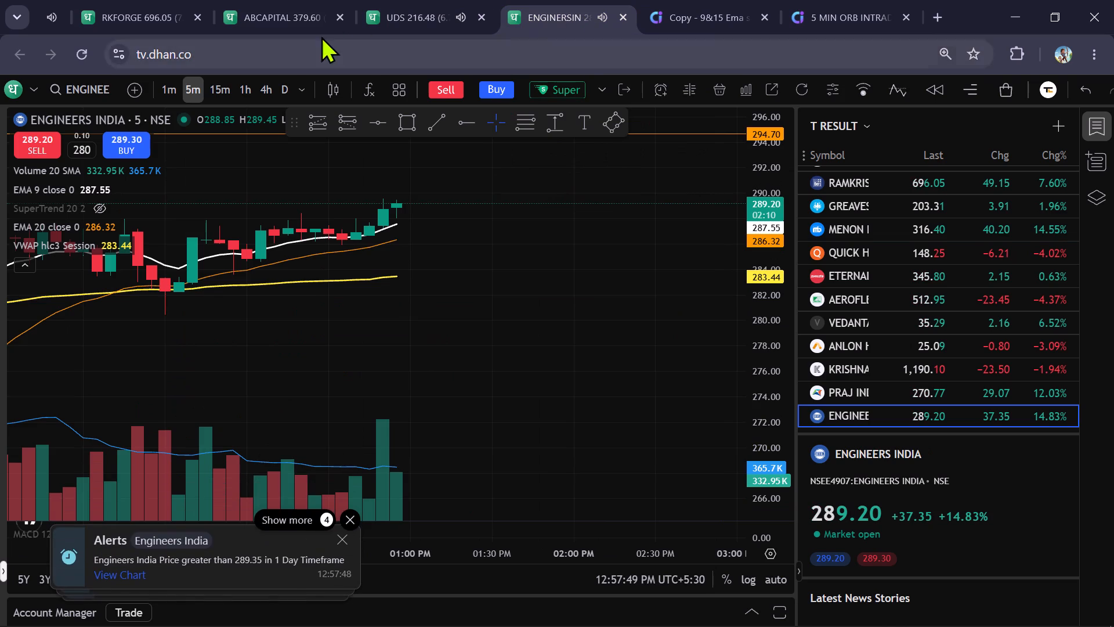
click(280, 16)
click(694, 458)
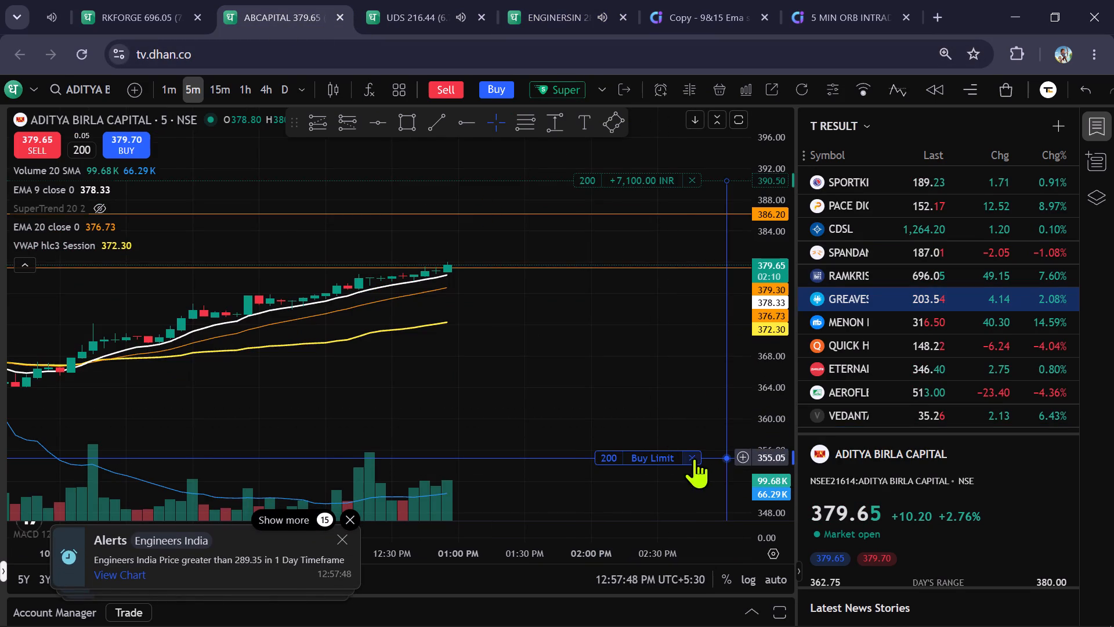
Start a Super Order for 280 shares of ENGINEERS INDIA as a limit order with the limit price set to 265.
click(575, 1)
drag(529, 293, 603, 369)
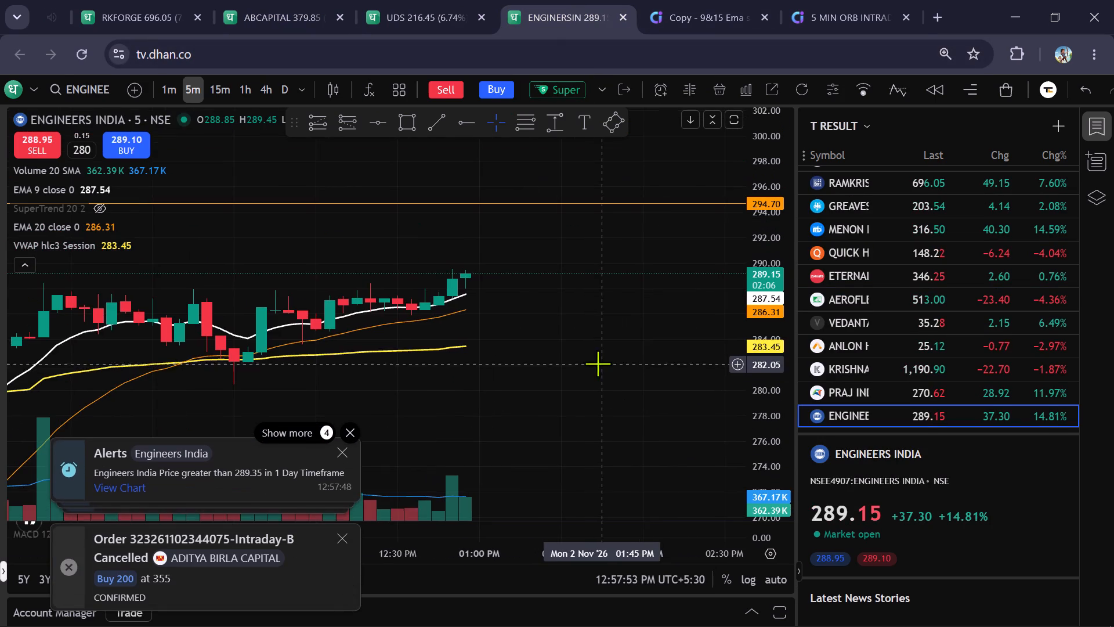
scroll(594, 351, down, 3)
scroll(591, 341, up, 2)
click(554, 87)
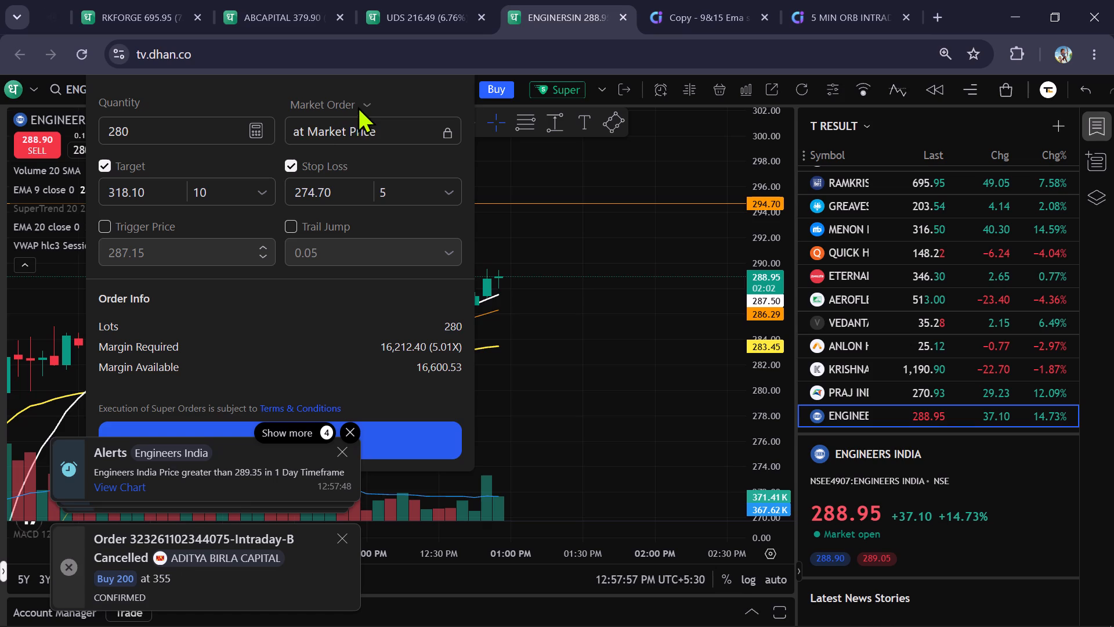
click(357, 100)
click(338, 155)
click(352, 114)
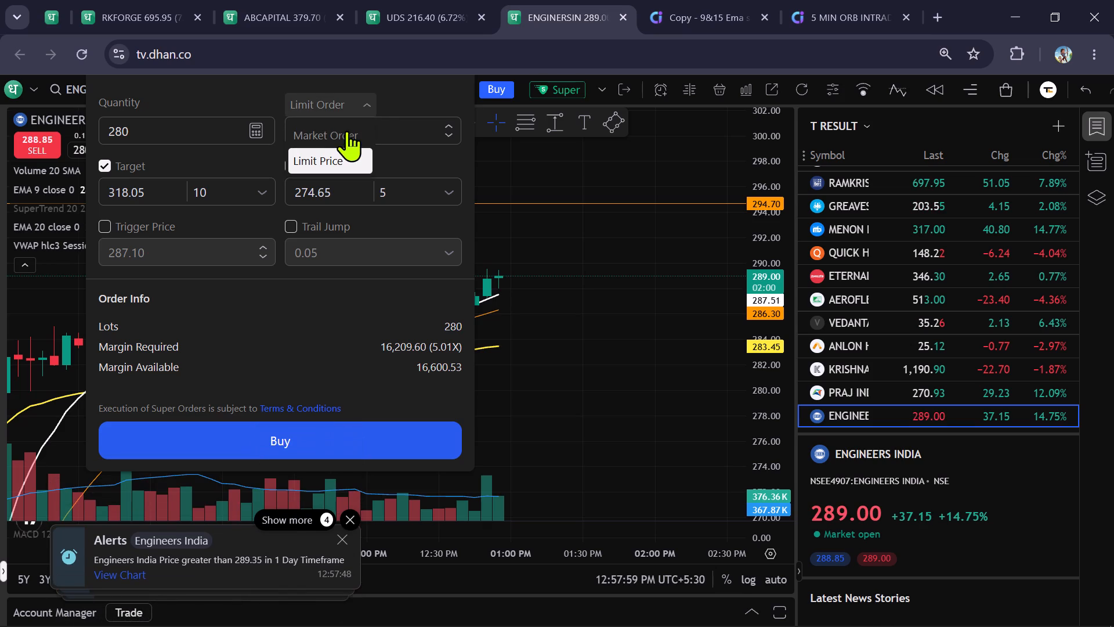
click(340, 150)
click(349, 132)
key(BackSpace)
key(BackSpace)
key(BackSpace)
key(BackSpace)
key(BackSpace)
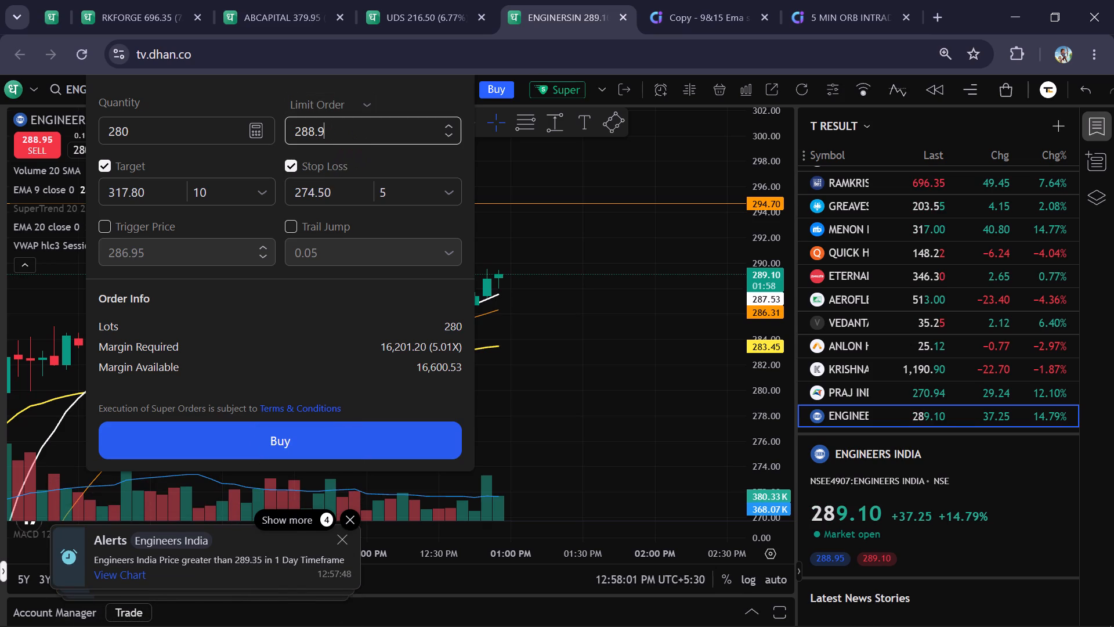
text(65)
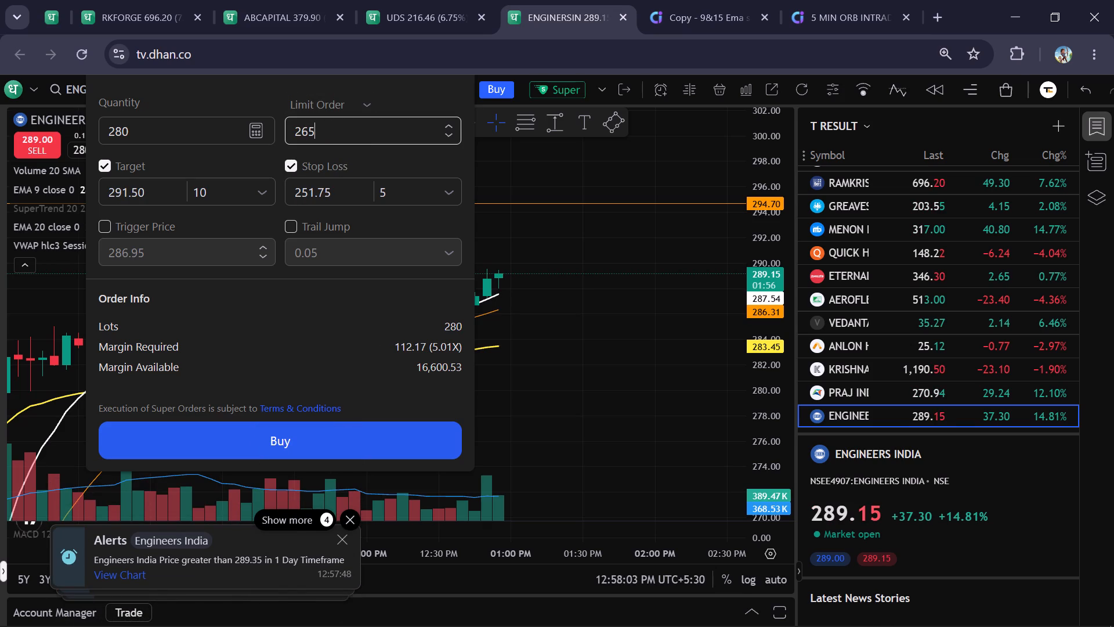
Set the target to 298 and submit the ENGINEERS INDIA Super Order to buy 280 shares at 265 with stop loss 251.75.
click(174, 193)
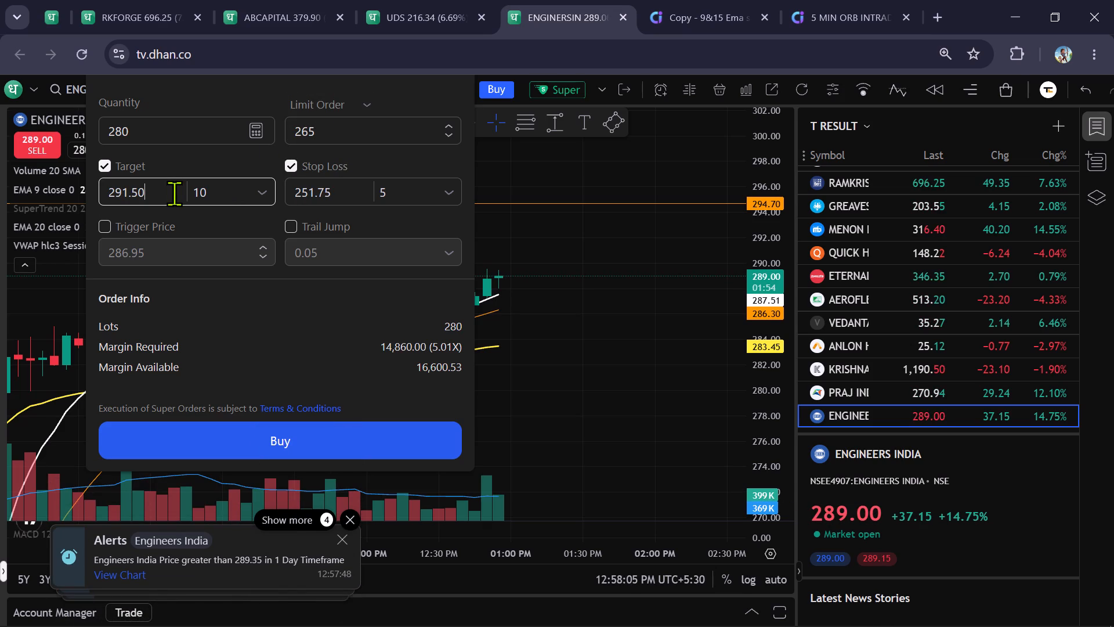
key(BackSpace)
key(BackSpace)
key(BackSpace)
key(BackSpace)
key(BackSpace)
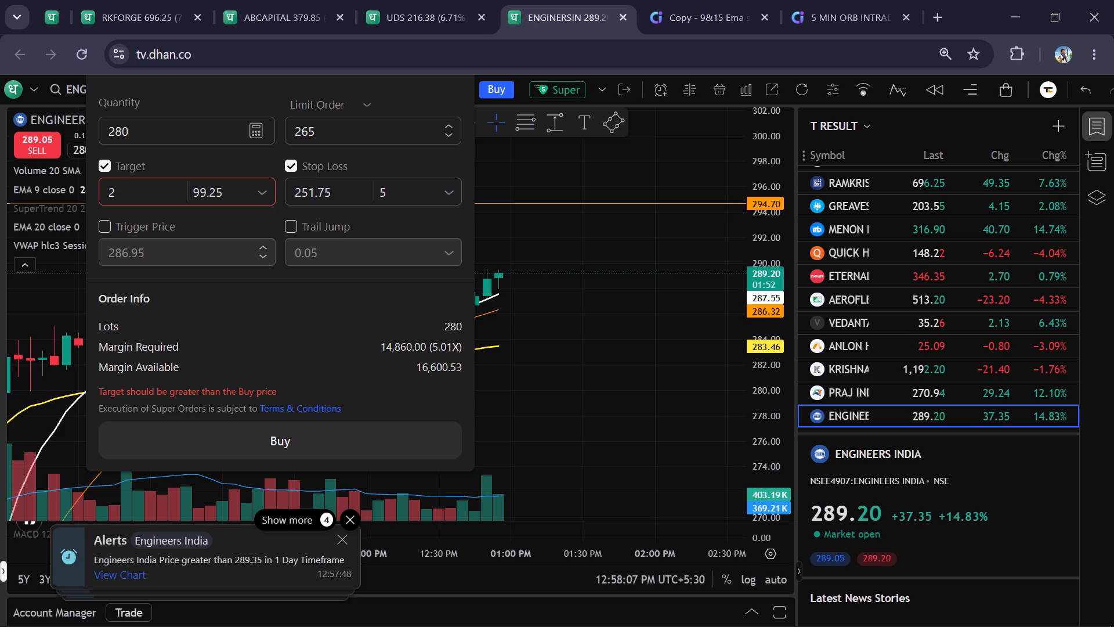
text(98)
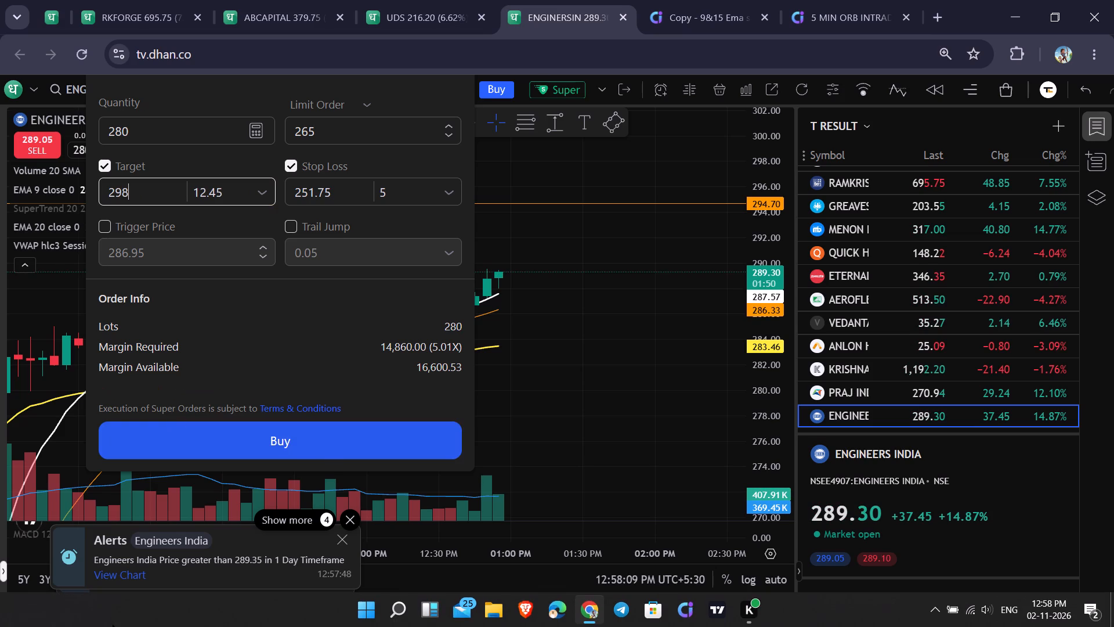
click(321, 440)
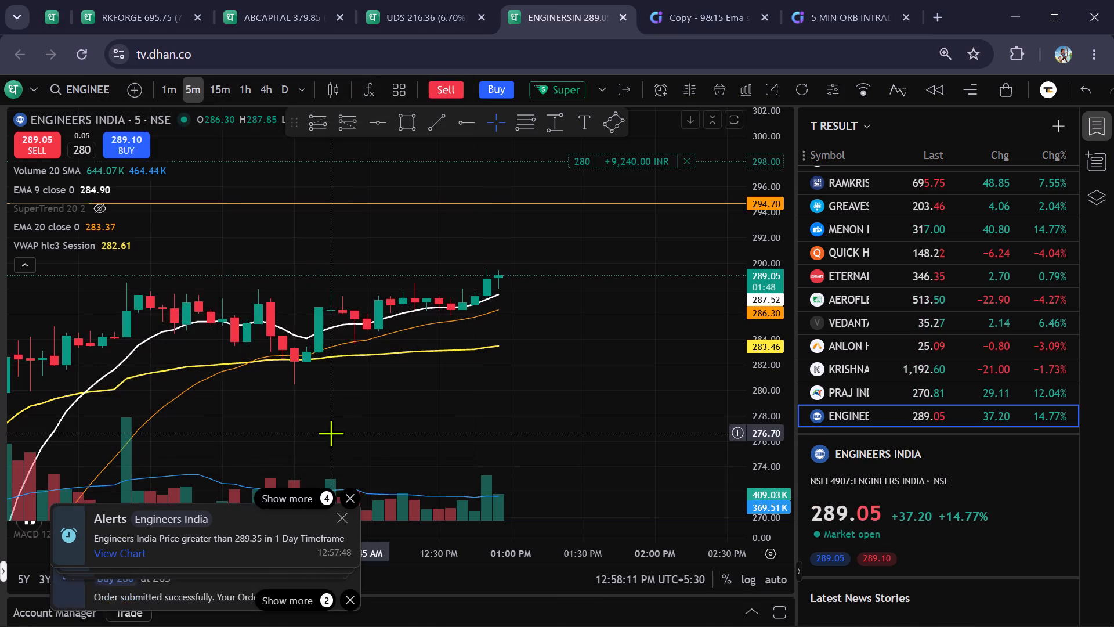
Examine ENGINEERS INDIA's price against its order levels on the 1-minute and 5-minute charts, comparing with the ADITYA BIRLA CAPITAL and UPDATER SERVICES charts.
scroll(765, 330, down, 2)
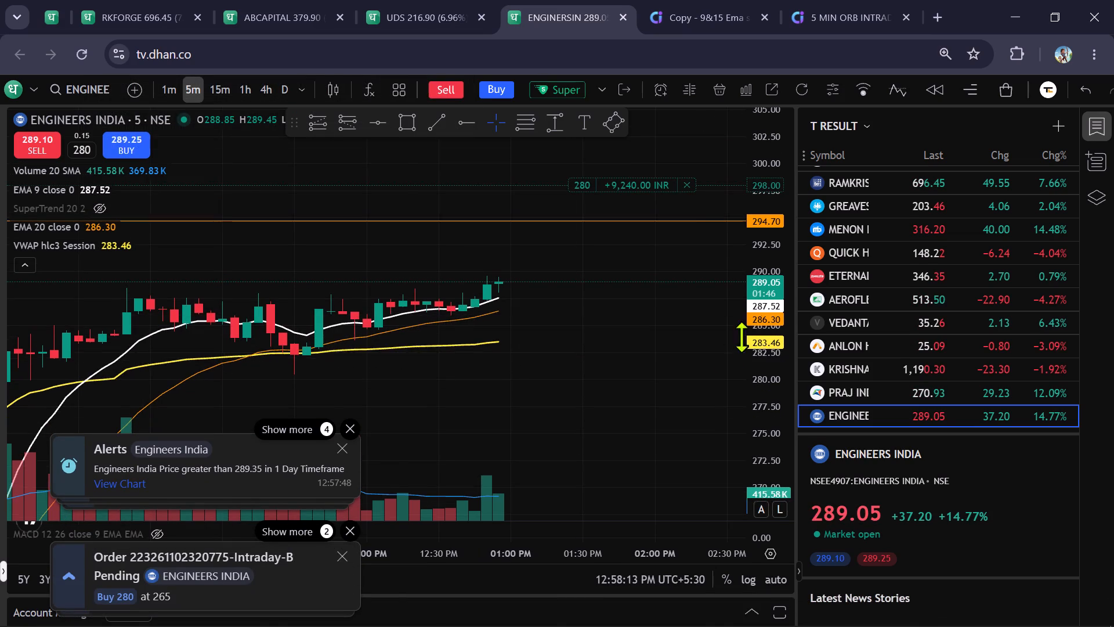
scroll(671, 356, up, 1)
scroll(614, 343, up, 1)
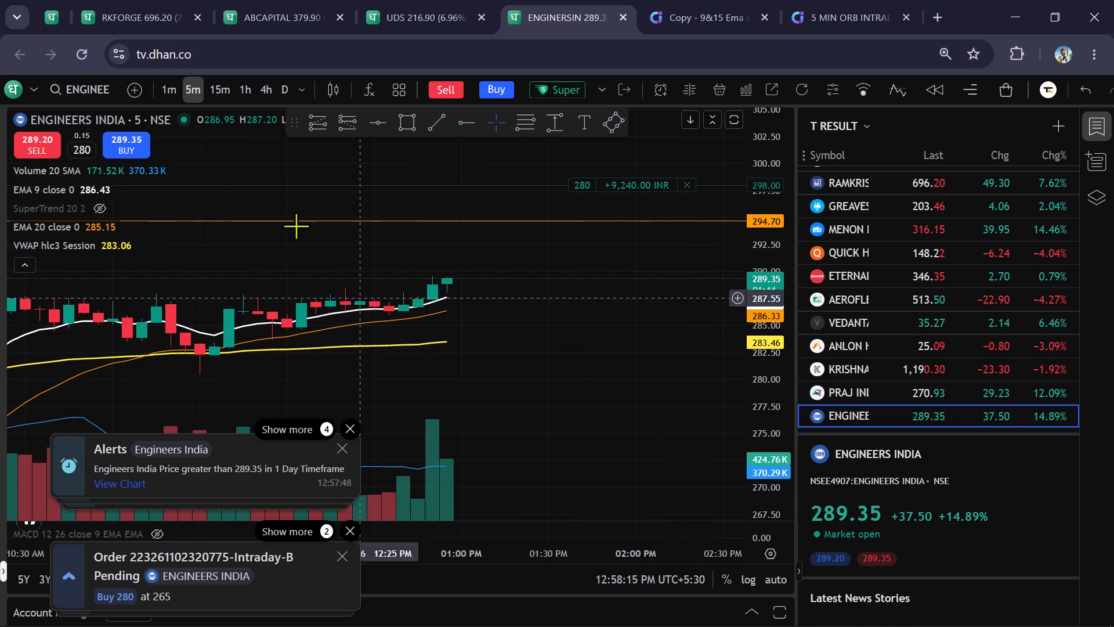
click(171, 91)
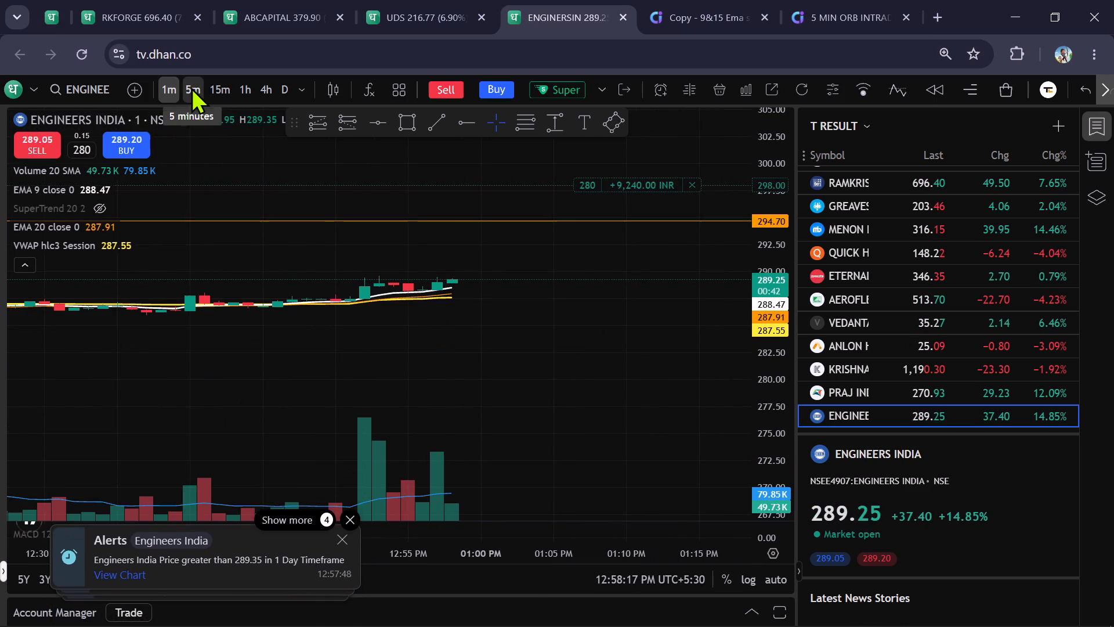
click(191, 87)
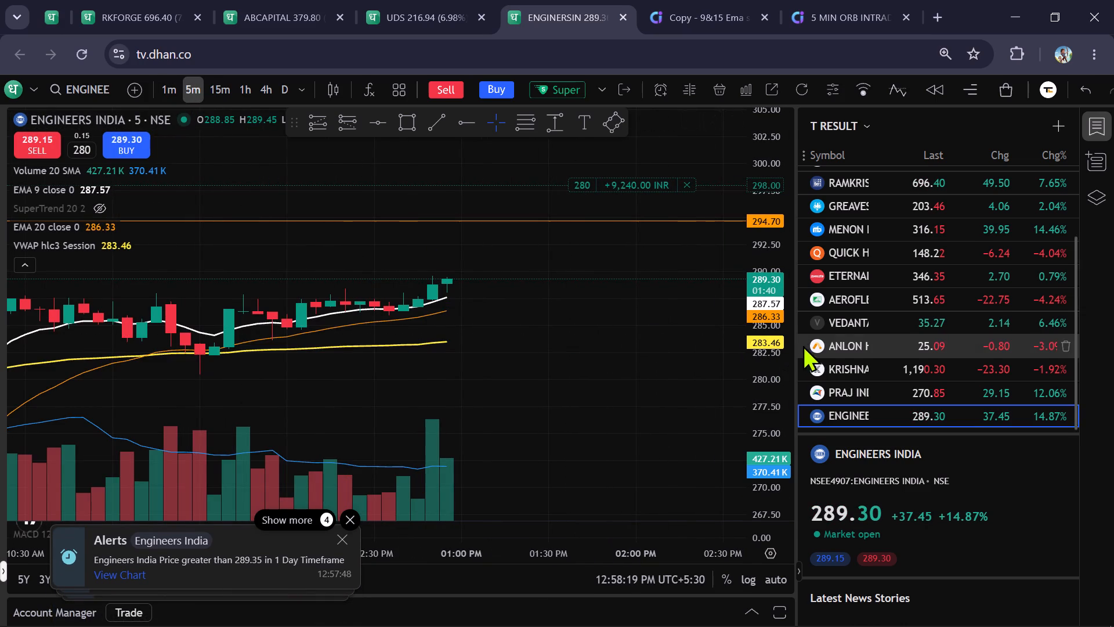
scroll(780, 339, down, 3)
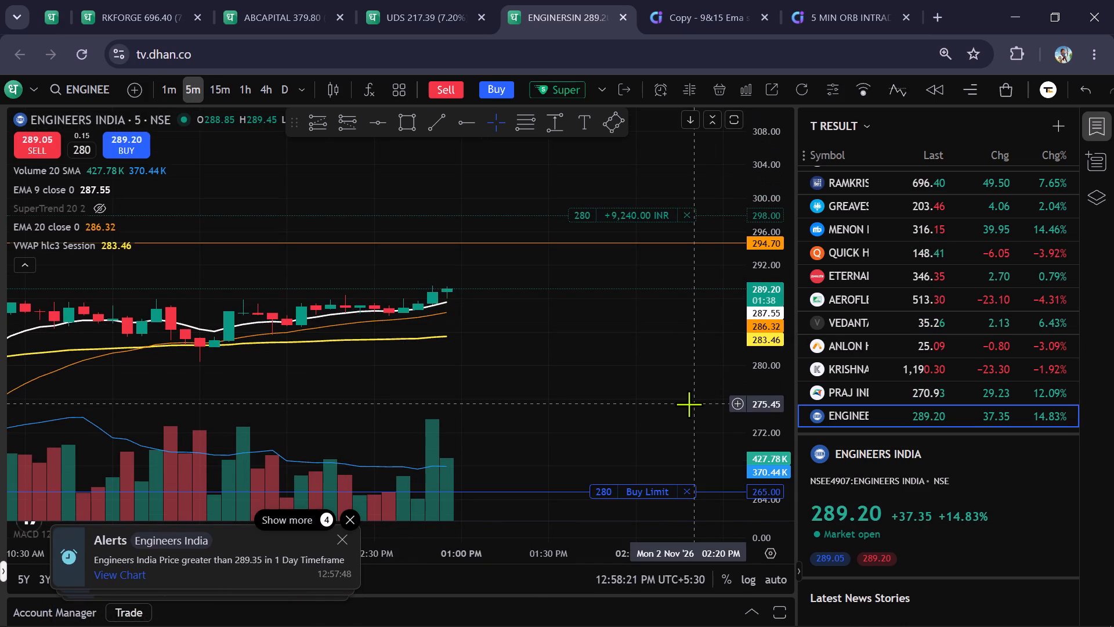
click(294, 3)
click(372, 0)
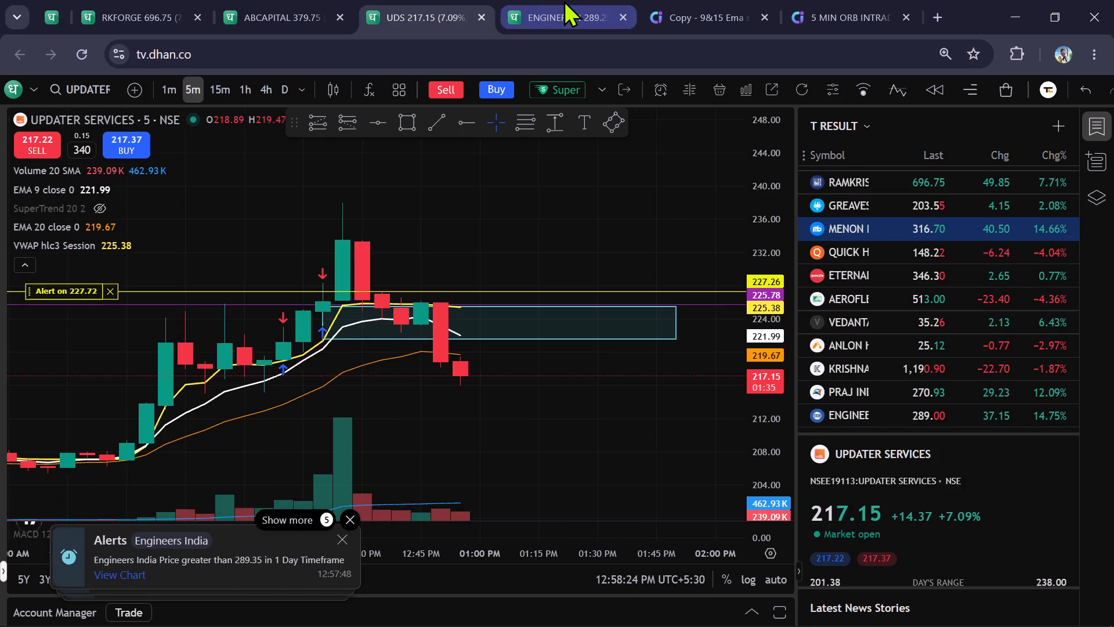
click(566, 0)
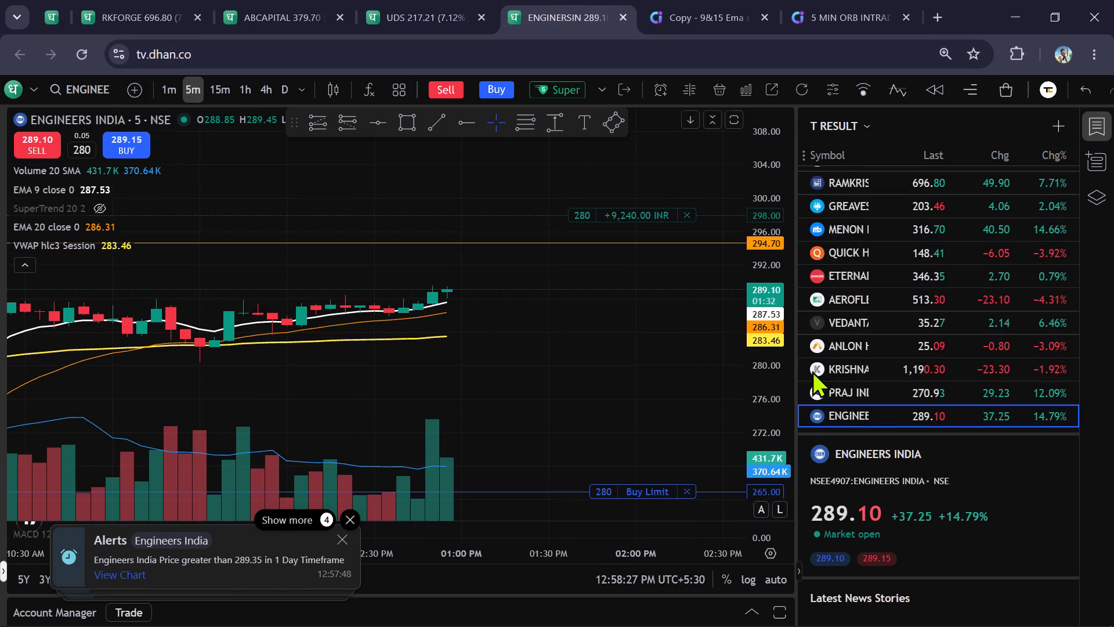
scroll(794, 362, up, 3)
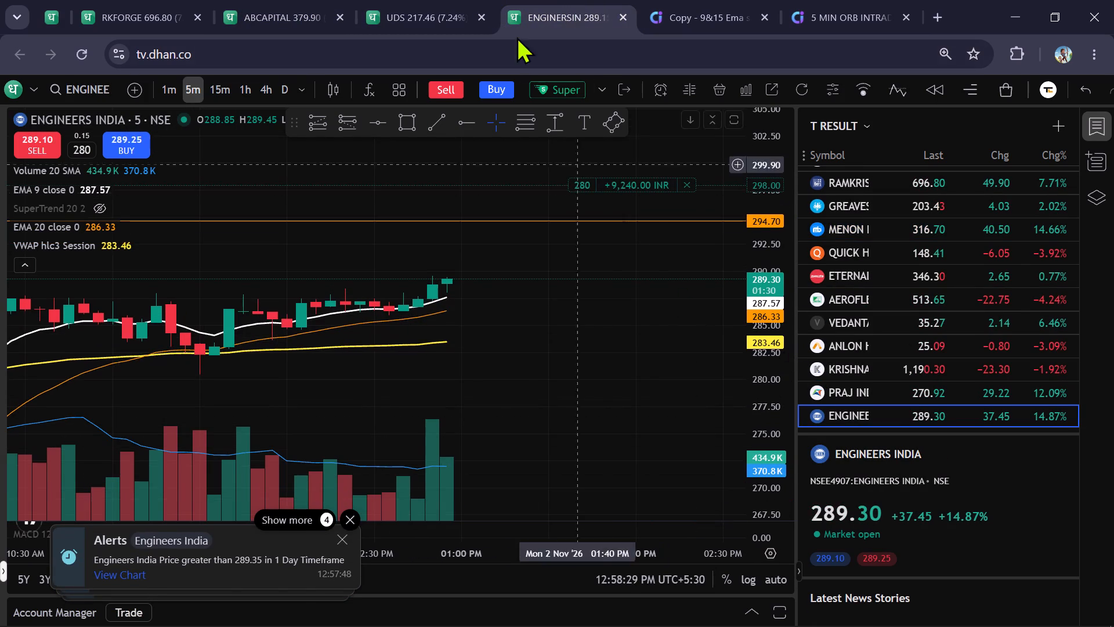
click(426, 0)
click(594, 0)
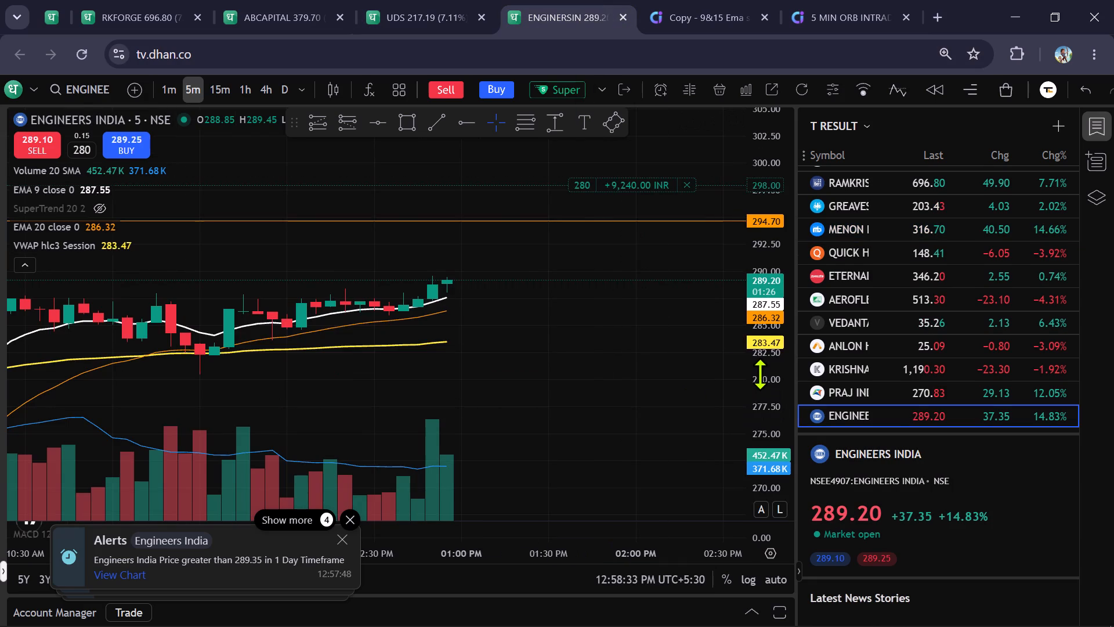
scroll(760, 374, down, 1)
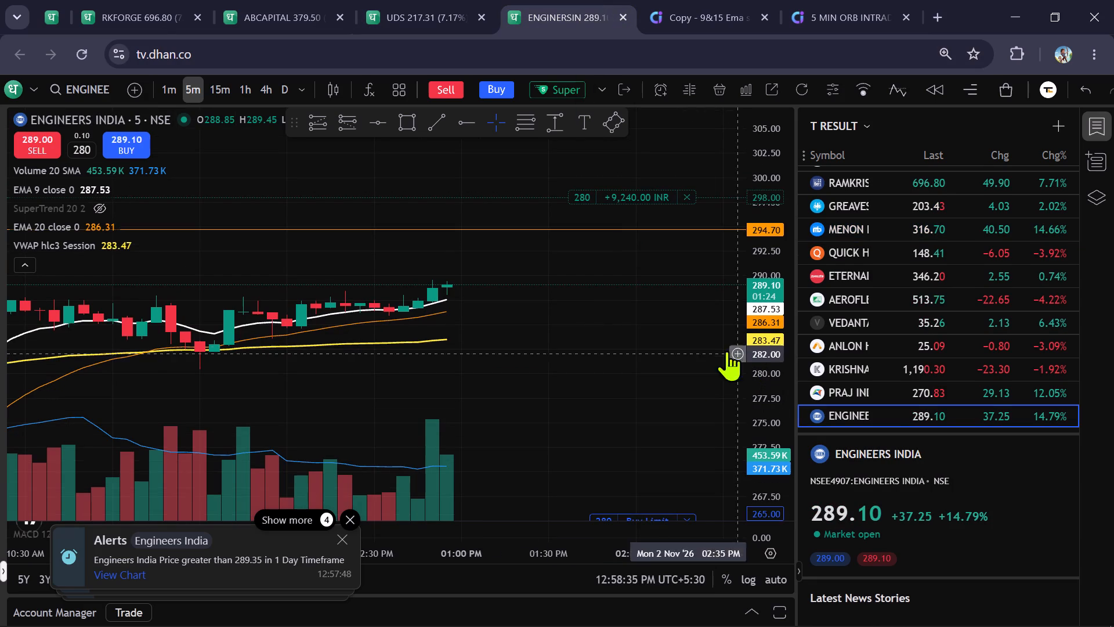
drag(607, 364, 596, 331)
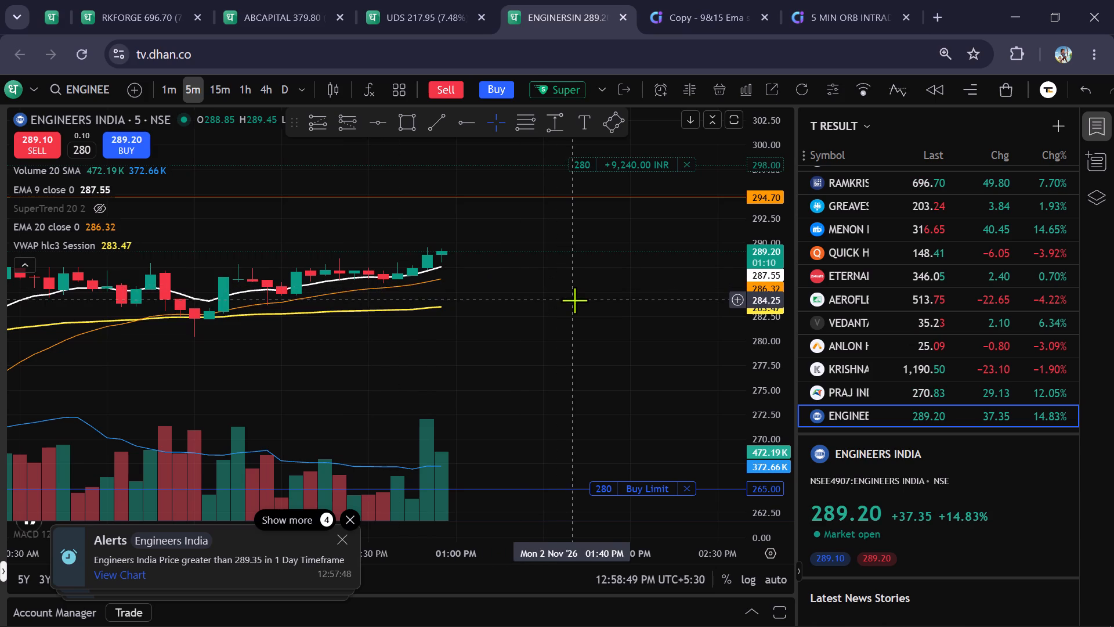
Switch the ENGINEERS INDIA chart to the 1-minute timeframe.
click(176, 87)
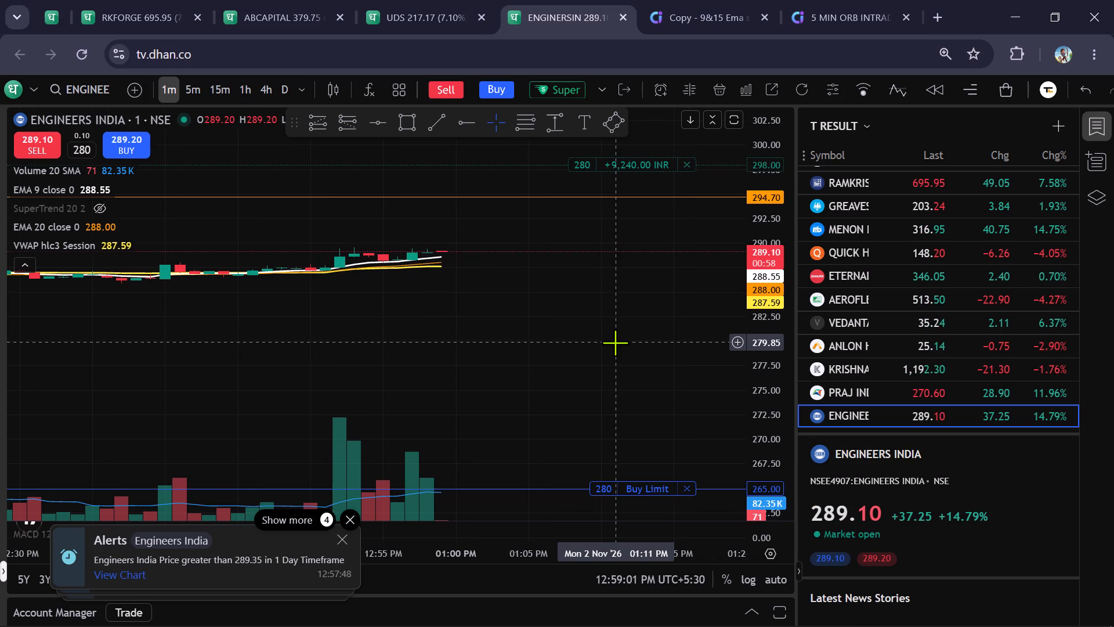
Check the Dhan account home page and the ADITYA BIRLA CAPITAL chart, and return to the ENGINEERS INDIA chart.
click(44, 0)
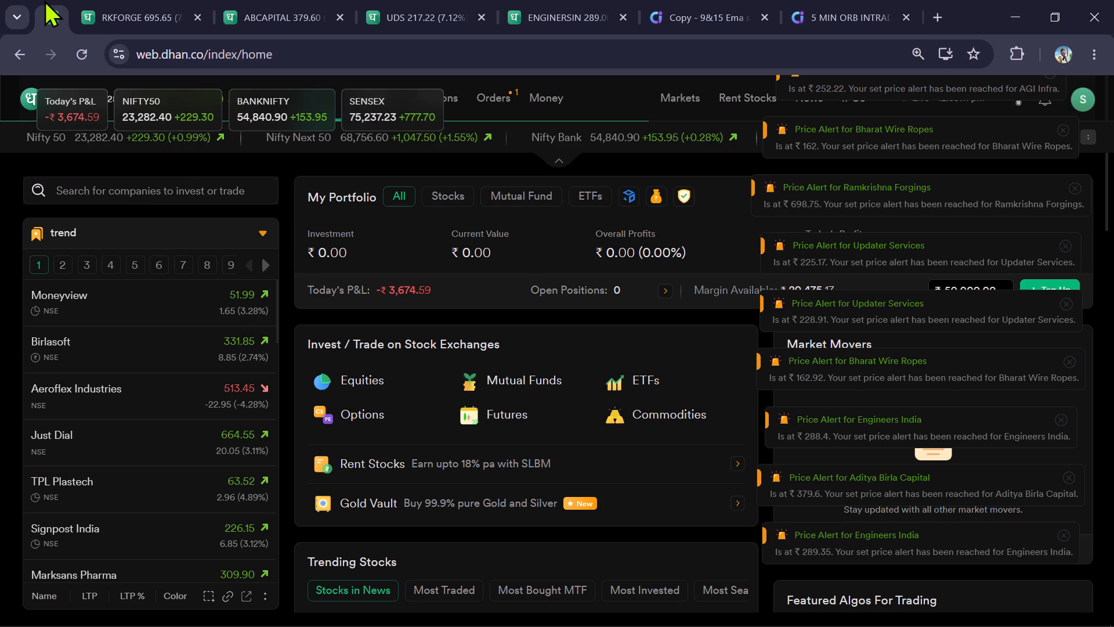
click(267, 1)
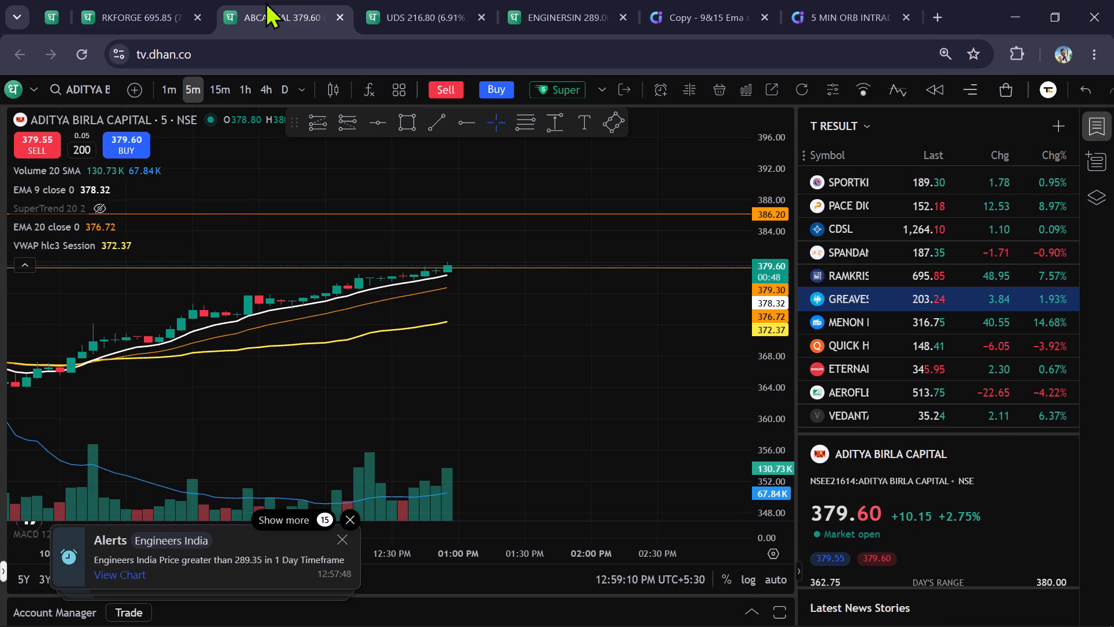
click(539, 0)
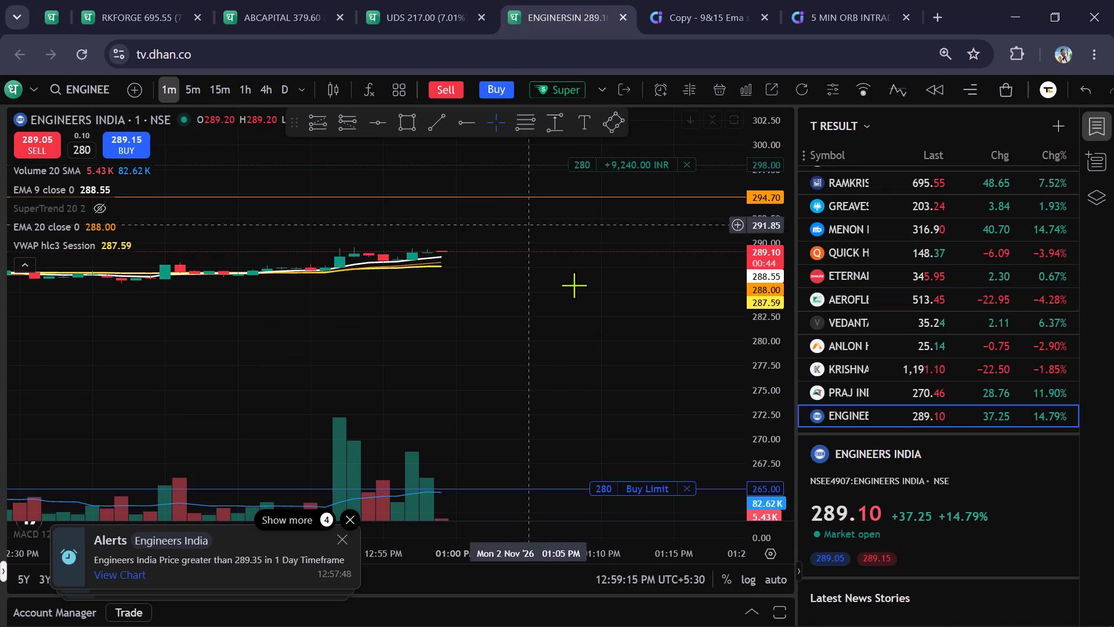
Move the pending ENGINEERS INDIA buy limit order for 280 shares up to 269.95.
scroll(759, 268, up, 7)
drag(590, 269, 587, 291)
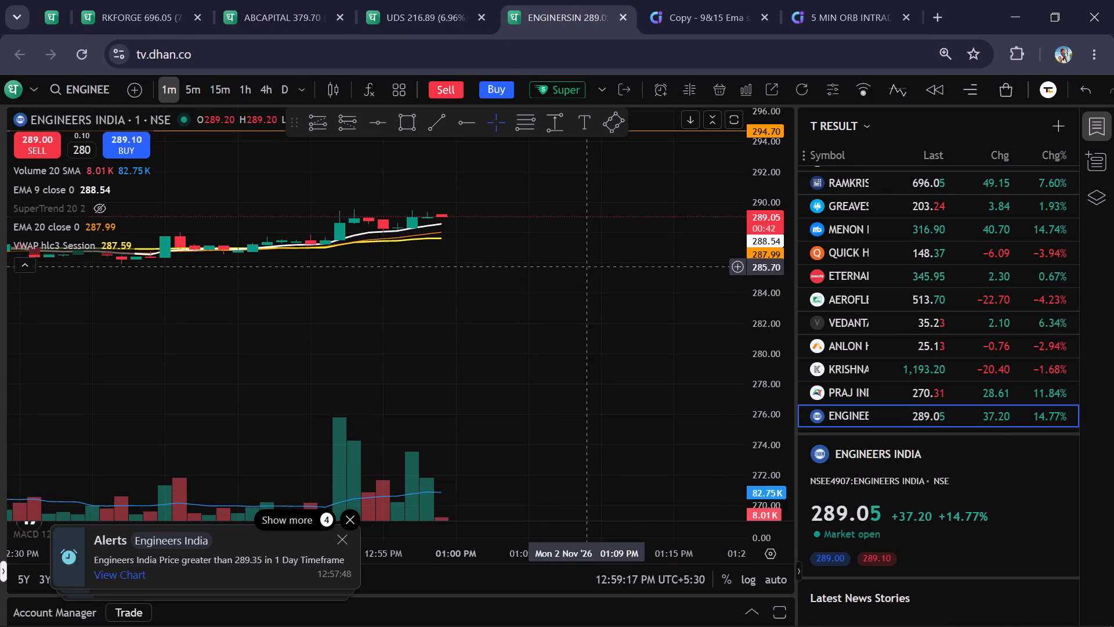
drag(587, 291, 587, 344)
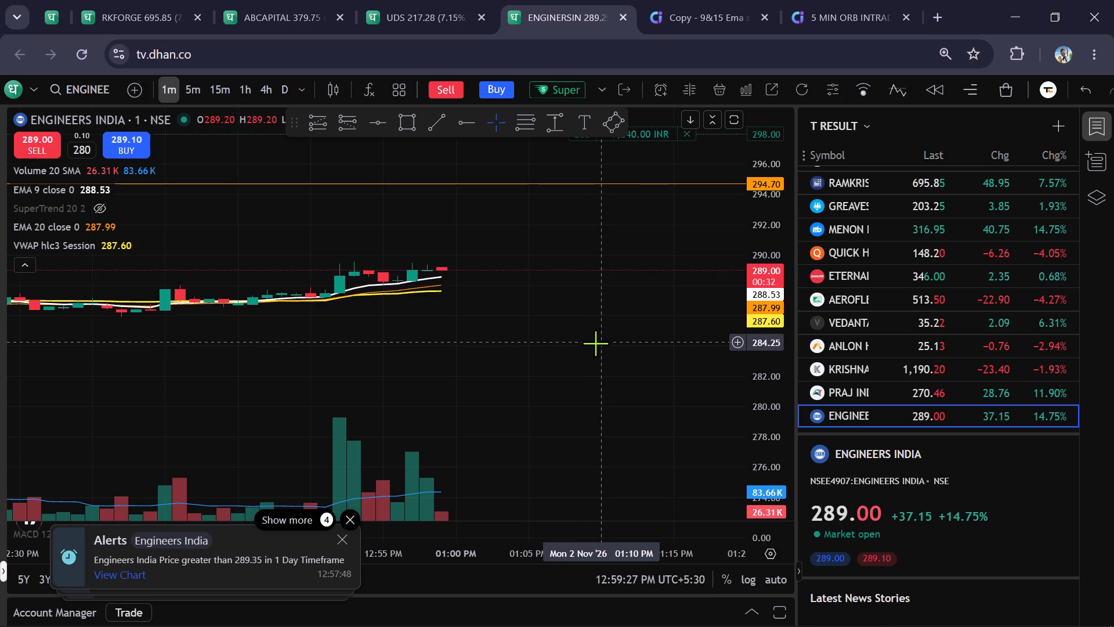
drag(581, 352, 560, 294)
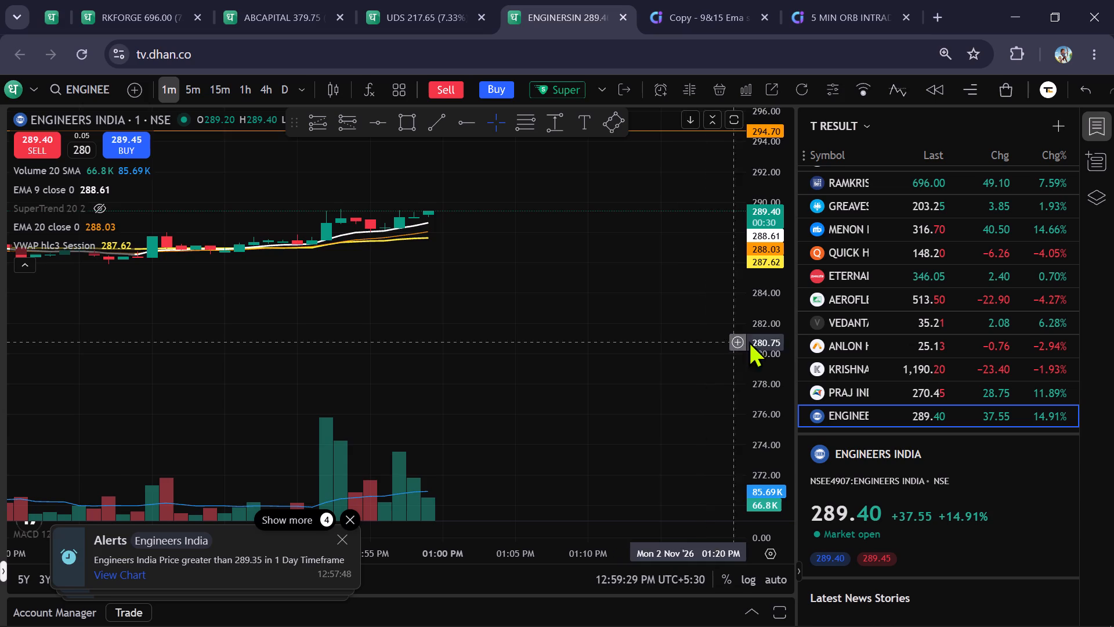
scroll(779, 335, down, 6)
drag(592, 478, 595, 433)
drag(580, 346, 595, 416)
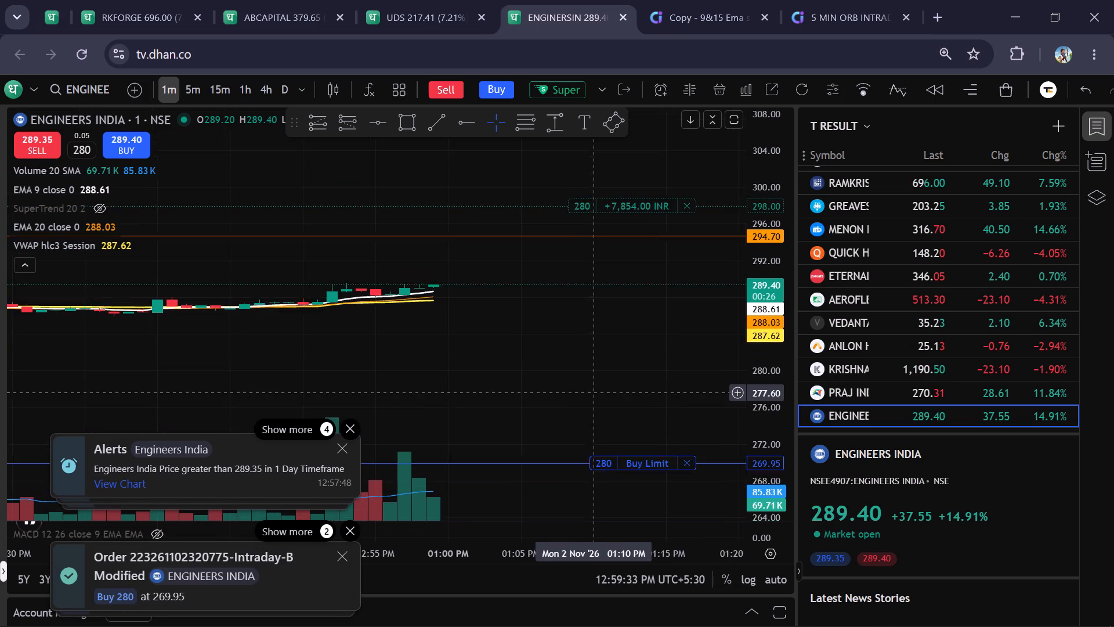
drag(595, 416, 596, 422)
Examine the ENGINEERS INDIA price against its order levels and check the UPDATER SERVICES chart.
scroll(756, 362, up, 6)
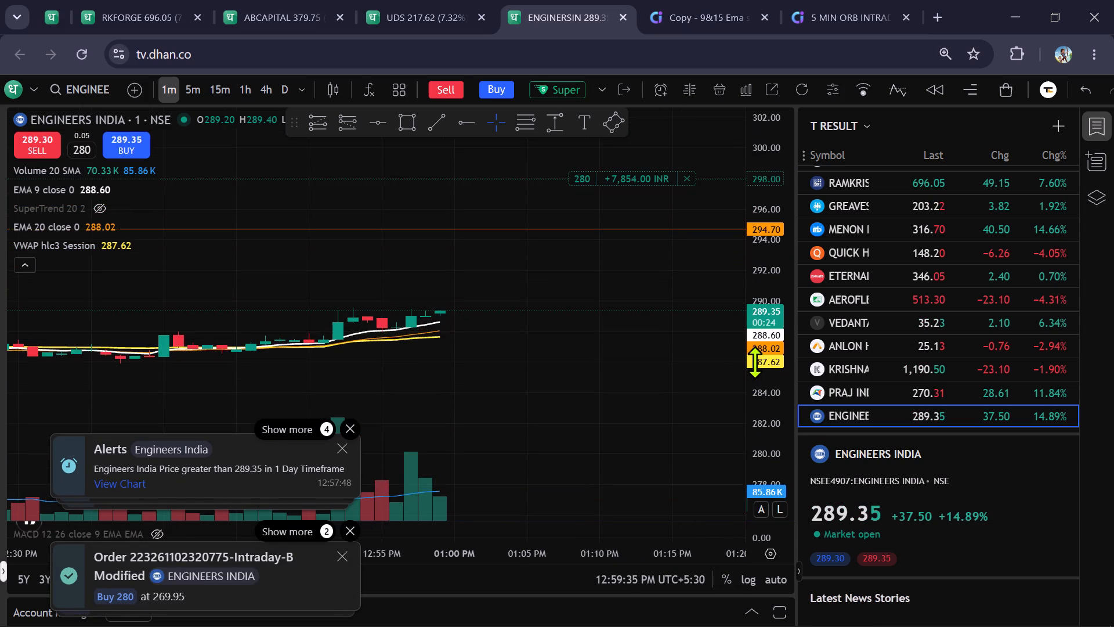
scroll(755, 362, down, 2)
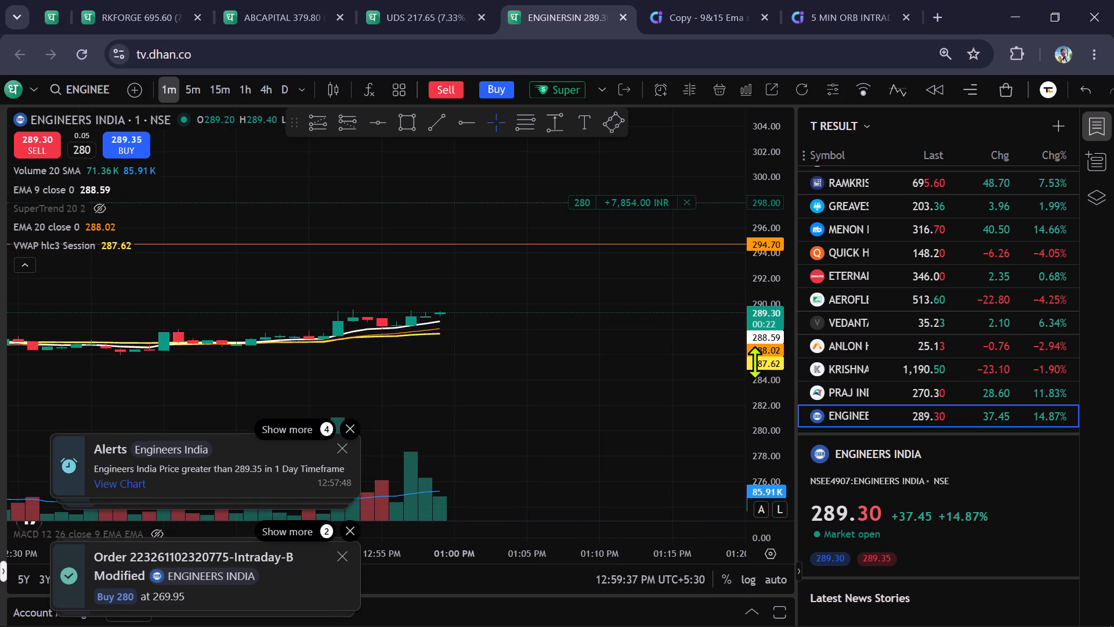
click(413, 0)
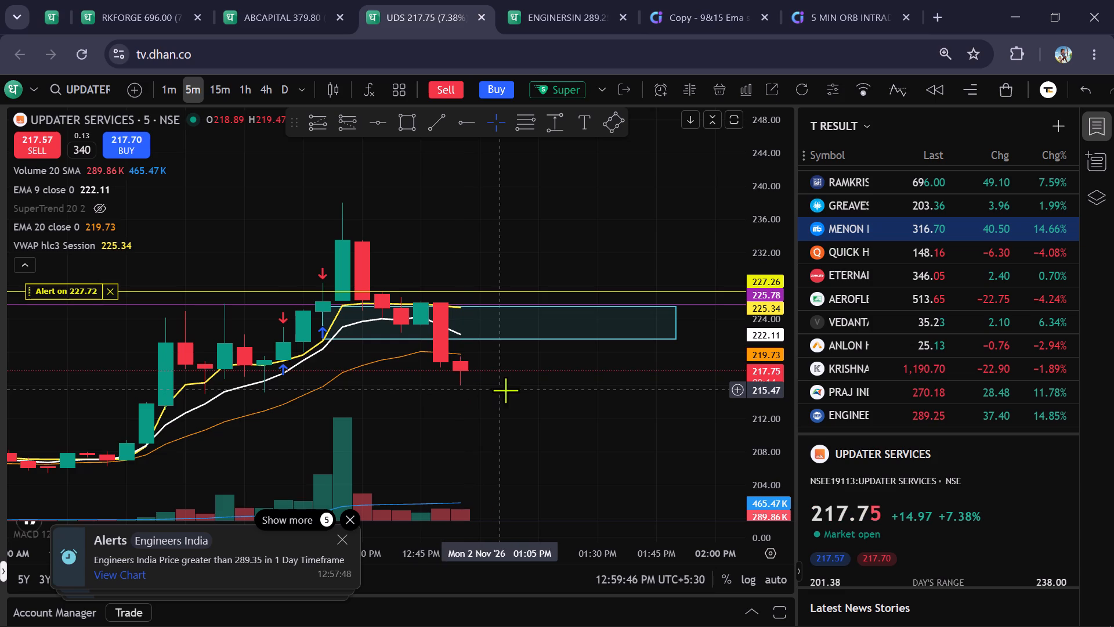
click(581, 13)
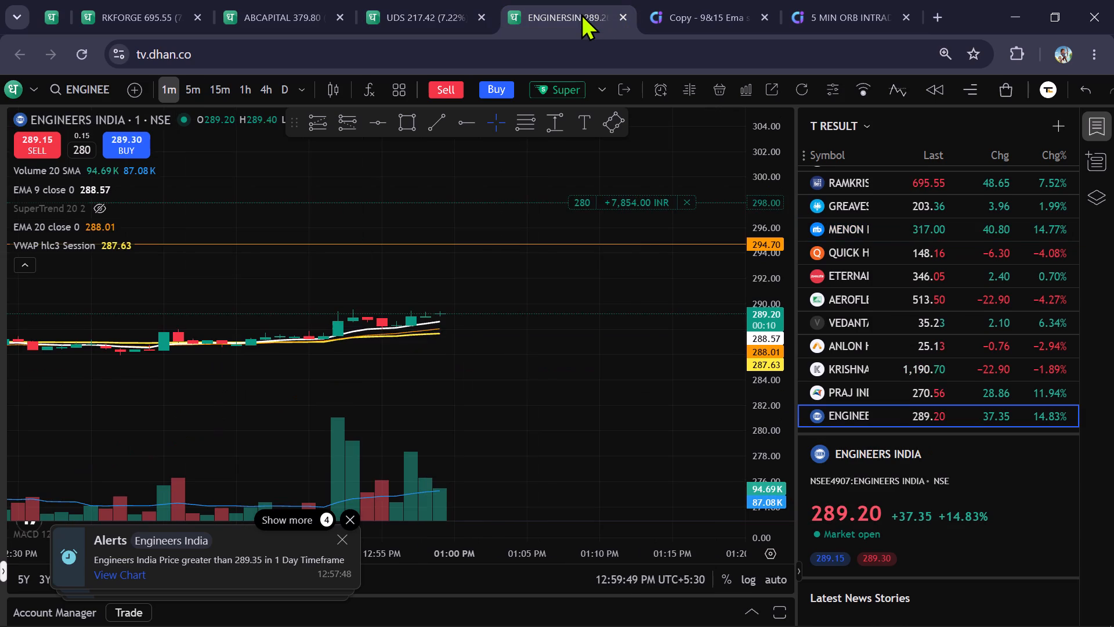
scroll(726, 438, down, 2)
drag(675, 389, 619, 341)
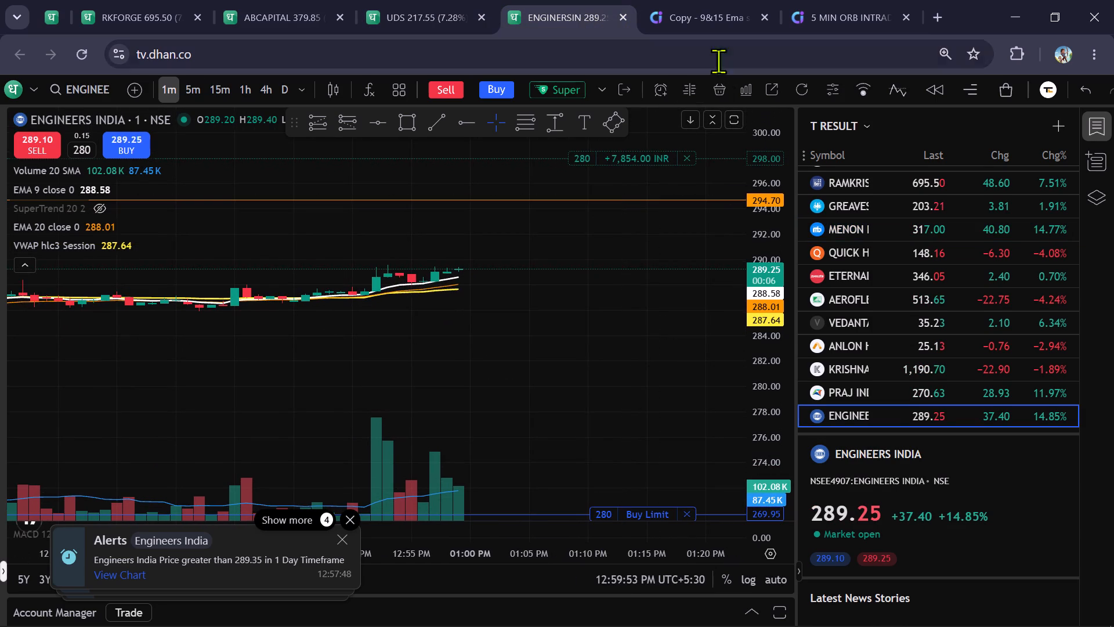
Run the copied 9&15 EMA intraday scan in Chartink and review the first page of stocks.
click(675, 0)
scroll(175, 219, up, 2)
scroll(163, 225, down, 2)
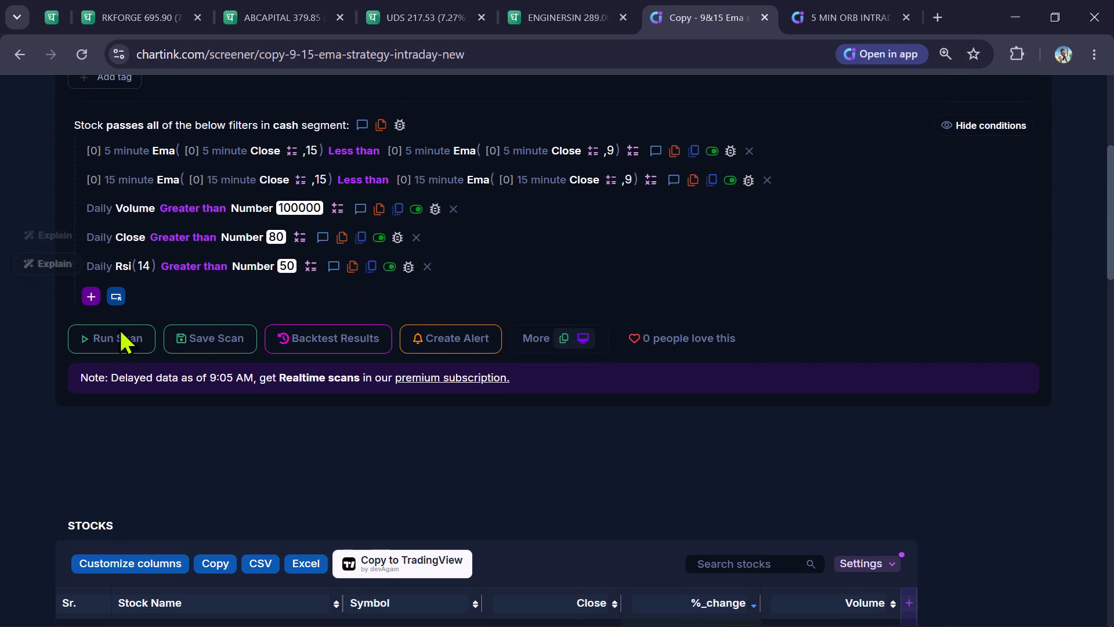
click(128, 338)
scroll(0, 340, down, 2)
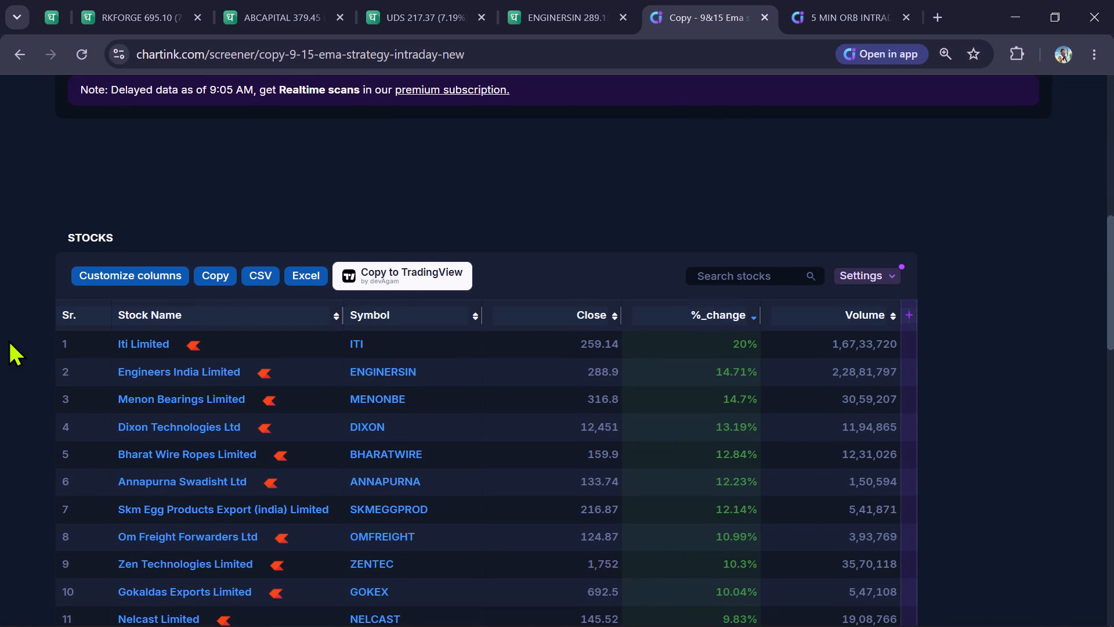
scroll(8, 340, down, 2)
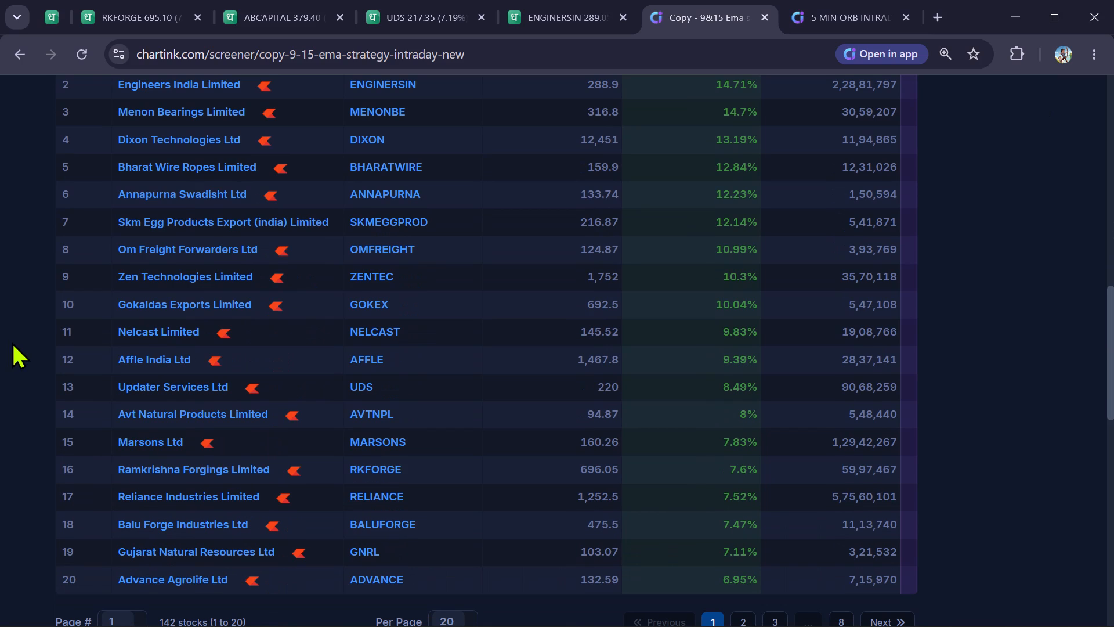
scroll(12, 342, up, 4)
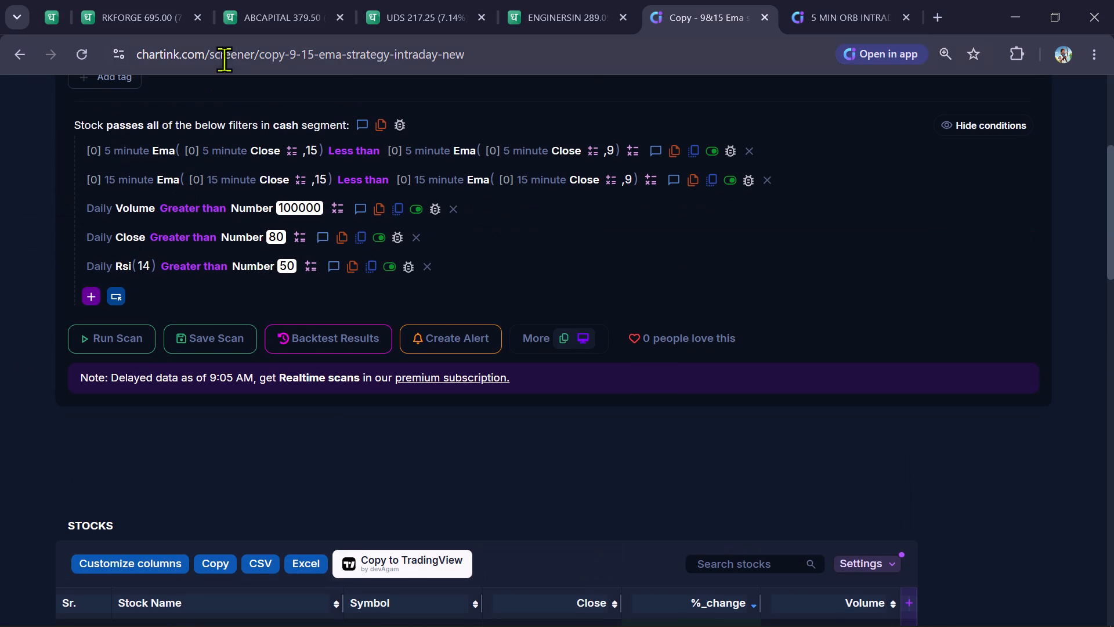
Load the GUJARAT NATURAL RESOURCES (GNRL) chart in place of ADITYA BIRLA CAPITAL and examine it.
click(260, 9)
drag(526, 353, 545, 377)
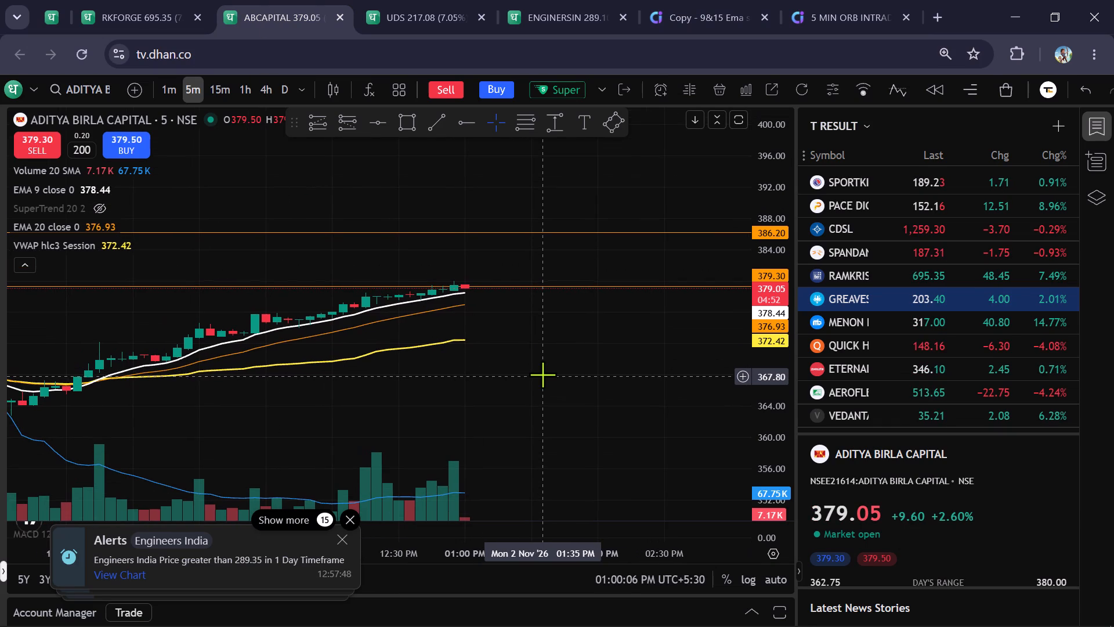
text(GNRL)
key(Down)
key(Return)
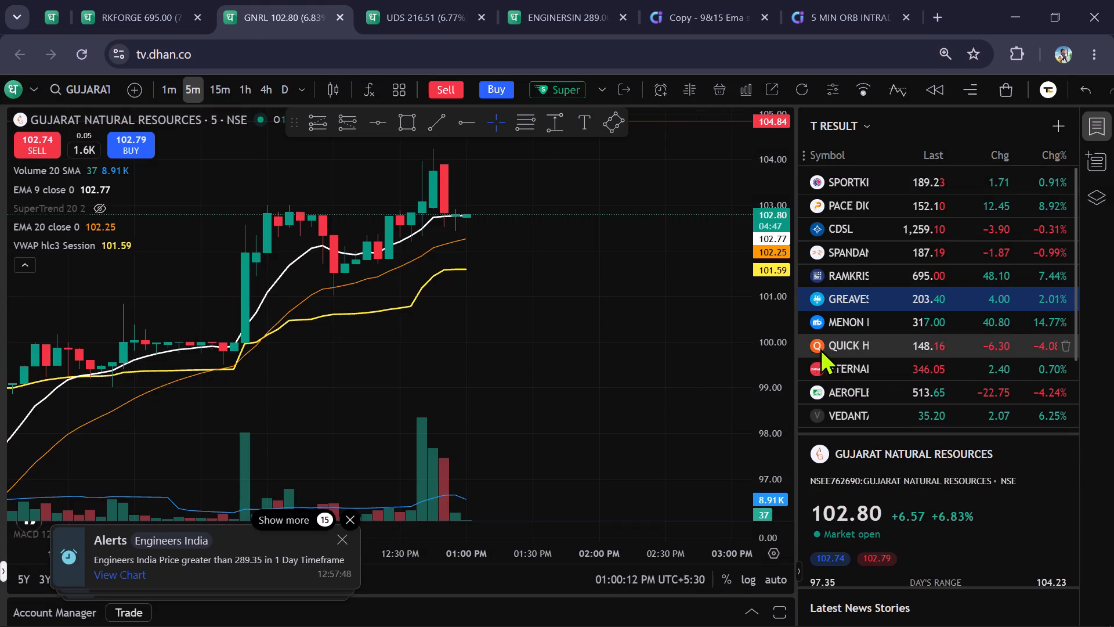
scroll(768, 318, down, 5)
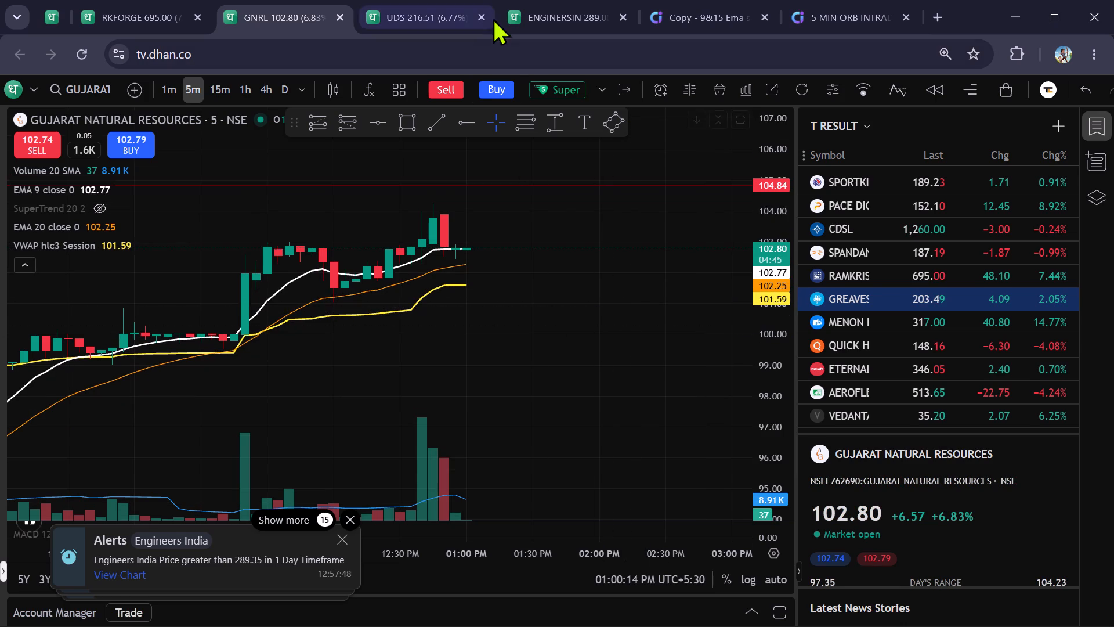
Cancel the pending ENGINEERS INDIA buy limit order for 280 shares at 269.95.
click(565, 0)
scroll(632, 362, down, 2)
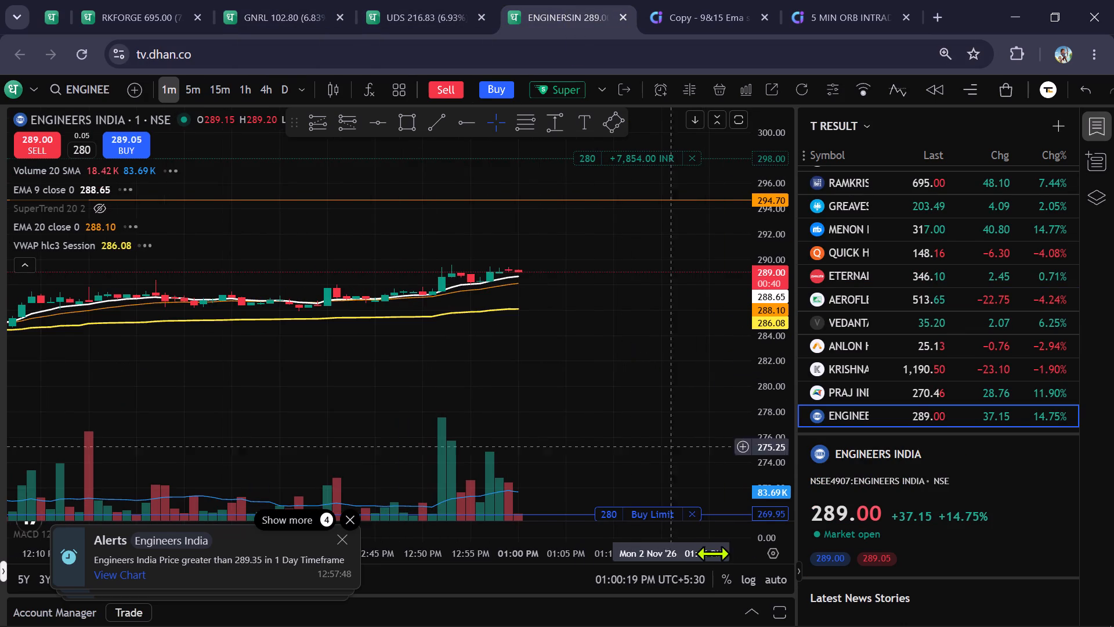
click(695, 512)
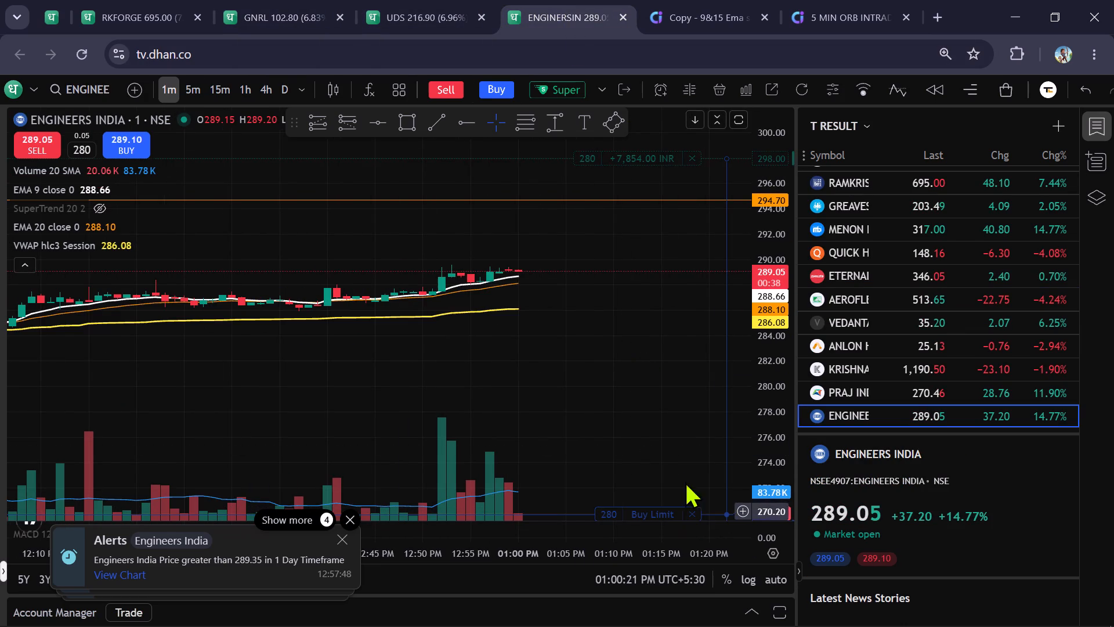
Review the first page of stocks in Chartink's 5 MIN ORB intraday screener for new trade candidates.
click(692, 0)
drag(825, 7, 818, 21)
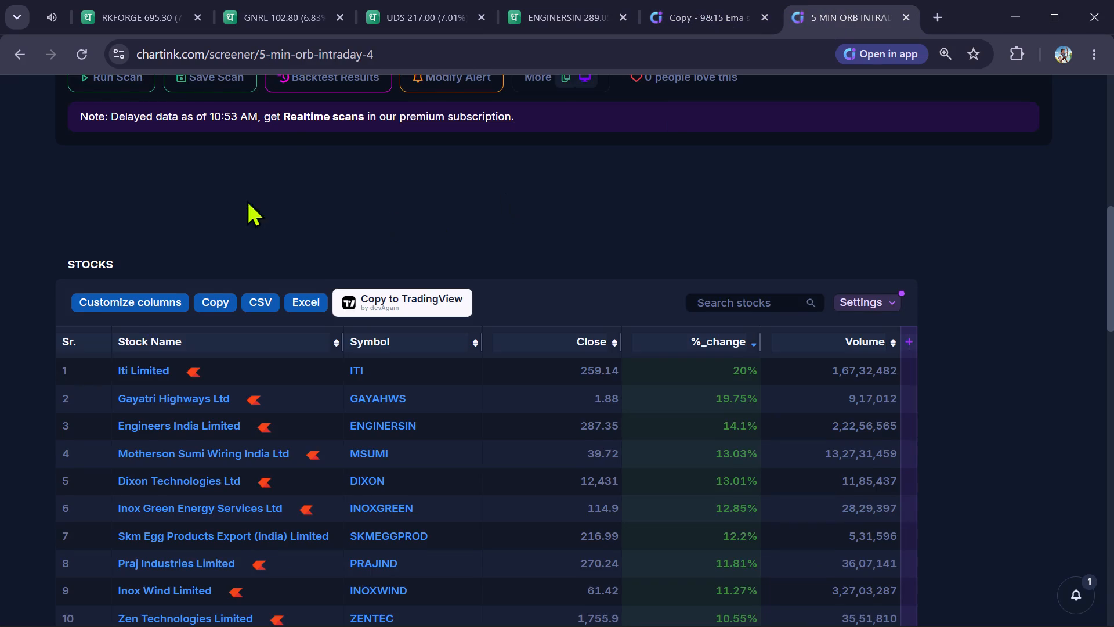
scroll(172, 210, up, 1)
scroll(172, 210, down, 1)
scroll(0, 203, down, 1)
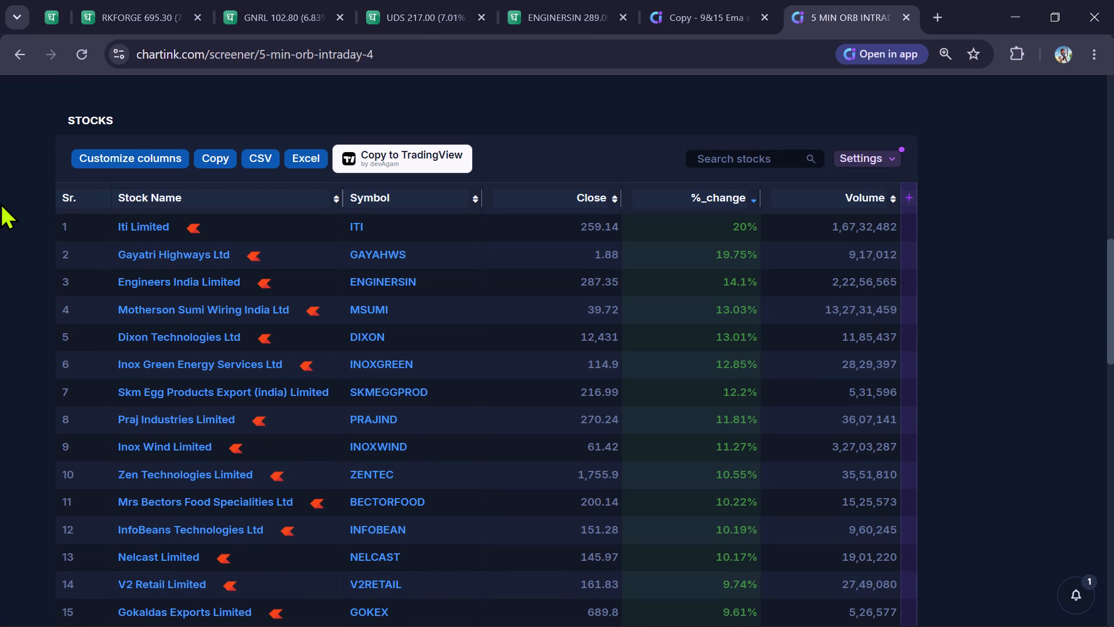
scroll(0, 203, down, 1)
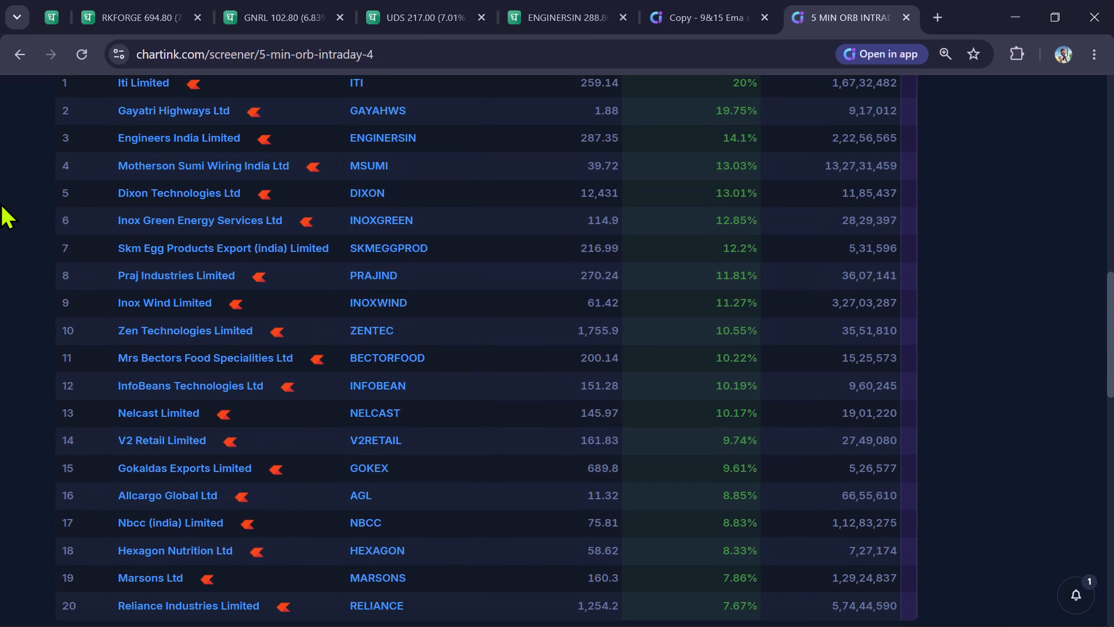
scroll(0, 248, down, 1)
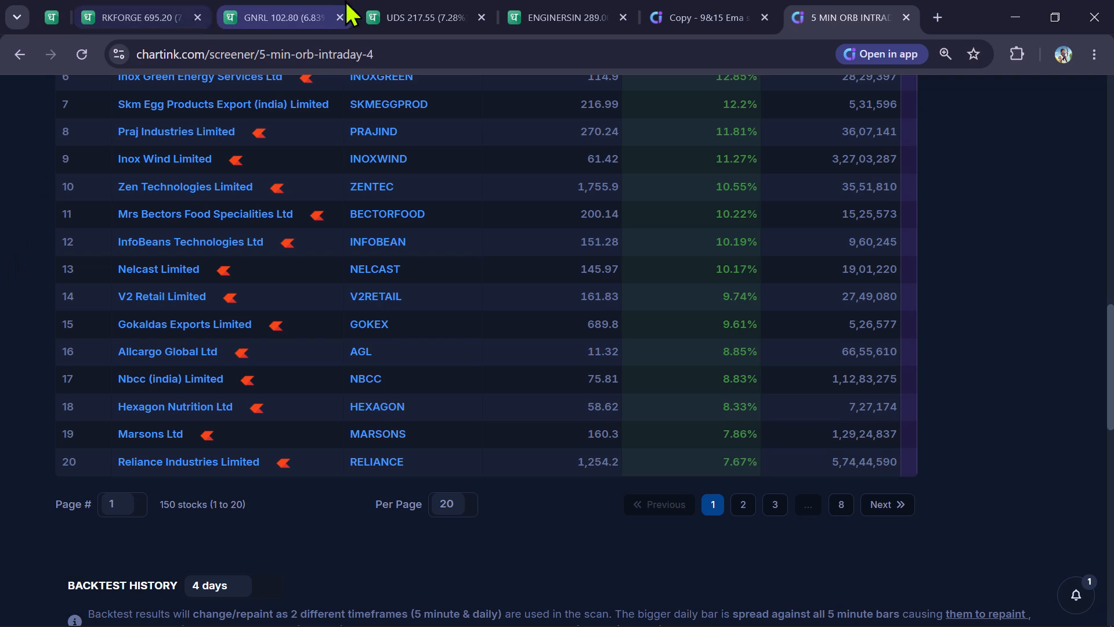
Load the NSE chart of HEXAGON NUTRITION in place of GUJARAT NATURAL RESOURCES.
click(287, 6)
drag(552, 309, 595, 381)
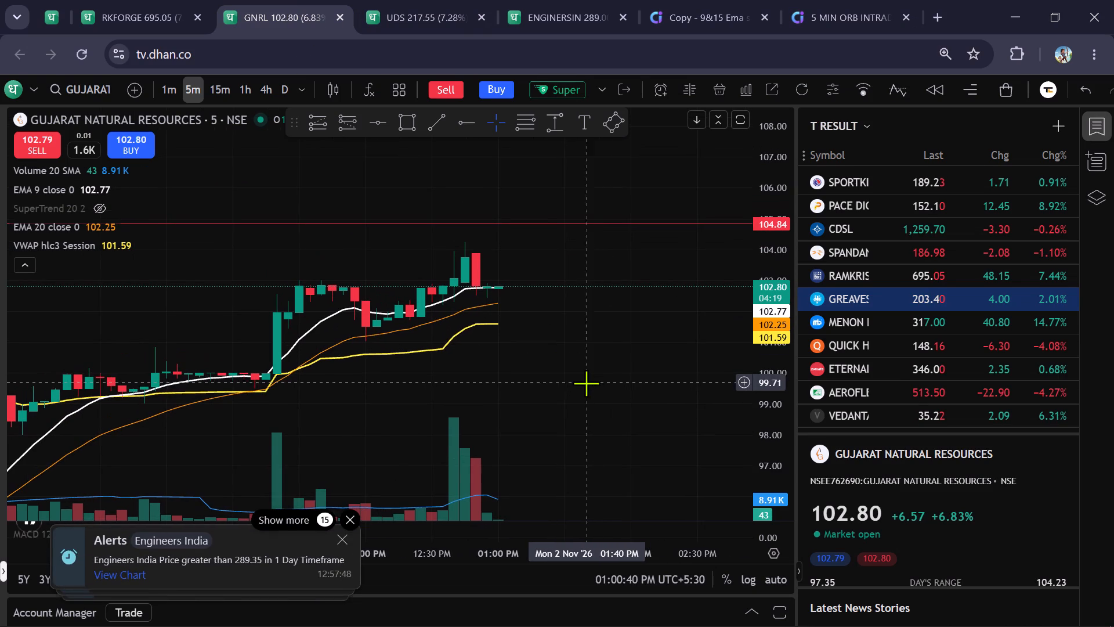
key(h)
text(EX)
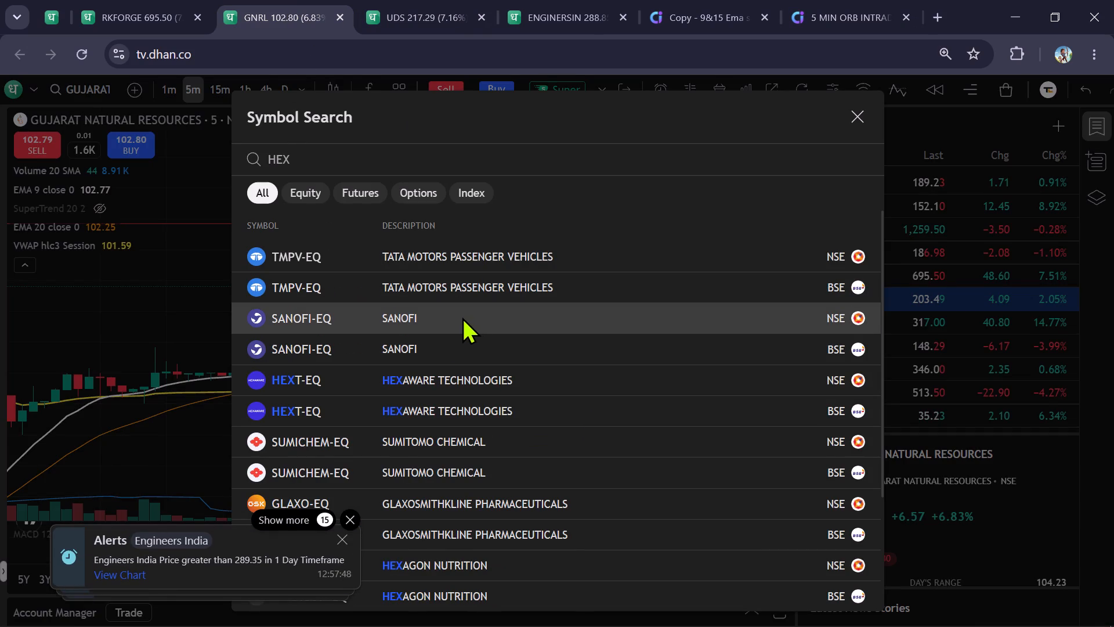
key(g)
key(o)
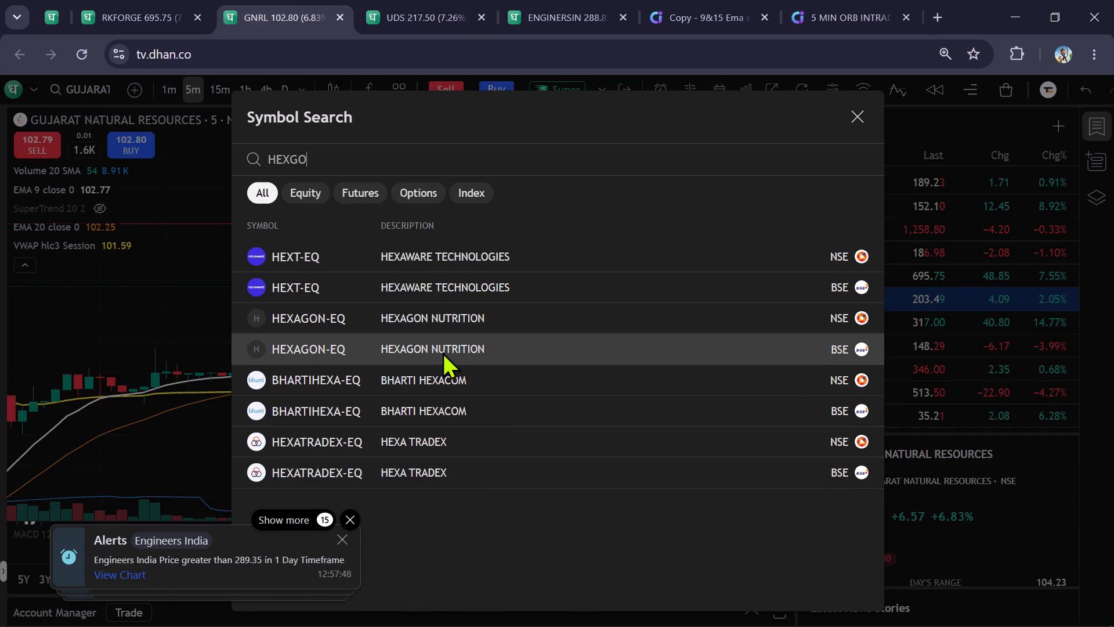
click(449, 316)
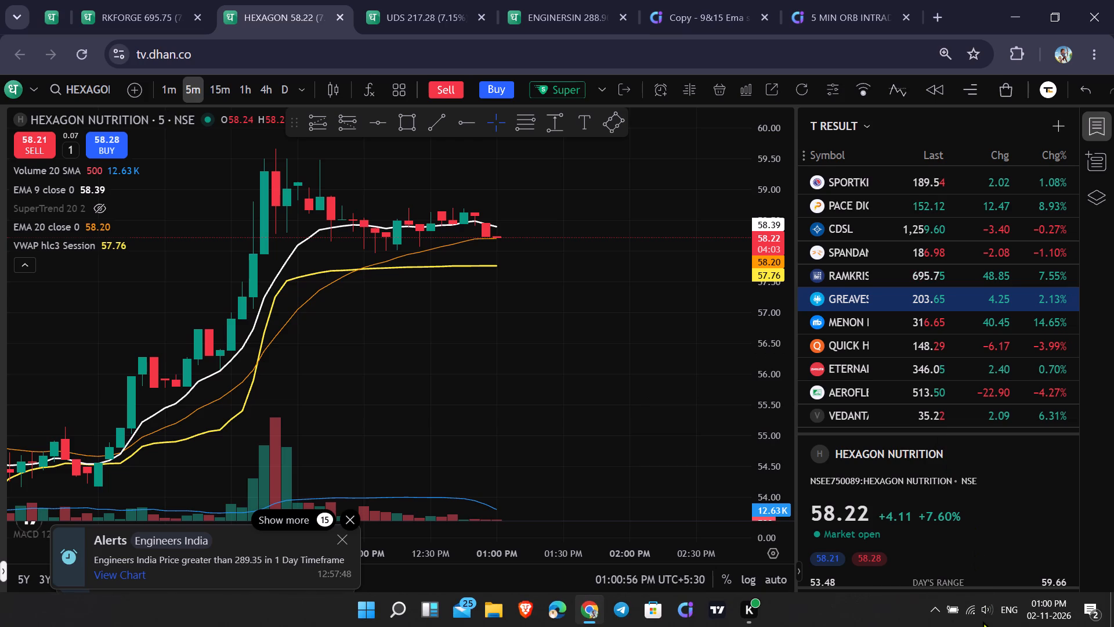
scroll(887, 262, down, 6)
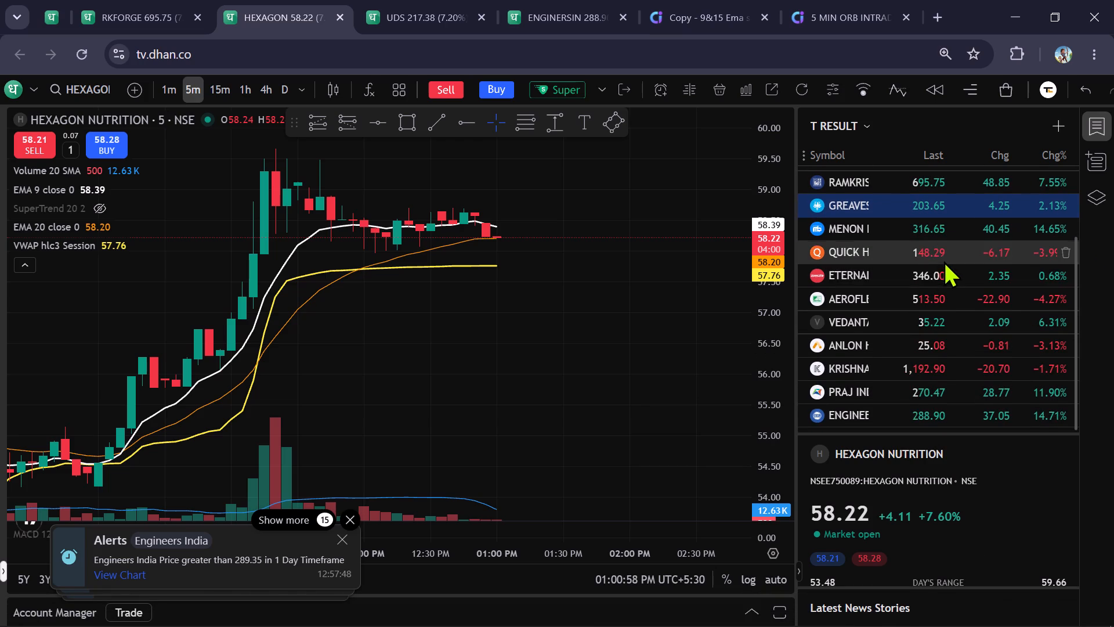
scroll(956, 281, up, 7)
Load PRAJ INDUSTRIES from the T RESULT watchlist in place of the RAMKRISHNA FORGINGS chart.
click(594, 12)
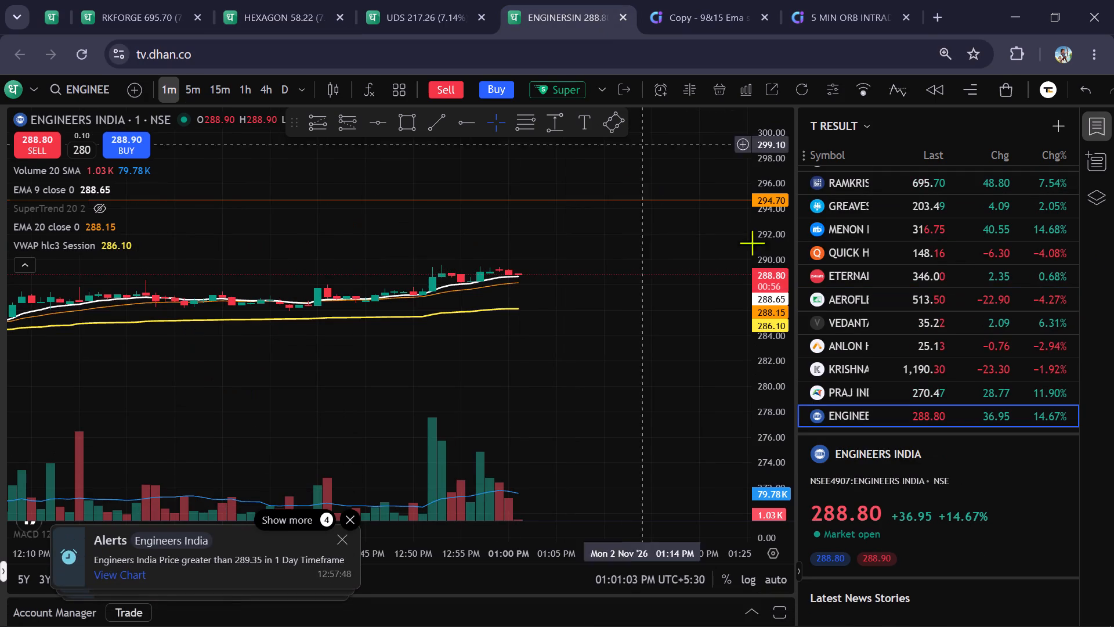
scroll(875, 283, up, 7)
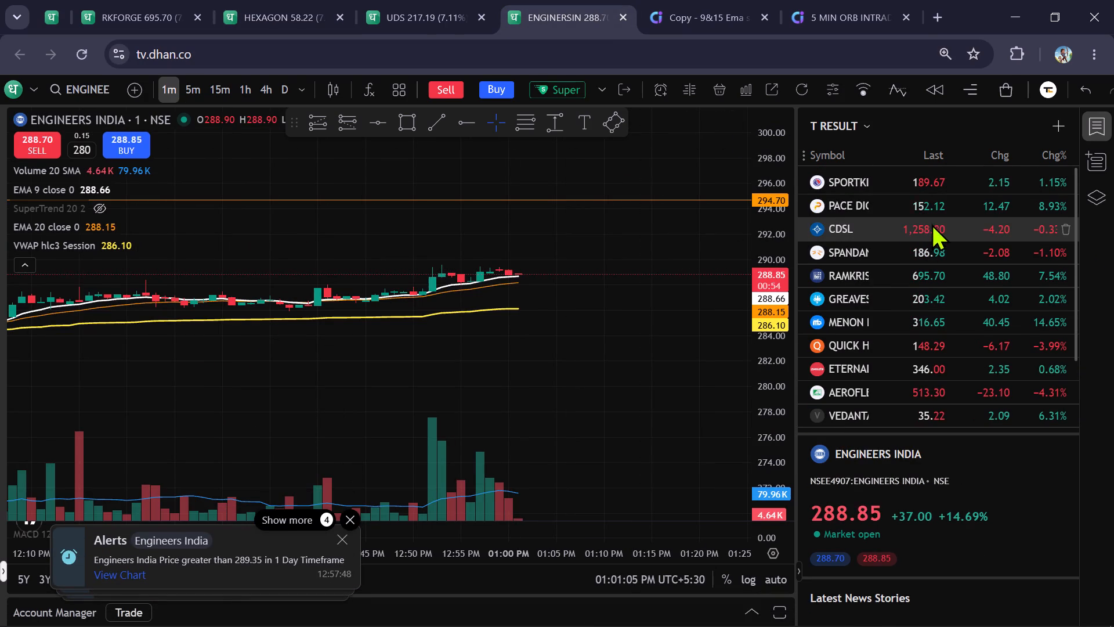
click(141, 4)
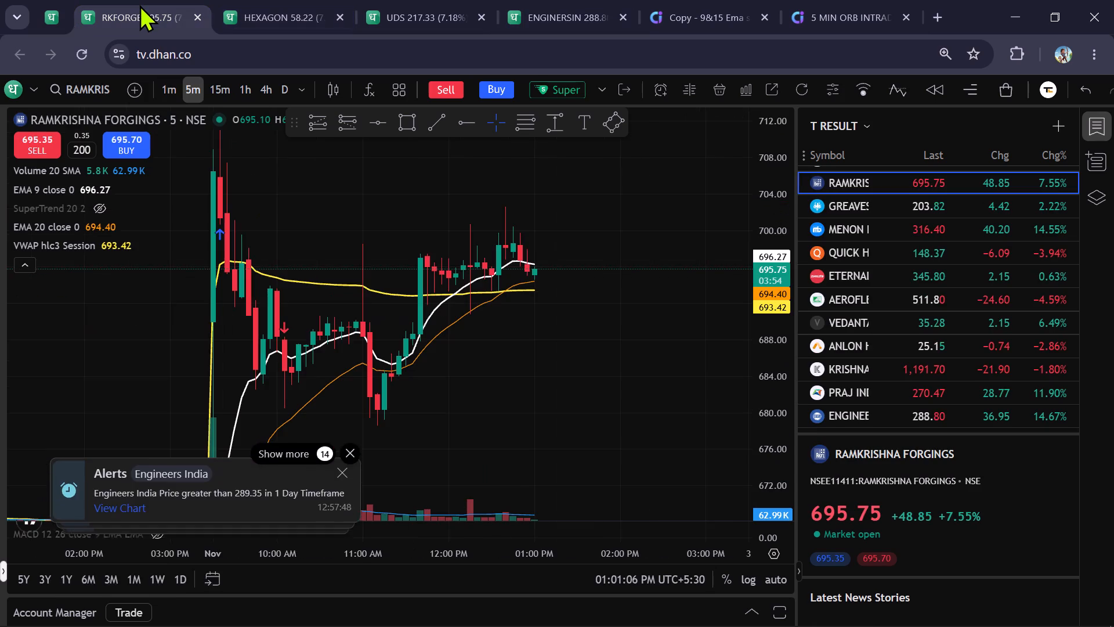
scroll(981, 268, up, 1)
scroll(976, 260, down, 2)
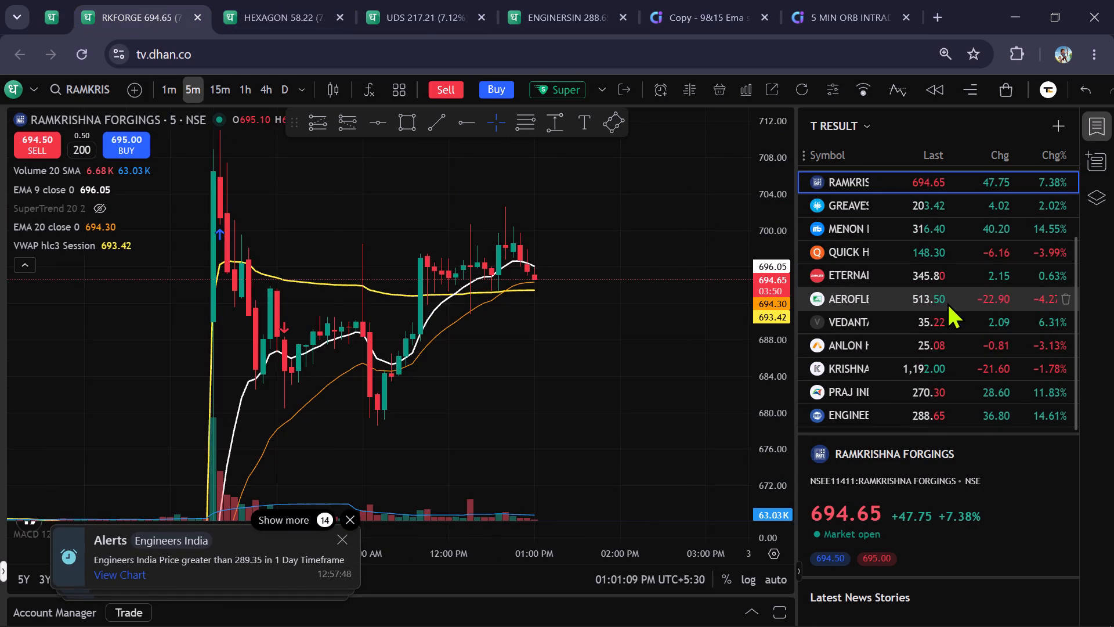
click(994, 391)
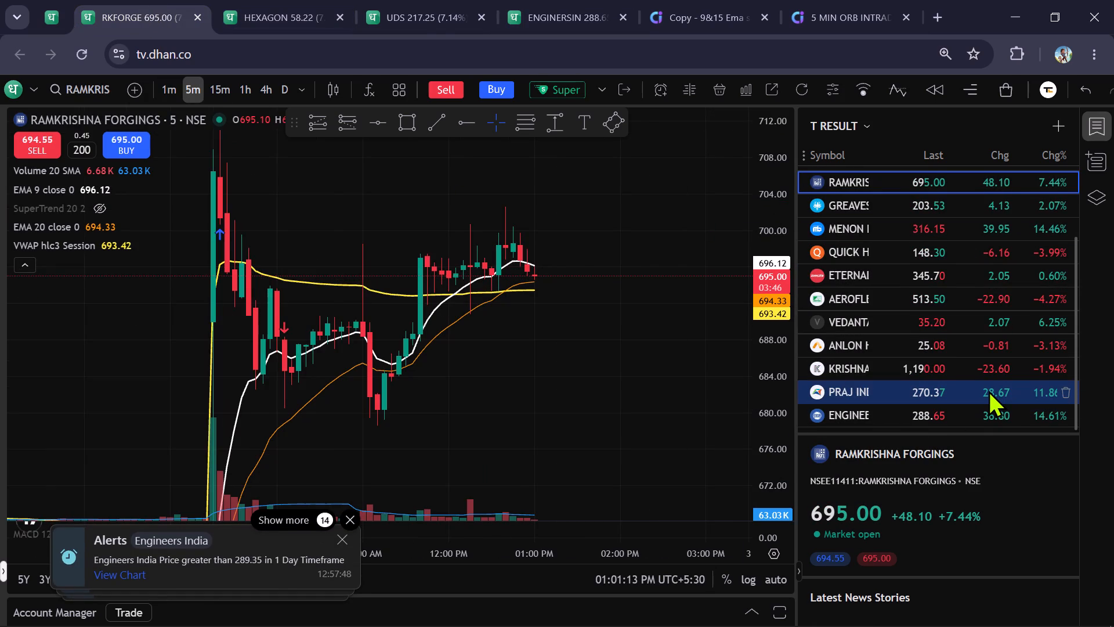
click(988, 388)
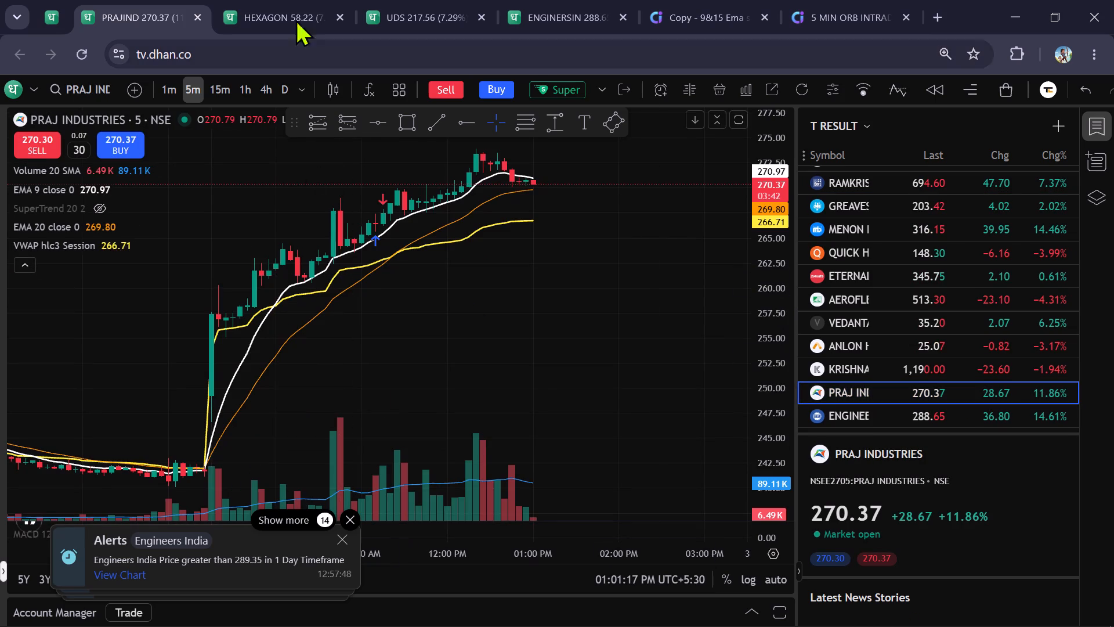
Check the HEXAGON NUTRITION and UPDATER SERVICES charts, and return to the ENGINEERS INDIA chart.
click(291, 3)
click(393, 17)
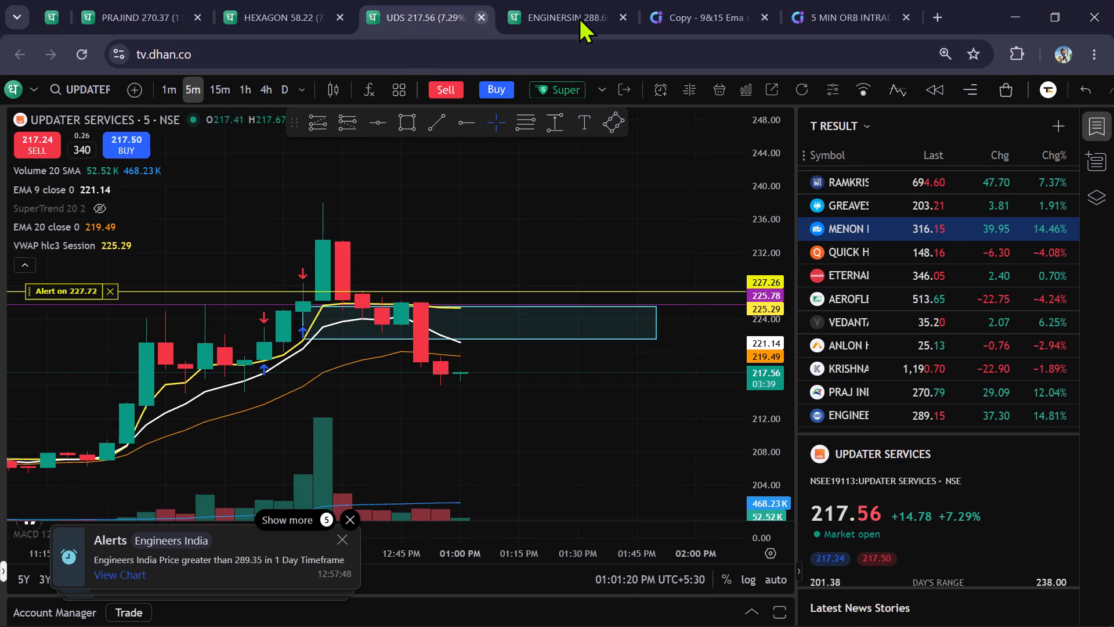
click(599, 14)
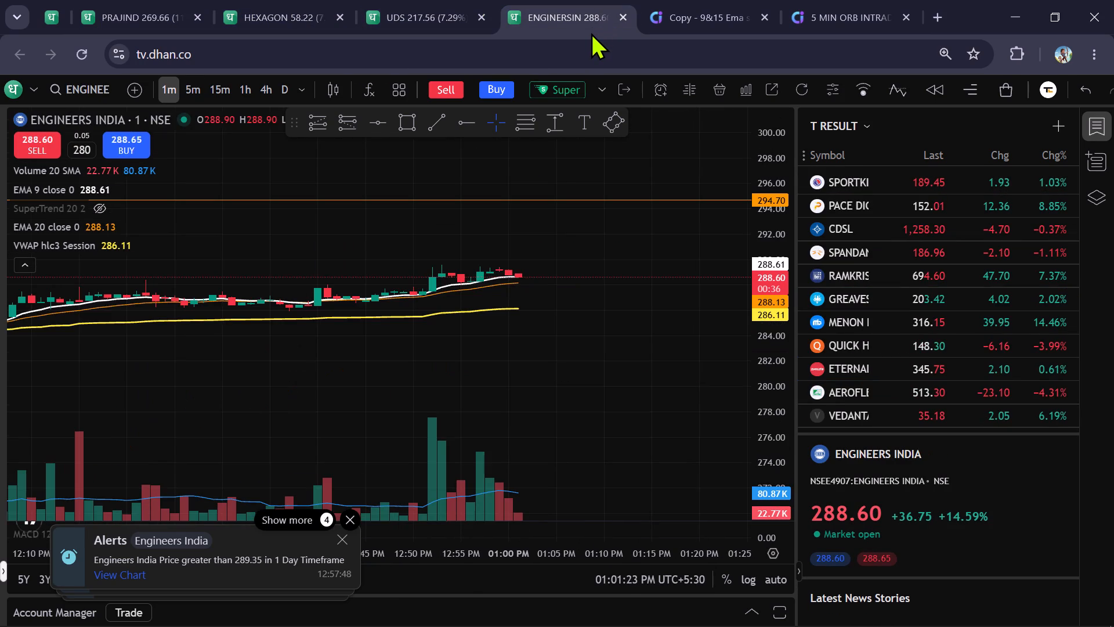
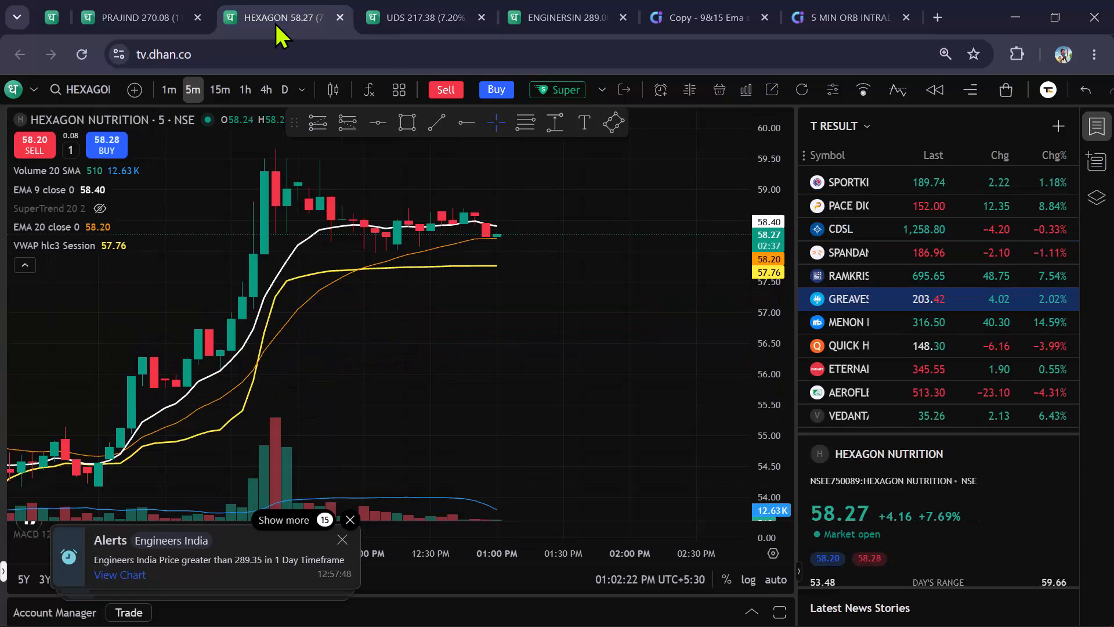
Check the ENGINEERS INDIA and PRAJ INDUSTRIES charts.
click(611, 32)
click(142, 23)
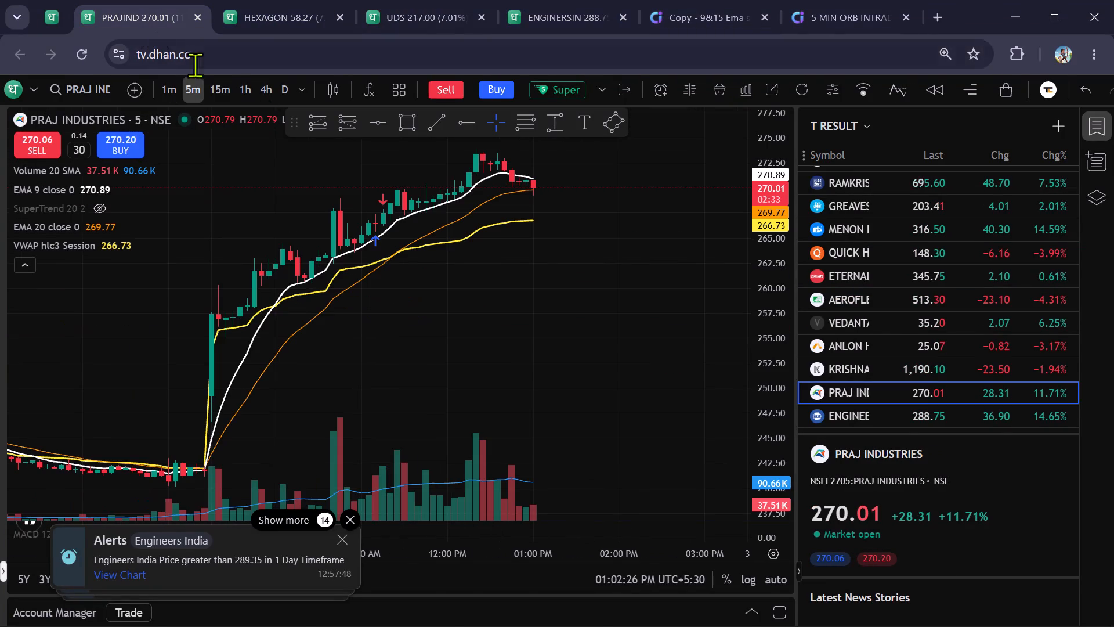
Rerun Chartink's Copy - 9&15 EMA Strategy Intraday New scan and review the first page of stocks.
click(717, 7)
scroll(780, 169, down, 2)
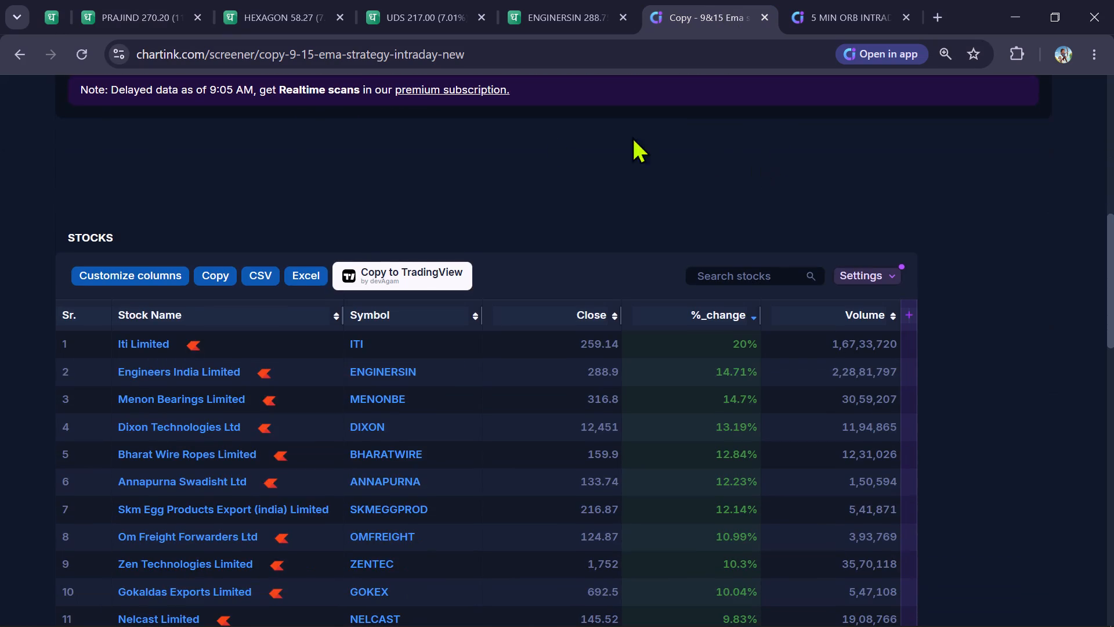
scroll(128, 140, up, 1)
click(126, 194)
scroll(0, 226, down, 1)
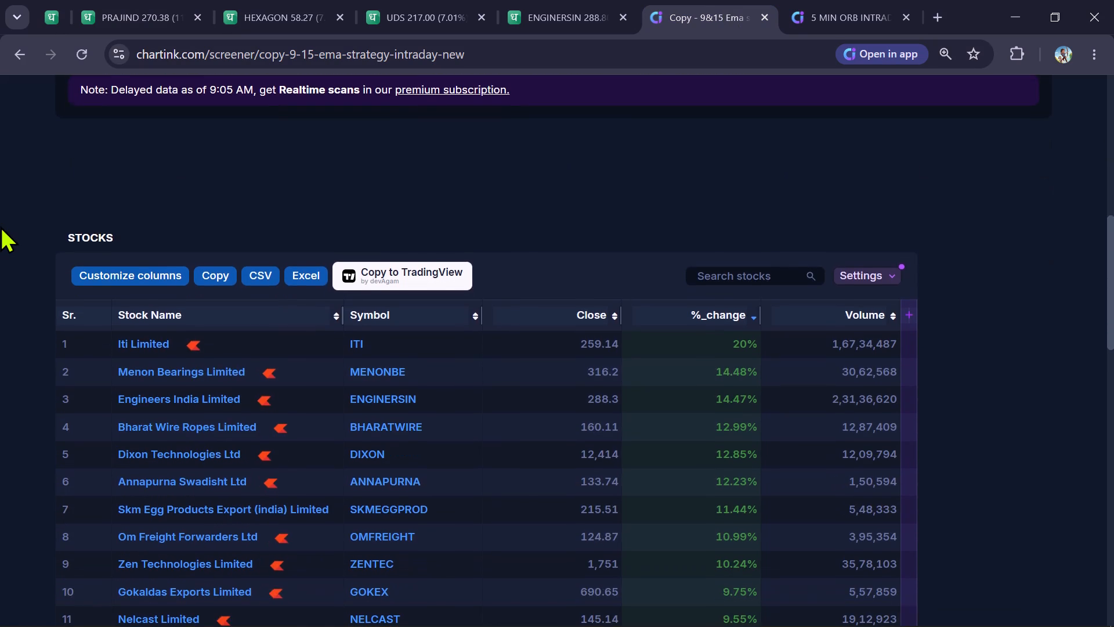
scroll(0, 226, down, 1)
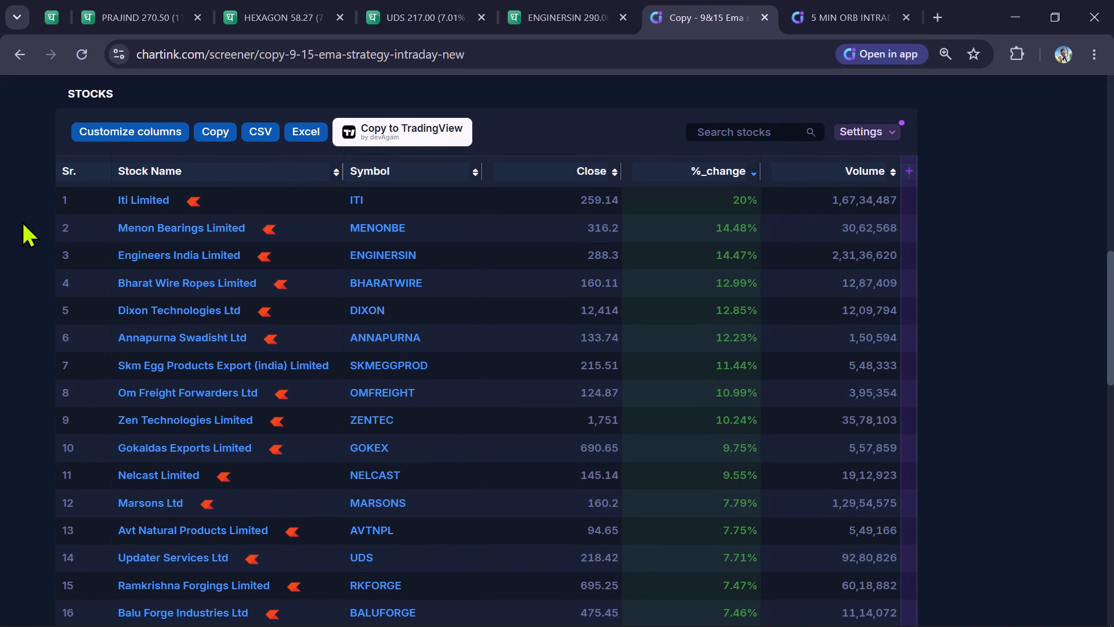
scroll(21, 221, down, 1)
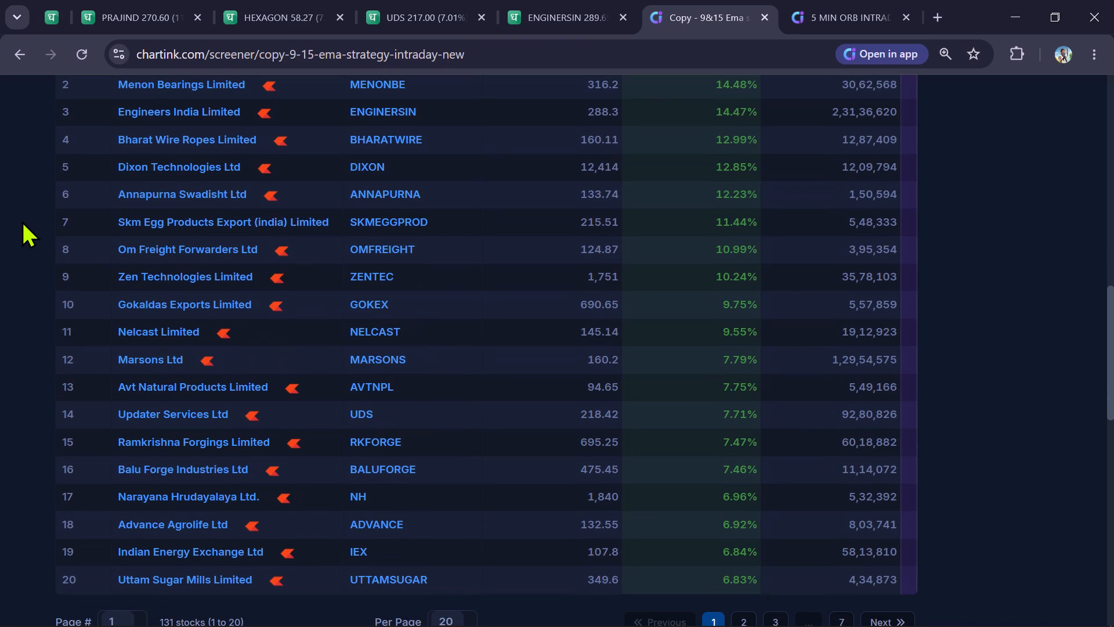
scroll(21, 221, up, 7)
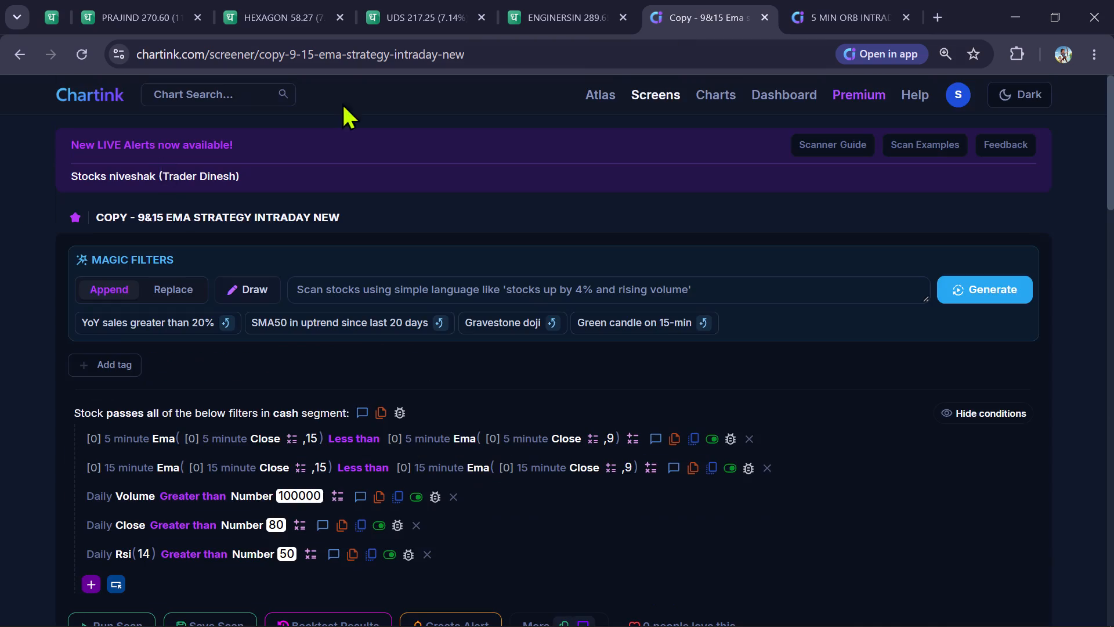
Rerun Chartink's 5 MIN ORB intraday scan and review the first page of stocks for trade candidates.
click(874, 0)
scroll(169, 170, up, 3)
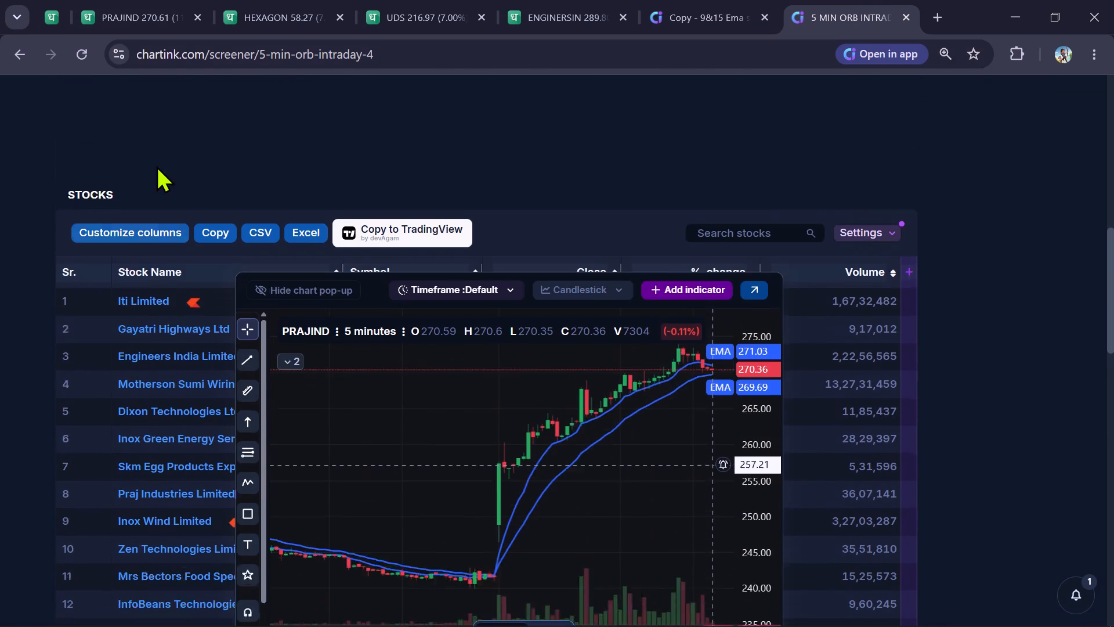
scroll(140, 130, up, 1)
click(120, 232)
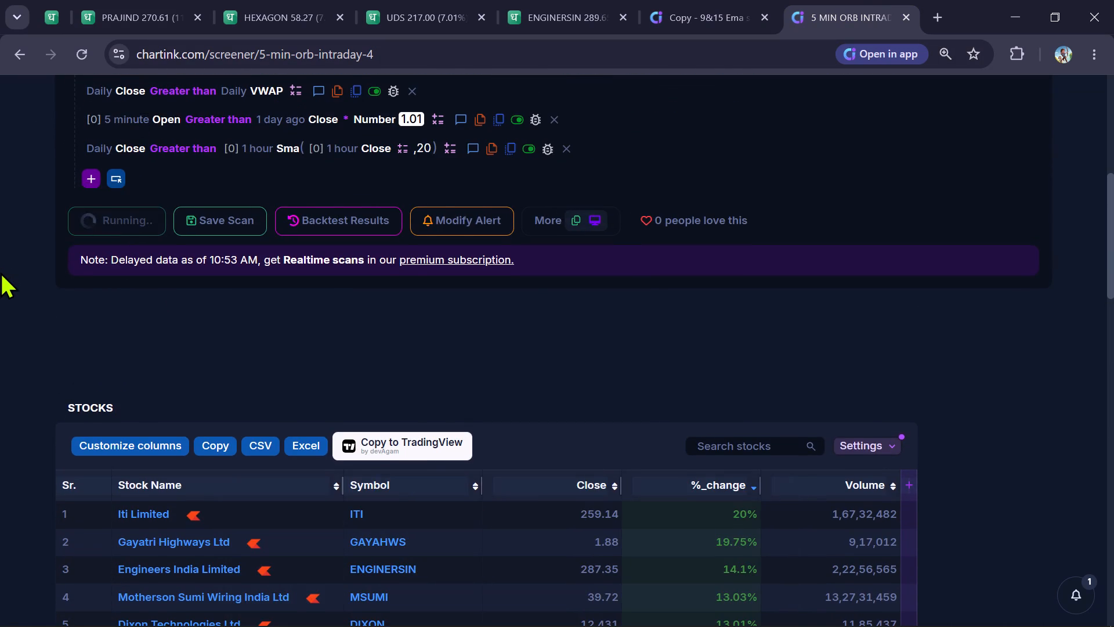
scroll(0, 272, down, 2)
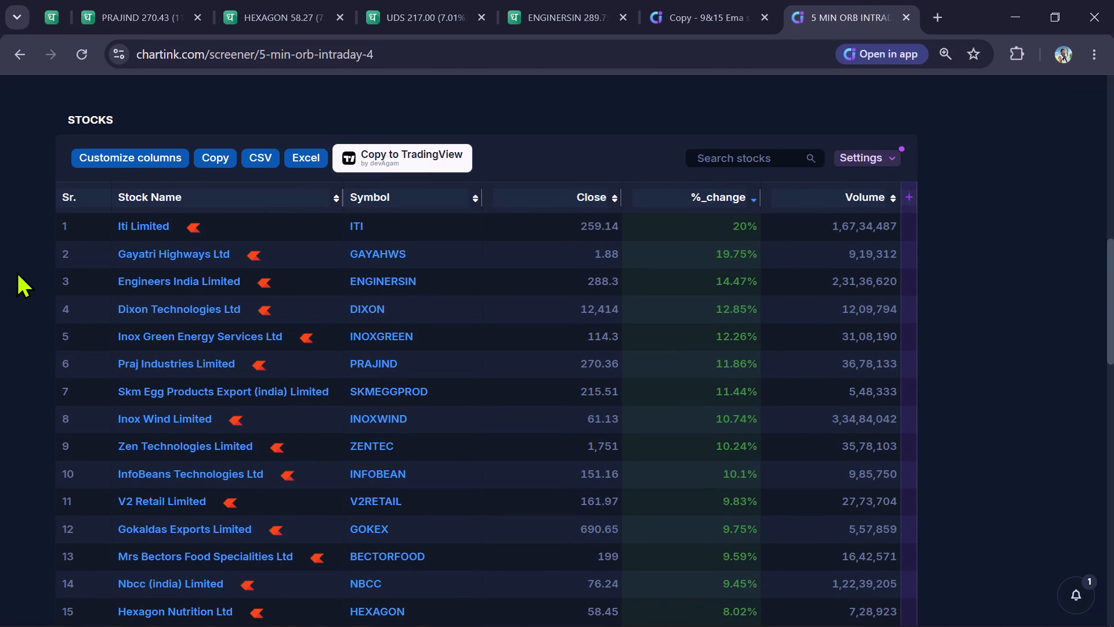
scroll(16, 271, down, 1)
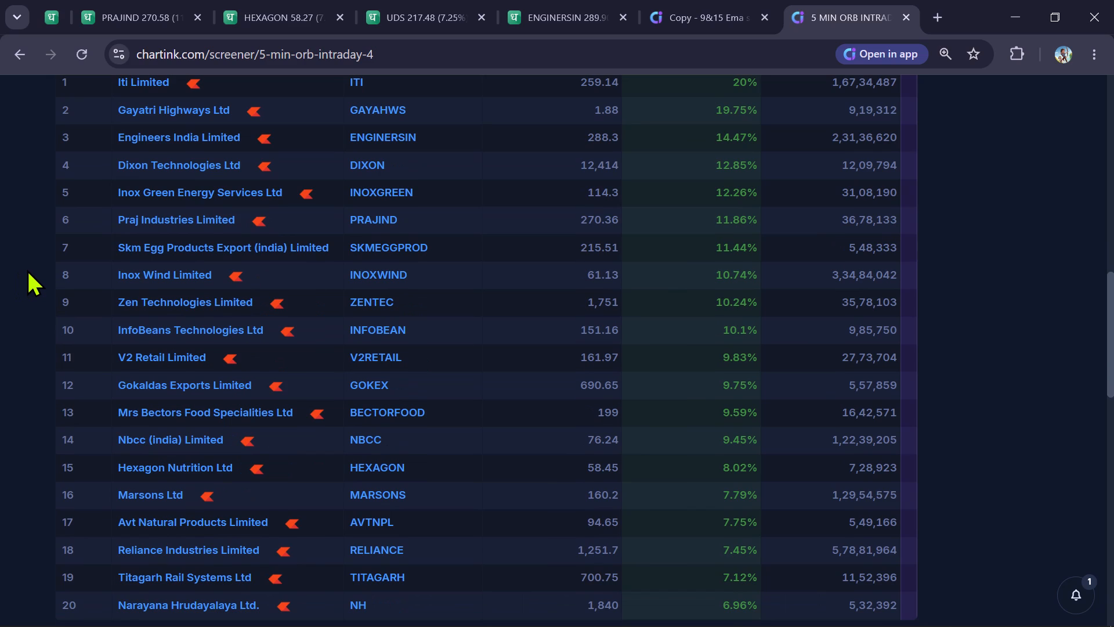
scroll(28, 269, down, 2)
scroll(44, 262, up, 3)
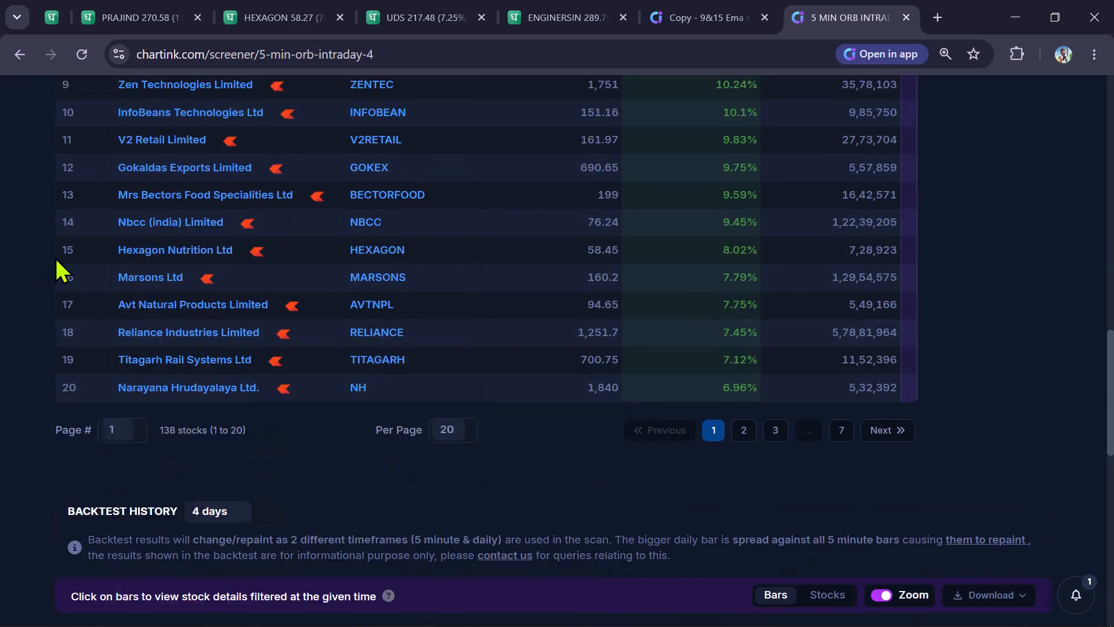
Lower the price alert on the UPDATER SERVICES chart to 220.52.
click(422, 2)
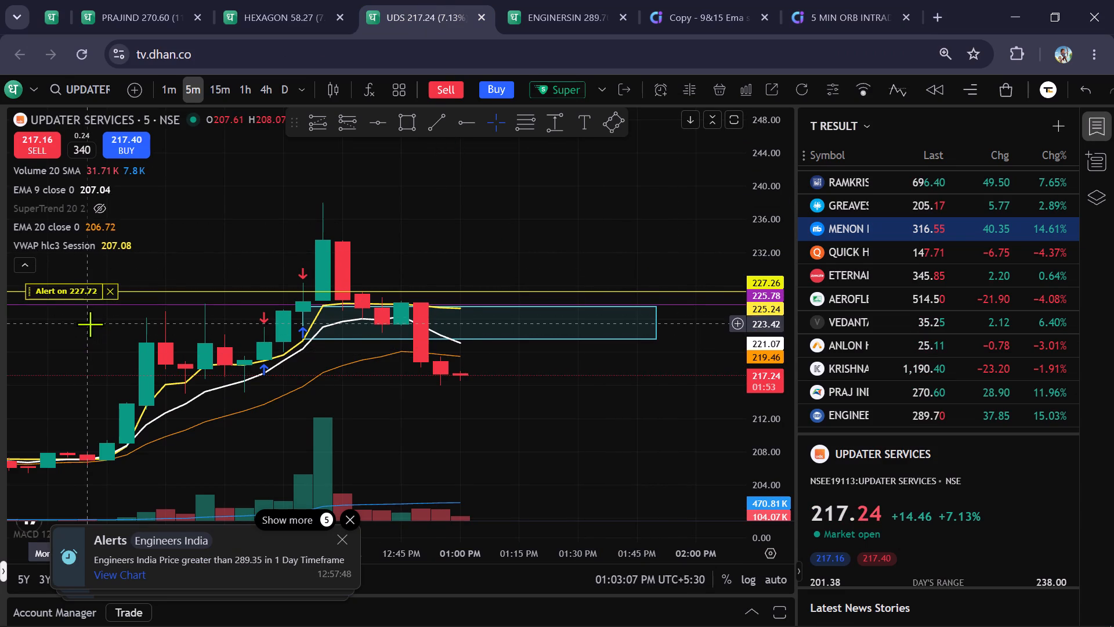
drag(82, 290, 82, 308)
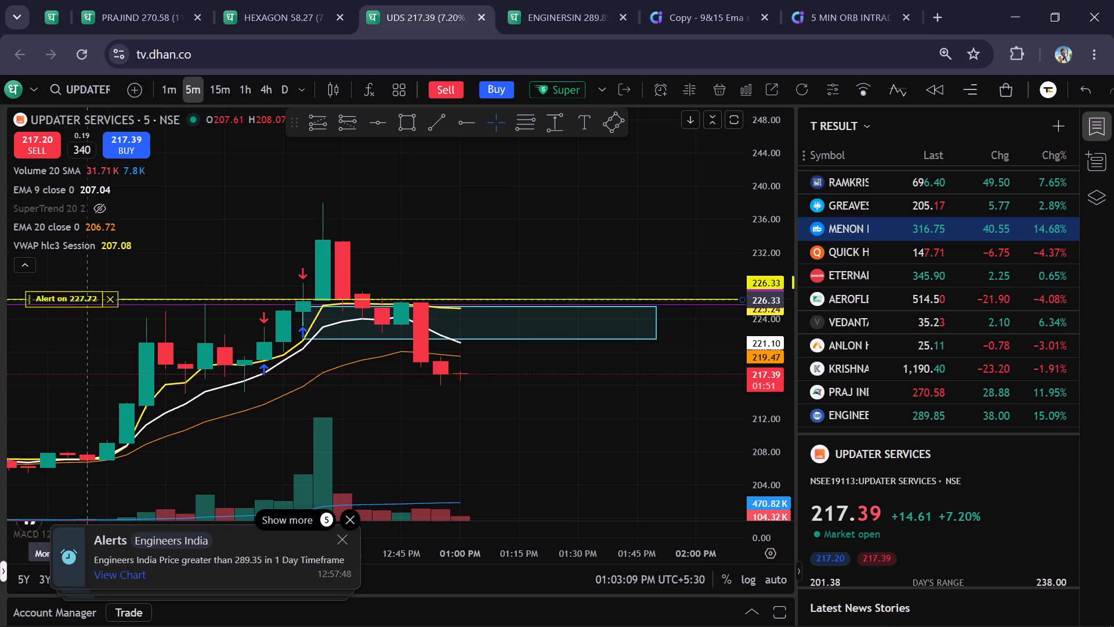
drag(82, 308, 89, 348)
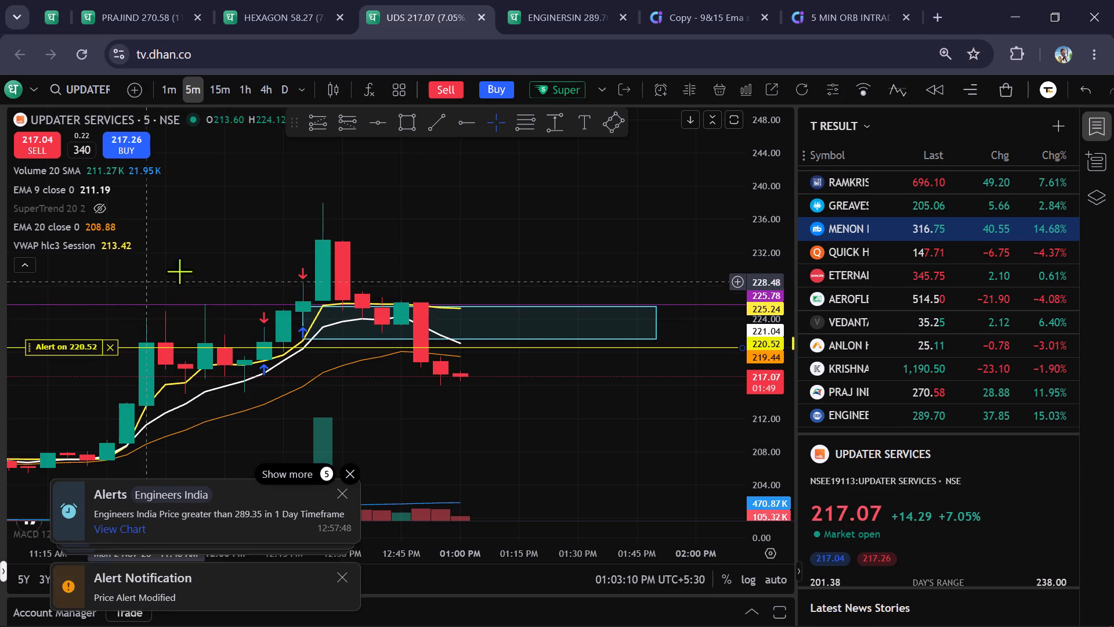
Check the HEXAGON NUTRITION chart and the one-minute ENGINEERS INDIA chart.
click(307, 0)
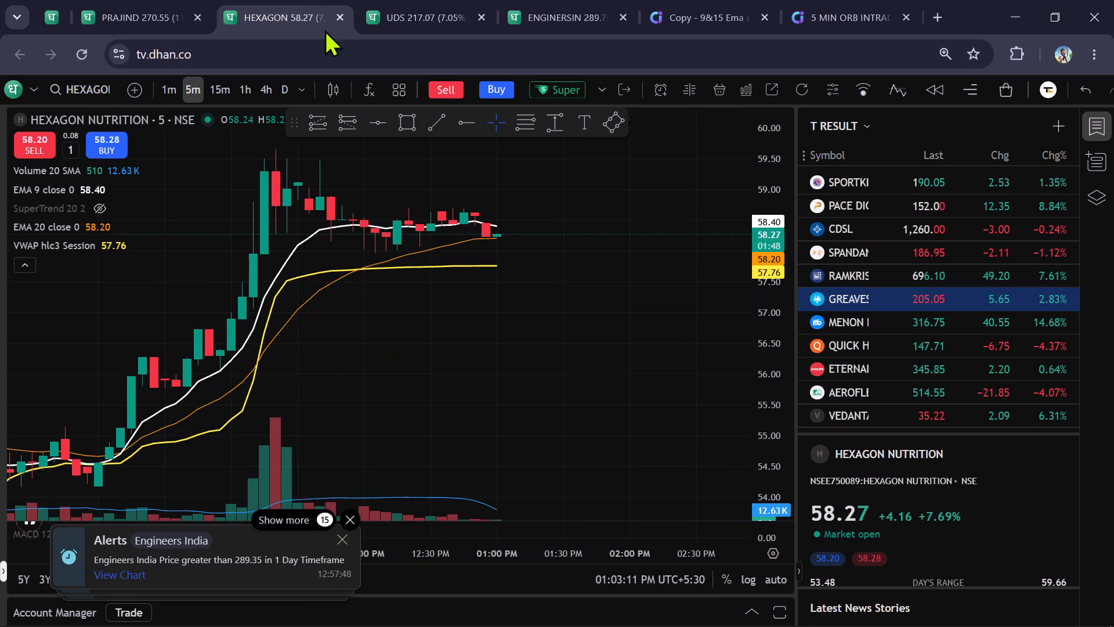
click(560, 10)
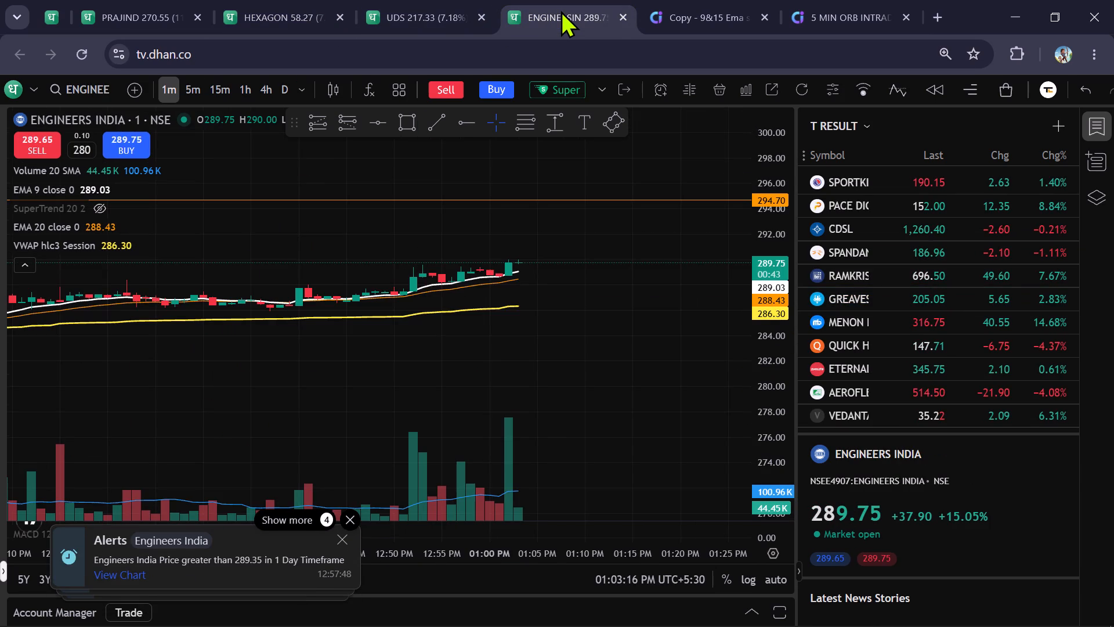
scroll(665, 380, up, 5)
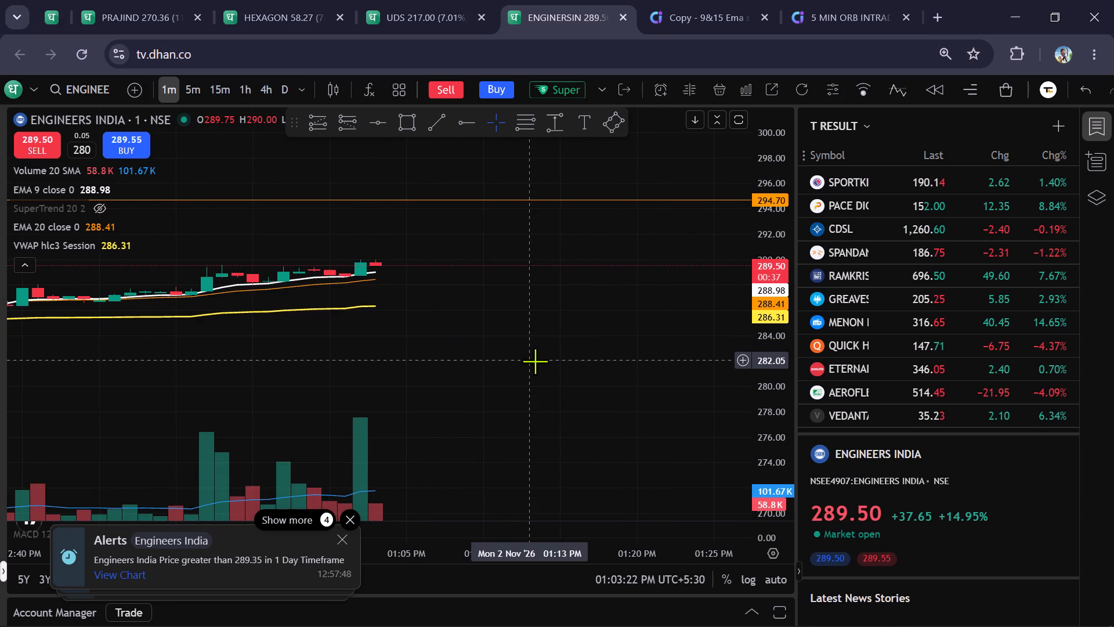
Load the NSE chart of RELIANCE INDUSTRIES in place of PRAJ INDUSTRIES and examine its five-minute price action.
click(142, 19)
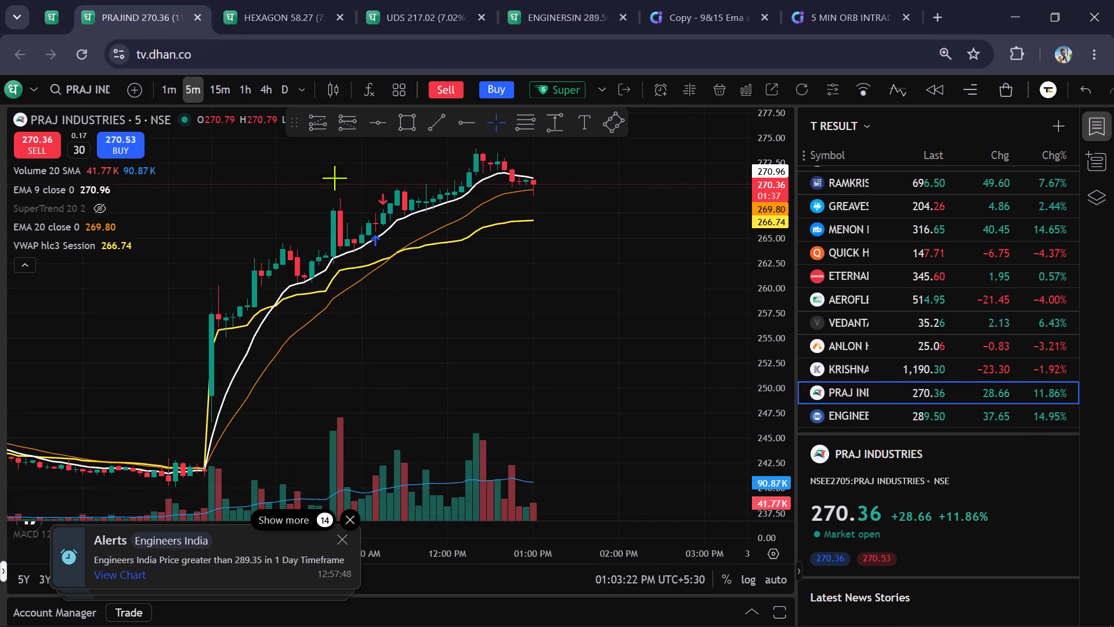
drag(590, 258, 639, 415)
key(r)
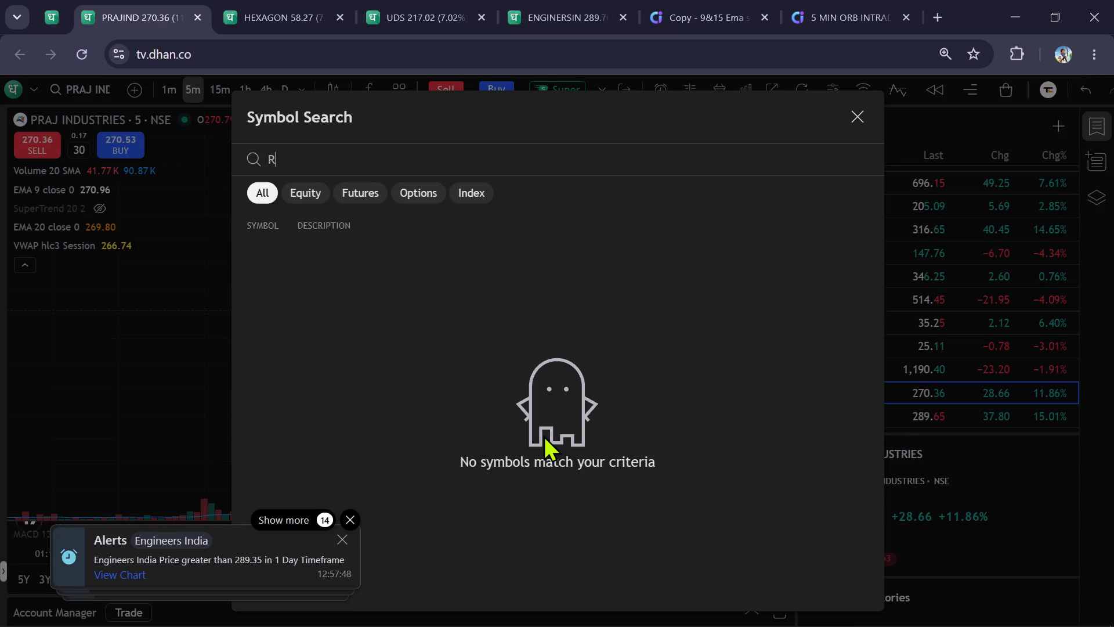
key(e)
text(LIANCE)
key(Down)
key(Return)
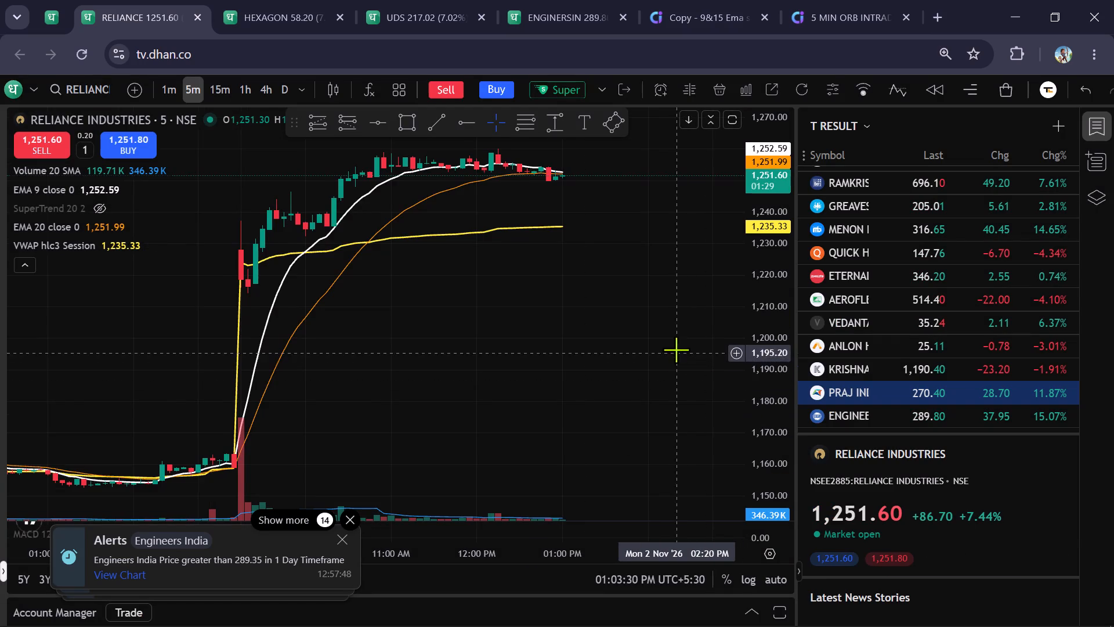
drag(670, 338, 678, 382)
scroll(782, 295, down, 5)
scroll(983, 245, down, 1)
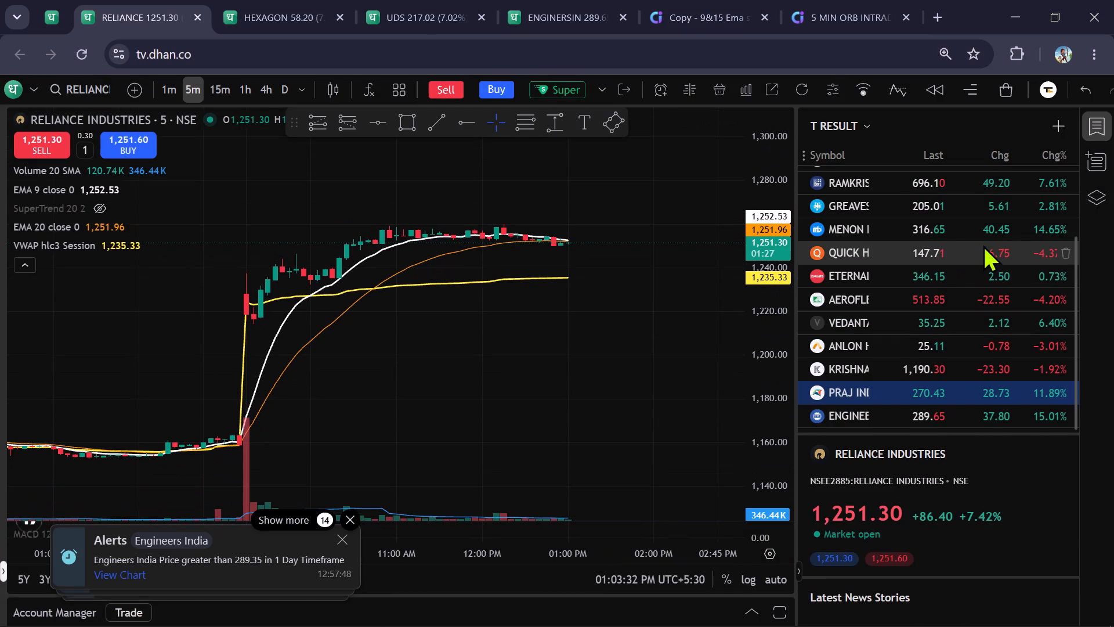
scroll(983, 245, down, 1)
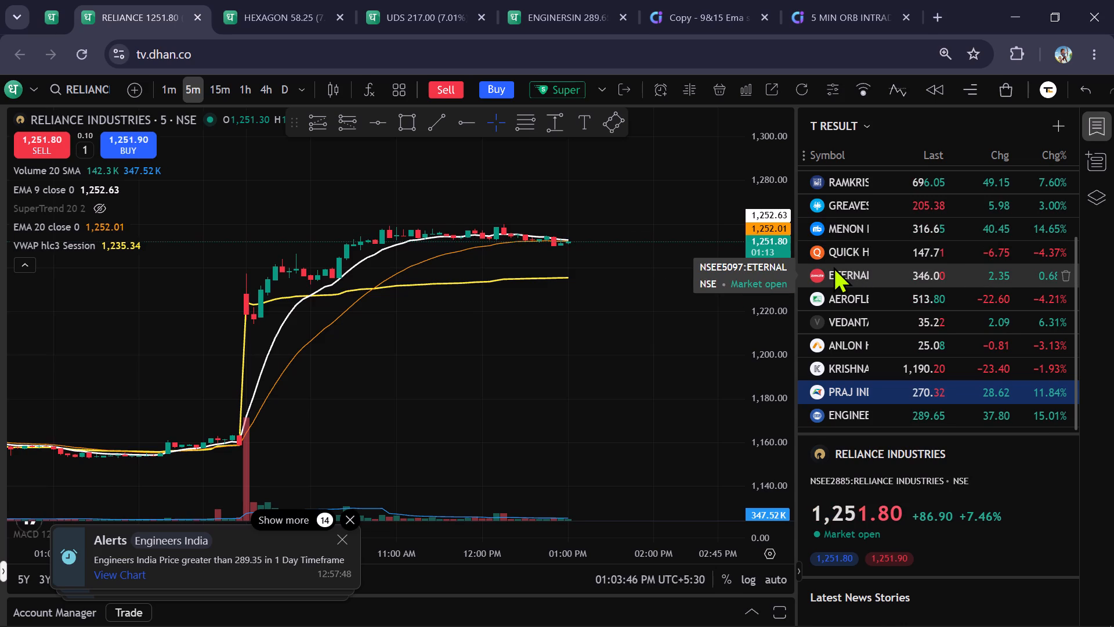
Check the HEXAGON NUTRITION, UPDATER SERVICES and ENGINEERS INDIA charts.
click(276, 16)
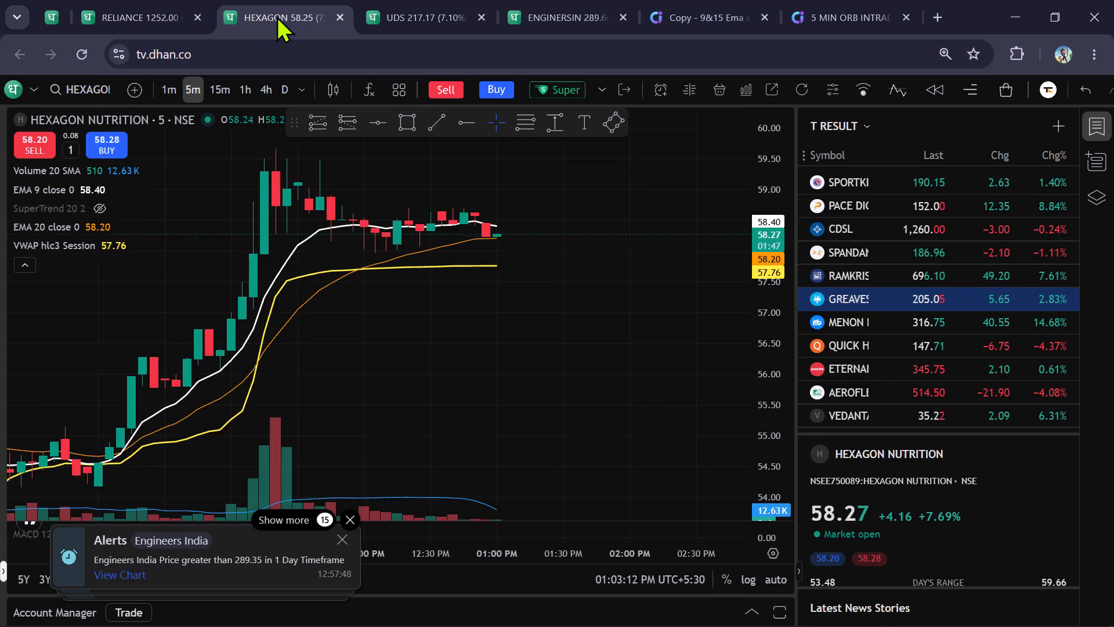
click(435, 15)
click(548, 12)
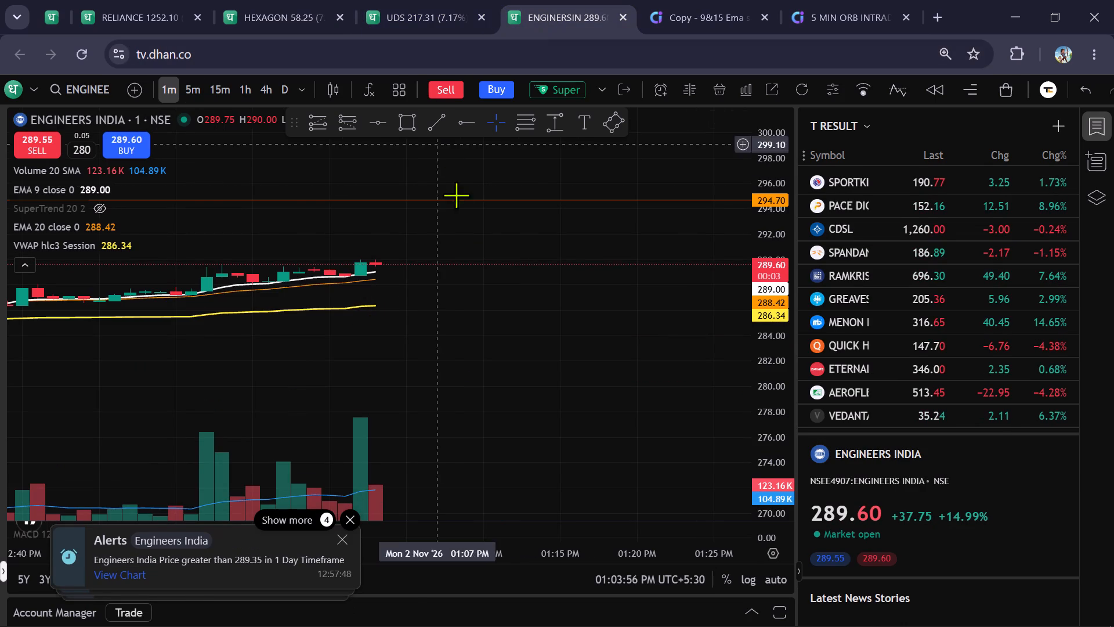
Load the NSE chart of DEVYANI INTERNATIONAL in place of HEXAGON NUTRITION and examine its five-minute price action.
click(244, 10)
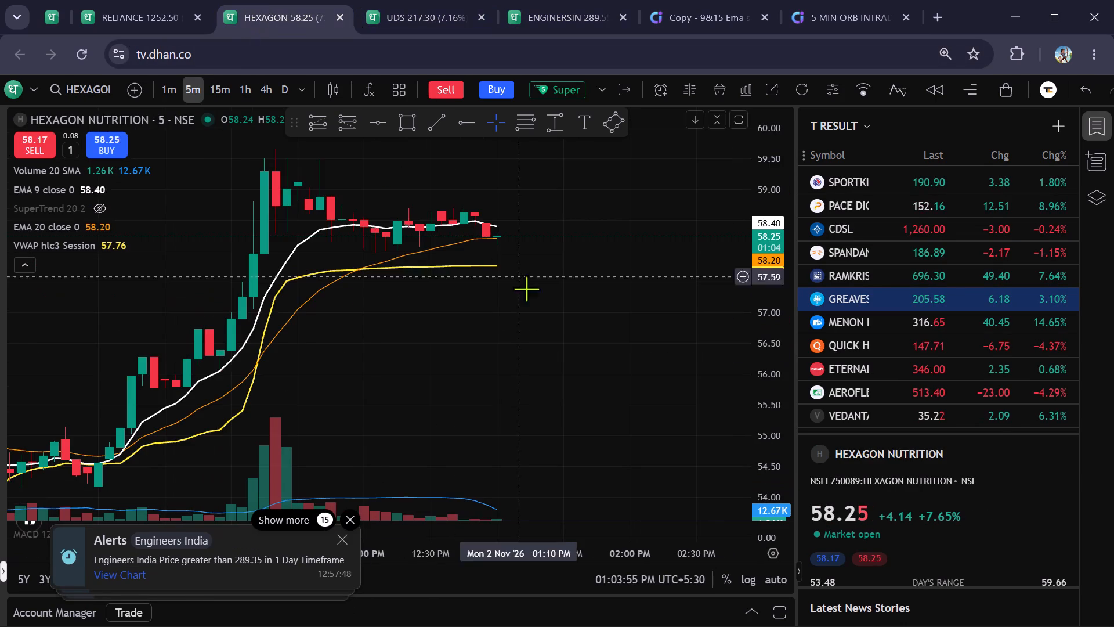
drag(533, 320, 617, 436)
text(DEVYANI)
key(Down)
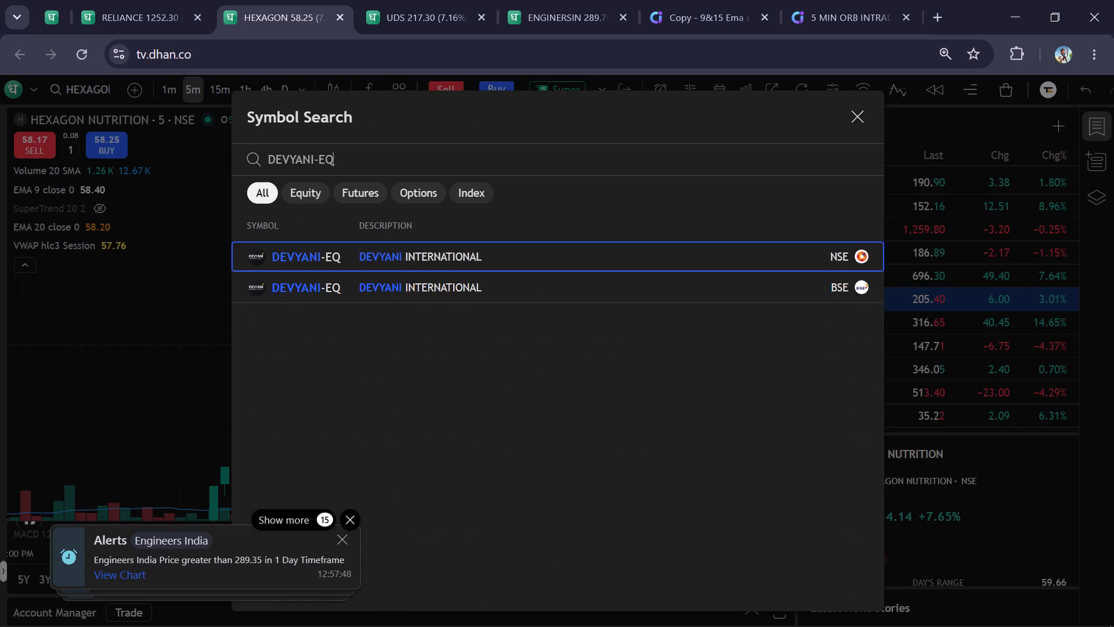
key(Return)
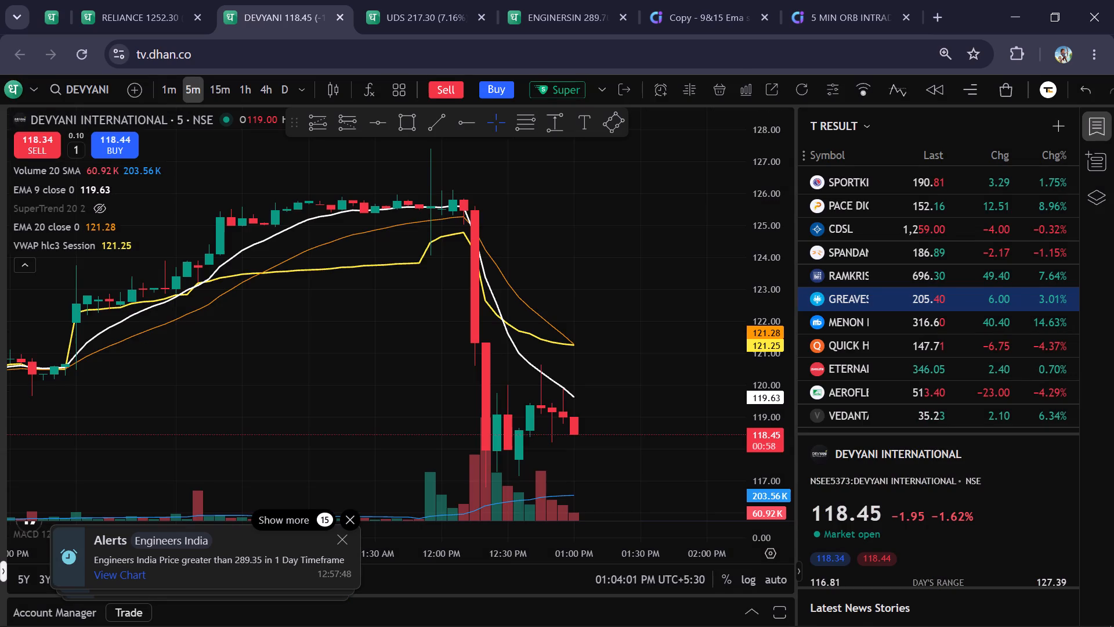
scroll(781, 278, down, 7)
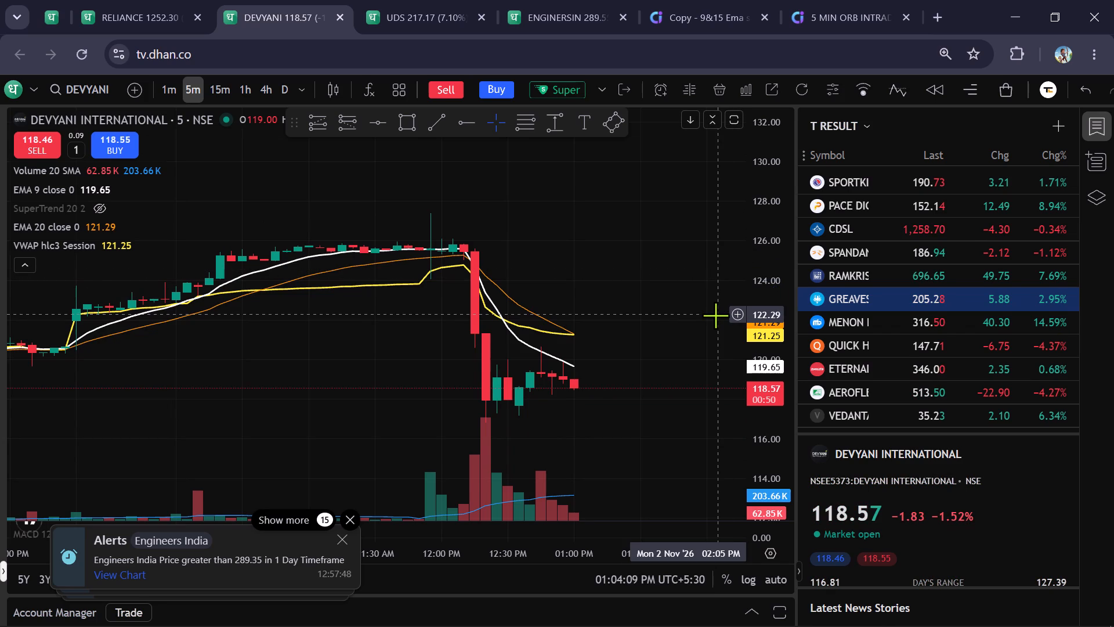
drag(604, 253, 630, 315)
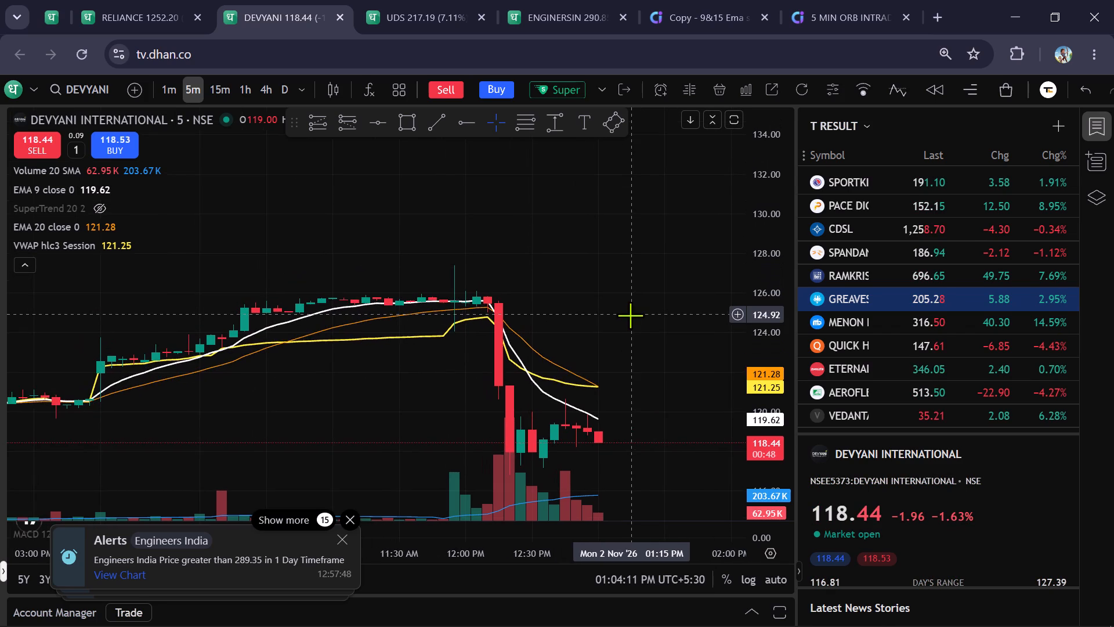
Load the NSE chart of CAPILLARY TECHNOLOGIES in place of DEVYANI INTERNATIONAL.
text(CAPILLARY)
key(Down)
key(Return)
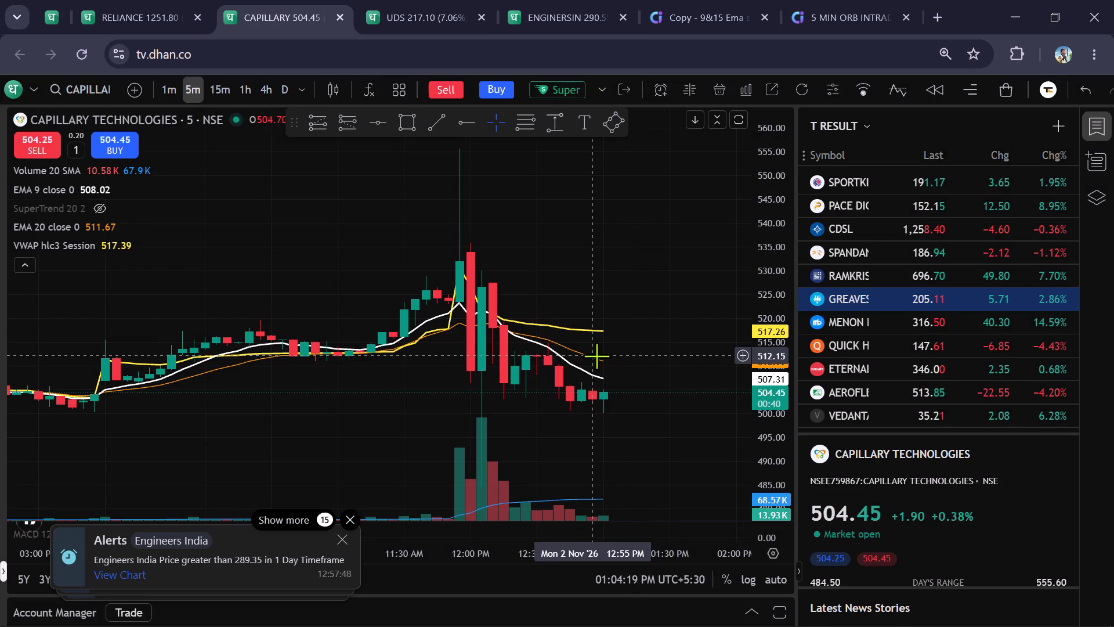
Load the NSE chart of JTL INDUSTRIES in place of CAPILLARY TECHNOLOGIES and examine its five-minute price action.
text(JTL)
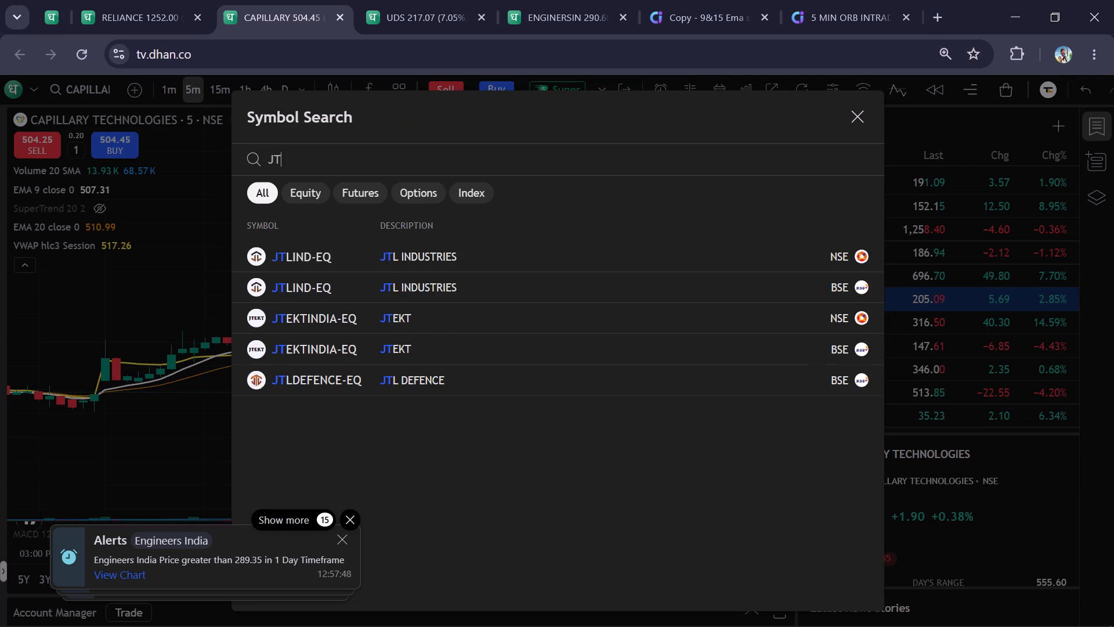
key(Down)
key(Return)
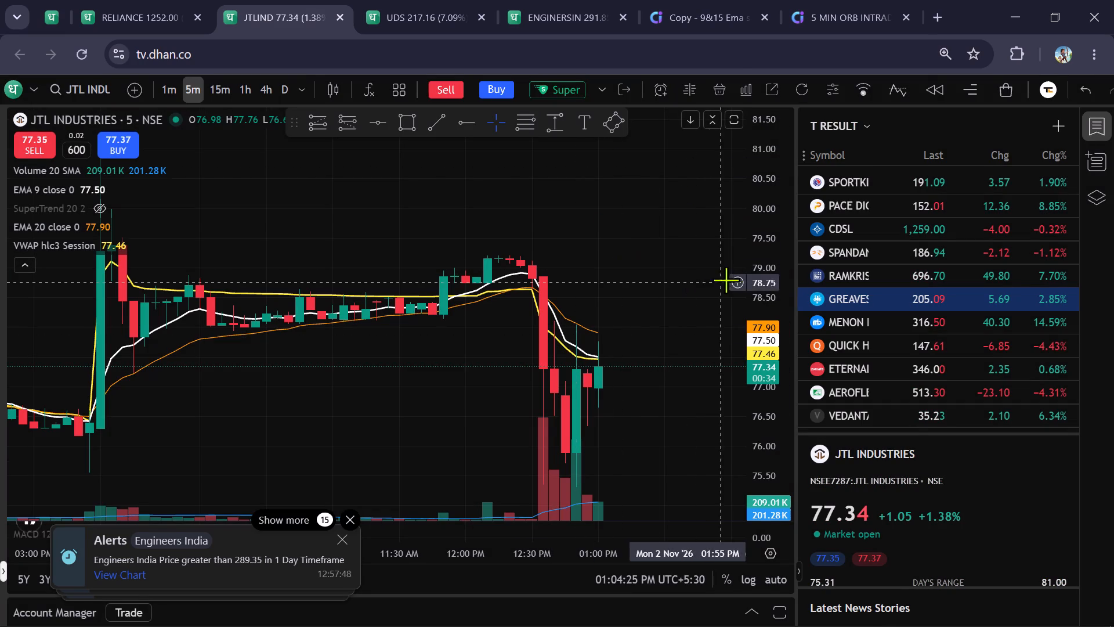
scroll(748, 275, down, 5)
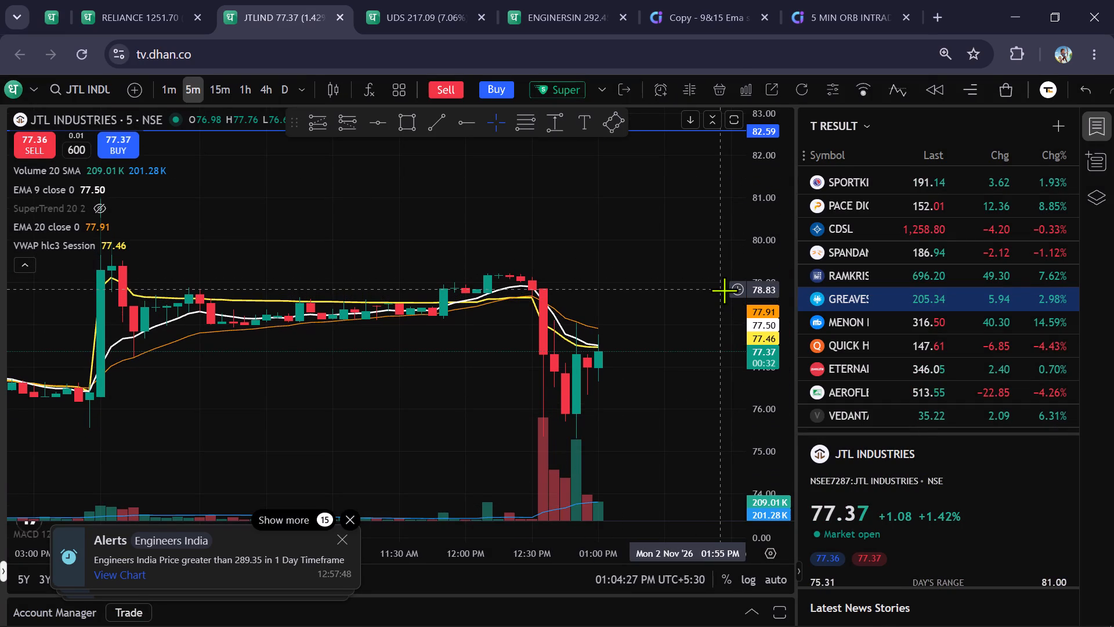
scroll(793, 287, down, 5)
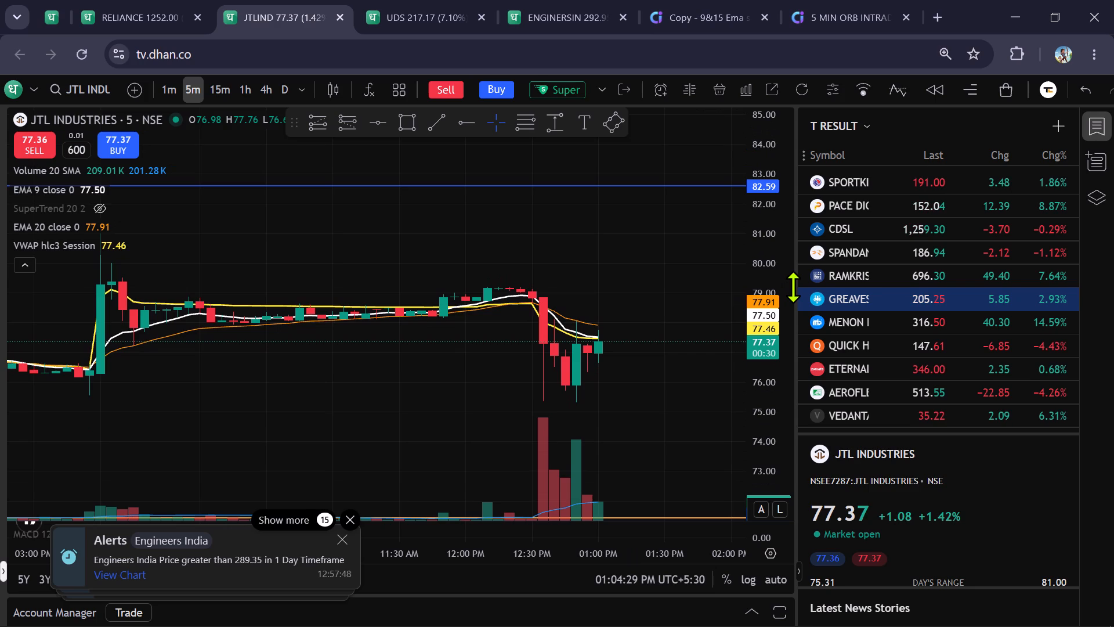
scroll(719, 312, down, 7)
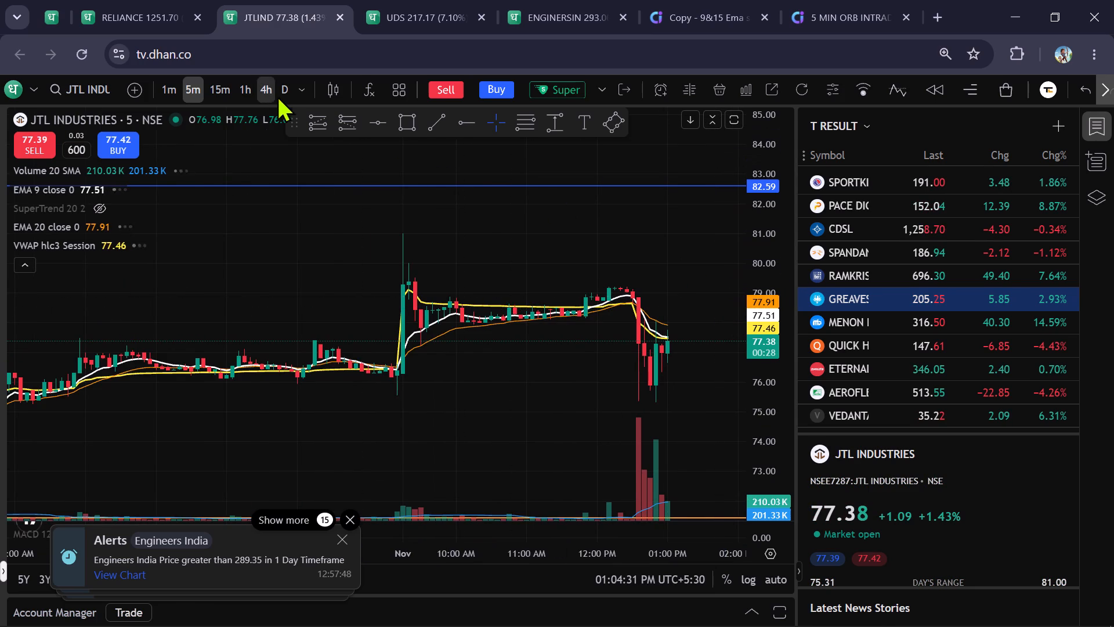
Check the JTL INDUSTRIES daily chart against its price levels and return to the five-minute timeframe.
click(287, 93)
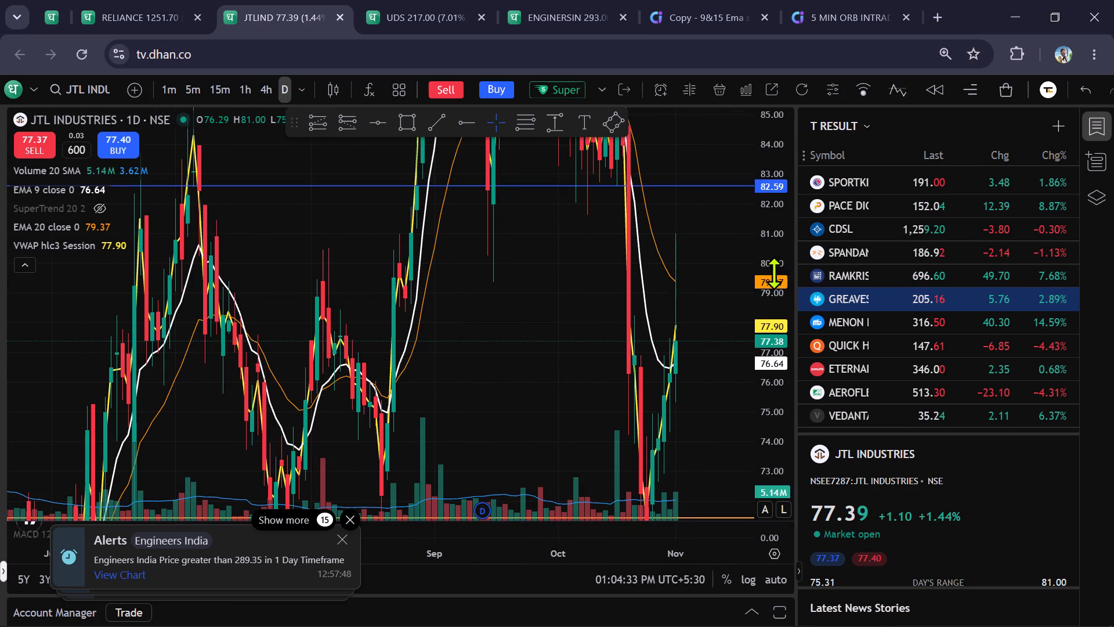
scroll(772, 270, down, 7)
click(197, 91)
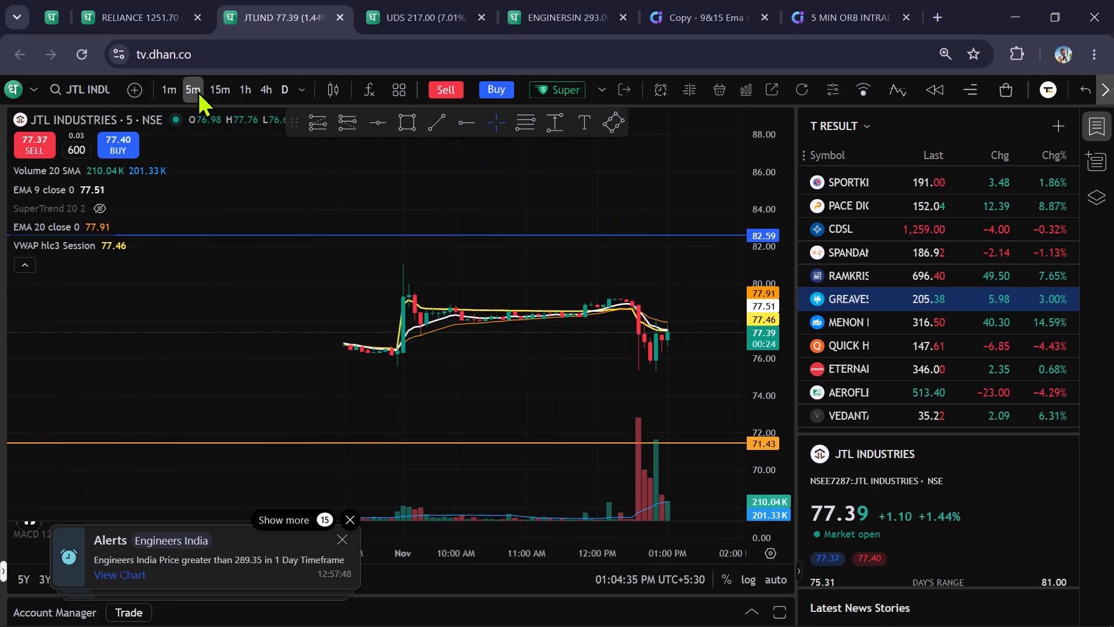
scroll(397, 246, up, 5)
Check the UPDATER SERVICES chart and the one-minute price action of ENGINEERS INDIA.
click(428, 0)
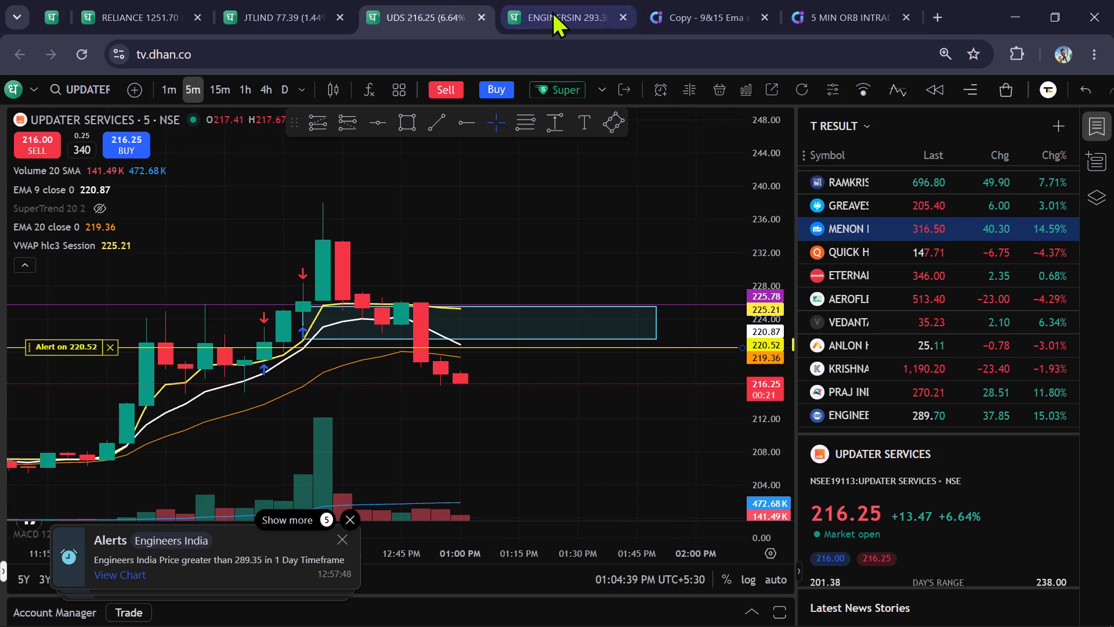
click(566, 11)
drag(542, 307, 645, 383)
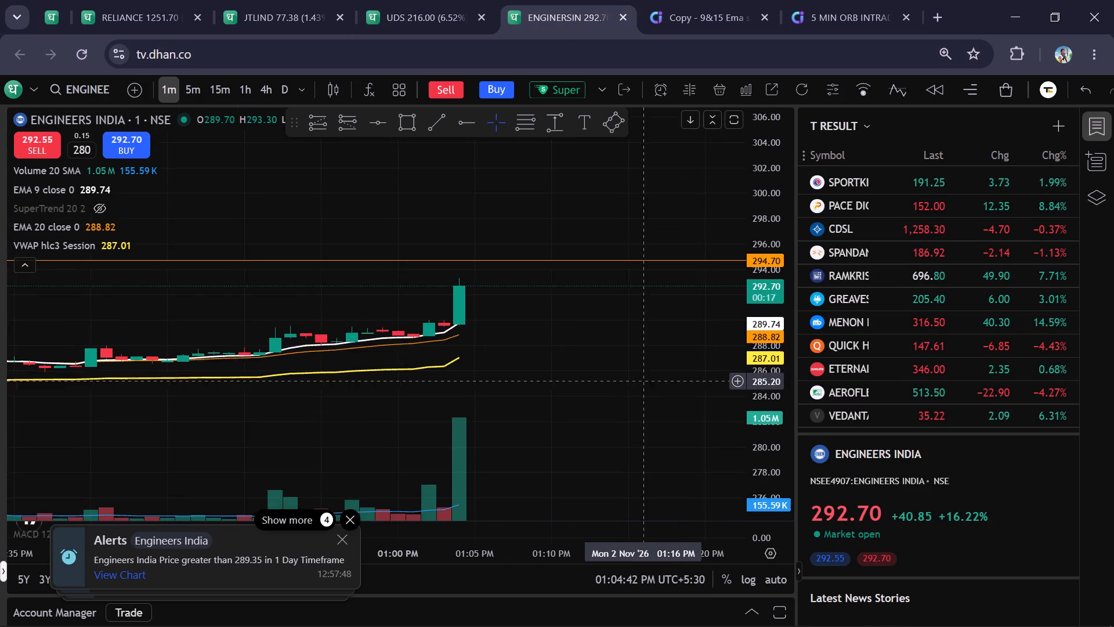
drag(645, 383, 648, 381)
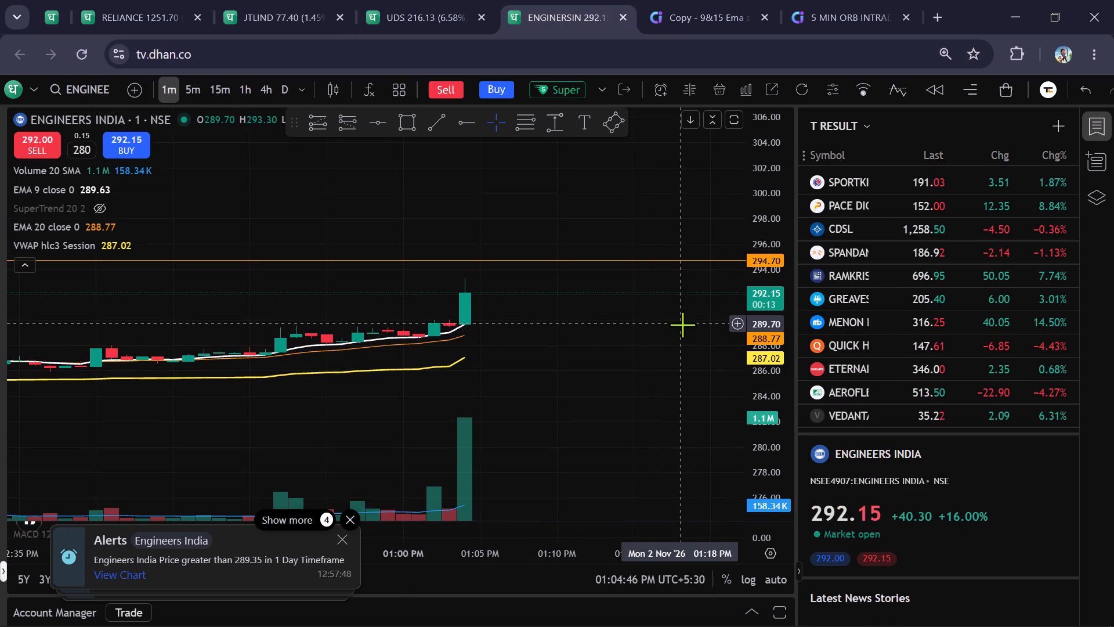
click(648, 341)
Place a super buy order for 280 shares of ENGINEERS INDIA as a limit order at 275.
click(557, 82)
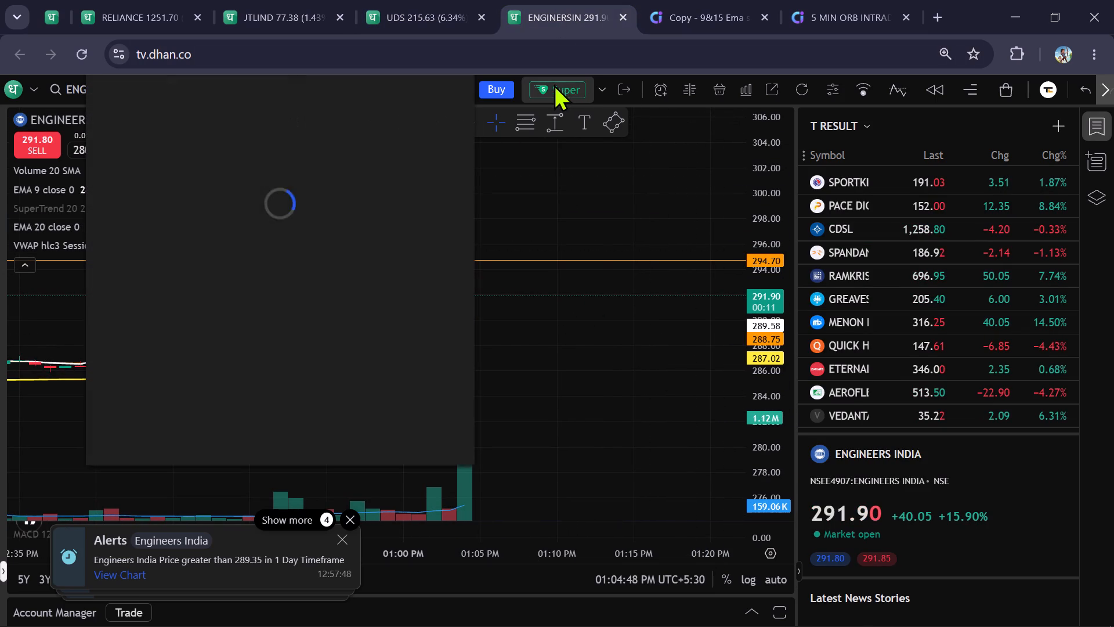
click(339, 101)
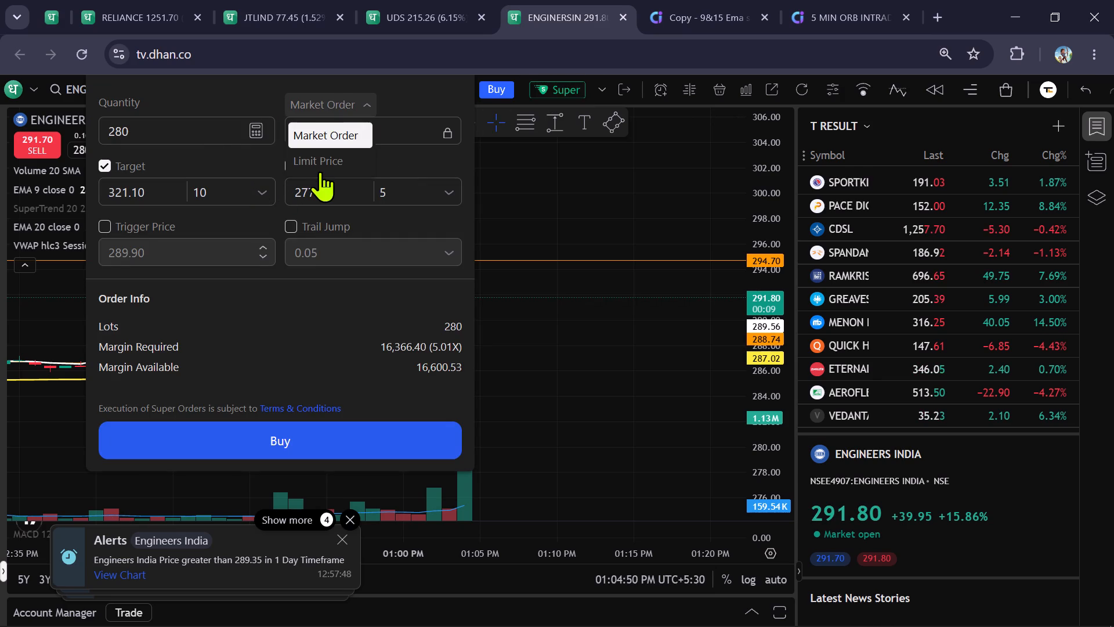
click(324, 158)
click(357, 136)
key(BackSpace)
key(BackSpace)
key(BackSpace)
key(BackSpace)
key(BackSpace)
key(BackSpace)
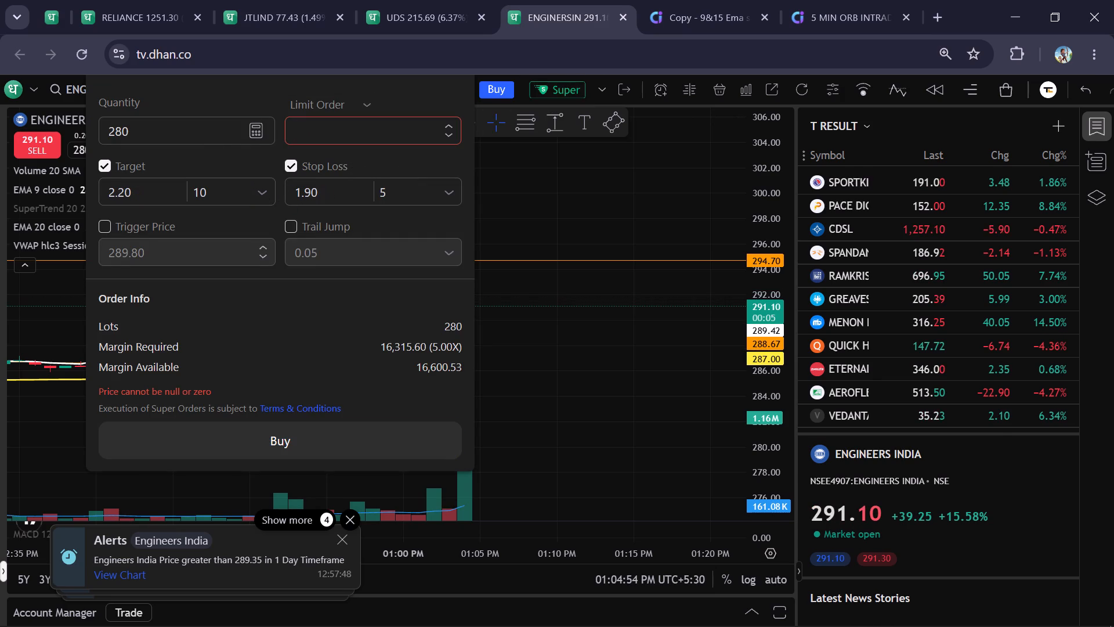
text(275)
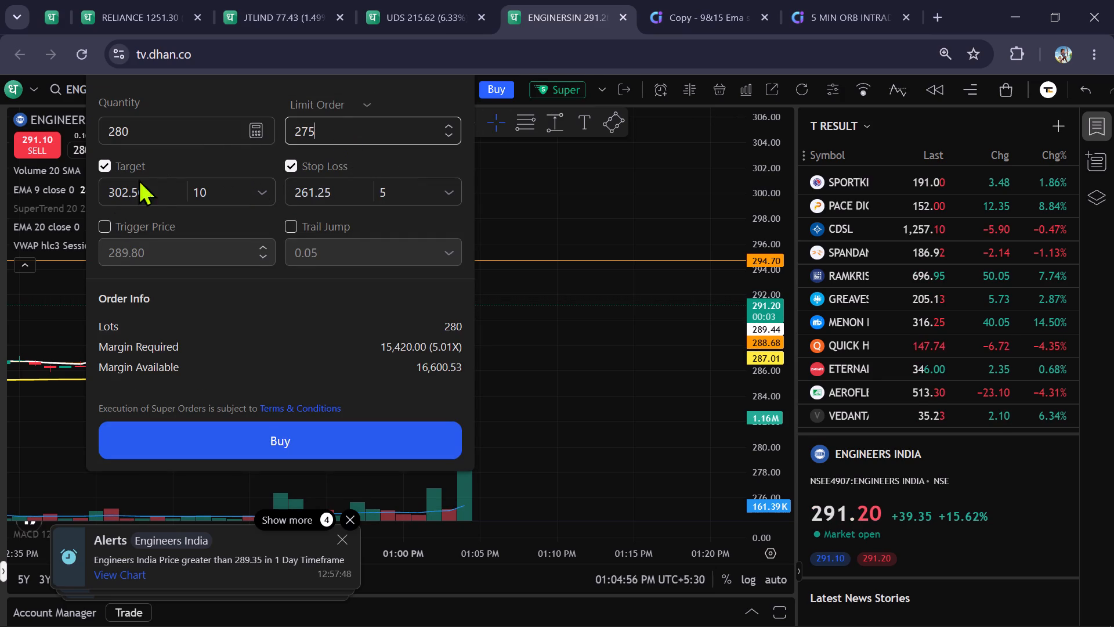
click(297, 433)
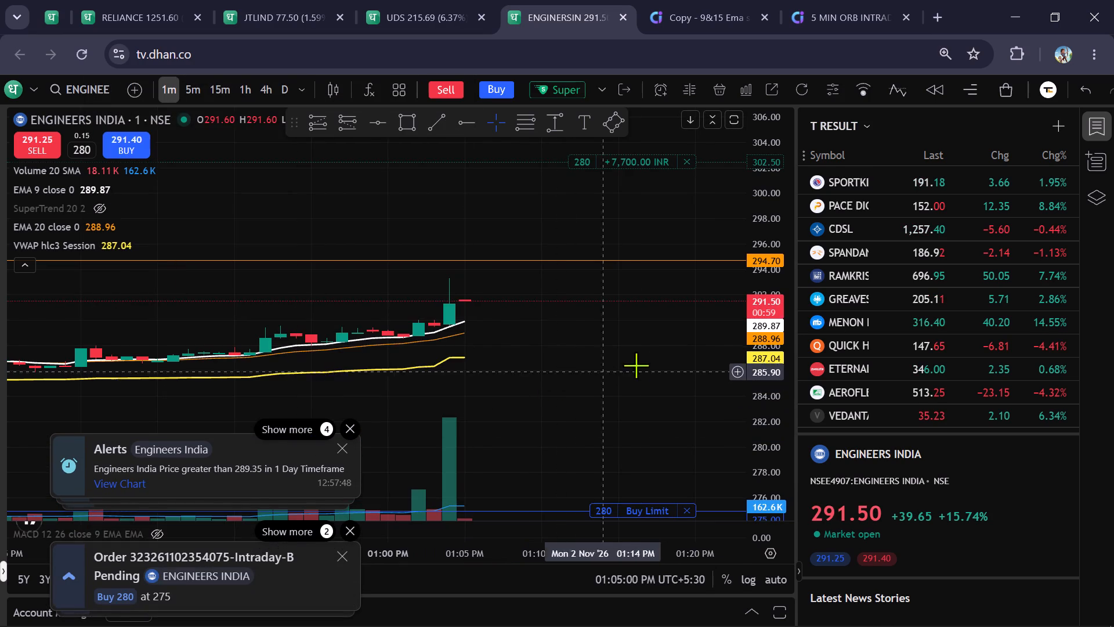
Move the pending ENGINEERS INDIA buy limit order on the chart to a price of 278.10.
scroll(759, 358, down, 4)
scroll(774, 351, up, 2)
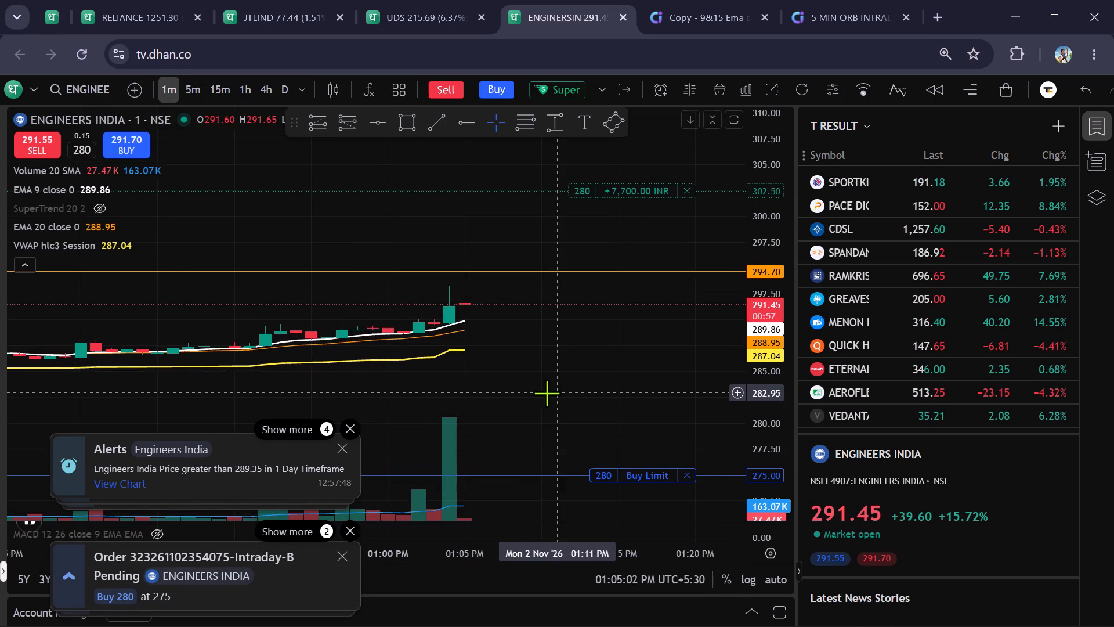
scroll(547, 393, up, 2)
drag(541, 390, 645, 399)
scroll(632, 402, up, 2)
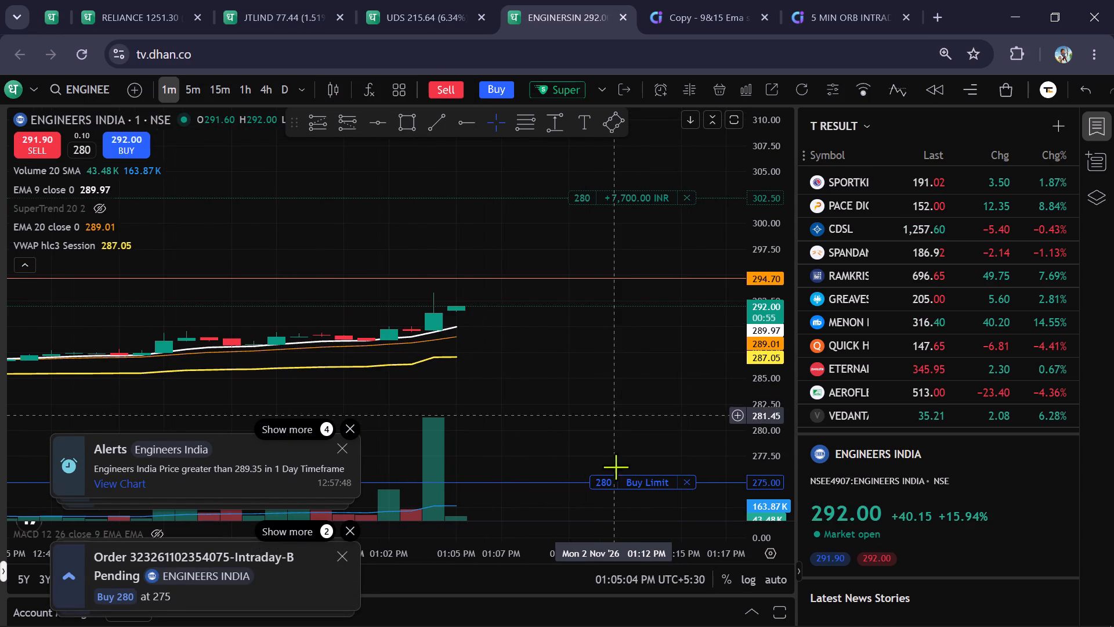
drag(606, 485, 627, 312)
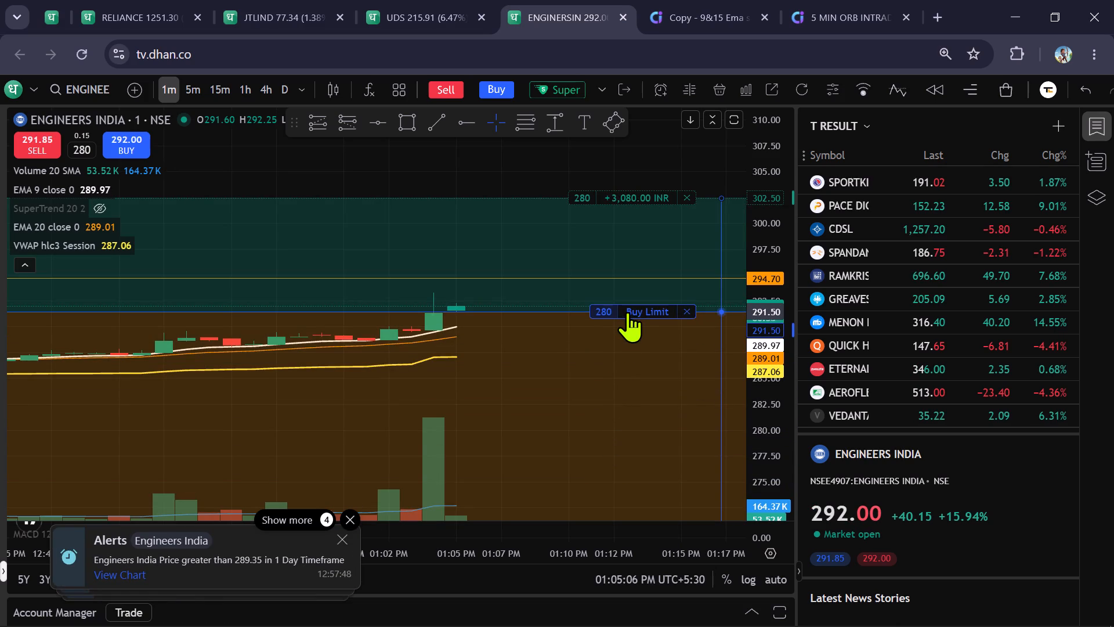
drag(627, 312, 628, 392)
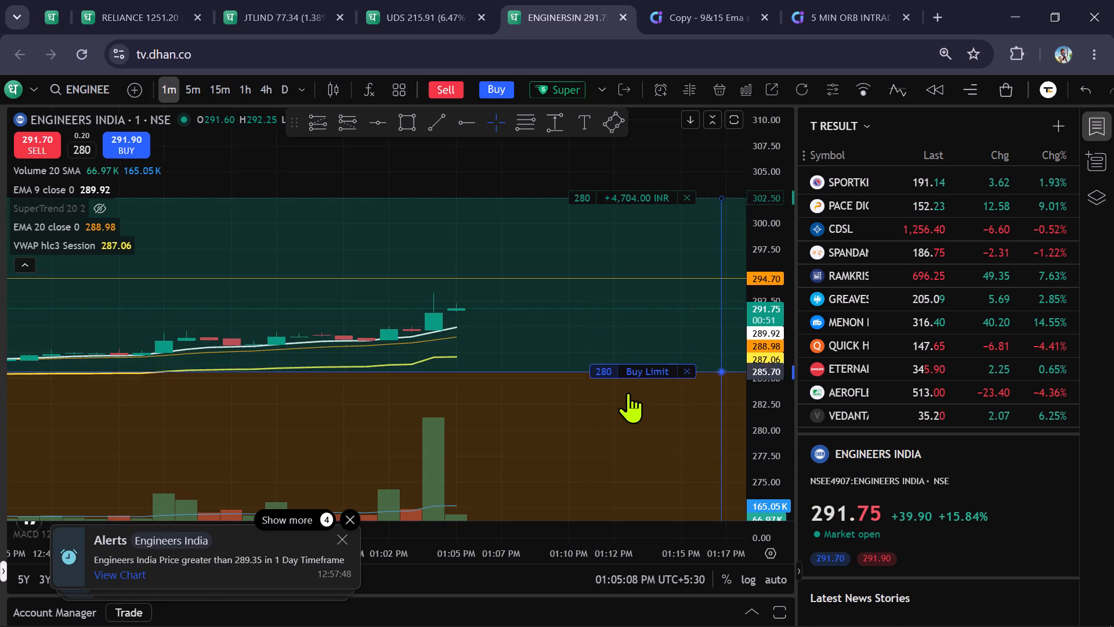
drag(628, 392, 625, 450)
Compare the price action of ENGINEERS INDIA on the five-minute and one-minute timeframes.
click(194, 89)
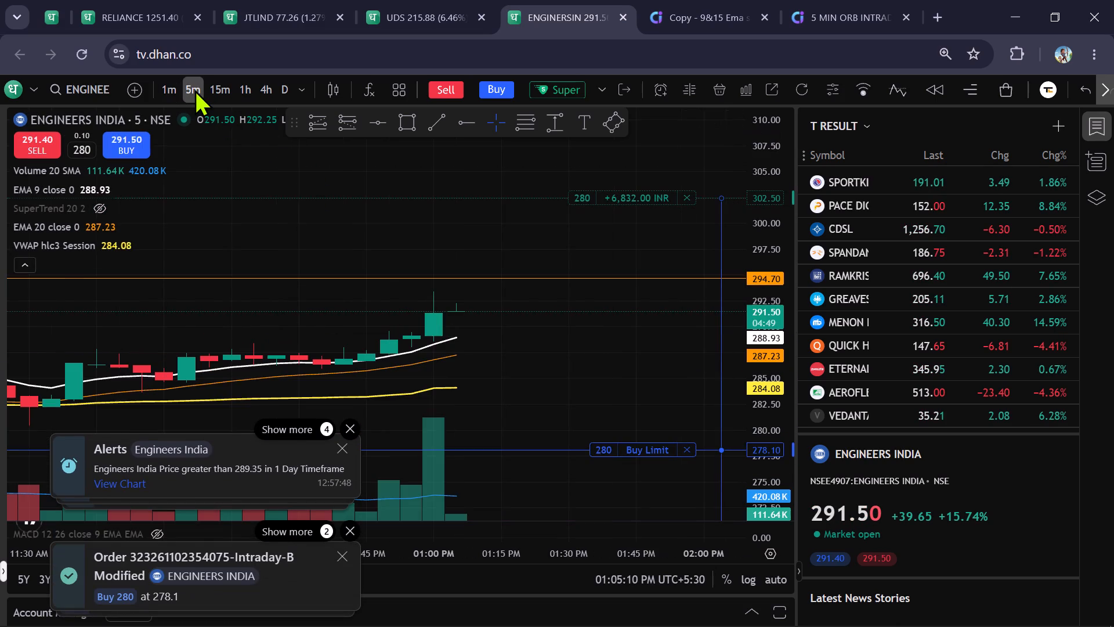
scroll(621, 379, up, 1)
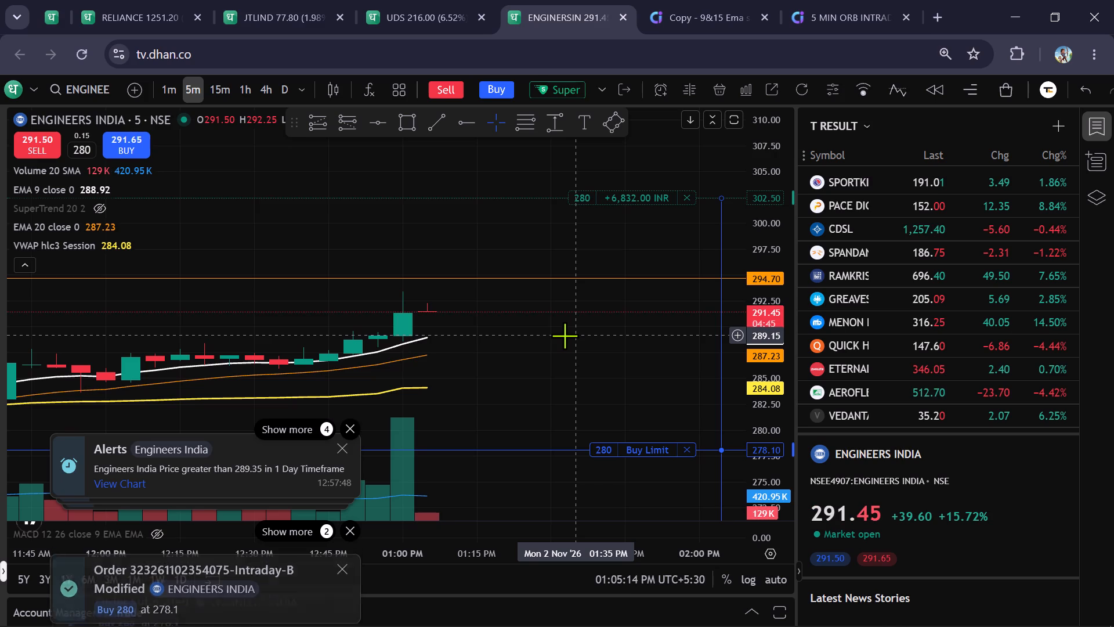
scroll(565, 336, down, 1)
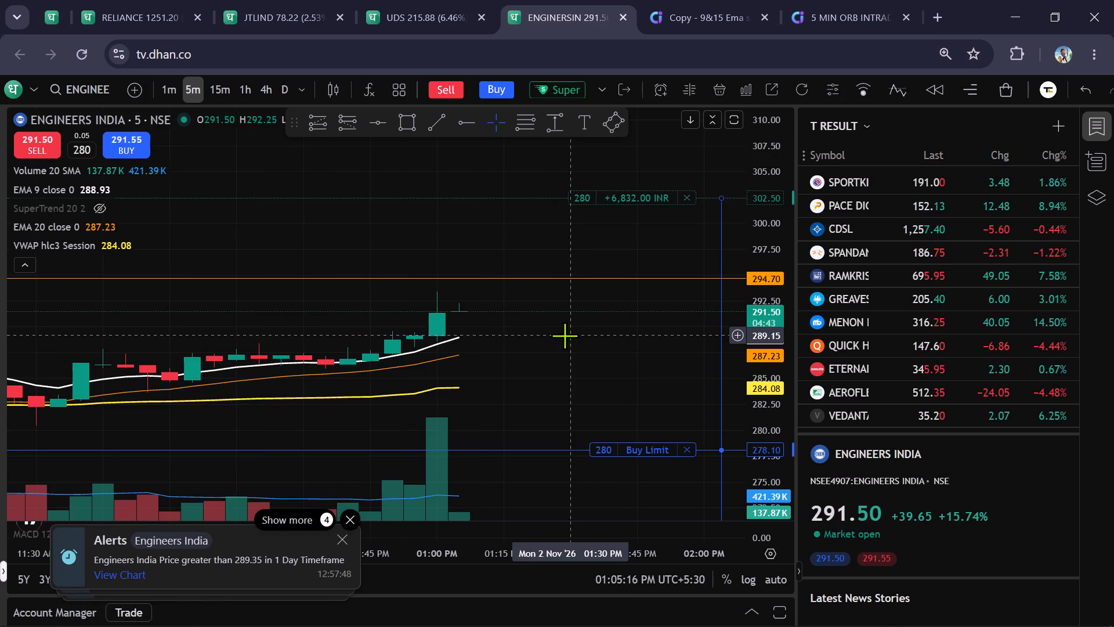
click(175, 89)
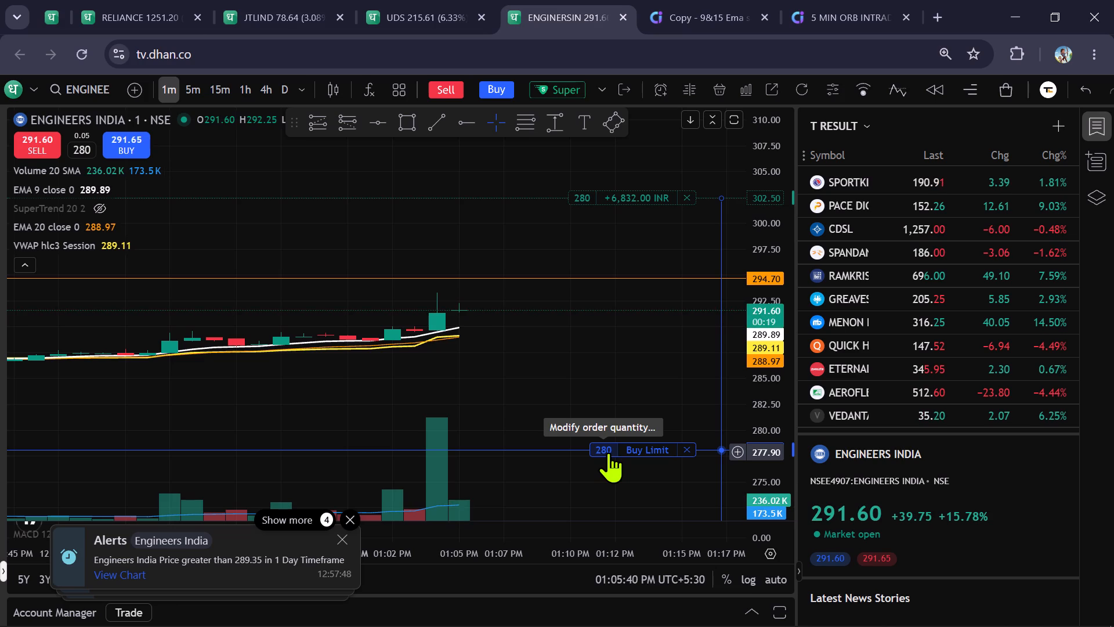
click(190, 86)
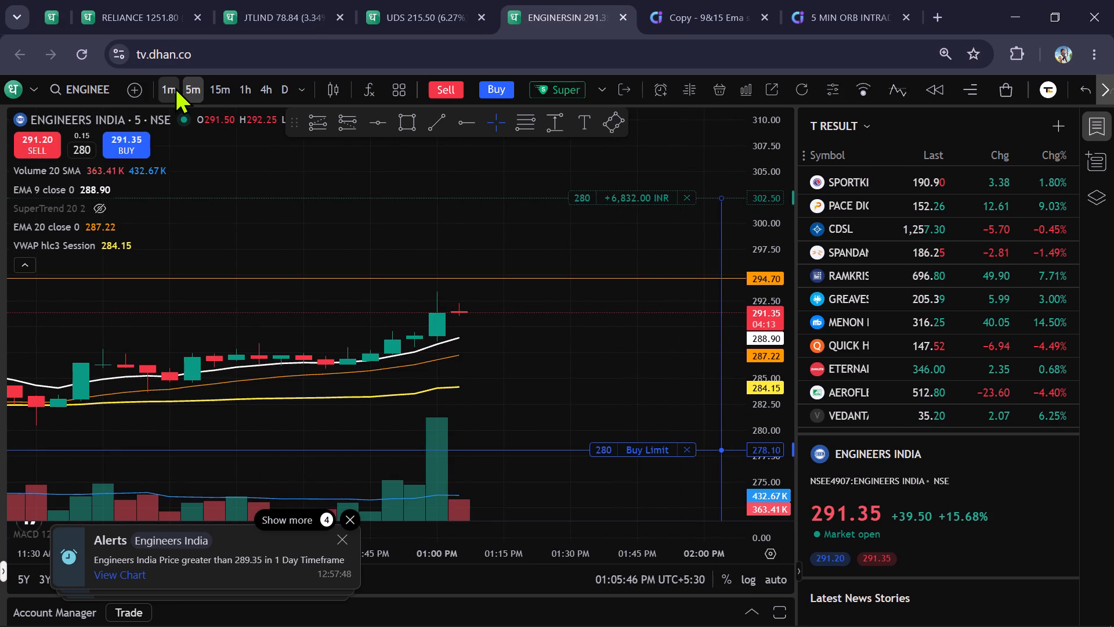
click(175, 87)
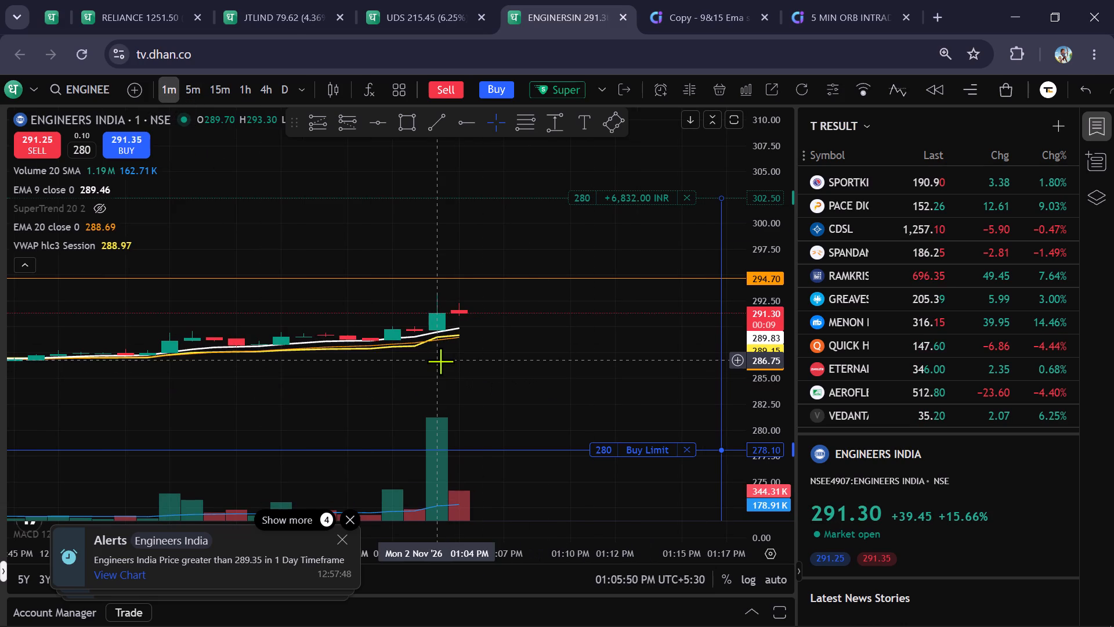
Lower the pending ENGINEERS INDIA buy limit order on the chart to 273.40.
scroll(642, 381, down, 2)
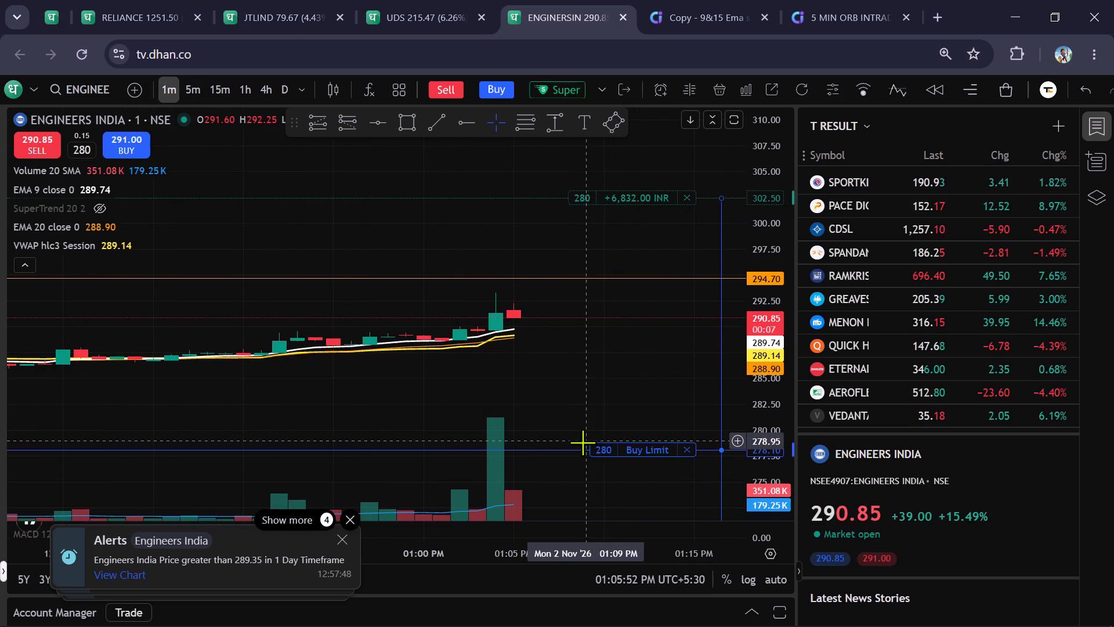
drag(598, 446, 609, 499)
Examine the one-minute ENGINEERS INDIA chart, the UPDATER SERVICES chart and the five-minute JTL INDUSTRIES chart.
scroll(787, 313, down, 3)
scroll(634, 359, down, 2)
drag(630, 374, 493, 387)
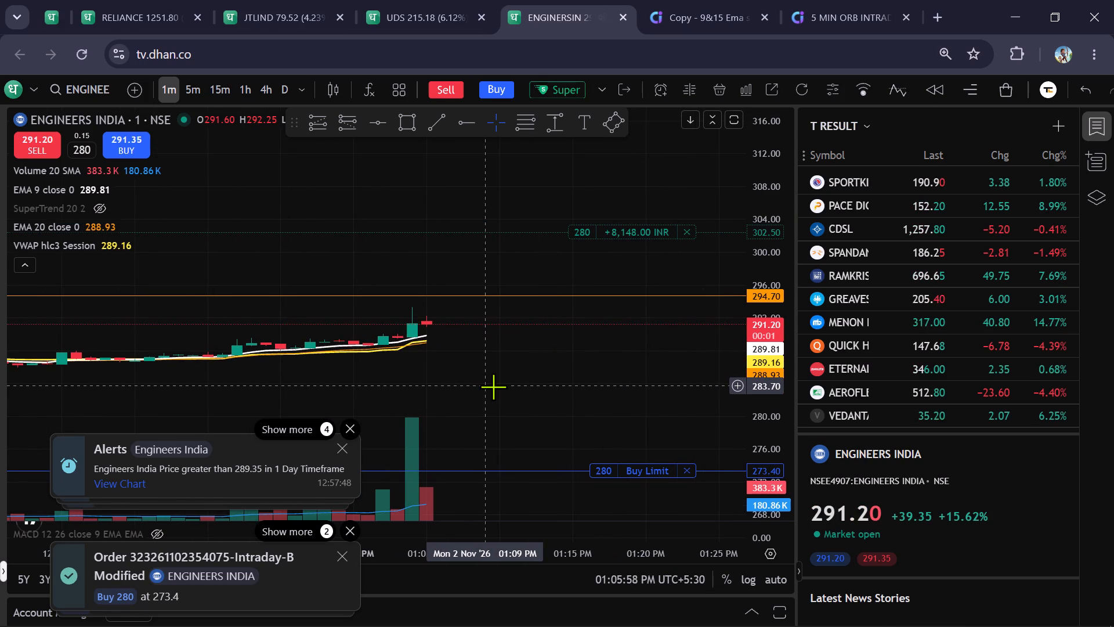
scroll(781, 353, up, 2)
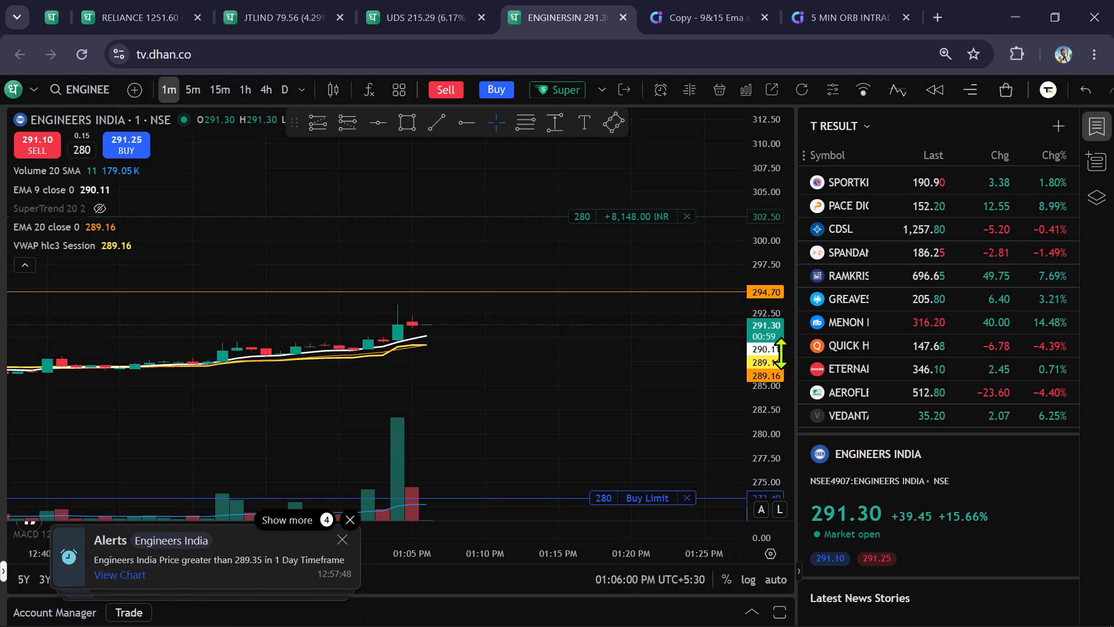
drag(575, 395, 620, 400)
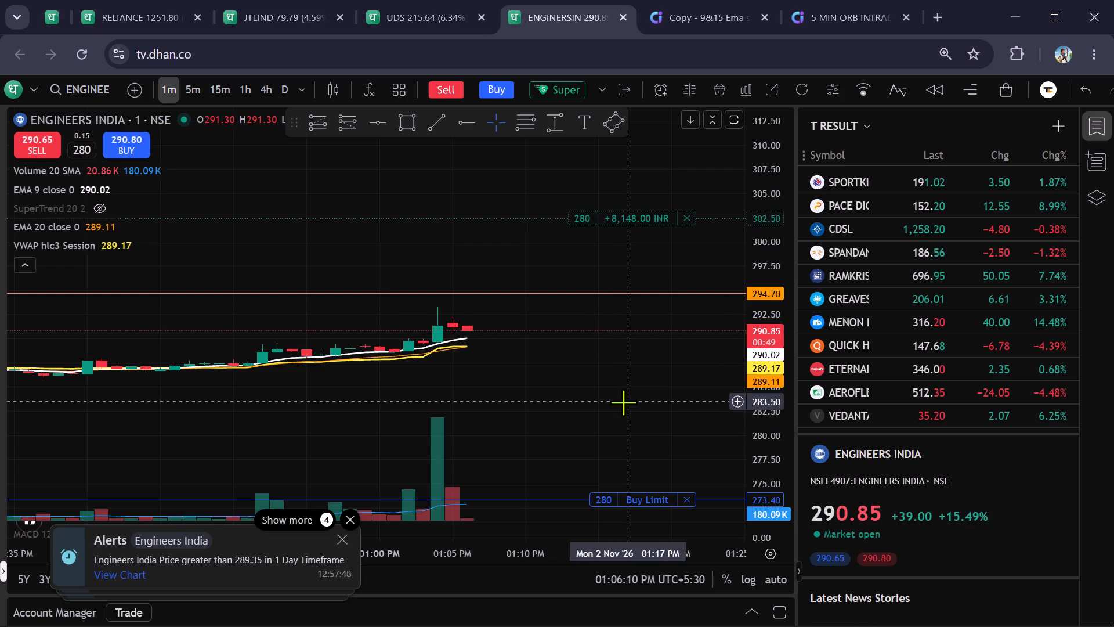
click(463, 0)
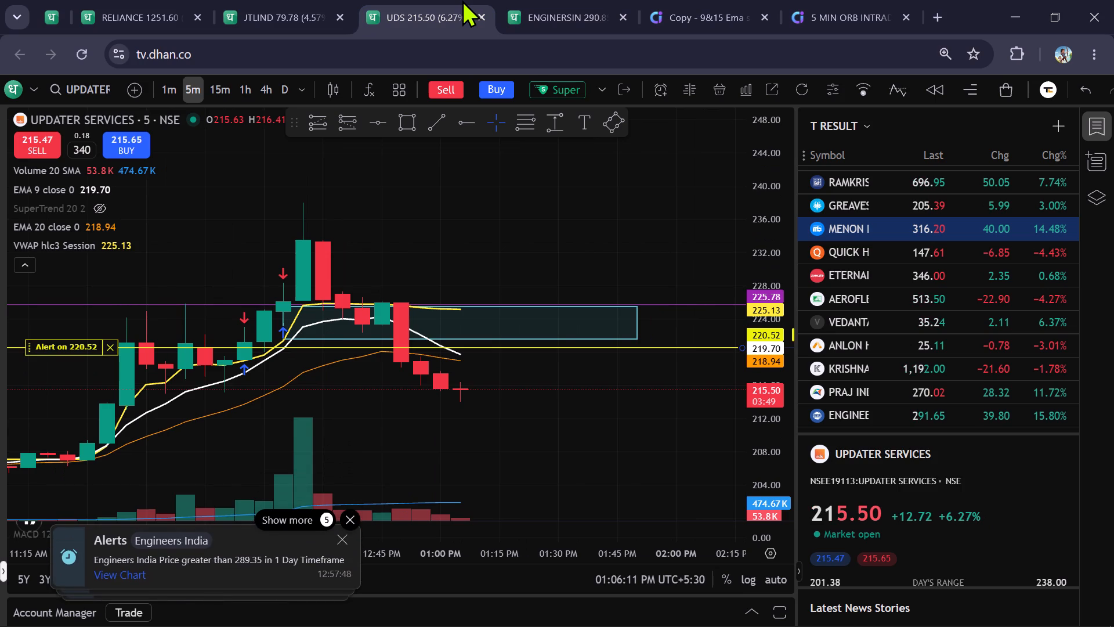
click(240, 1)
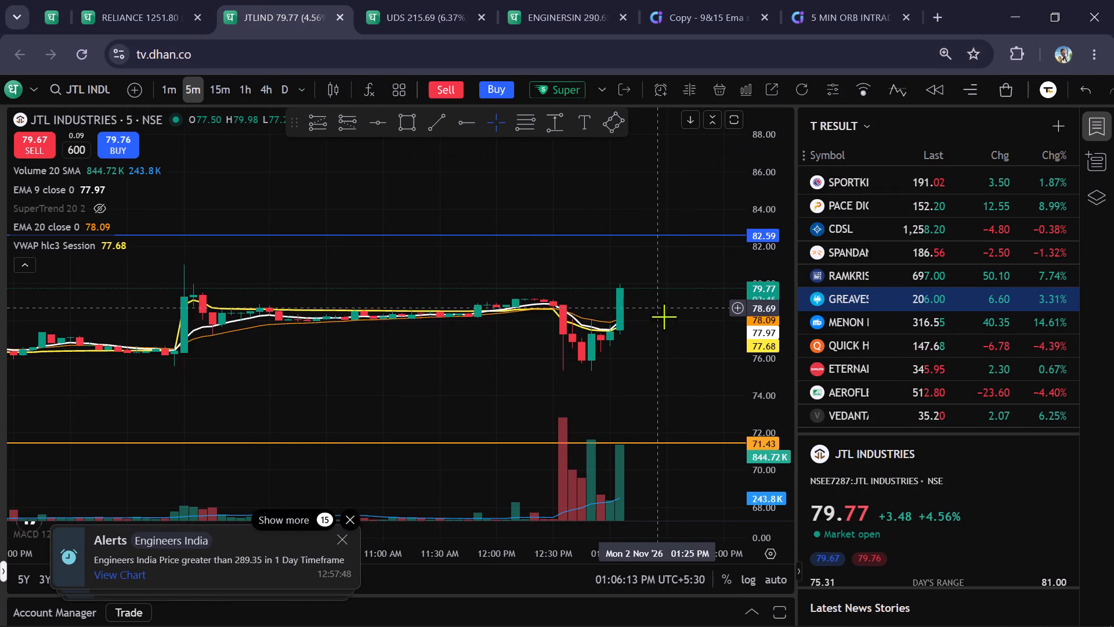
scroll(670, 326, up, 4)
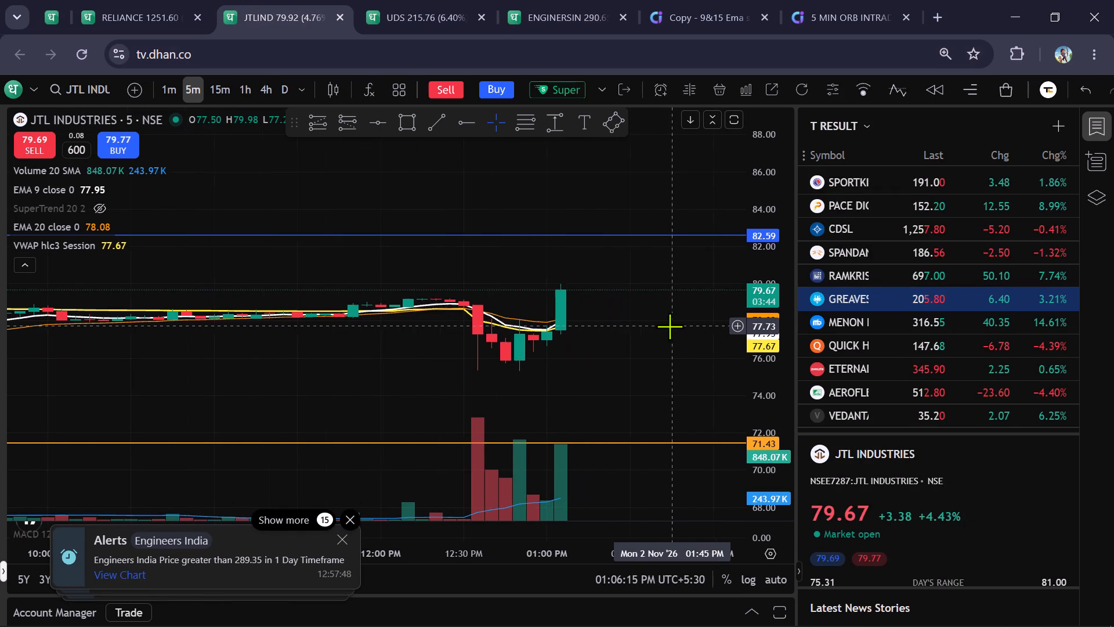
Open a super buy order at market price for JTL INDUSTRIES, ready to edit its quantity.
click(566, 84)
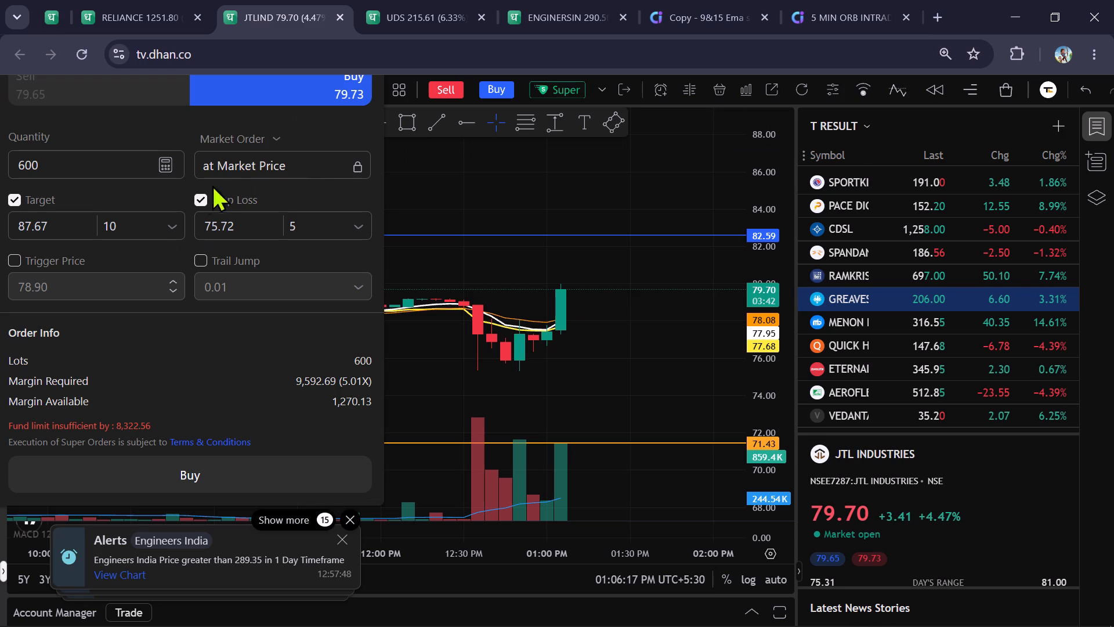
click(93, 172)
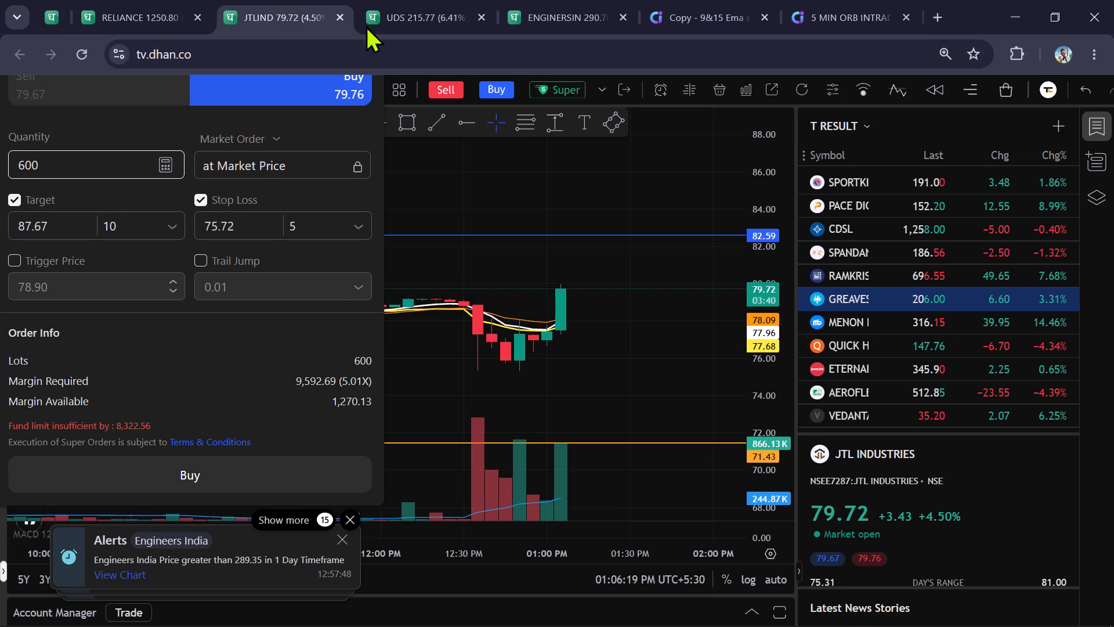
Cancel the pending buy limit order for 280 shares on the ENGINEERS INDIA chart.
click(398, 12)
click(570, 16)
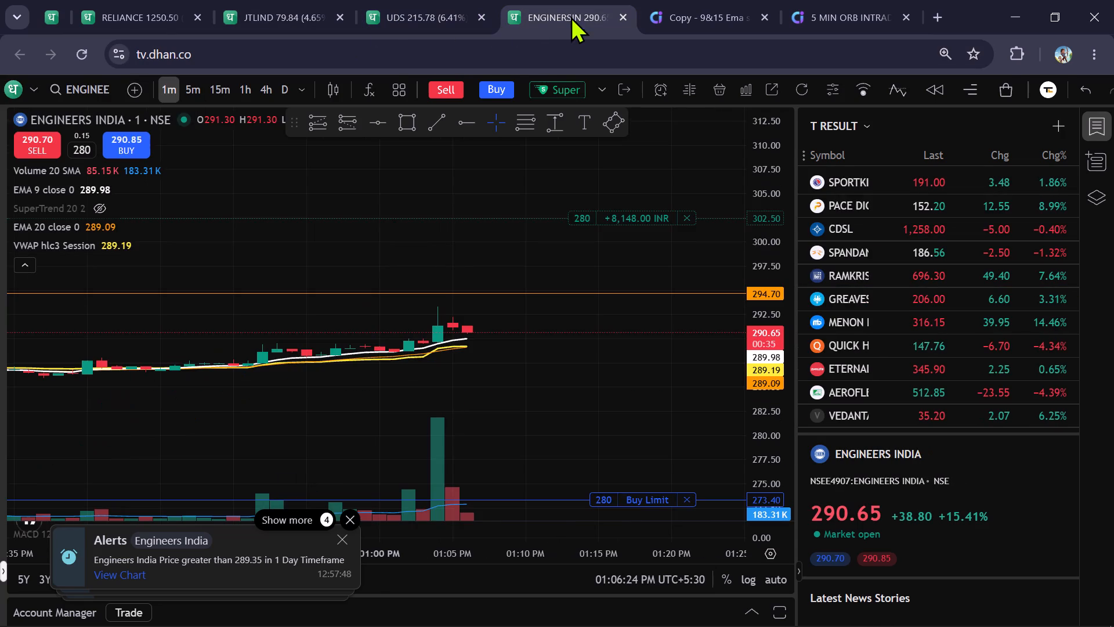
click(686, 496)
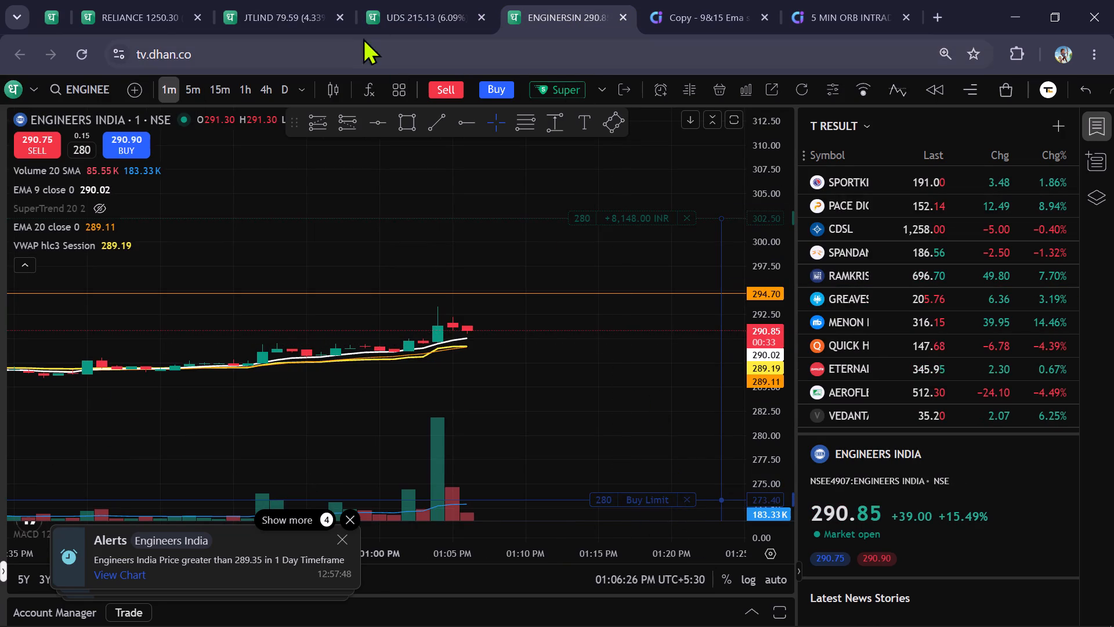
Set the quantity of the JTL INDUSTRIES super buy order to 900 shares.
click(294, 25)
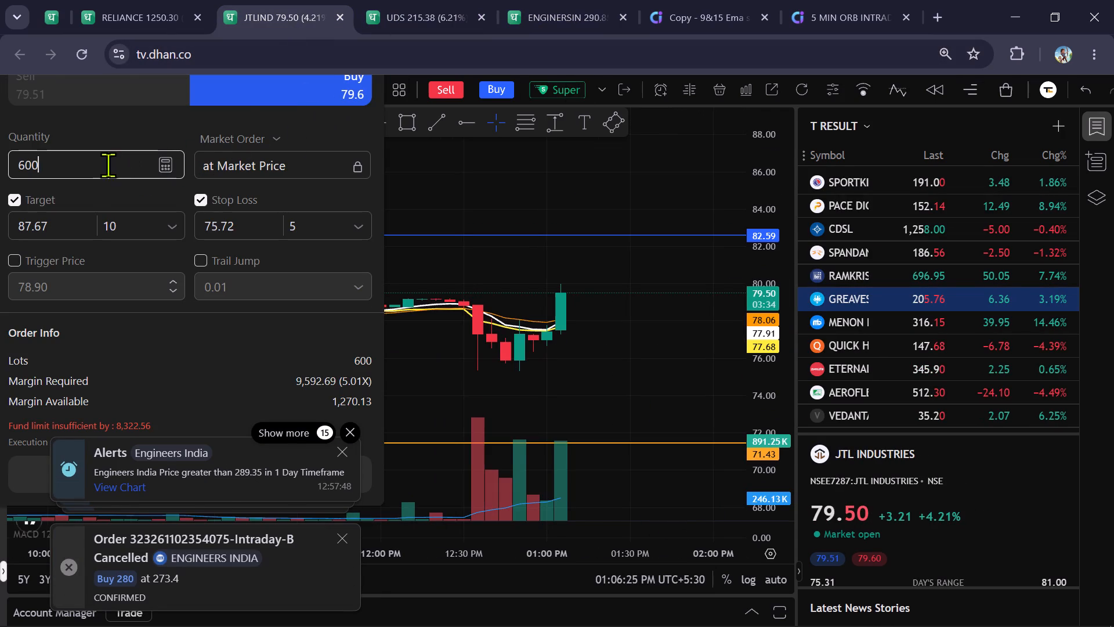
click(107, 165)
key(BackSpace)
key(BackSpace)
key(BackSpace)
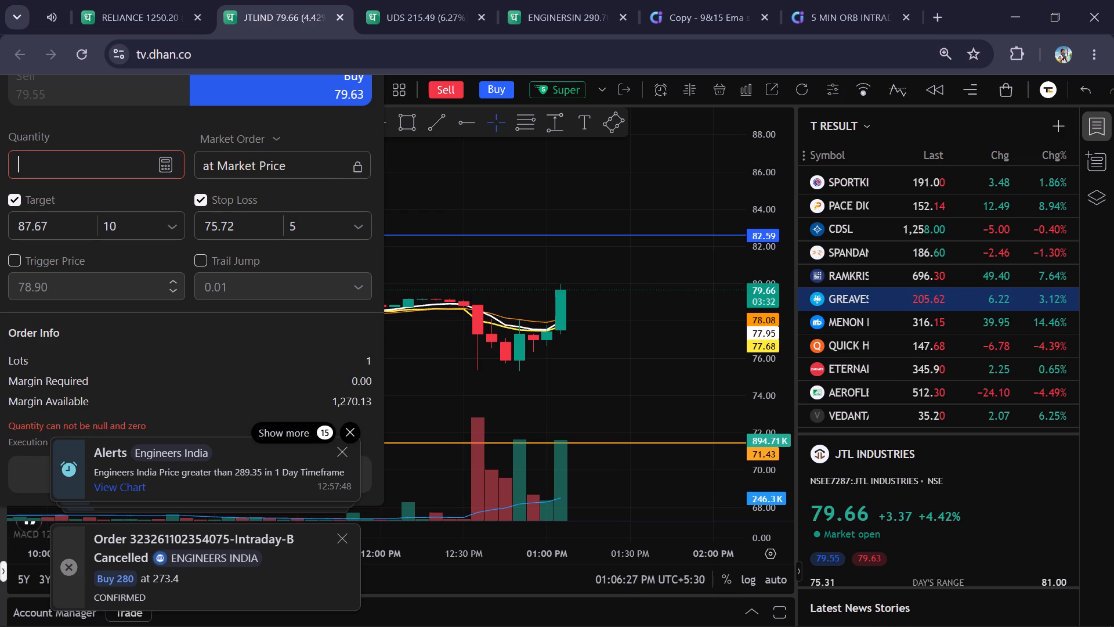
text(700)
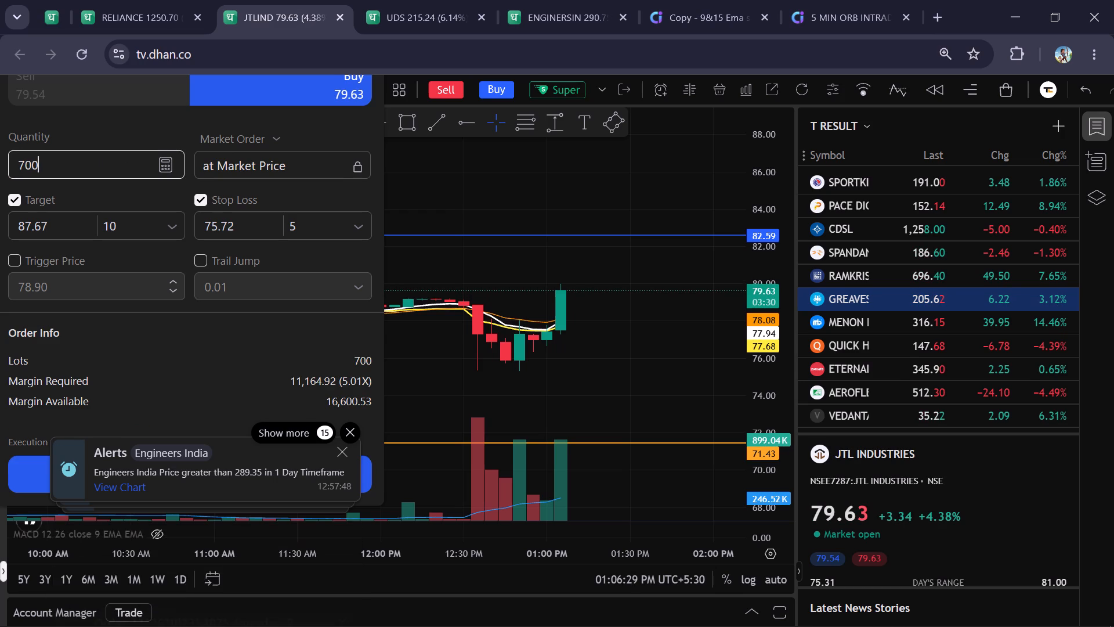
key(BackSpace)
key(BackSpace)
key(BackSpace)
text(900)
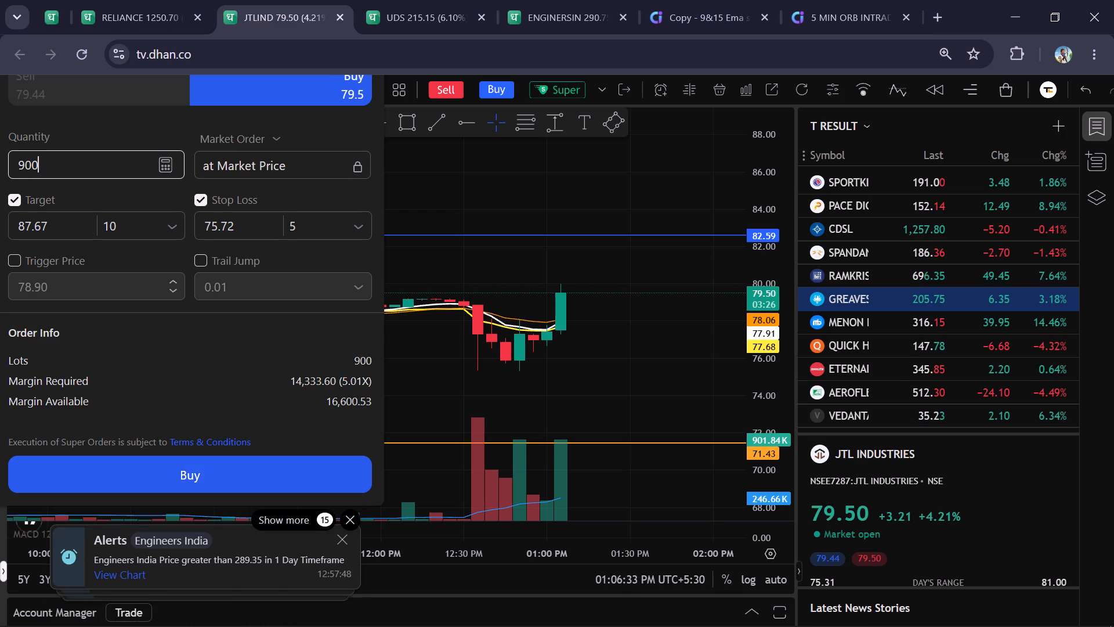
Set the quantity of the JTL INDUSTRIES super buy order to 1000 shares.
key(BackSpace)
key(BackSpace)
key(BackSpace)
key(BackSpace)
key(BackSpace)
key(BackSpace)
text(1000)
Change the super buy order from a market order to a limit order with a price of 70.
click(263, 138)
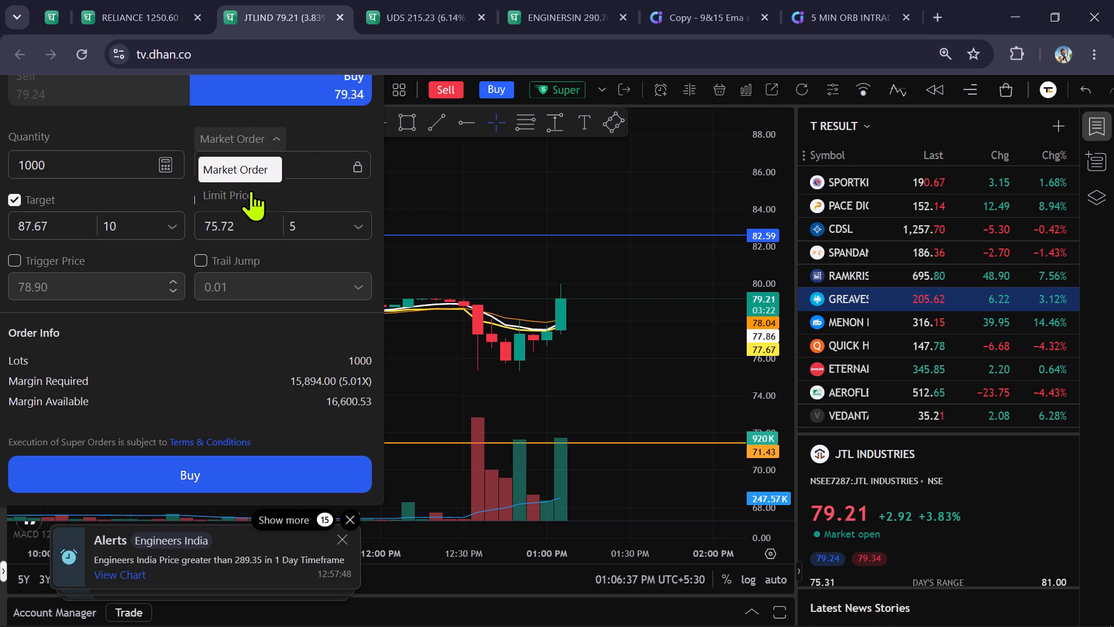
click(249, 191)
click(256, 167)
key(BackSpace)
key(BackSpace)
key(BackSpace)
key(BackSpace)
key(BackSpace)
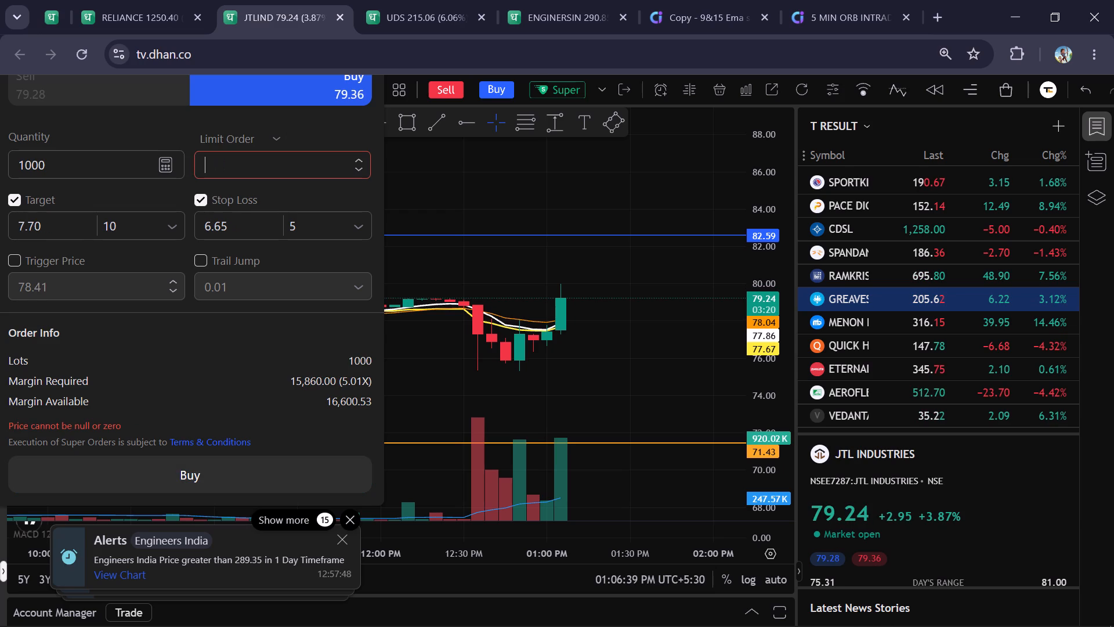
key(7)
key(0)
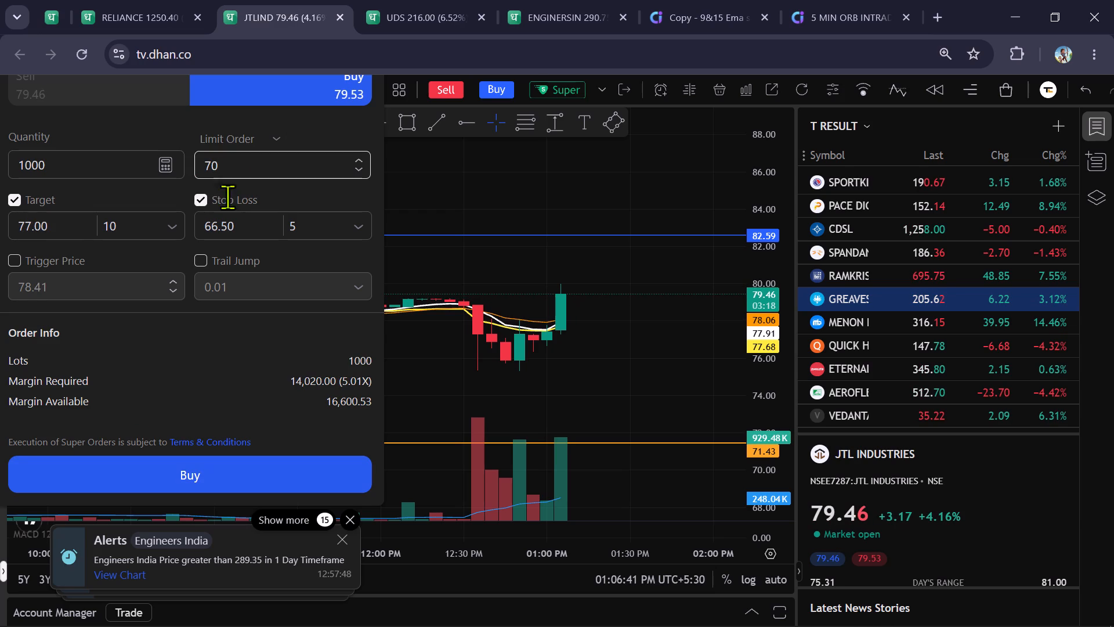
Set the target price of the JTL INDUSTRIES super buy order to 84.
click(73, 230)
key(BackSpace)
key(BackSpace)
key(BackSpace)
key(BackSpace)
key(BackSpace)
key(BackSpace)
key(BackSpace)
key(BackSpace)
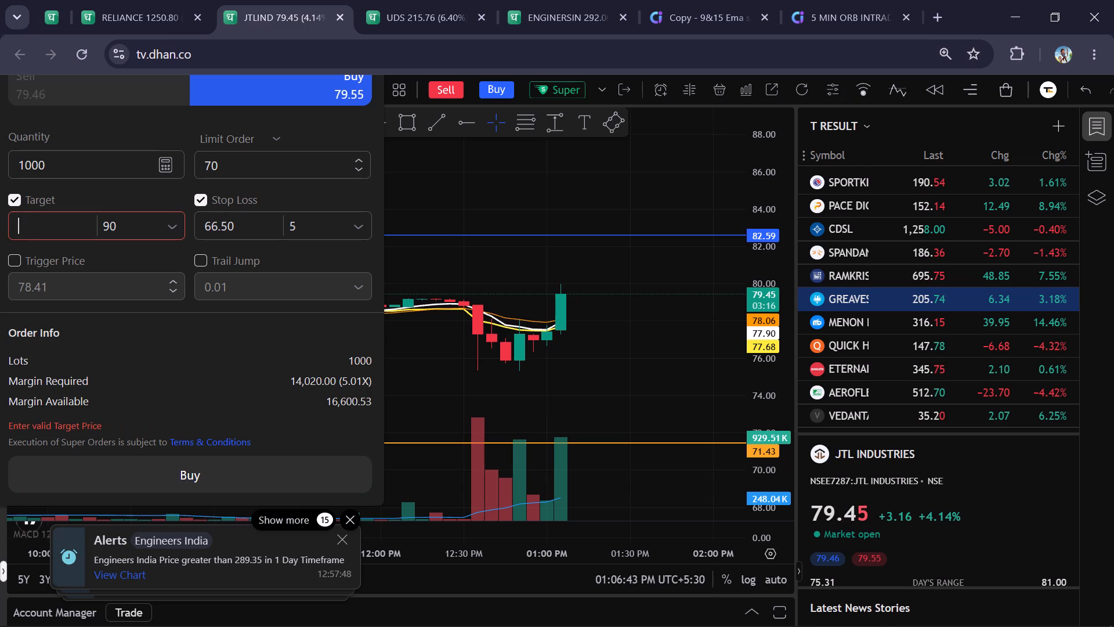
text(84)
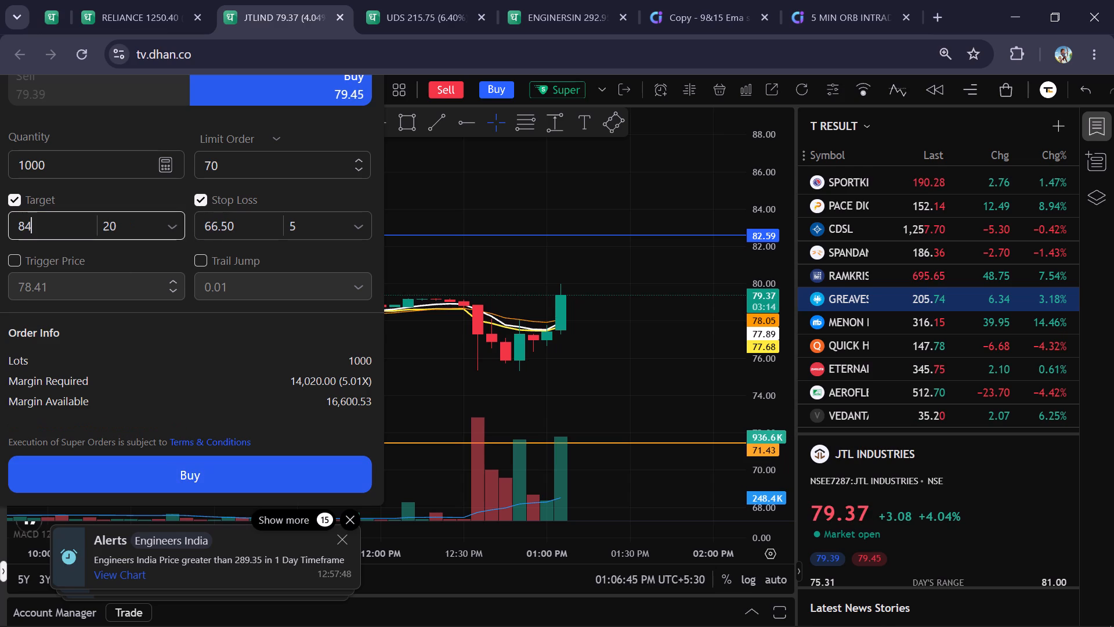
scroll(276, 401, down, 1)
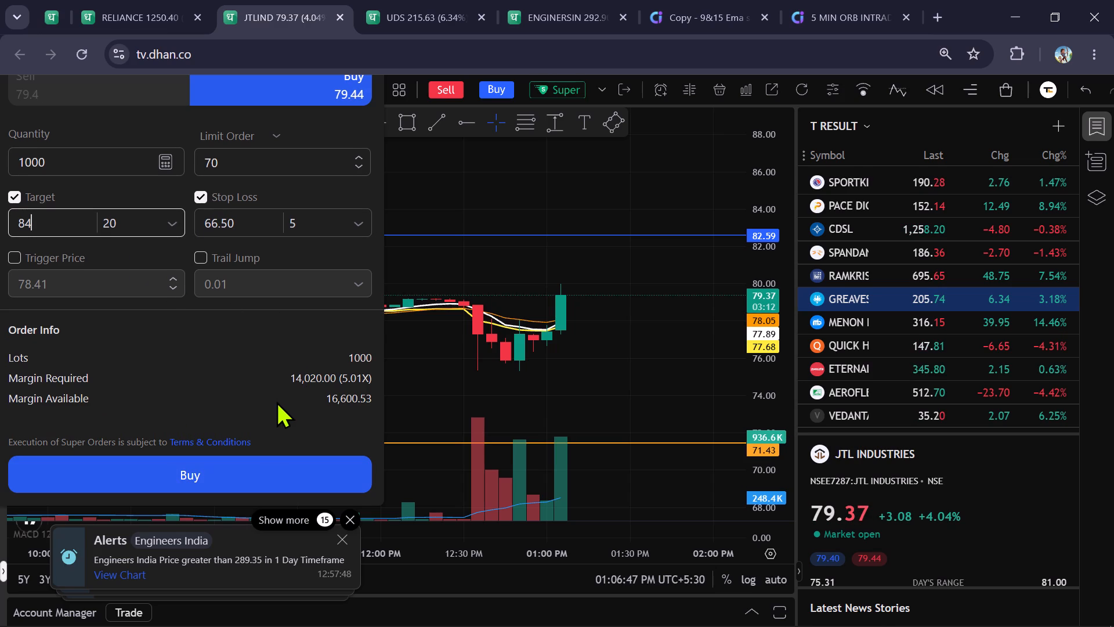
drag(255, 384, 278, 437)
drag(236, 453, 242, 405)
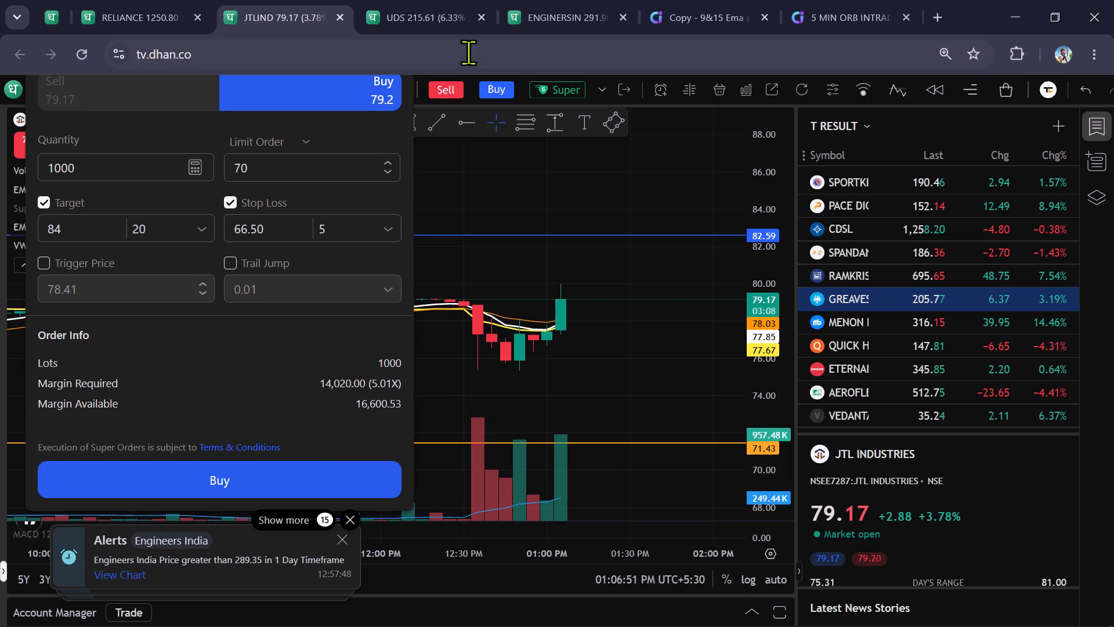
Move the JTL INDUSTRIES browser tab between the UPDATER SERVICES and ENGINEERS INDIA tabs.
click(550, 0)
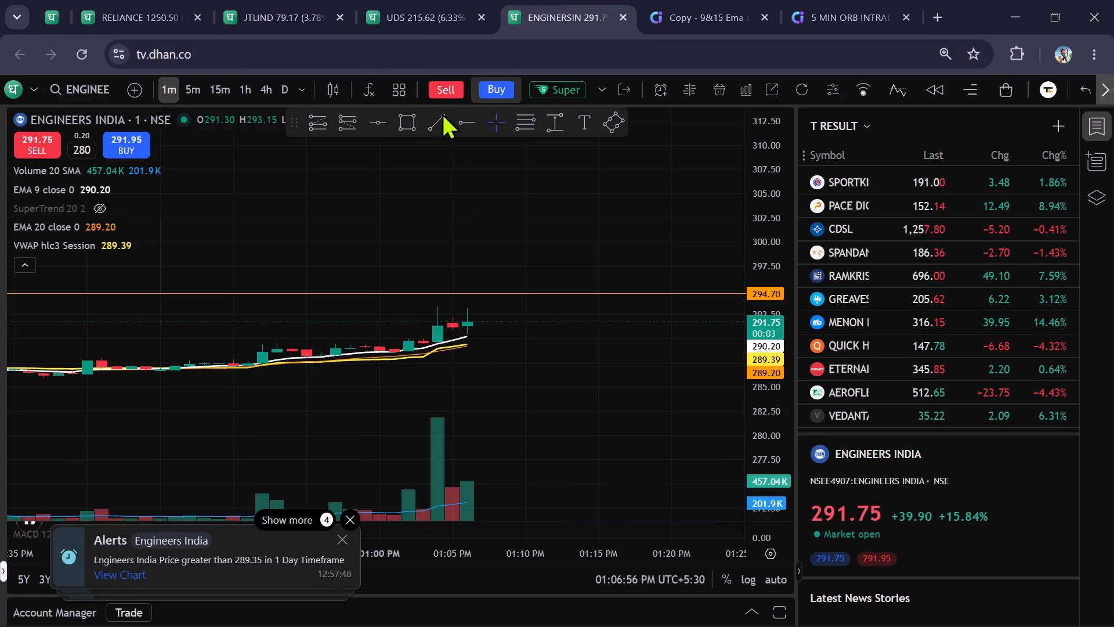
click(265, 12)
drag(265, 12, 427, 12)
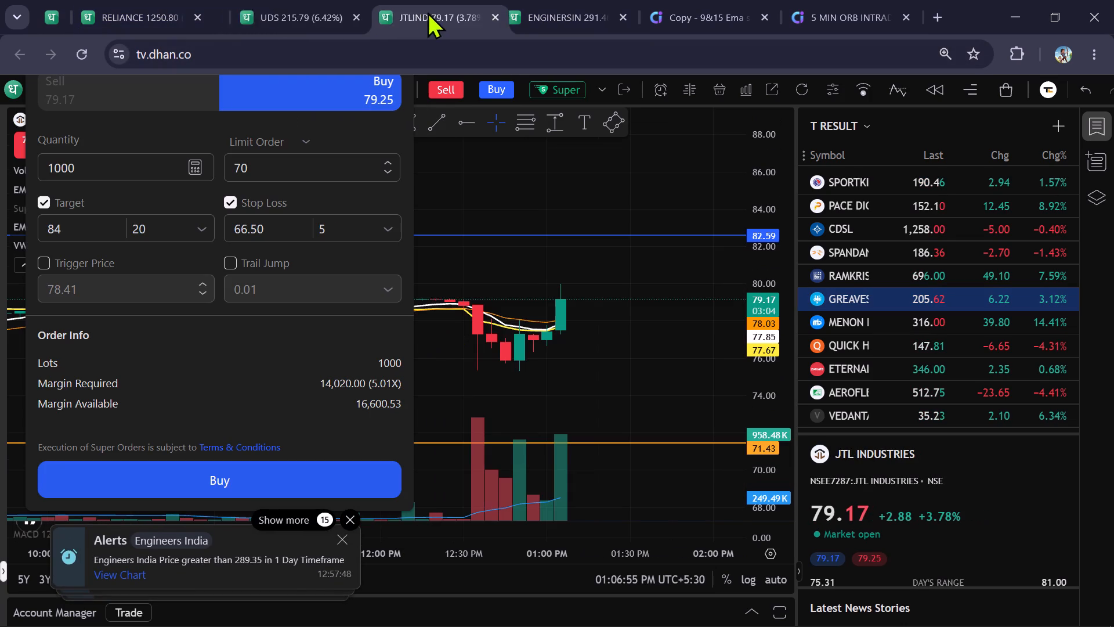
drag(427, 12, 430, 10)
Show JTL INDUSTRIES on the one-minute timeframe and submit the super buy limit order for 1000 shares at 70.
drag(264, 114, 305, 412)
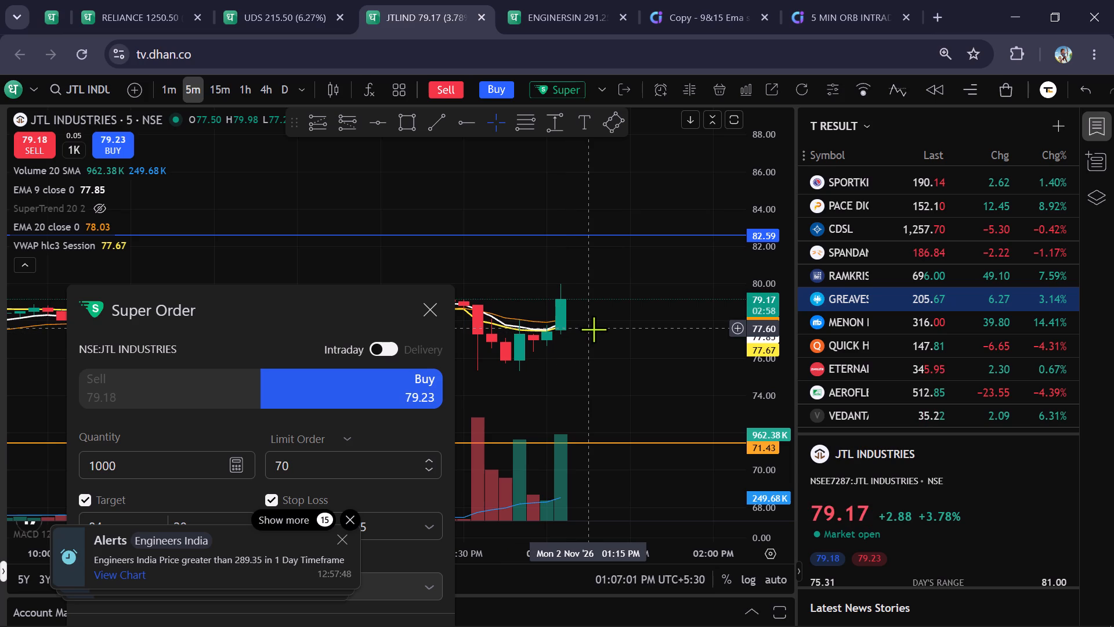
click(174, 92)
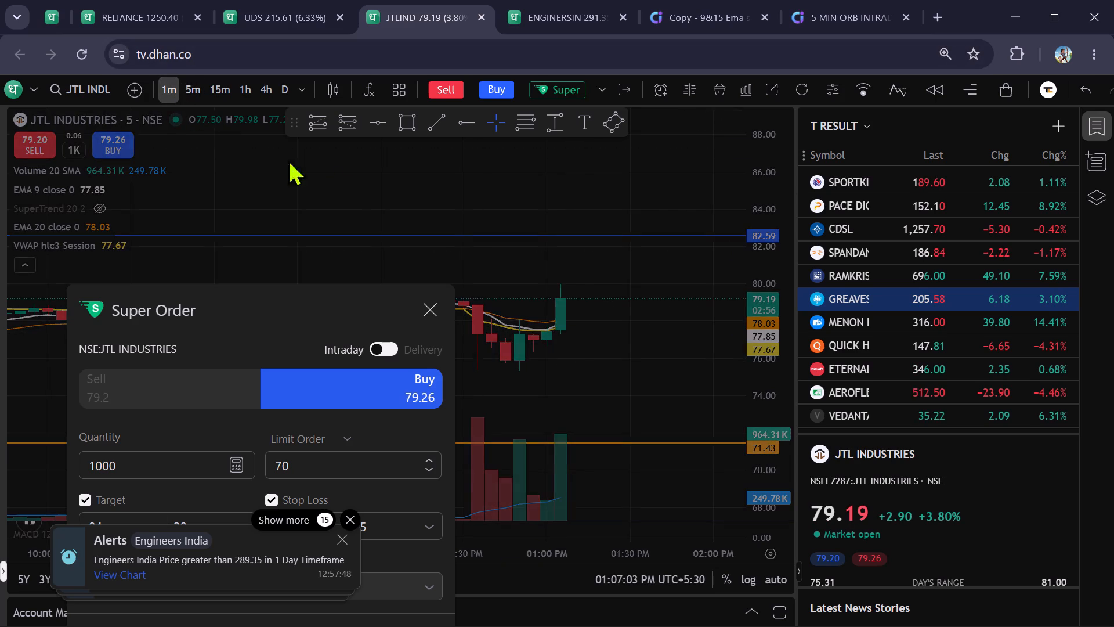
scroll(614, 259, up, 1)
drag(274, 341, 347, 122)
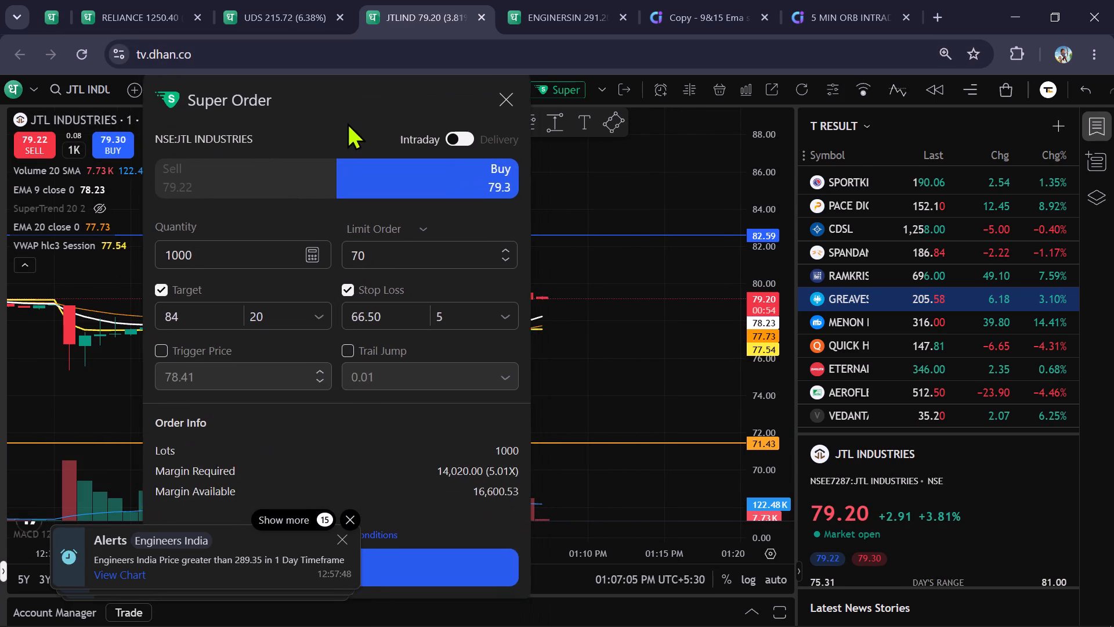
drag(347, 122, 346, 120)
drag(400, 432, 394, 373)
click(397, 491)
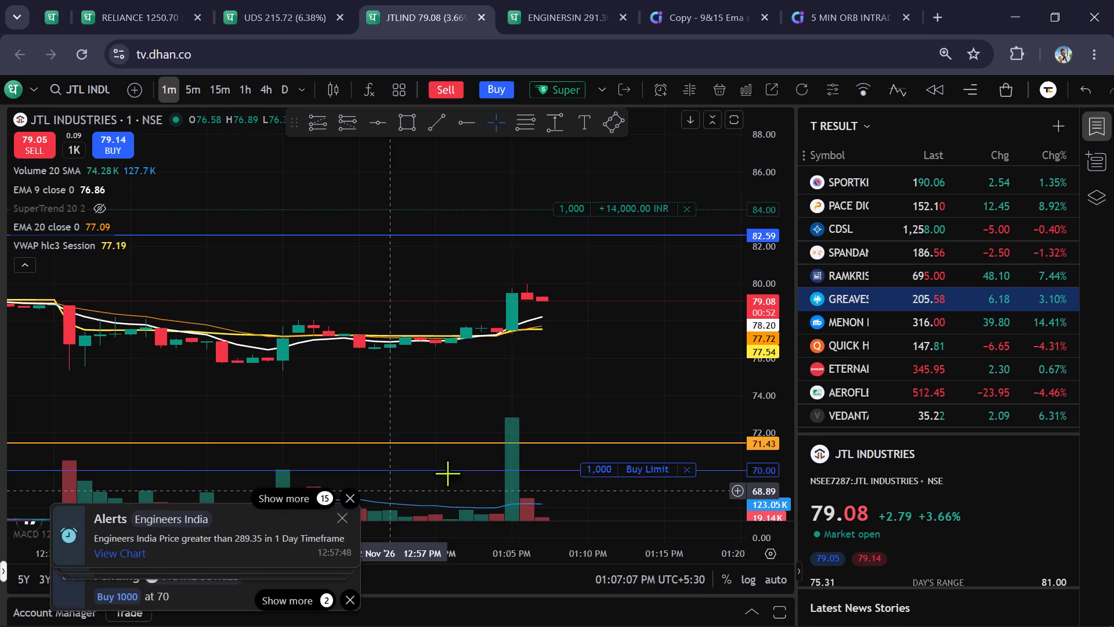
Examine the JTL INDUSTRIES price action on the one-minute, five-minute, fifteen-minute and daily timeframes.
scroll(758, 358, down, 1)
scroll(585, 356, up, 1)
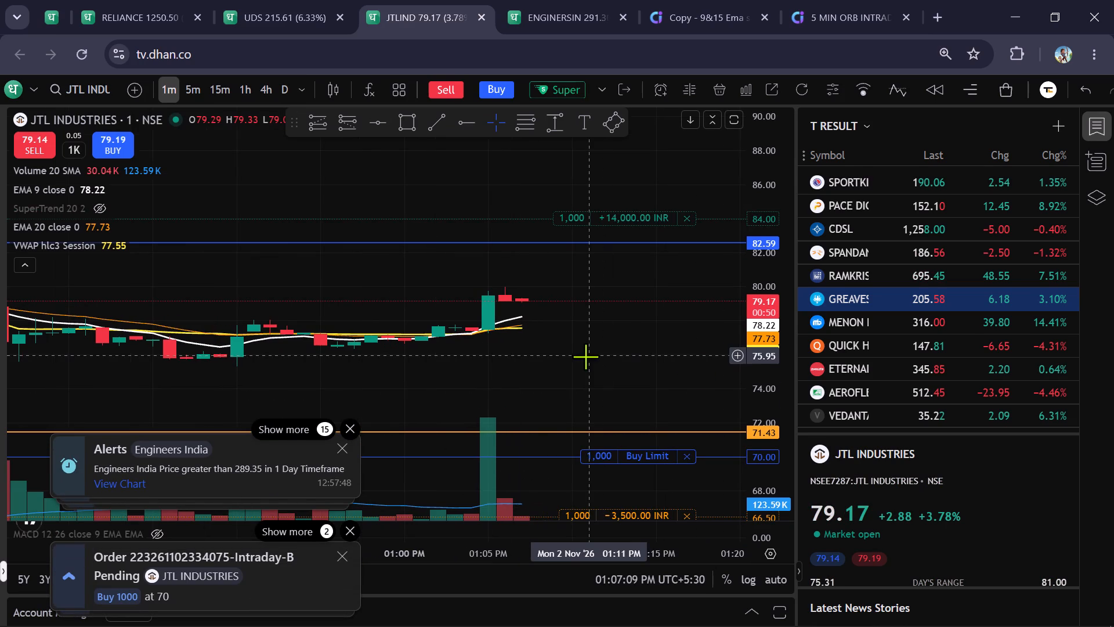
scroll(601, 366, up, 1)
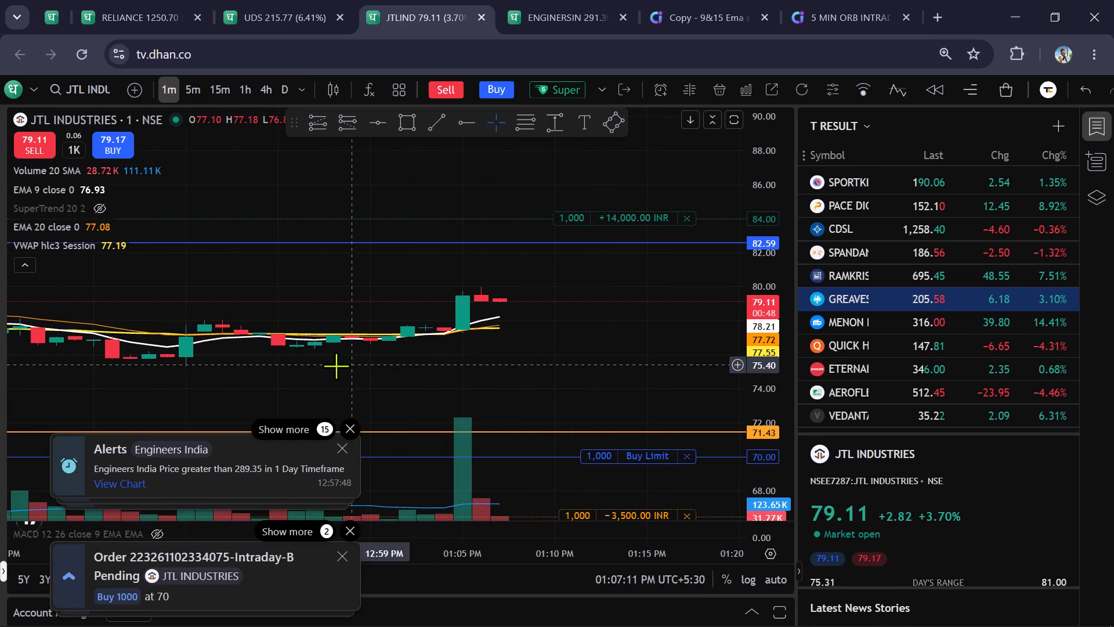
drag(659, 355, 662, 380)
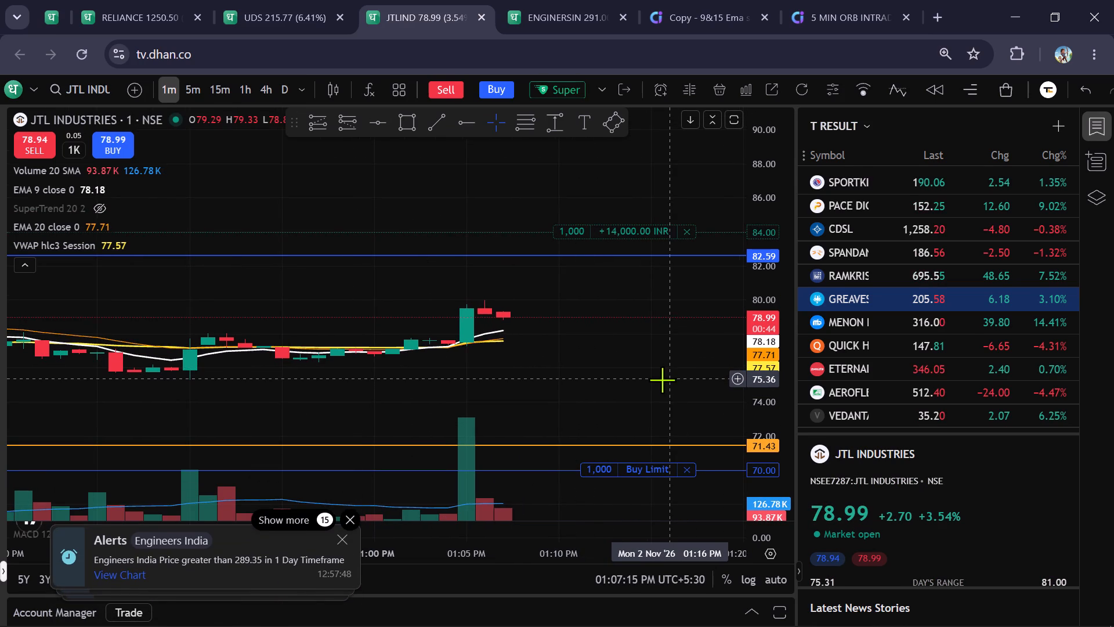
click(185, 93)
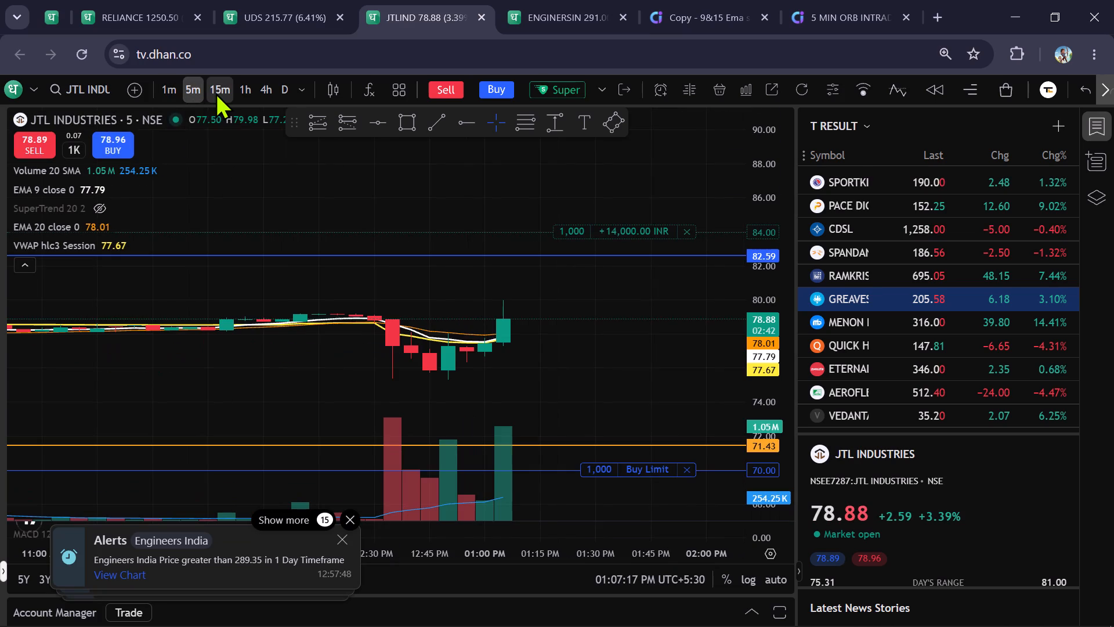
click(218, 93)
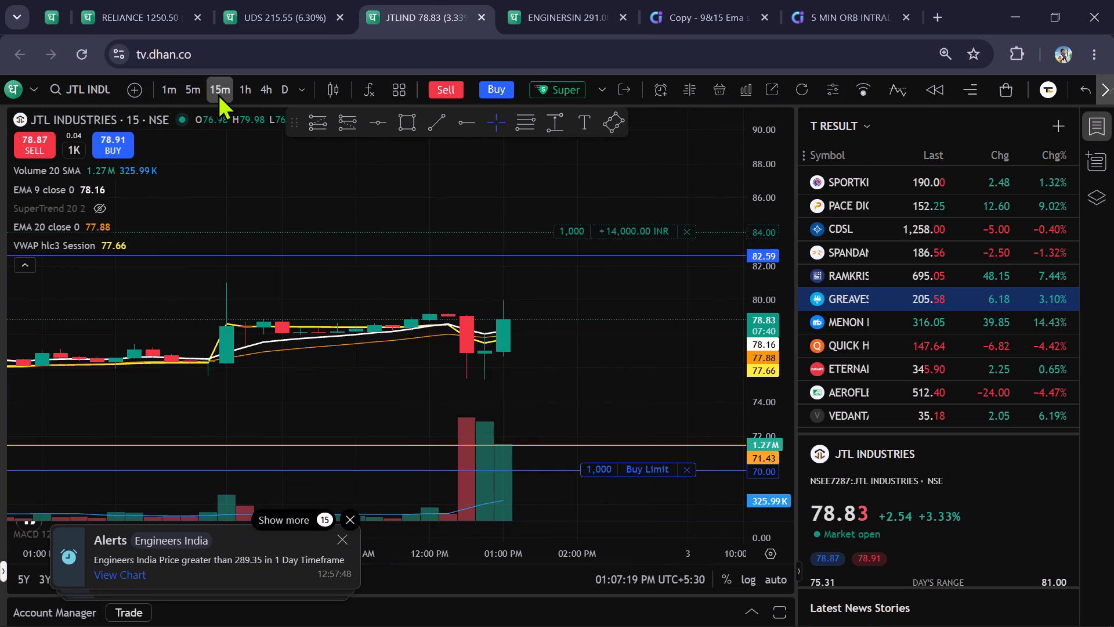
click(189, 93)
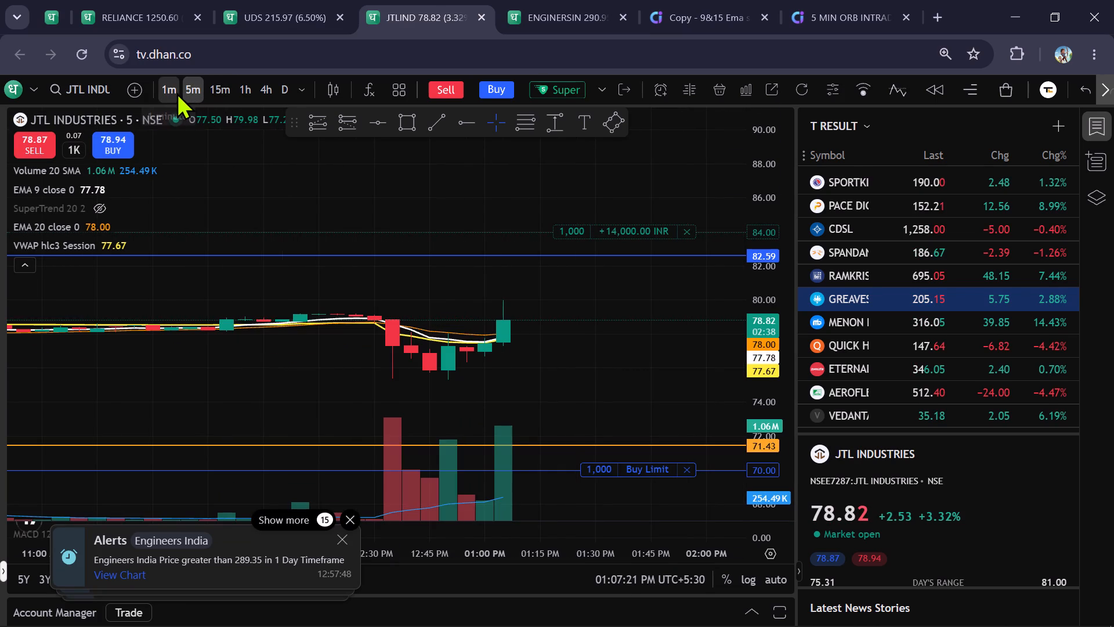
click(176, 92)
drag(632, 345, 630, 355)
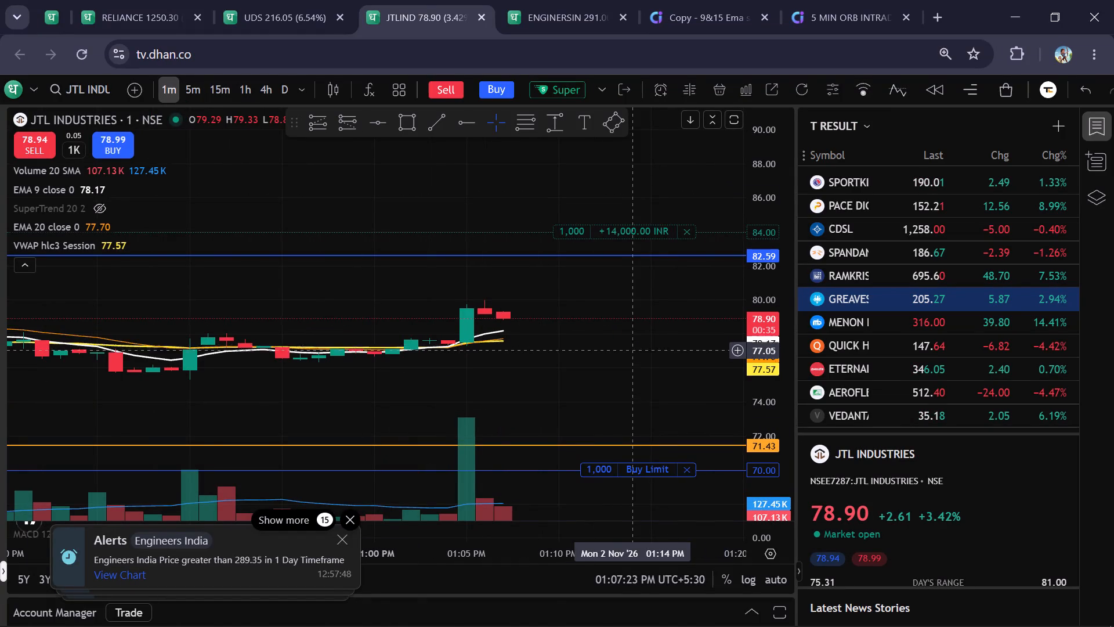
drag(630, 355, 628, 363)
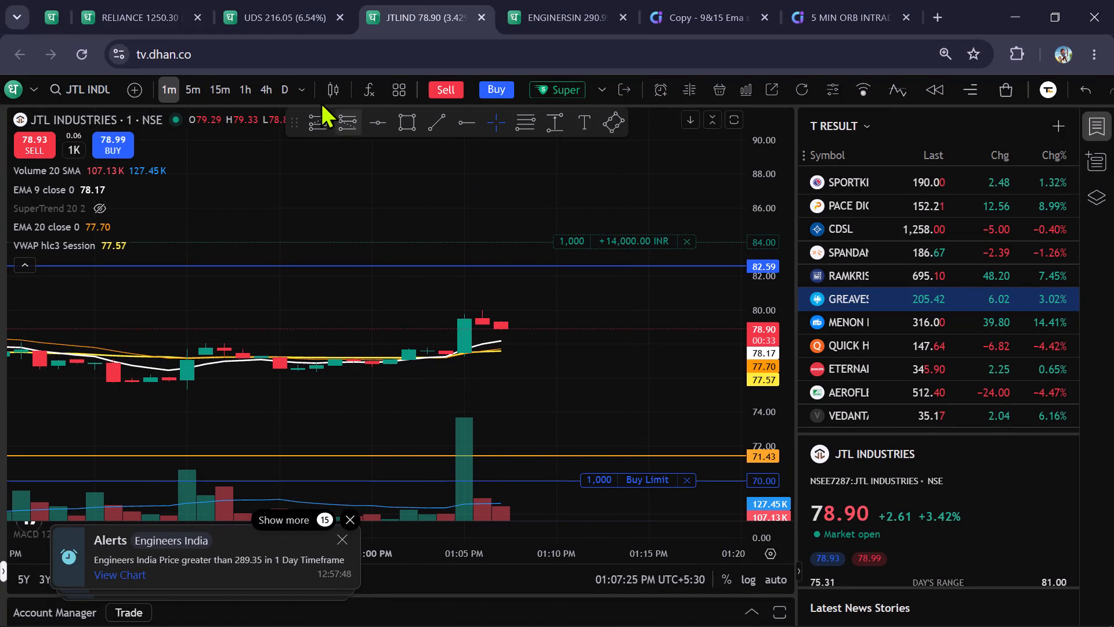
click(280, 81)
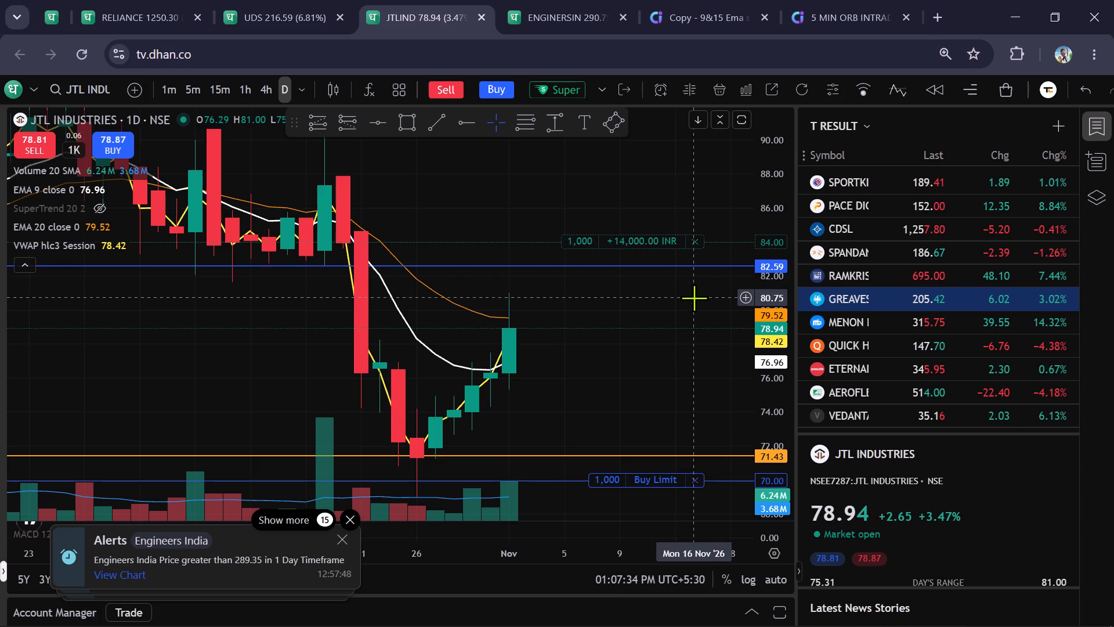
click(204, 94)
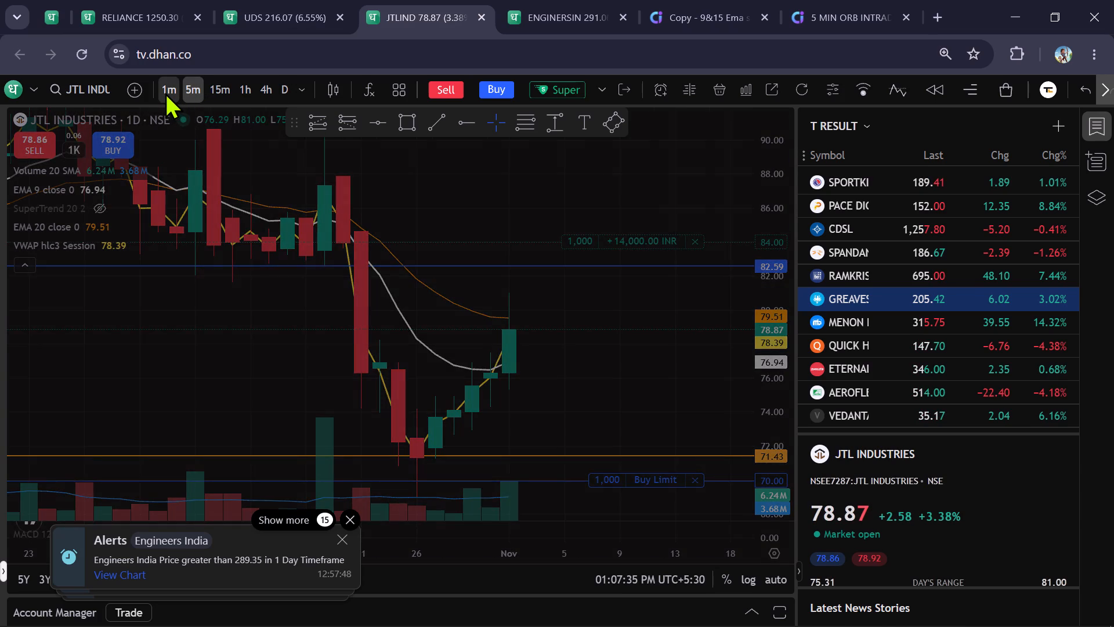
click(165, 92)
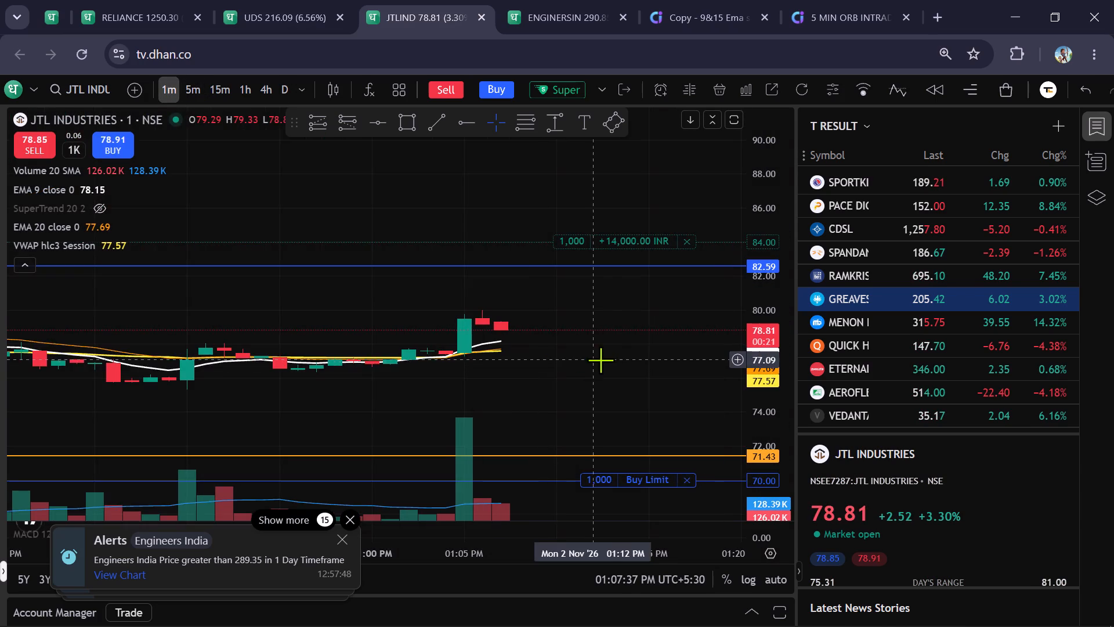
scroll(621, 377, up, 1)
Check the ENGINEERS INDIA chart, then monitor the latest candles on the one-minute JTL INDUSTRIES chart.
click(537, 6)
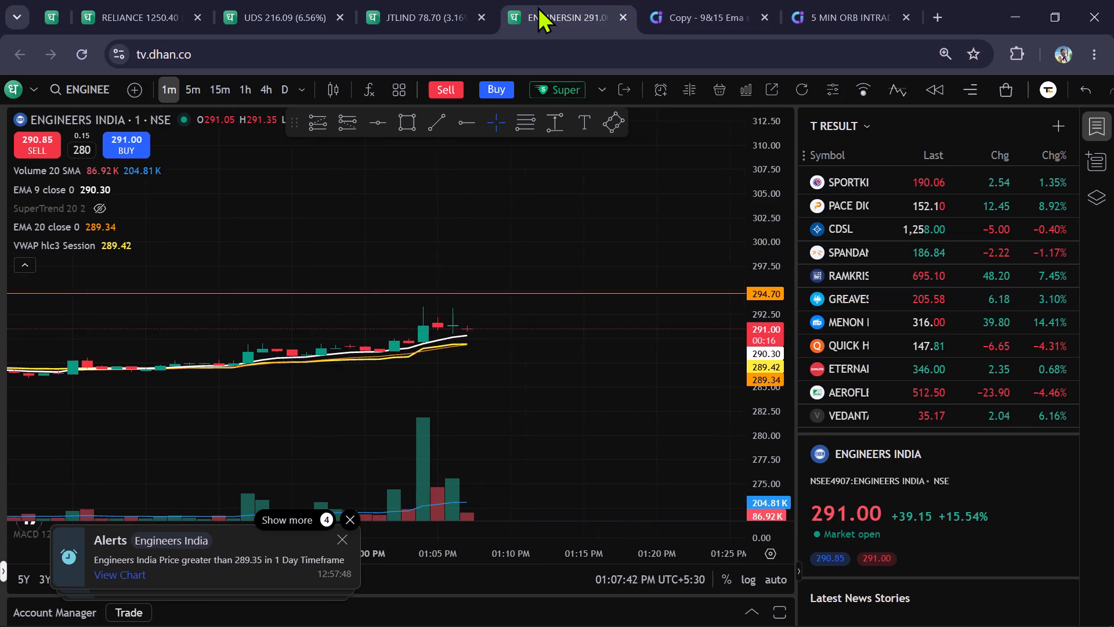
click(442, 18)
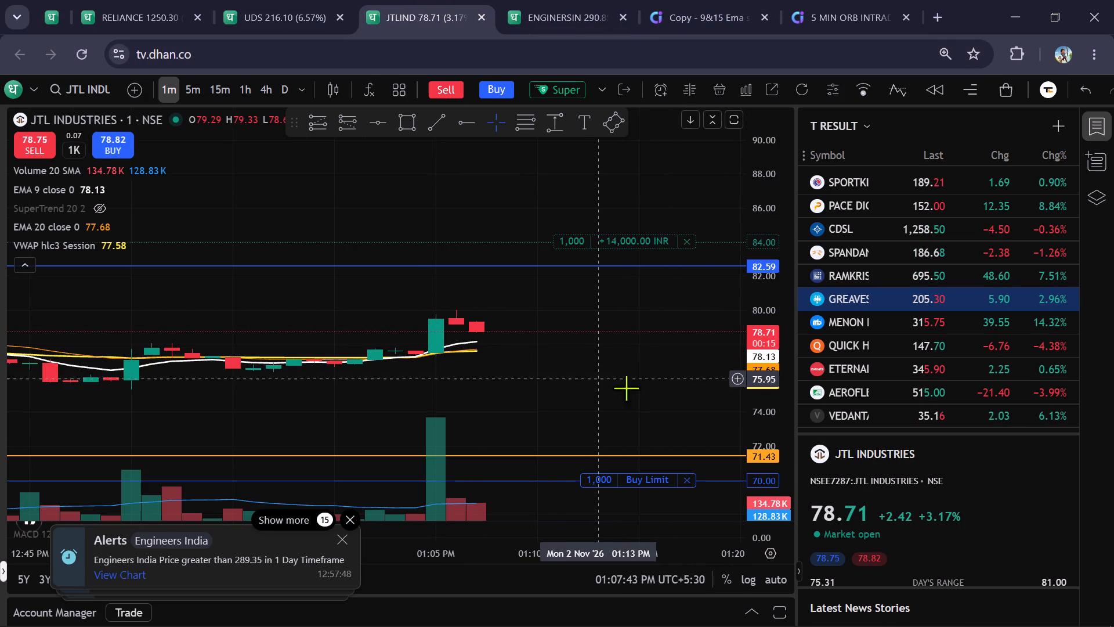
scroll(638, 377, down, 2)
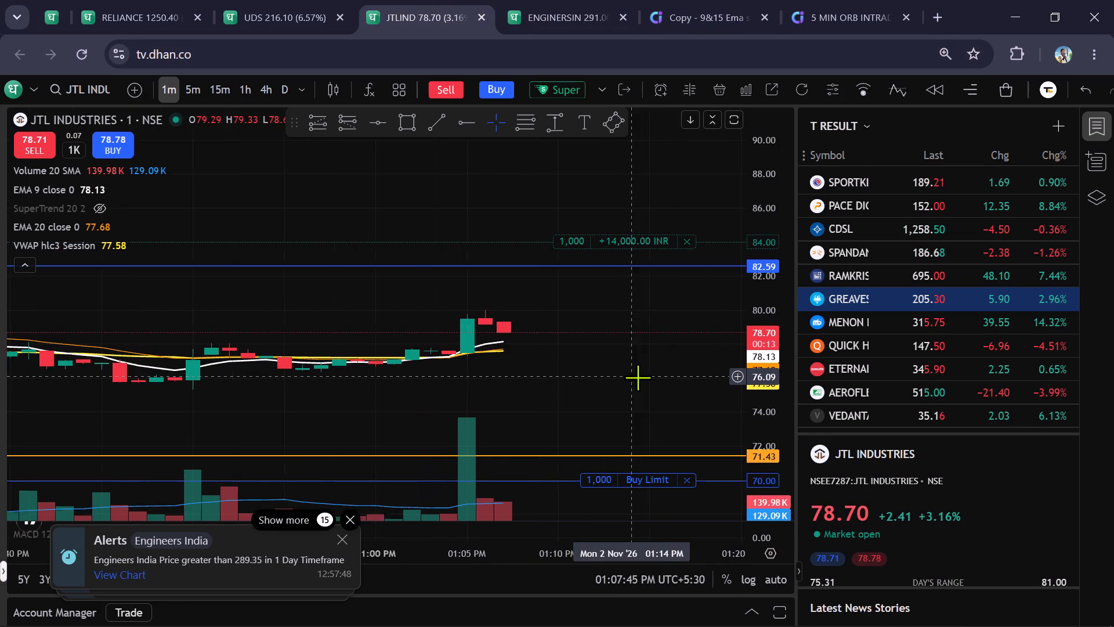
scroll(638, 377, down, 5)
scroll(638, 377, up, 4)
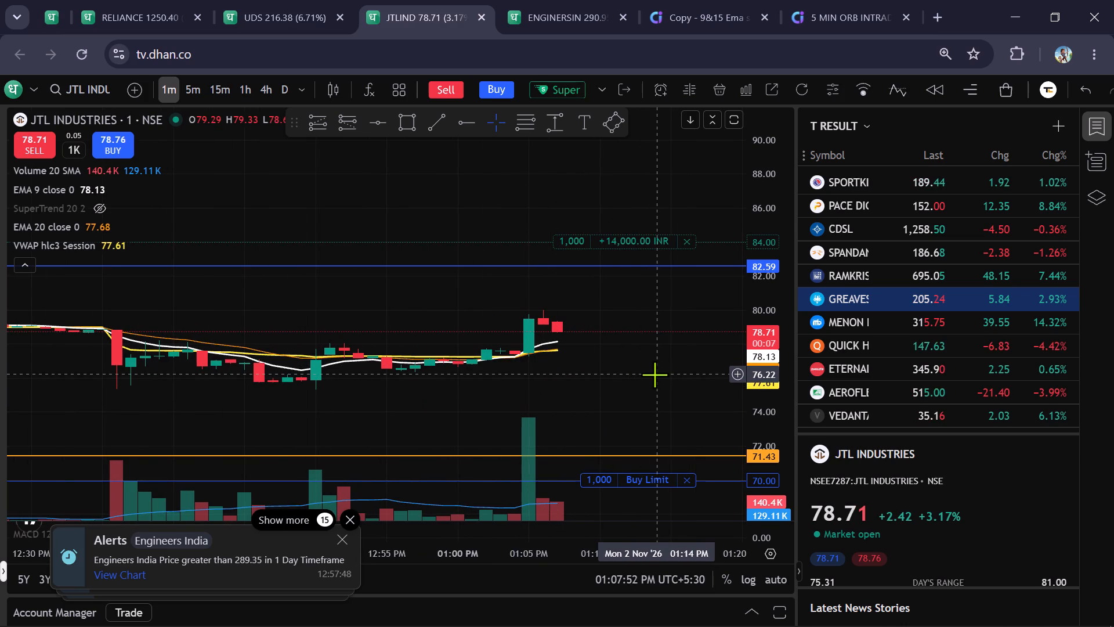
scroll(654, 374, up, 2)
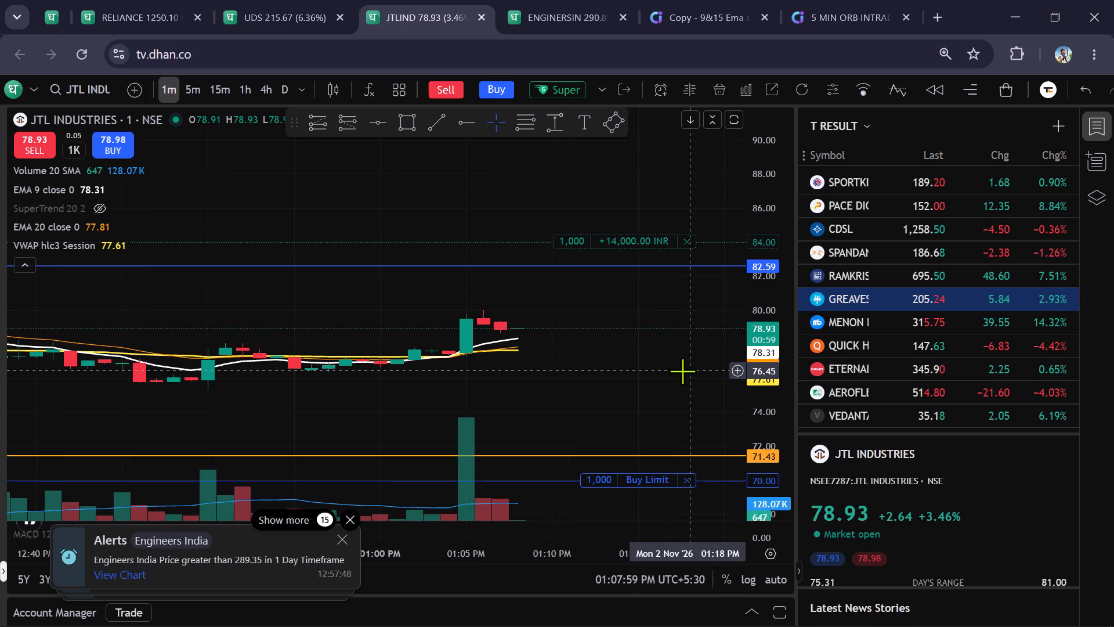
scroll(682, 371, up, 1)
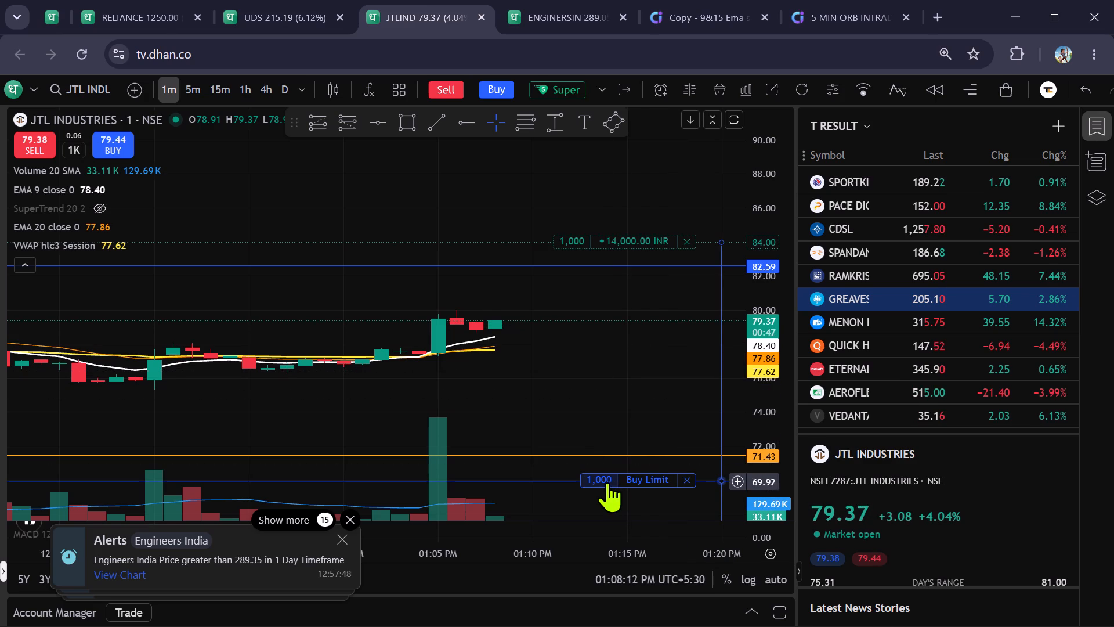
Raise the pending 1000-share buy limit order on the JTL INDUSTRIES chart to about 79.33.
drag(617, 412, 582, 412)
drag(605, 478, 610, 325)
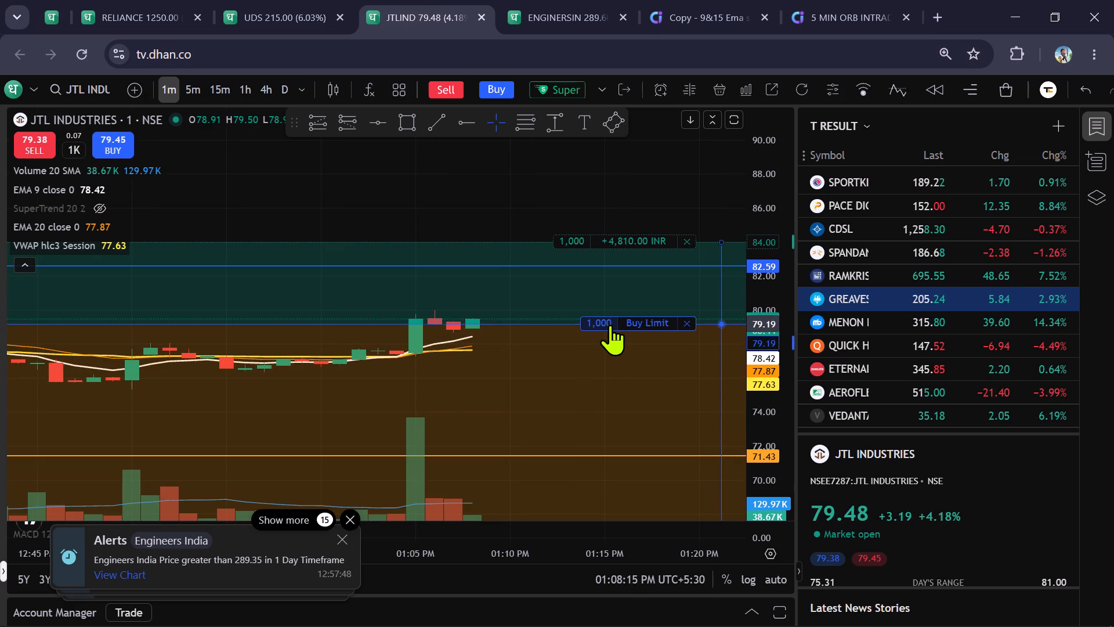
drag(610, 325, 612, 322)
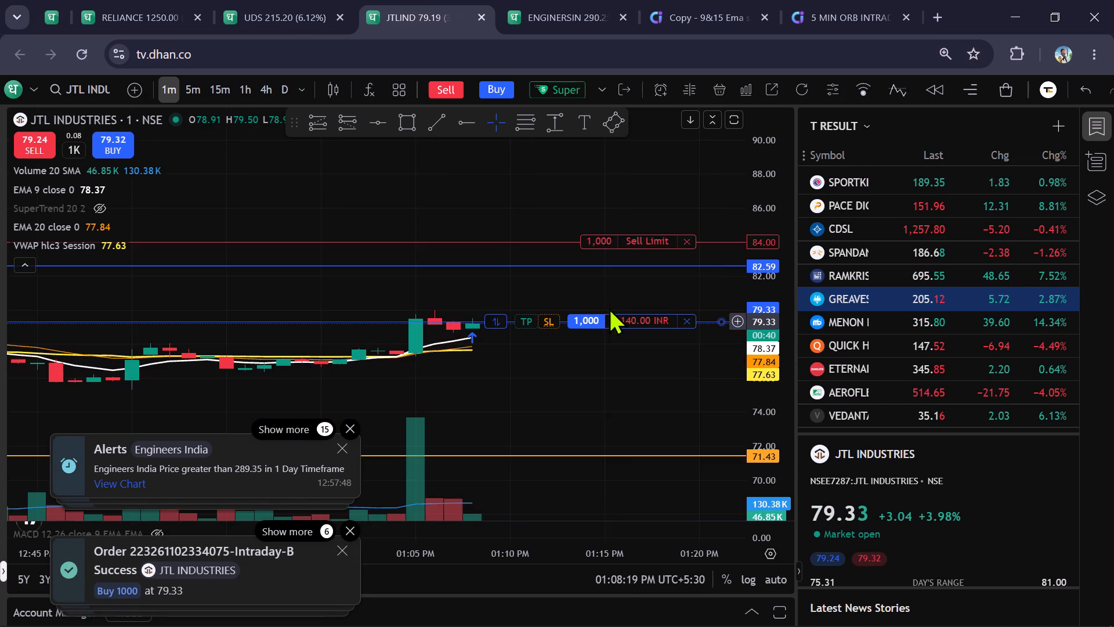
Lower the 1000-share sell limit target order on the JTL INDUSTRIES chart to 81.48.
drag(601, 239, 596, 291)
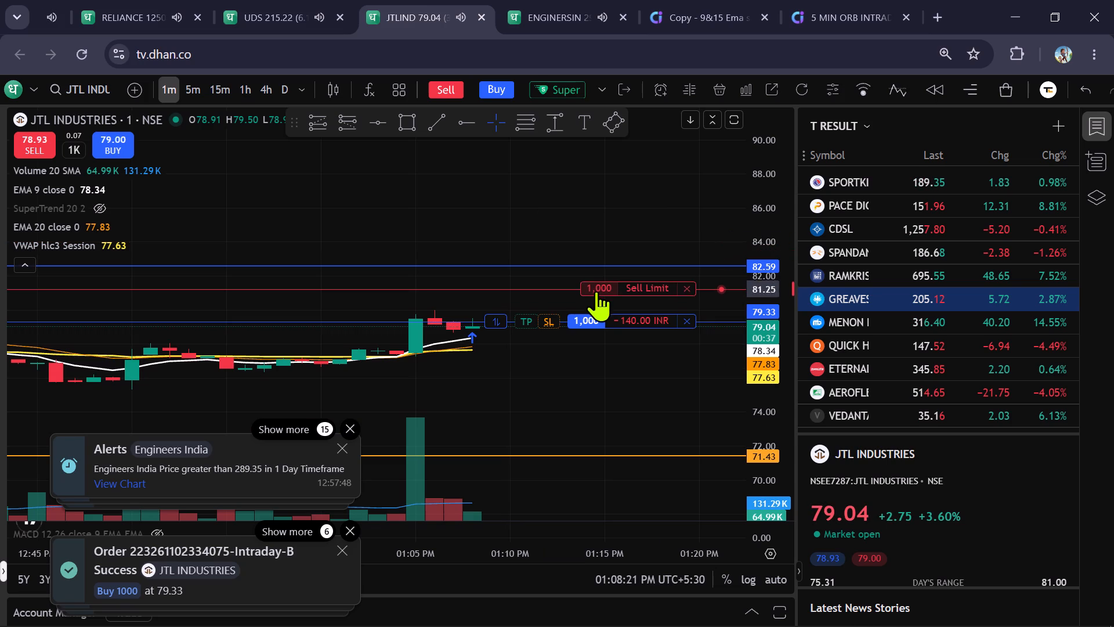
drag(596, 291, 596, 293)
drag(596, 242, 594, 285)
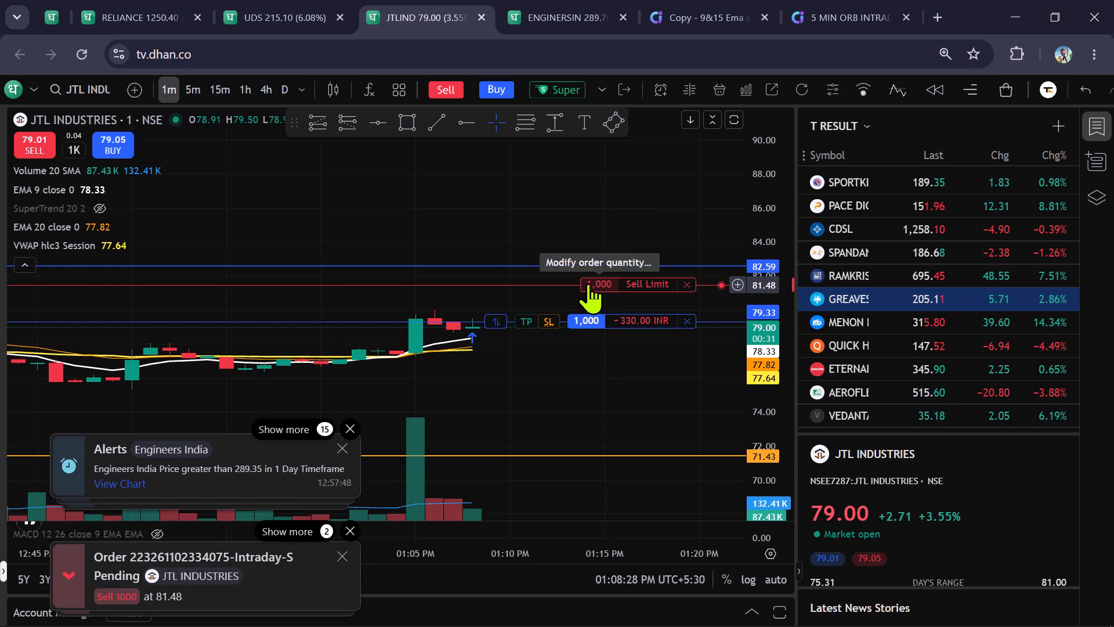
Switch the JTL INDUSTRIES chart to the five-minute timeframe.
click(187, 88)
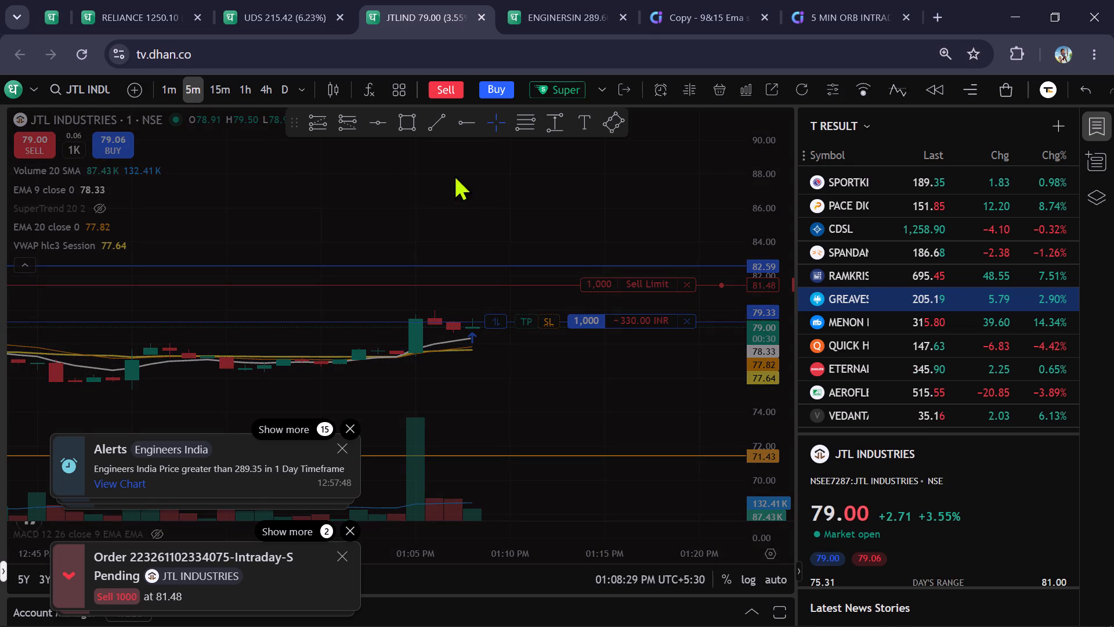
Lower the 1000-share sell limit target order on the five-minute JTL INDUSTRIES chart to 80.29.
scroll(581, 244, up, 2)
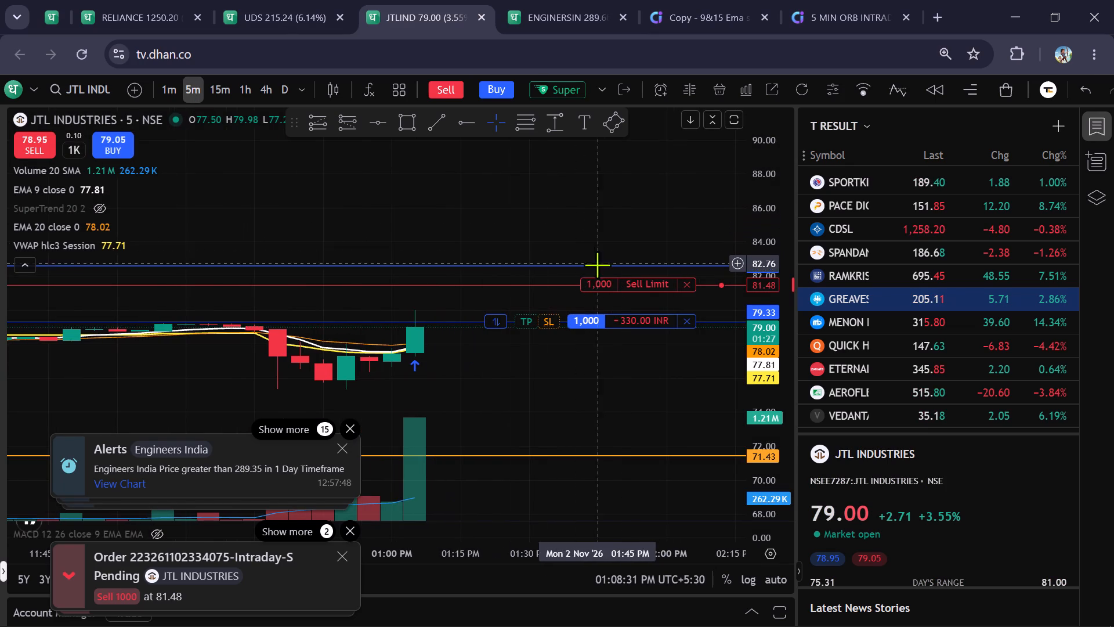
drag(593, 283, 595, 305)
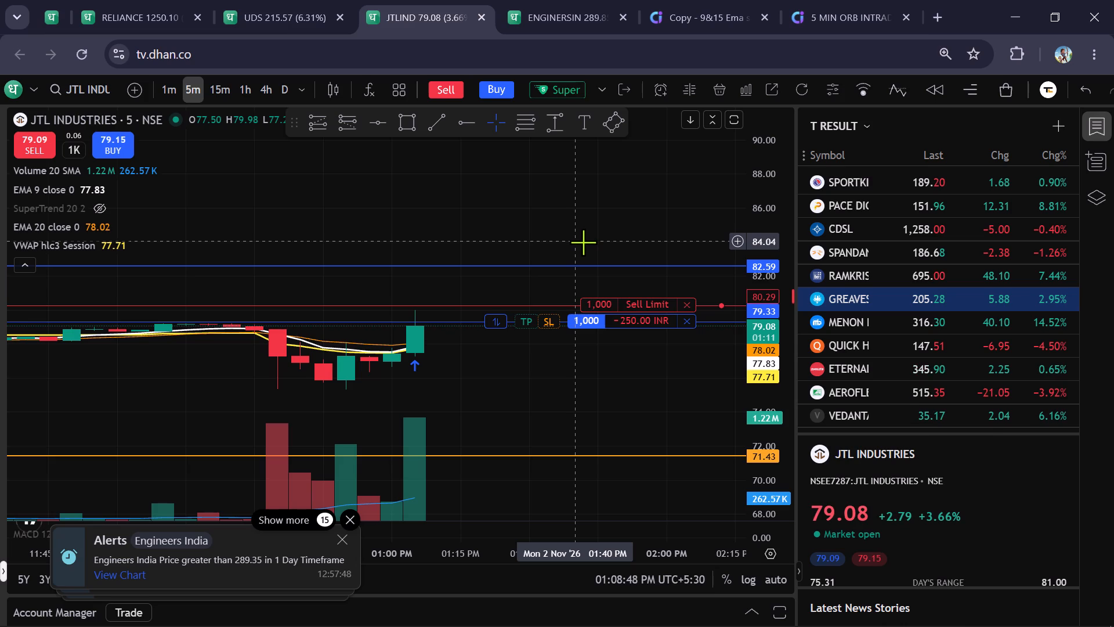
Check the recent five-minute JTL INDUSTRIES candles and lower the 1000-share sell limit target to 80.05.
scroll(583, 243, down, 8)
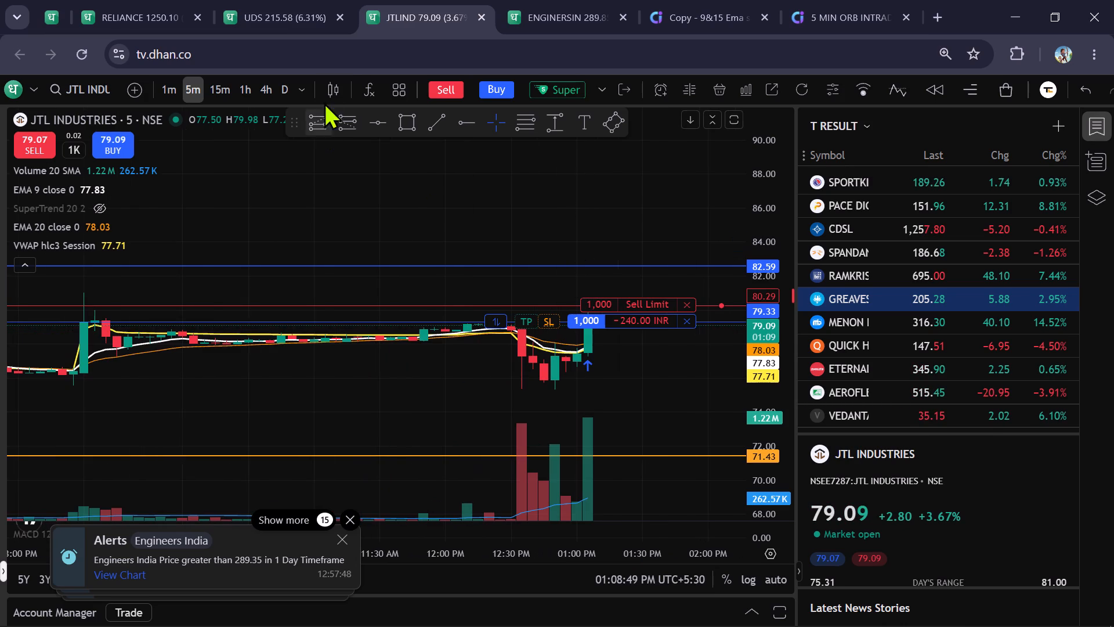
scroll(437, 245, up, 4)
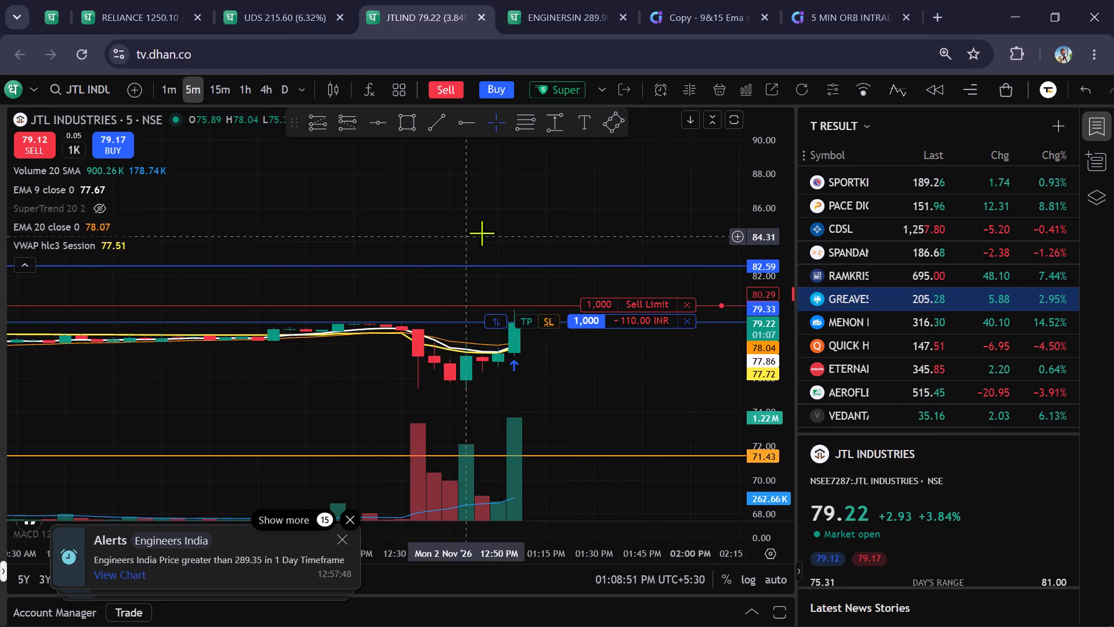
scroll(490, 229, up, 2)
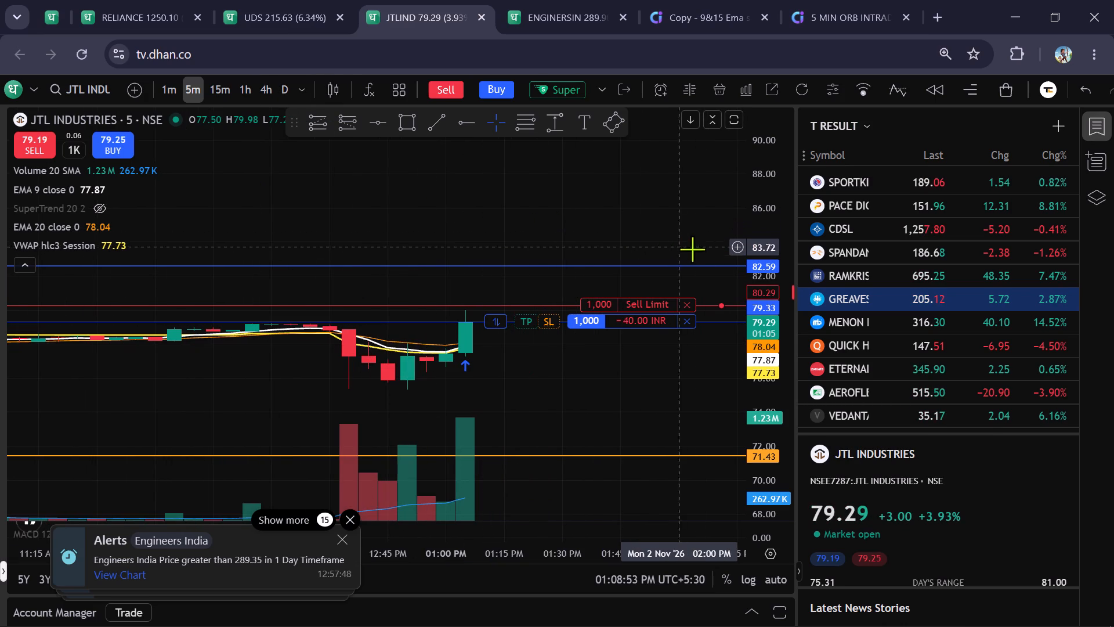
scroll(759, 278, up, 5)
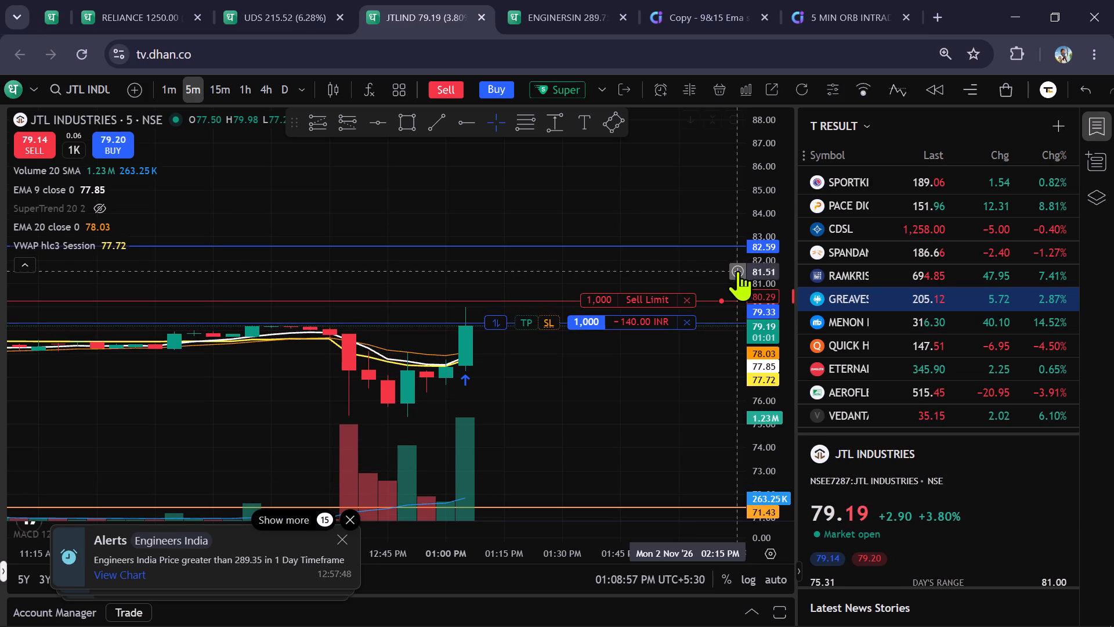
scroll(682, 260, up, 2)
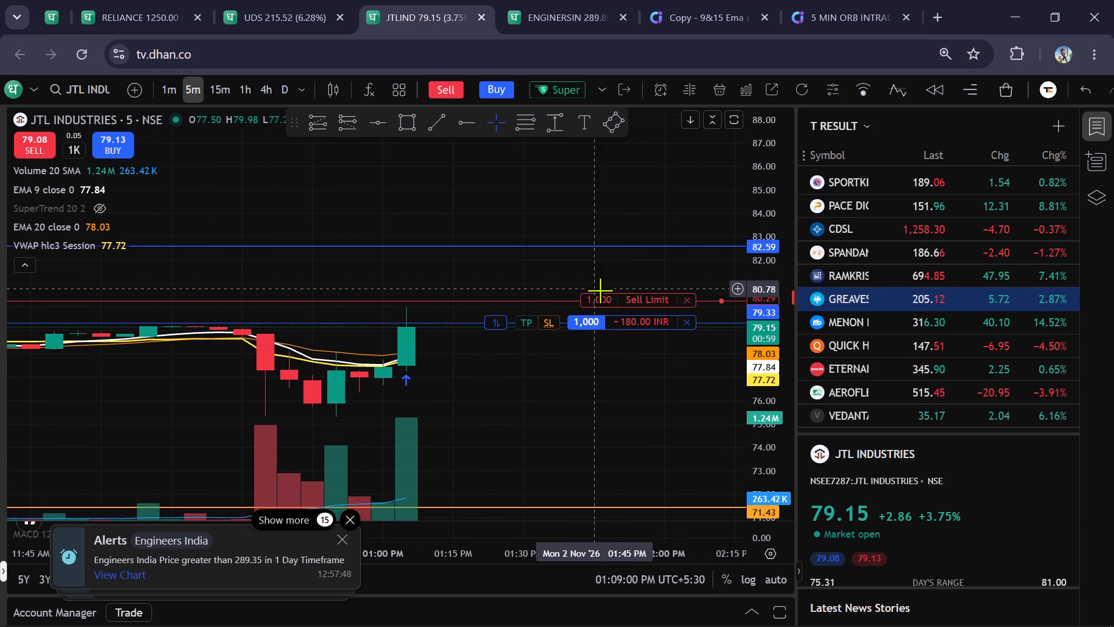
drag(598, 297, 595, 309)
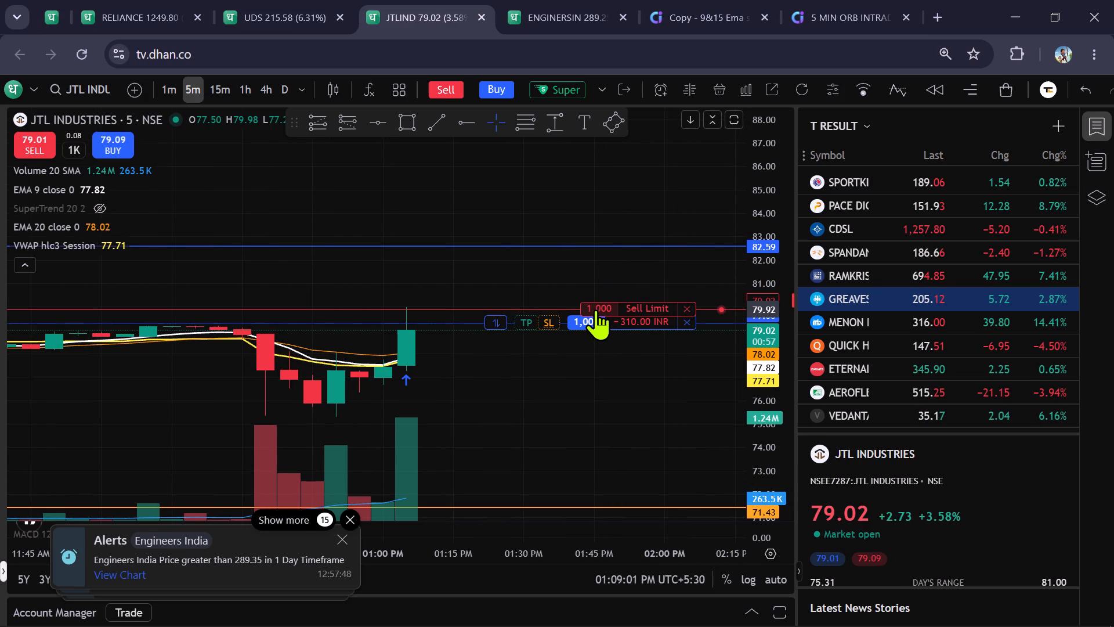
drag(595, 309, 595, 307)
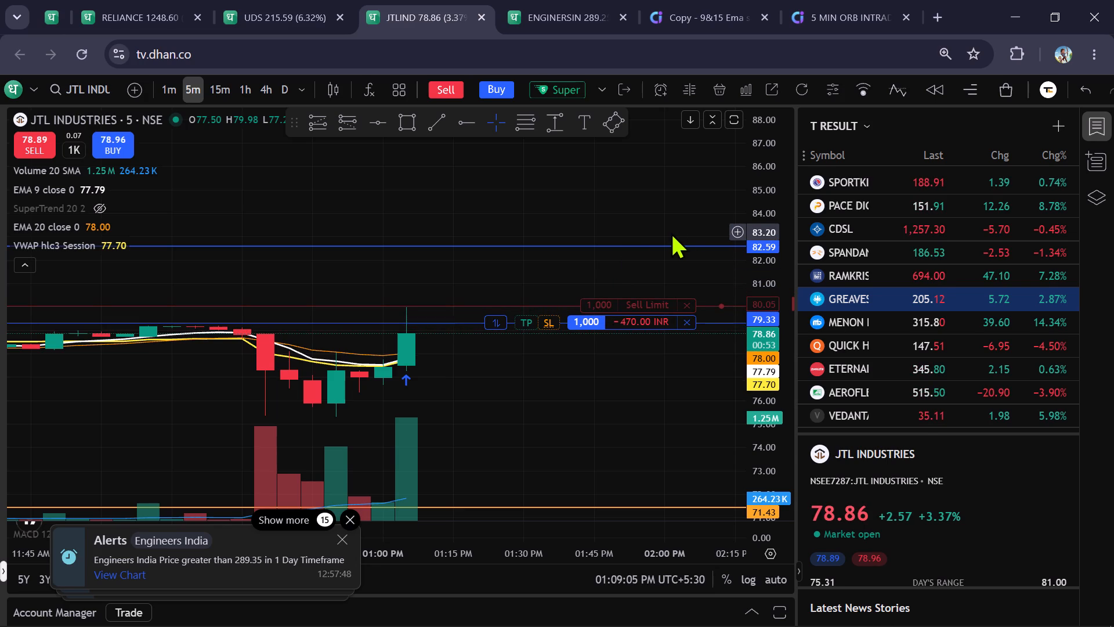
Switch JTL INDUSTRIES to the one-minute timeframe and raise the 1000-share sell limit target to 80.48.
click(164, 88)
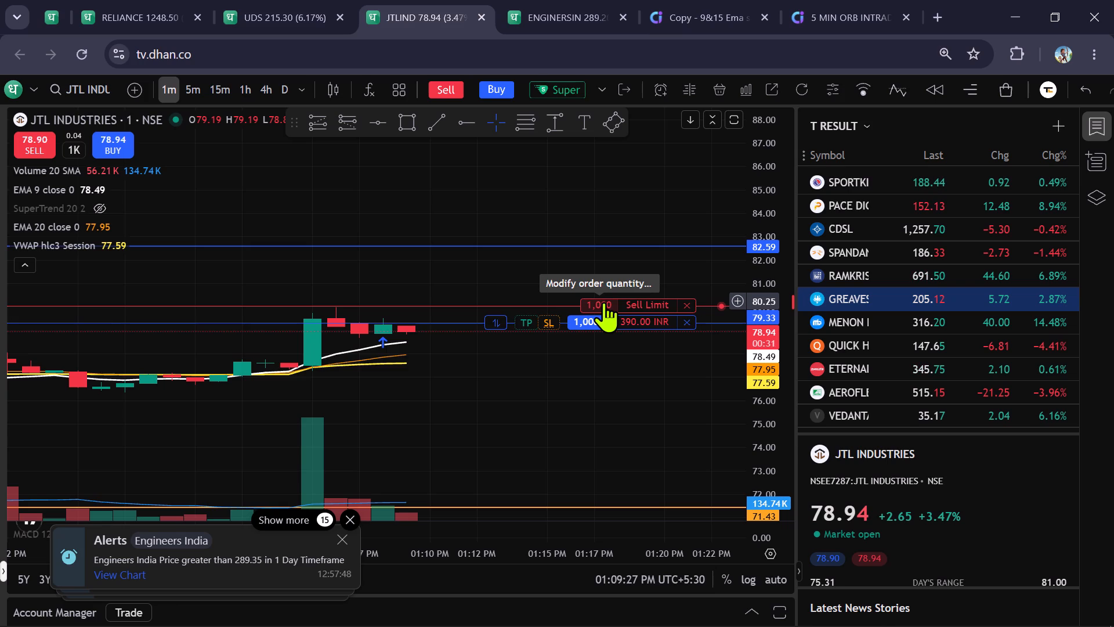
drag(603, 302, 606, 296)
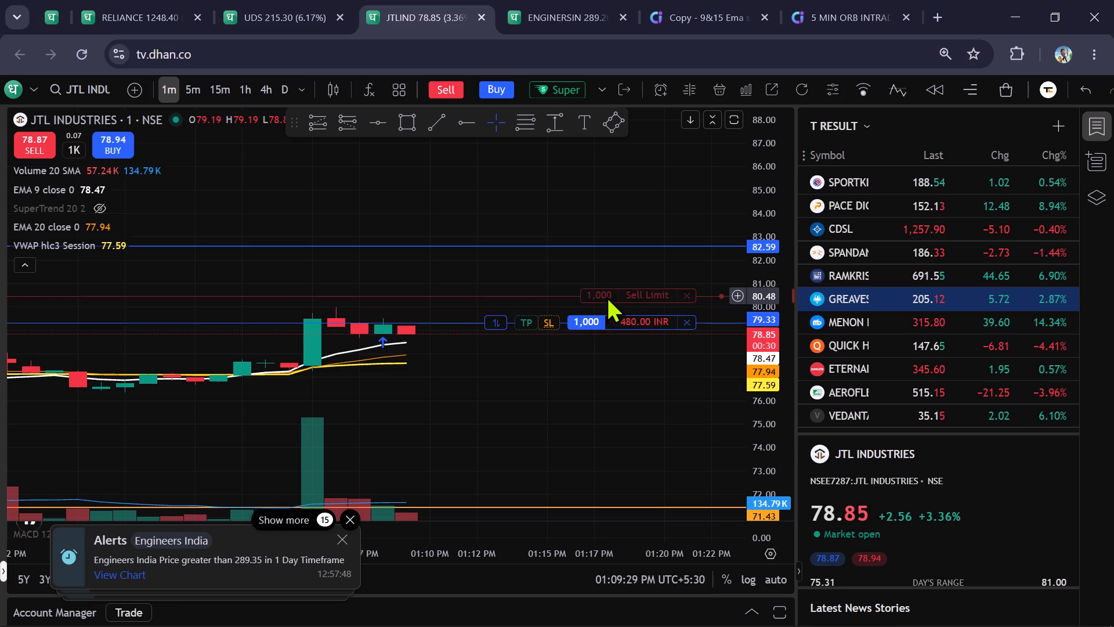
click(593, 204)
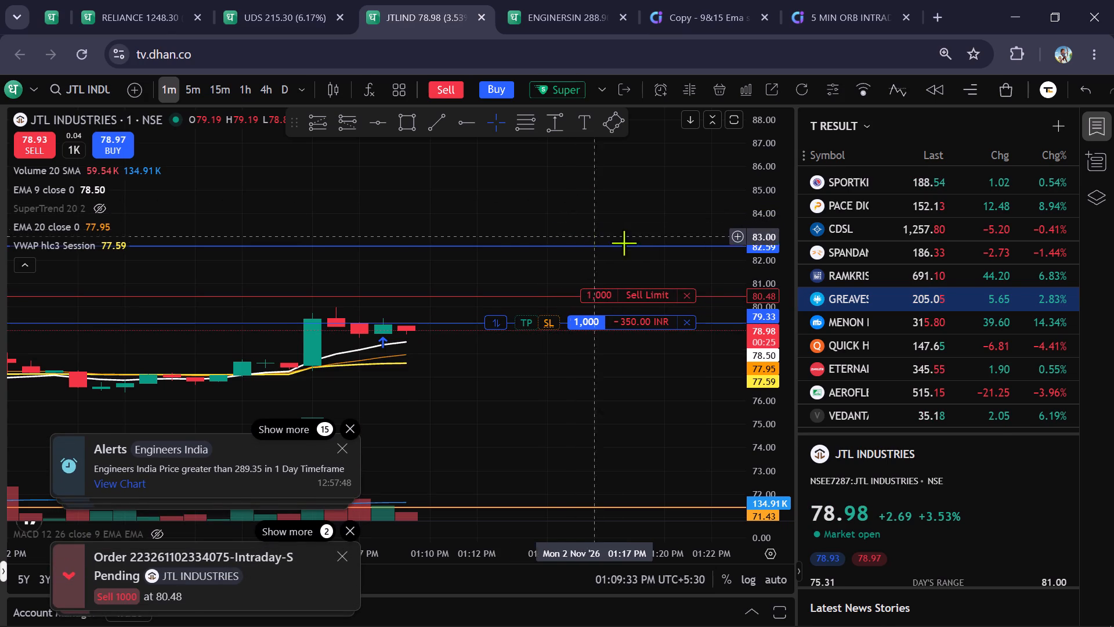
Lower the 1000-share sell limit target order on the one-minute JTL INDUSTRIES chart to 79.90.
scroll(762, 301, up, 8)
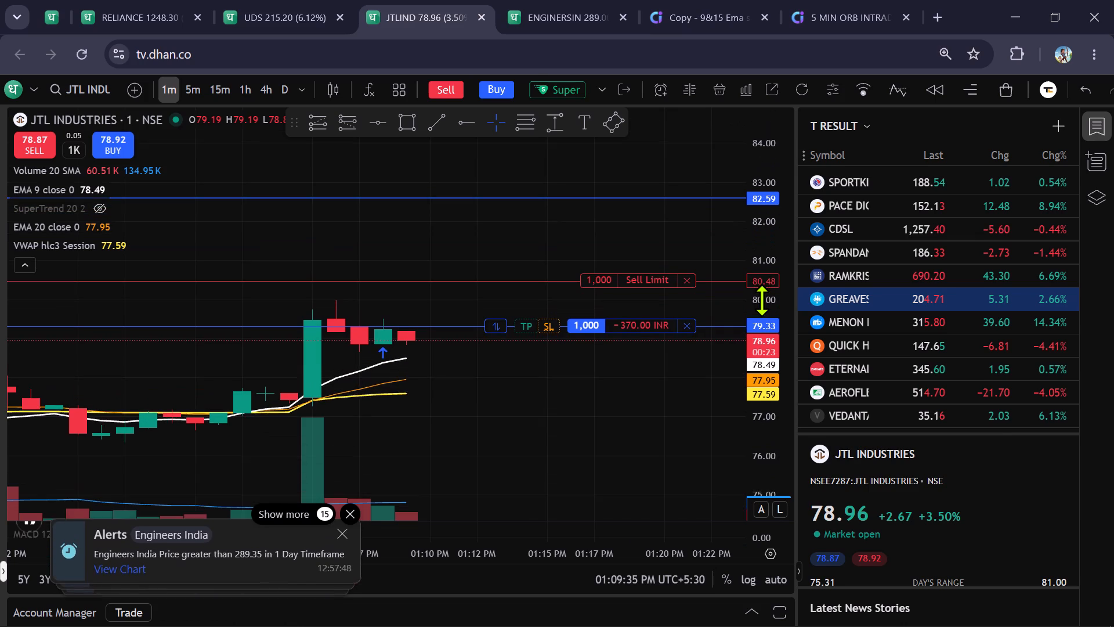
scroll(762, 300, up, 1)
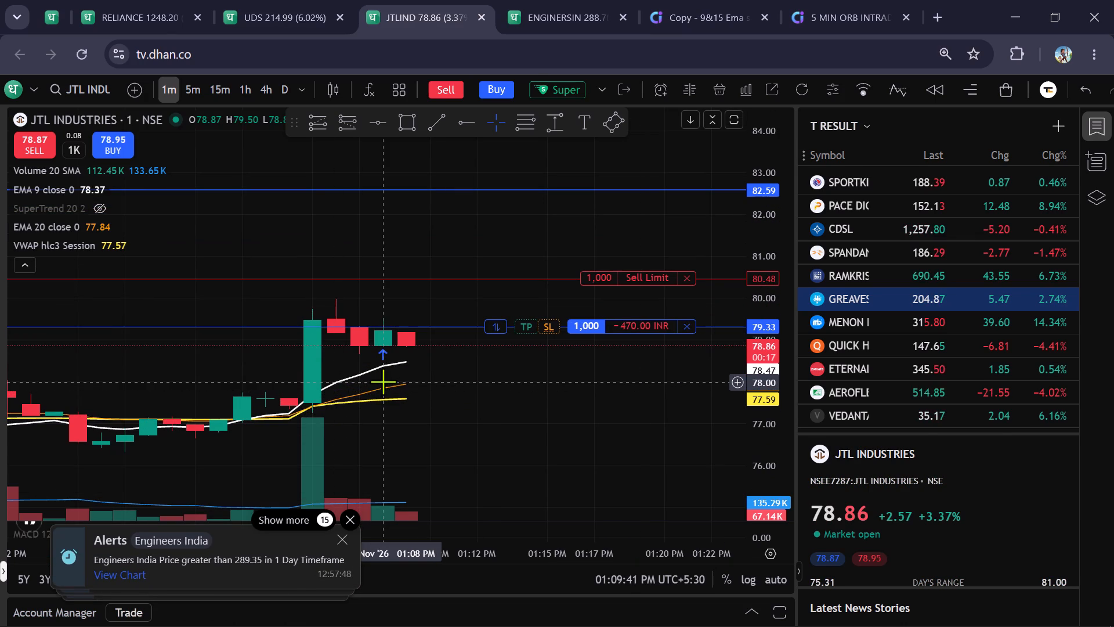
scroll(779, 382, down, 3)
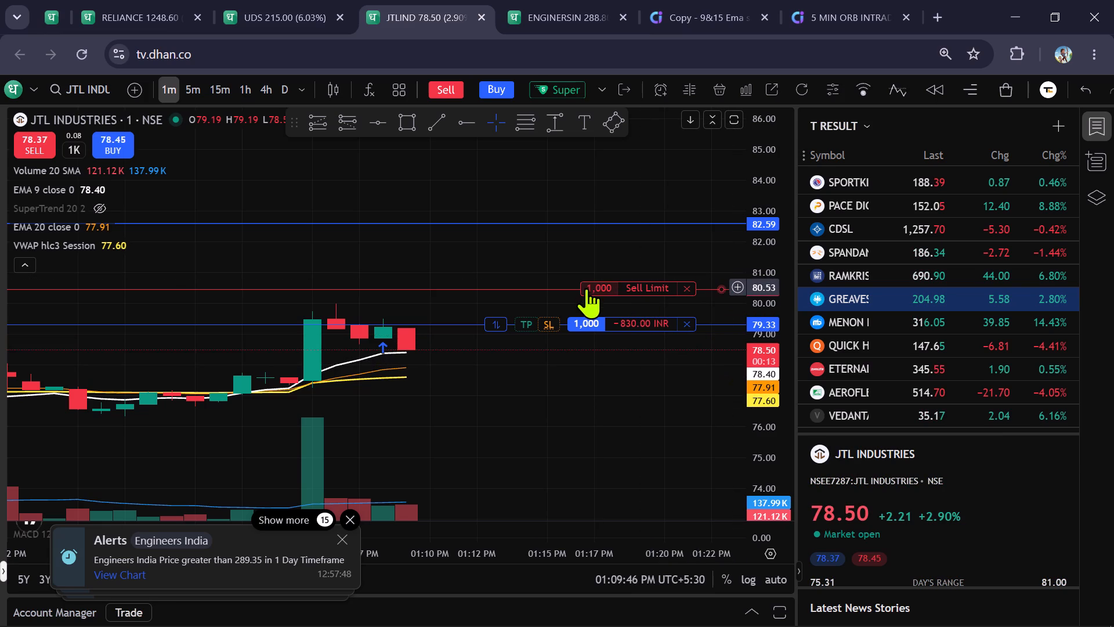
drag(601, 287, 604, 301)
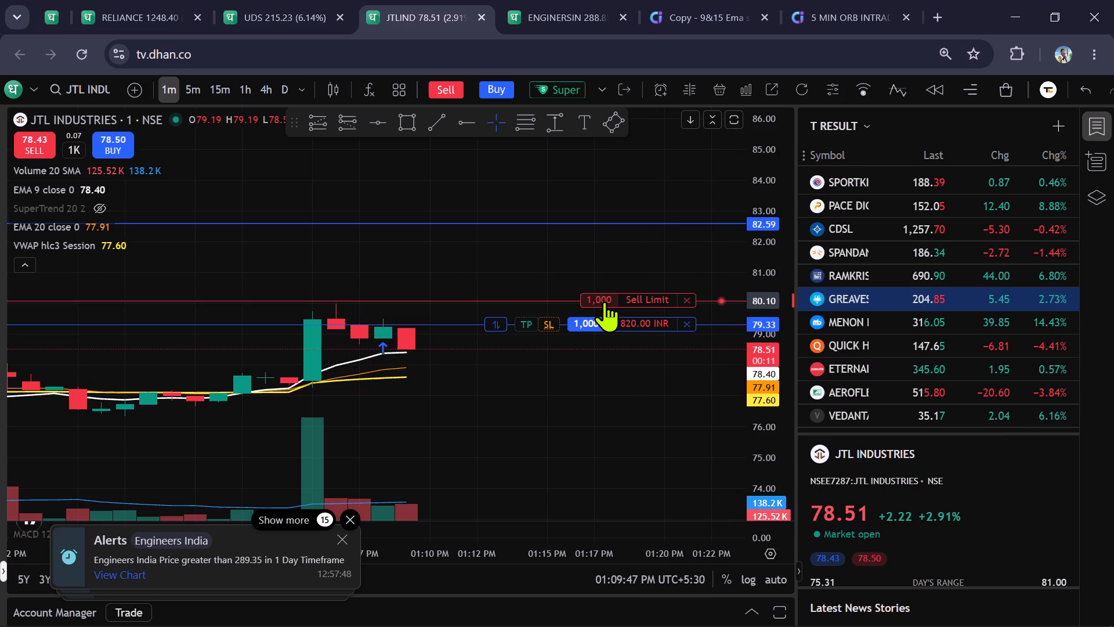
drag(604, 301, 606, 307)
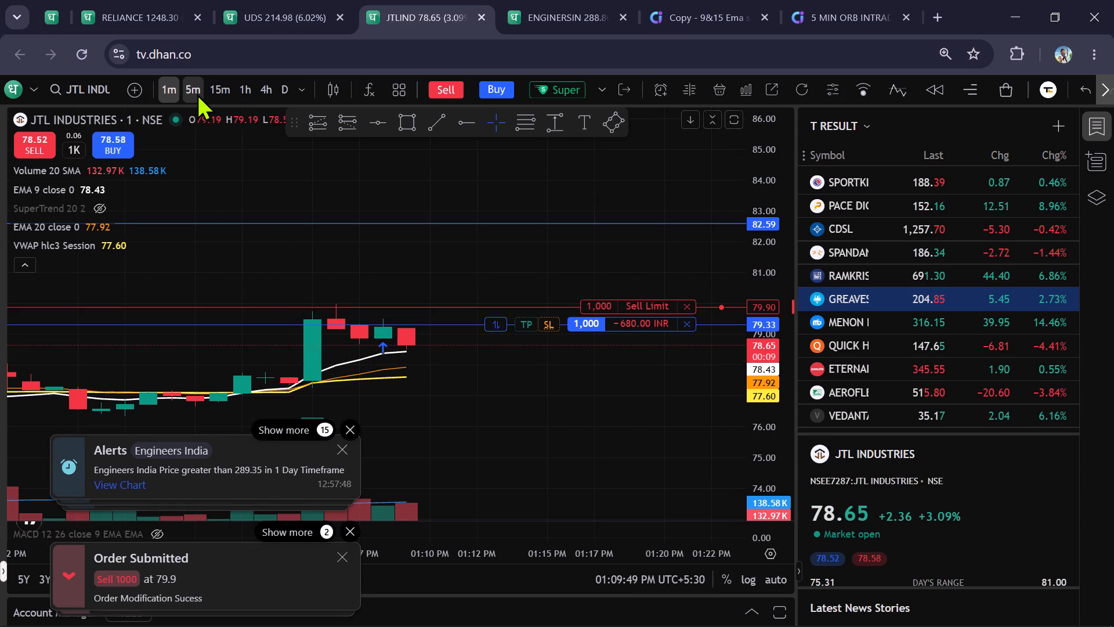
Check the latest JTL INDUSTRIES candles on the five-minute timeframe.
click(195, 91)
scroll(759, 279, down, 6)
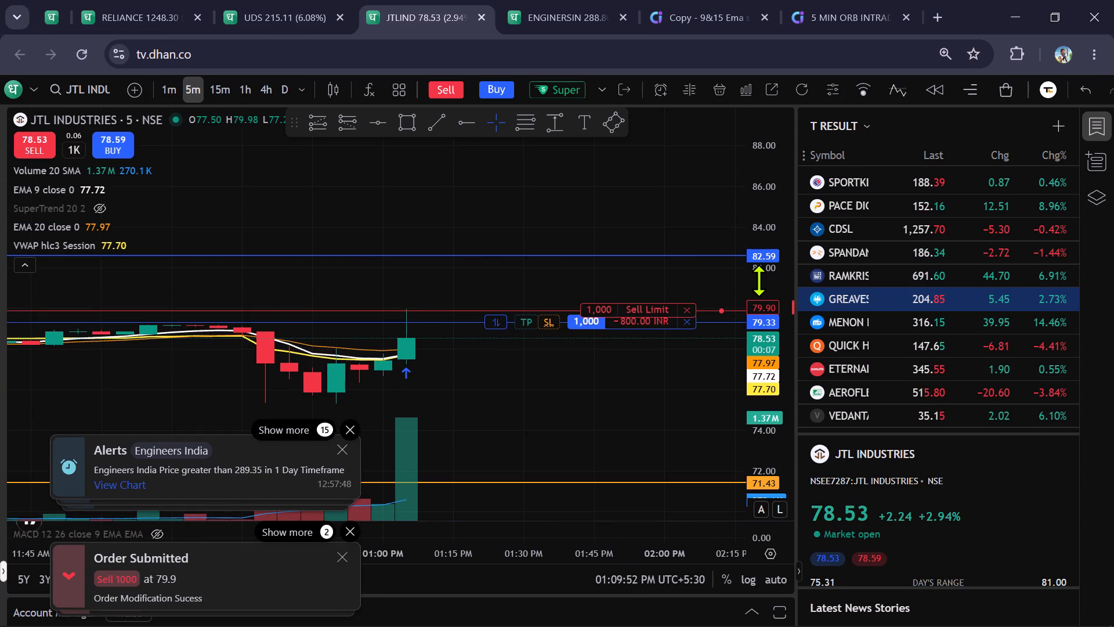
scroll(759, 280, up, 2)
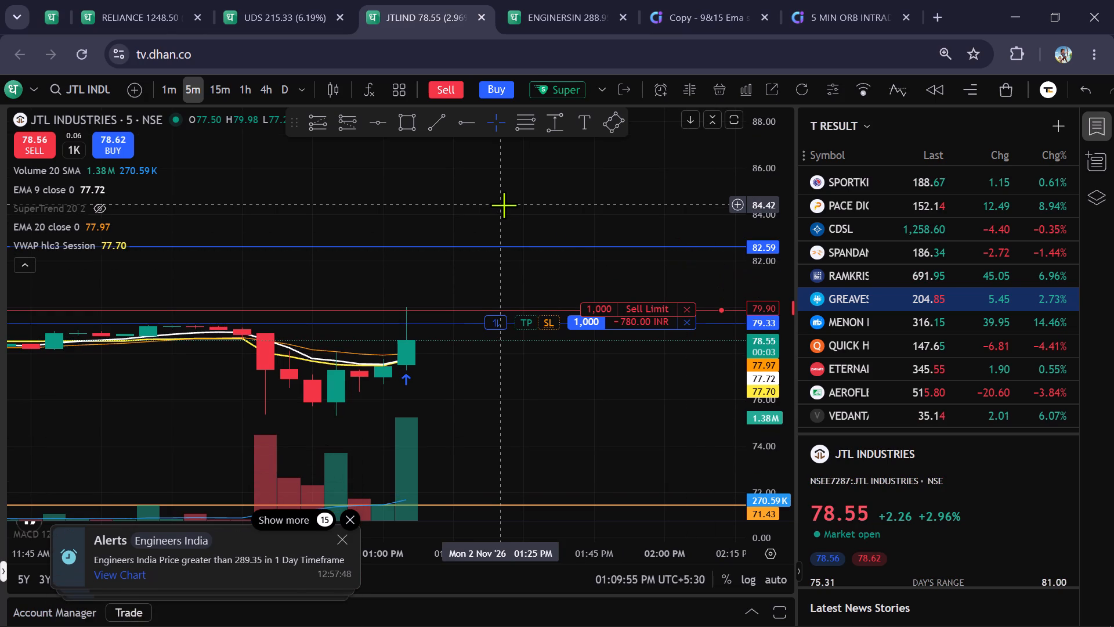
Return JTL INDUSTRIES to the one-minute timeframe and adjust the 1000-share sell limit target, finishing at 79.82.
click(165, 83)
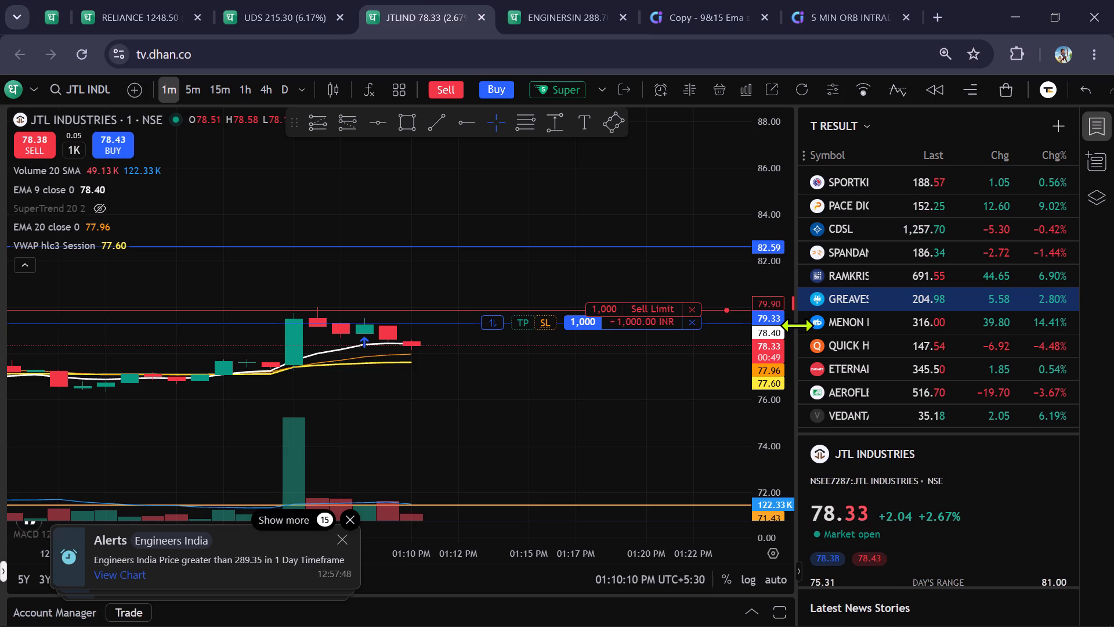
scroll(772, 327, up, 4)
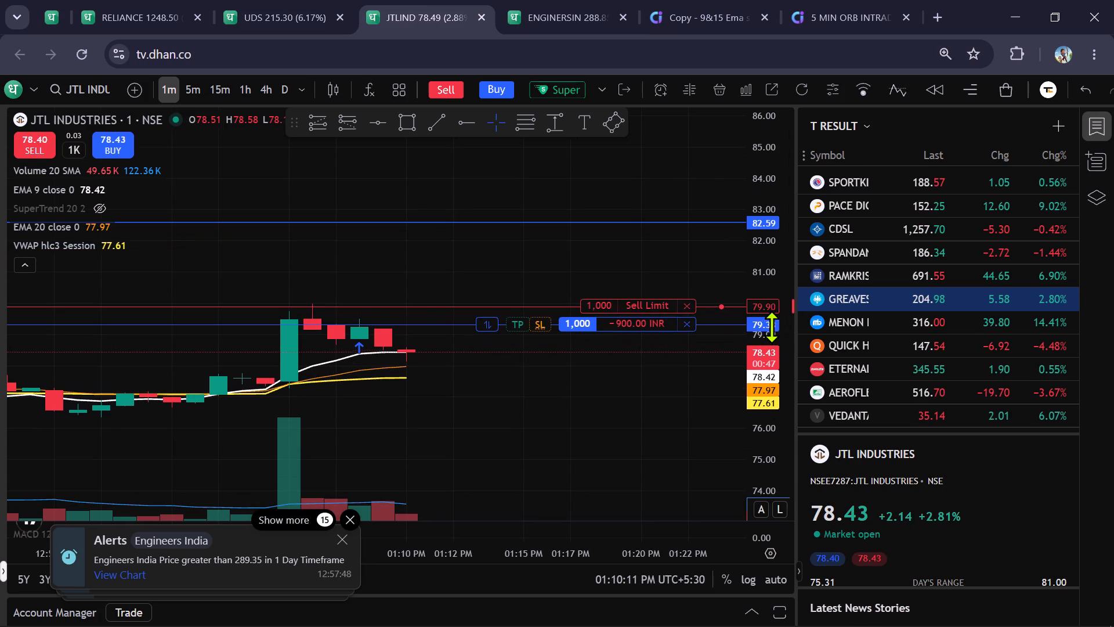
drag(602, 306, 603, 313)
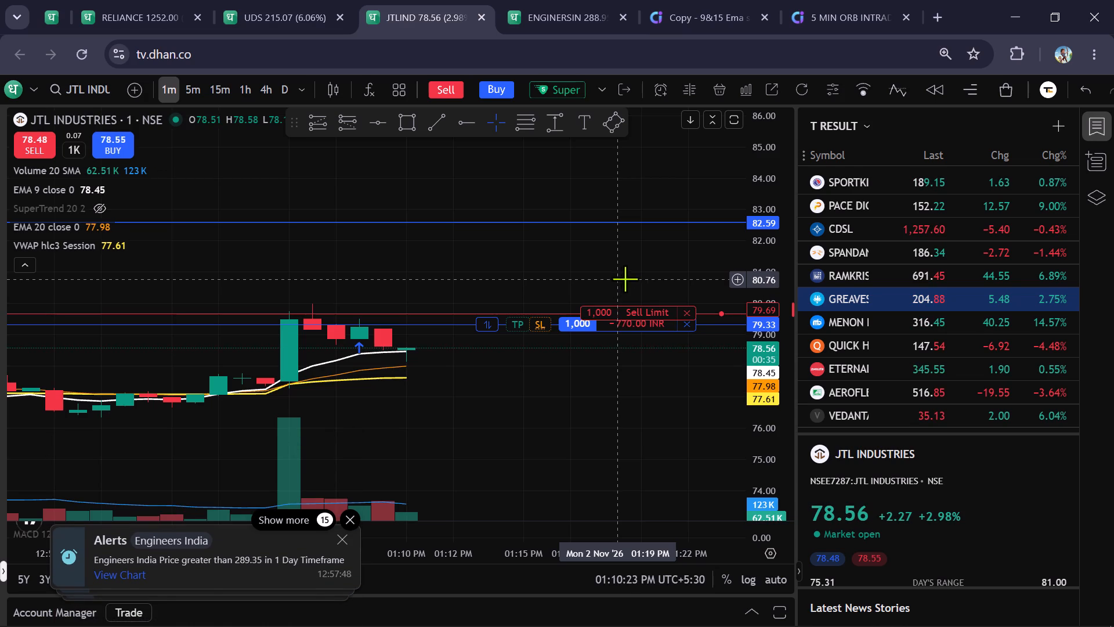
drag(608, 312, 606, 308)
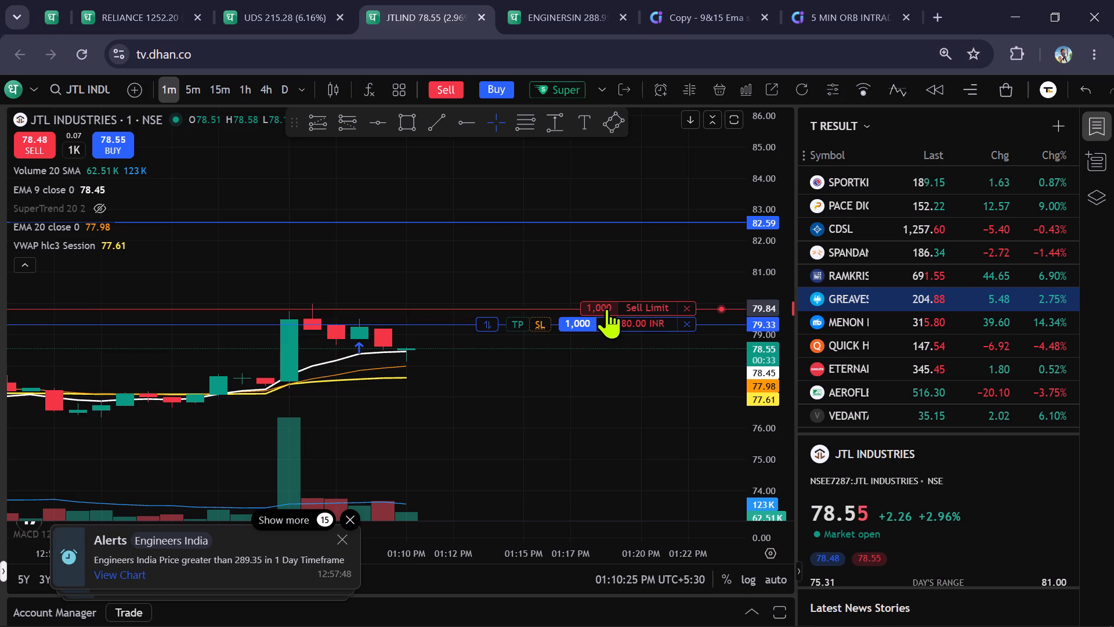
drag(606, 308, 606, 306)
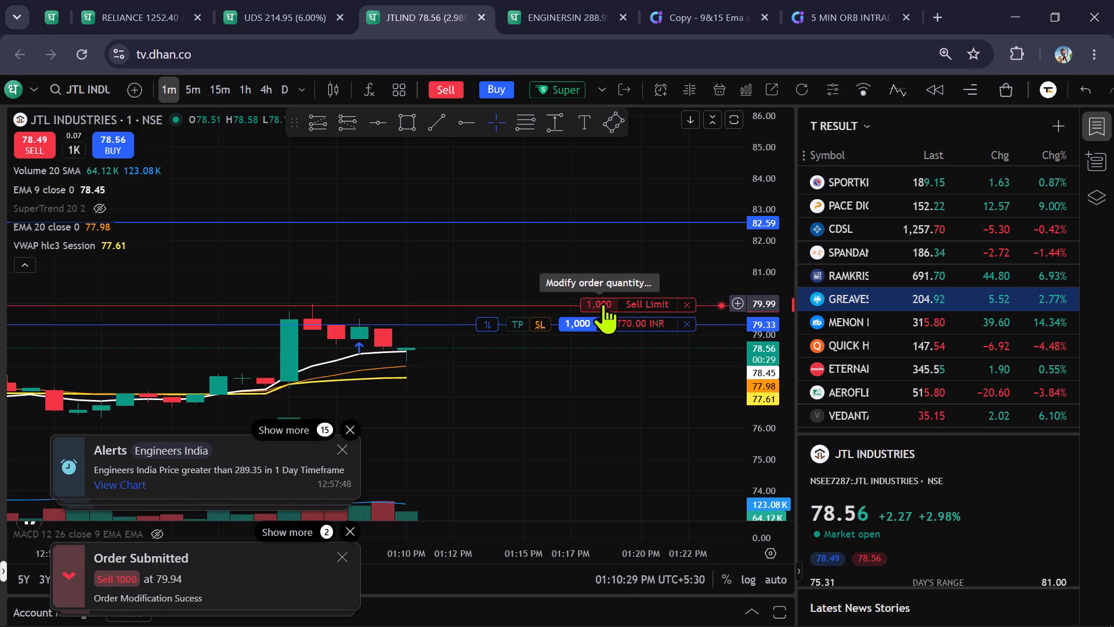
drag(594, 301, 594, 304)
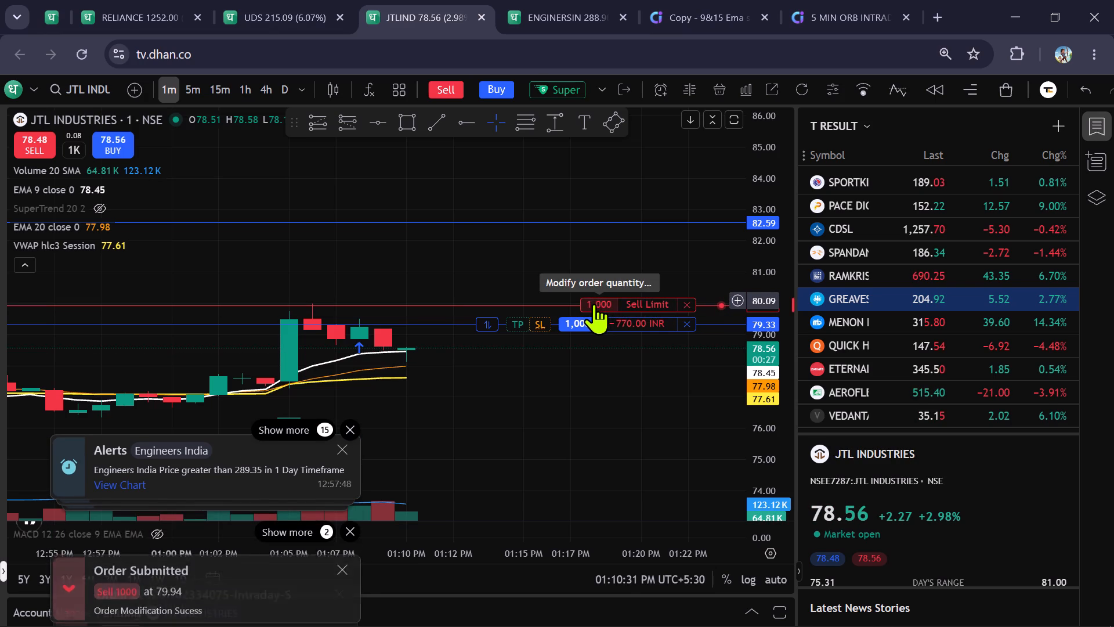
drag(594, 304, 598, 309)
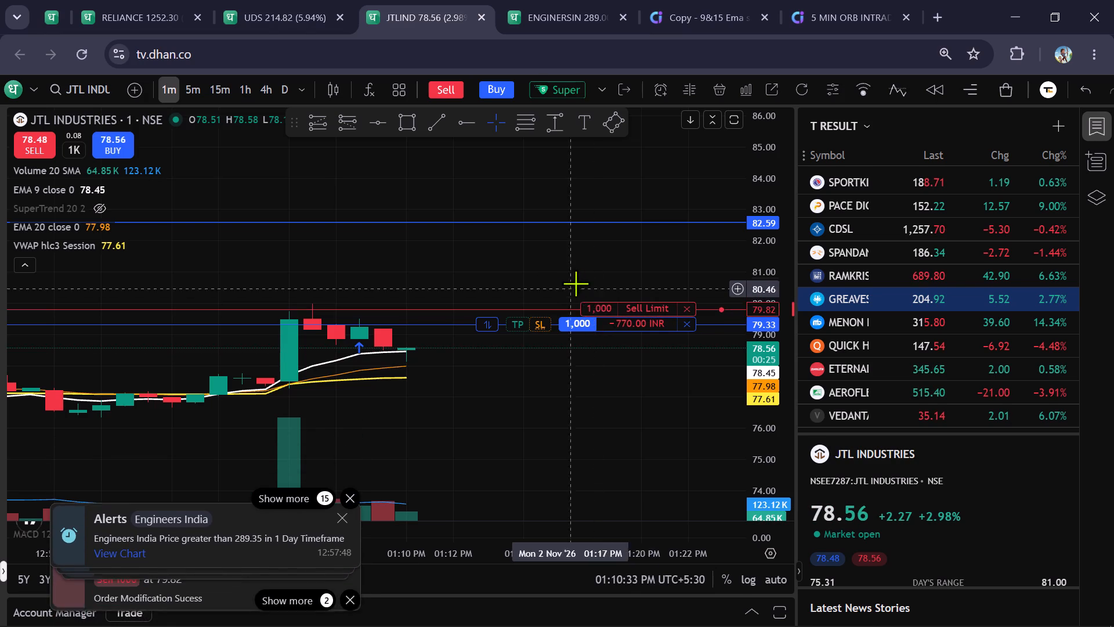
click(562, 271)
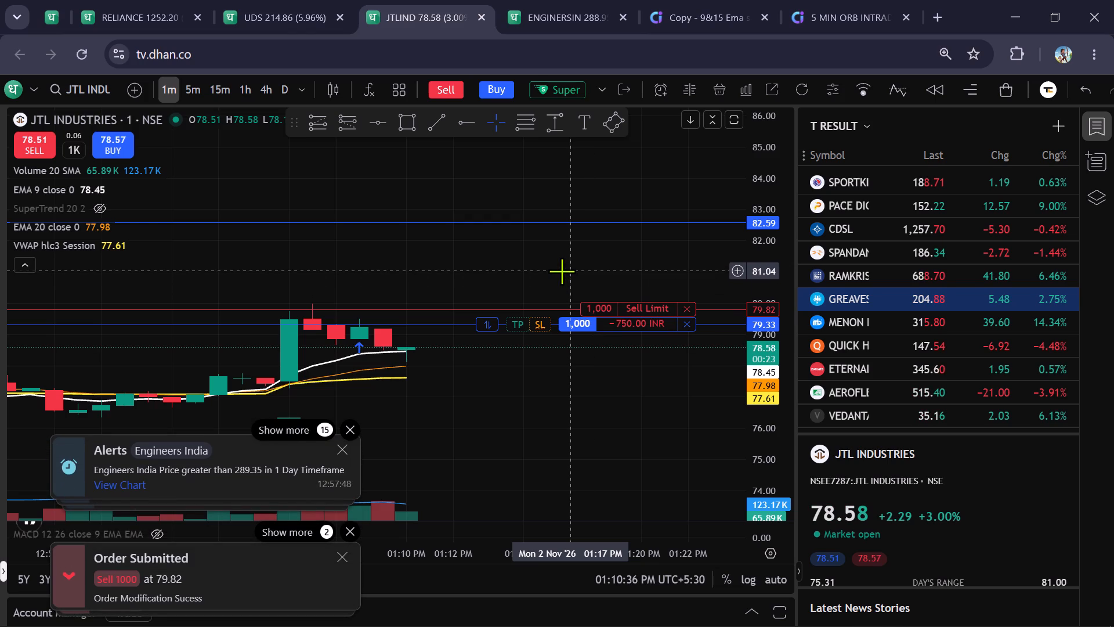
Compare the latest JTL INDUSTRIES candles on the five-minute and one-minute timeframes.
click(196, 90)
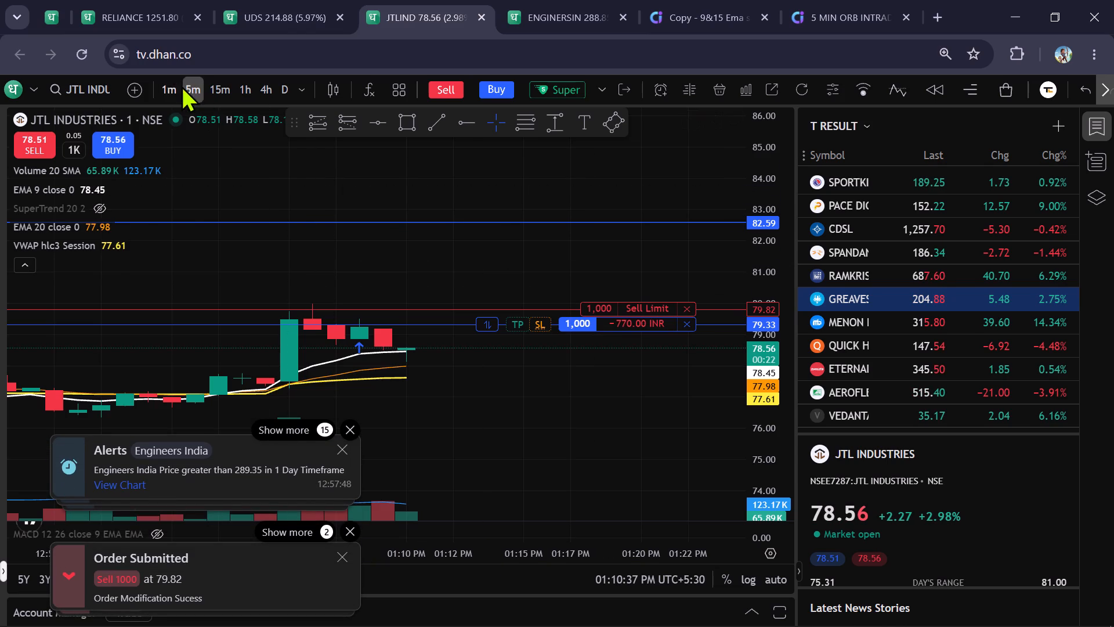
click(163, 85)
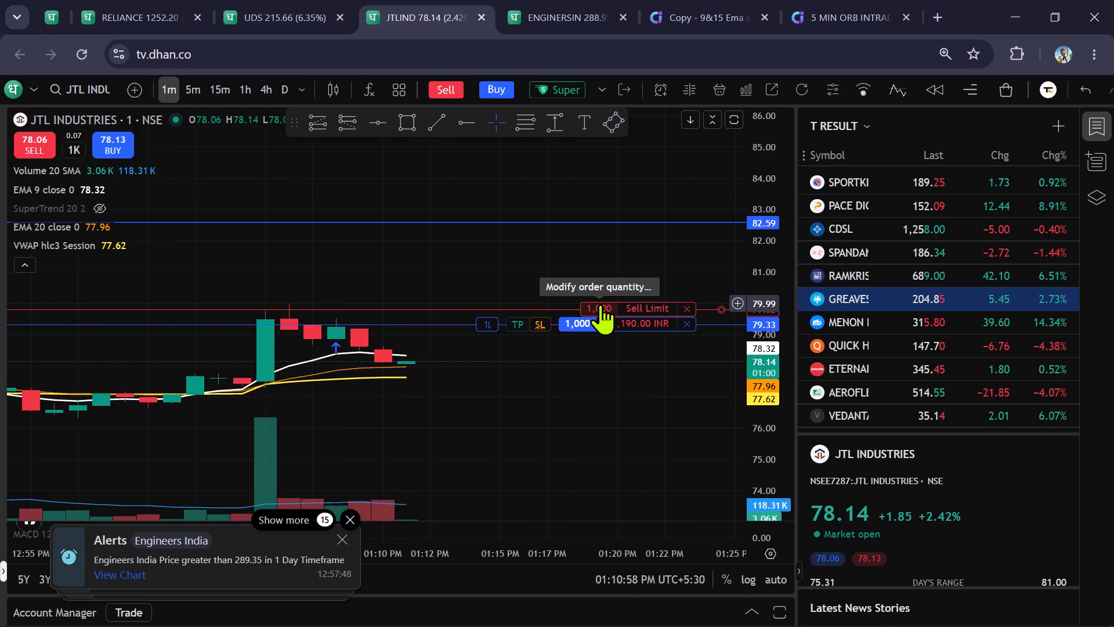
click(197, 88)
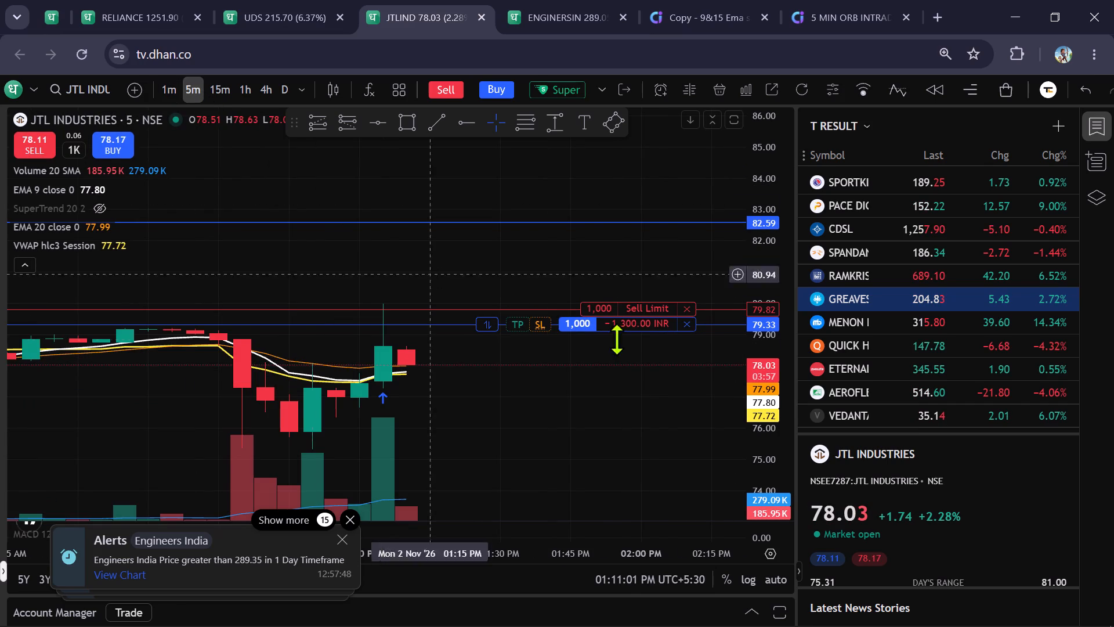
scroll(766, 344, down, 6)
scroll(764, 341, up, 2)
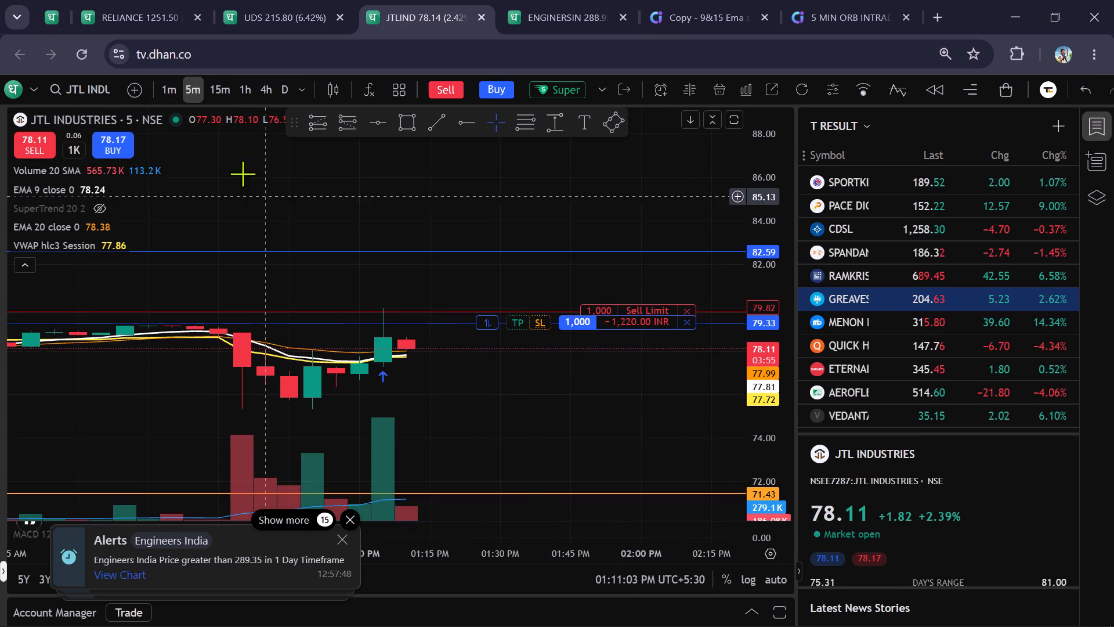
Switch JTL INDUSTRIES back to the one-minute timeframe and lower the 1000-share sell limit target to 79.48.
click(165, 87)
drag(591, 309, 591, 319)
Examine the latest one-minute JTL INDUSTRIES candles against the moving averages and the position's entry line.
scroll(772, 372, up, 6)
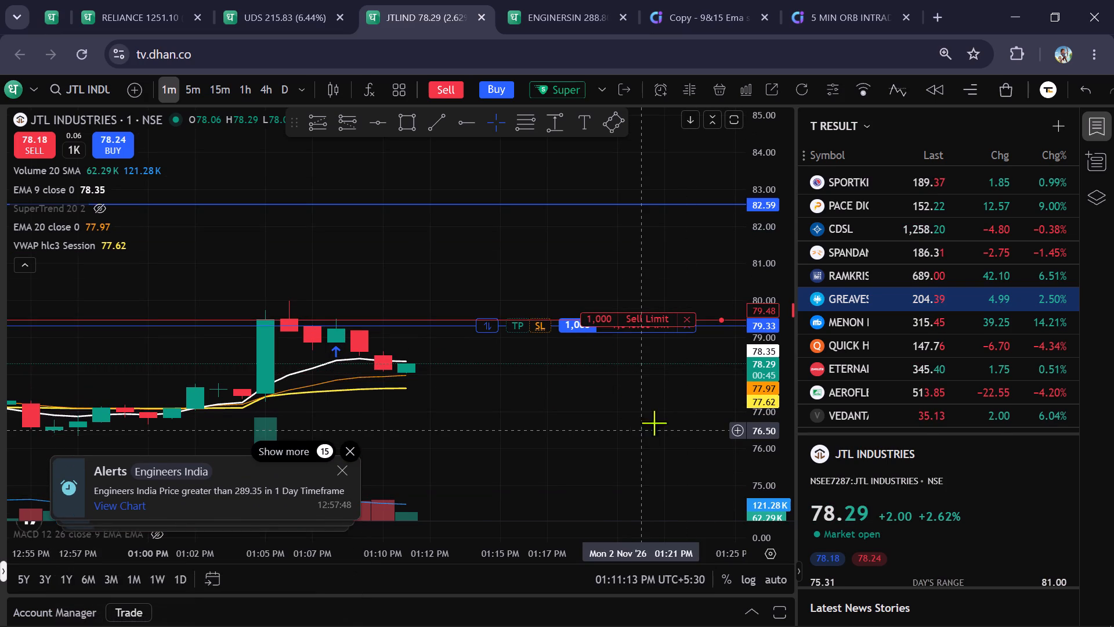
scroll(761, 316, up, 15)
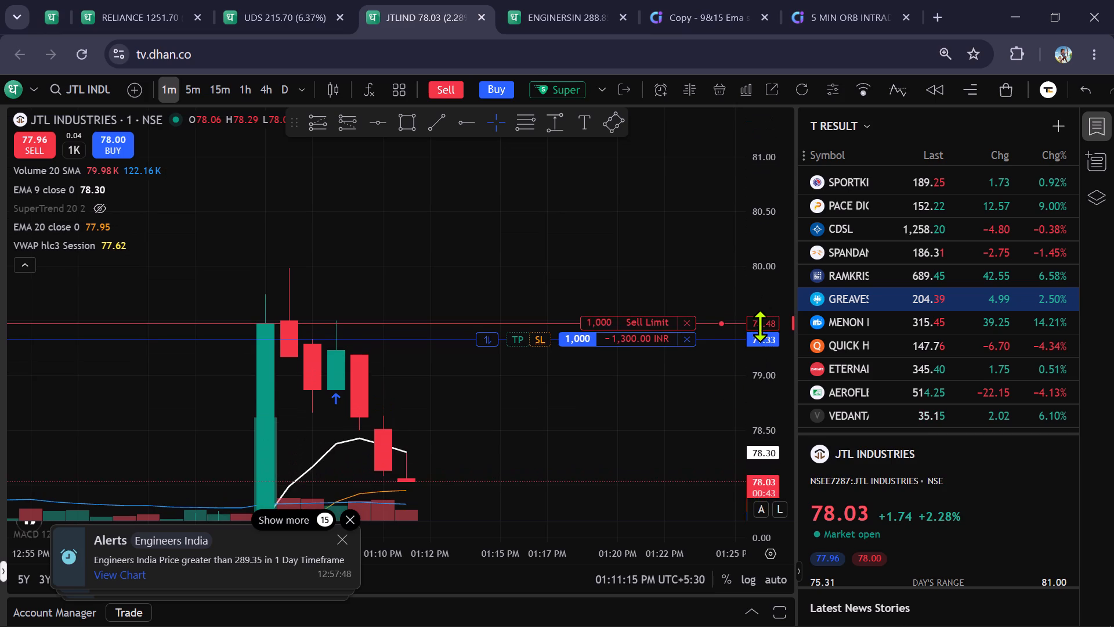
drag(654, 434, 652, 300)
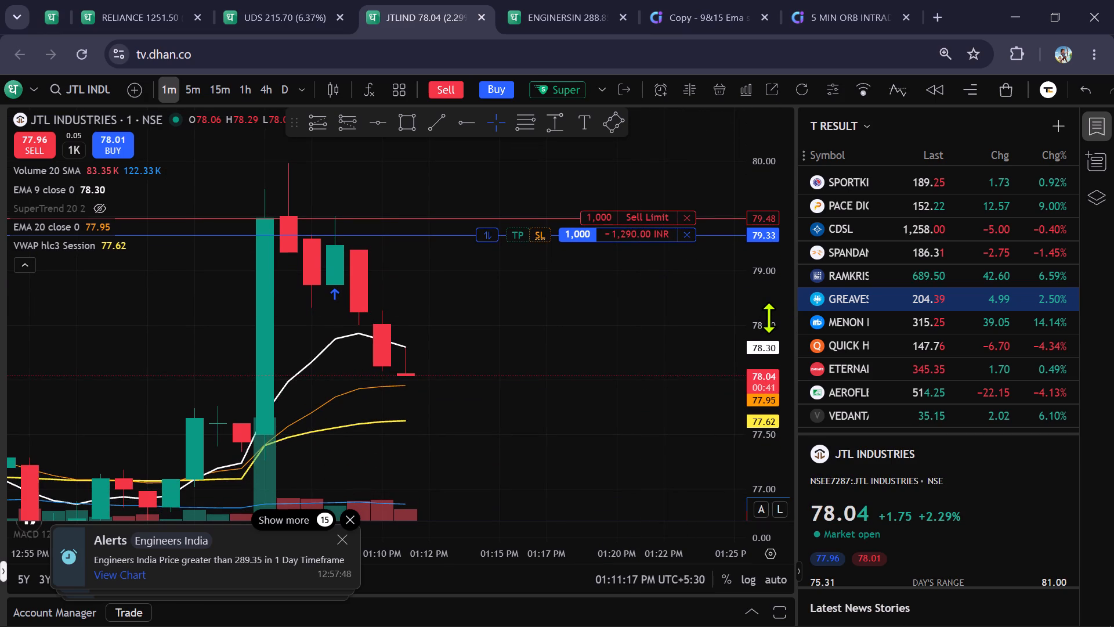
scroll(780, 315, down, 8)
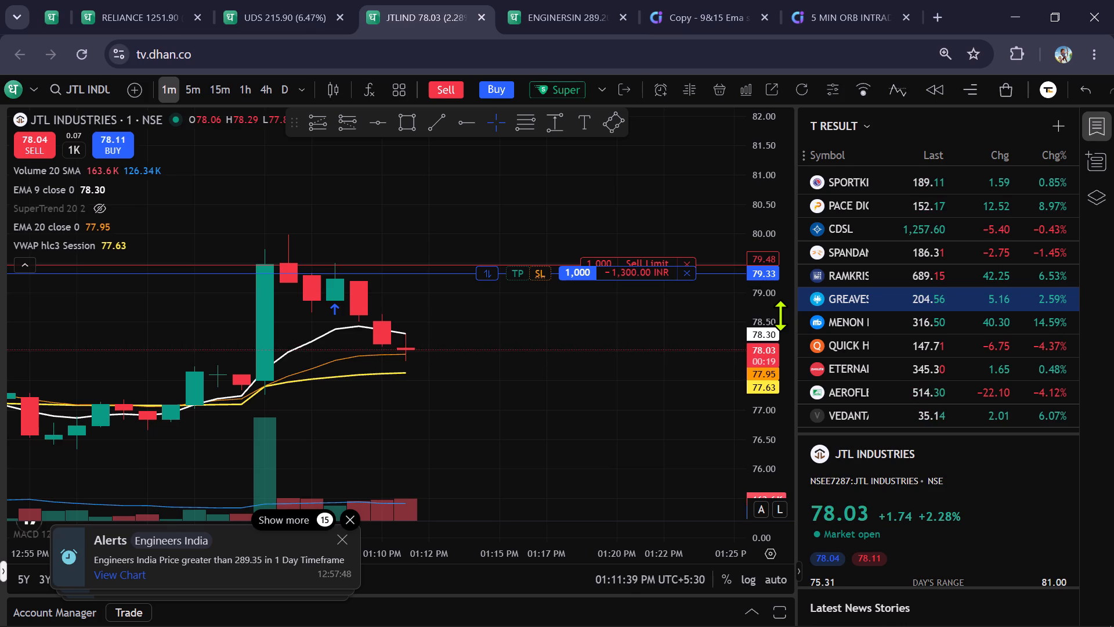
Compare the latest JTL INDUSTRIES candles on the one-minute and five-minute timeframes.
scroll(771, 313, down, 3)
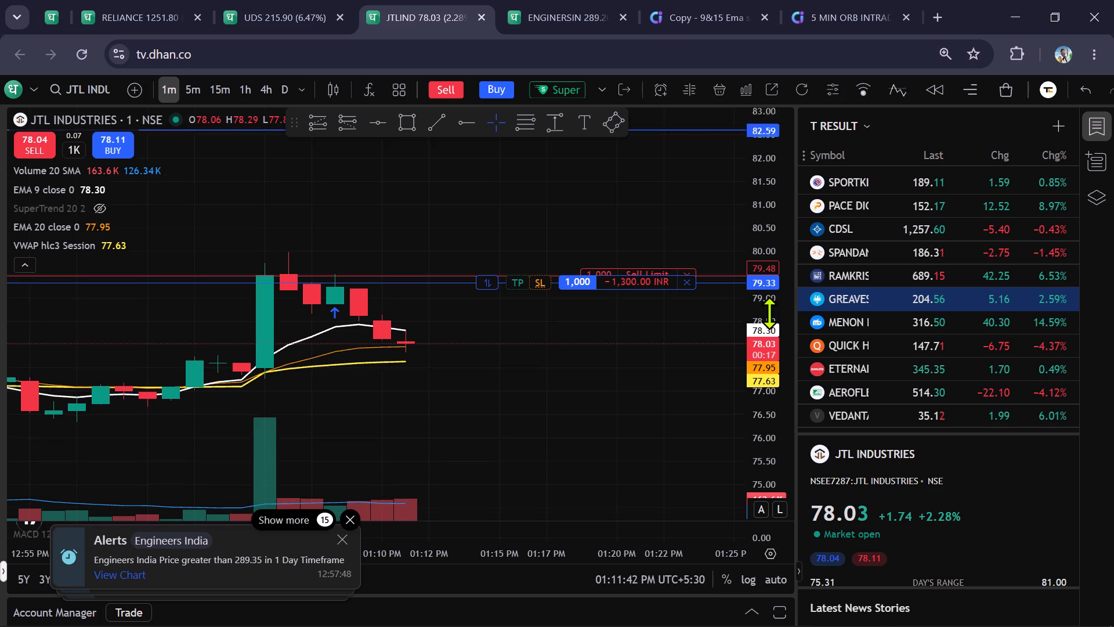
scroll(769, 313, down, 3)
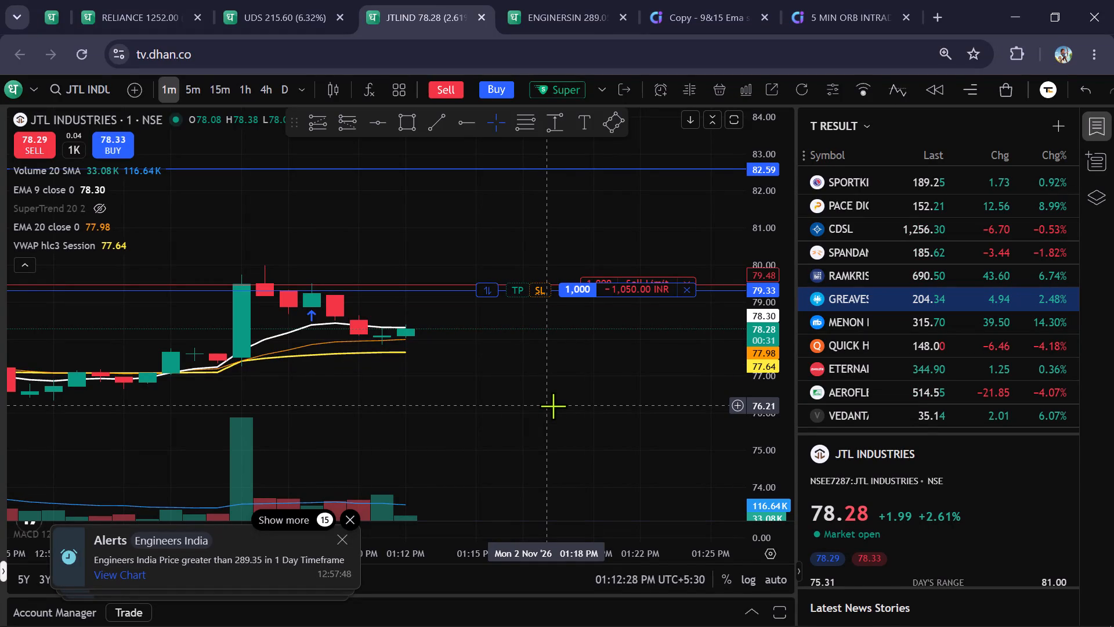
scroll(769, 268, up, 4)
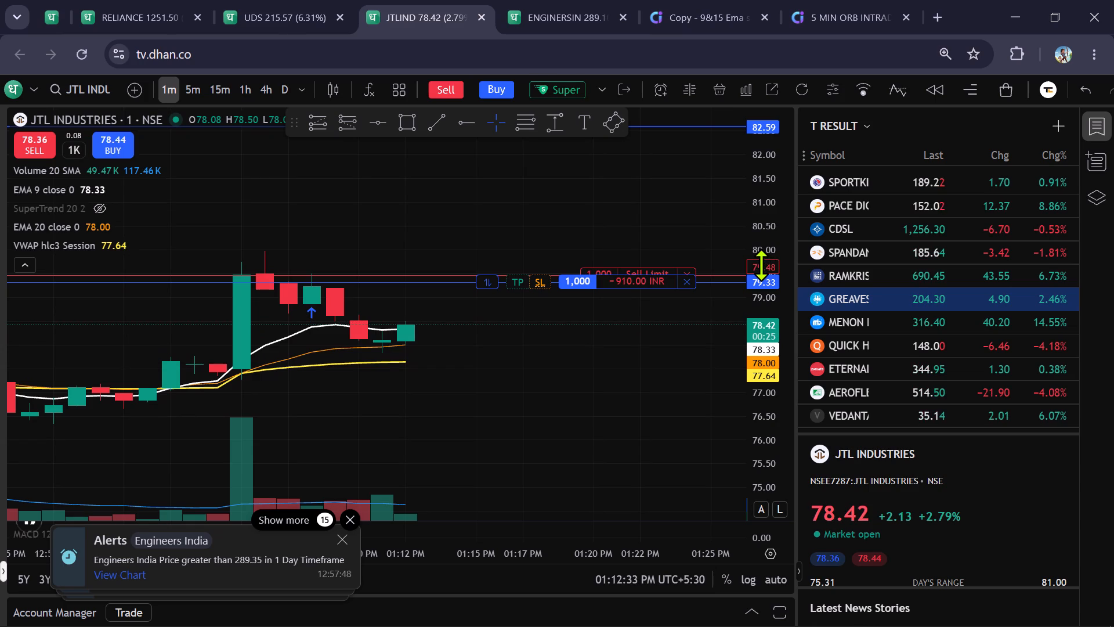
click(186, 89)
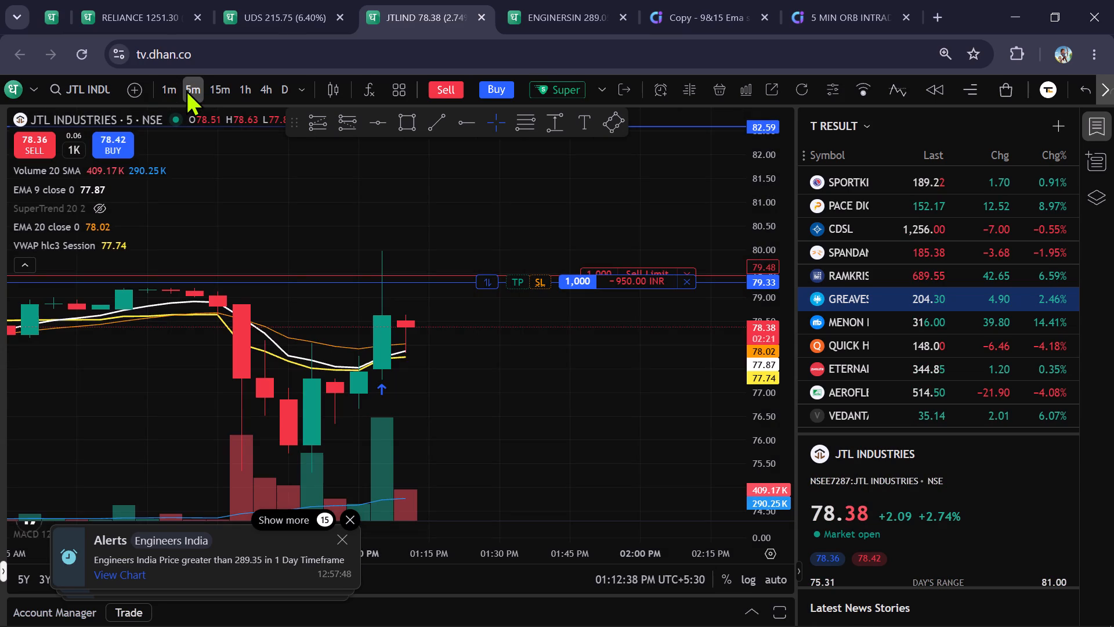
click(161, 93)
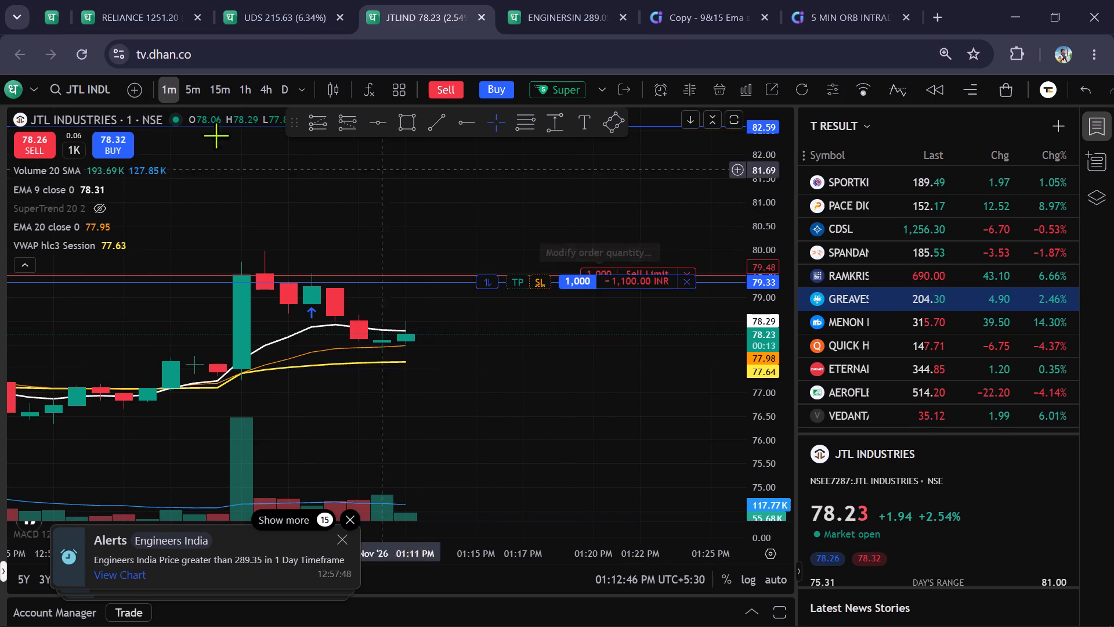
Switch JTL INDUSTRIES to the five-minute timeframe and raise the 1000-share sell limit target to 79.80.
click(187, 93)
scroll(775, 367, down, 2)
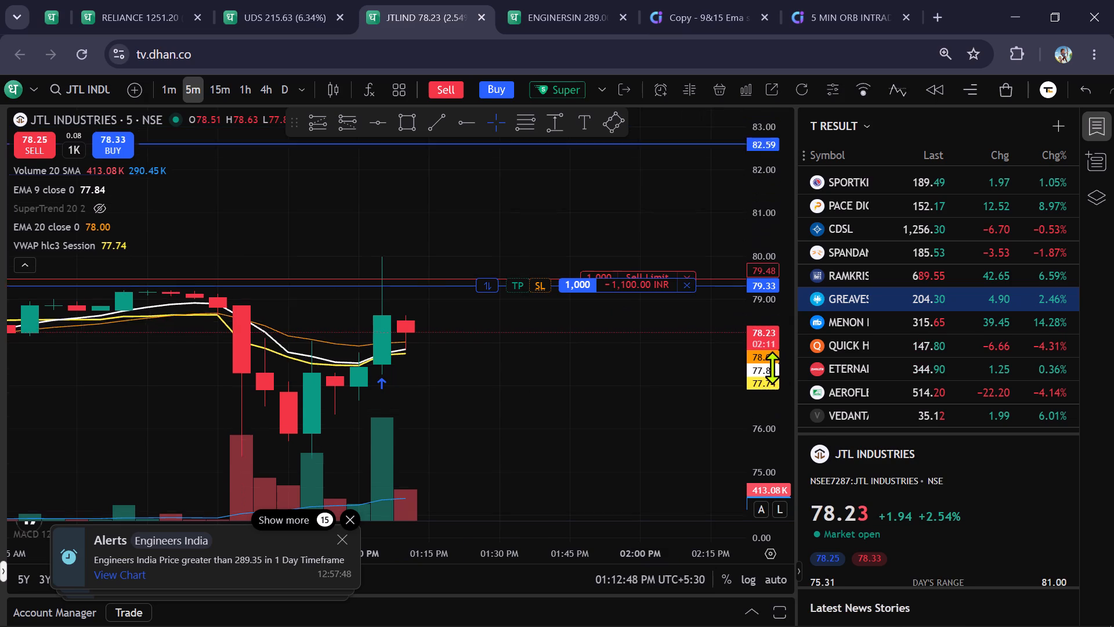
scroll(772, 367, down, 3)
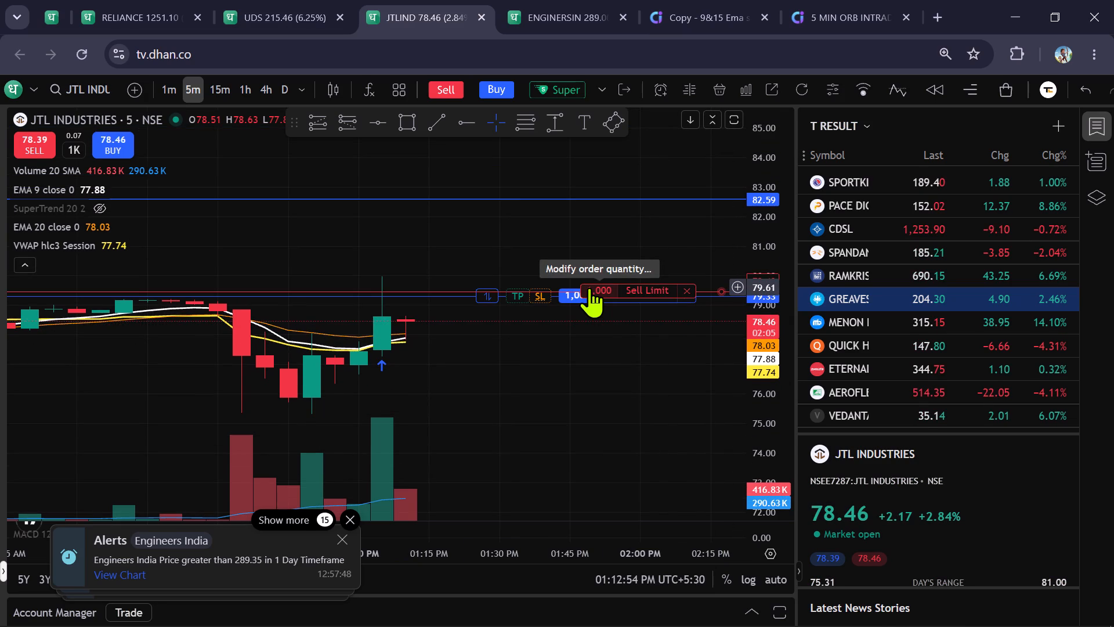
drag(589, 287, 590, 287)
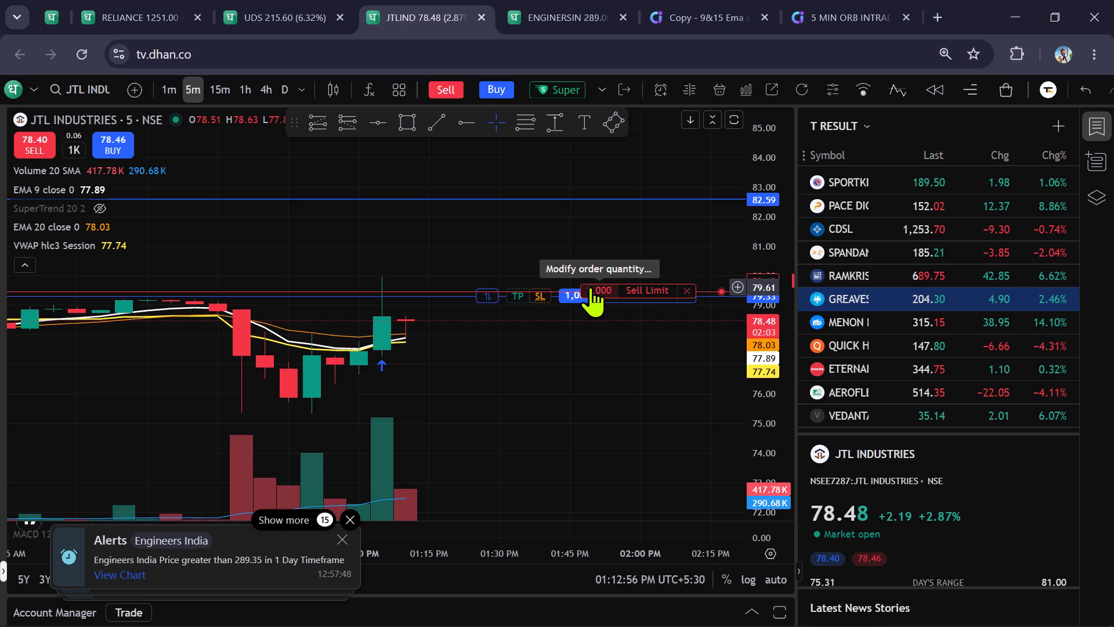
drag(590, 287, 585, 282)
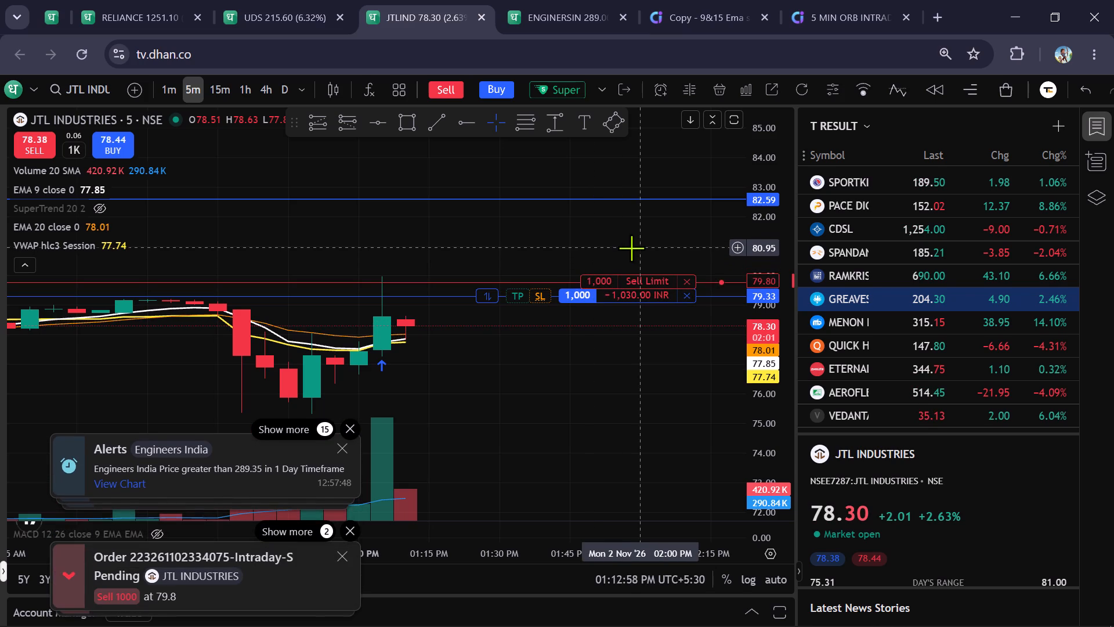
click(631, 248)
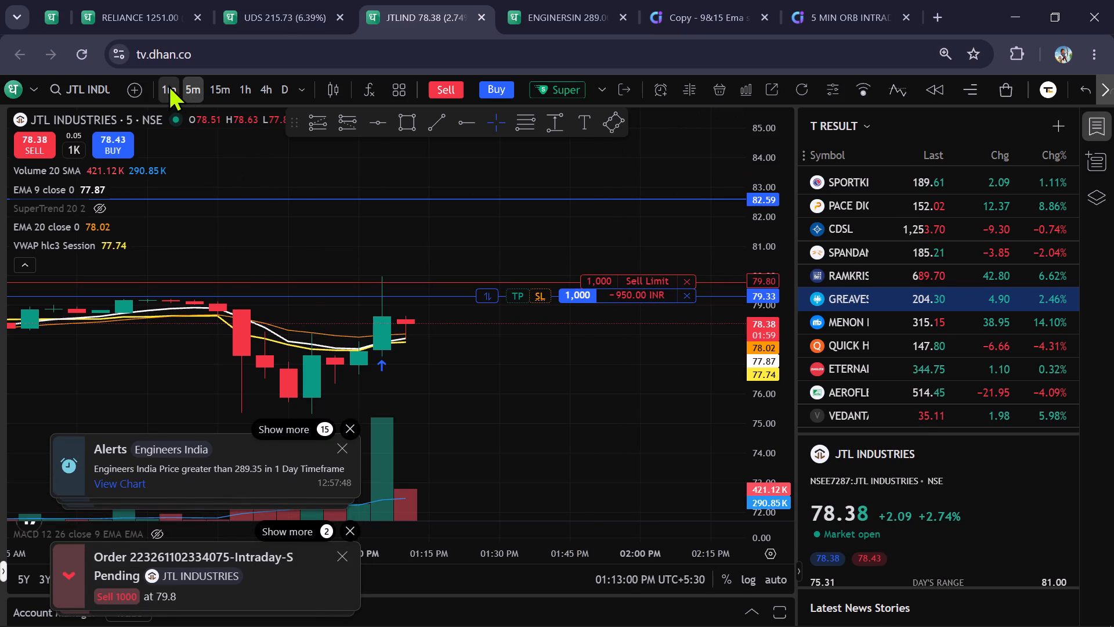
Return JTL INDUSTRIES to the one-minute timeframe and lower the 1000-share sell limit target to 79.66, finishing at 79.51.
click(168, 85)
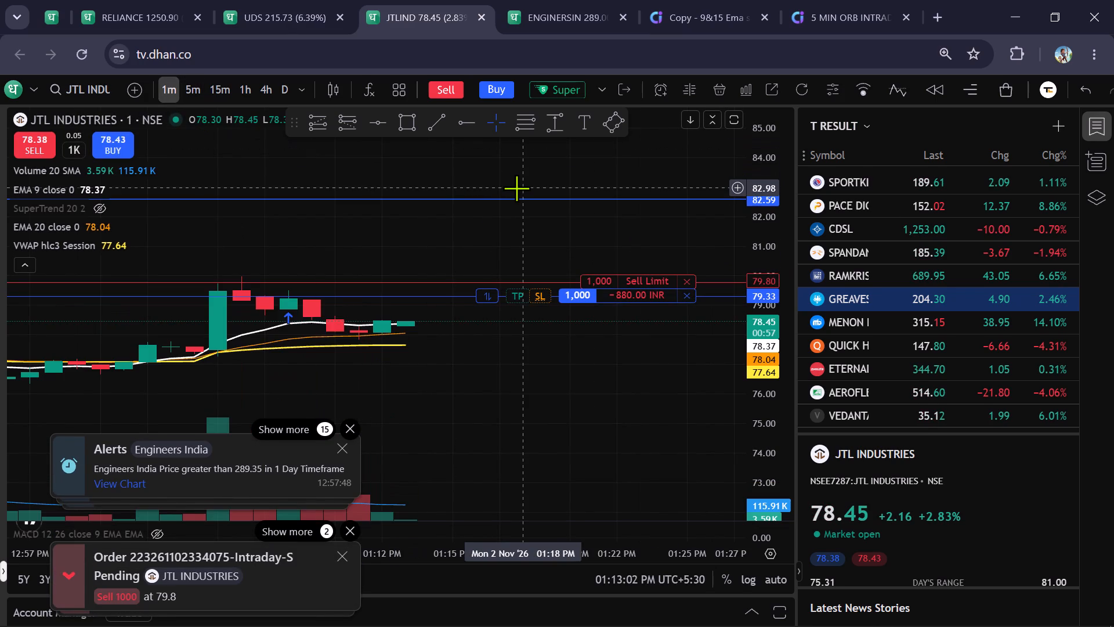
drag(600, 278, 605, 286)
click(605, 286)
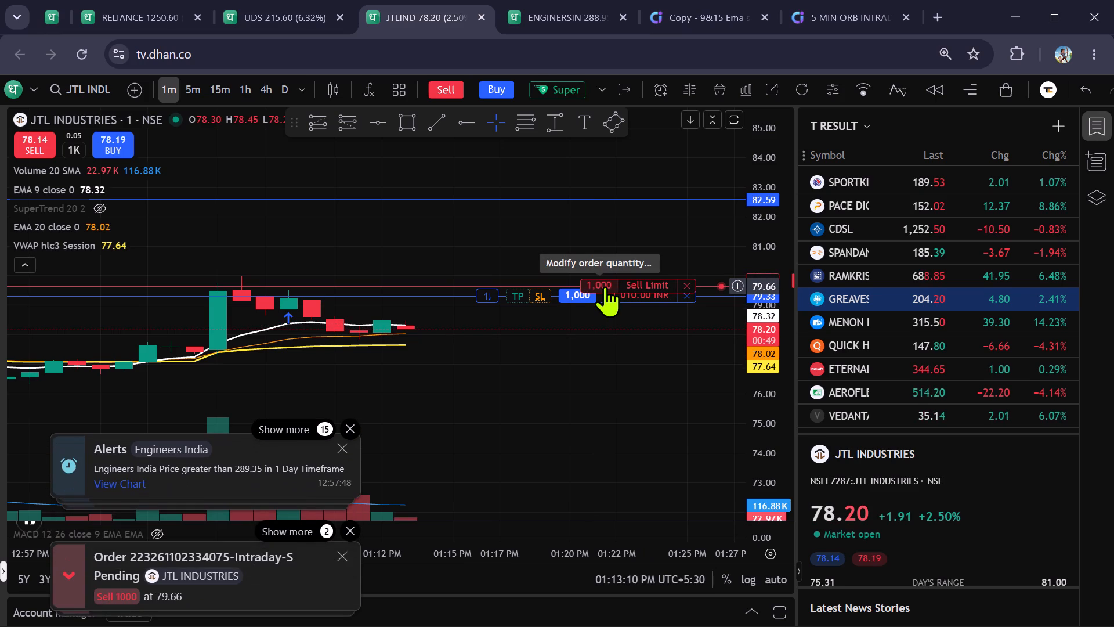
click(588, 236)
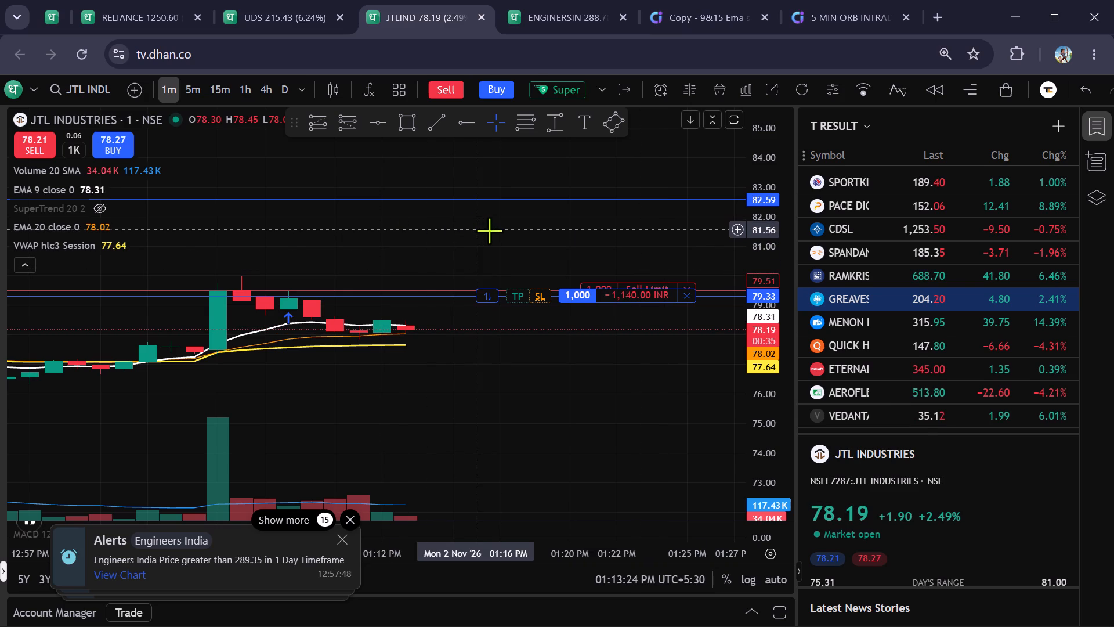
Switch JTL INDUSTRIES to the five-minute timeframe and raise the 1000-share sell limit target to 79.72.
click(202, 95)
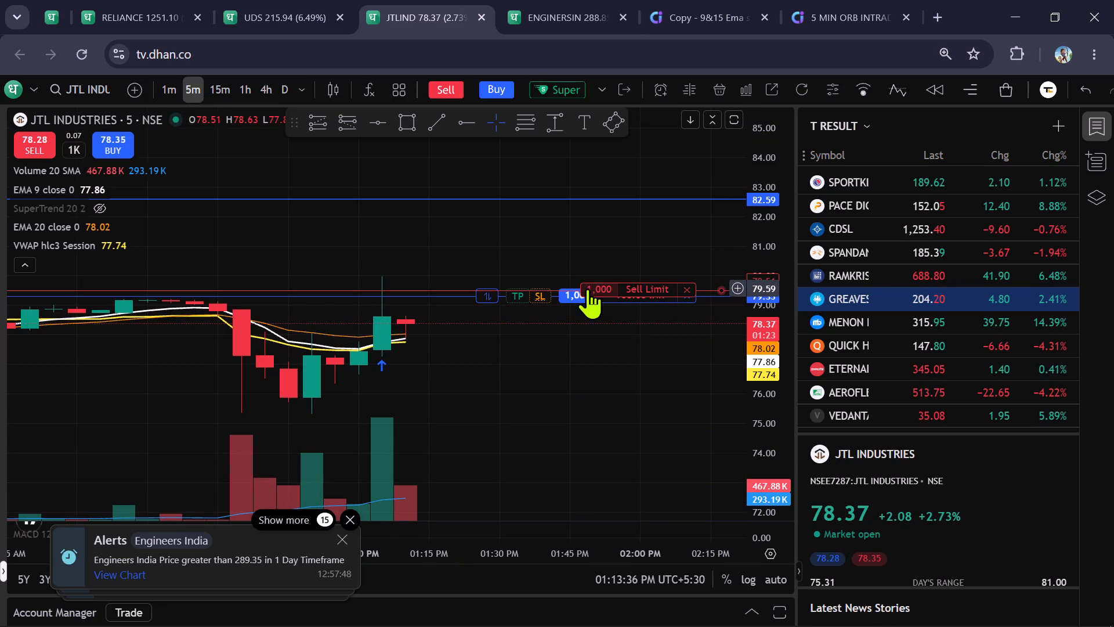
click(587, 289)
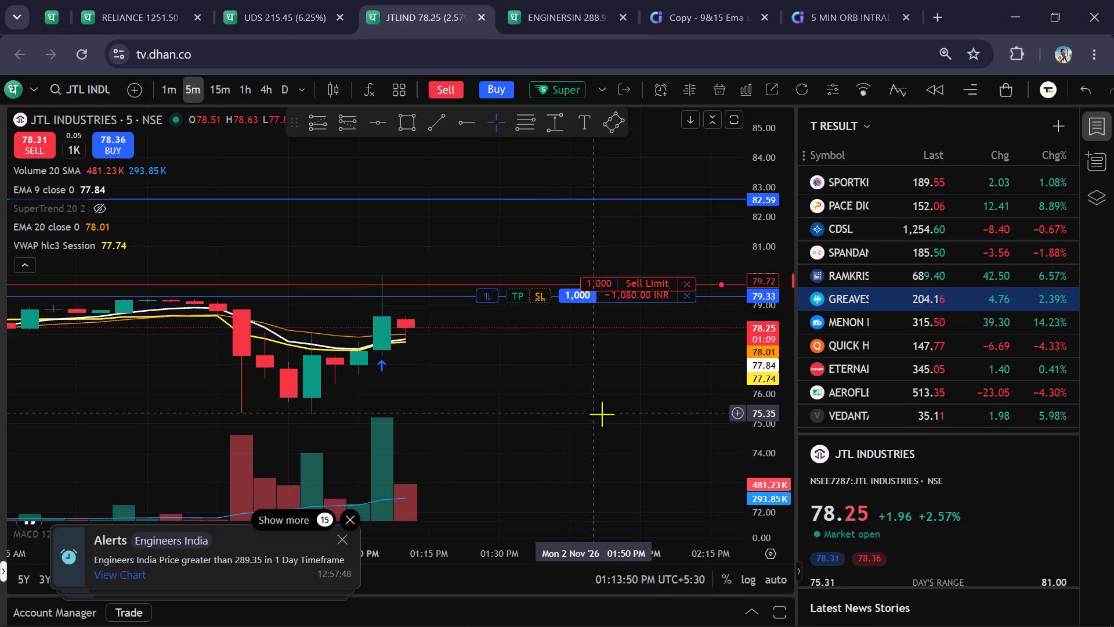
Return JTL INDUSTRIES to the one-minute timeframe and lower the 1000-share sell limit target to 79.53.
click(165, 100)
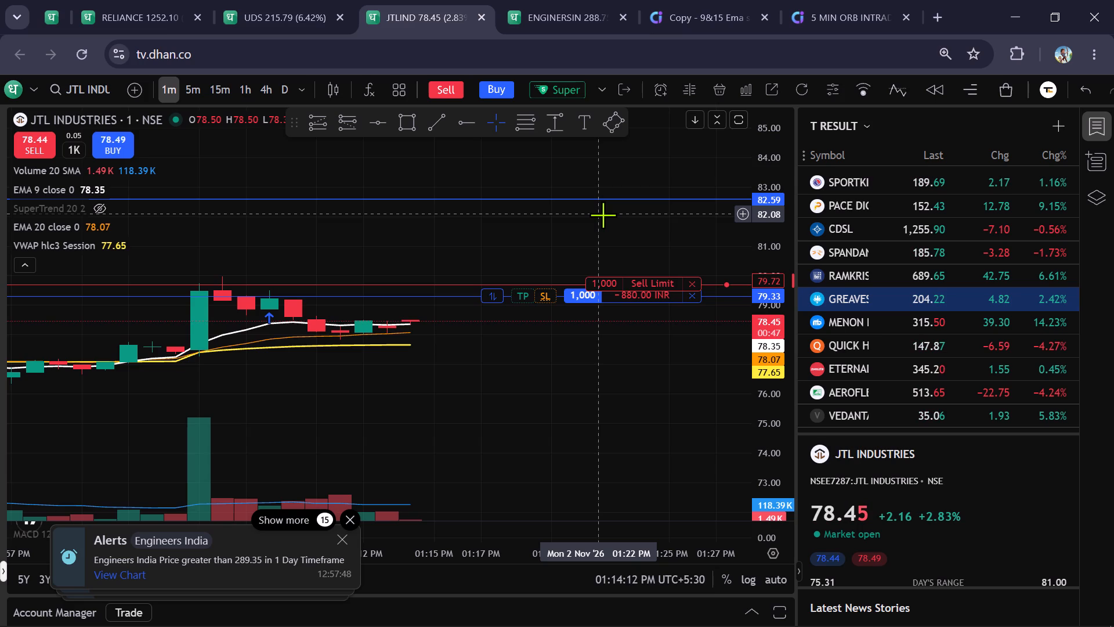
scroll(772, 296, up, 6)
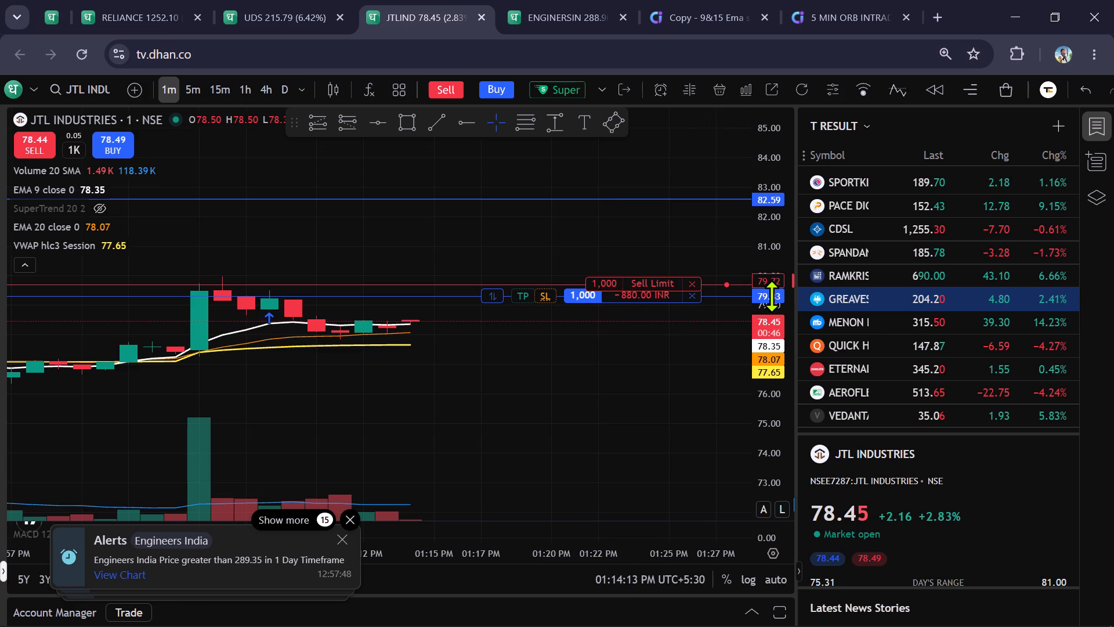
scroll(772, 296, up, 4)
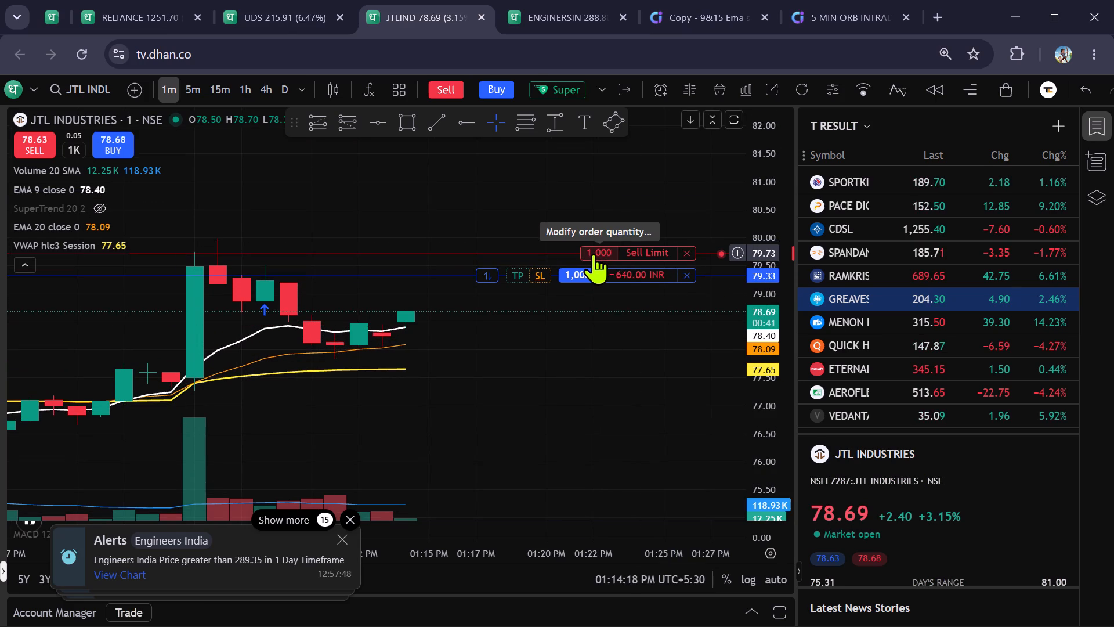
drag(593, 254, 595, 264)
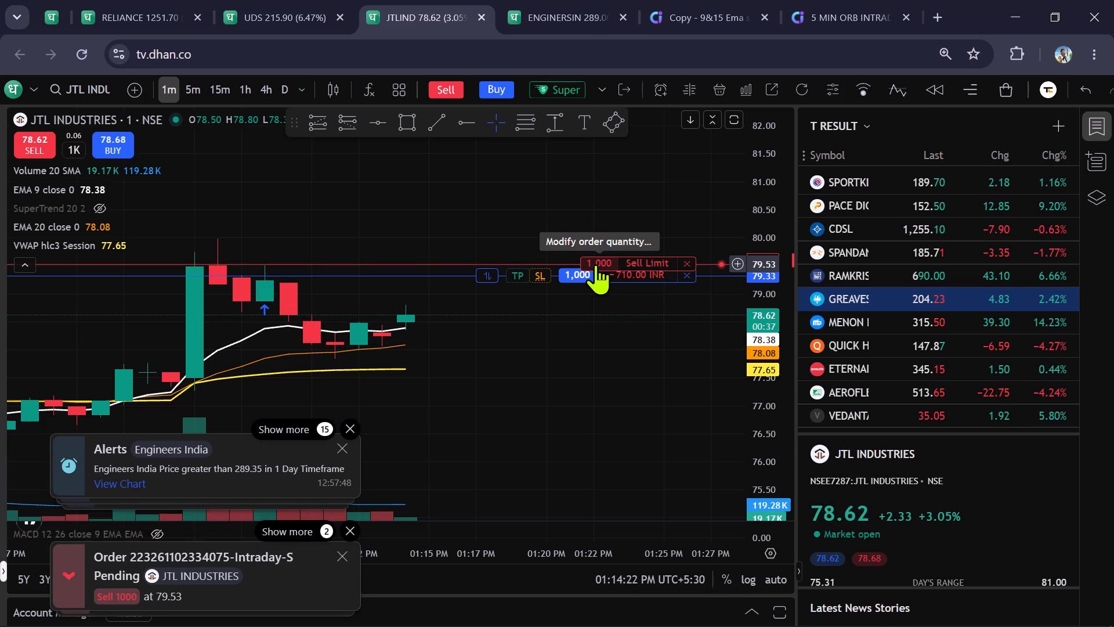
click(627, 402)
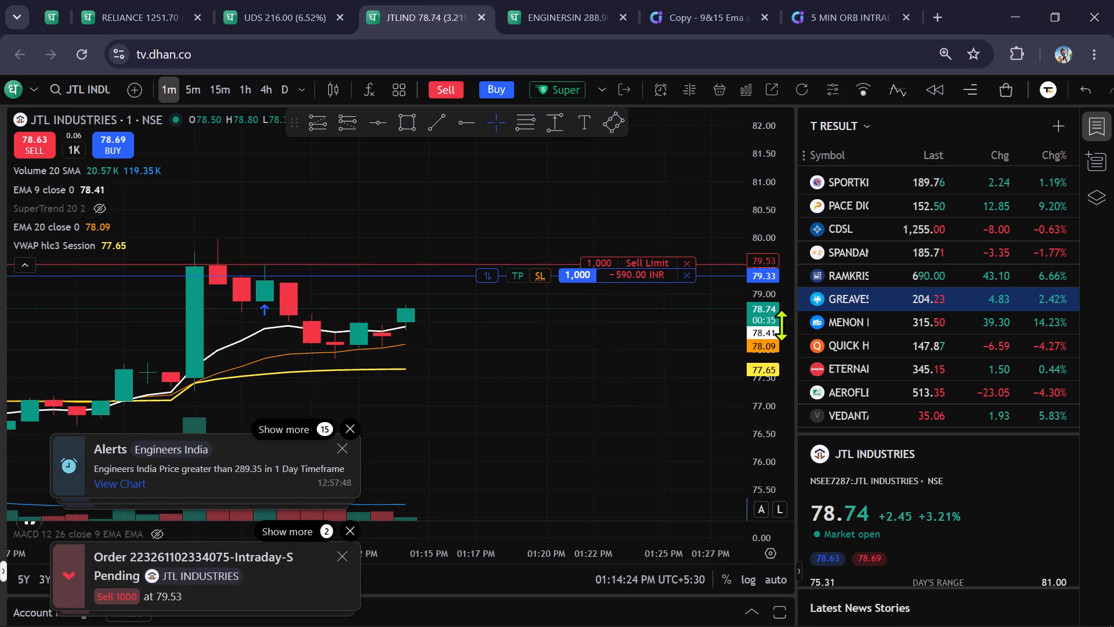
Examine the recent JTL INDUSTRIES price action on the one-minute and five-minute timeframes against the moving averages and sell limit line.
scroll(767, 321, down, 5)
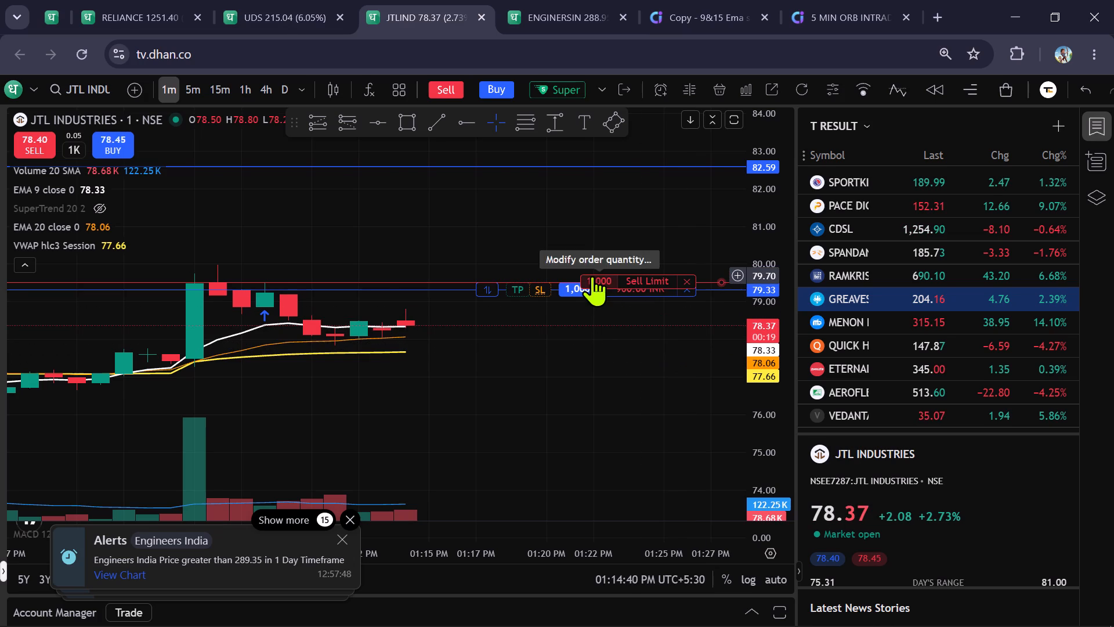
click(184, 82)
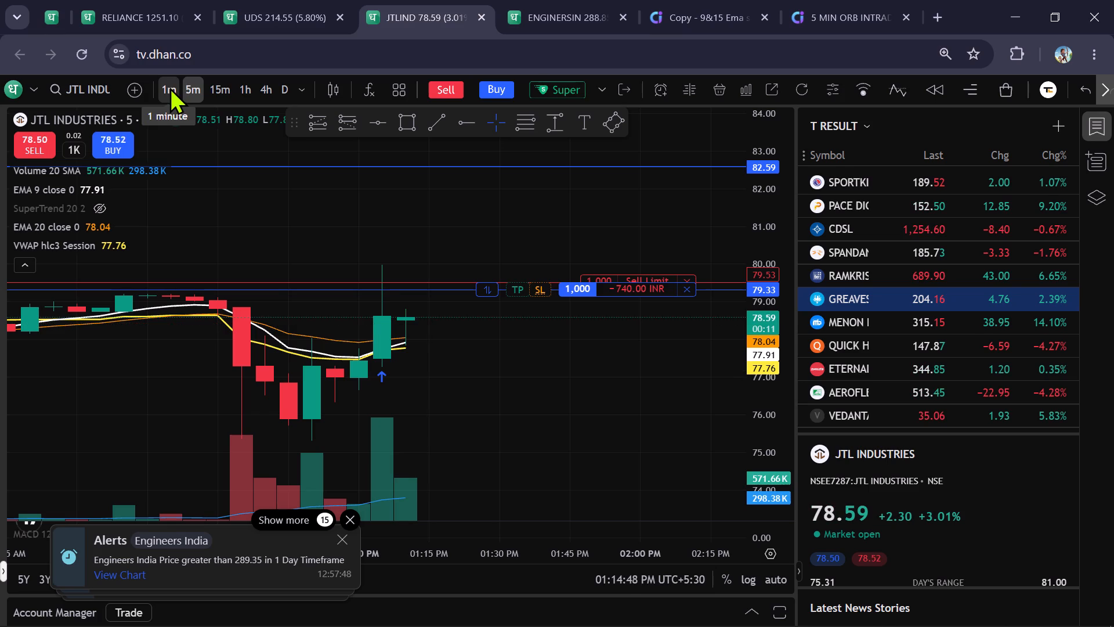
click(169, 87)
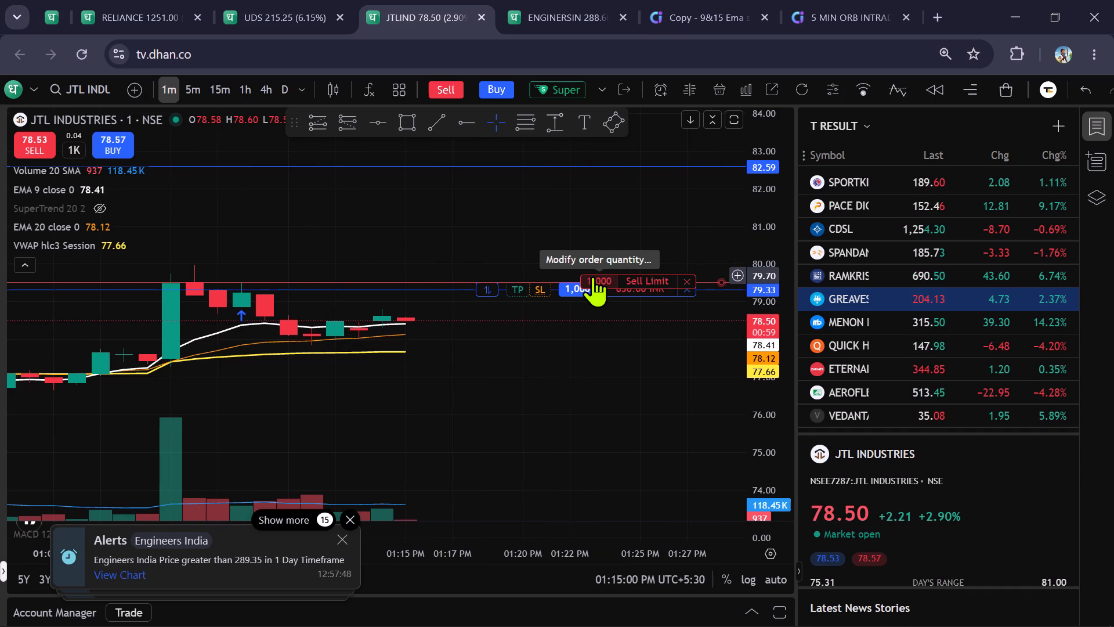
click(663, 349)
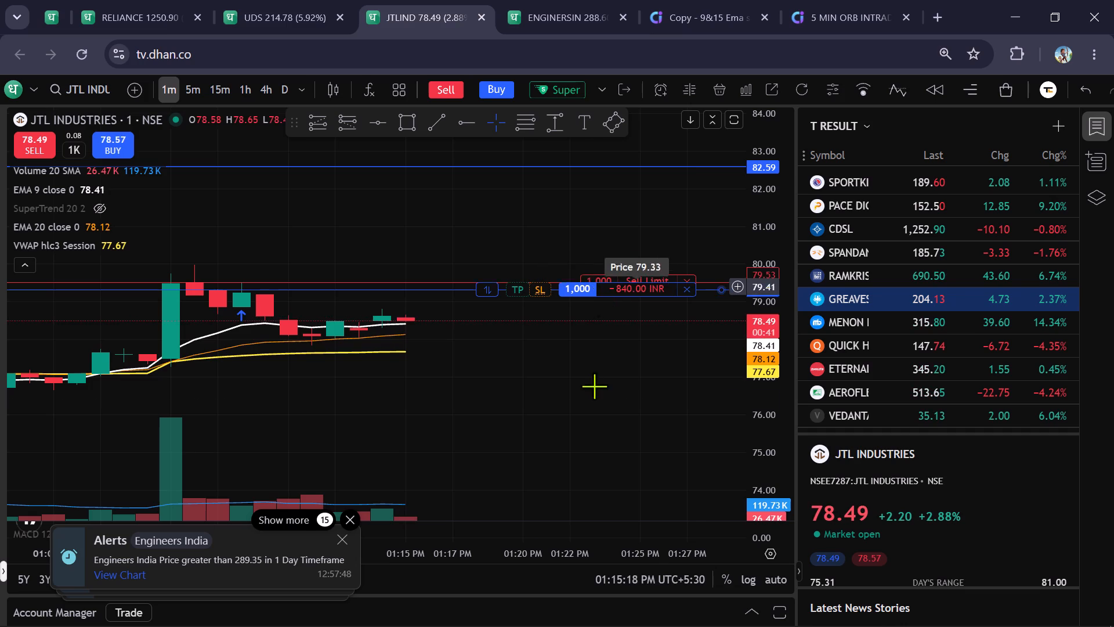
scroll(583, 432, down, 5)
scroll(595, 427, up, 5)
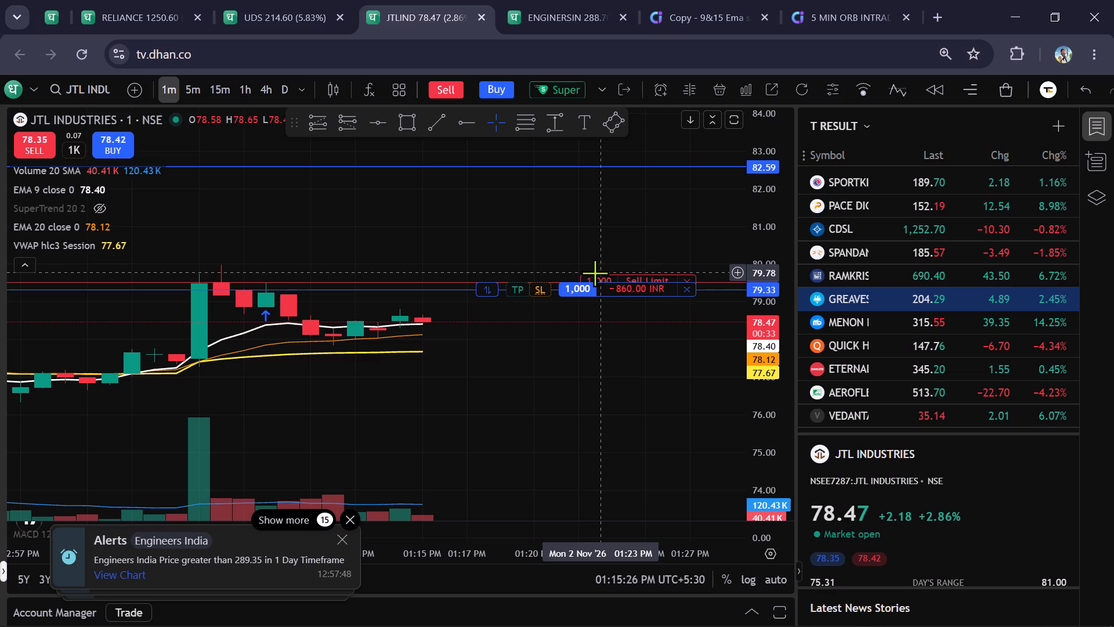
scroll(549, 228, down, 7)
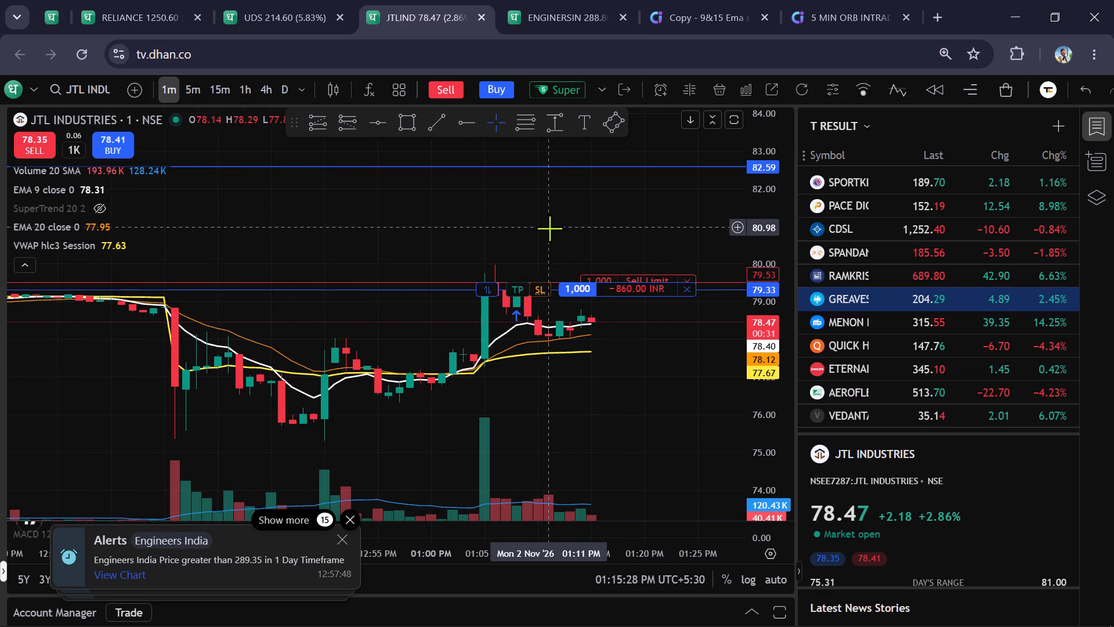
scroll(549, 228, up, 10)
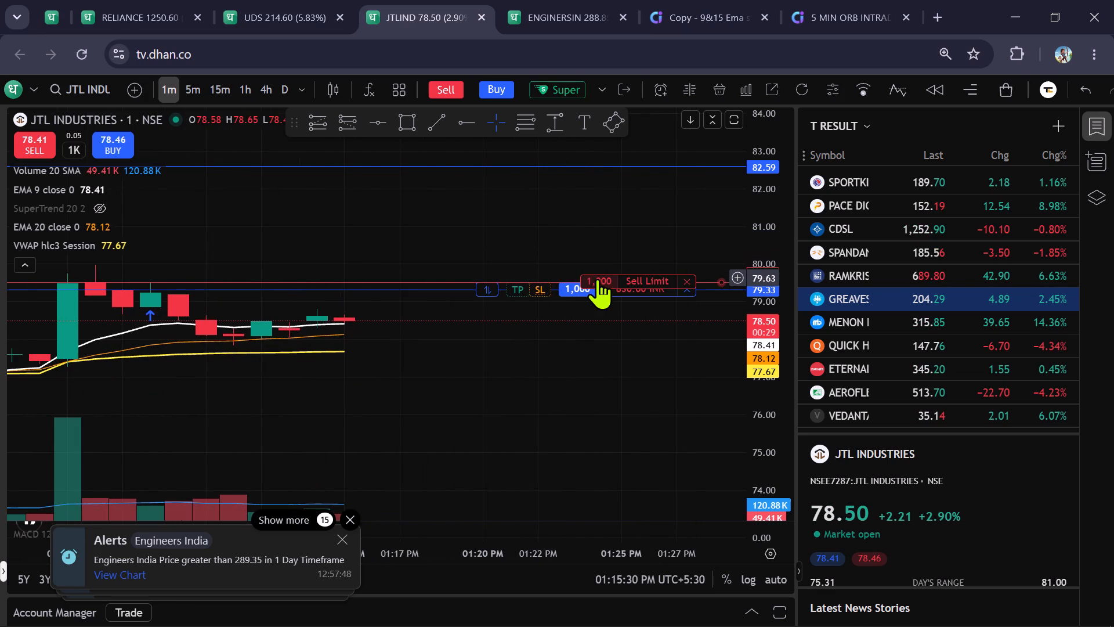
Compare JTL INDUSTRIES across the five-minute, 15-minute and one-hour timeframes, finishing on the one-minute chart.
click(196, 87)
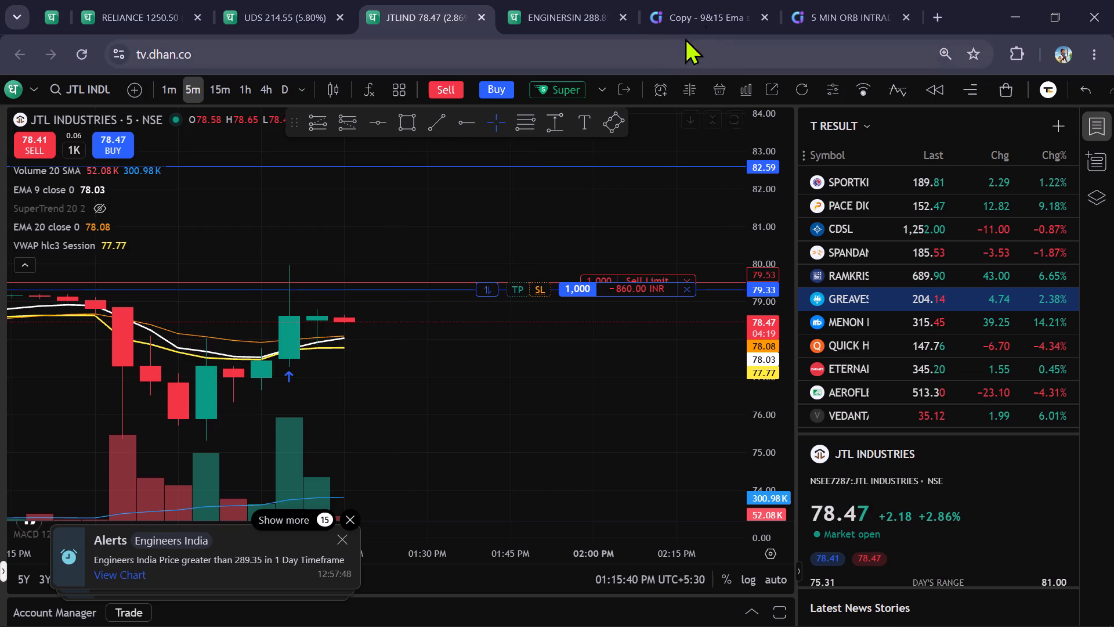
click(714, 17)
click(430, 17)
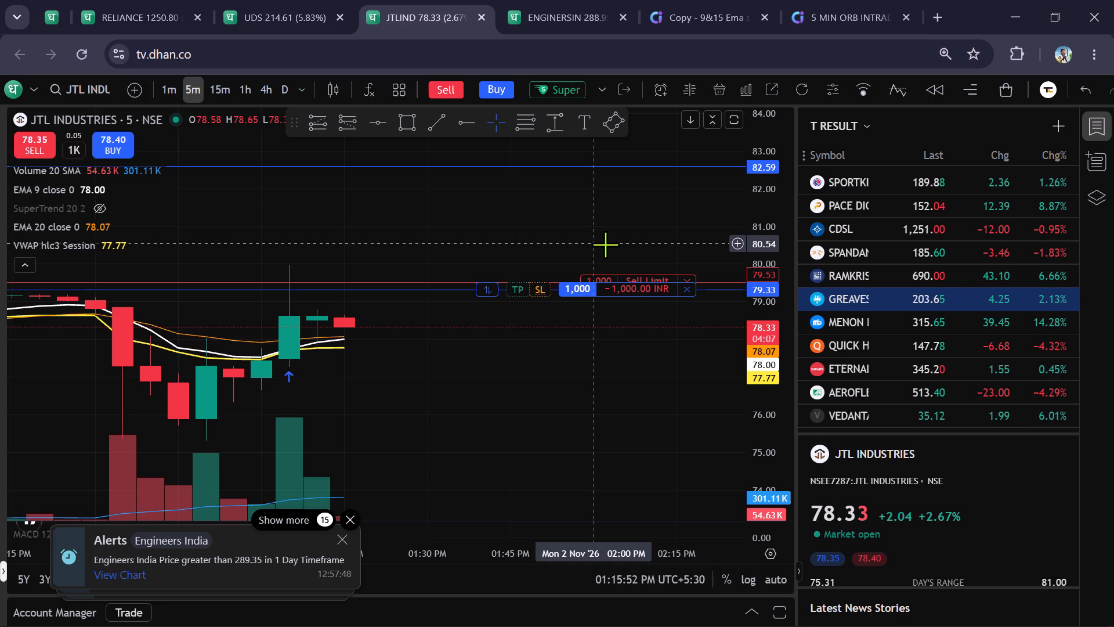
click(223, 95)
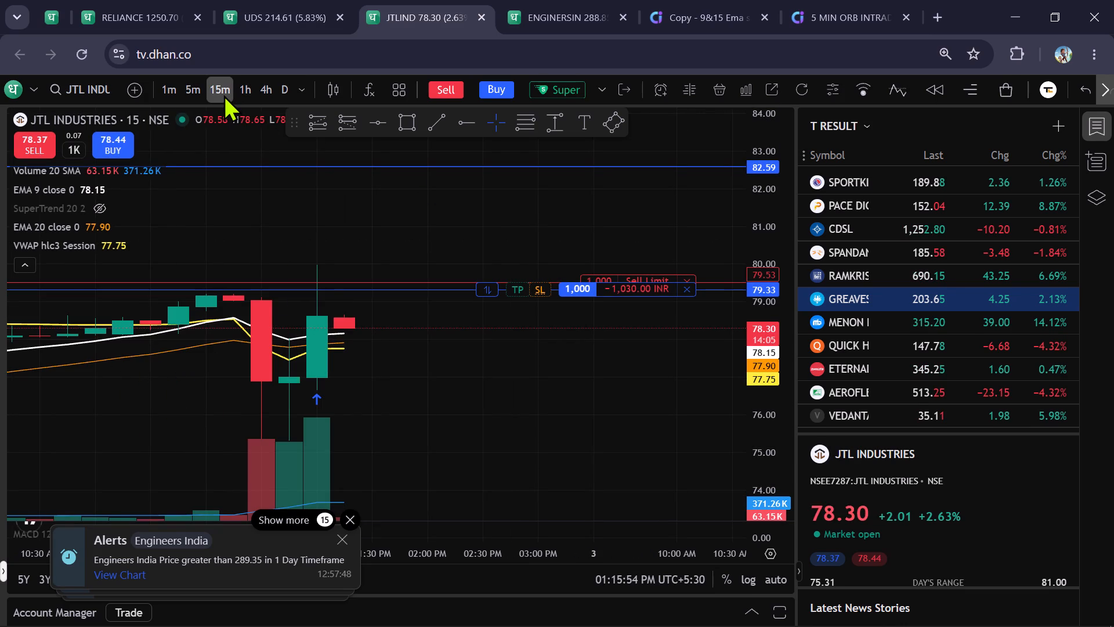
click(246, 90)
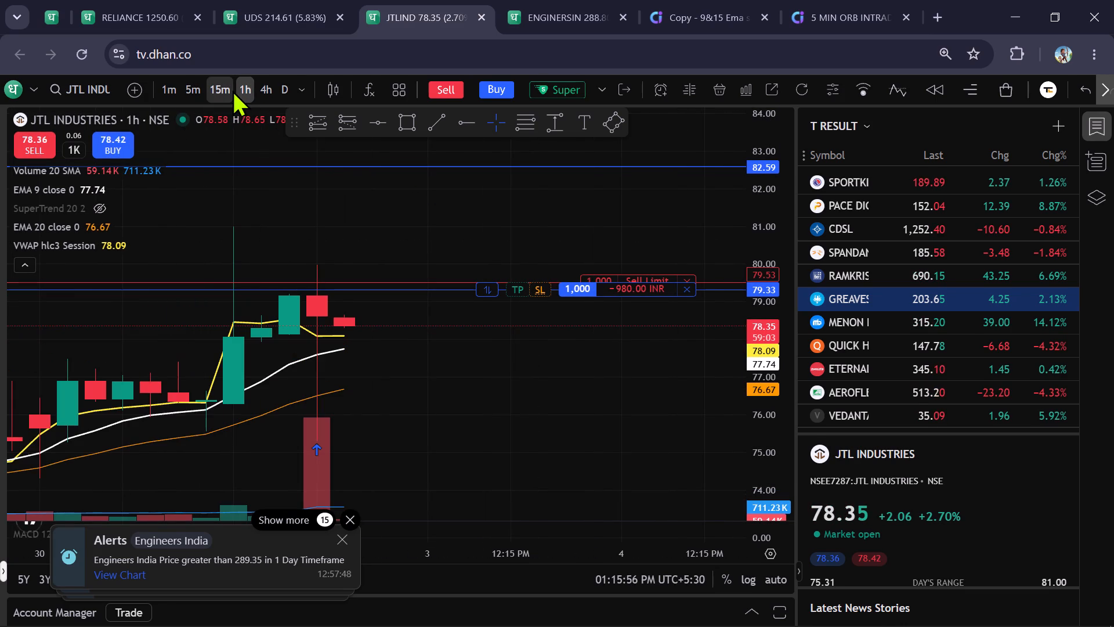
click(226, 90)
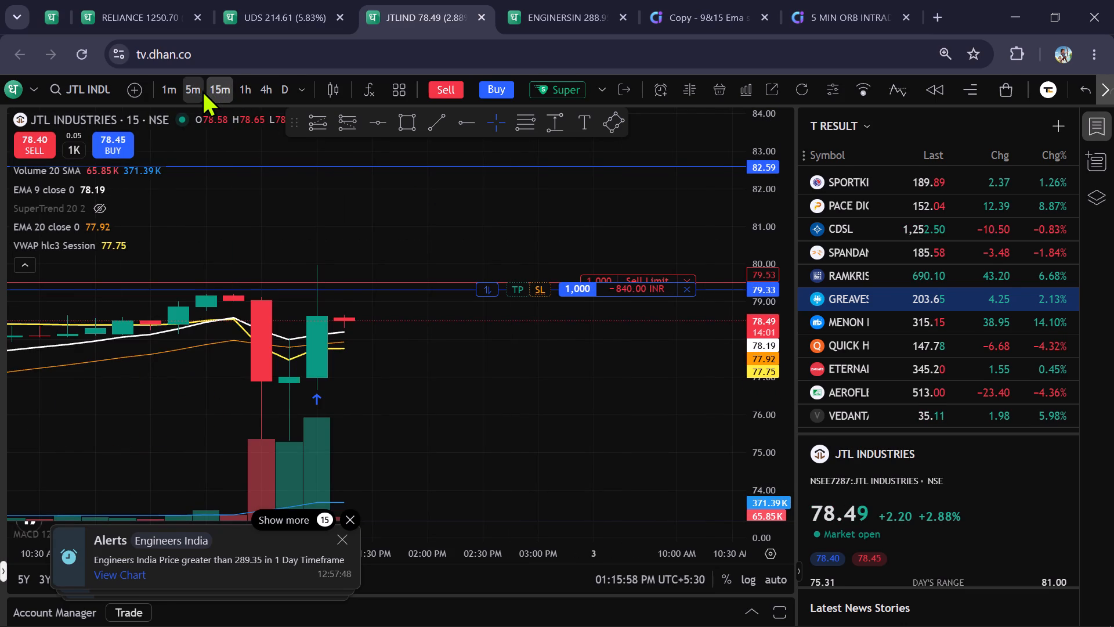
click(202, 90)
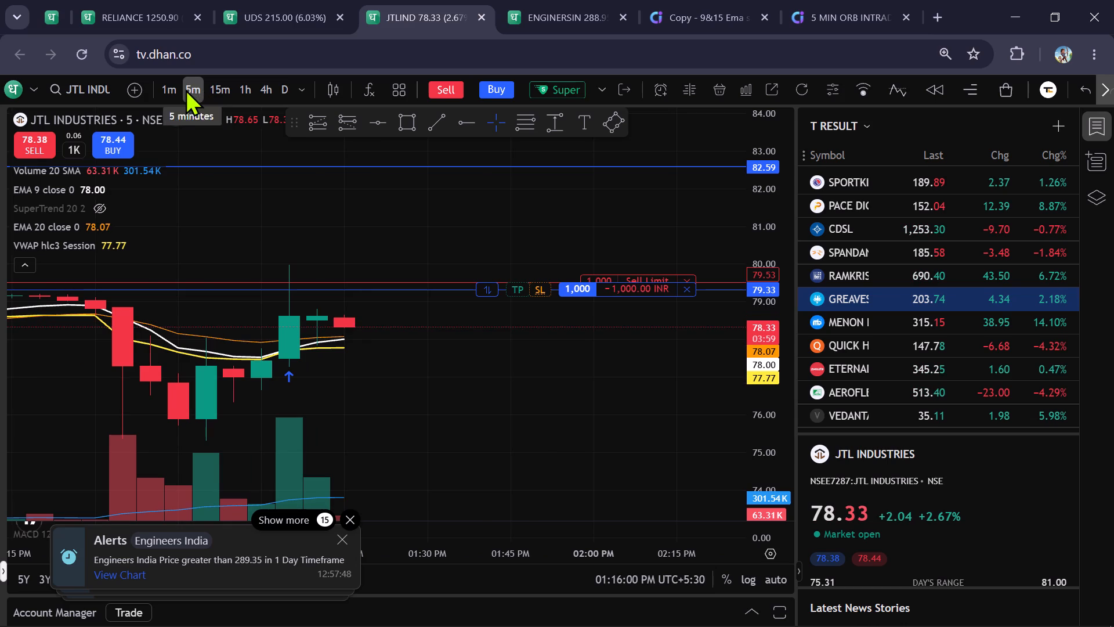
click(172, 91)
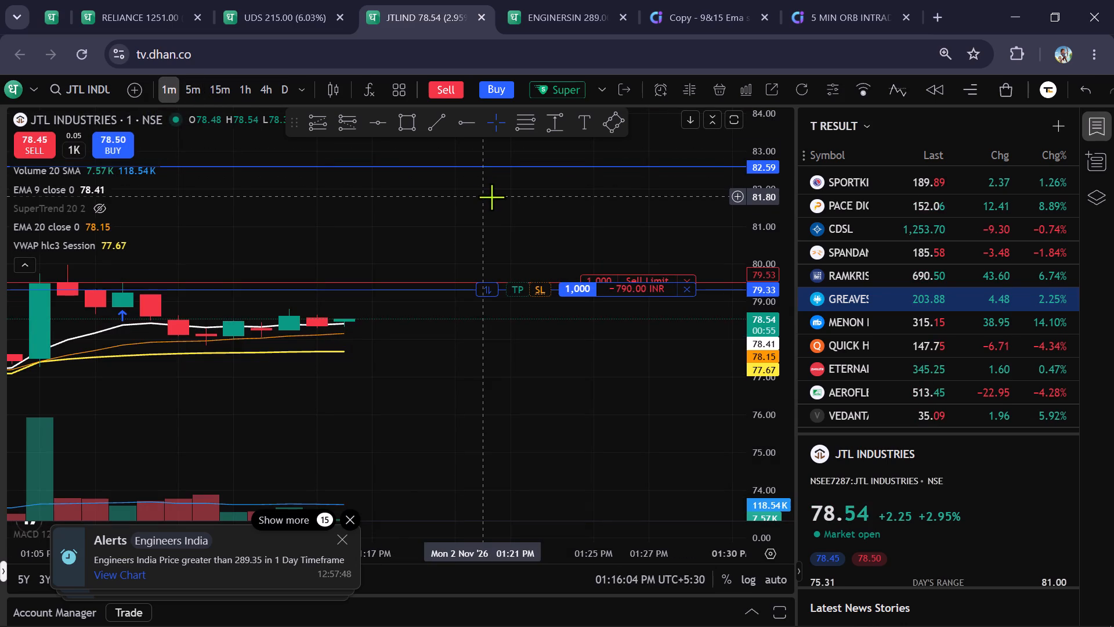
drag(456, 438, 515, 400)
Dismiss the stacked Engineers India price alert notifications over the chart.
click(349, 518)
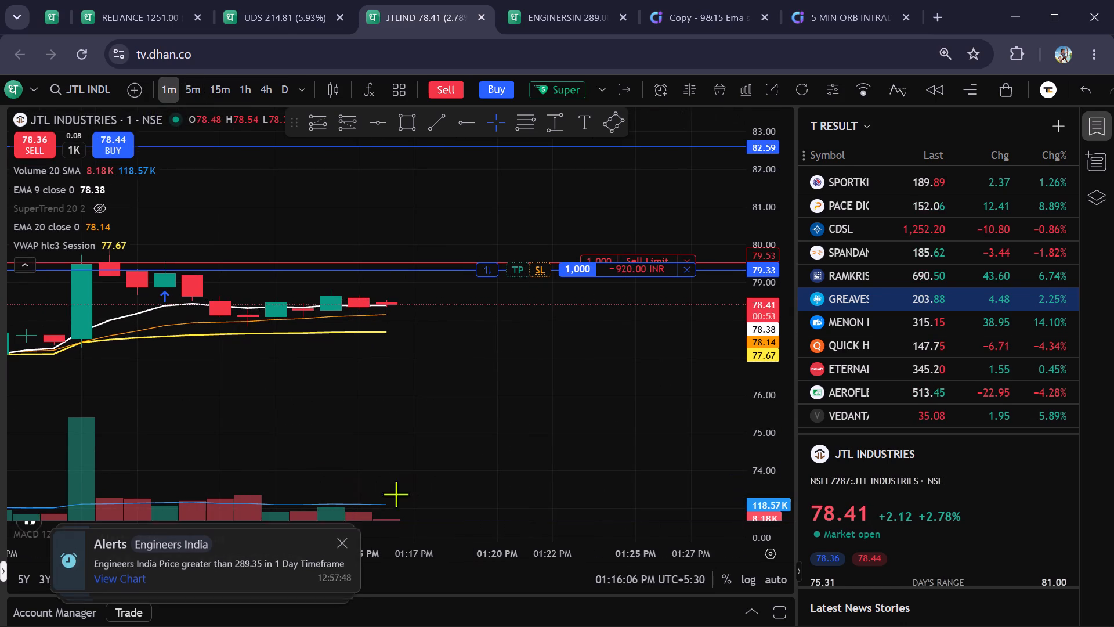
Lower the 1000-share JTL INDUSTRIES sell limit target to 79.45 on the one-minute chart.
drag(590, 392, 598, 435)
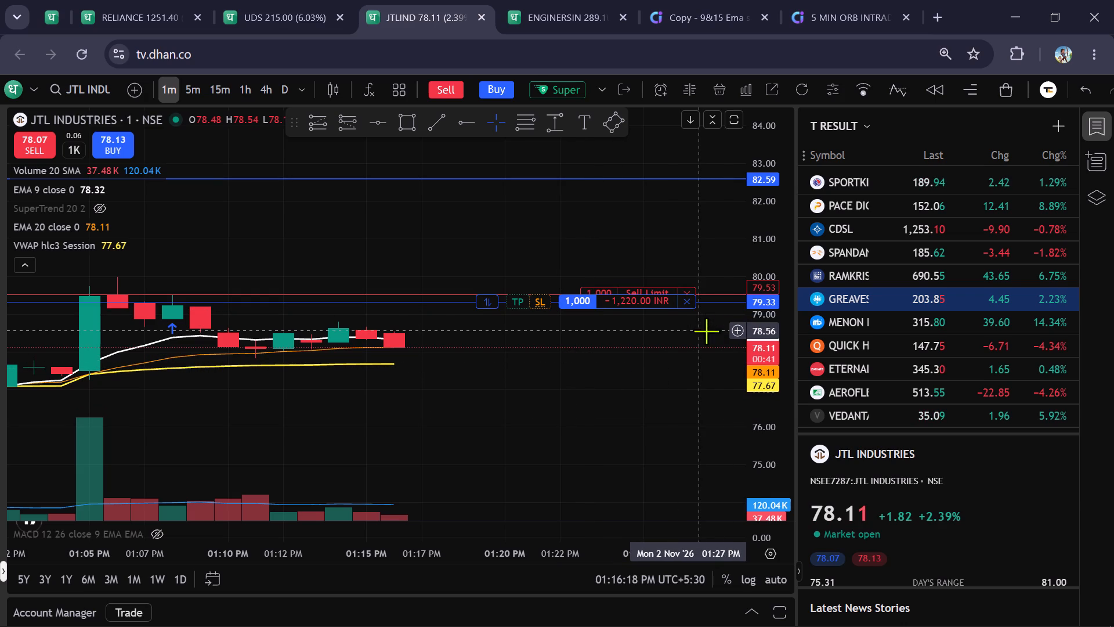
click(193, 86)
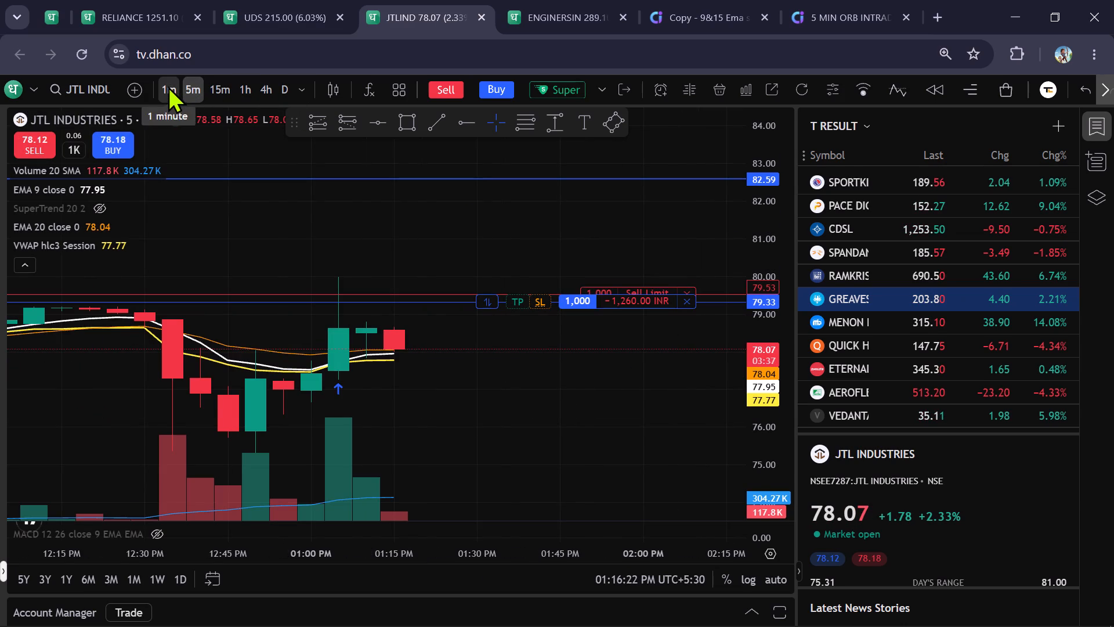
click(168, 86)
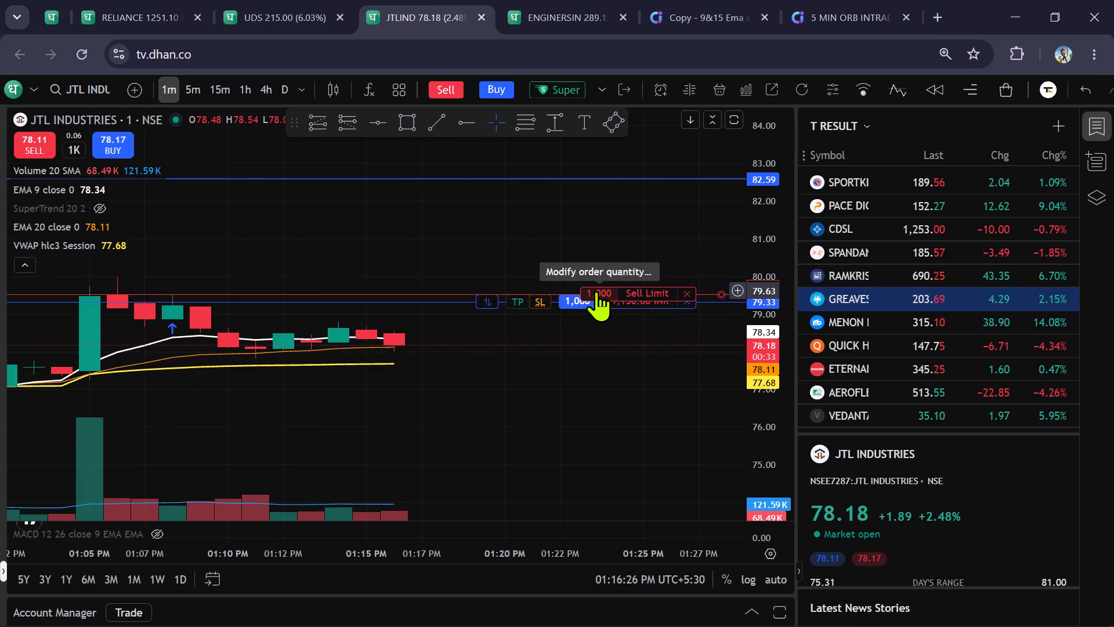
drag(596, 291, 597, 290)
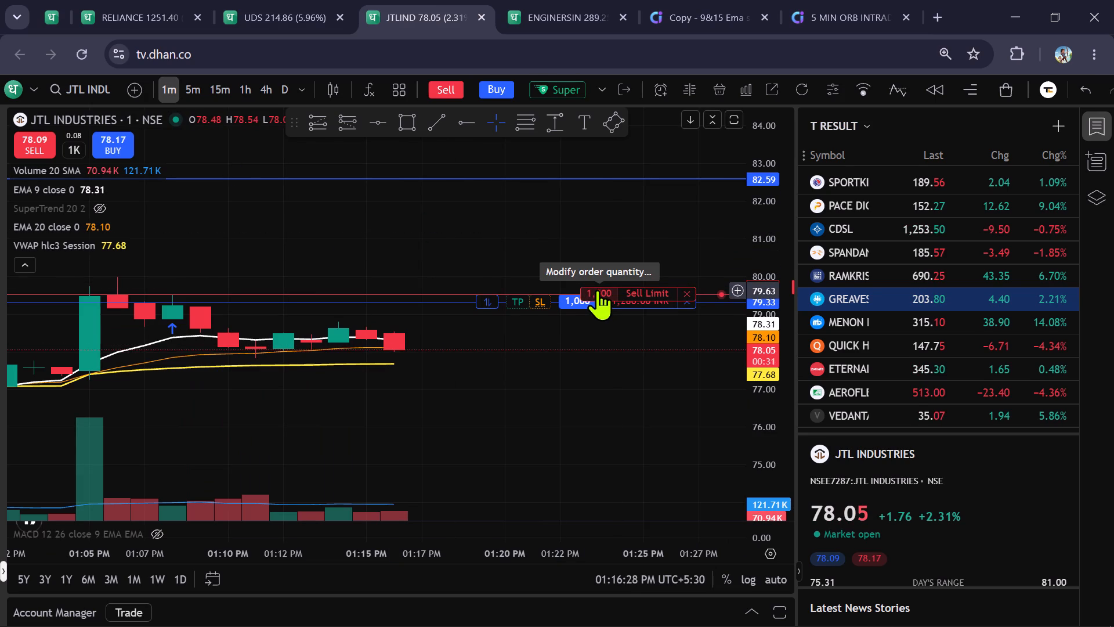
drag(597, 290, 603, 300)
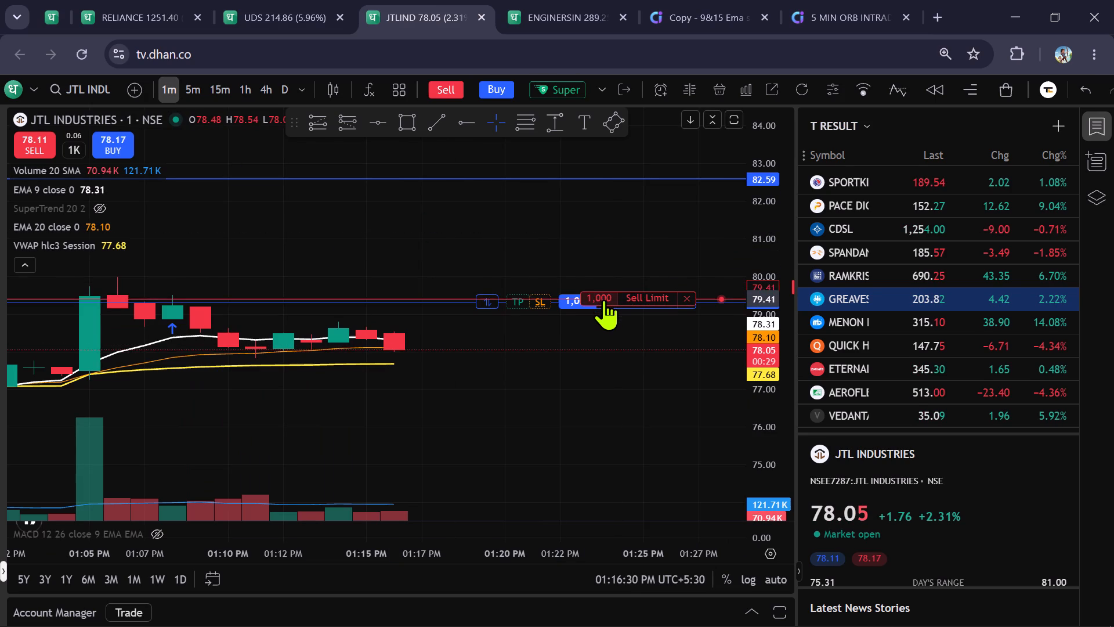
drag(603, 300, 600, 298)
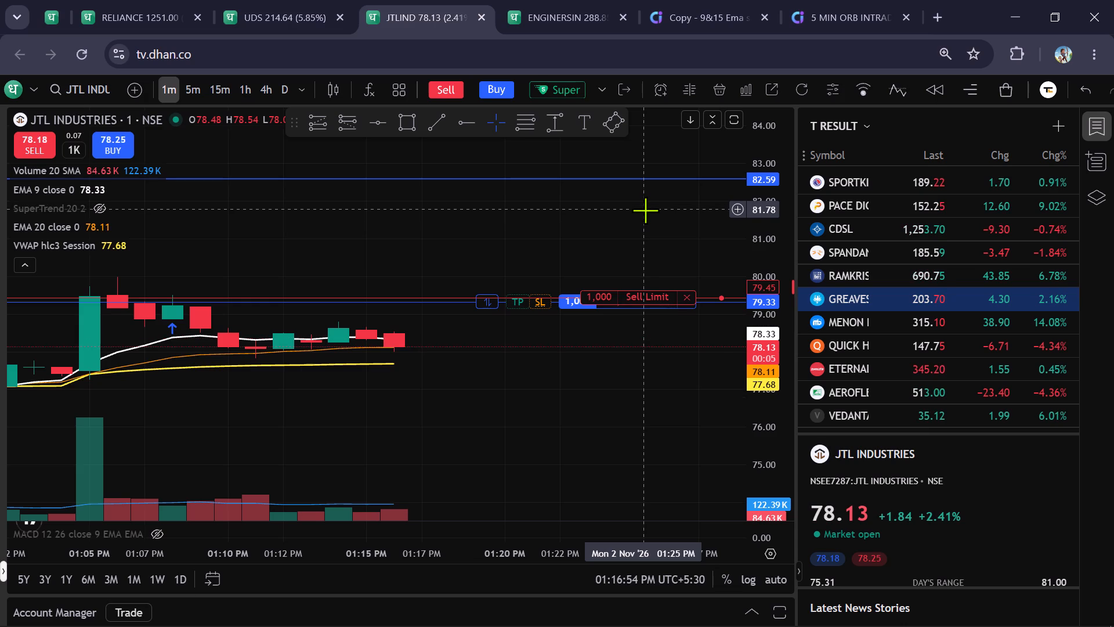
Examine JTL INDUSTRIES on the one-minute and five-minute timeframes, including the earlier session's candles, against the moving averages and sell limit line.
click(191, 81)
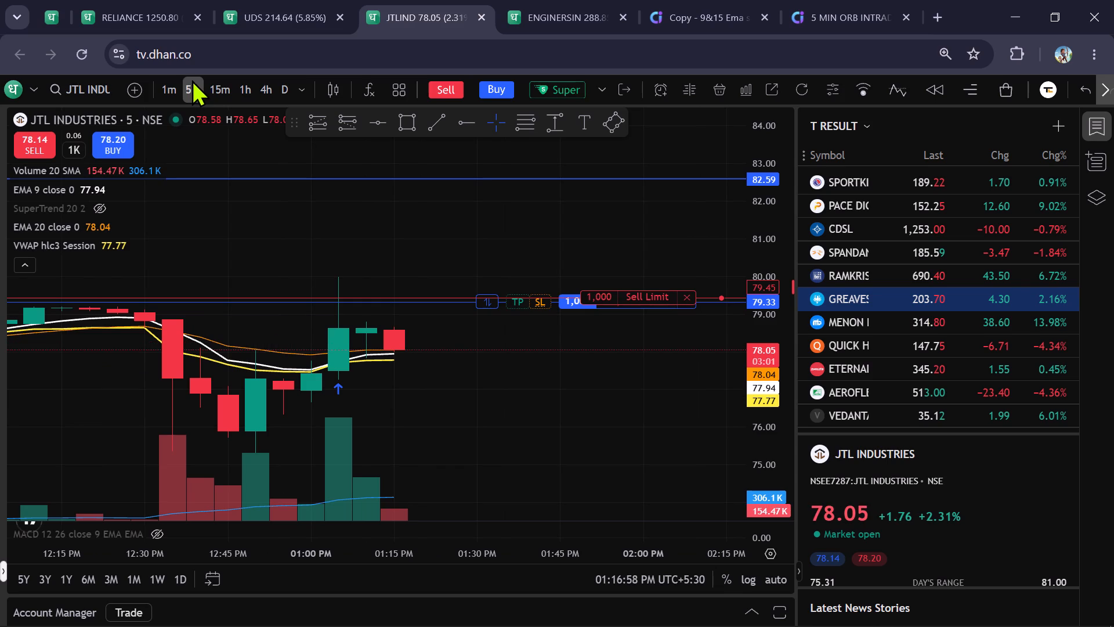
click(169, 91)
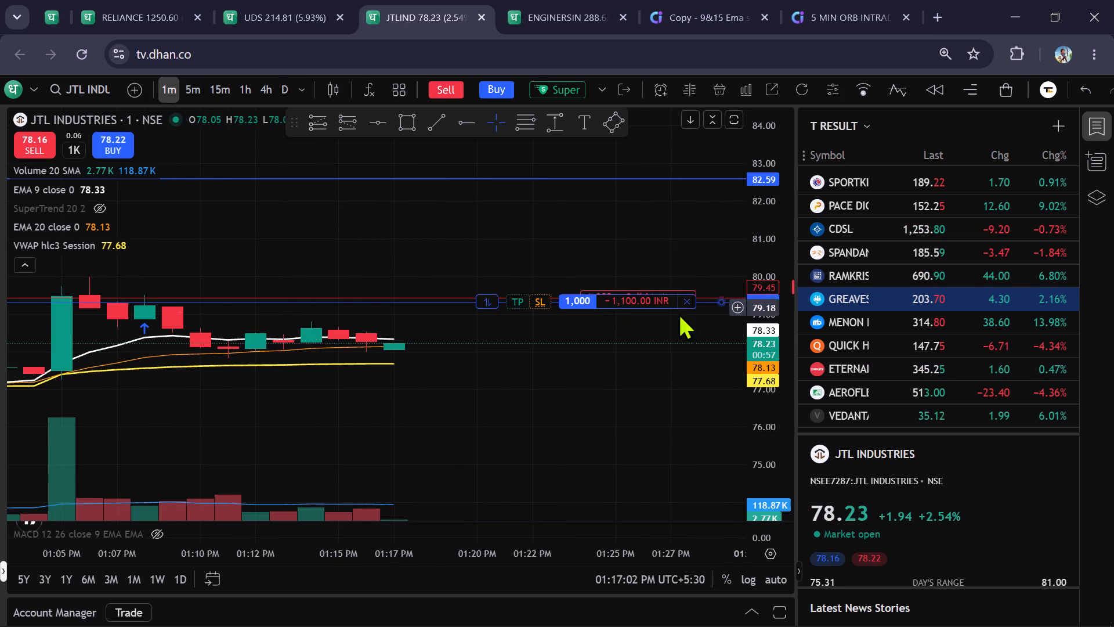
scroll(785, 290, up, 6)
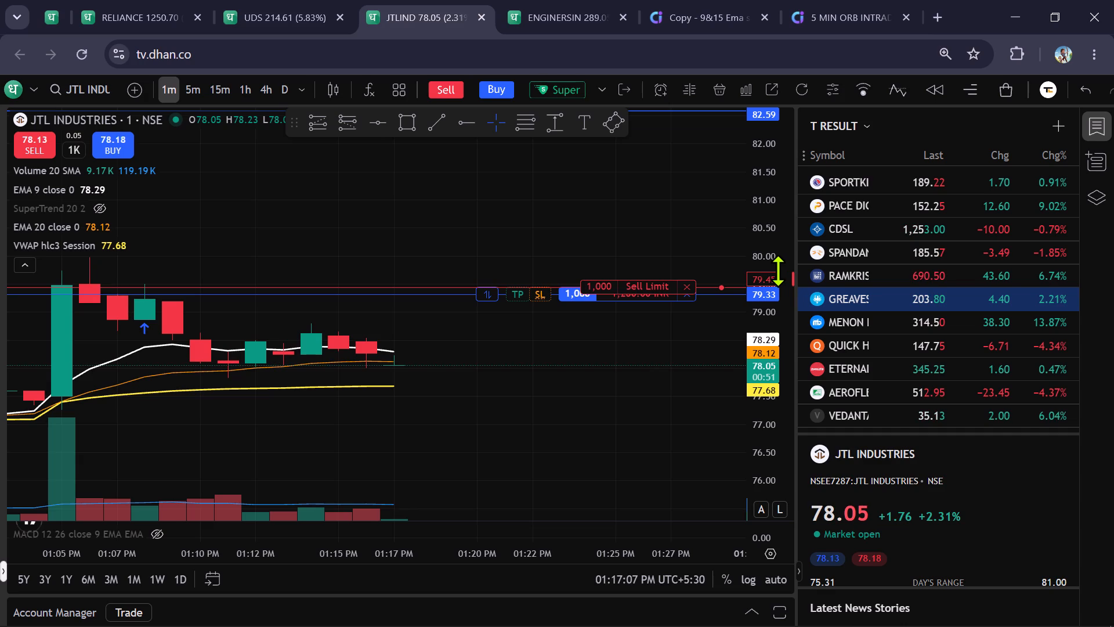
scroll(736, 276, up, 7)
scroll(739, 271, down, 6)
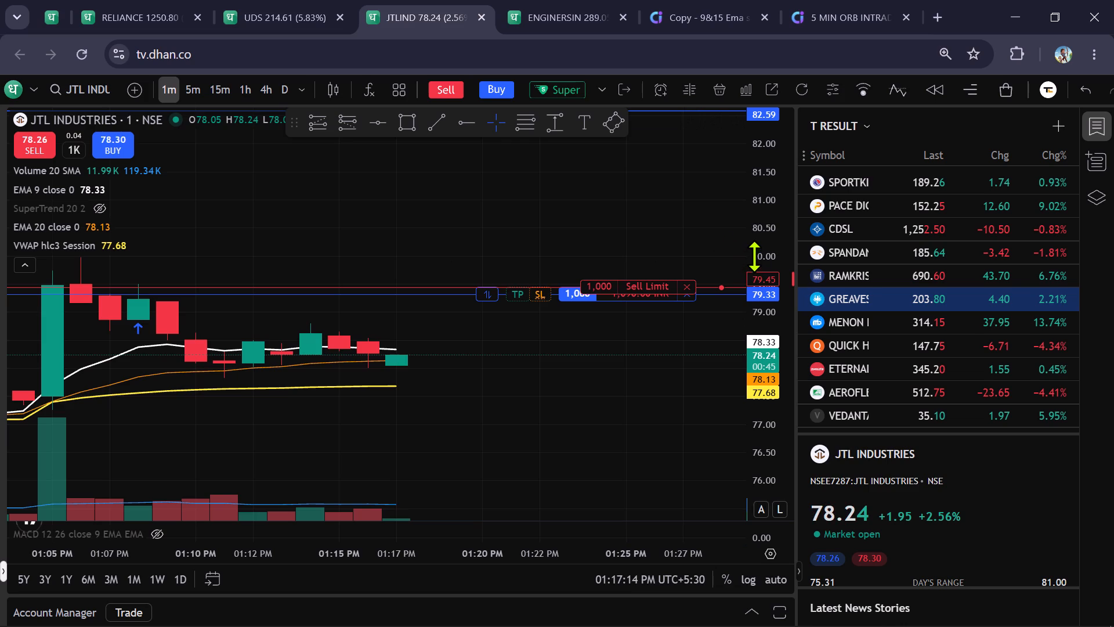
click(184, 88)
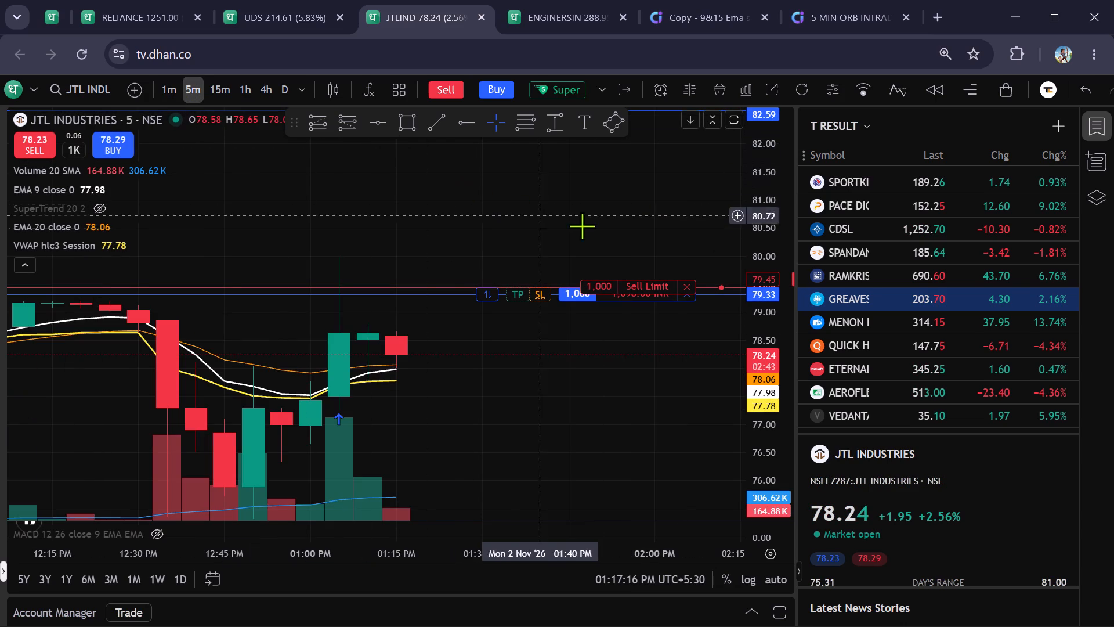
scroll(769, 248, down, 6)
scroll(597, 232, down, 15)
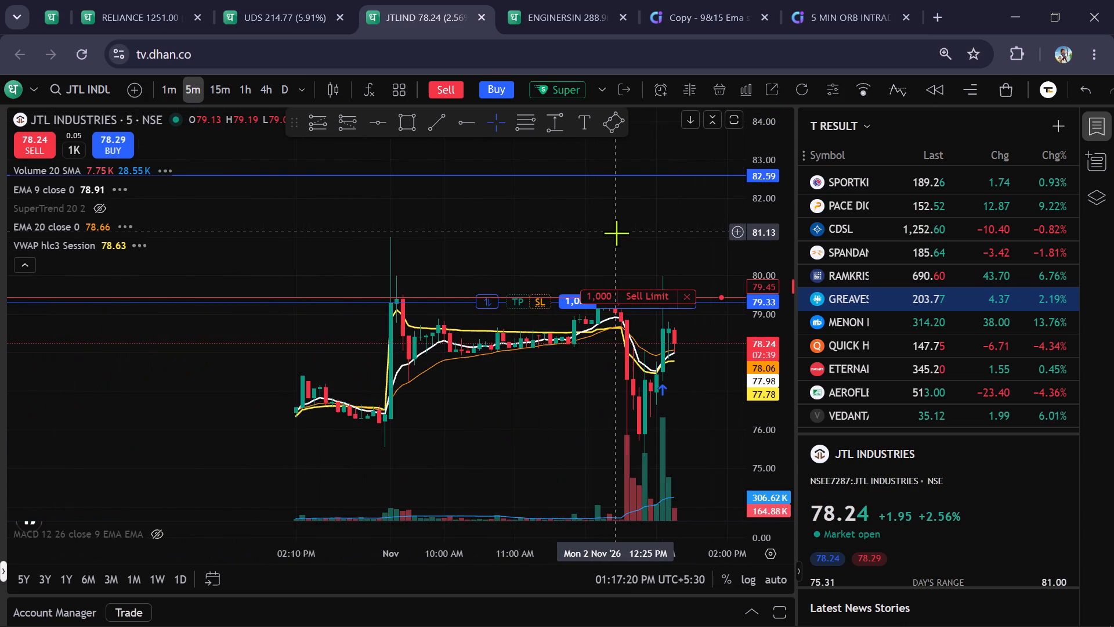
scroll(590, 250, up, 7)
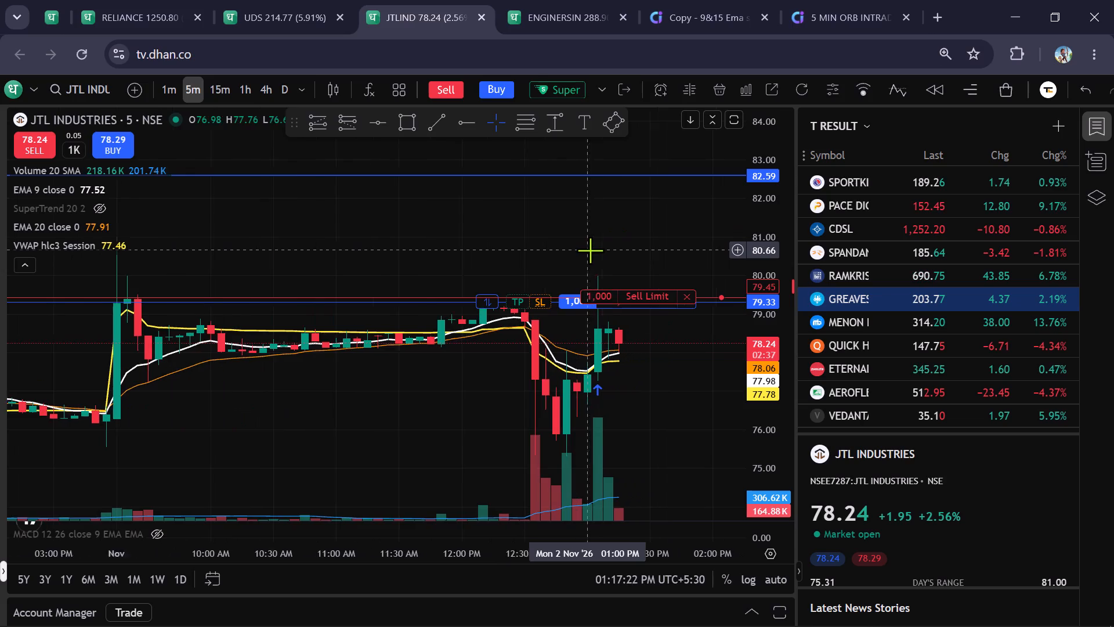
scroll(548, 252, up, 6)
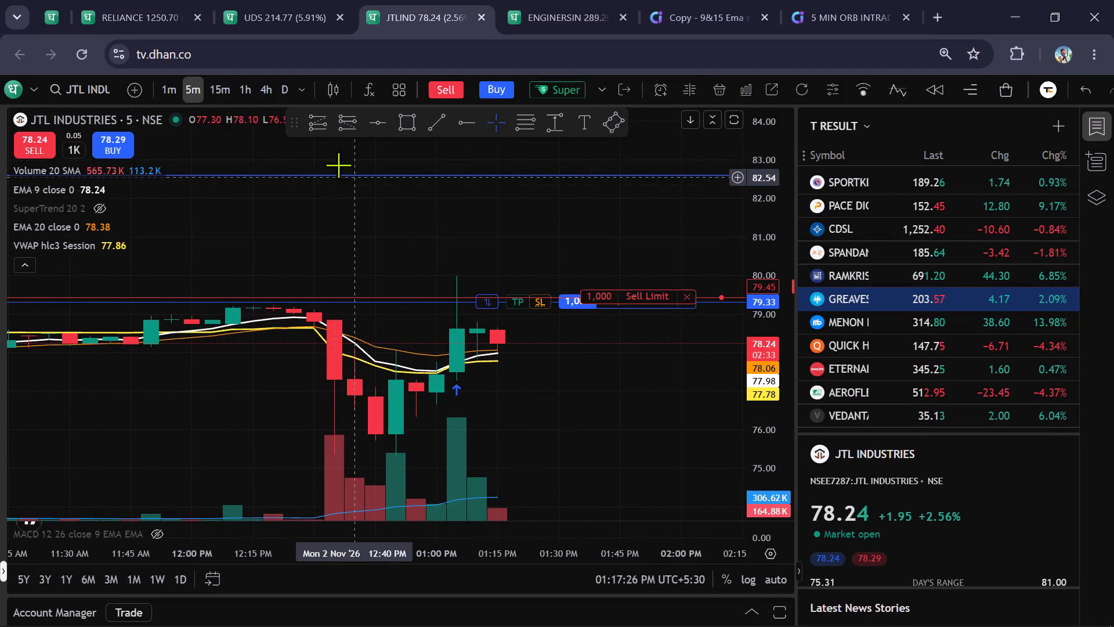
Check JTL INDUSTRIES on the 15-minute and one-hour timeframes, and examine the latest candles on the one-minute chart.
click(221, 102)
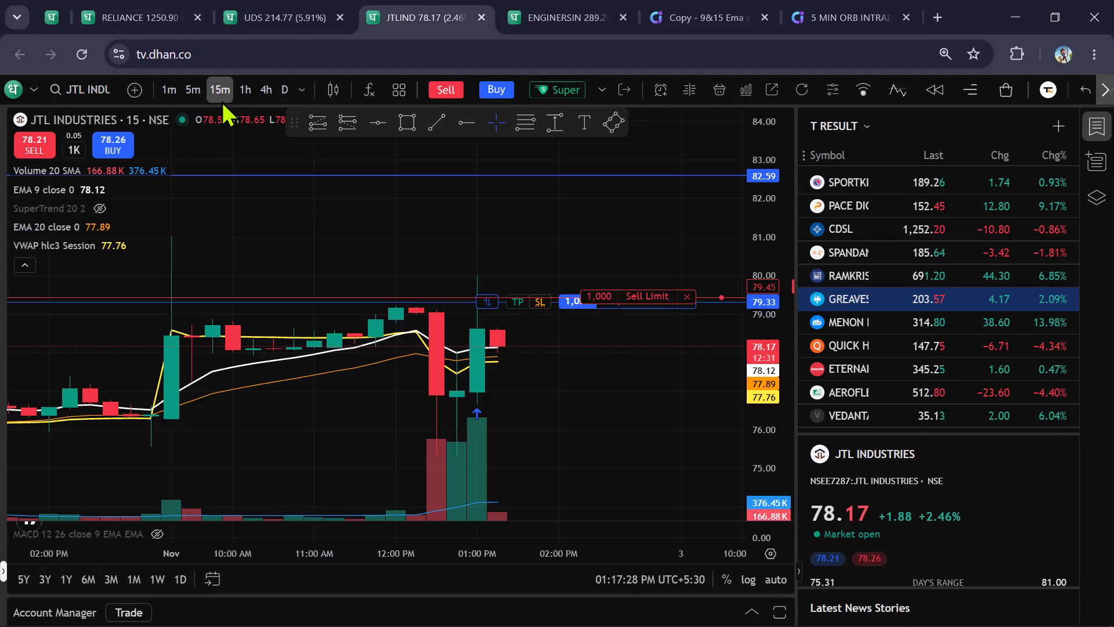
click(244, 97)
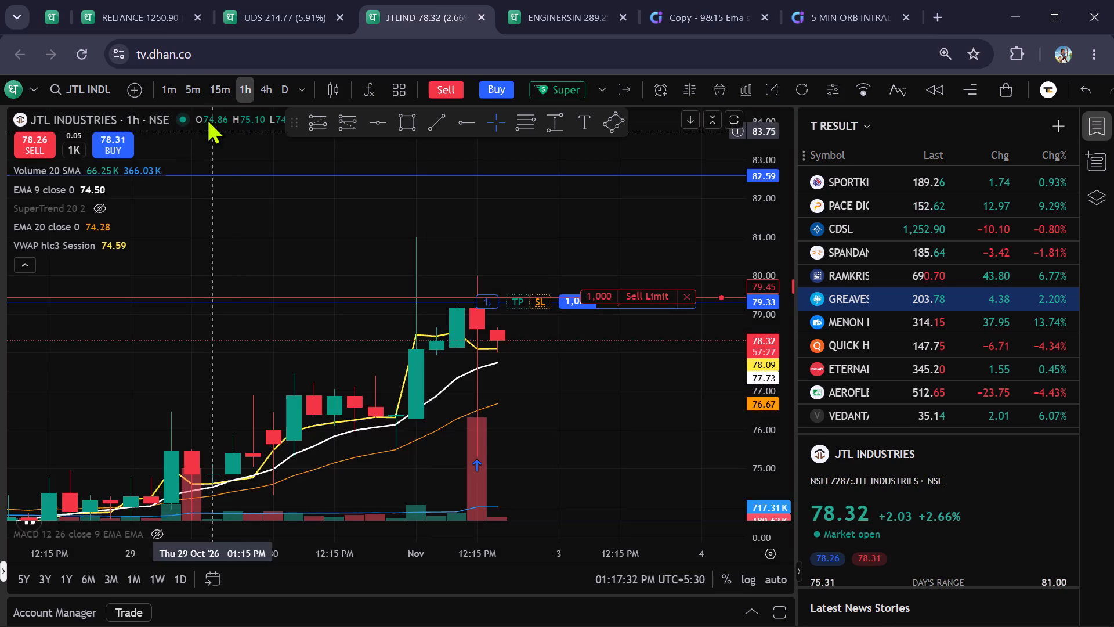
click(173, 95)
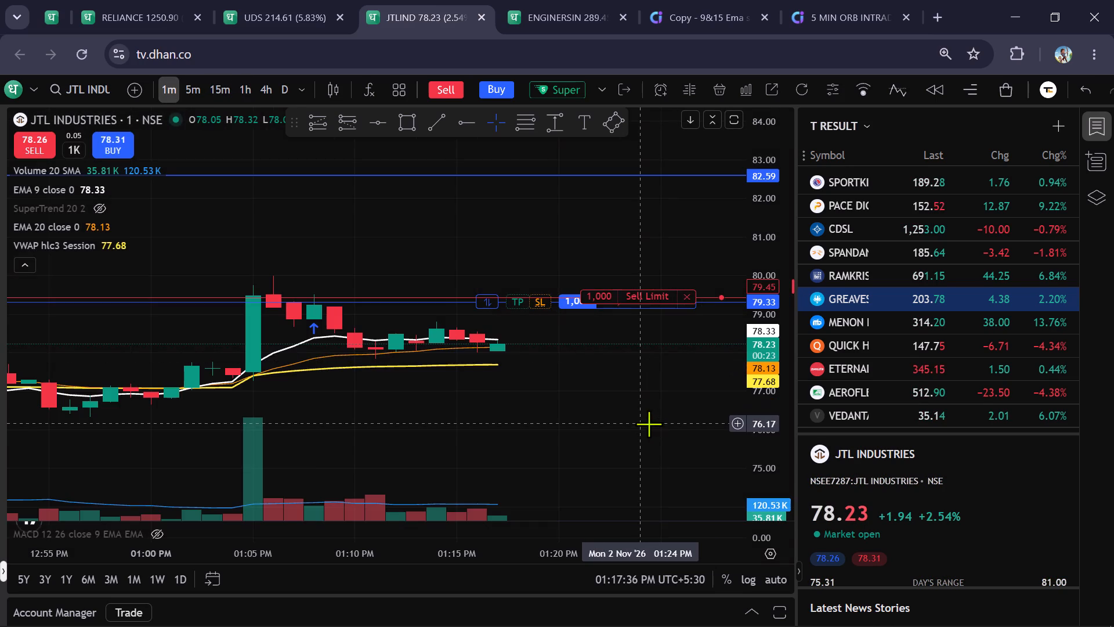
scroll(777, 331, up, 4)
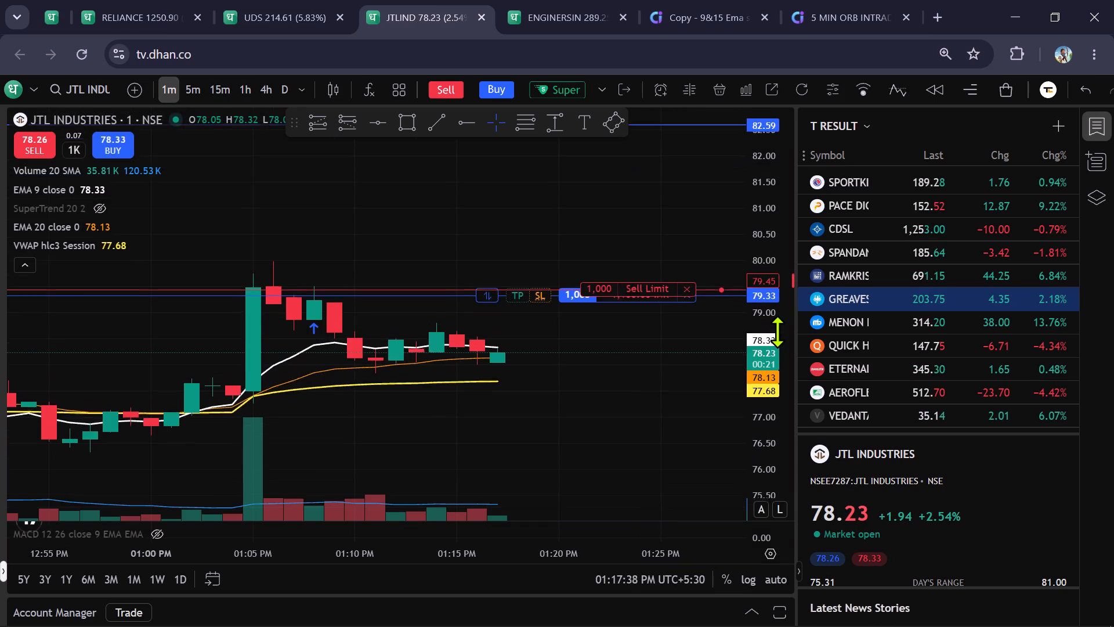
scroll(777, 331, up, 2)
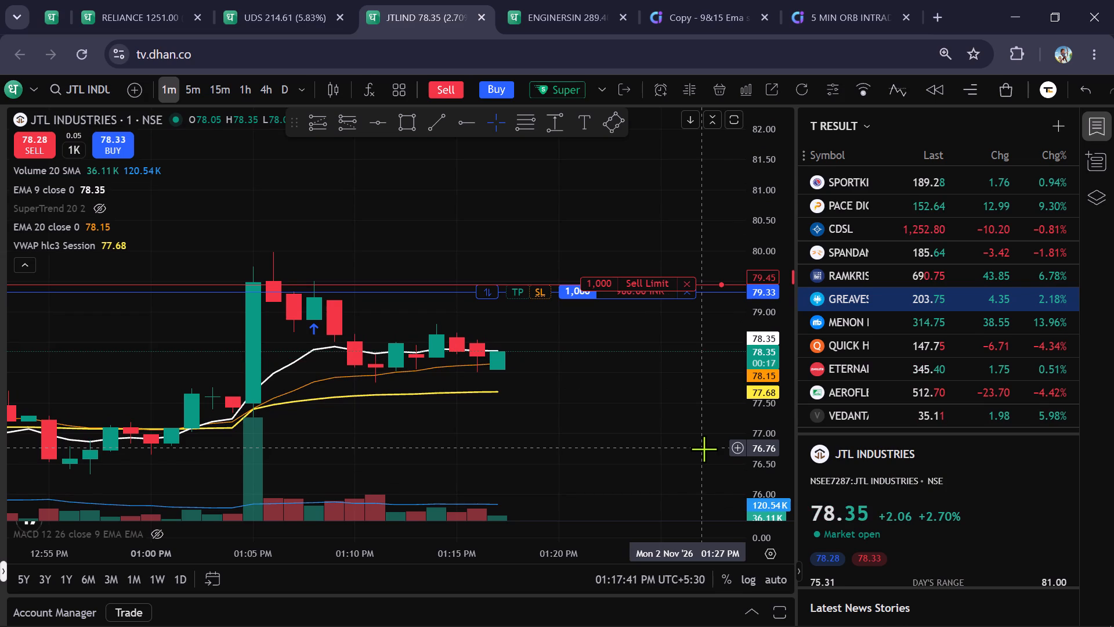
scroll(632, 390, up, 2)
scroll(754, 290, up, 5)
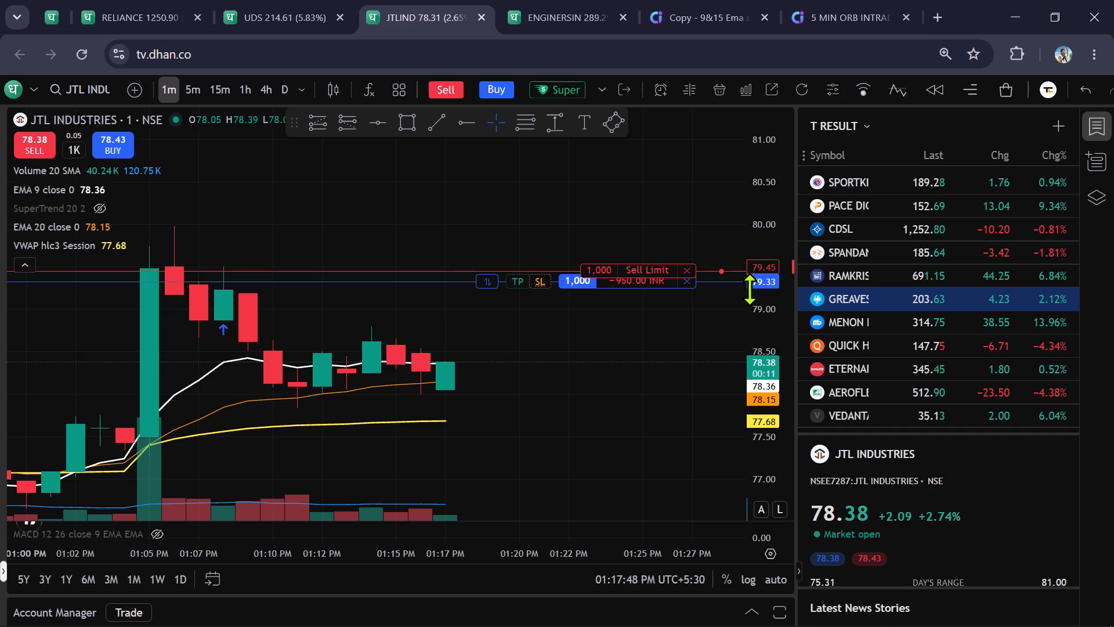
scroll(768, 296, down, 5)
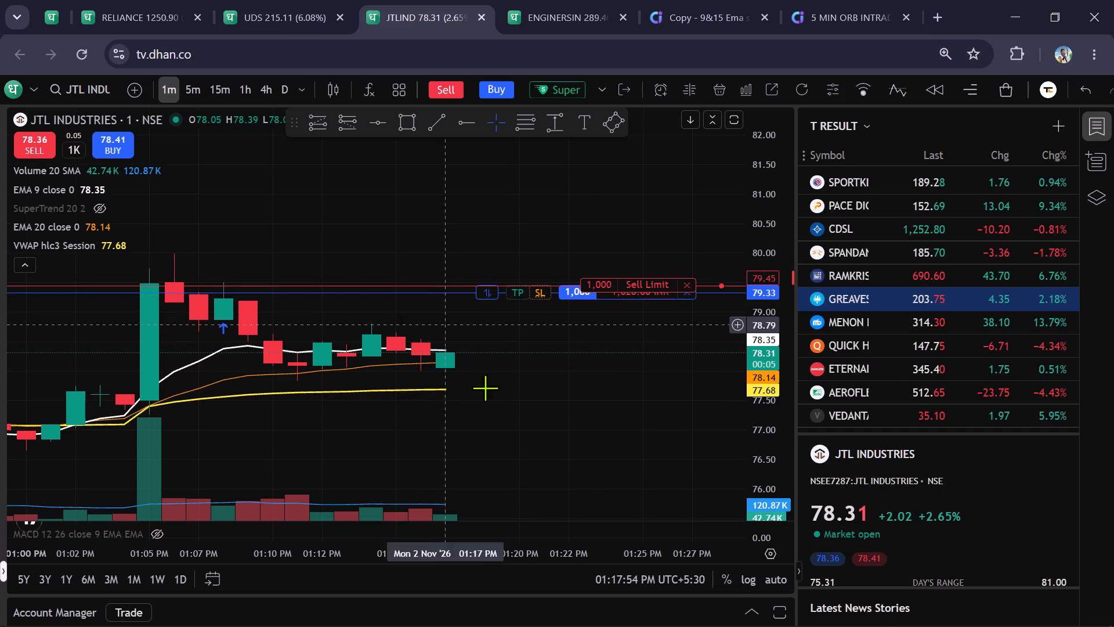
scroll(594, 401, up, 1)
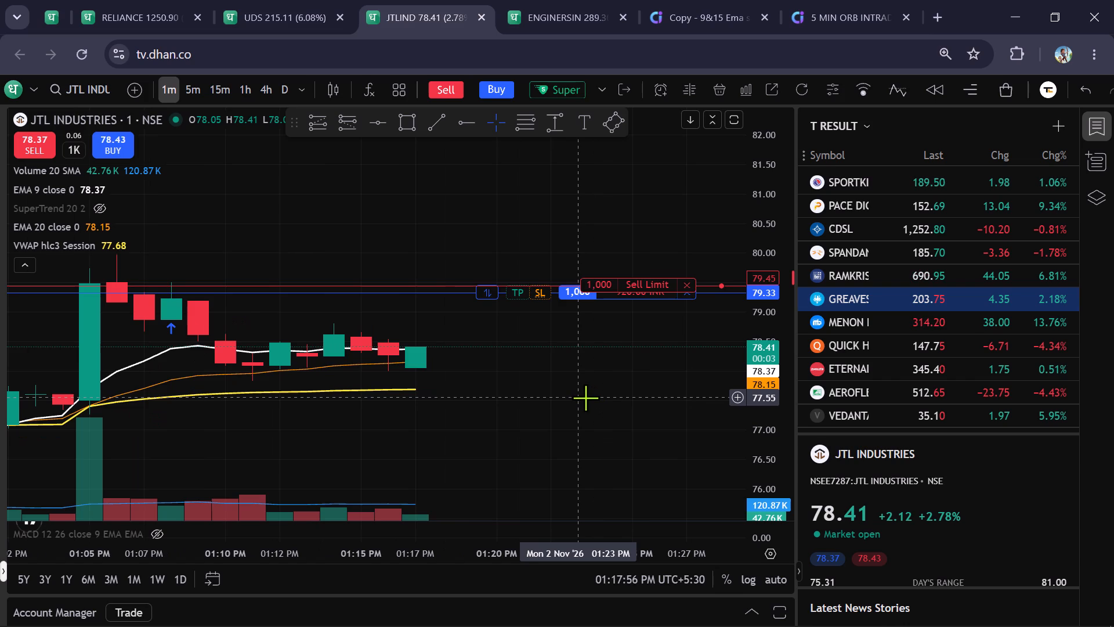
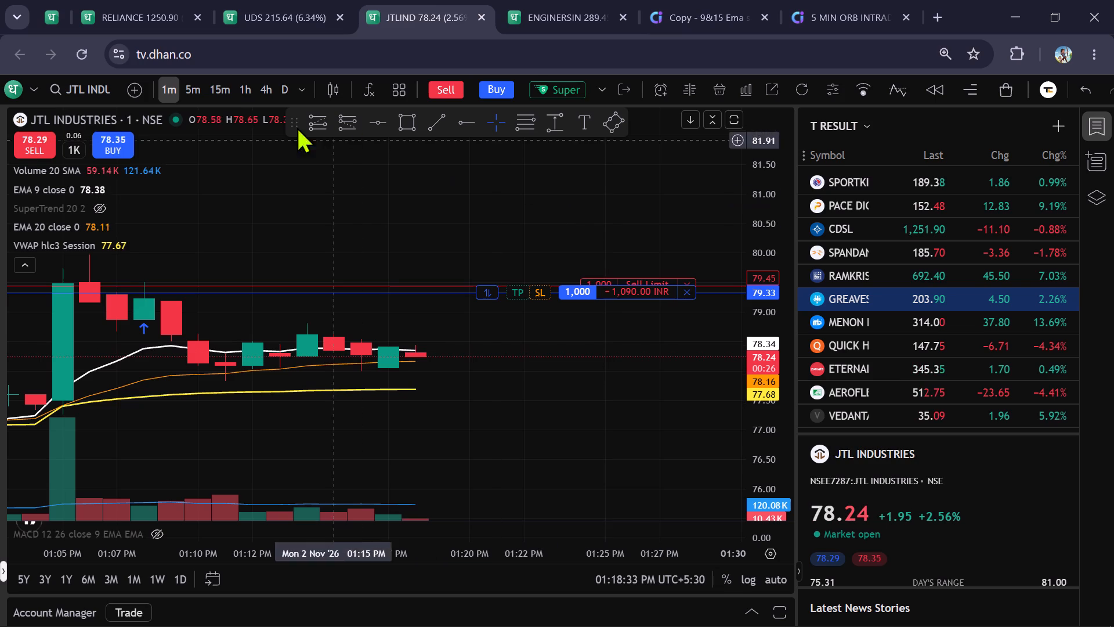
Compare the JTL INDUSTRIES five-minute chart with the UPDATER SERVICES chart, and look through the T RESULT watchlist.
click(205, 90)
click(201, 90)
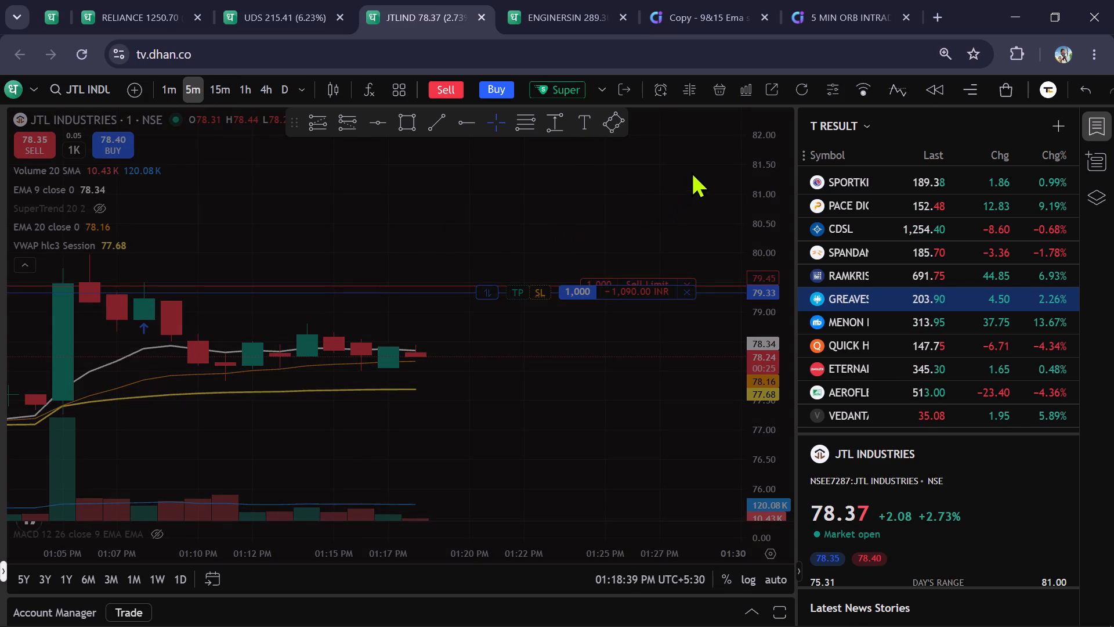
scroll(769, 226, down, 4)
scroll(905, 275, down, 6)
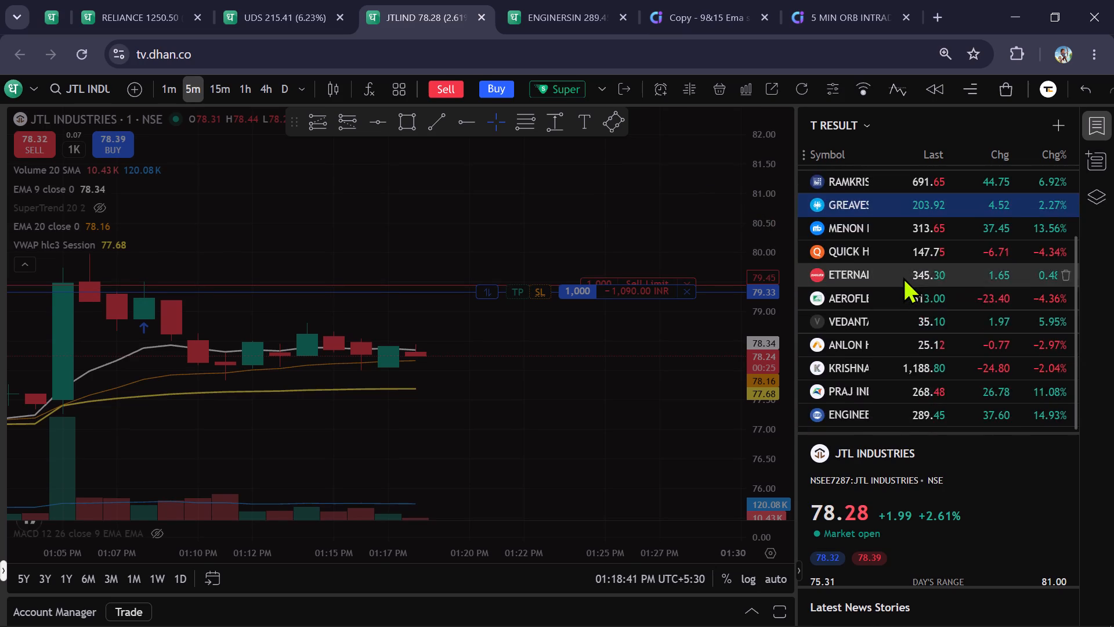
scroll(903, 277, up, 7)
click(255, 0)
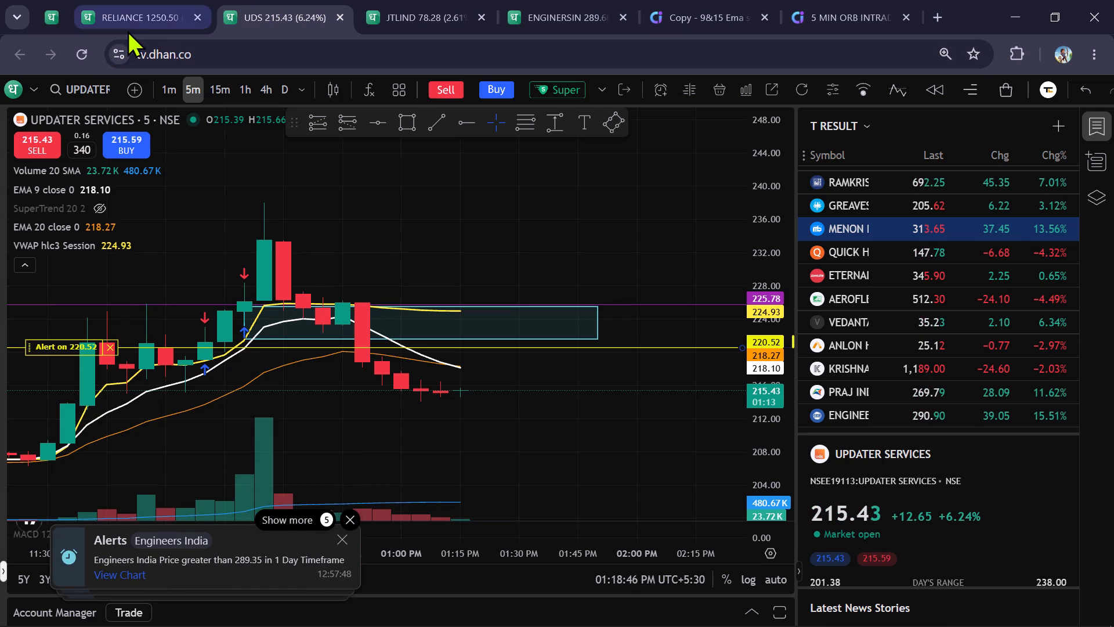
click(433, 12)
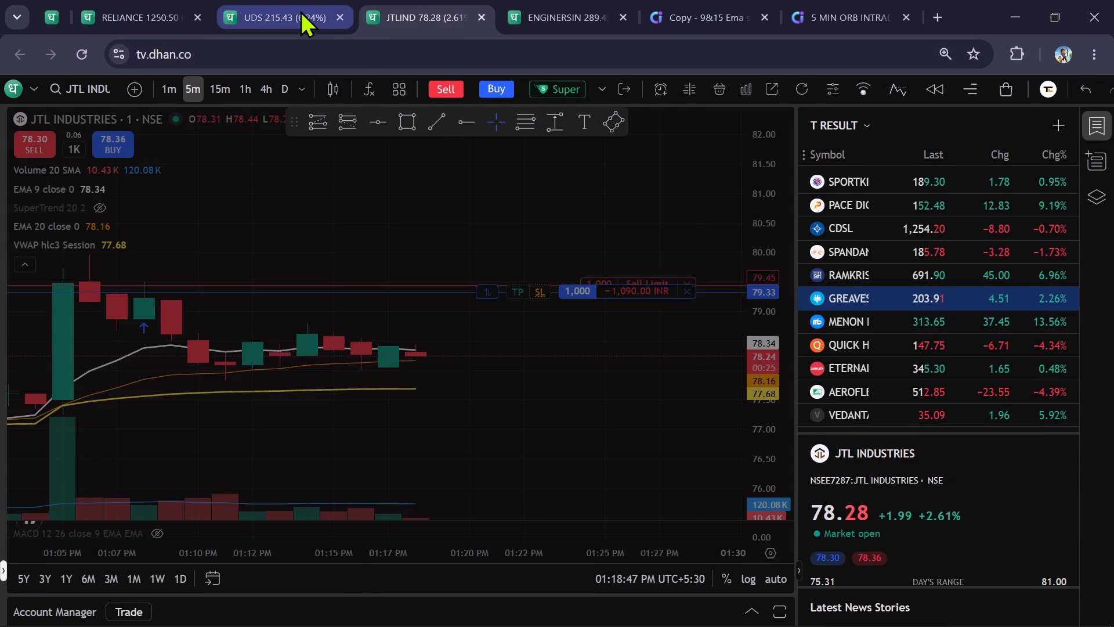
click(299, 10)
click(402, 13)
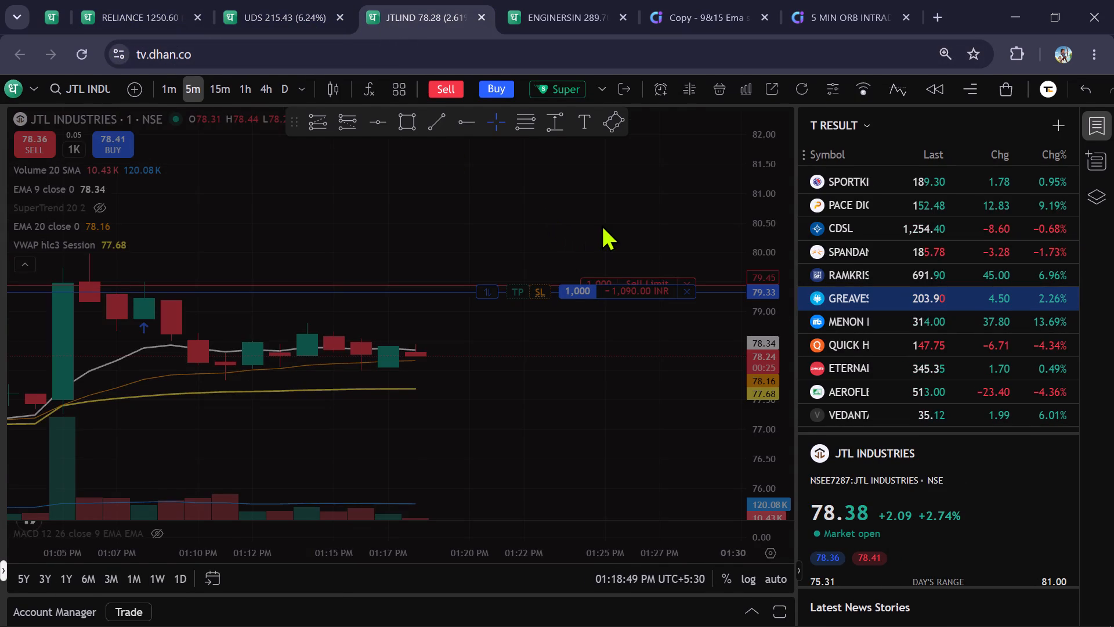
scroll(601, 224, up, 3)
Go to the Engineers India chart and search for the symbol JTL there.
click(585, 5)
drag(562, 191, 514, 253)
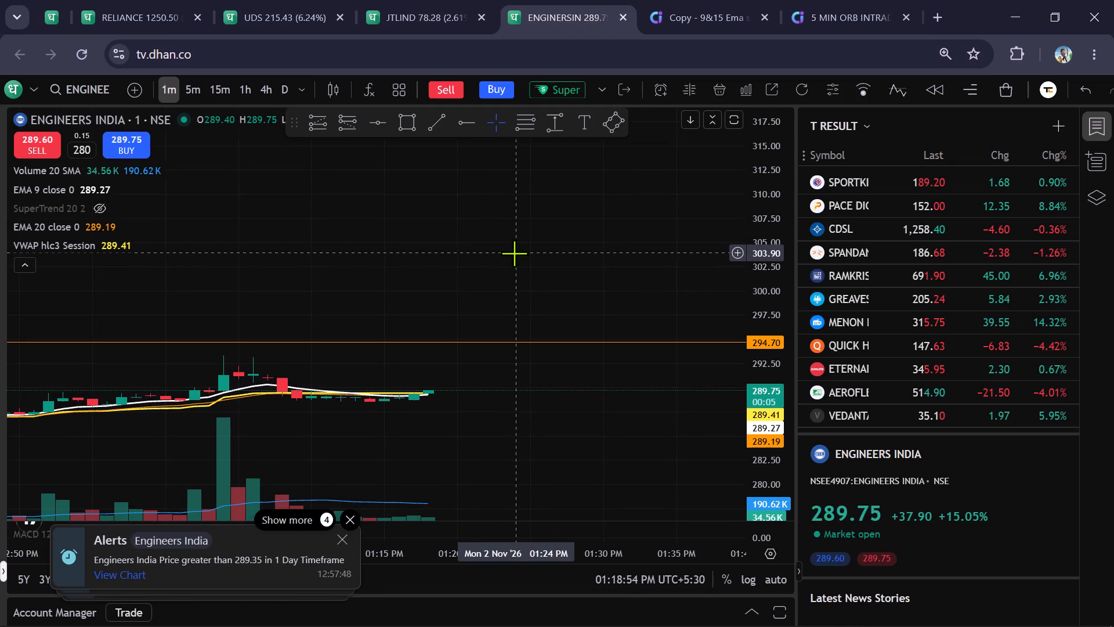
text(JTL)
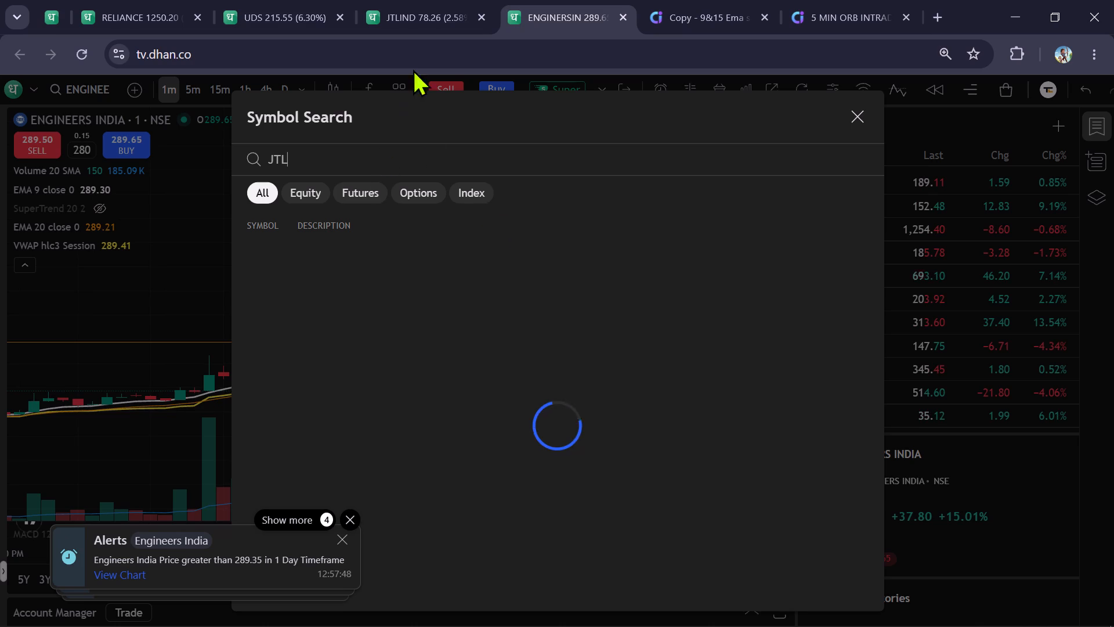
Check the open JTL INDUSTRIES position on the five-minute and one-minute timeframes in its own chart.
click(431, 23)
scroll(554, 234, up, 1)
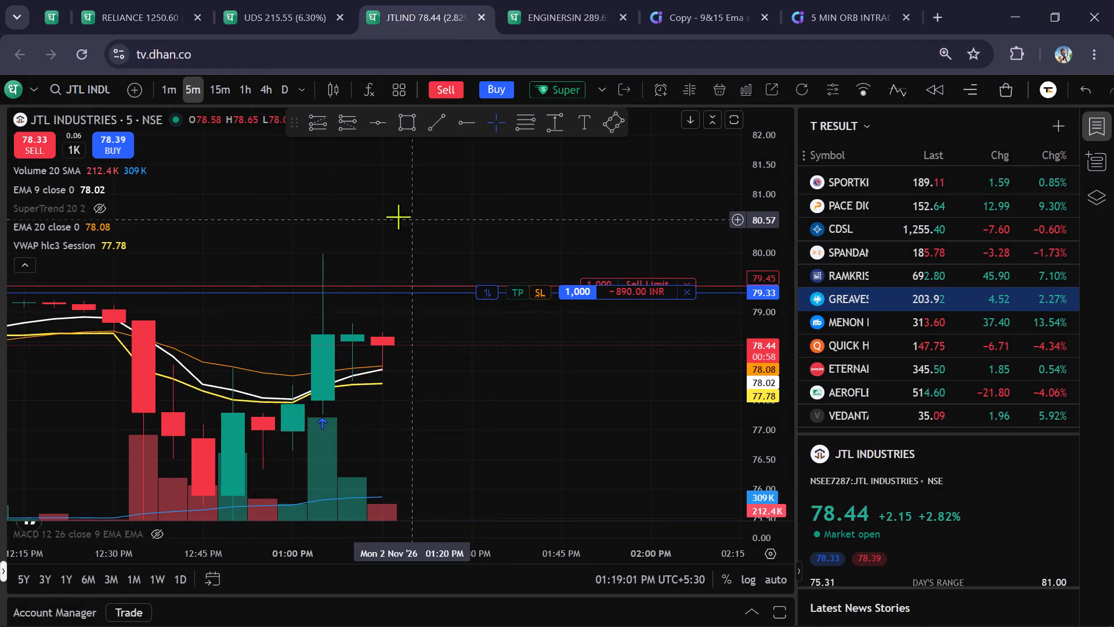
click(161, 95)
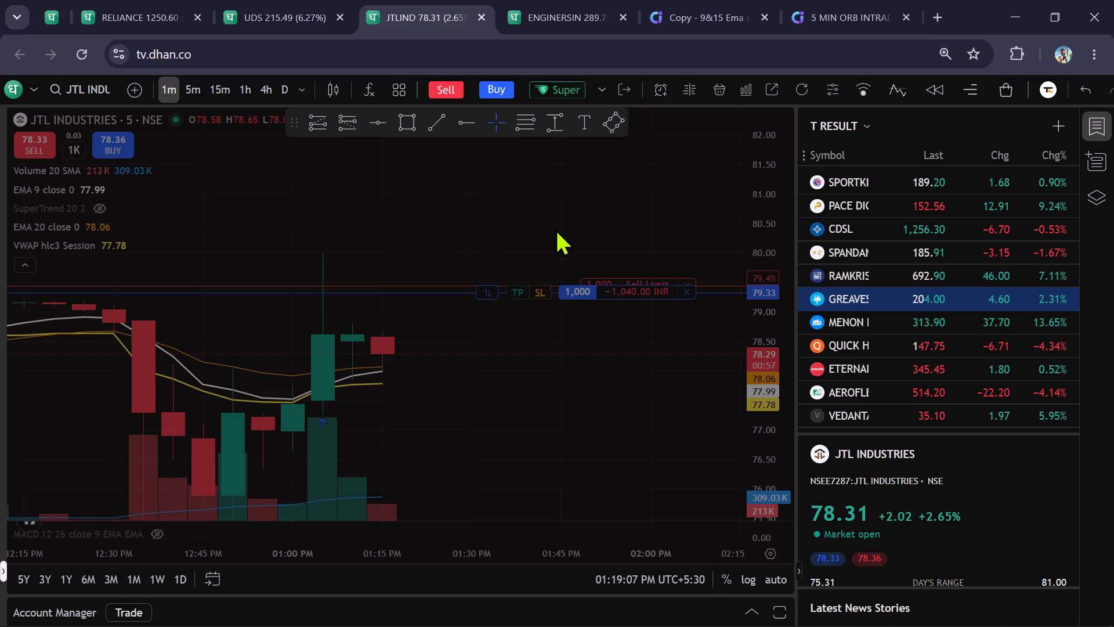
scroll(555, 229, down, 2)
Close the browser tab holding the UPDATER SERVICES chart.
click(285, 21)
click(343, 12)
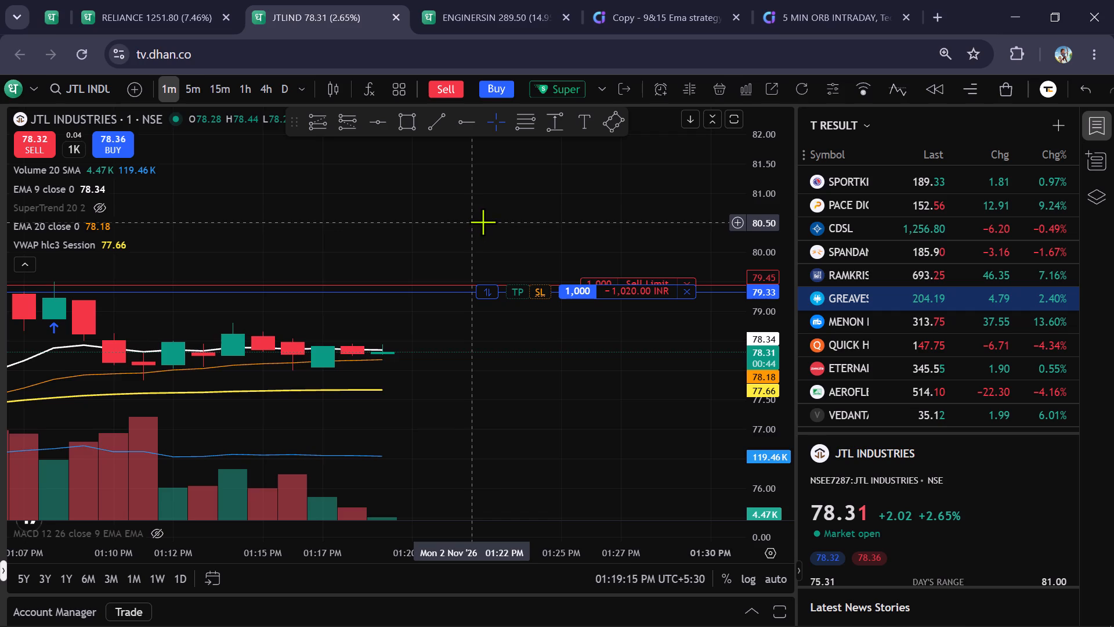
Examine the latest JTL INDUSTRIES candles around the entry and sell limit lines on the one-minute chart, and switch to five minutes.
scroll(486, 218, down, 3)
drag(616, 218, 469, 219)
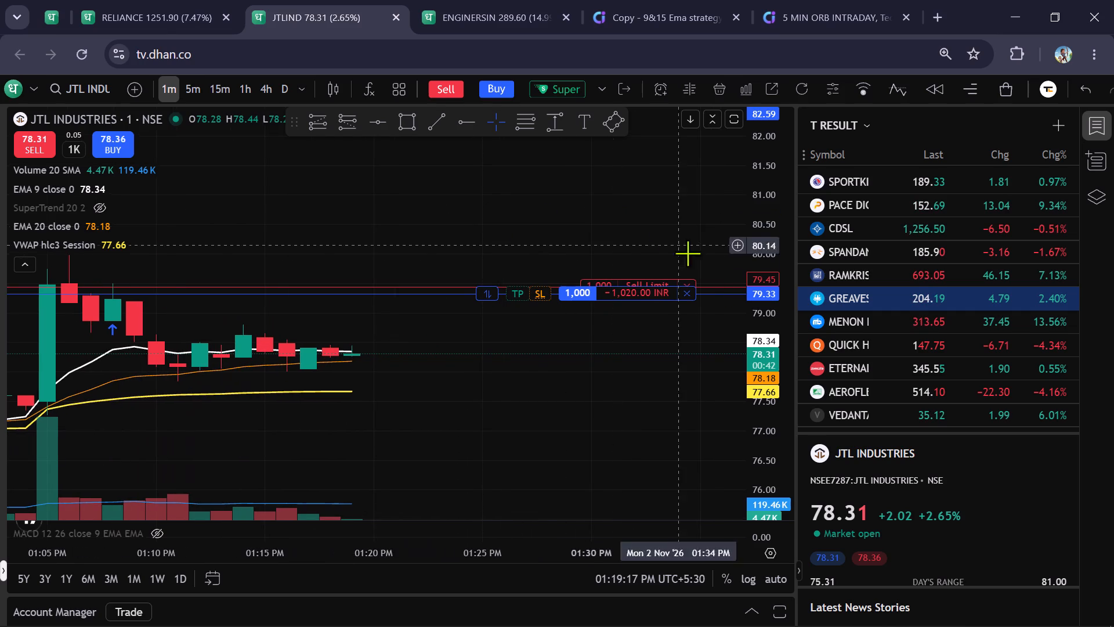
scroll(780, 272, up, 7)
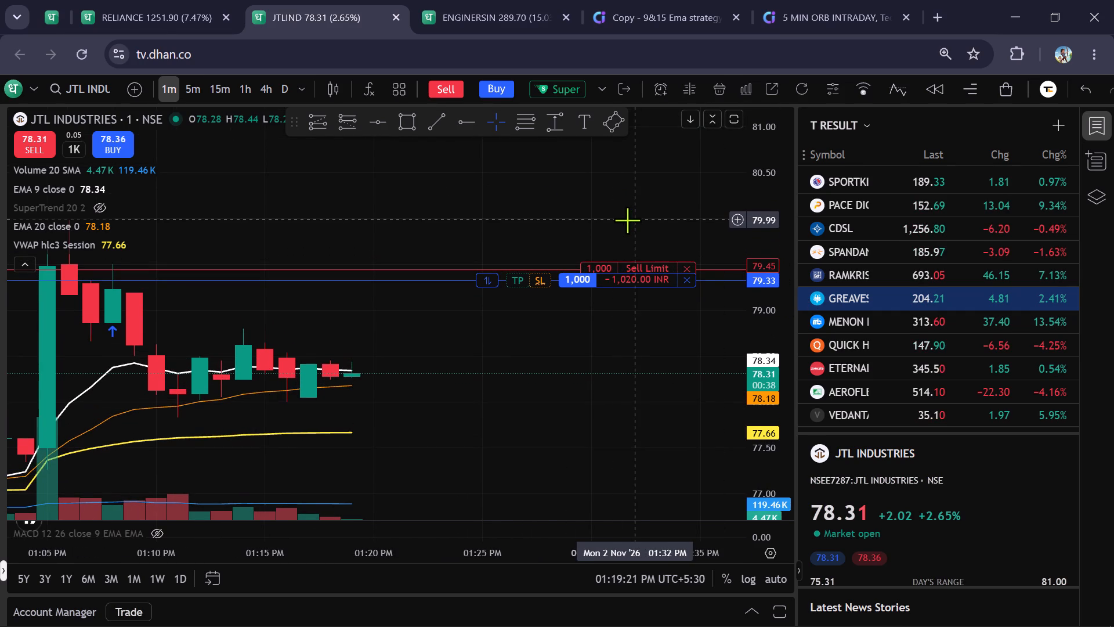
click(188, 80)
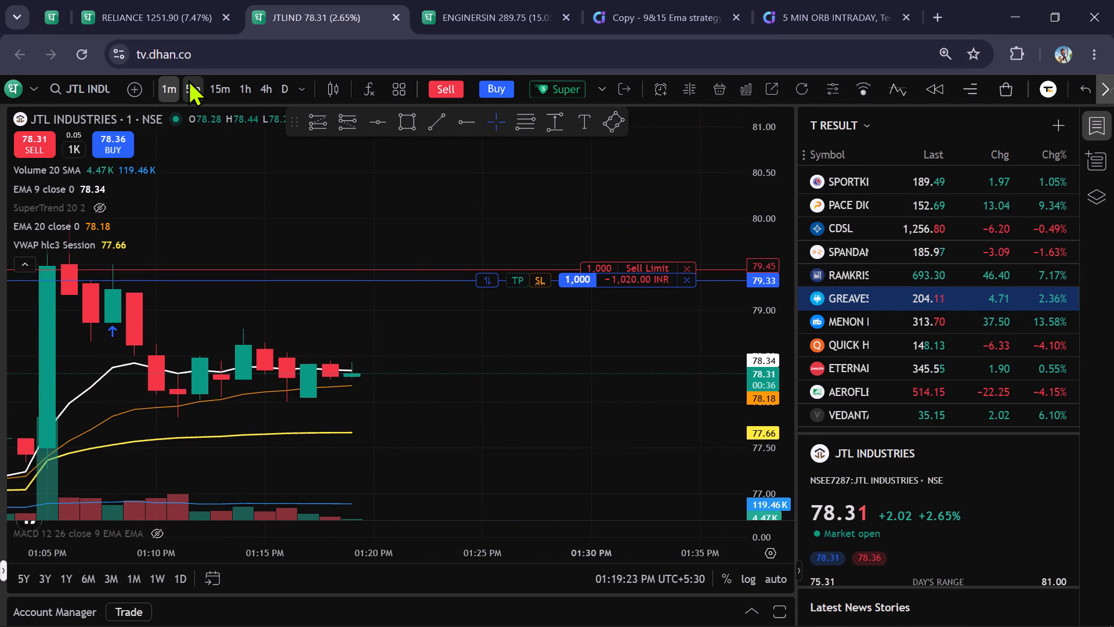
Close the existing JTL INDUSTRIES tab and load the NSE-listed JTL INDUSTRIES in place of Engineers India.
click(504, 20)
click(393, 19)
click(360, 17)
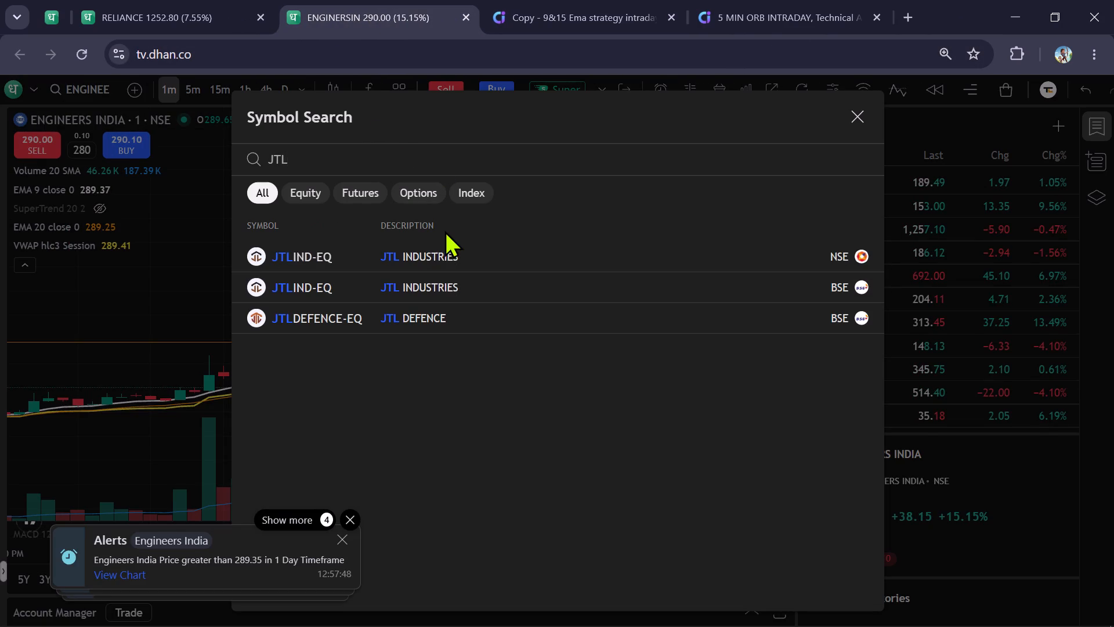
click(444, 247)
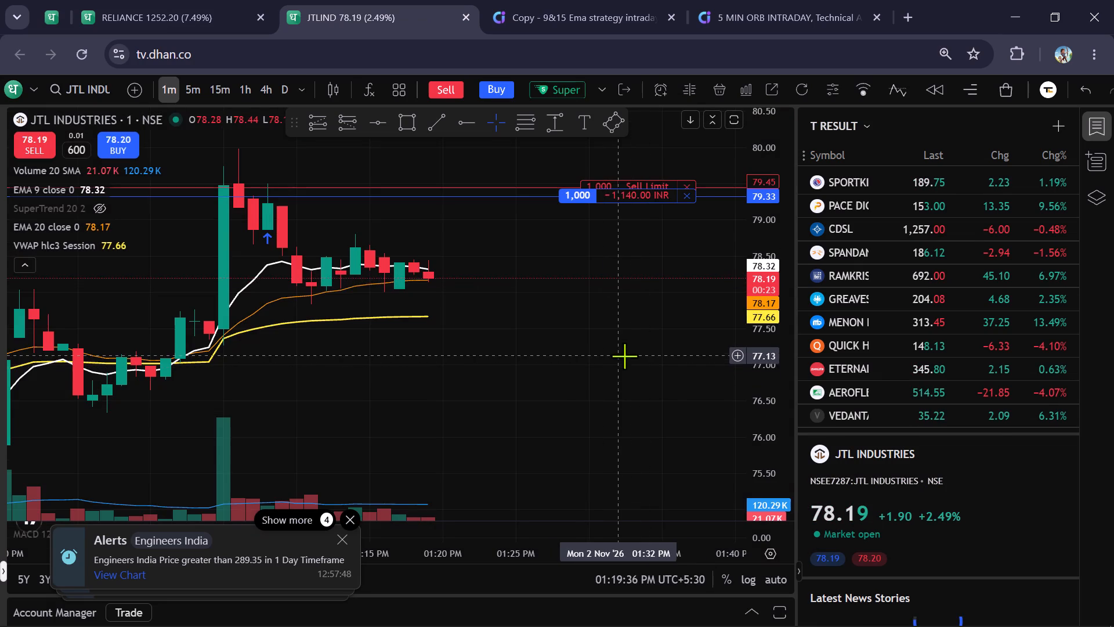
Examine JTL INDUSTRIES on the five-minute and one-minute timeframes with a wider price range, against the moving averages and position lines.
drag(624, 356, 614, 391)
click(193, 99)
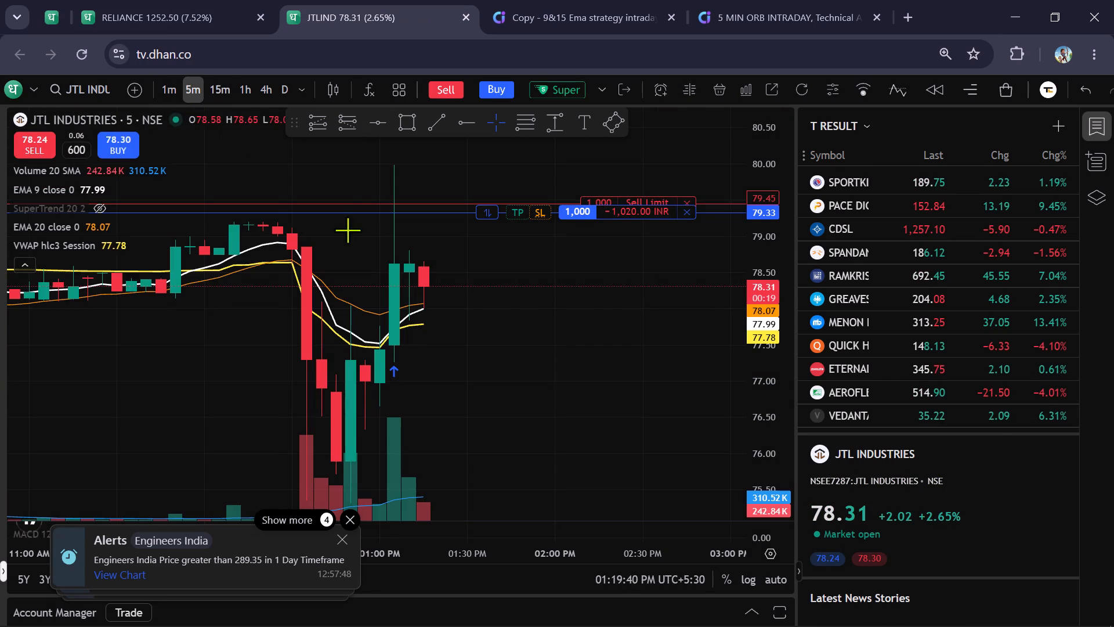
scroll(770, 294, down, 7)
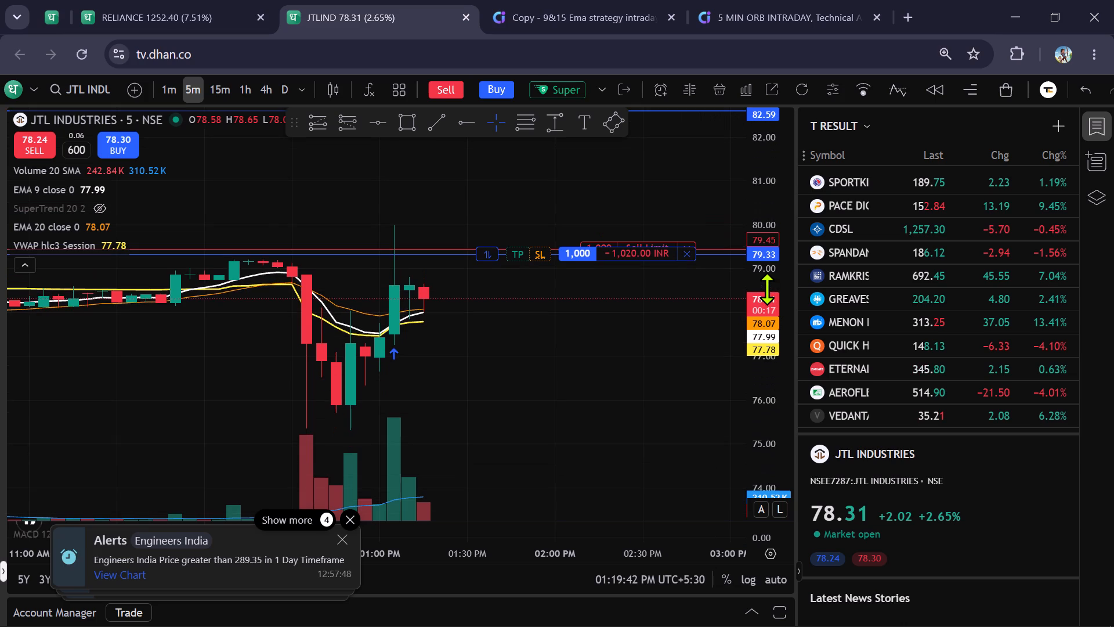
scroll(767, 289, down, 2)
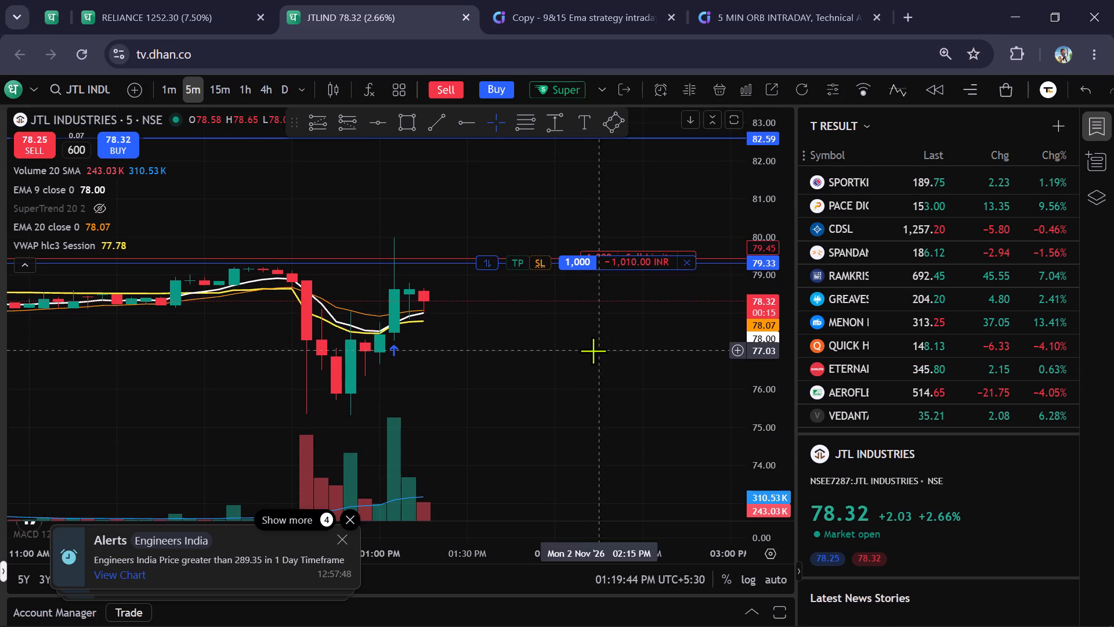
scroll(593, 351, up, 2)
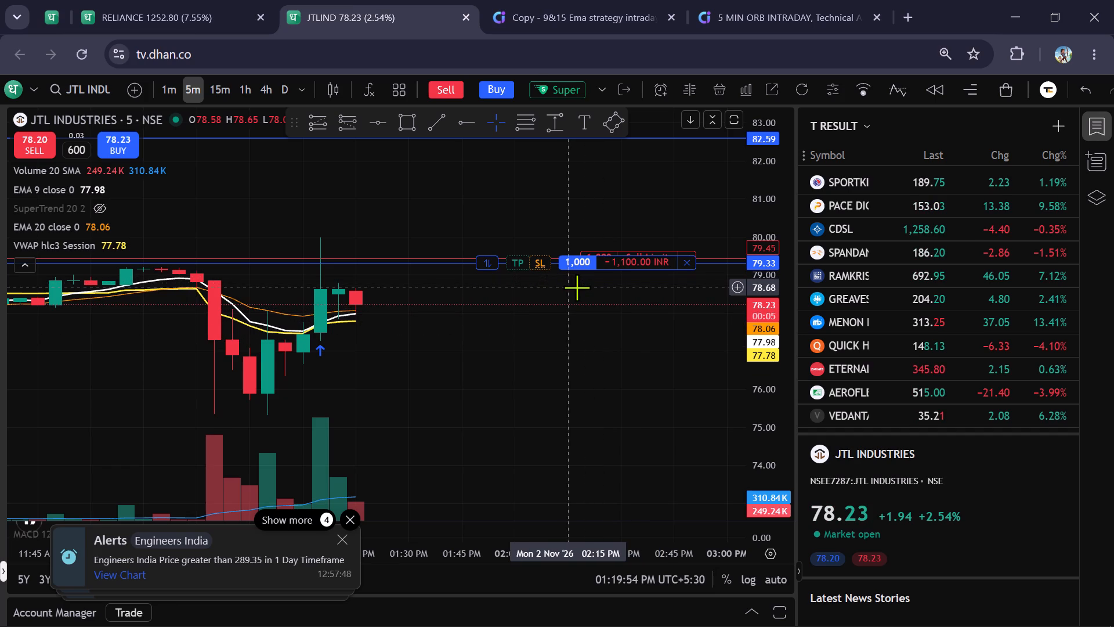
click(171, 89)
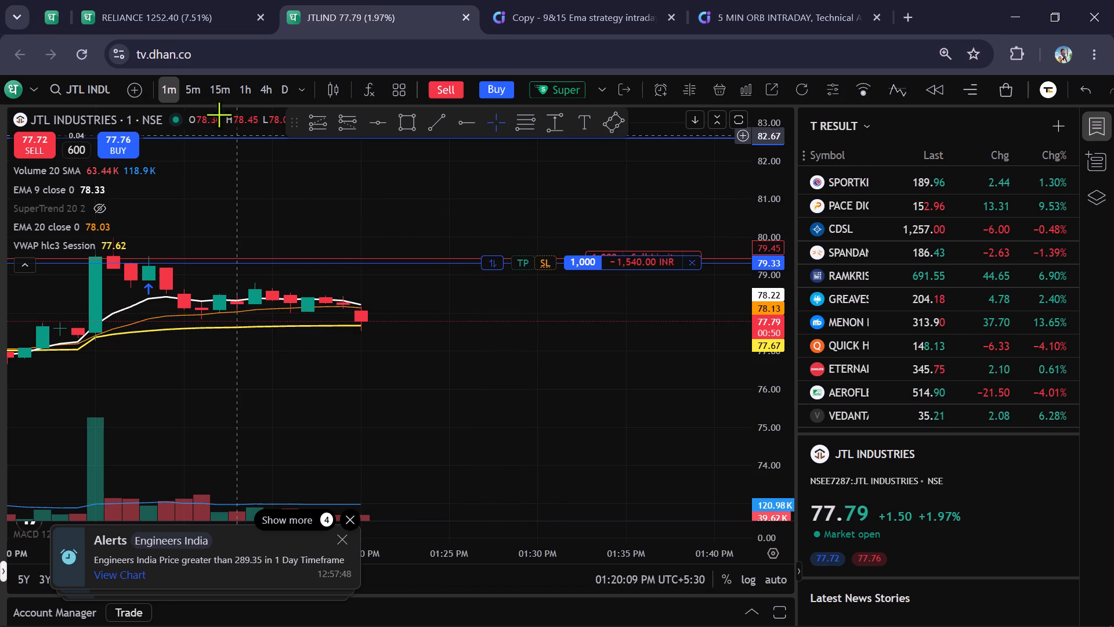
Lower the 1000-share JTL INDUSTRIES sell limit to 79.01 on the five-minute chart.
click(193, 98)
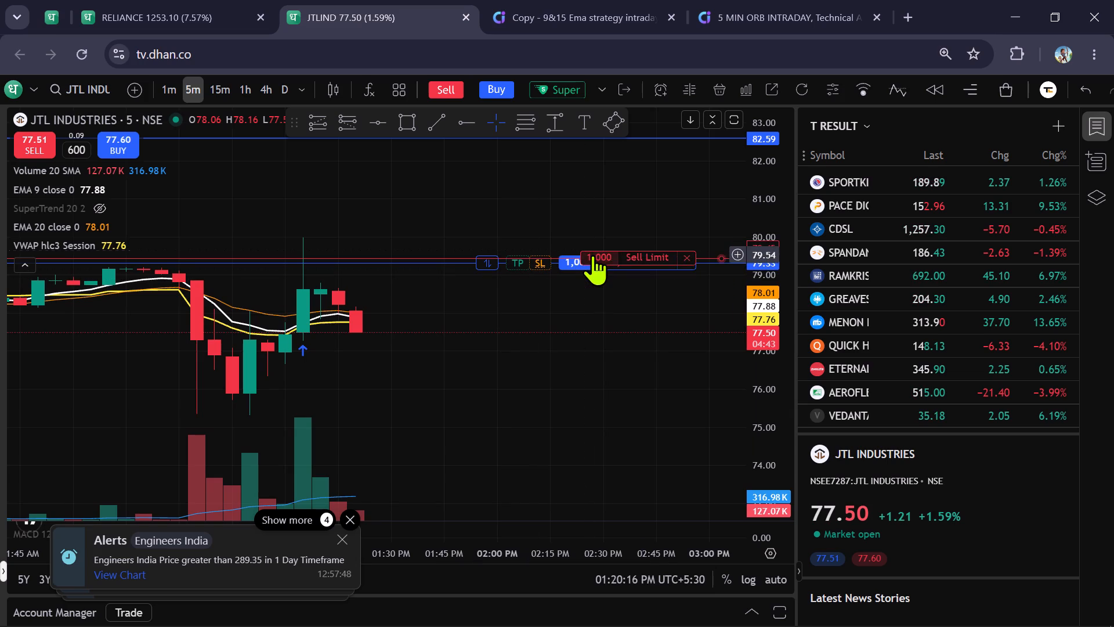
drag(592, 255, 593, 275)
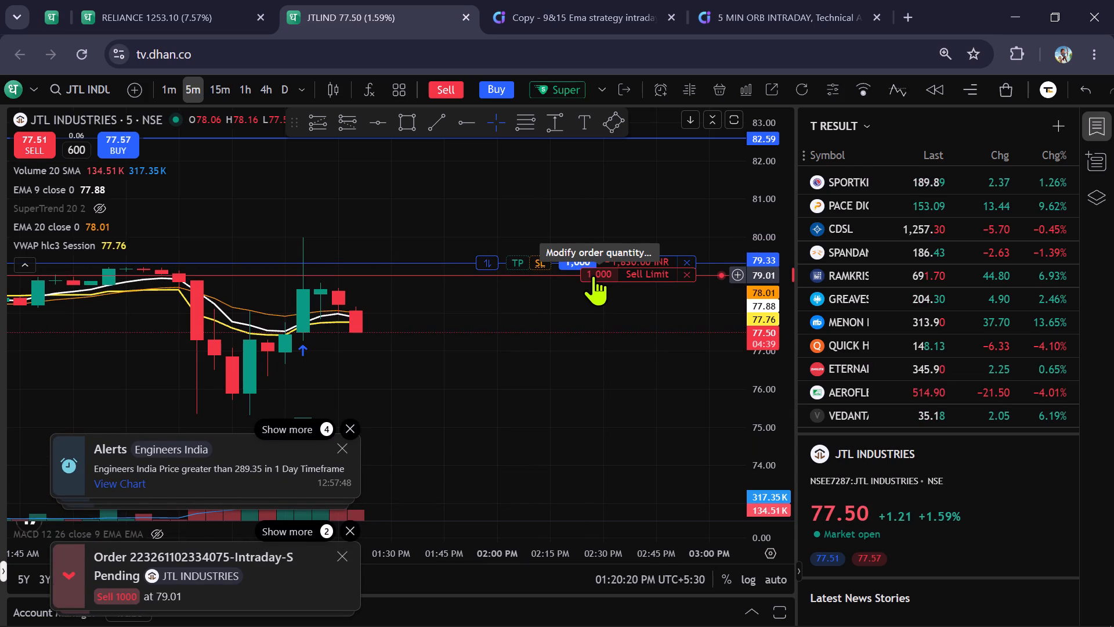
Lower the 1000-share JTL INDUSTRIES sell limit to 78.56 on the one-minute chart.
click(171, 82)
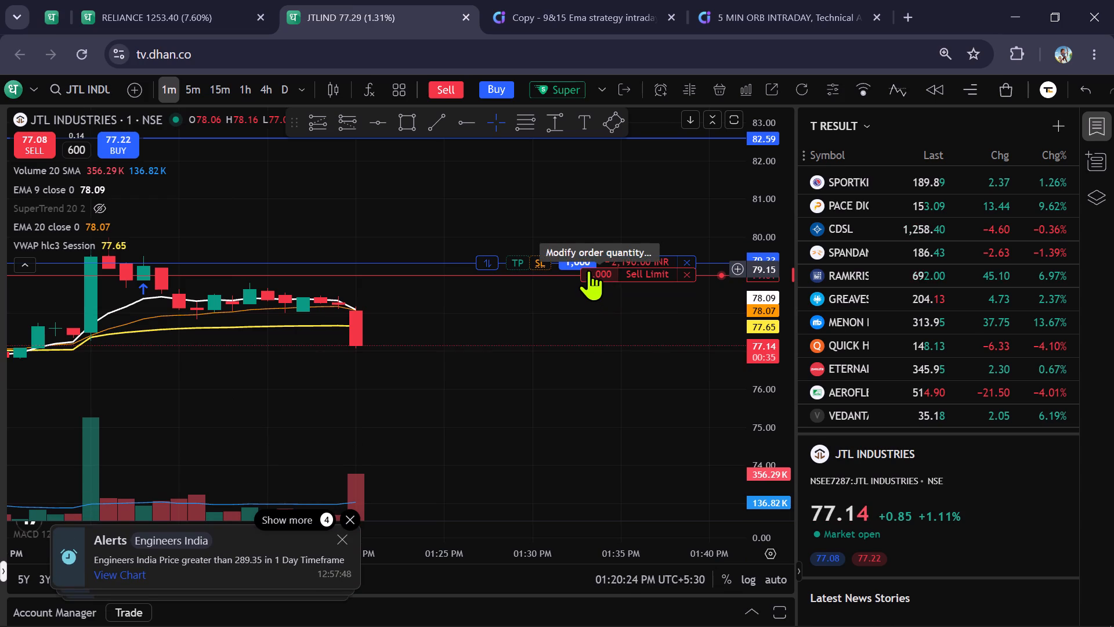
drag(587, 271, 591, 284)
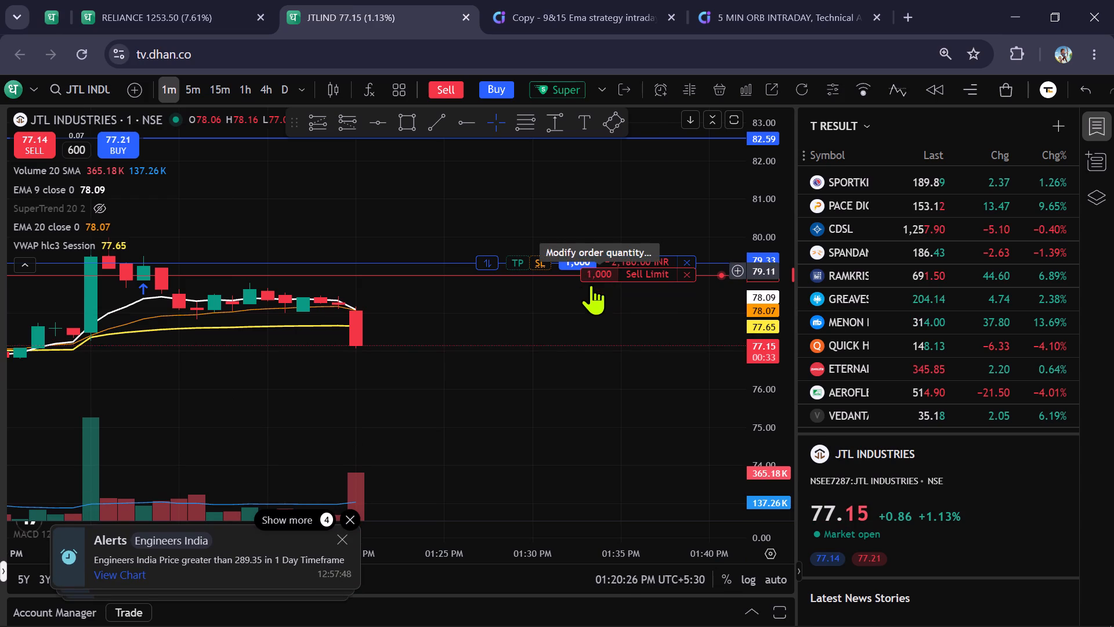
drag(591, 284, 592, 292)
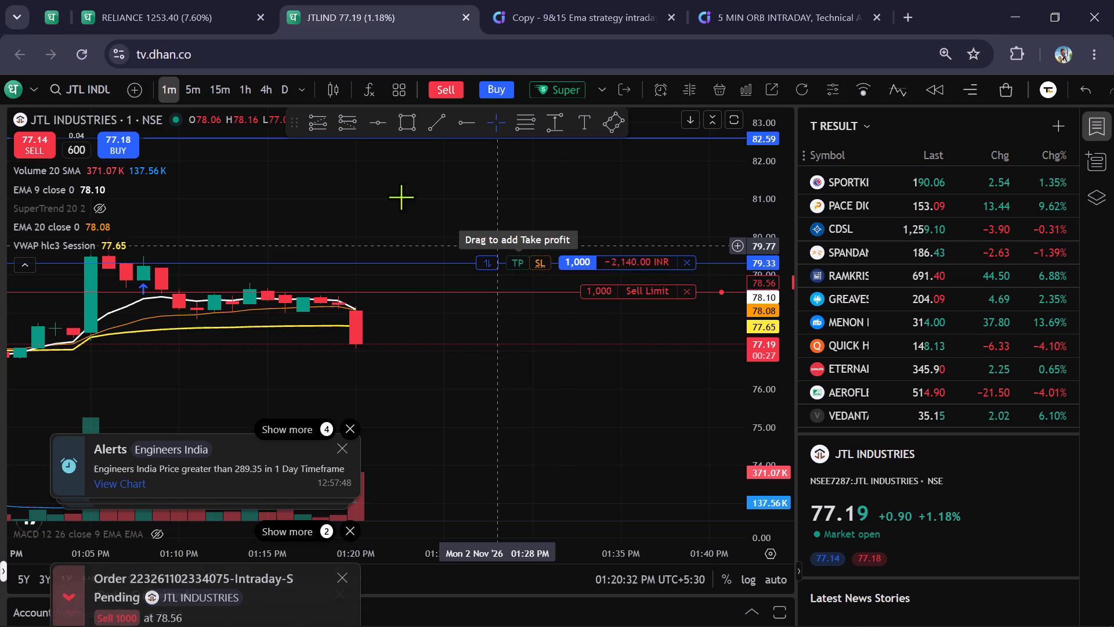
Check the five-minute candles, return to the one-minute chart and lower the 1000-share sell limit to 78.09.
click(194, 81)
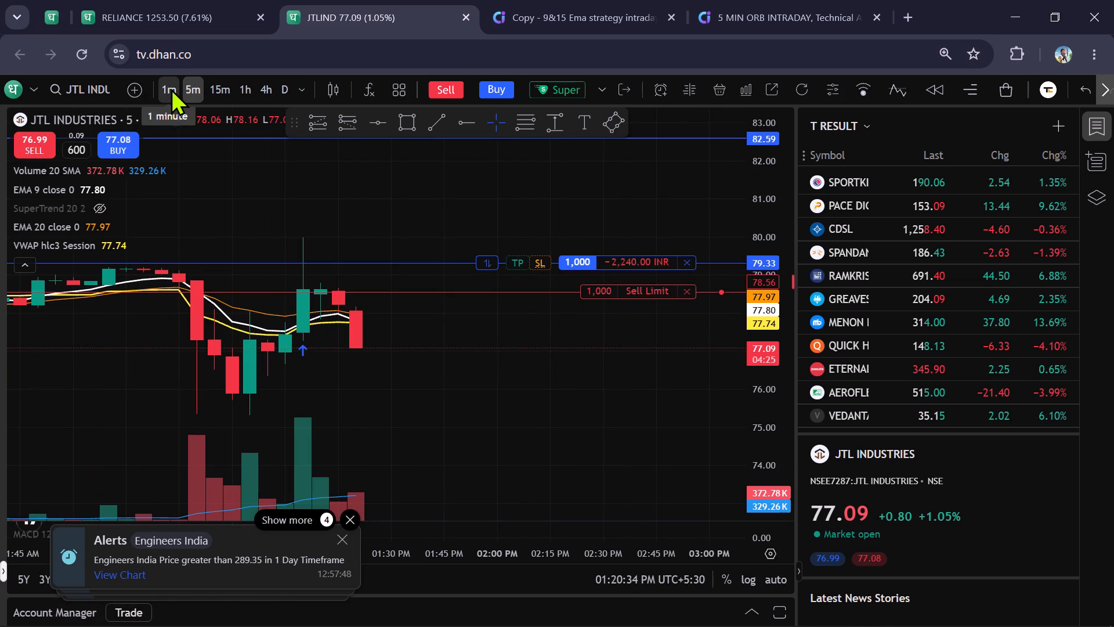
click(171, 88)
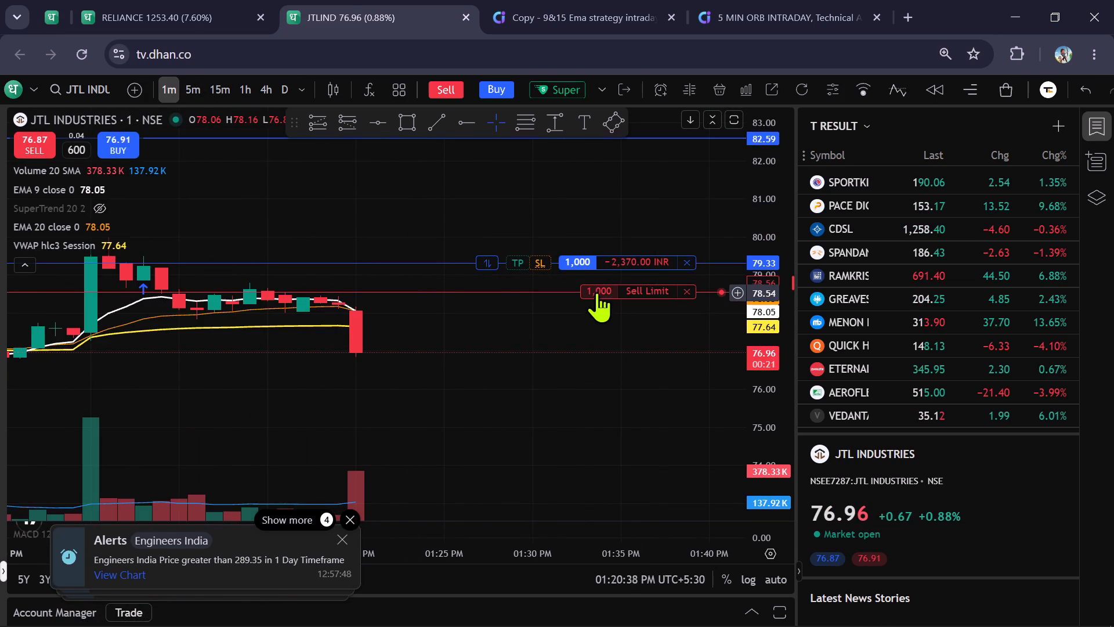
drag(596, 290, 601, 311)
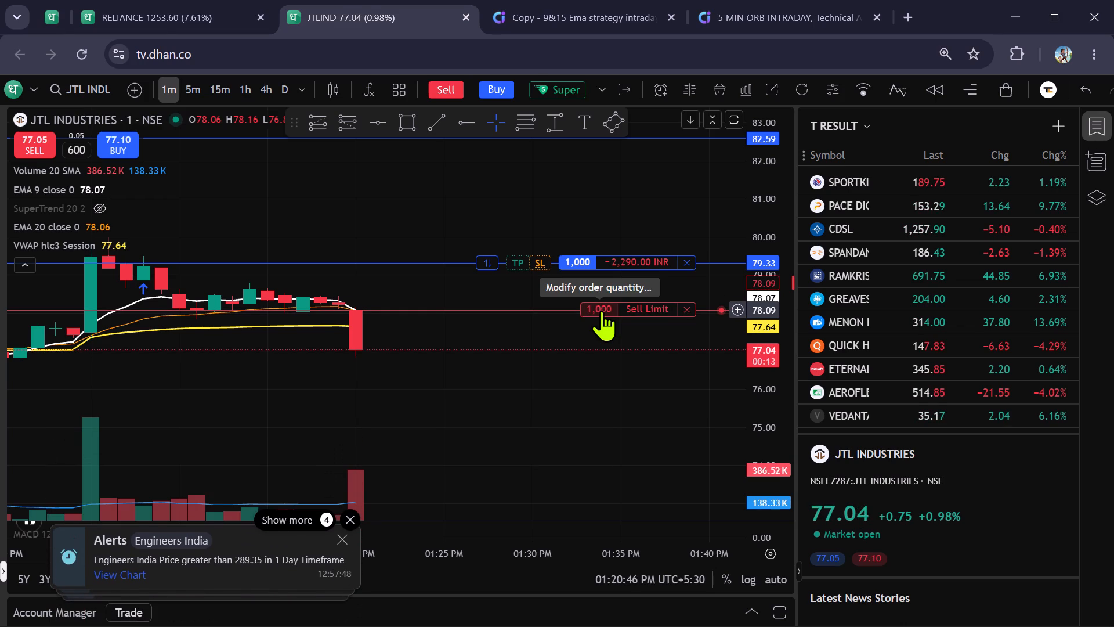
Raise the 1000-share JTL INDUSTRIES sell limit to 78.68 on the one-minute chart.
drag(601, 311, 606, 290)
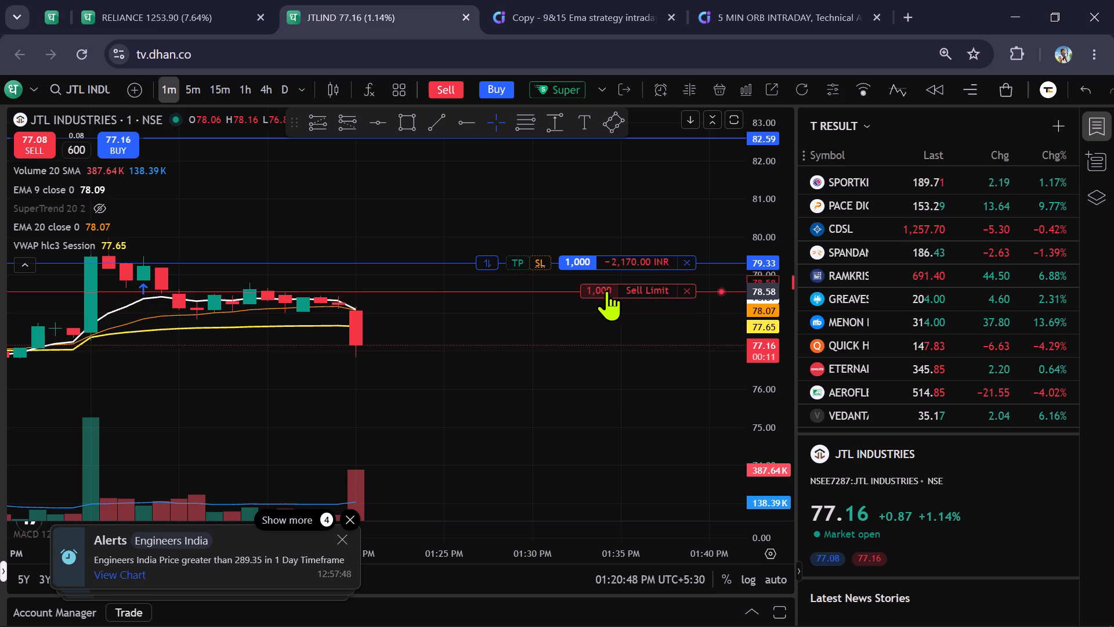
drag(606, 290, 606, 288)
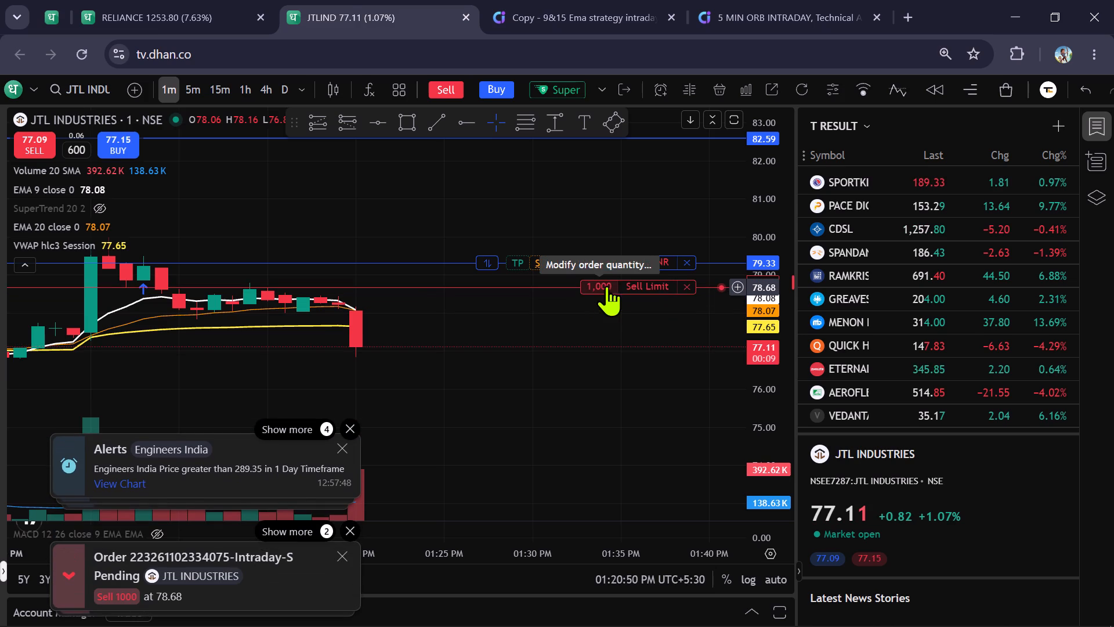
Examine JTL INDUSTRIES on the one-minute and five-minute timeframes, with the price scale widened to show the drawn levels further away.
scroll(589, 415, up, 2)
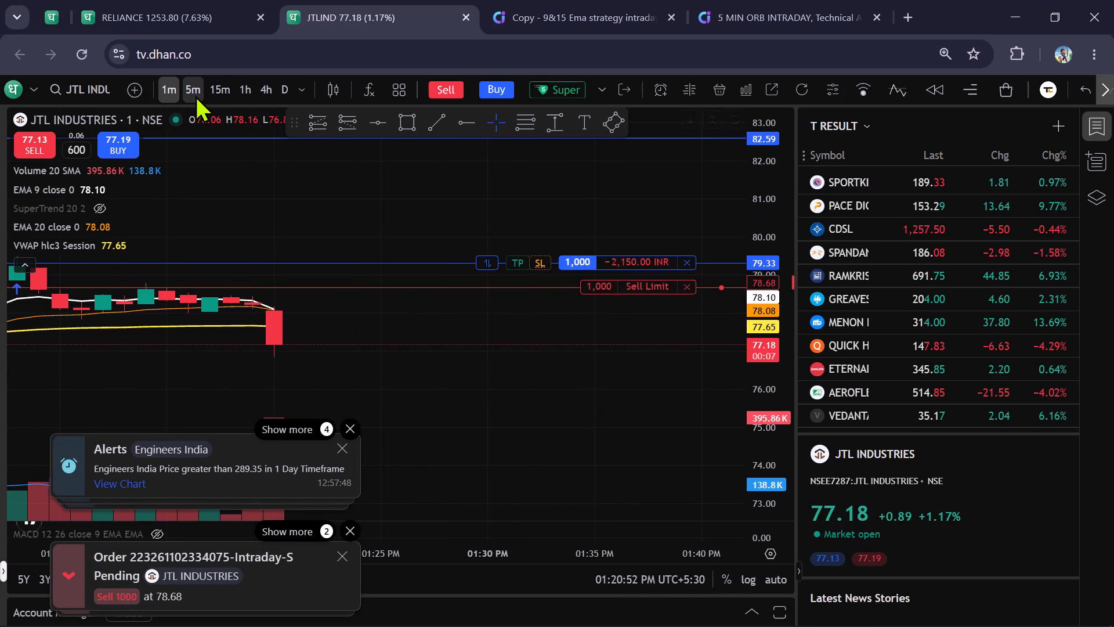
click(195, 95)
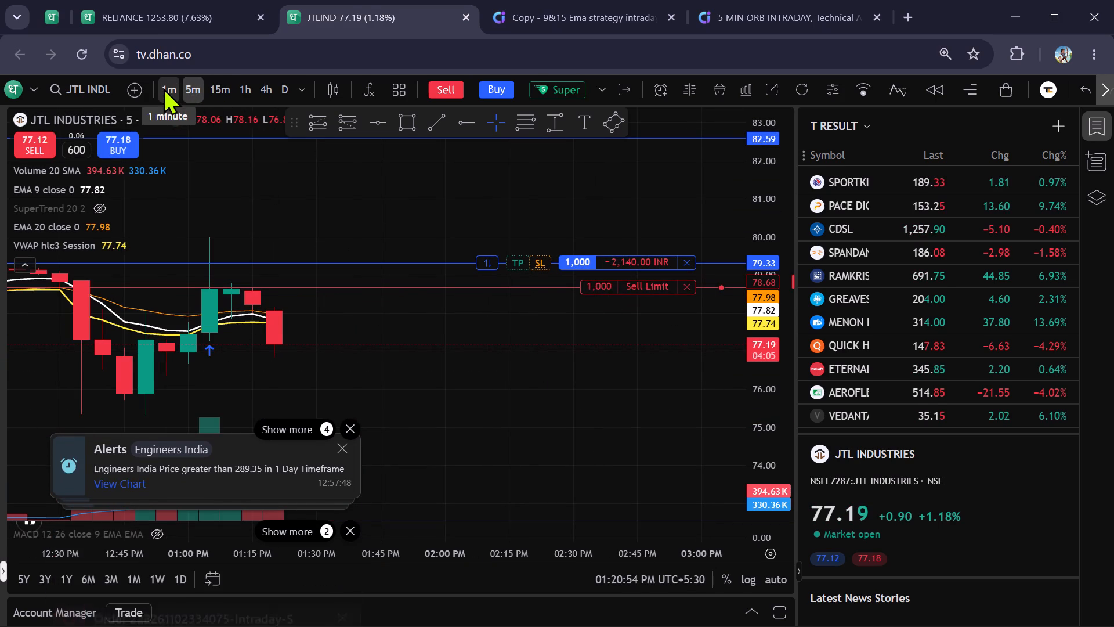
click(164, 85)
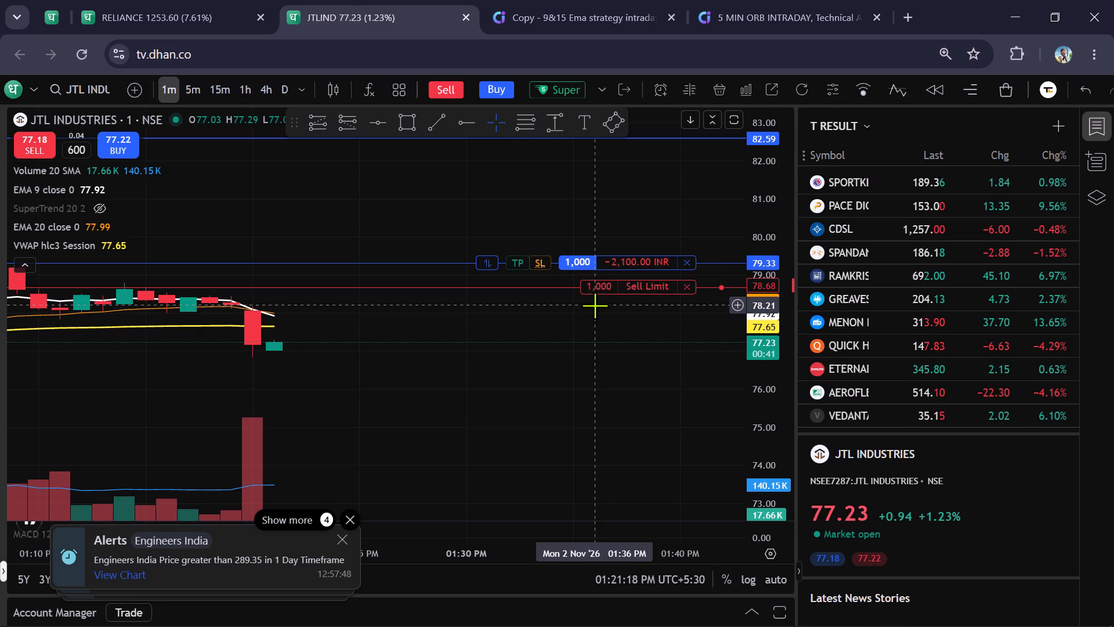
scroll(487, 417, down, 1)
scroll(766, 387, down, 6)
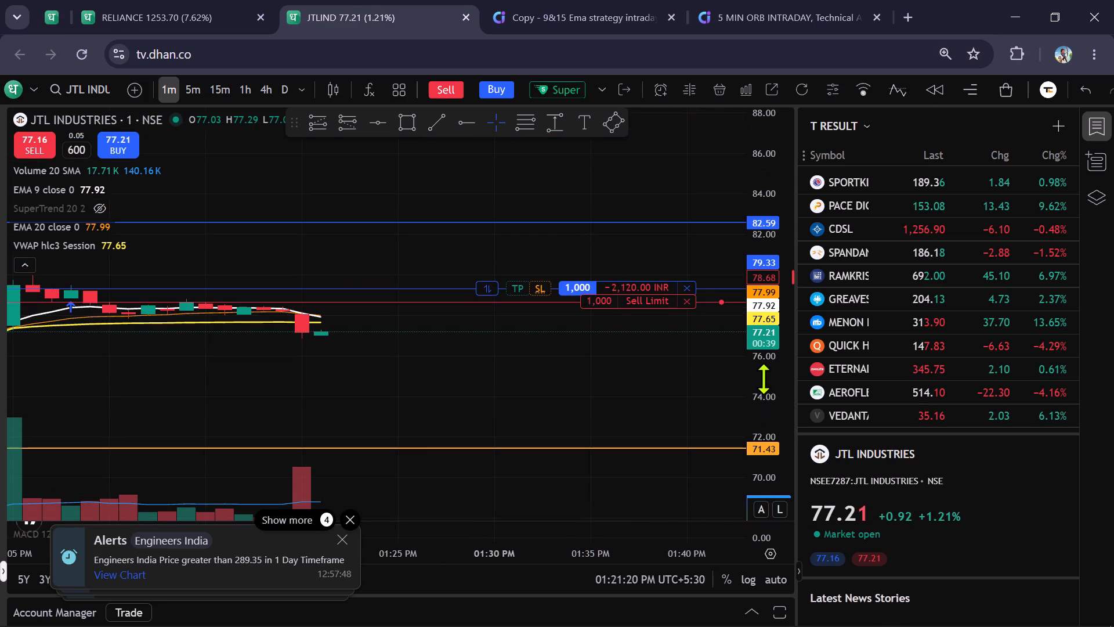
click(196, 77)
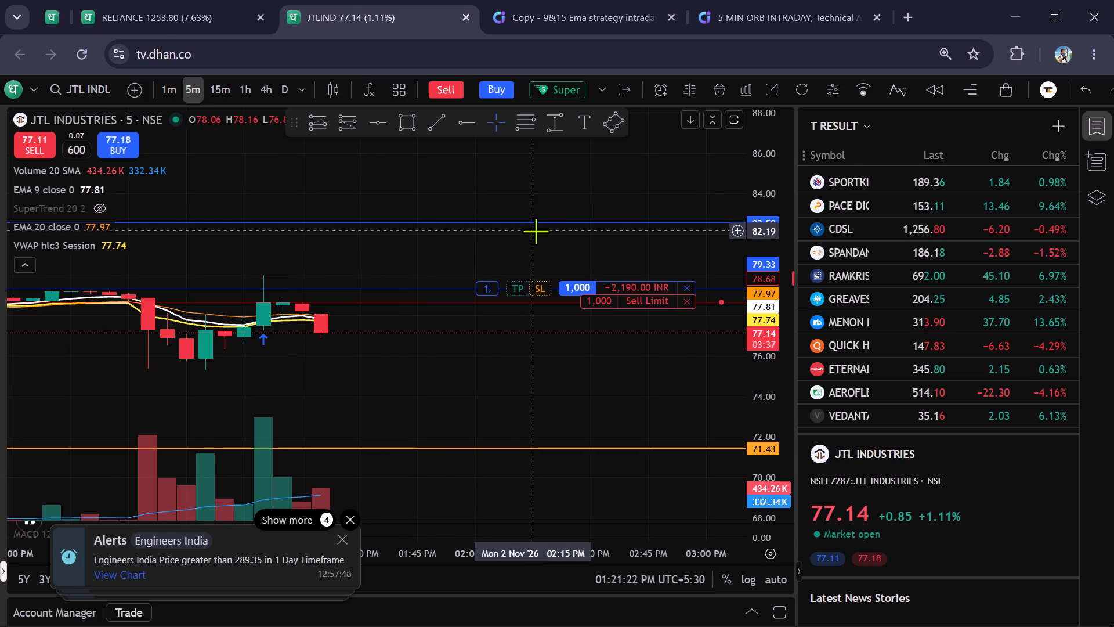
On the one-minute chart, move the 1000-share JTL INDUSTRIES sell limit to 78.92, down to 77.81, and settle it at 78.07.
click(171, 87)
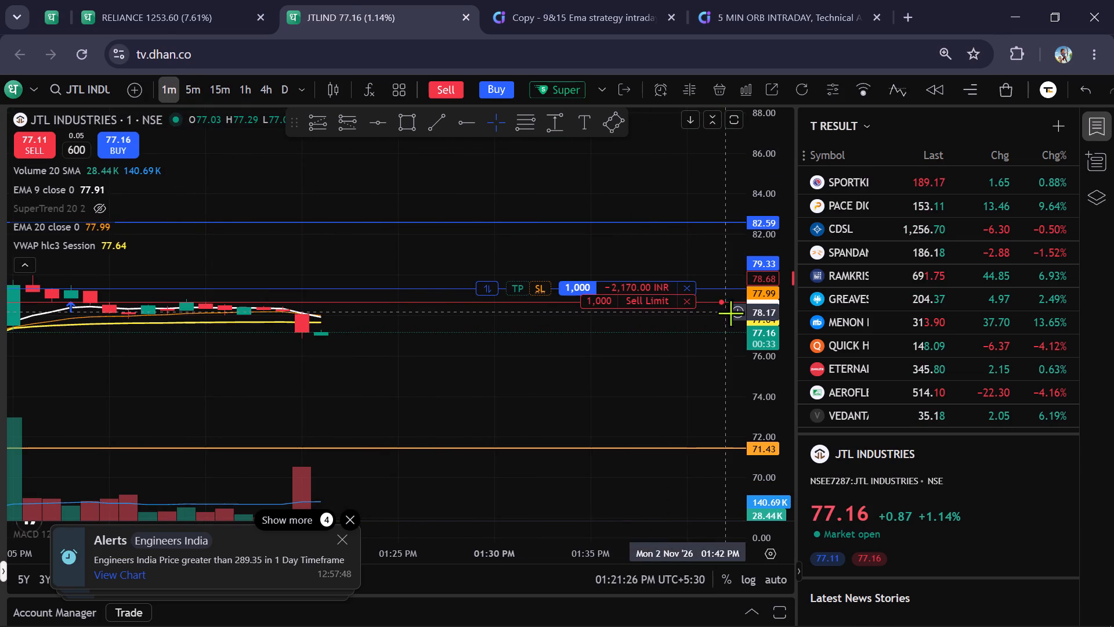
scroll(758, 305, up, 6)
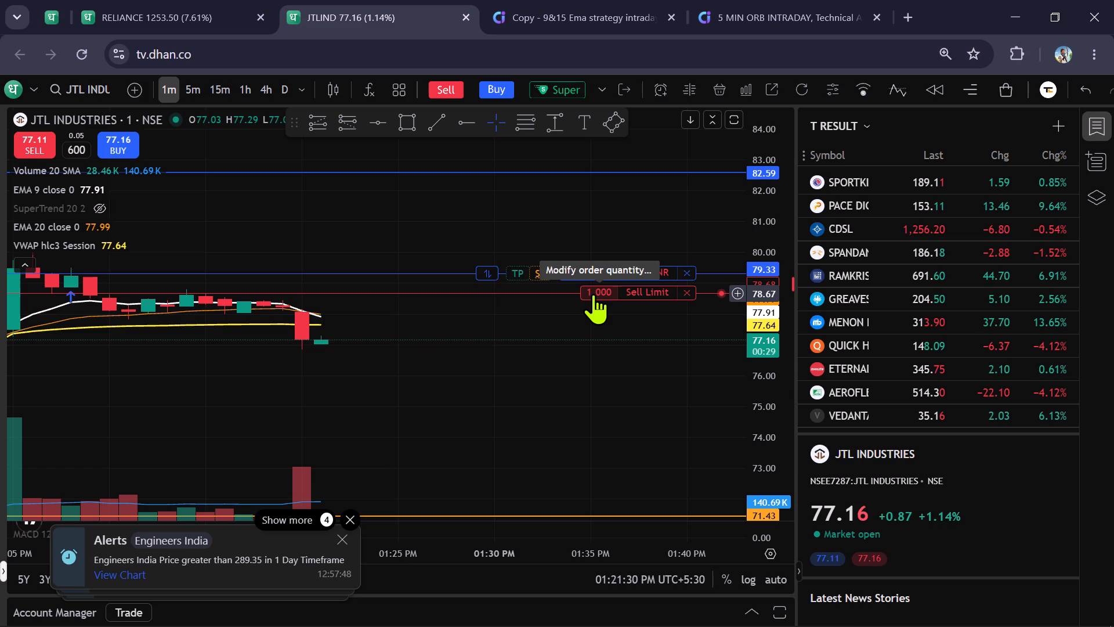
drag(593, 294, 596, 286)
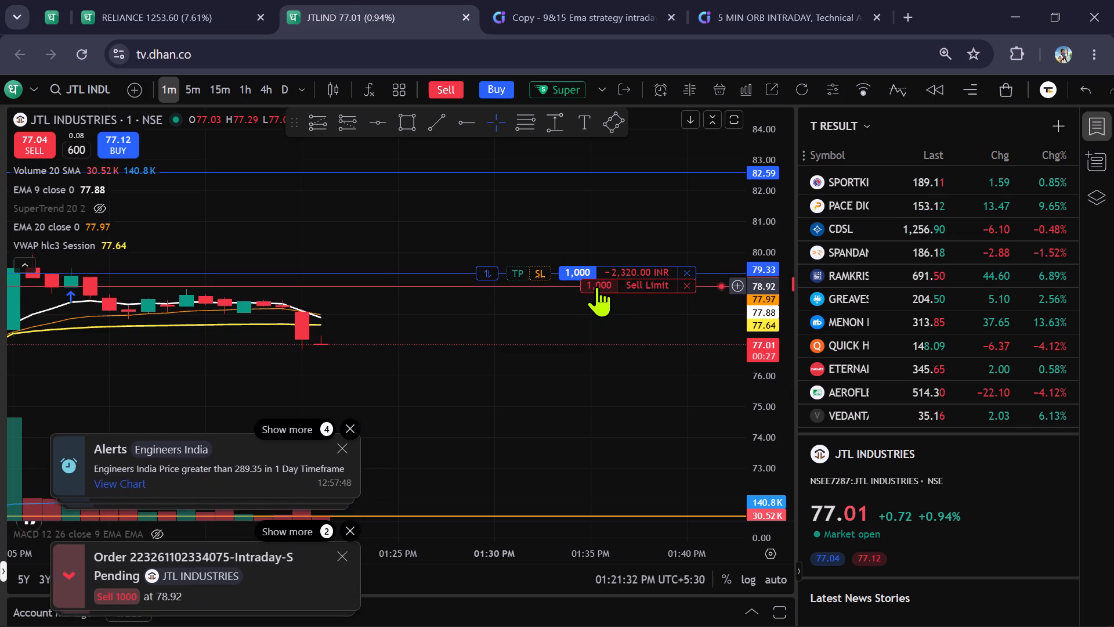
drag(596, 286, 592, 320)
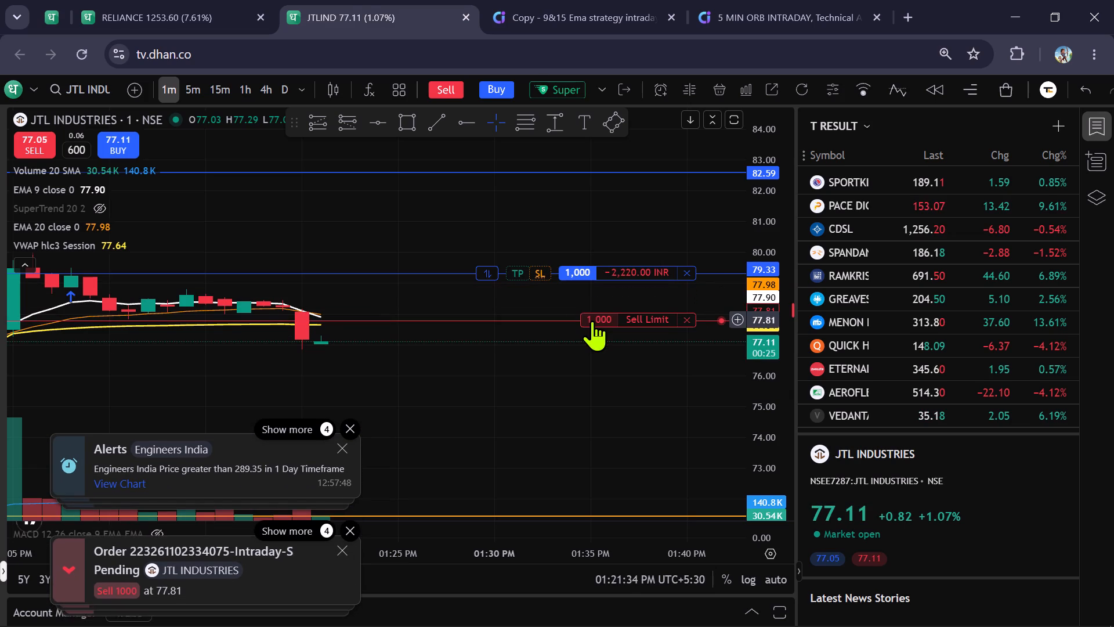
drag(592, 320, 592, 312)
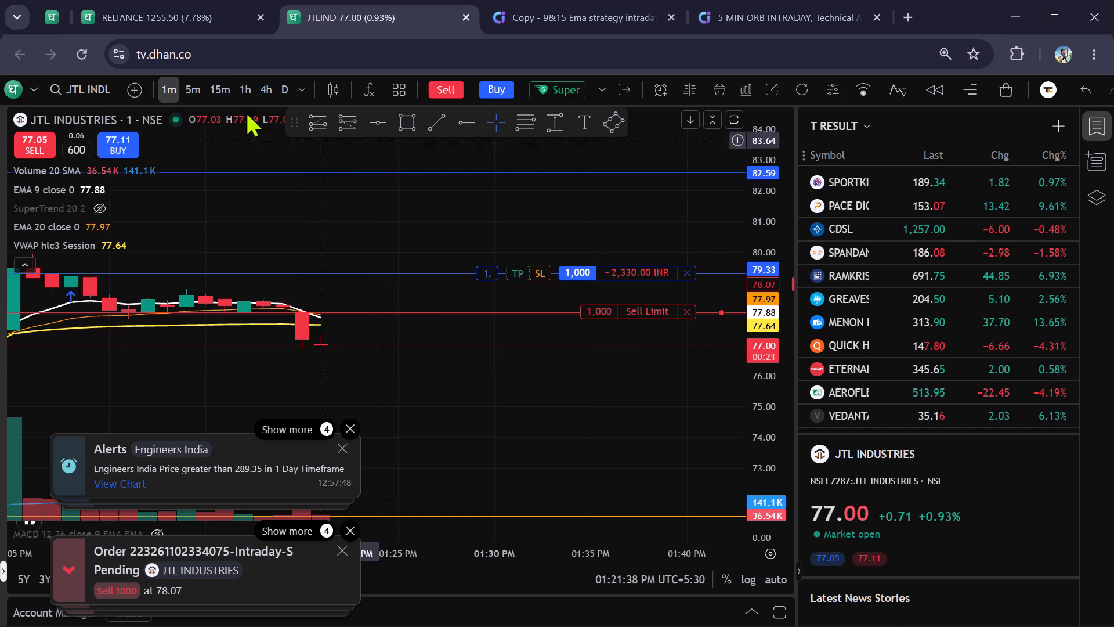
On the five-minute chart, lower the 1000-share JTL INDUSTRIES sell limit to 77.69 and further down to 77.38.
click(191, 80)
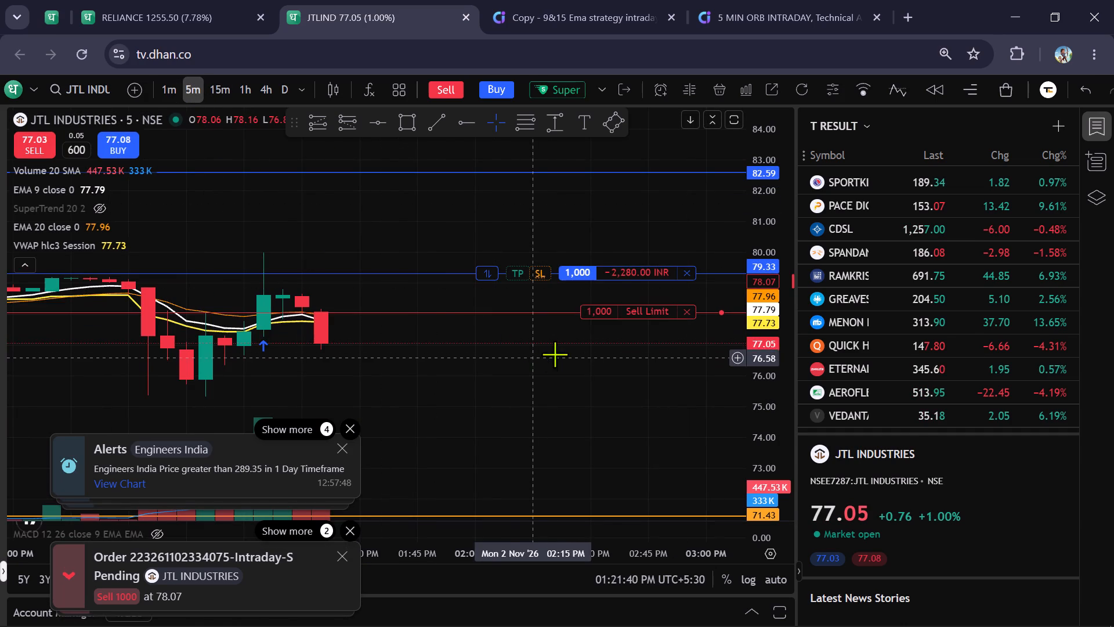
drag(595, 312, 594, 325)
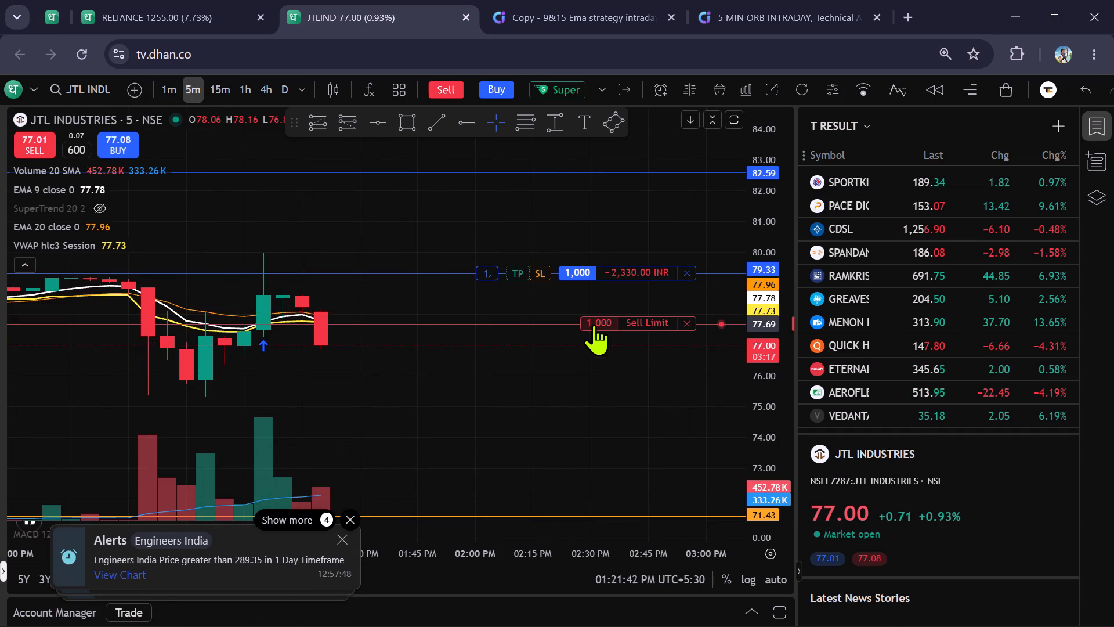
drag(594, 325, 592, 333)
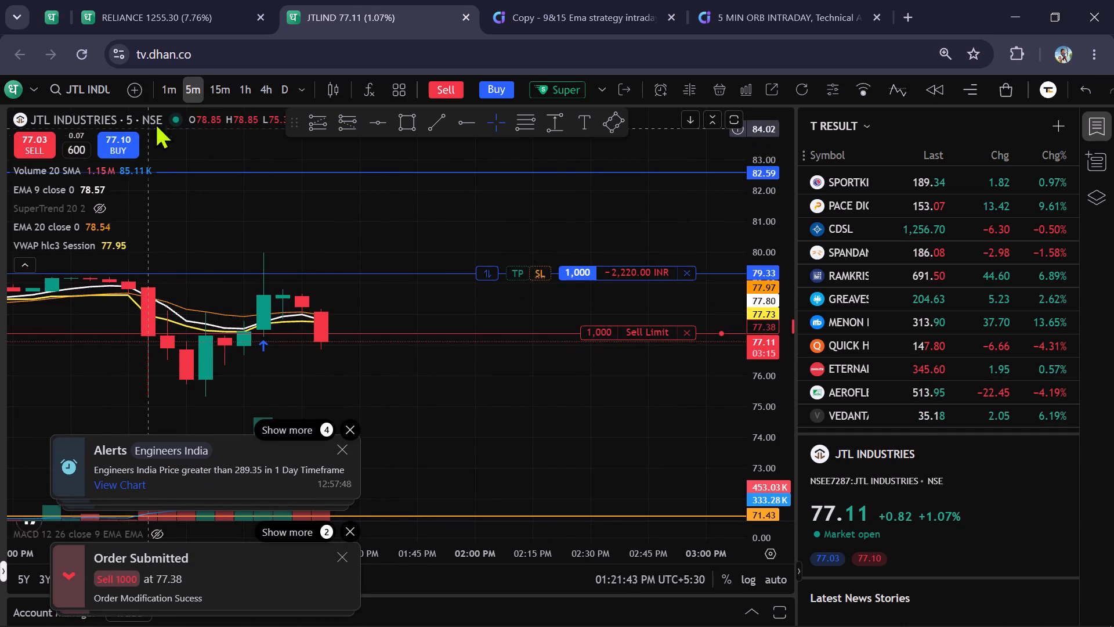
On the one-minute chart, lower the 1000-share JTL INDUSTRIES sell limit to just above the last traded price to exit the position.
click(169, 84)
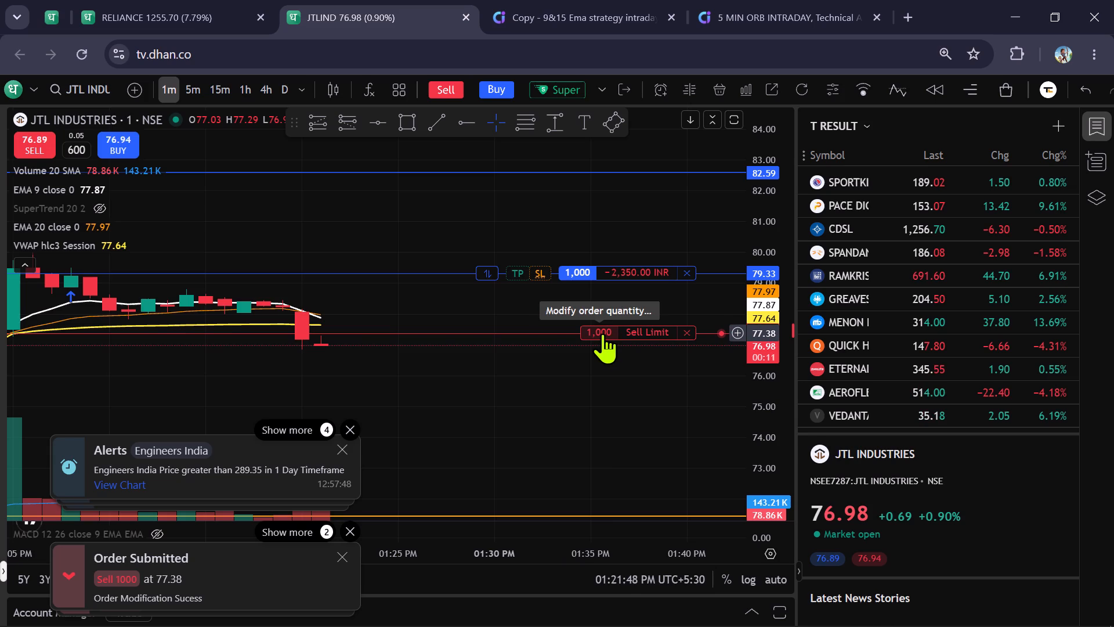
drag(602, 333, 605, 342)
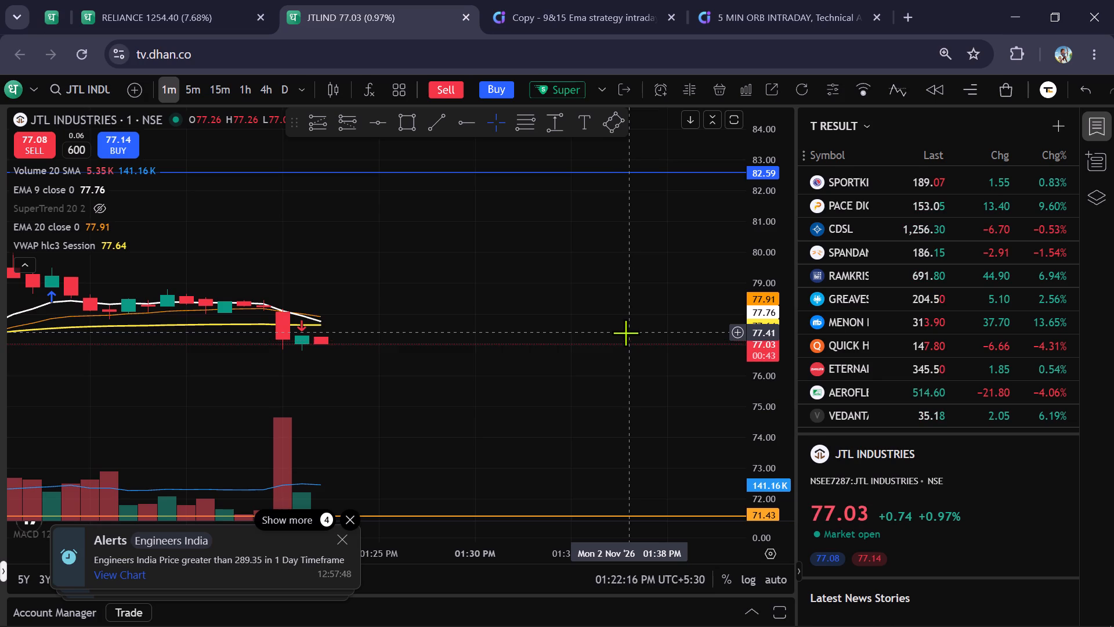
Close the RELIANCE and JTL INDUSTRIES chart pages and both Chartink screener pages, keeping only the Dhan home page open.
click(234, 17)
click(255, 12)
click(256, 12)
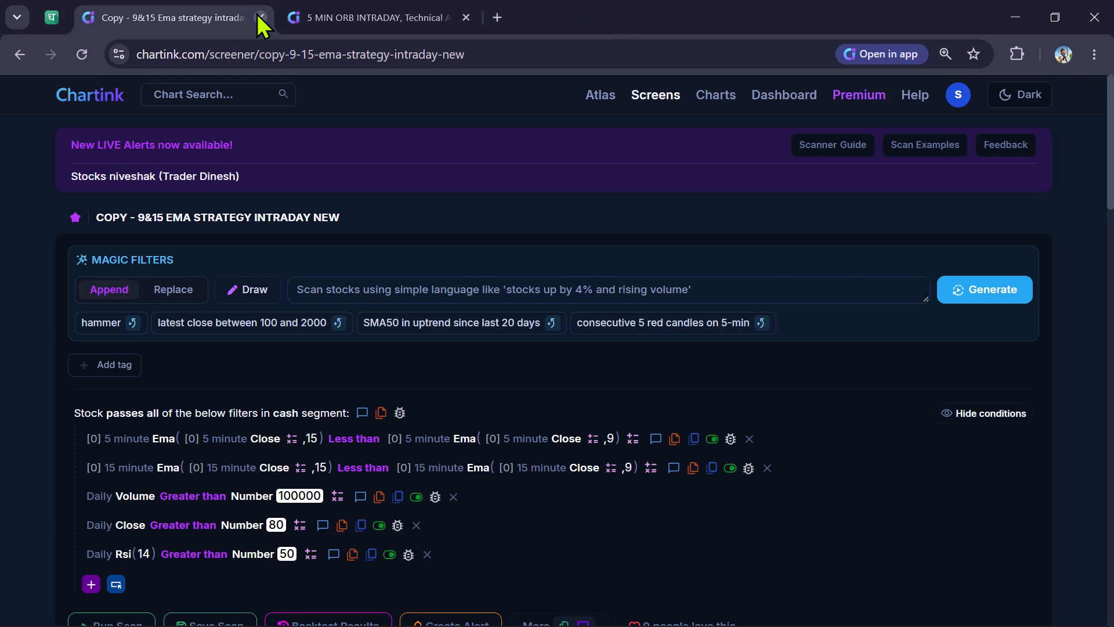
click(256, 12)
click(256, 12)
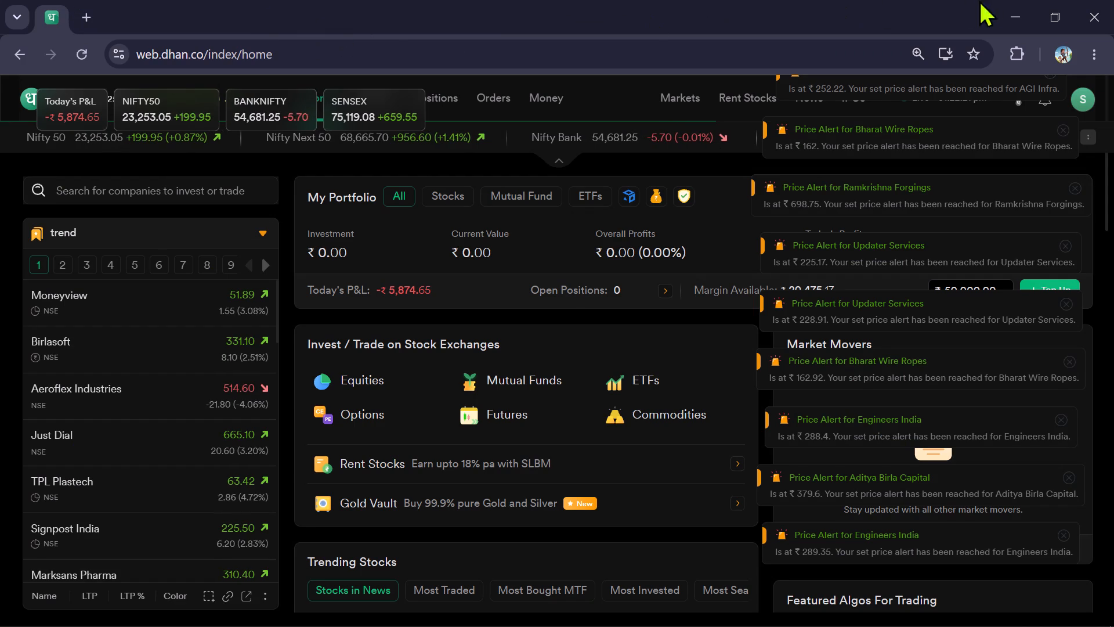
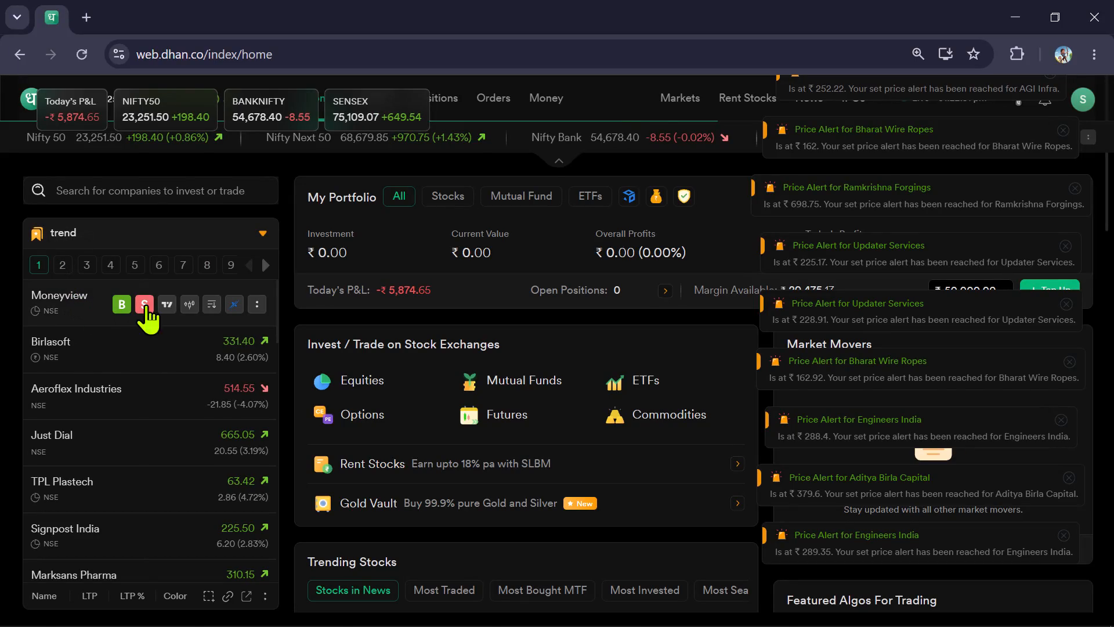
Open the Moneyview chart from the trend watchlist and switch its symbol to JTL INDUSTRIES.
click(165, 307)
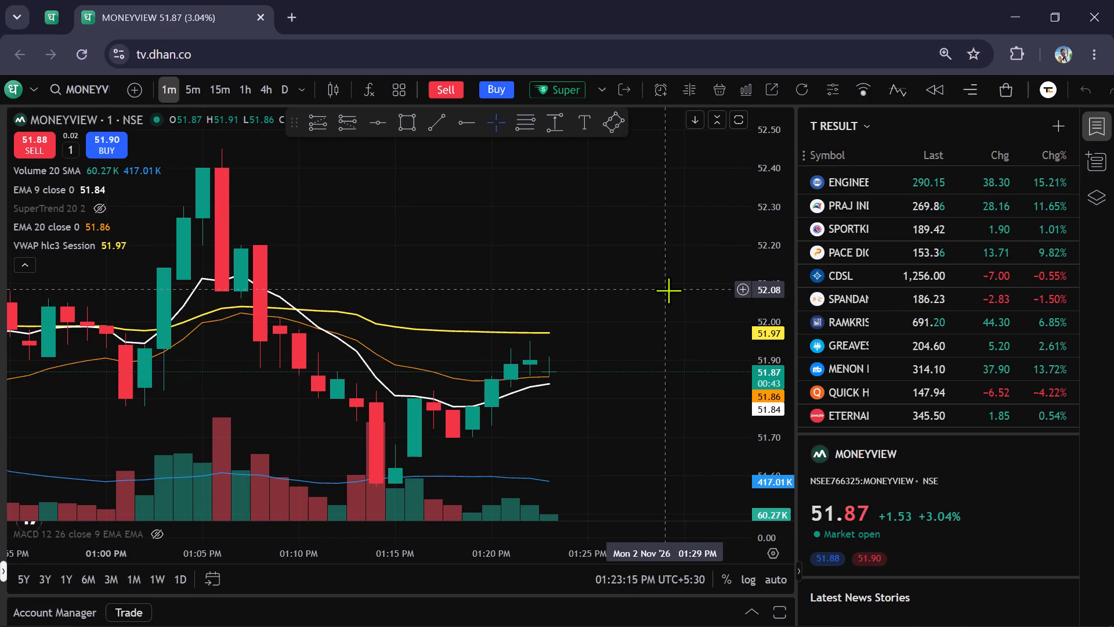
text(JT)
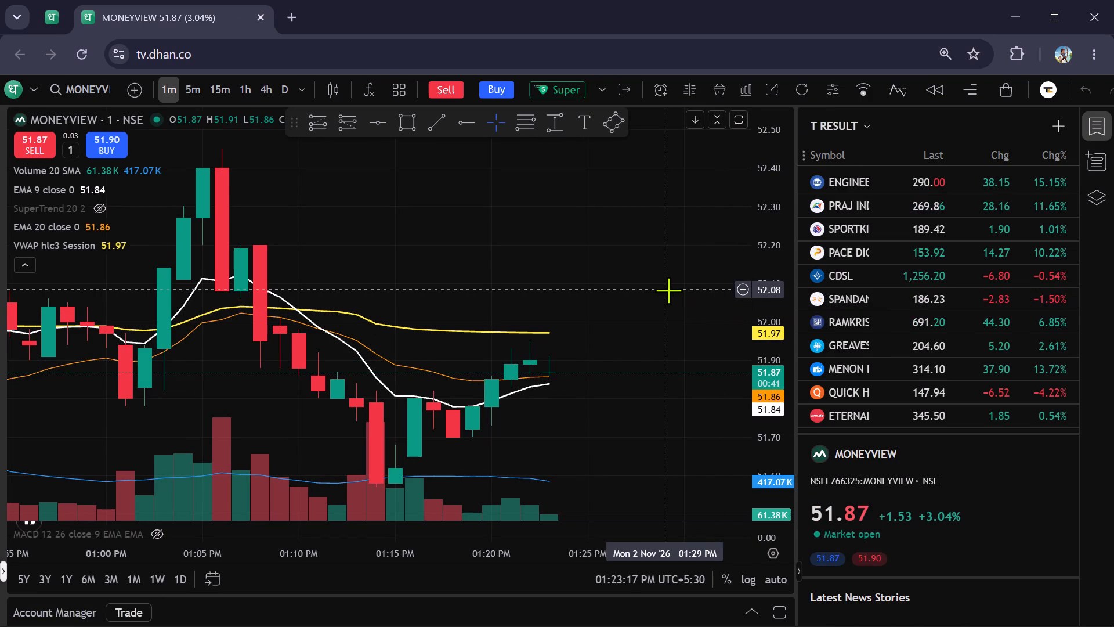
click(565, 388)
text(JTL)
key(Down)
key(Return)
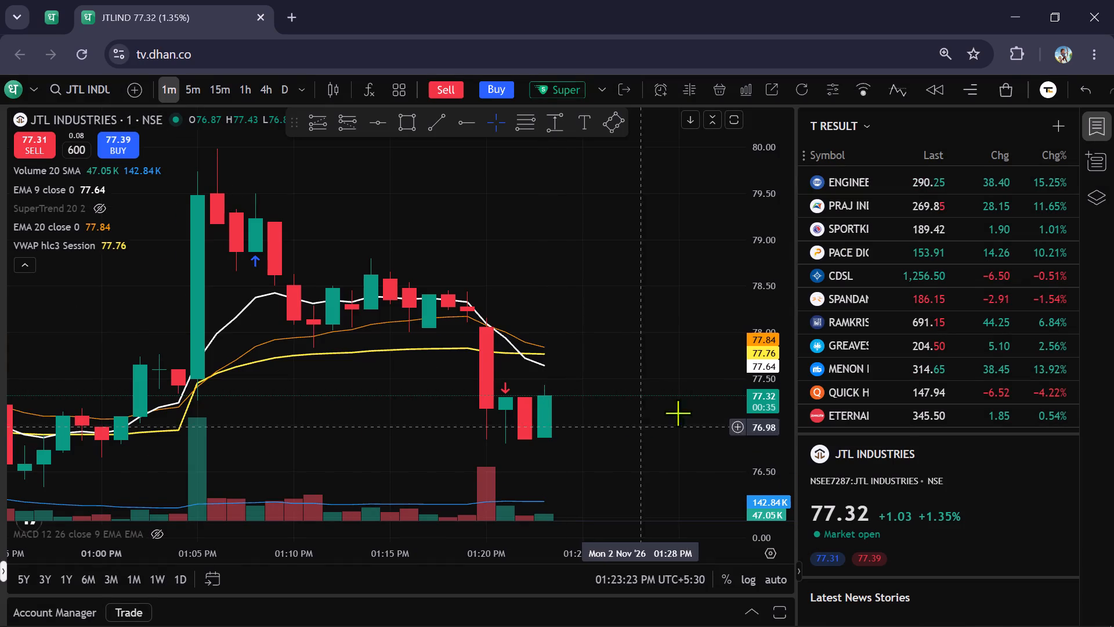
Examine JTL INDUSTRIES' recent price action on the one-minute chart and on the five-minute chart.
scroll(769, 345, down, 4)
click(179, 93)
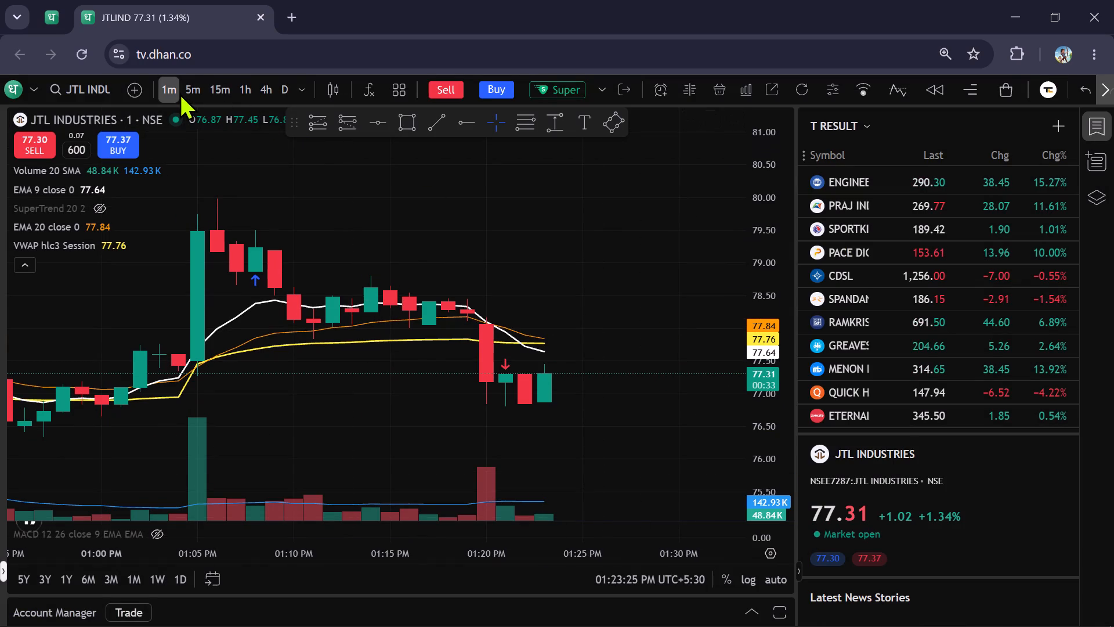
click(188, 92)
scroll(764, 269, down, 3)
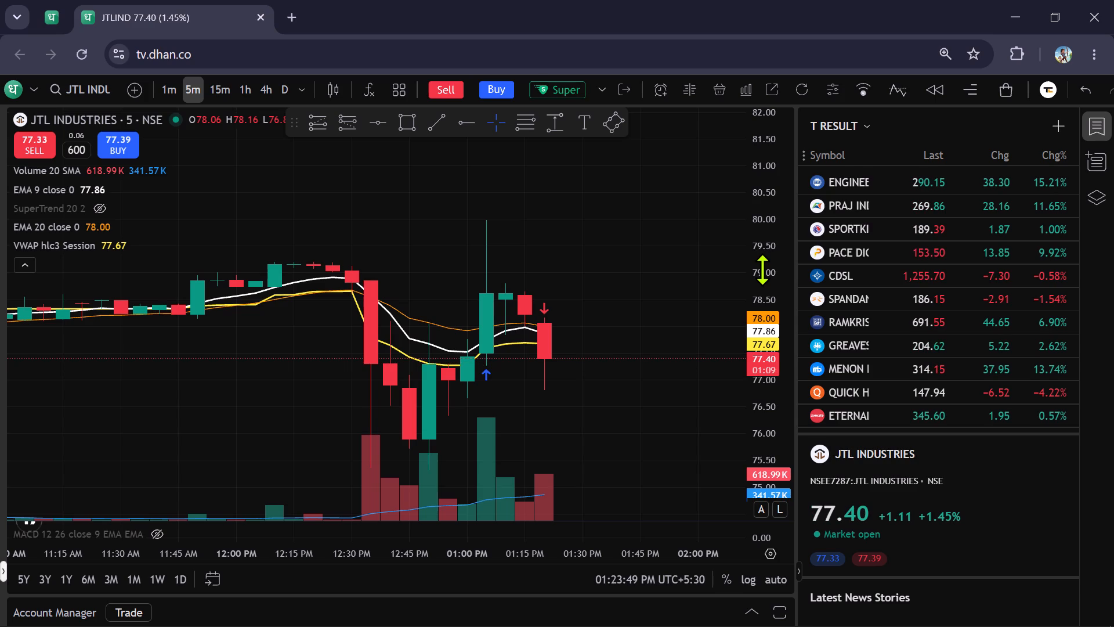
scroll(762, 269, down, 1)
scroll(762, 269, up, 3)
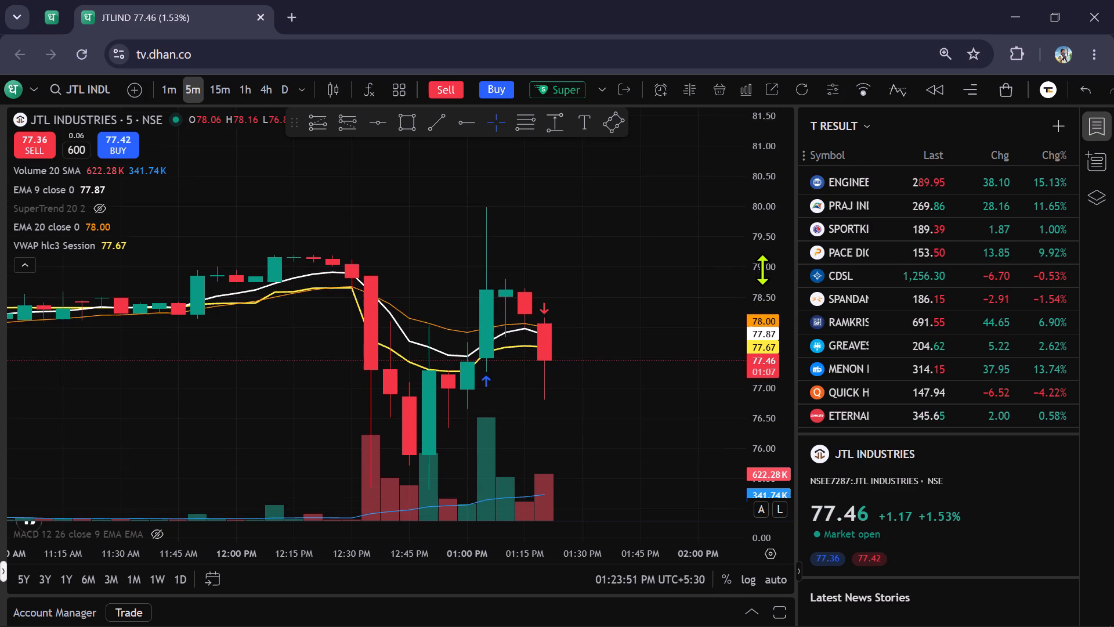
scroll(654, 303, up, 2)
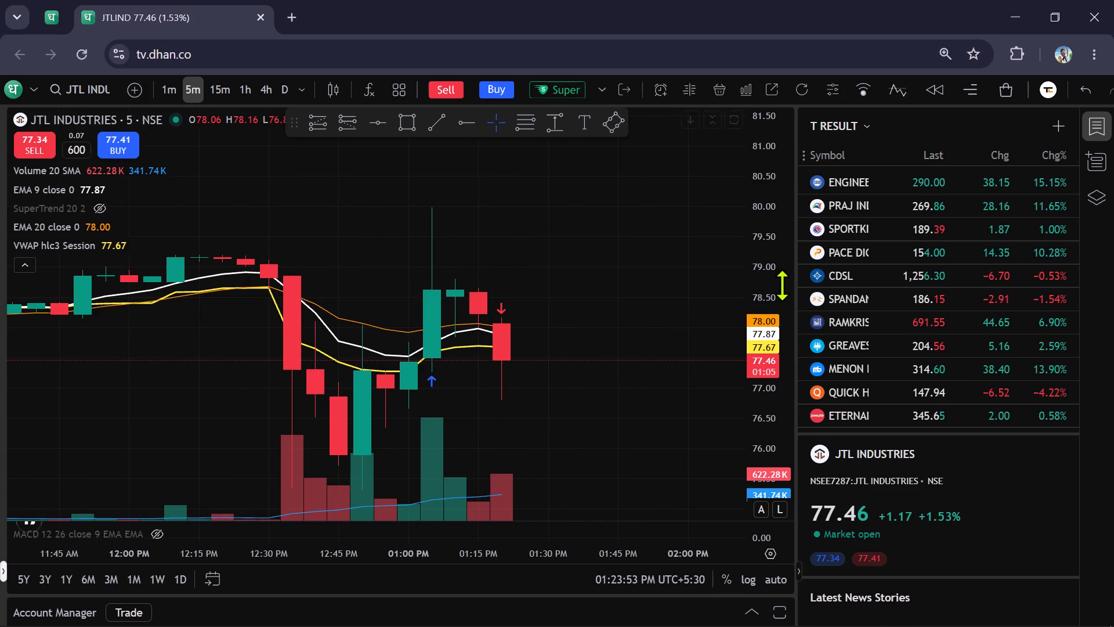
scroll(766, 287, down, 6)
scroll(573, 284, down, 3)
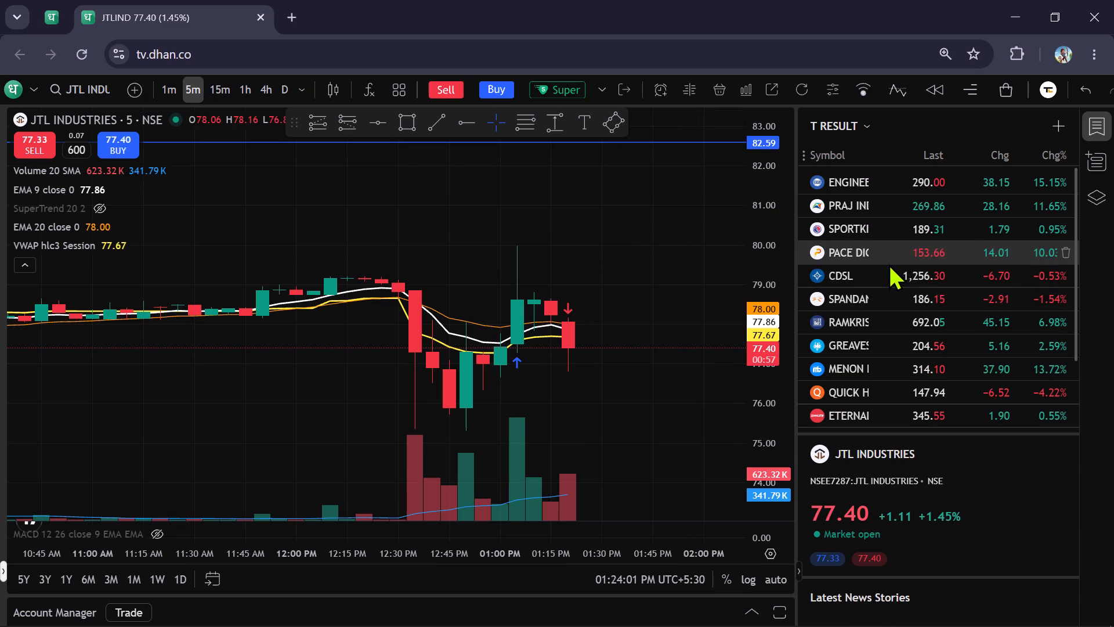
Check the five-minute charts of ENGINEERS INDIA and SPORTKING from the T RESULT watchlist, and close the chart page.
scroll(888, 264, up, 3)
click(923, 189)
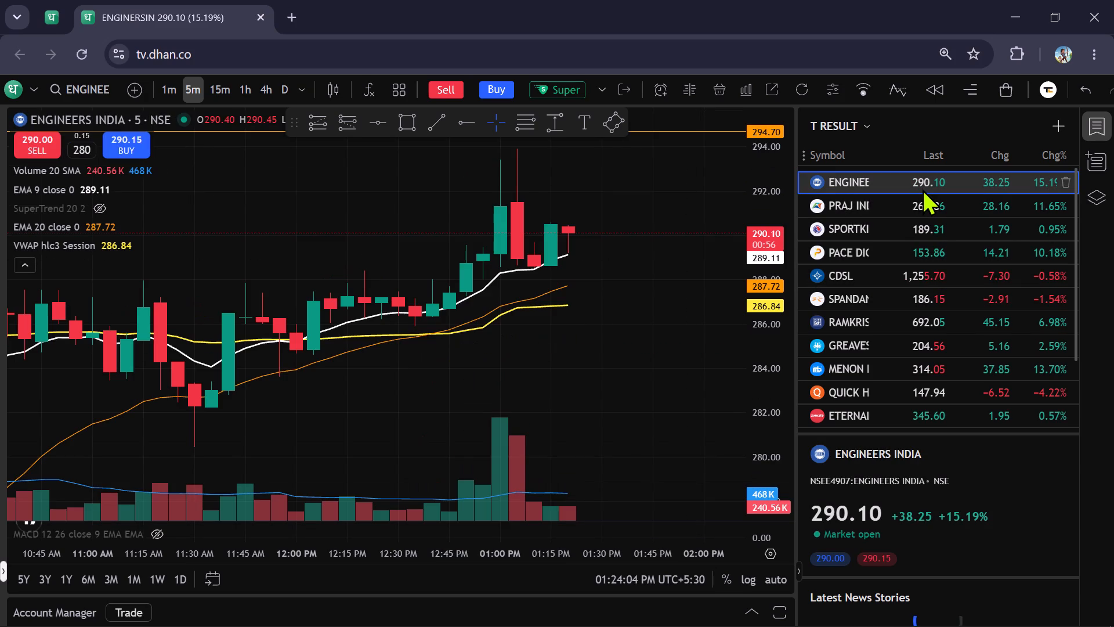
click(838, 219)
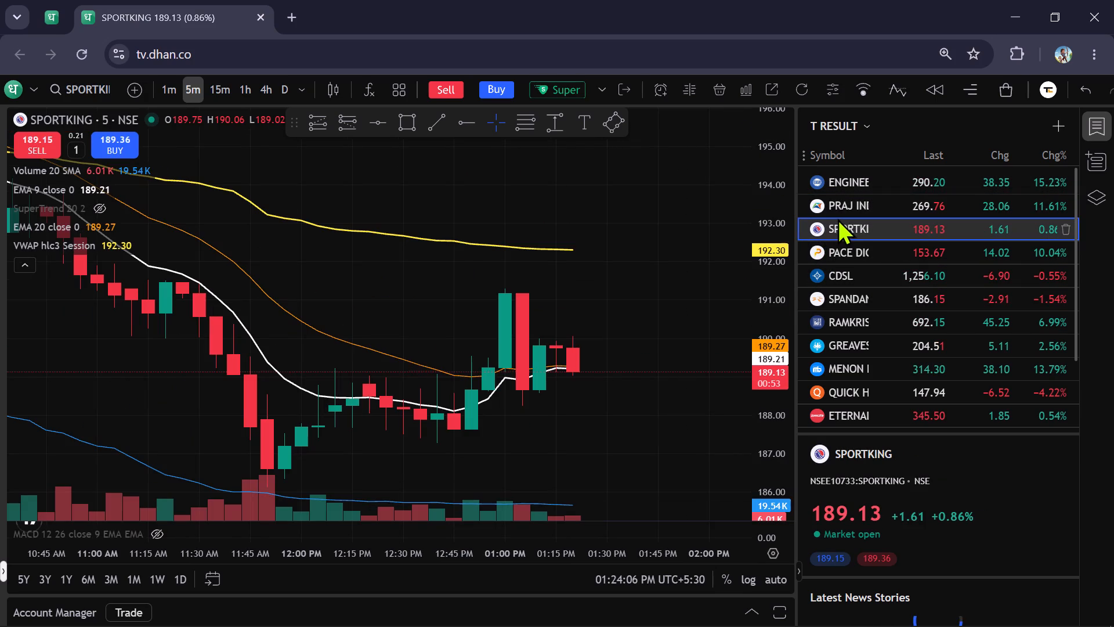
click(256, 20)
Open the Moneyview chart from the trend watchlist and view its five-minute price action.
scroll(286, 468, up, 4)
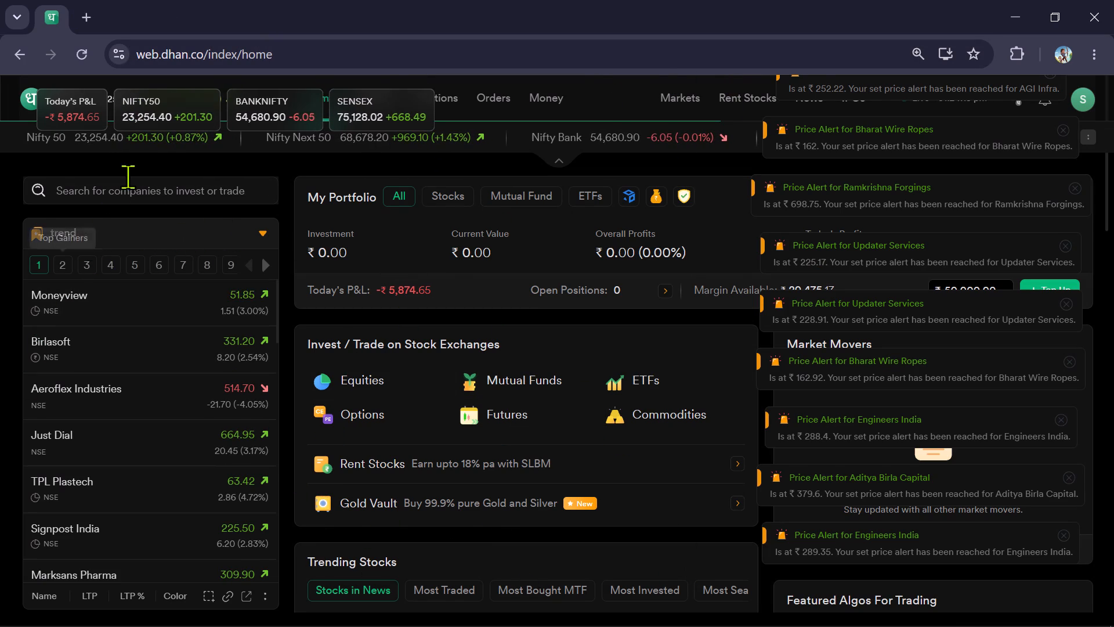
click(170, 311)
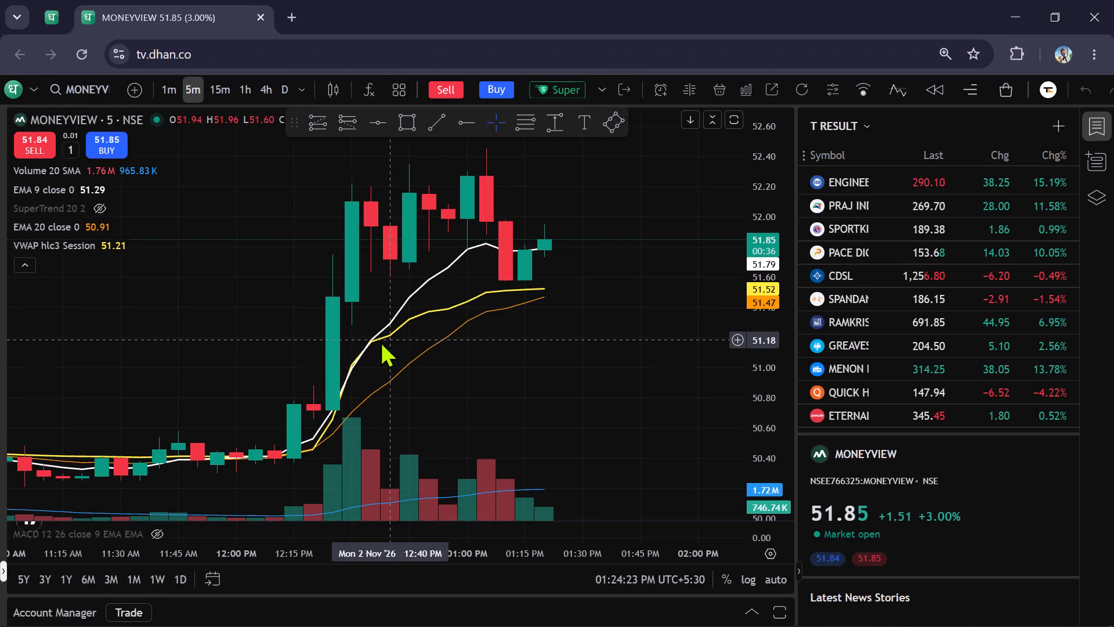
scroll(759, 248, down, 6)
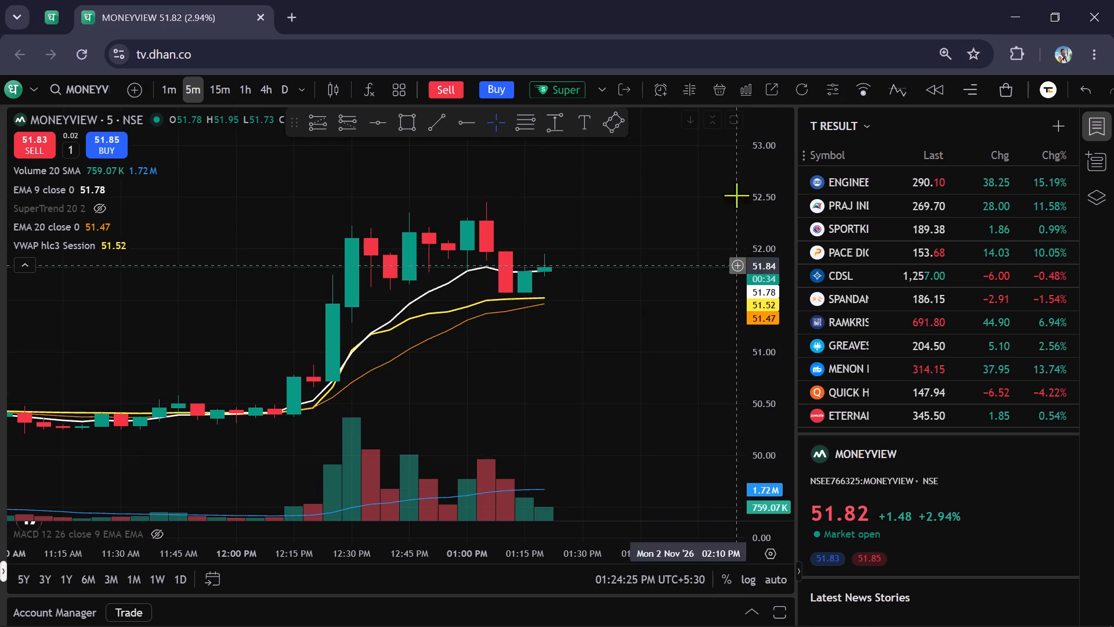
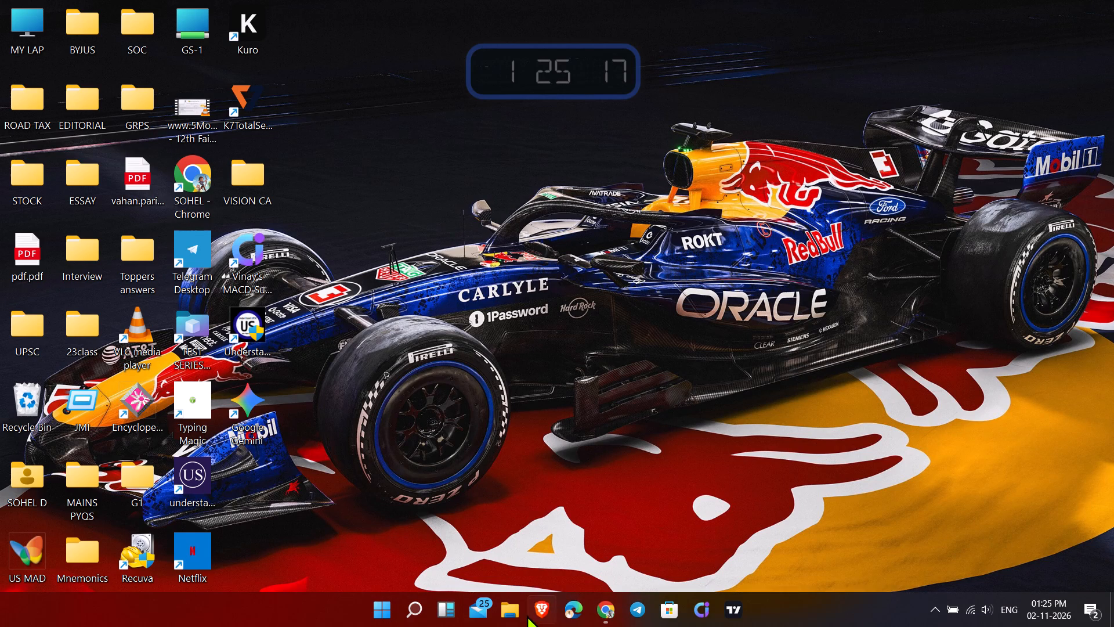
Switch the Moneyview chart in Chrome to JTL INDUSTRIES, examine its five-minute price action, and minimize the browser window.
click(612, 613)
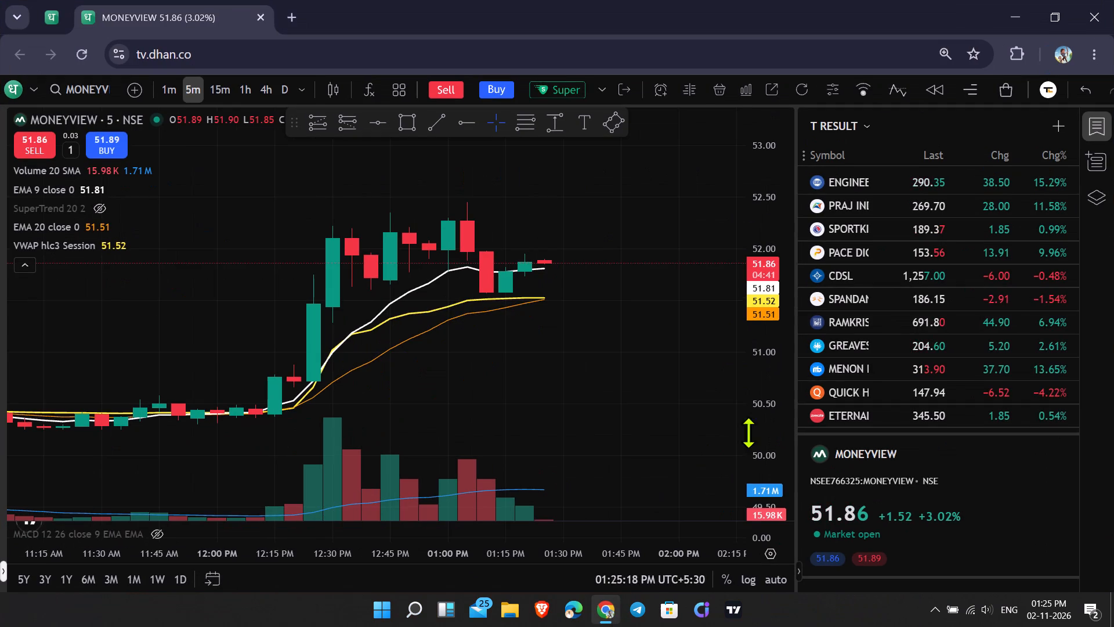
scroll(889, 233, up, 5)
scroll(891, 234, down, 6)
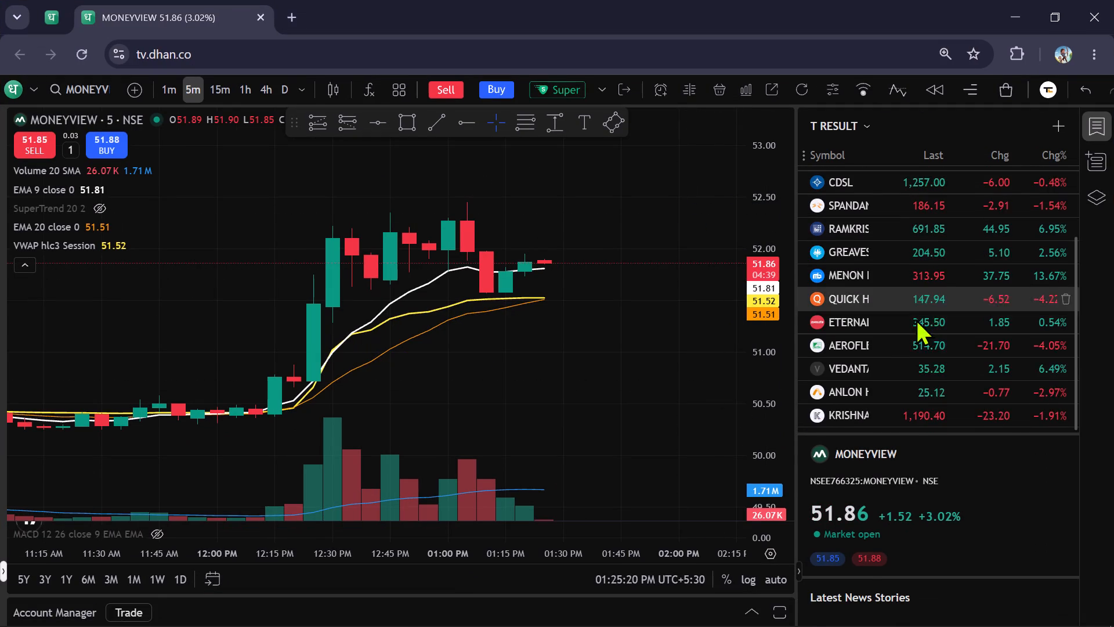
drag(563, 361, 570, 409)
text(JTL)
key(Down)
key(Return)
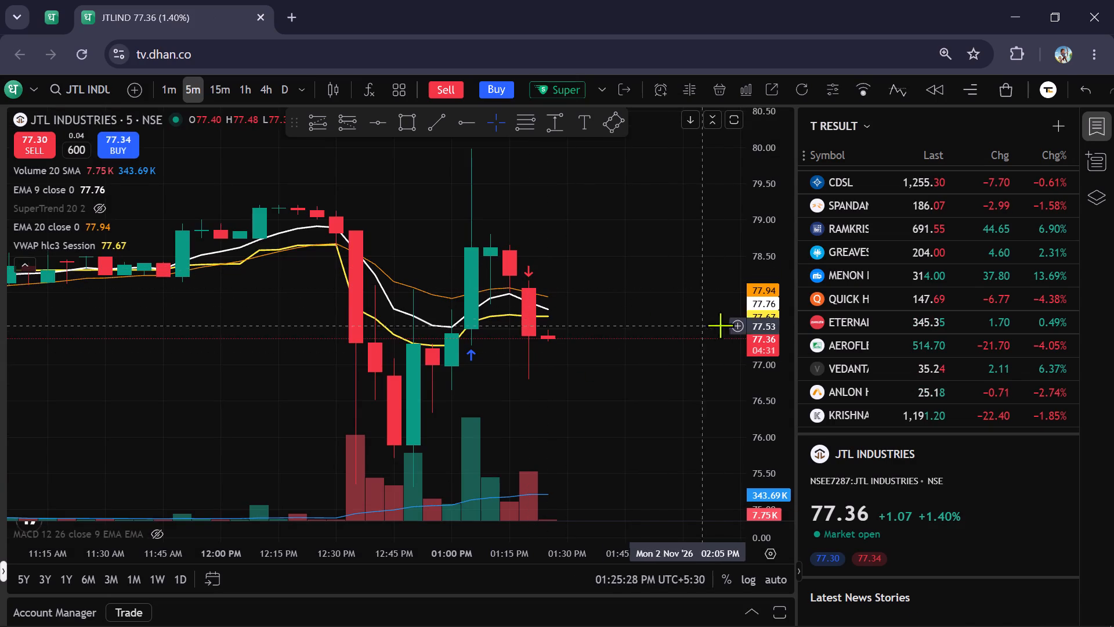
scroll(756, 290, down, 14)
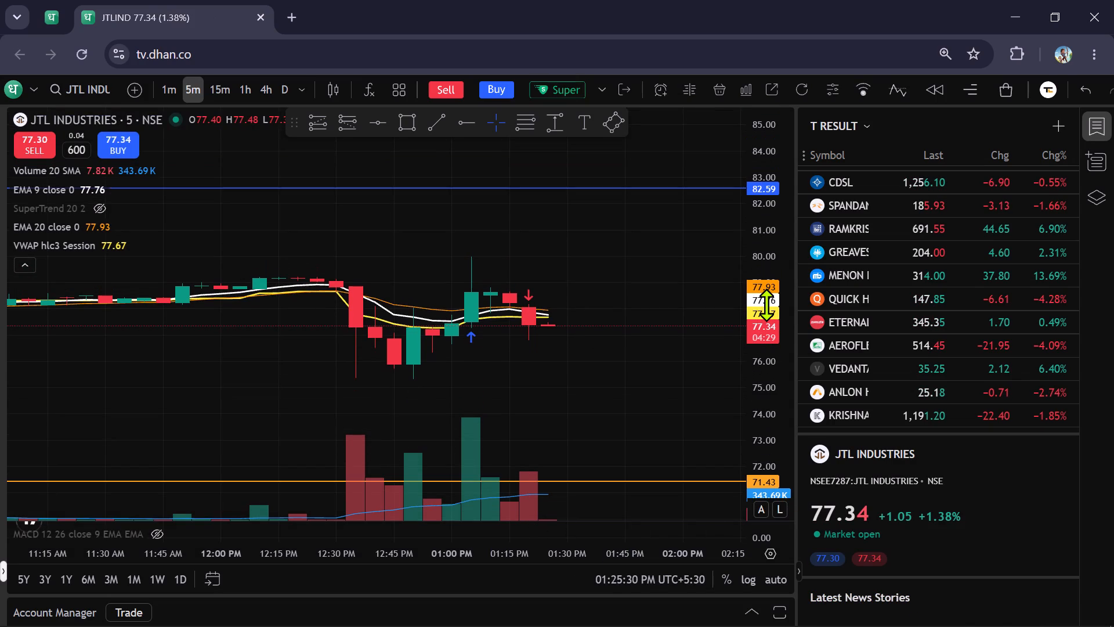
click(1013, 5)
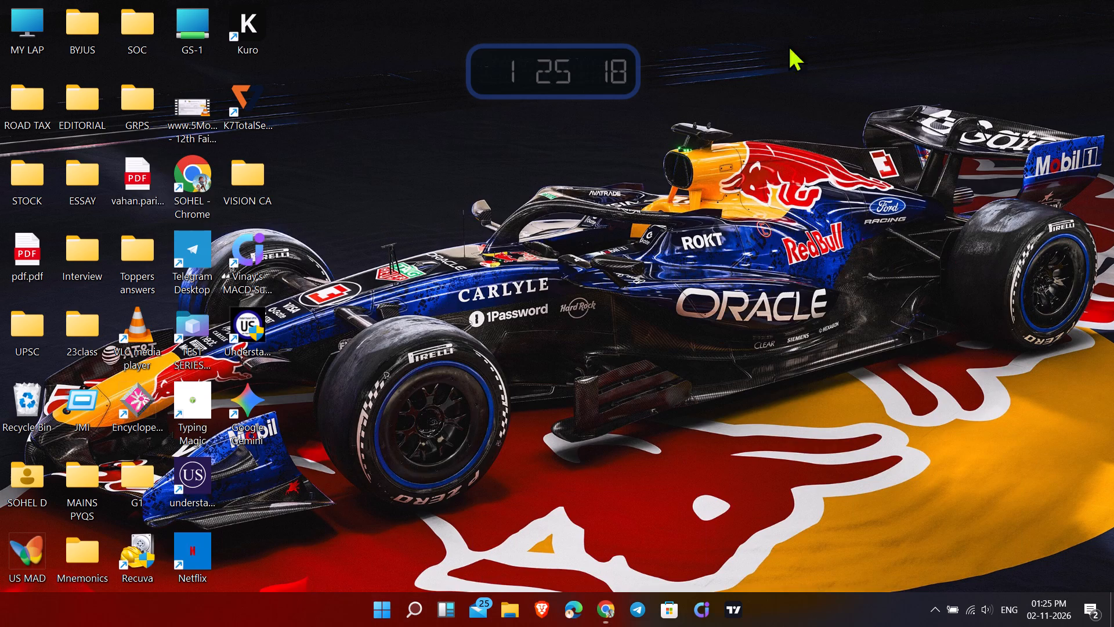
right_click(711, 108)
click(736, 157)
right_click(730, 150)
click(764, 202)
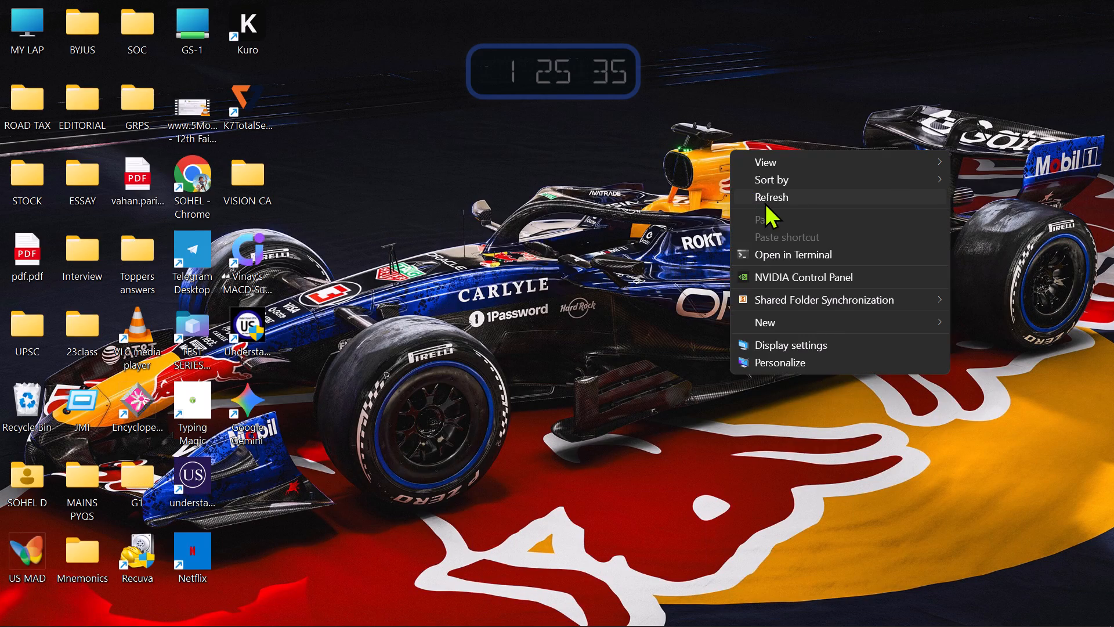
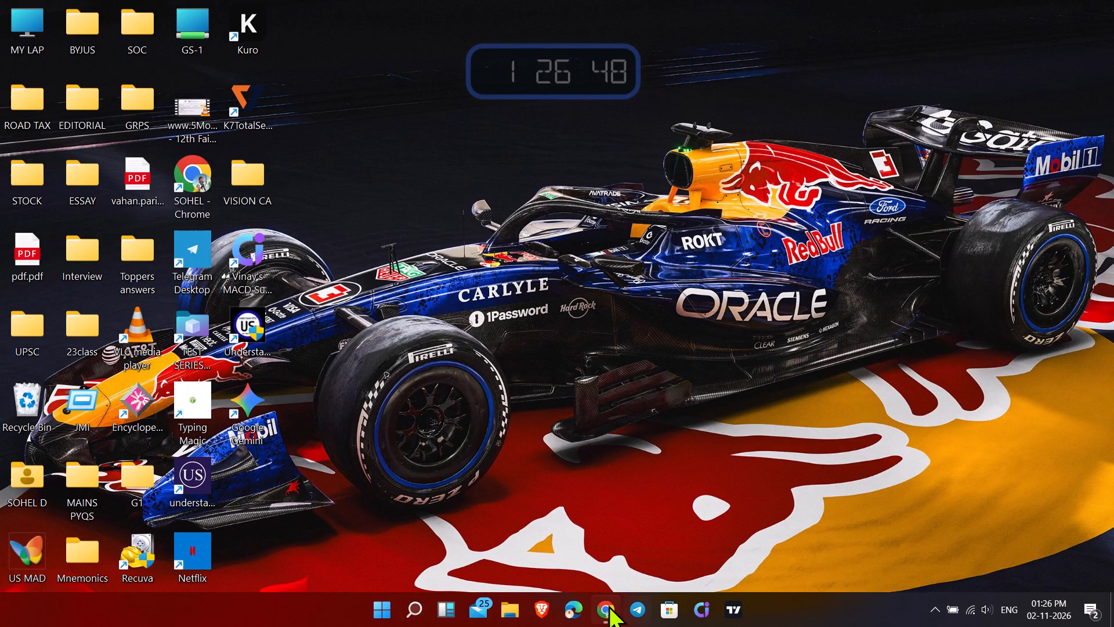
Open the Chartink MOMENTUM screener in a new Chrome tab and examine its listed stocks and their daily chart previews.
click(606, 606)
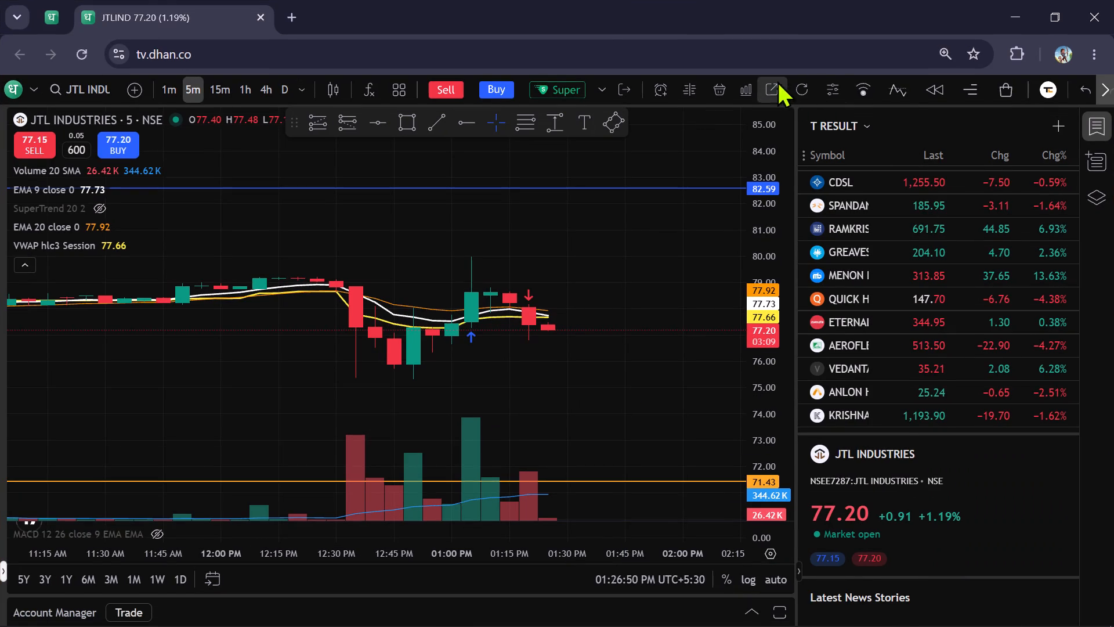
click(292, 15)
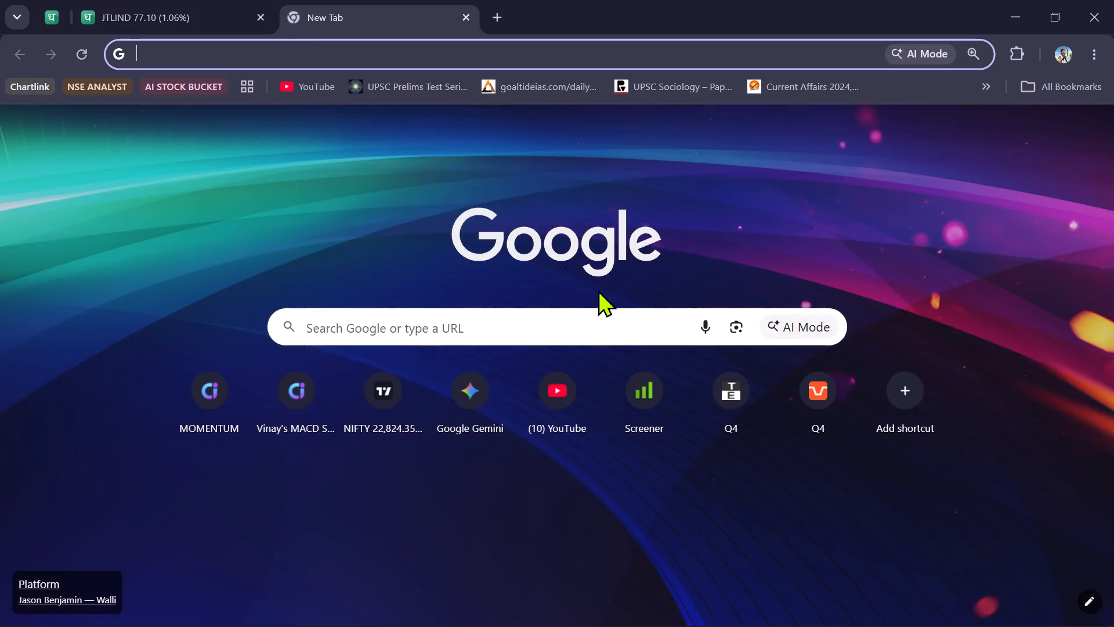
click(226, 396)
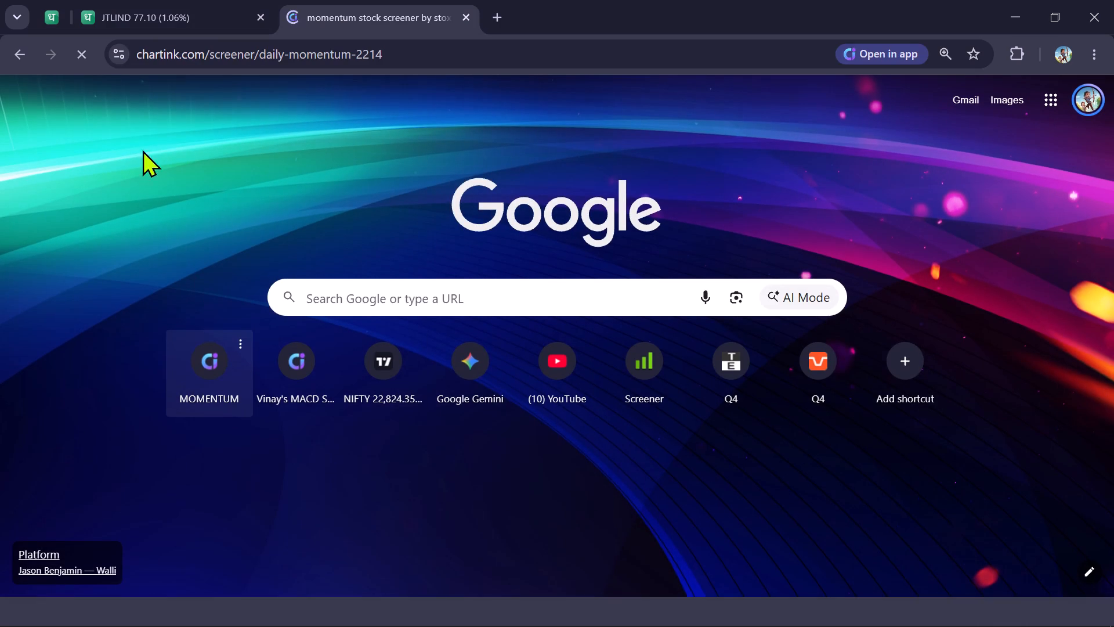
click(138, 0)
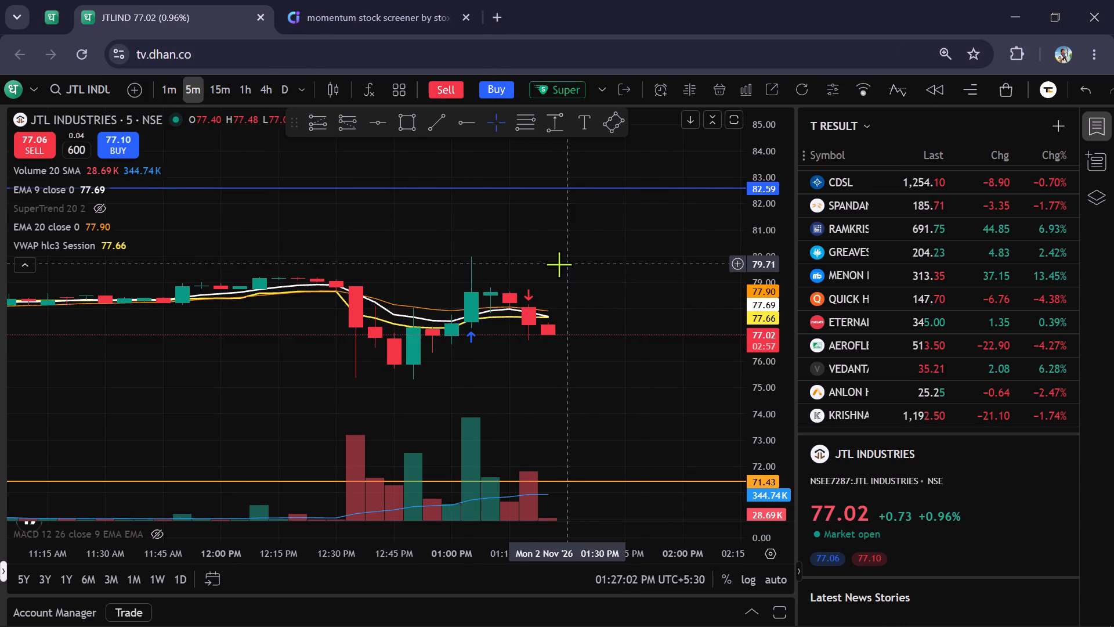
click(389, 0)
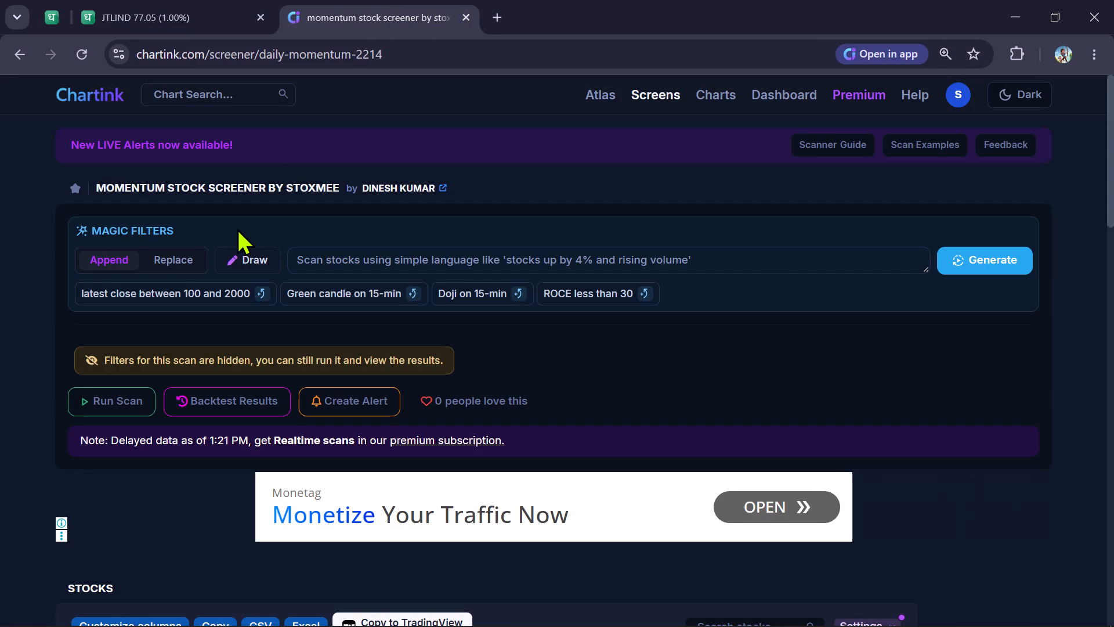
scroll(236, 230, down, 2)
click(116, 115)
scroll(0, 176, down, 1)
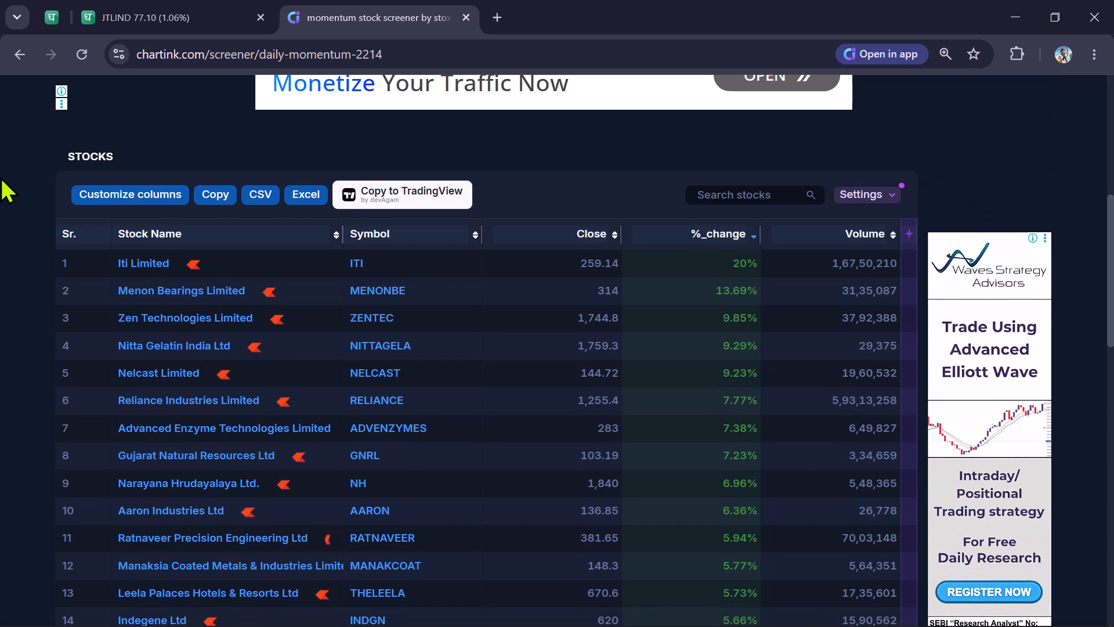
scroll(0, 176, down, 1)
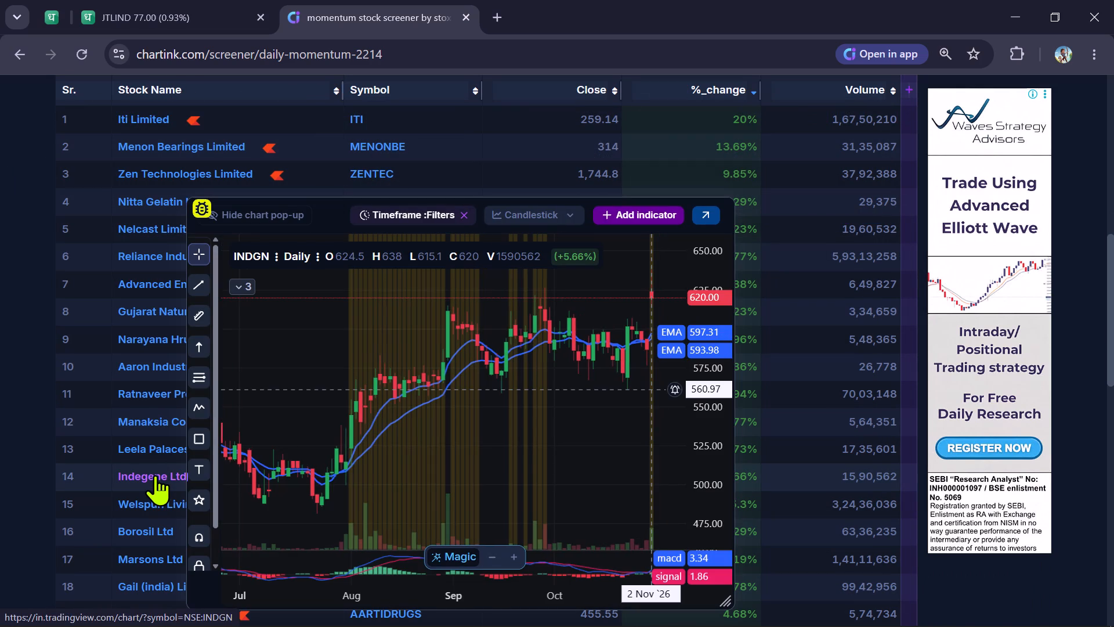
click(0, 428)
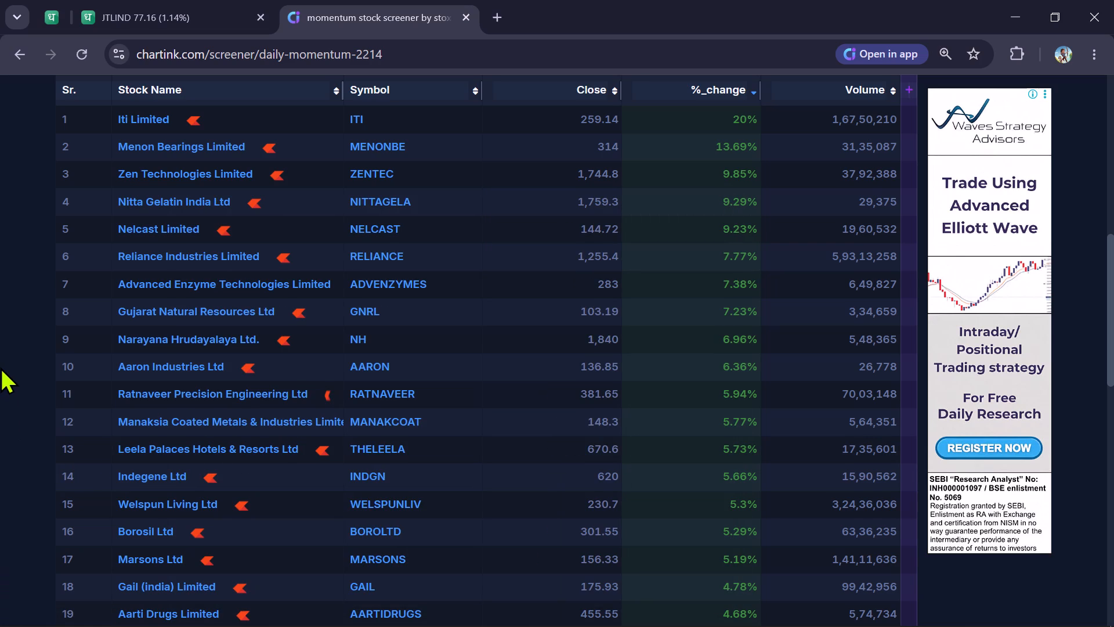
scroll(0, 367, up, 4)
Return to the JTL INDUSTRIES chart, set an intraday Super Order's quantity to 800, and close the order form without placing it.
click(172, 1)
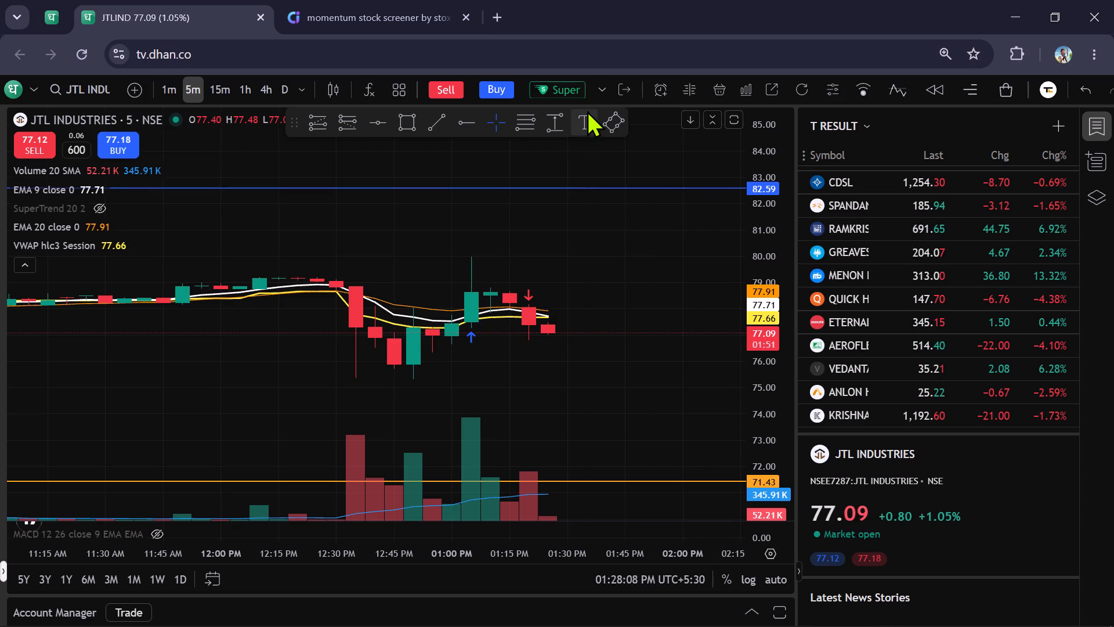
click(555, 85)
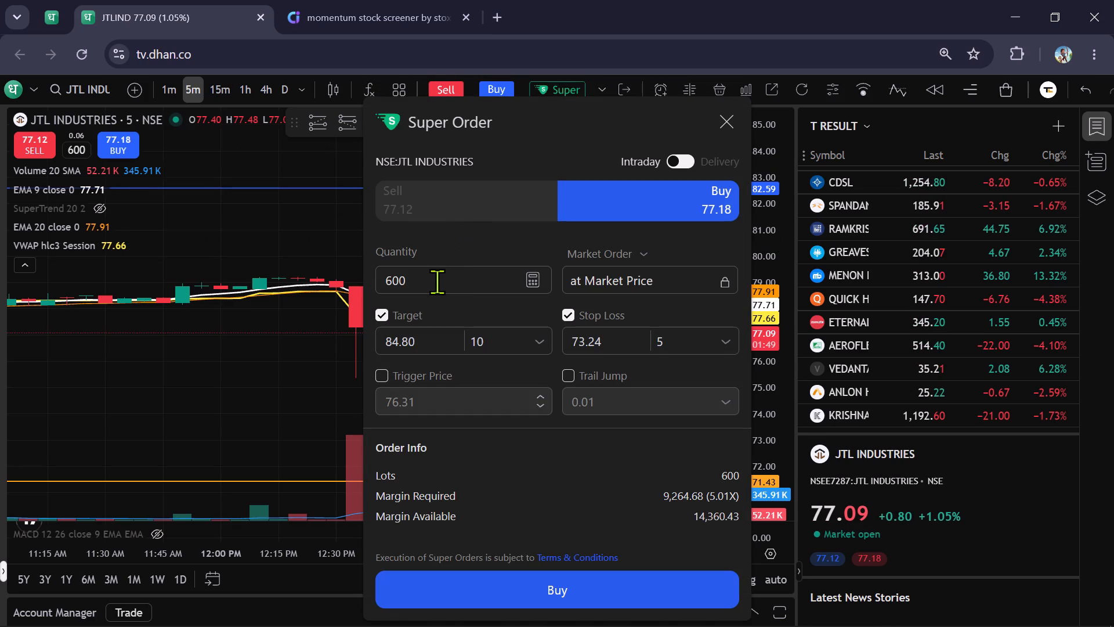
click(443, 287)
key(BackSpace)
key(BackSpace)
key(BackSpace)
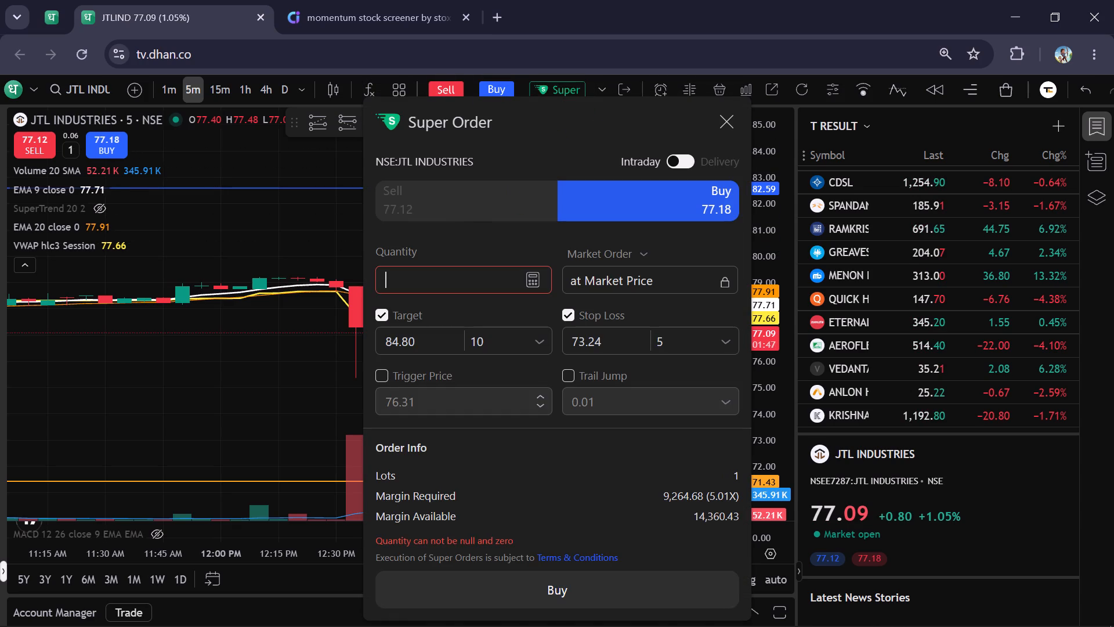
text(800)
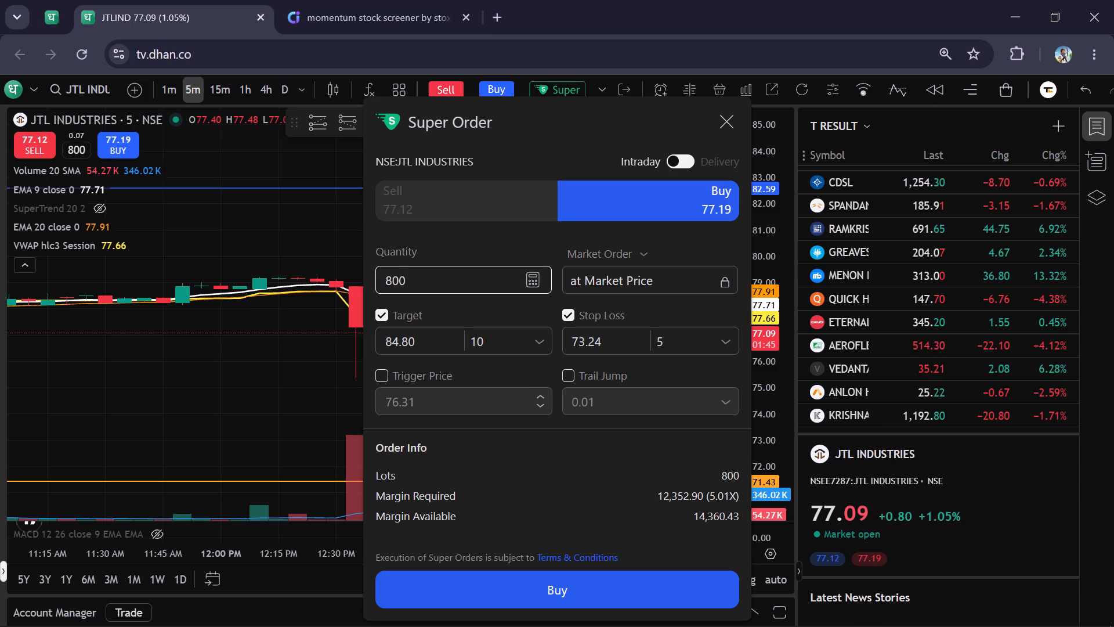
drag(545, 149, 134, 158)
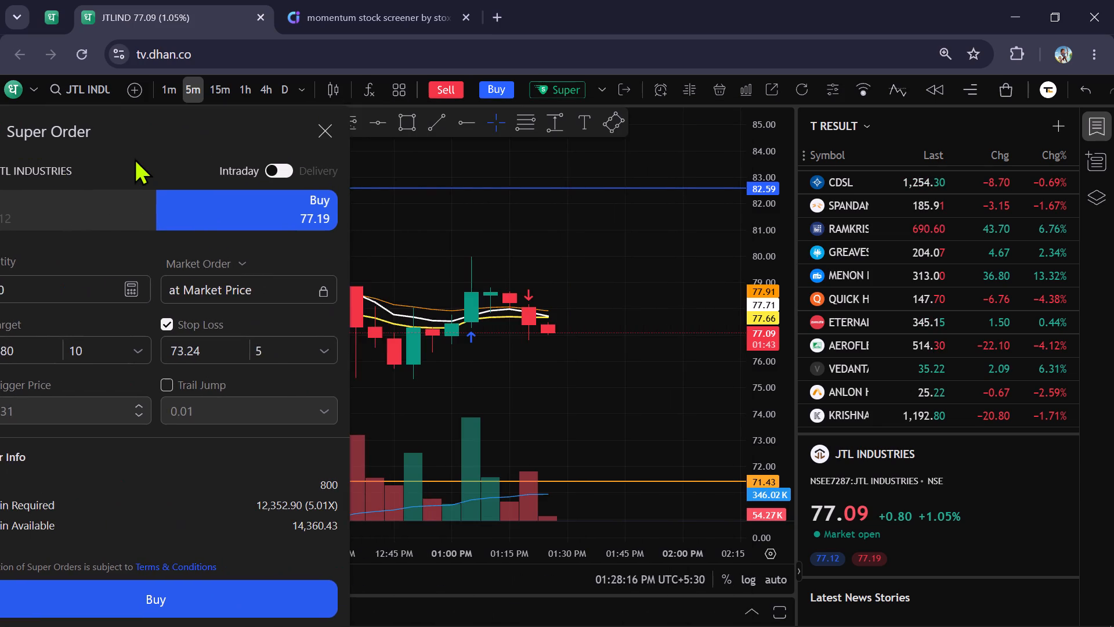
drag(134, 158, 215, 200)
click(395, 175)
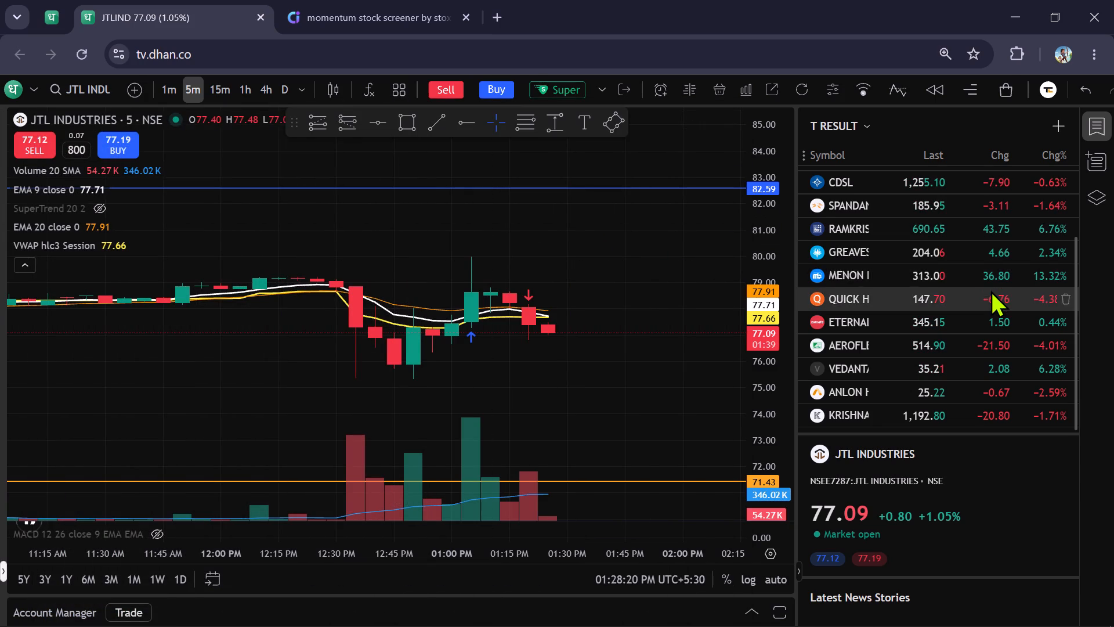
Check the earlier entries of the T RESULT watchlist, minimize Chrome, and launch Kuro from the desktop.
scroll(992, 293, up, 6)
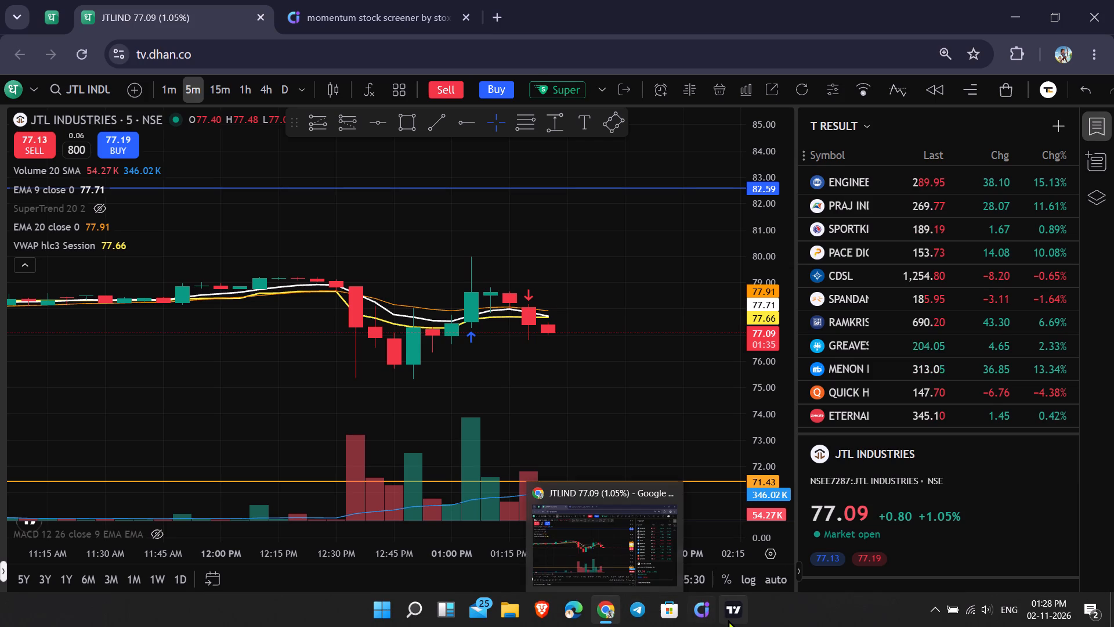
click(1012, 10)
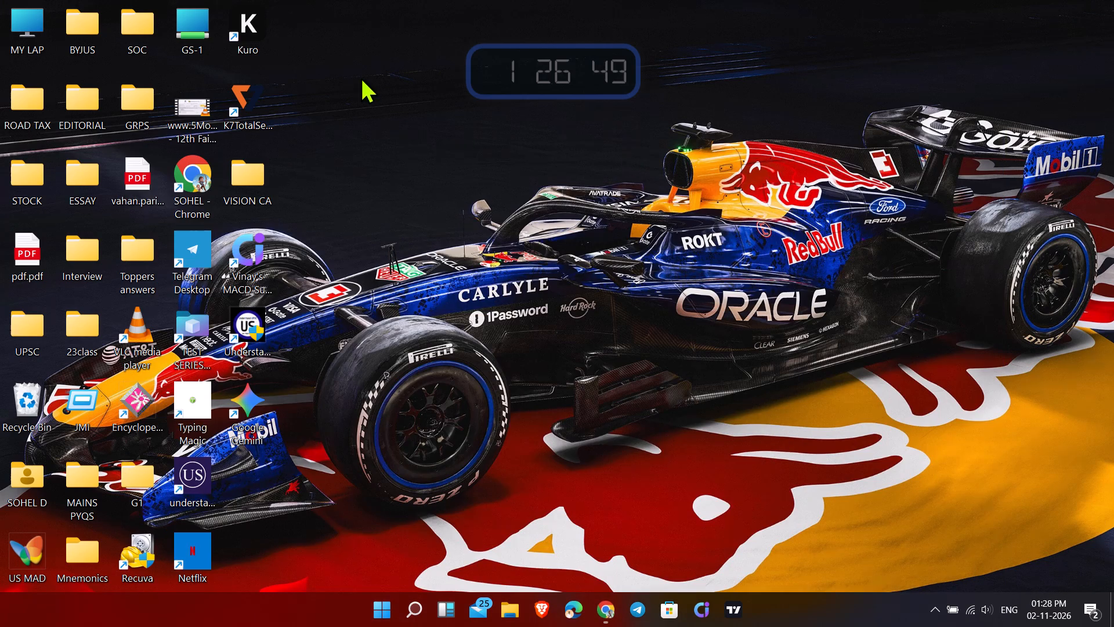
double_click(243, 24)
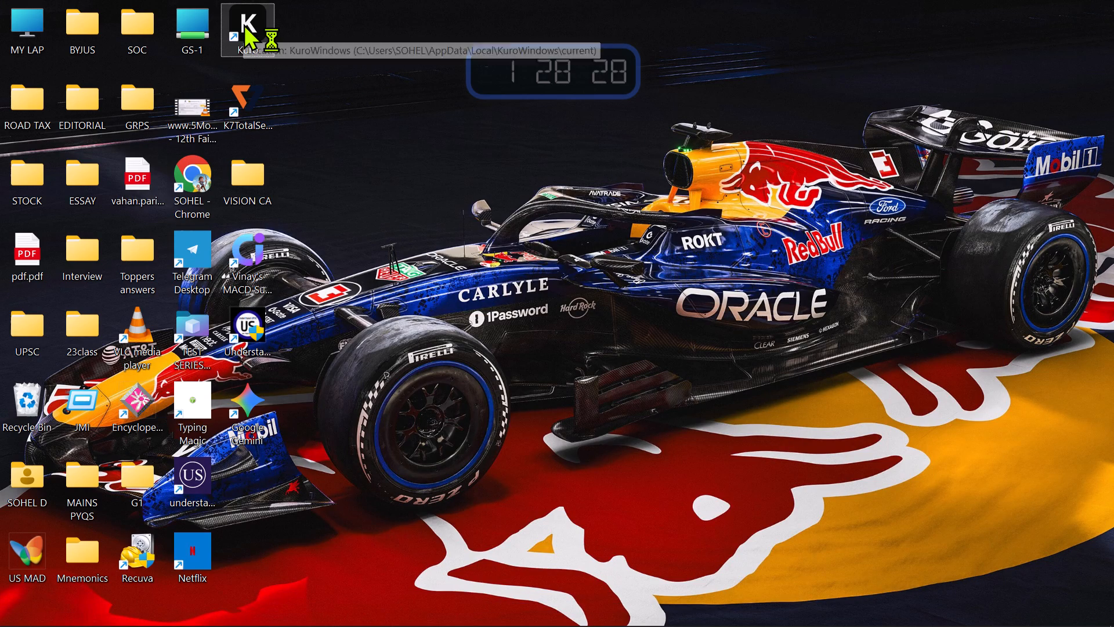
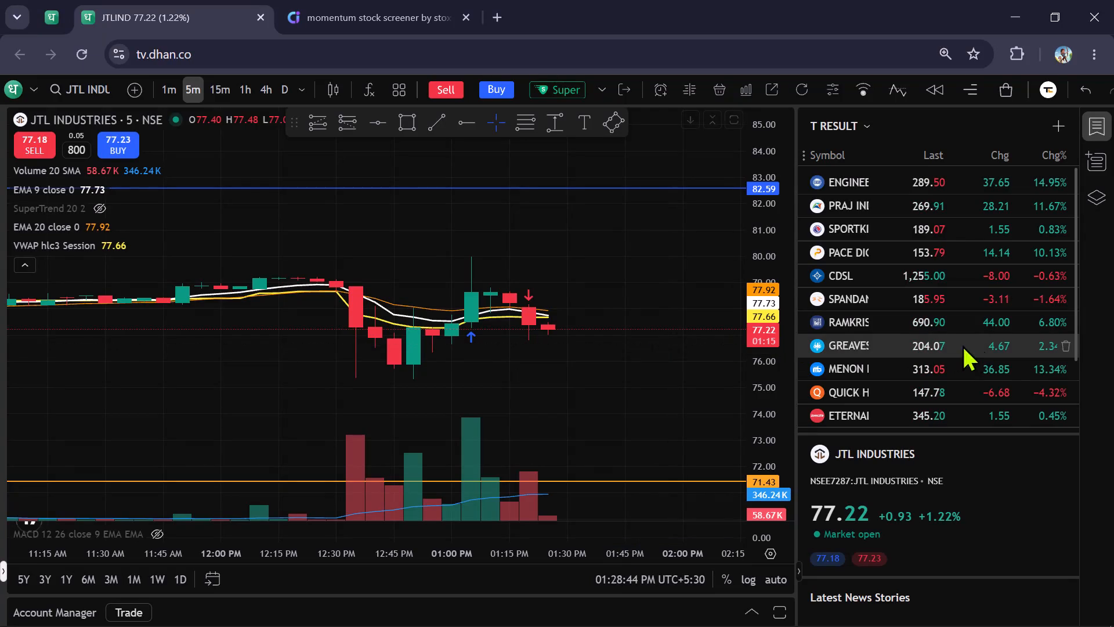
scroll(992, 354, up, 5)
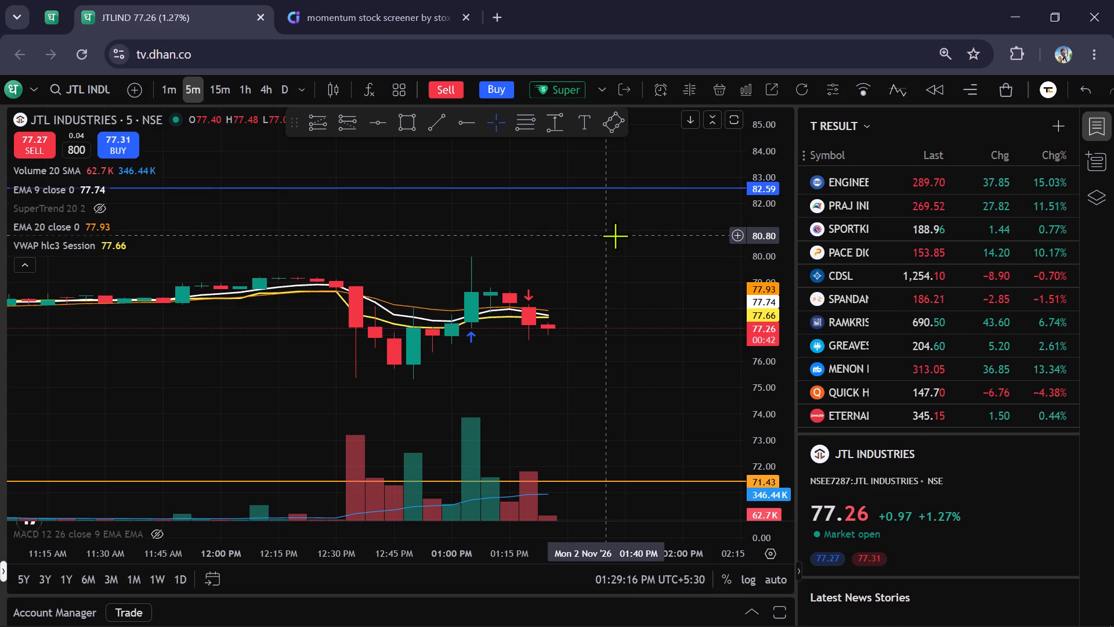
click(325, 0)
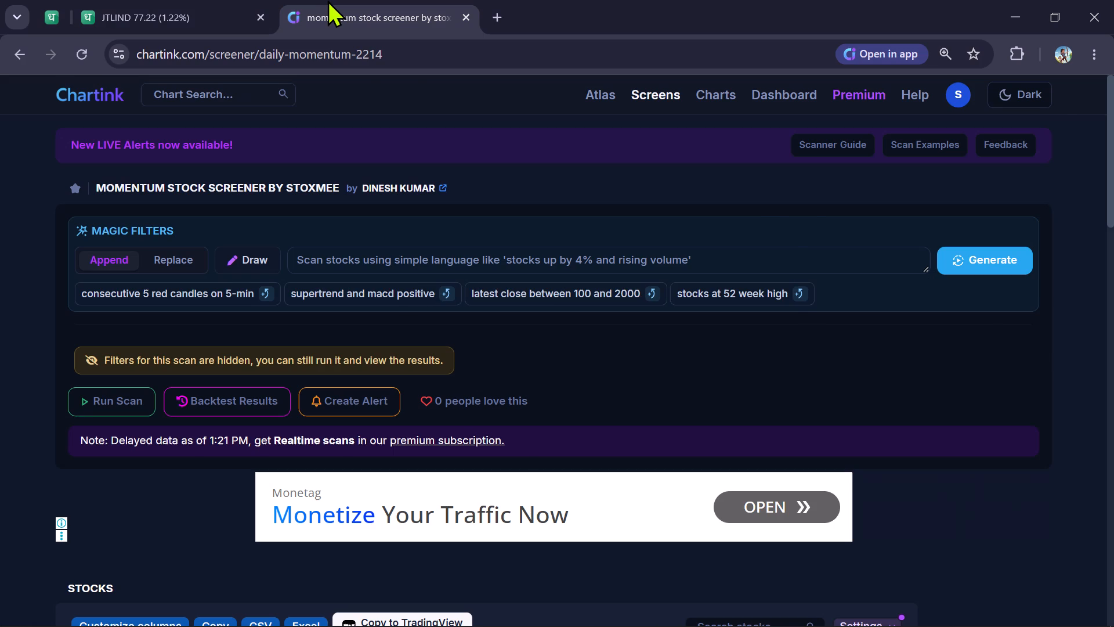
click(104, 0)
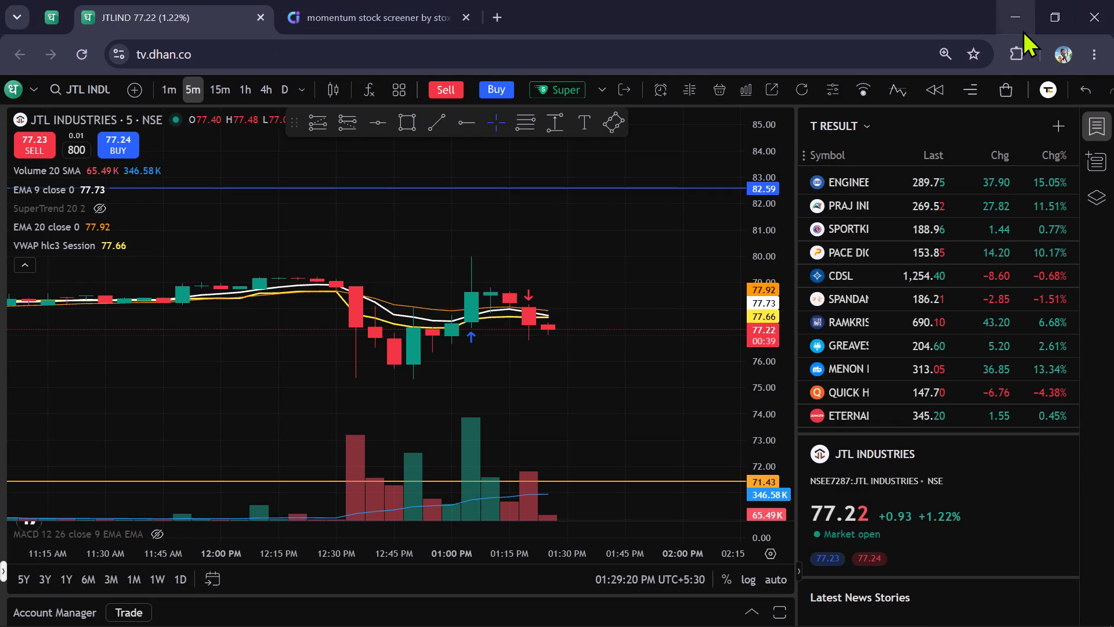
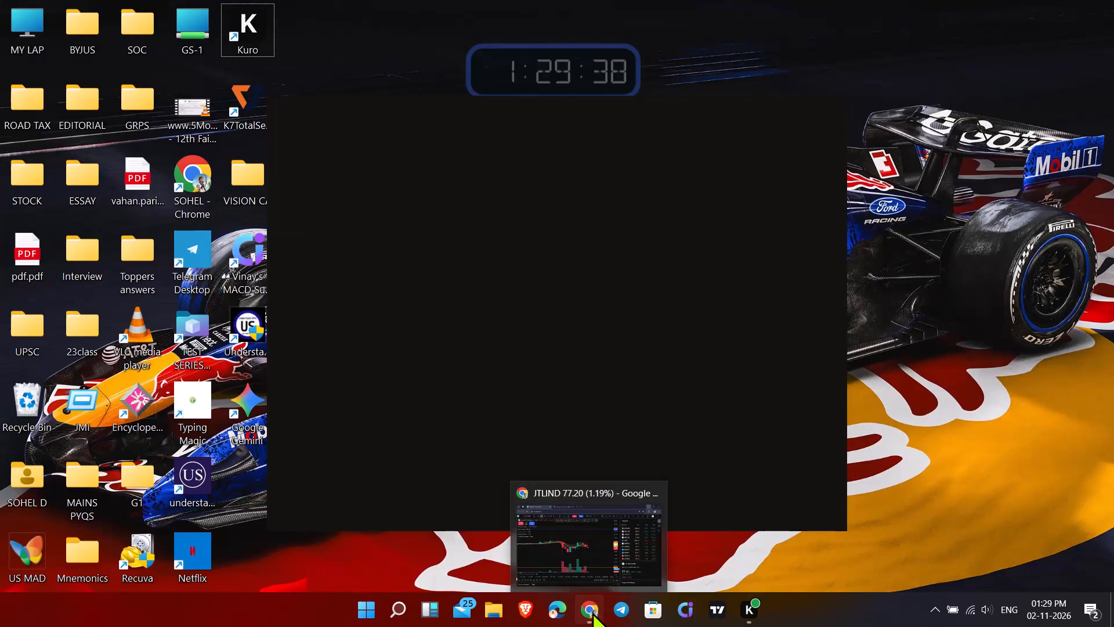
Switch to the Chrome trading chart and look through the T RESULT watchlist.
click(592, 612)
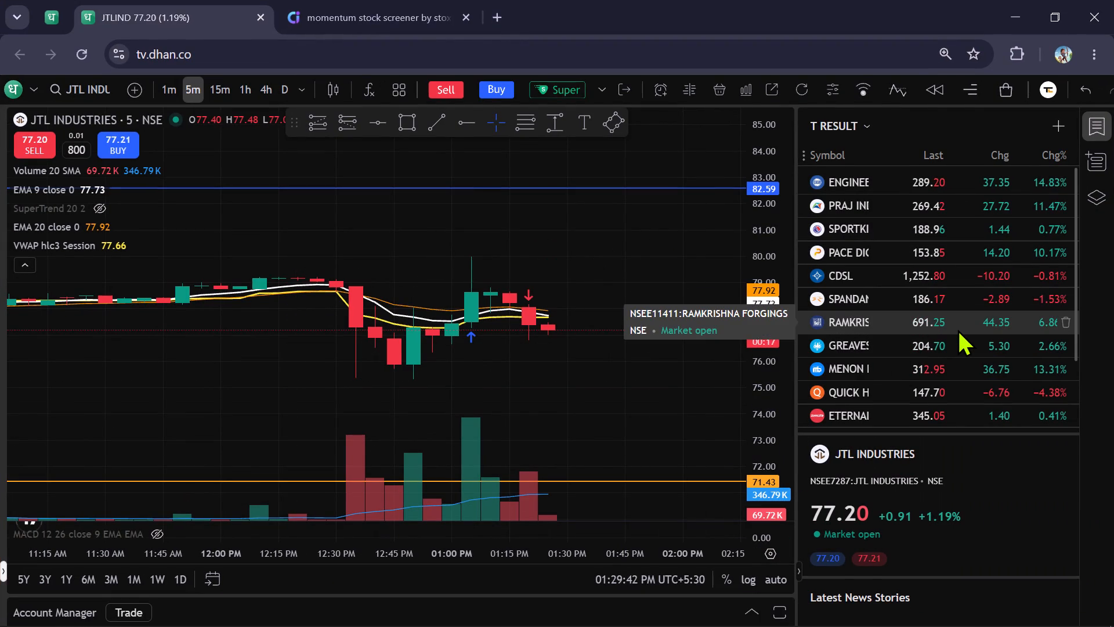
scroll(957, 329, down, 5)
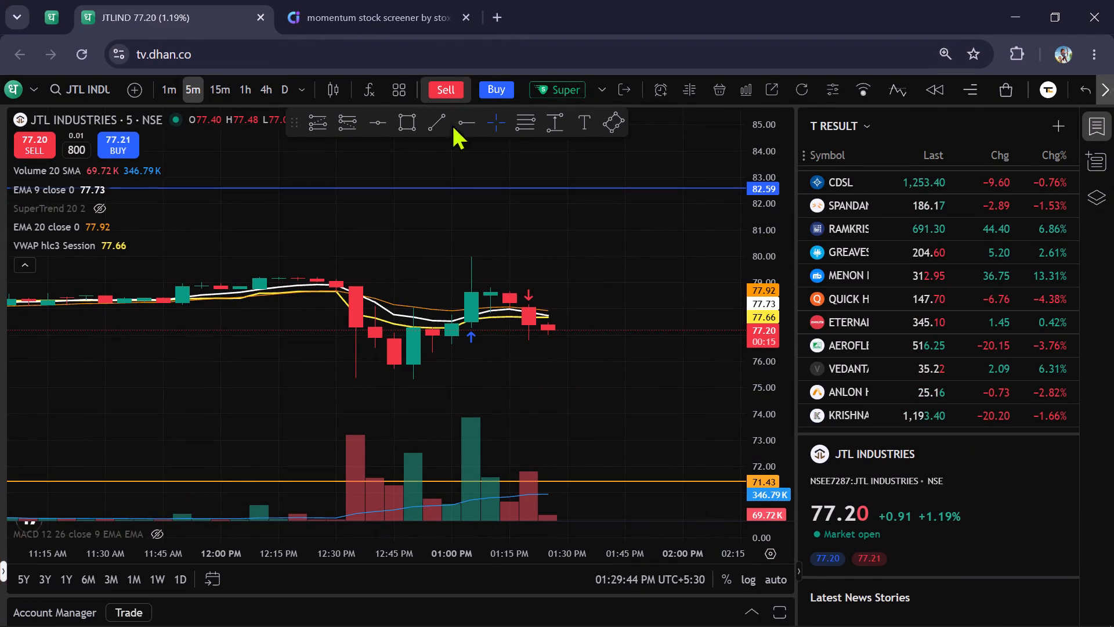
scroll(936, 303, up, 5)
scroll(847, 206, up, 3)
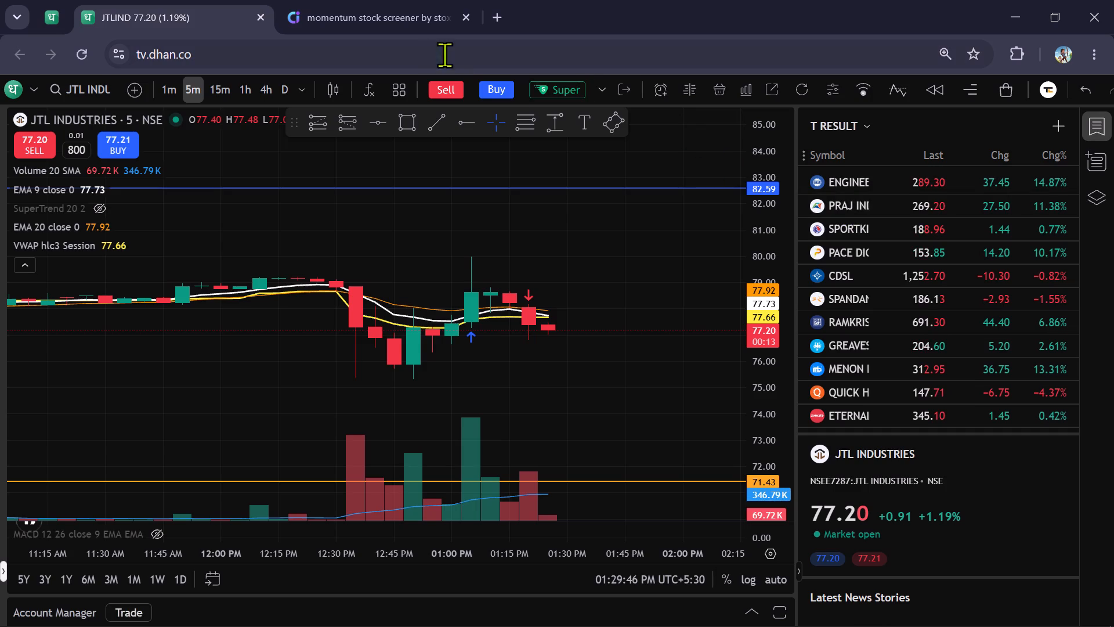
Open the saved scan "Copy - 9&15 Ema strategy intraday new" from the Chartink scan dashboard and review its stock list.
click(383, 19)
click(761, 95)
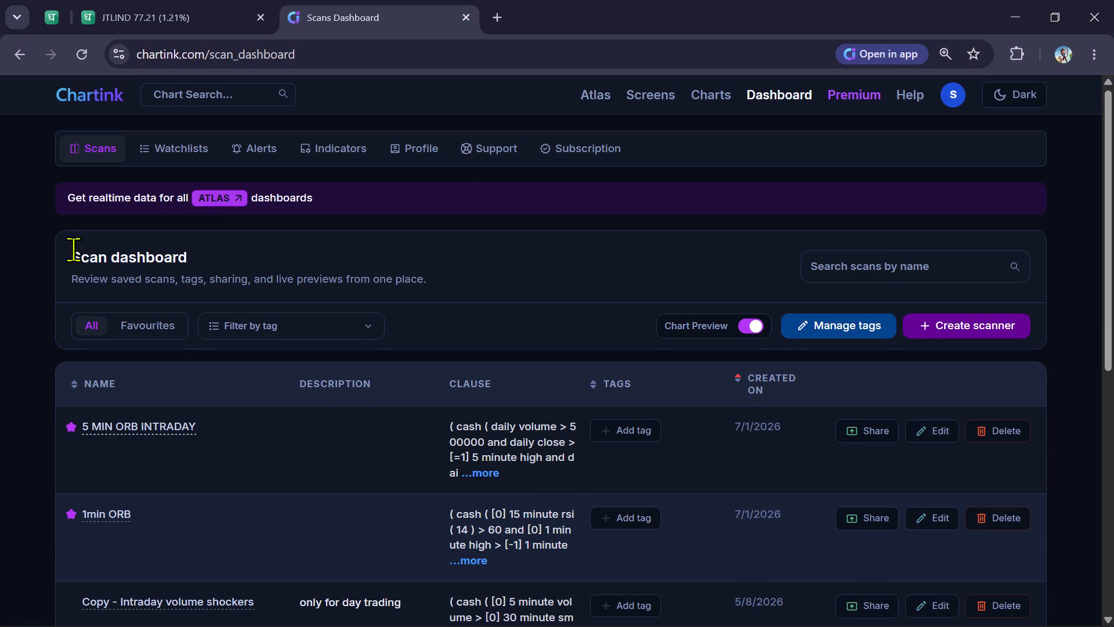
scroll(71, 249, down, 1)
scroll(0, 282, down, 1)
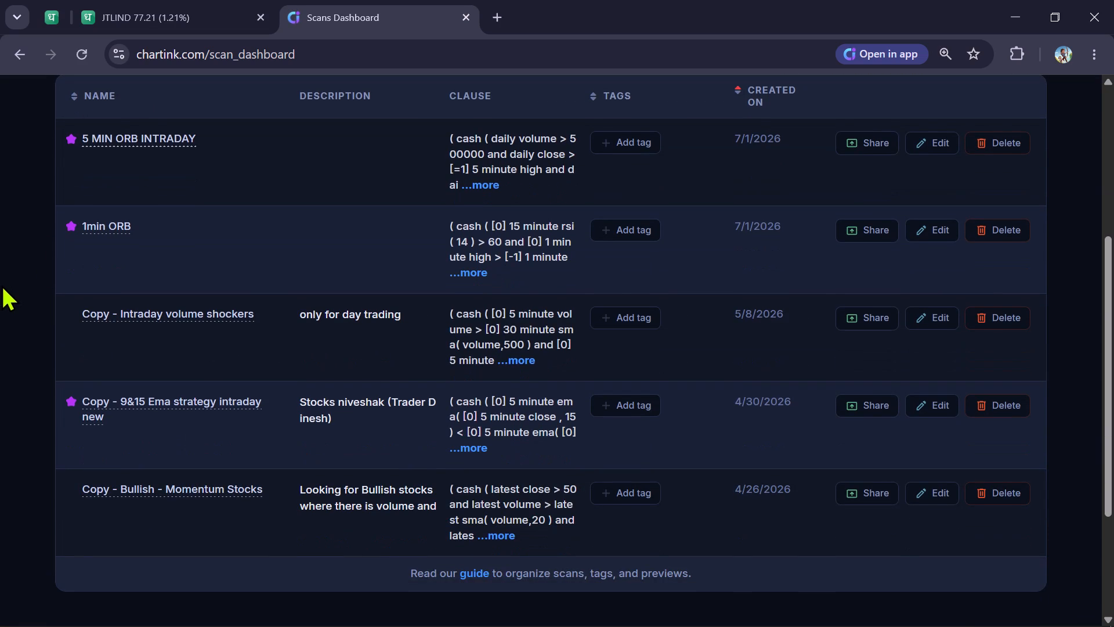
click(108, 411)
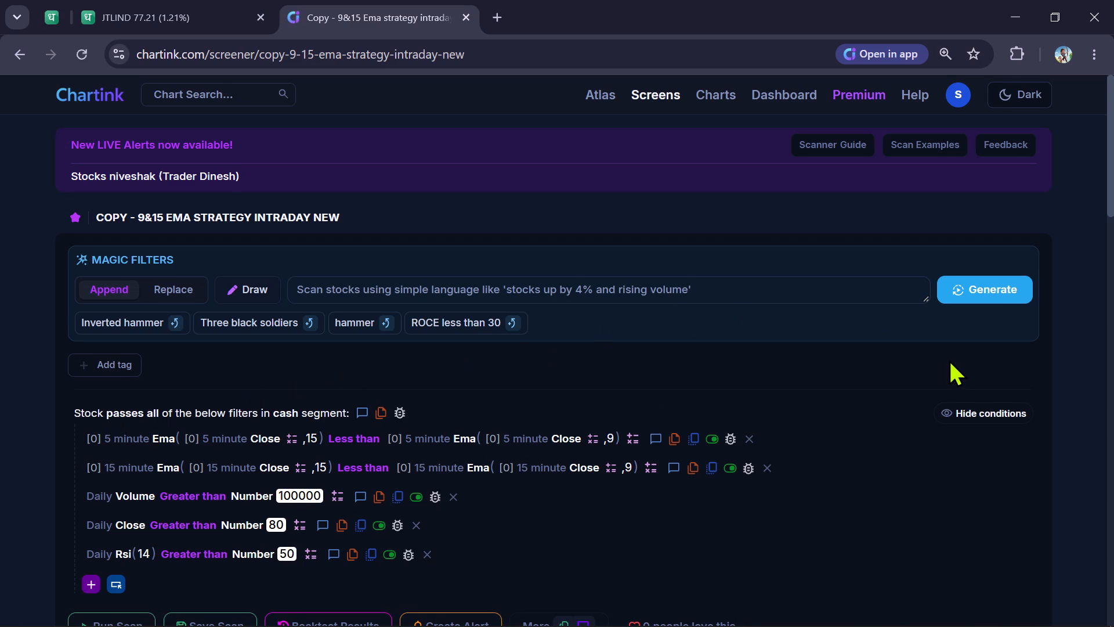
scroll(945, 367, down, 4)
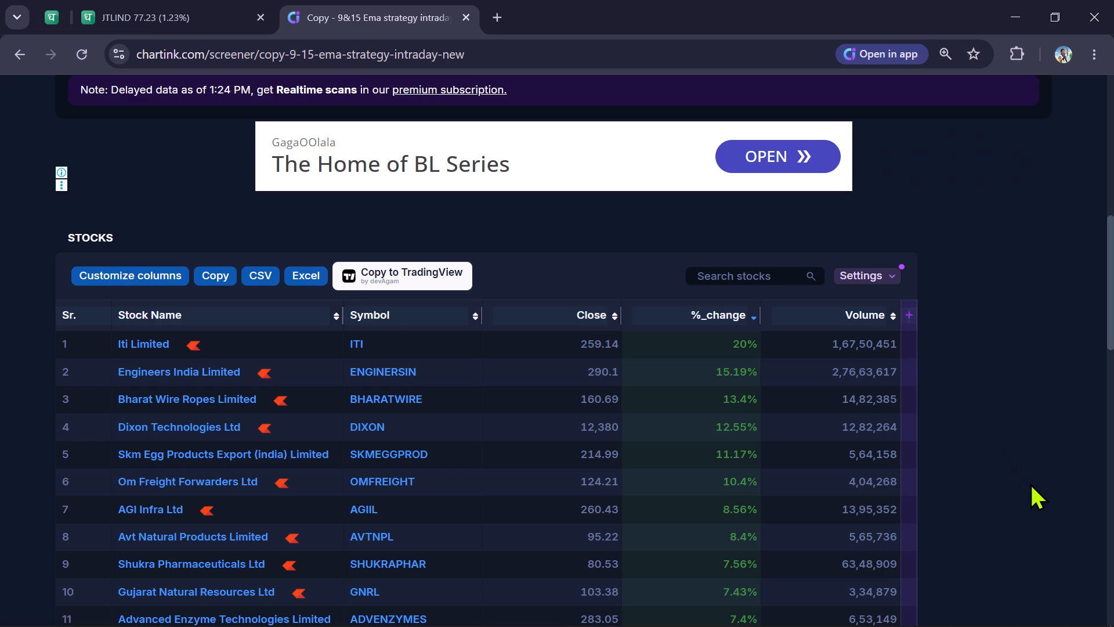
Load the NSE symbol AGIIL-EQ (AGI Infra) on the Dhan 5-minute chart in place of JTL Industries.
click(237, 21)
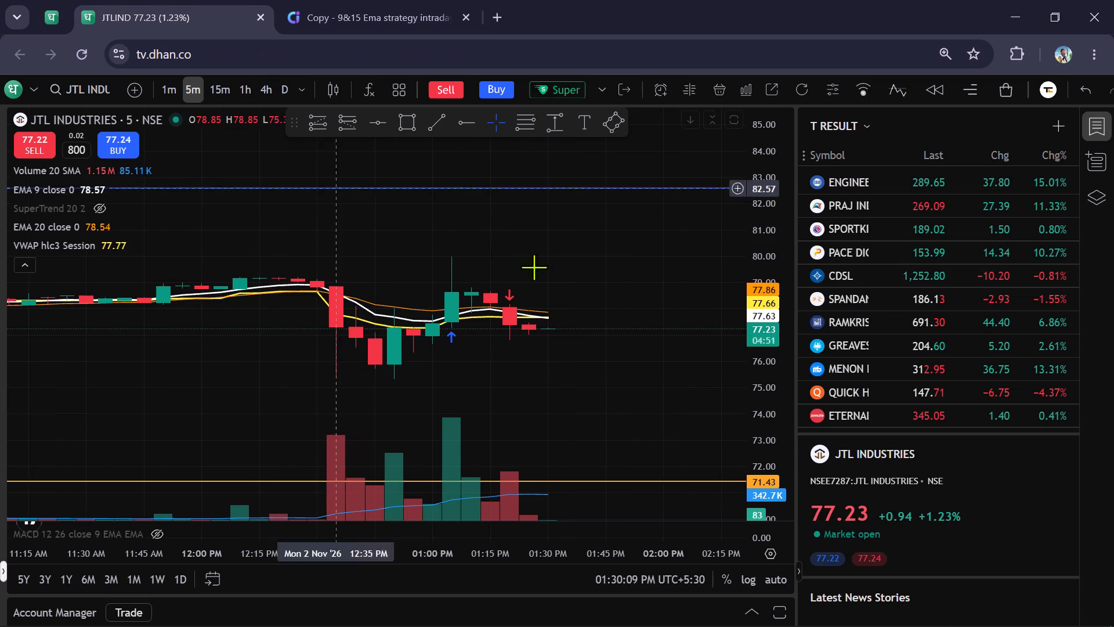
drag(645, 262, 657, 320)
key(a)
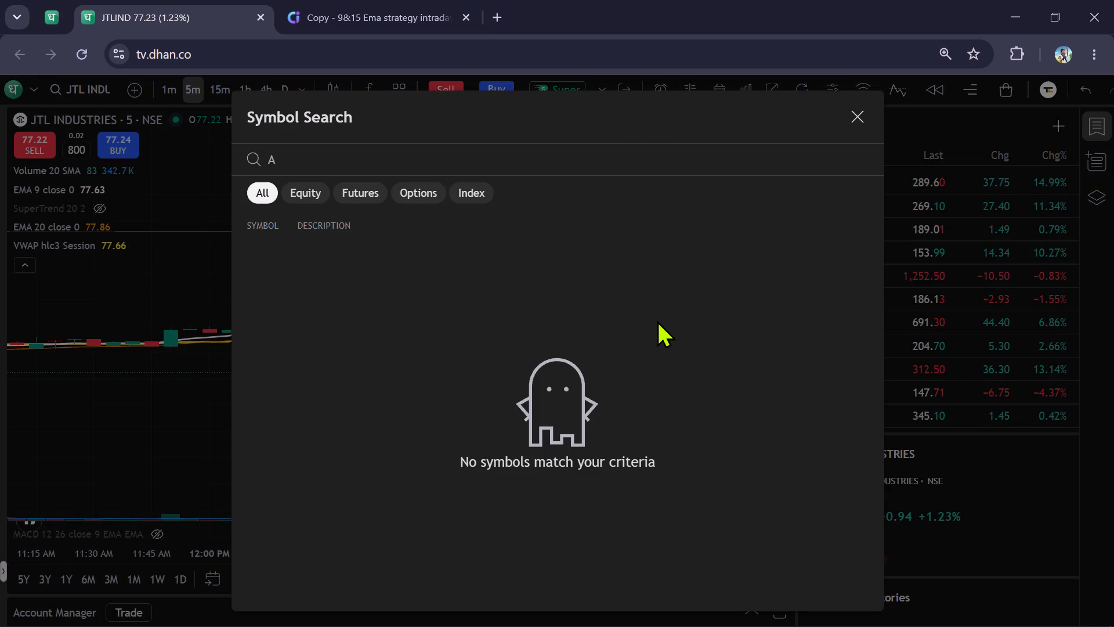
text(GIL)
key(BackSpace)
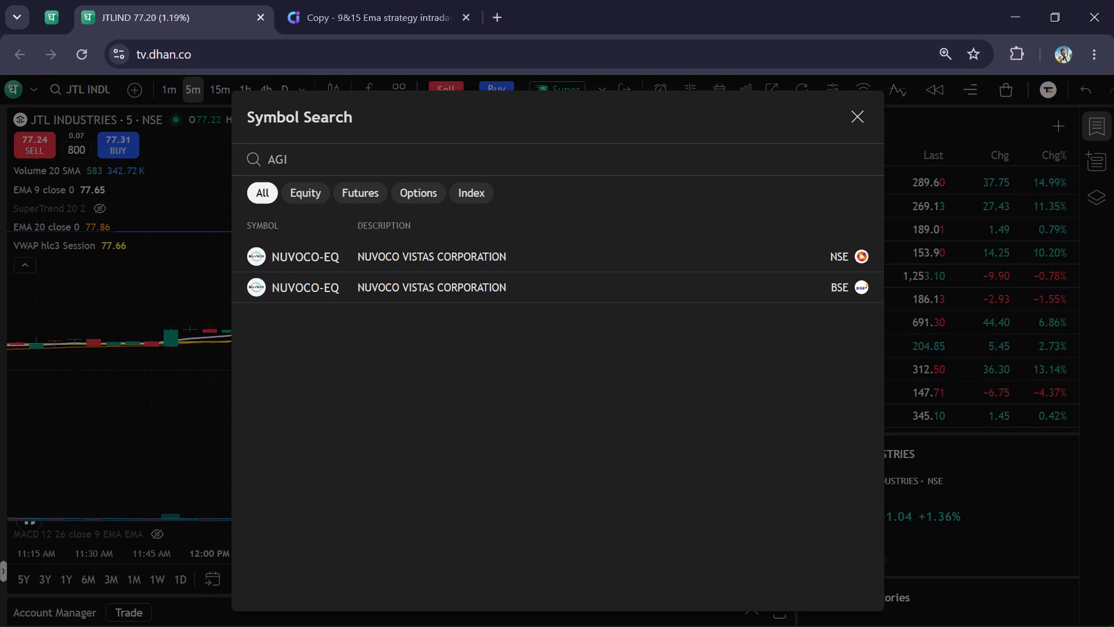
key(Down)
key(Down)
key(Down)
key(Down)
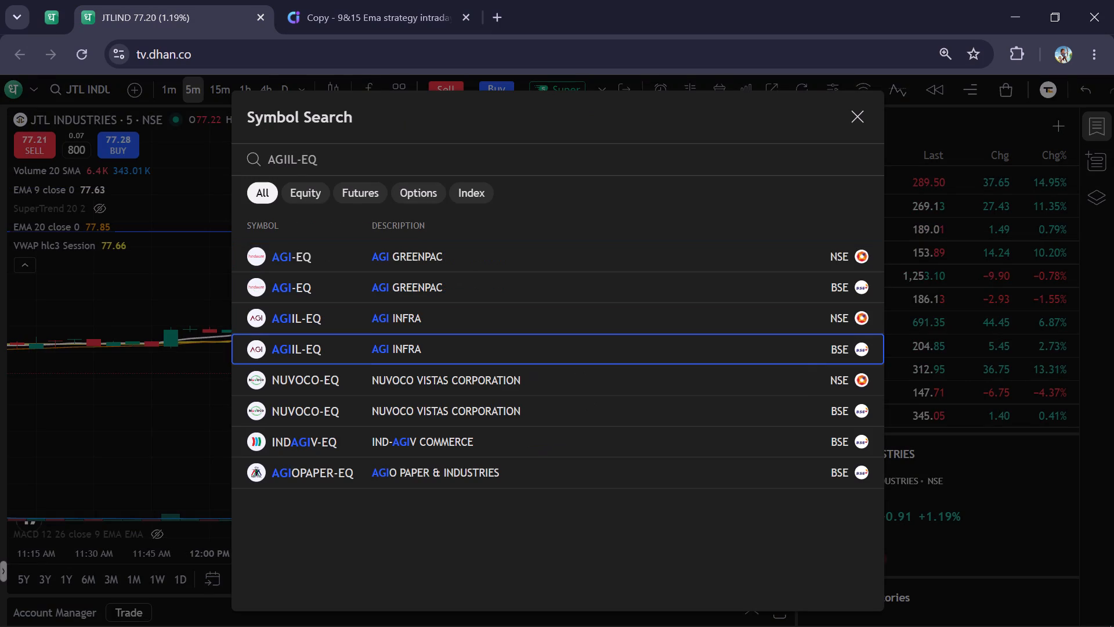
key(Up)
key(Return)
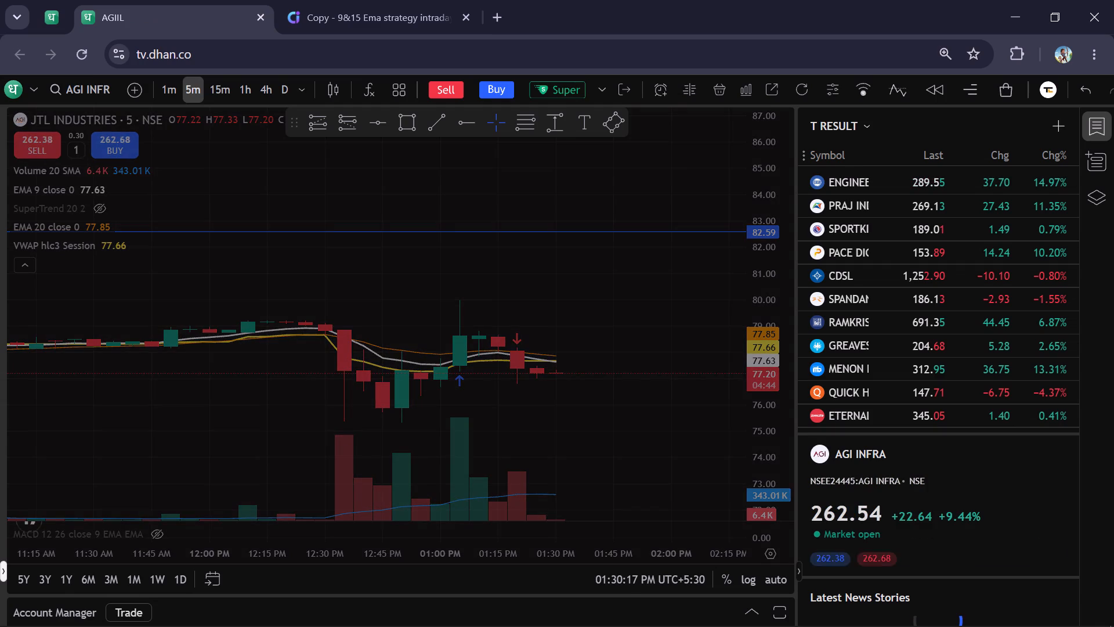
scroll(779, 254, down, 7)
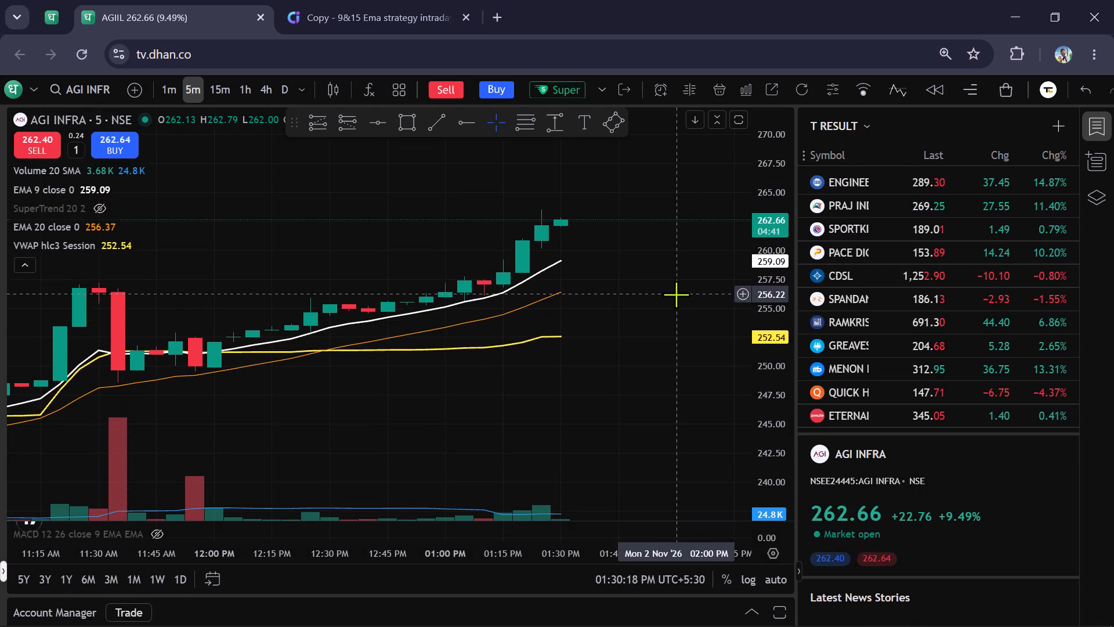
drag(676, 294, 614, 391)
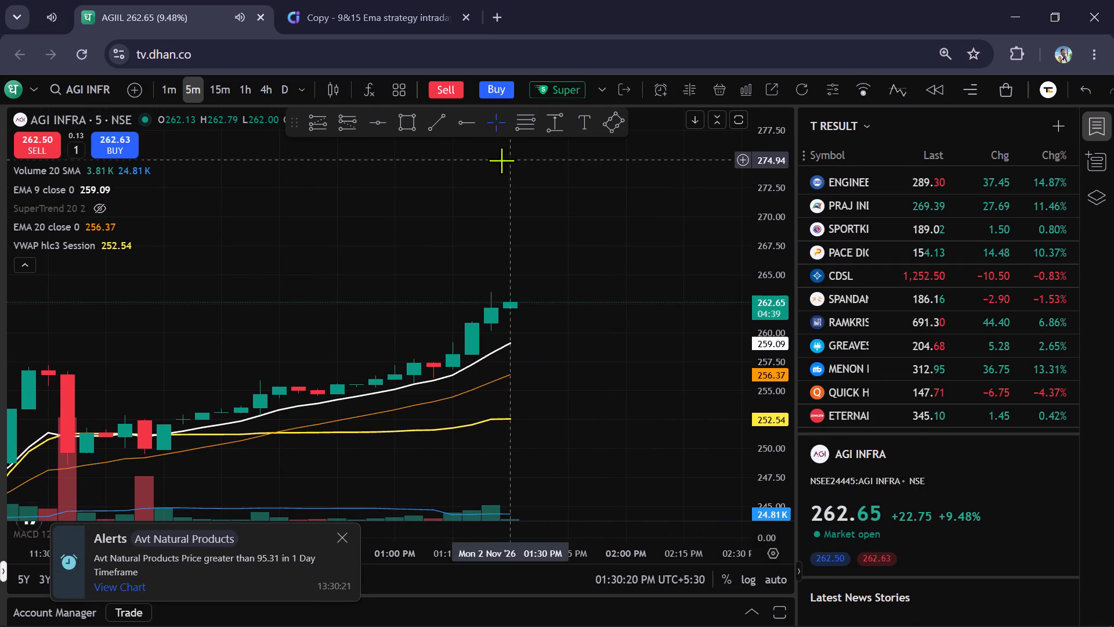
Duplicate the AGI Infra chart tab and return to the original tab.
click(187, 8)
right_click(187, 8)
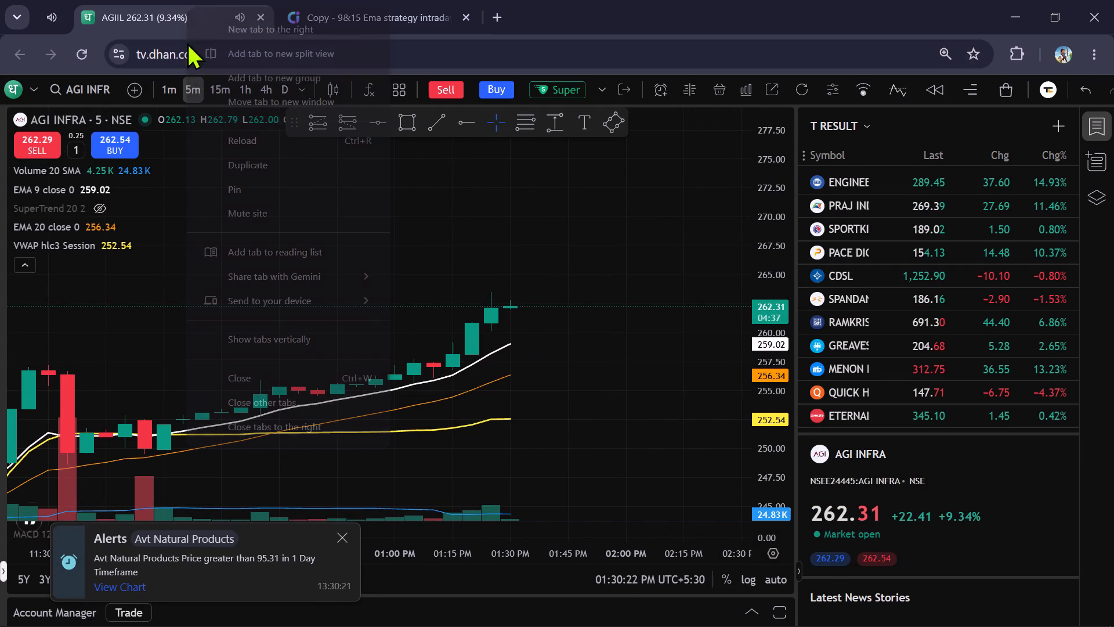
click(229, 160)
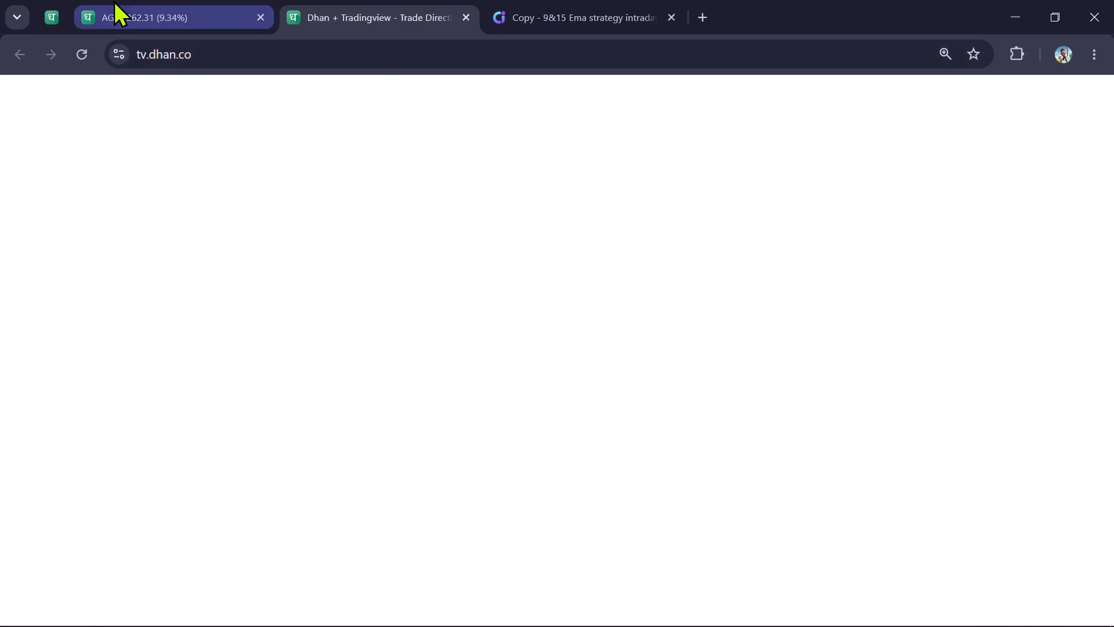
click(129, 2)
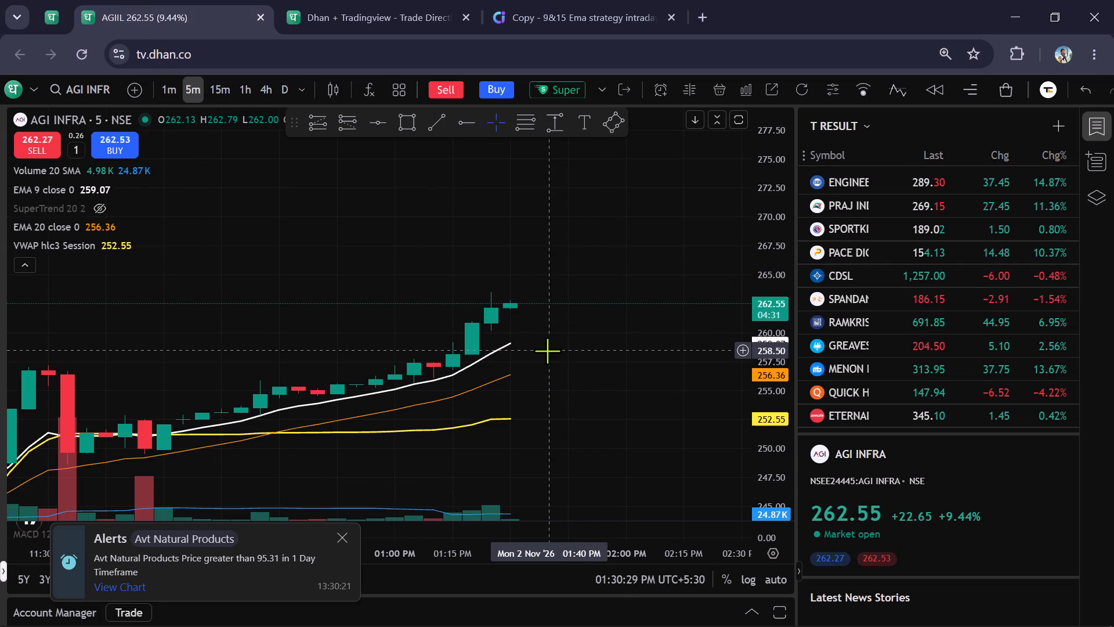
Load the NSE symbol AVTNPL-EQ (AVT Natural Products) in the original chart tab and inspect its recent candles.
drag(594, 347, 628, 403)
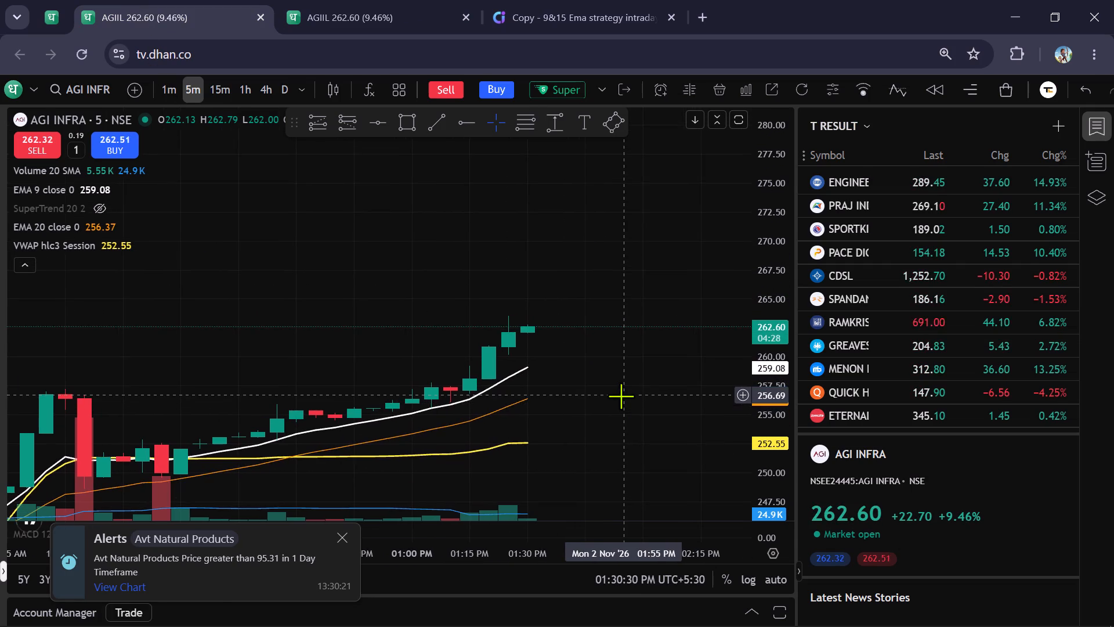
text(AVT)
key(Down)
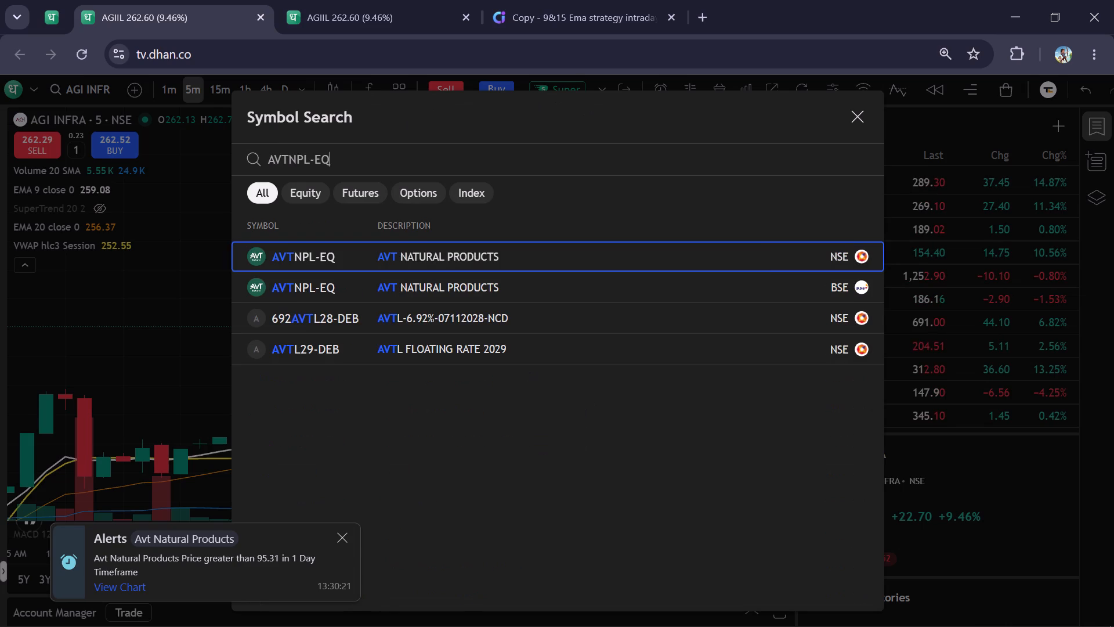
key(Return)
drag(692, 329, 671, 343)
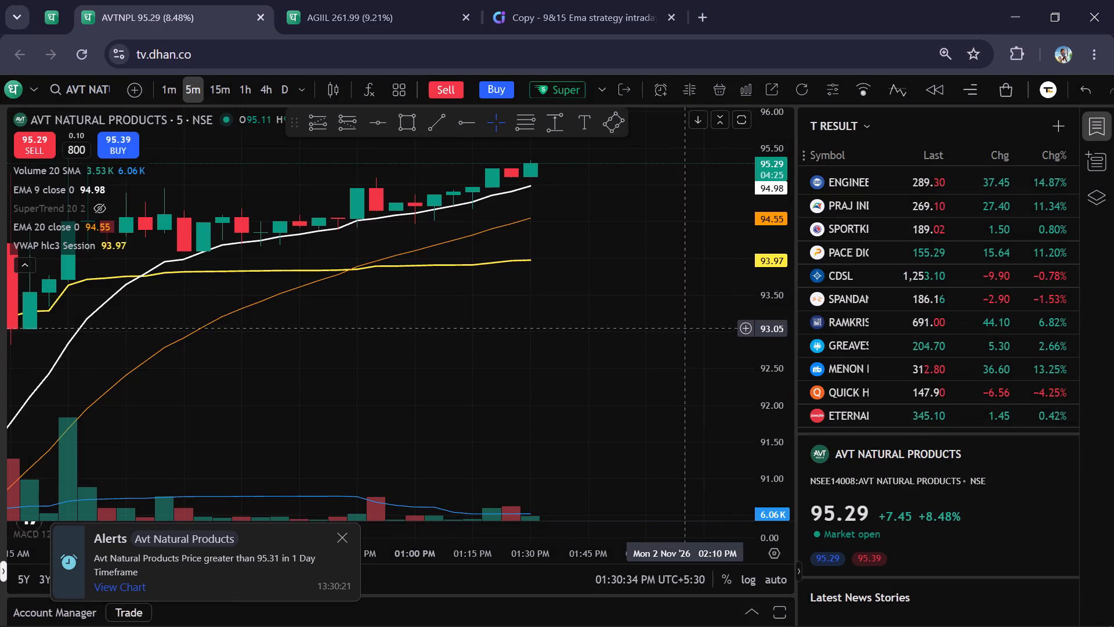
drag(671, 343, 626, 428)
scroll(602, 386, down, 1)
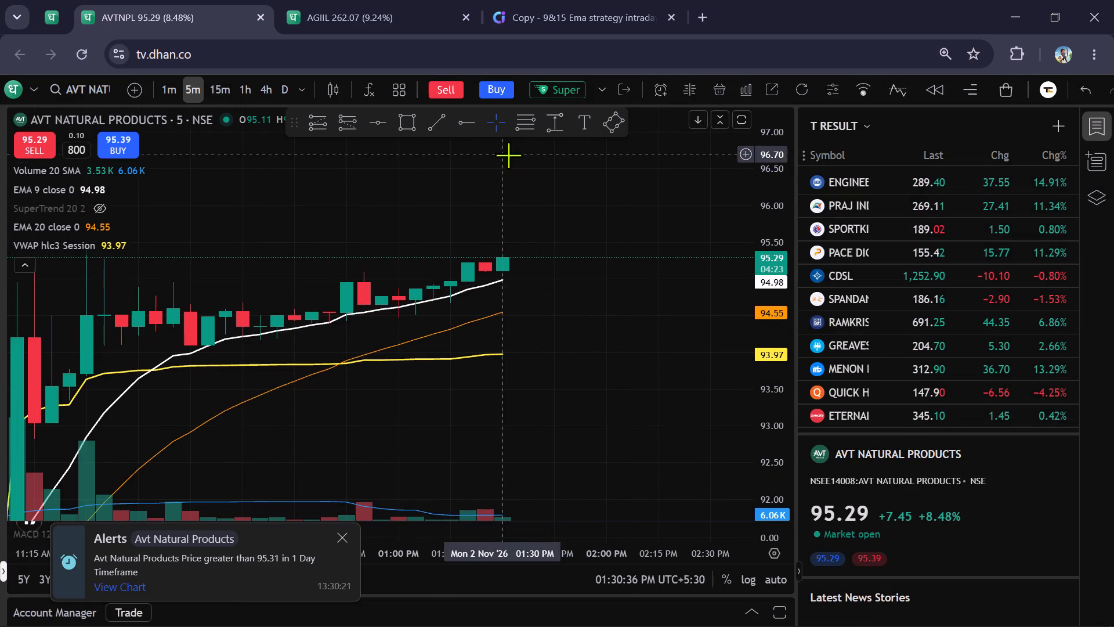
drag(501, 172, 591, 221)
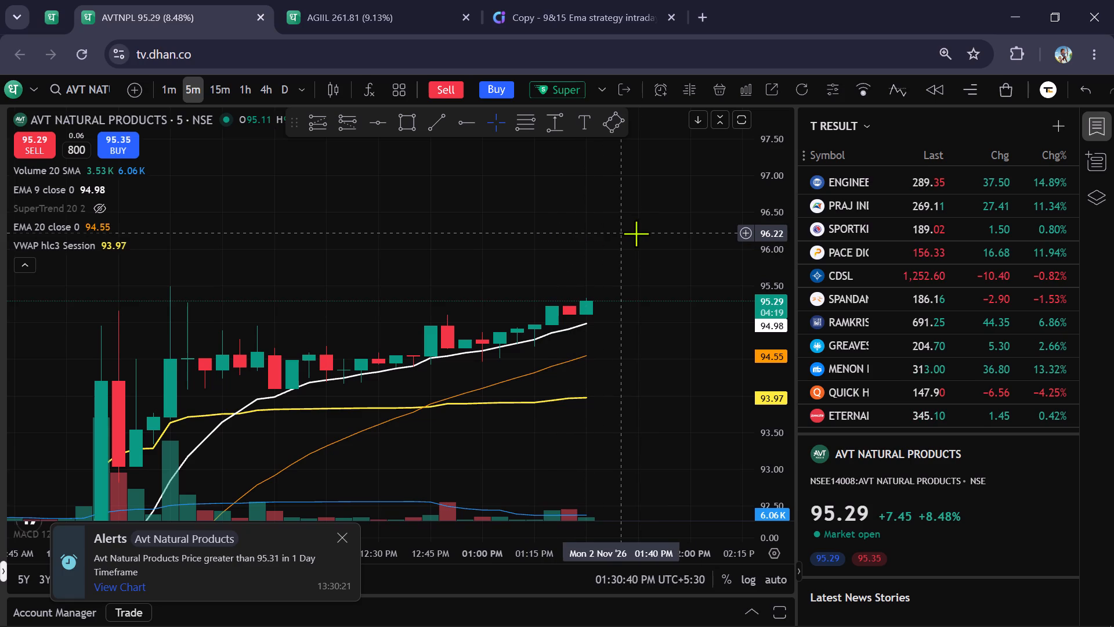
Examine AGI Infra's price action in the duplicated tab, on the 5-minute and daily timeframes.
click(402, 0)
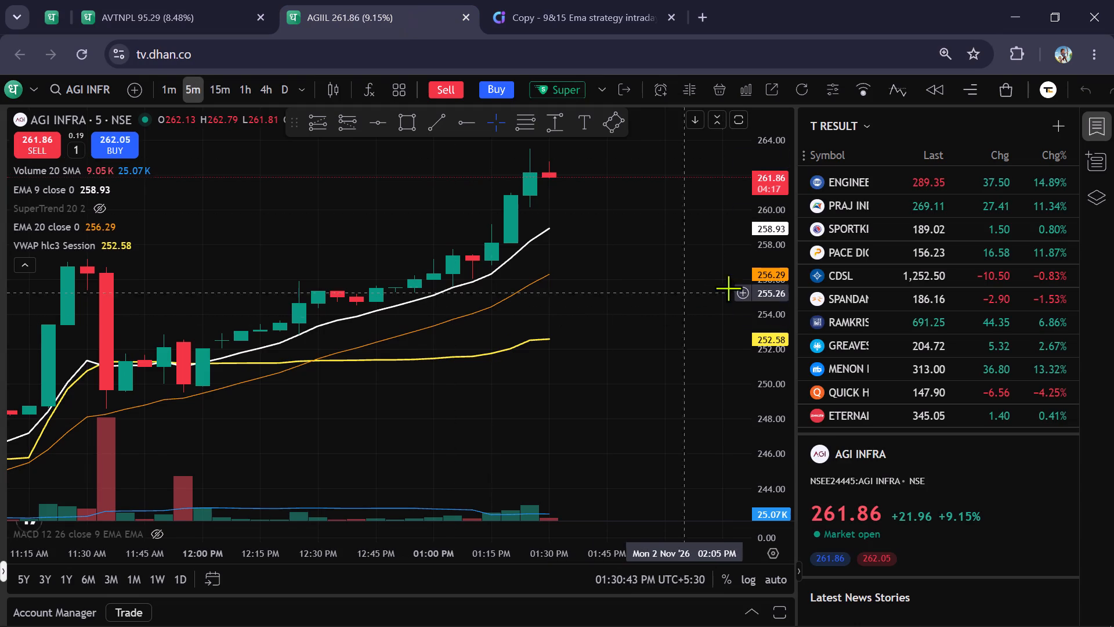
scroll(751, 274, down, 11)
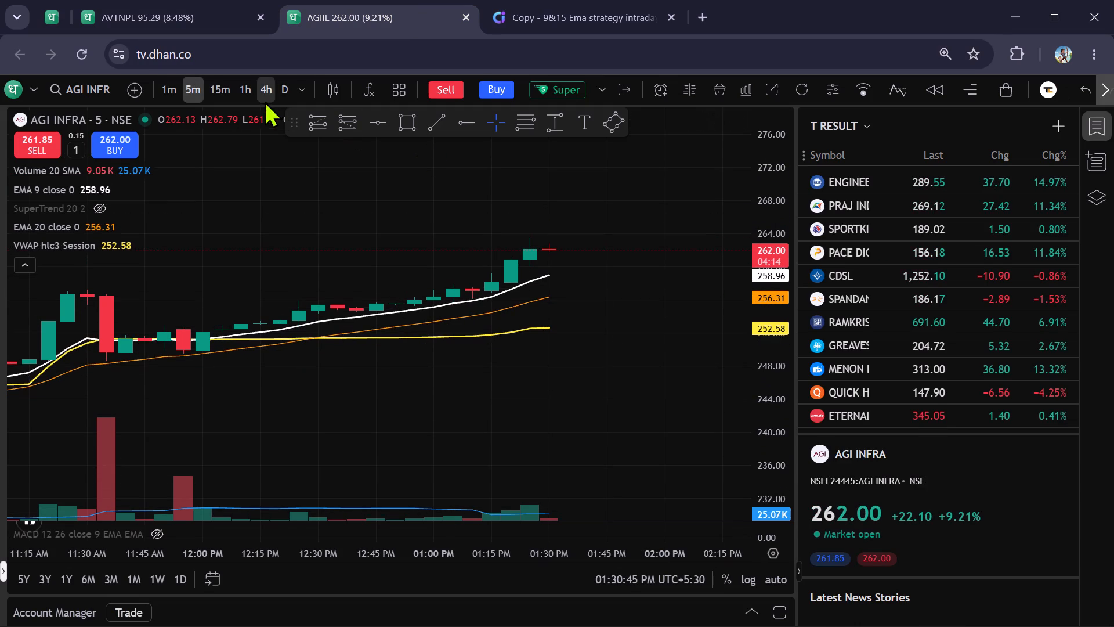
click(285, 102)
scroll(780, 289, down, 7)
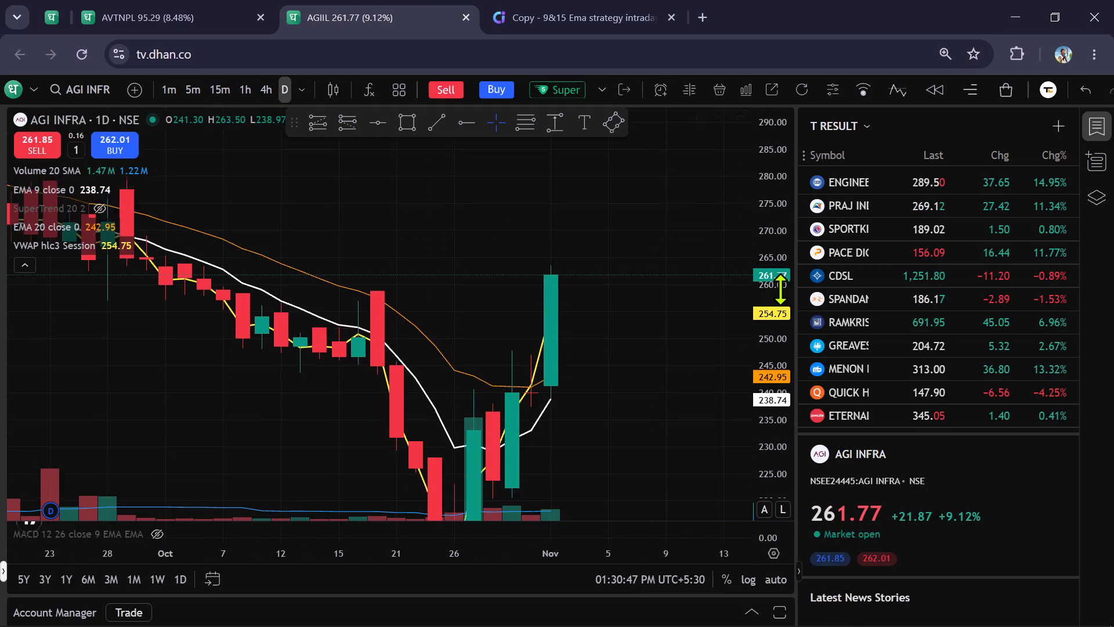
scroll(780, 289, down, 5)
scroll(636, 251, down, 5)
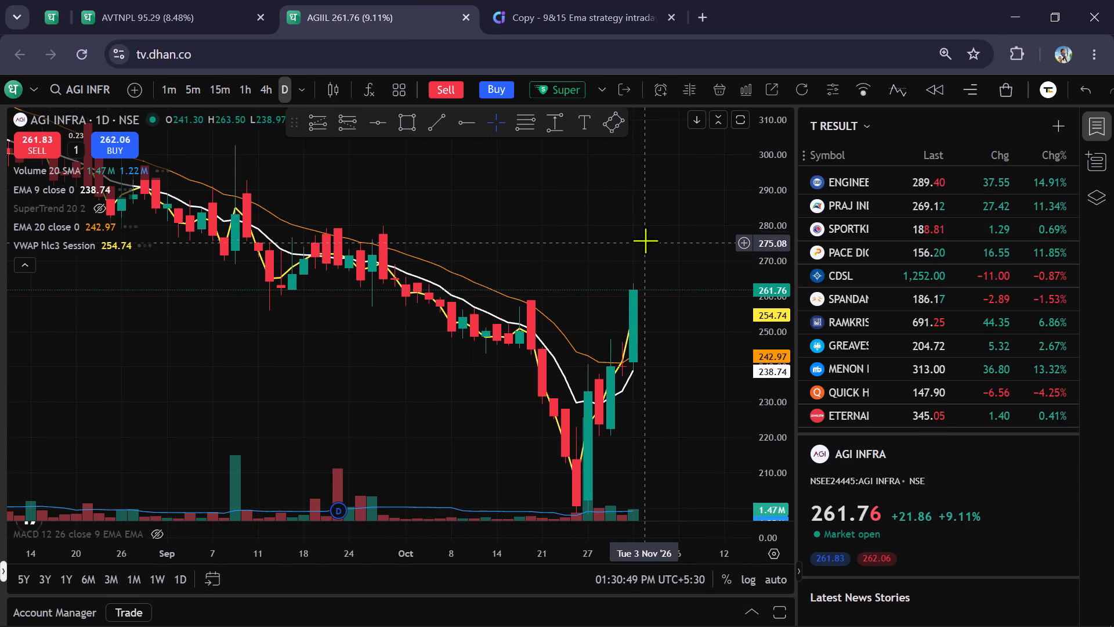
scroll(652, 265, up, 1)
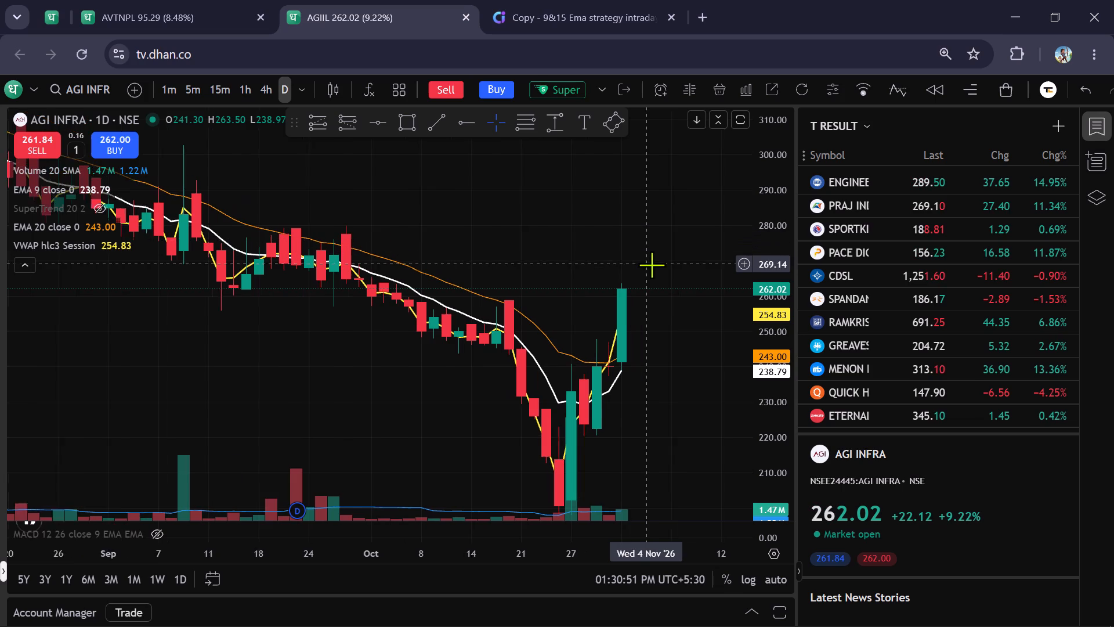
scroll(652, 265, up, 1)
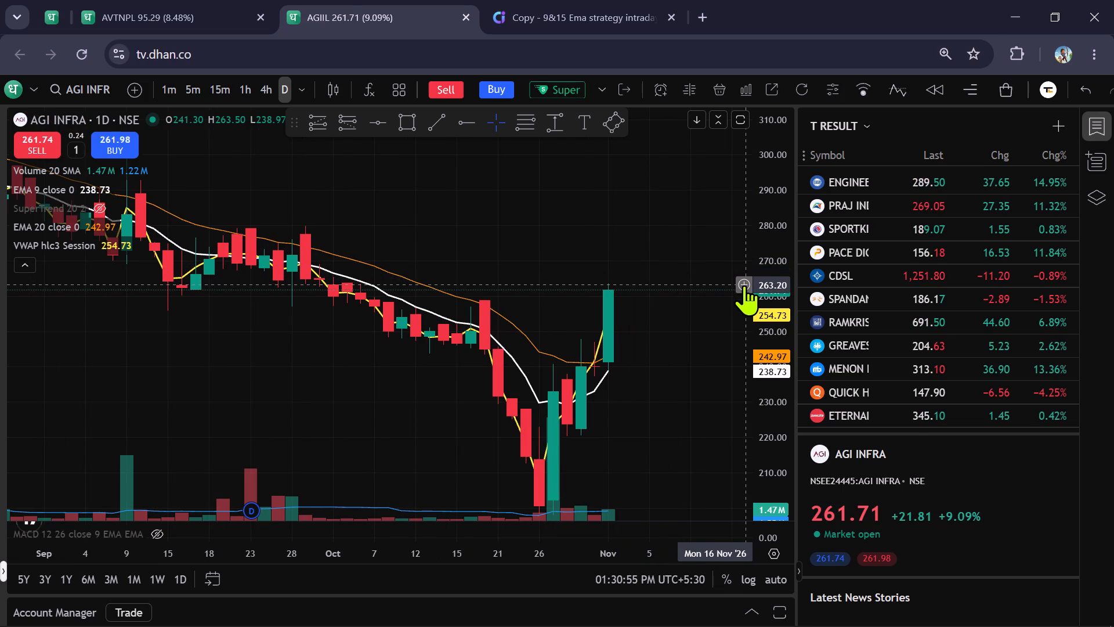
Add a price alert on AGI Infra at 264.08.
click(744, 282)
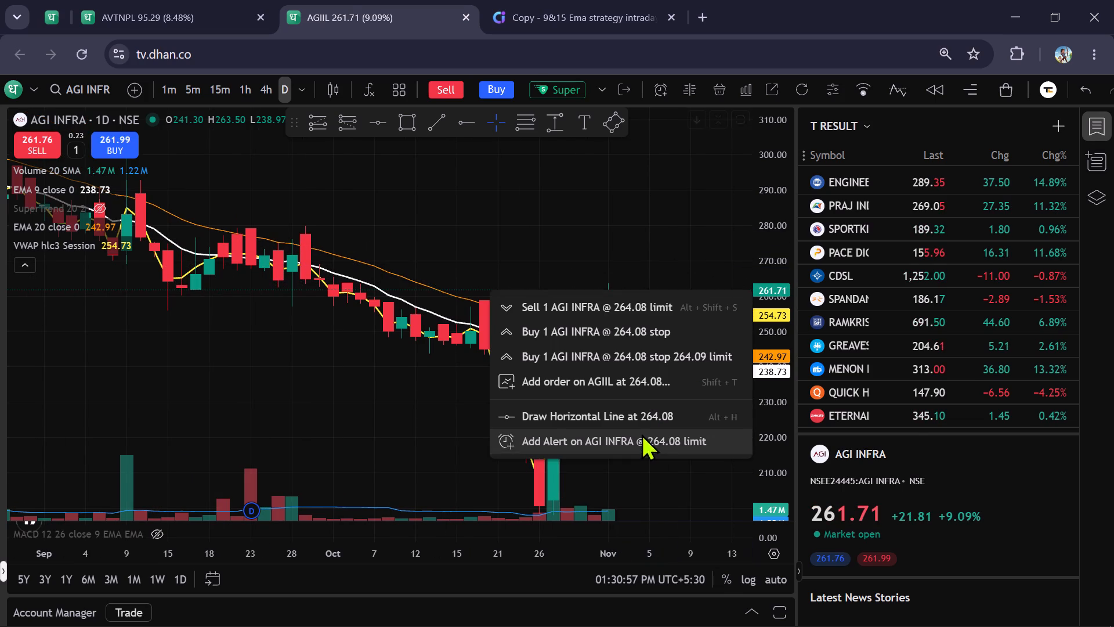
click(641, 434)
click(634, 402)
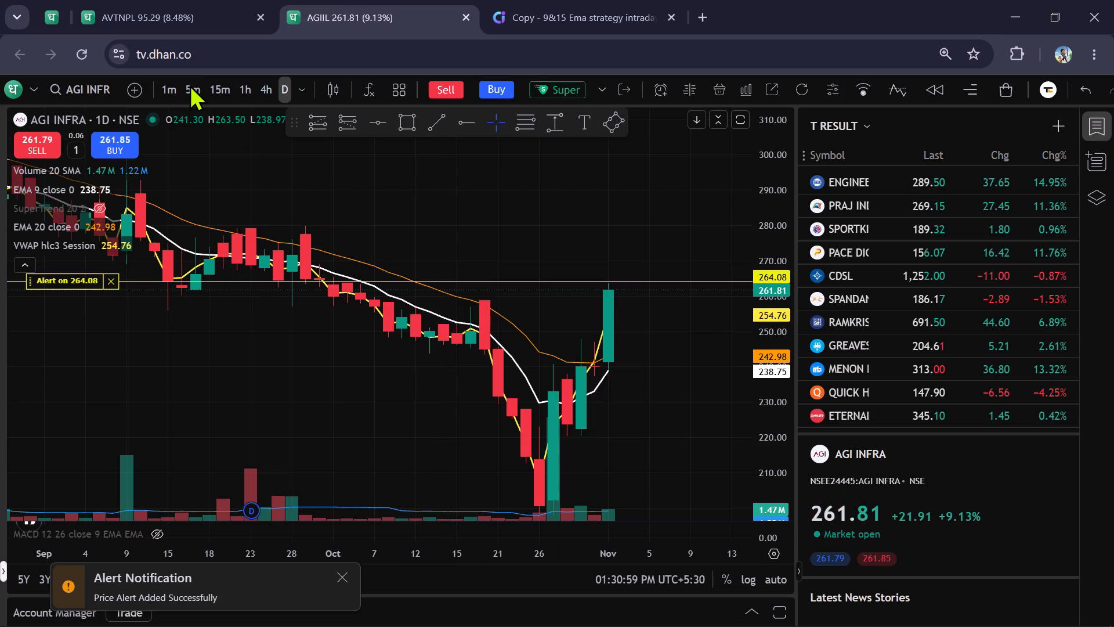
Set the AGI Infra chart to the 5-minute timeframe.
click(185, 81)
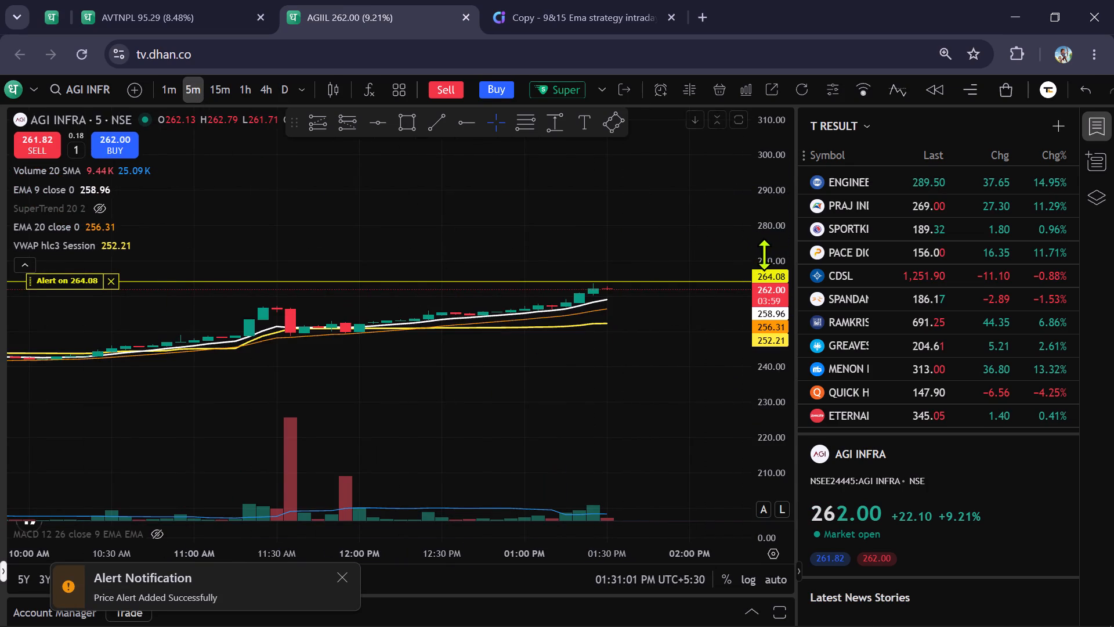
scroll(767, 250, up, 5)
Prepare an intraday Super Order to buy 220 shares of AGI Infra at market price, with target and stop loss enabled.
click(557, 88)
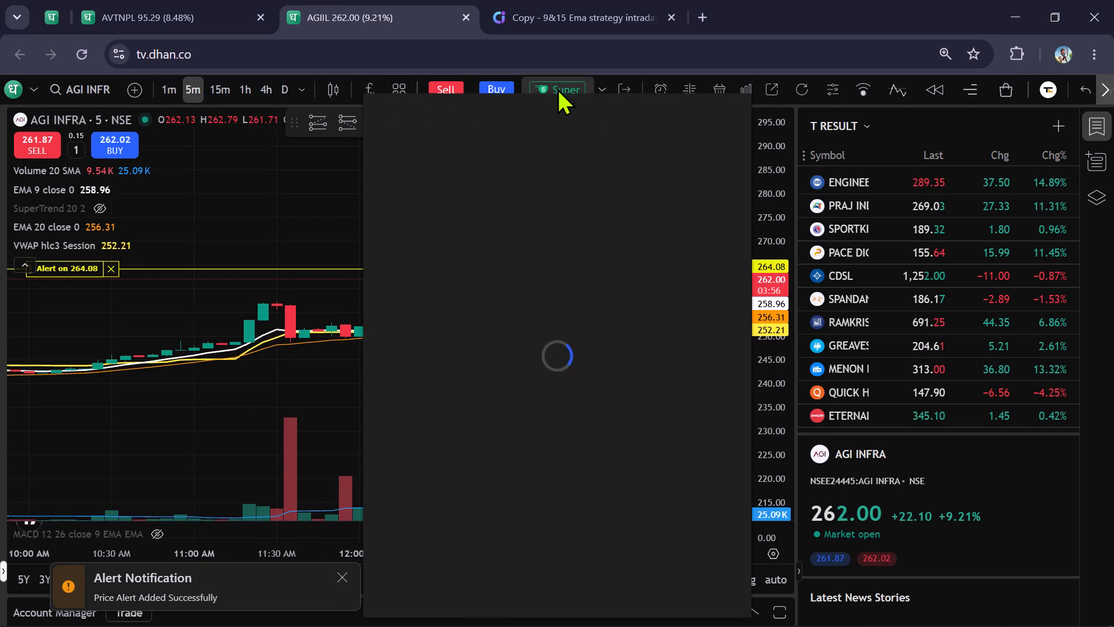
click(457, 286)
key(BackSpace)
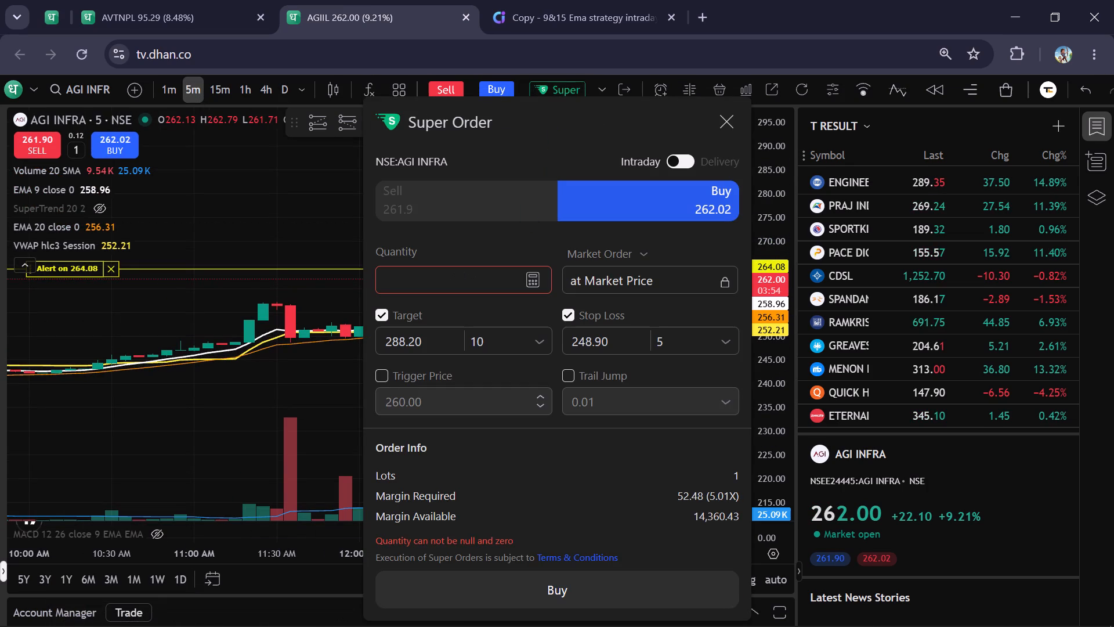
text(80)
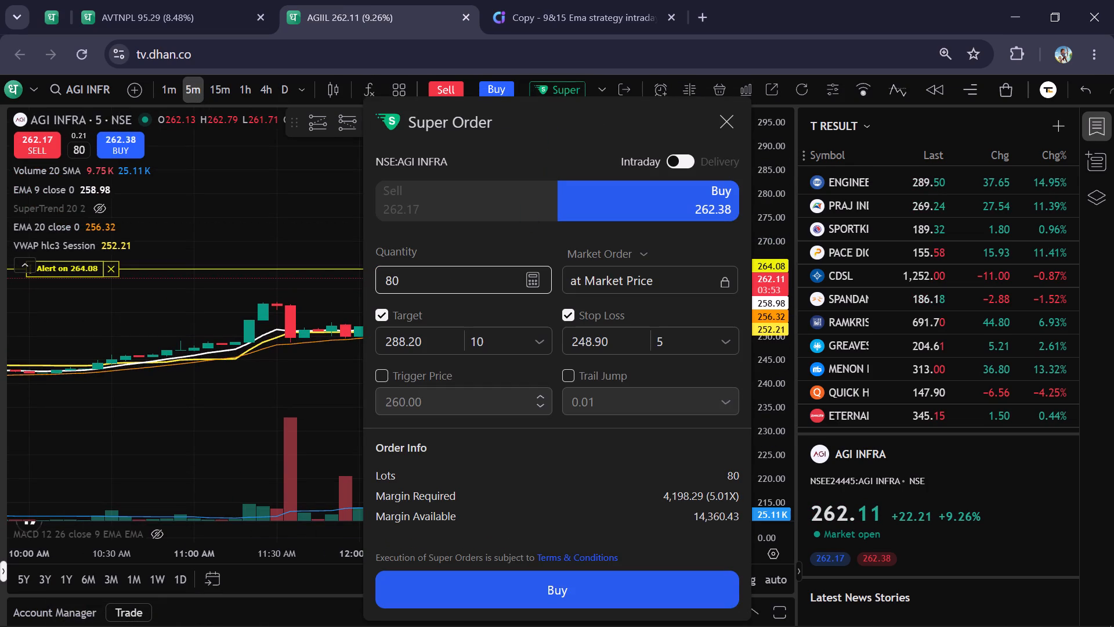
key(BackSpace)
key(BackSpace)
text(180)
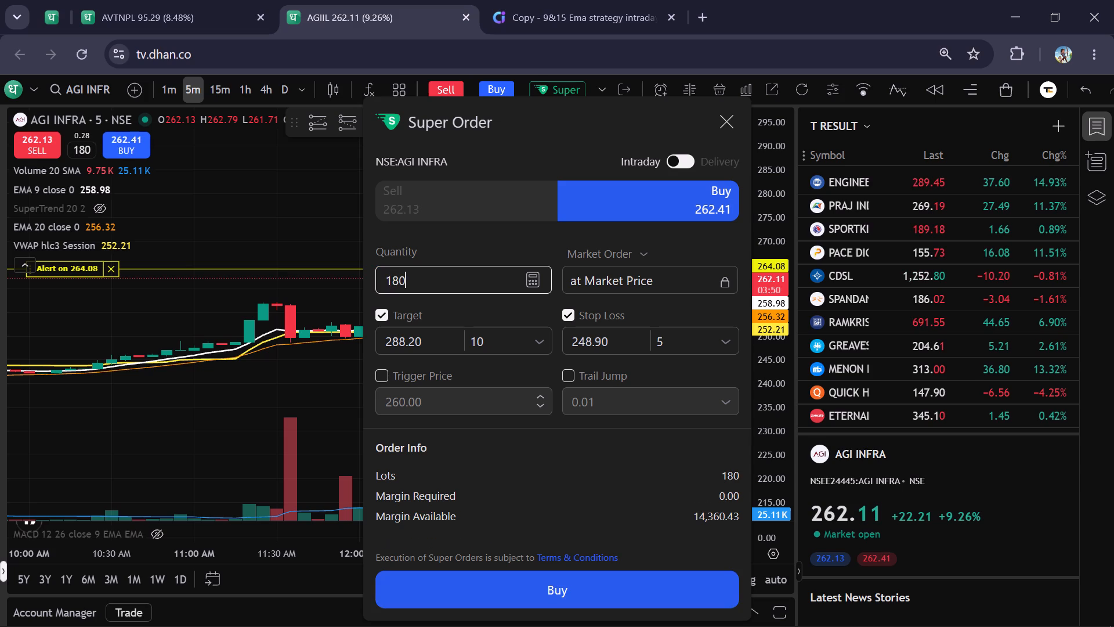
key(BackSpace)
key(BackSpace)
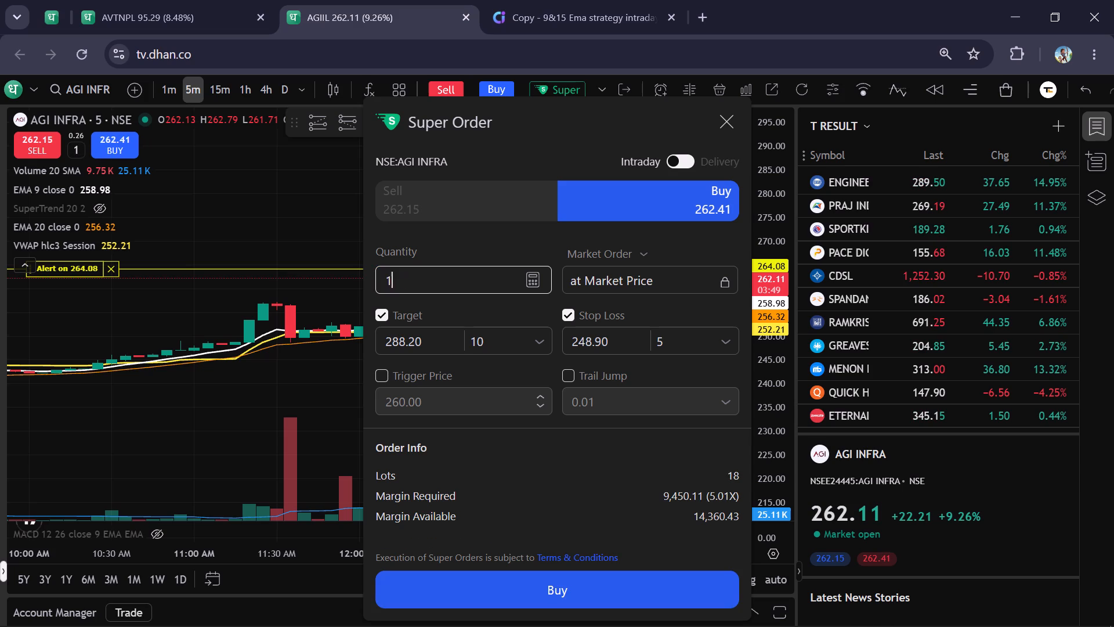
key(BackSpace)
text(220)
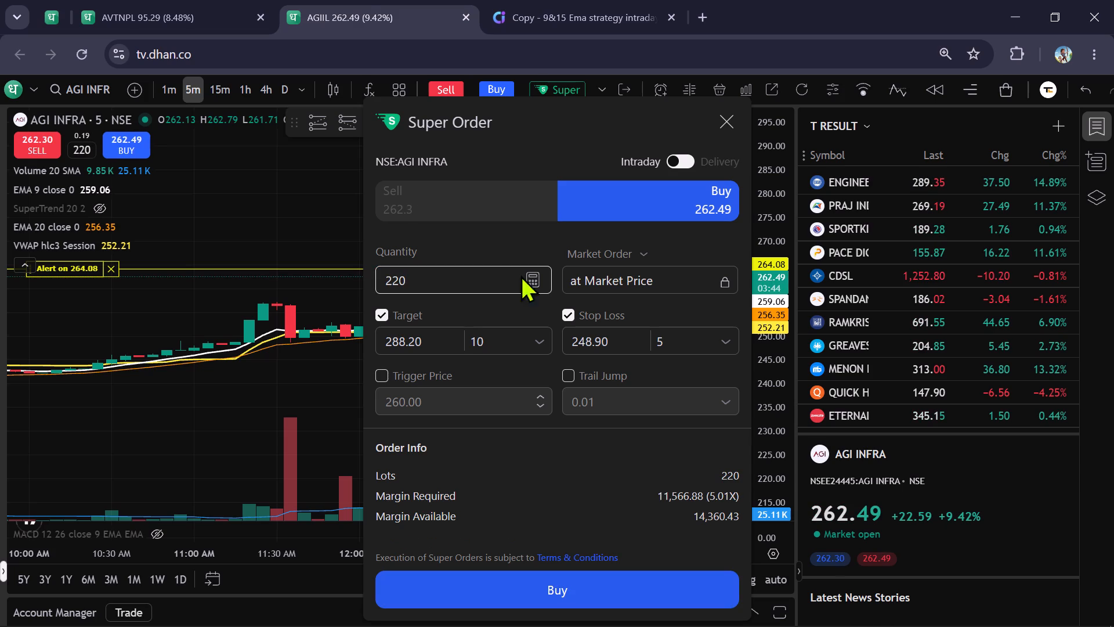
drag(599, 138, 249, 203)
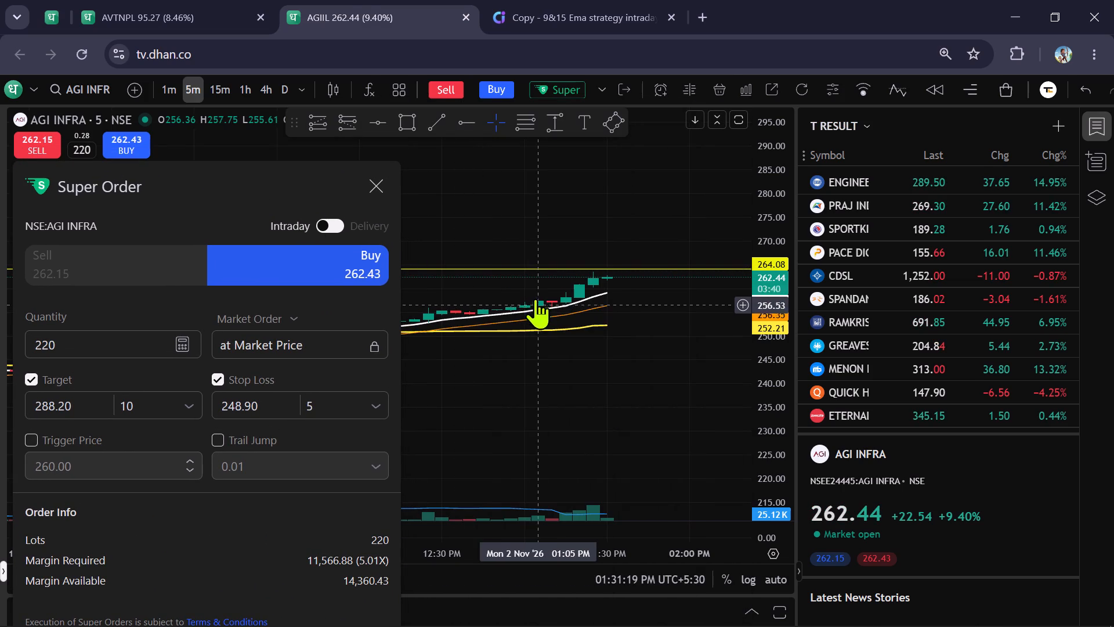
Check the AVT Natural Products chart, and look through the 9&15 EMA scan results for other candidates.
click(219, 21)
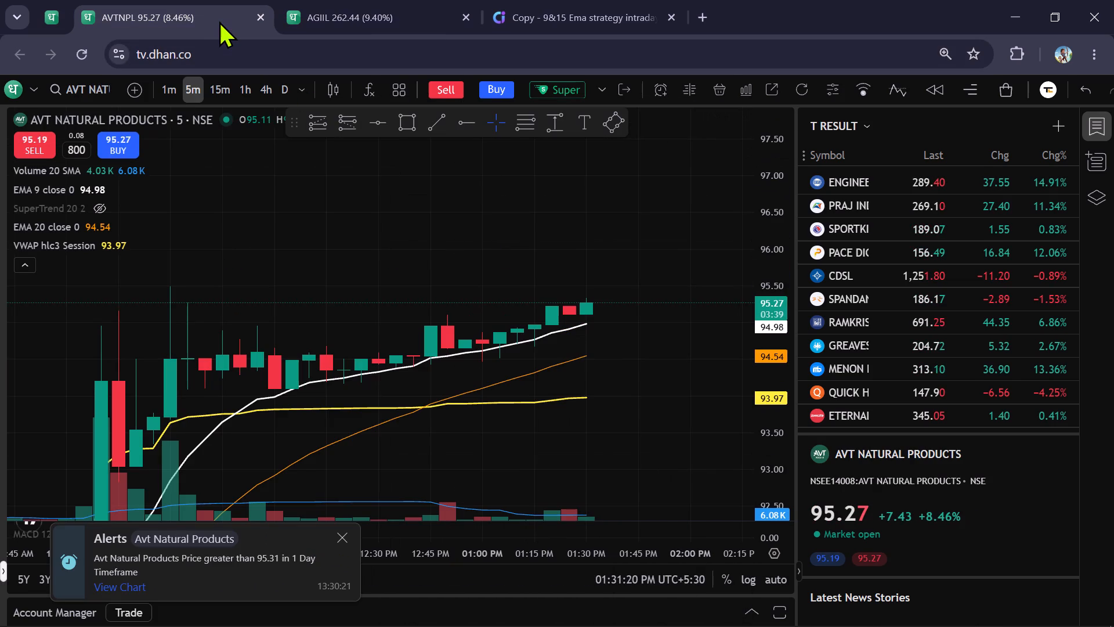
click(578, 28)
scroll(829, 324, down, 1)
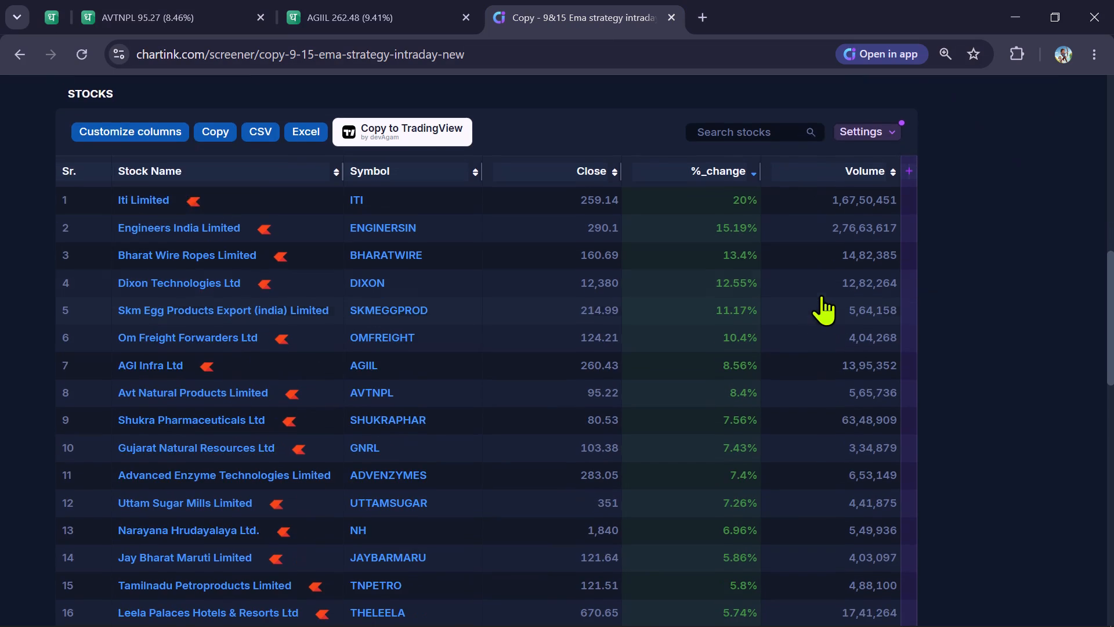
scroll(821, 291, down, 1)
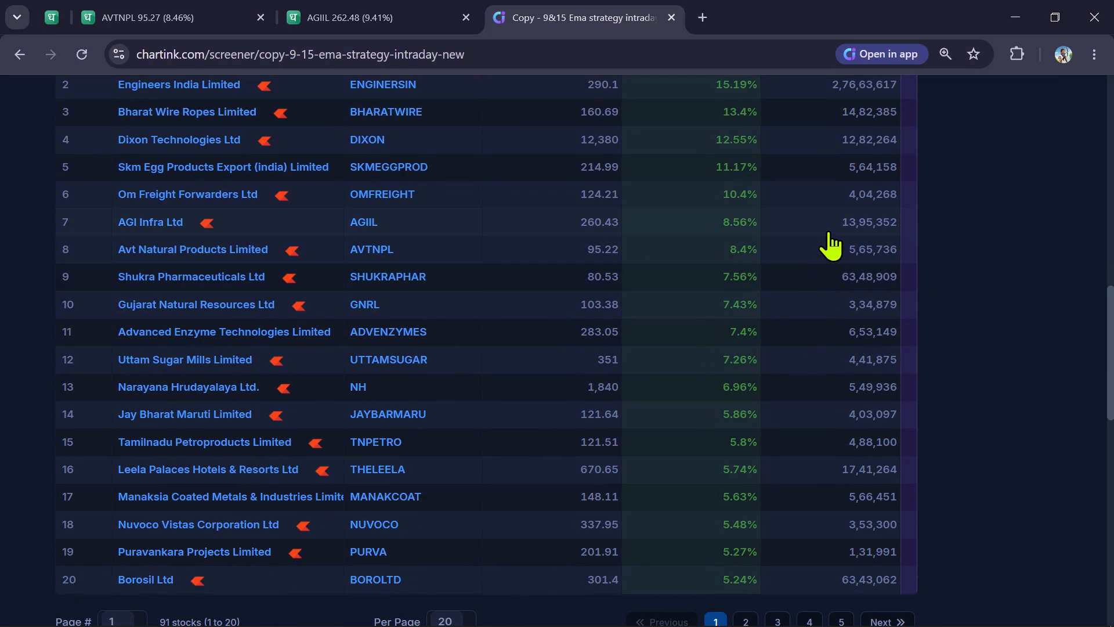
scroll(823, 212, up, 6)
Load Jay Bharat Maruti (NSE) in place of AVT Natural Products and inspect its recent 5-minute candles.
click(343, 0)
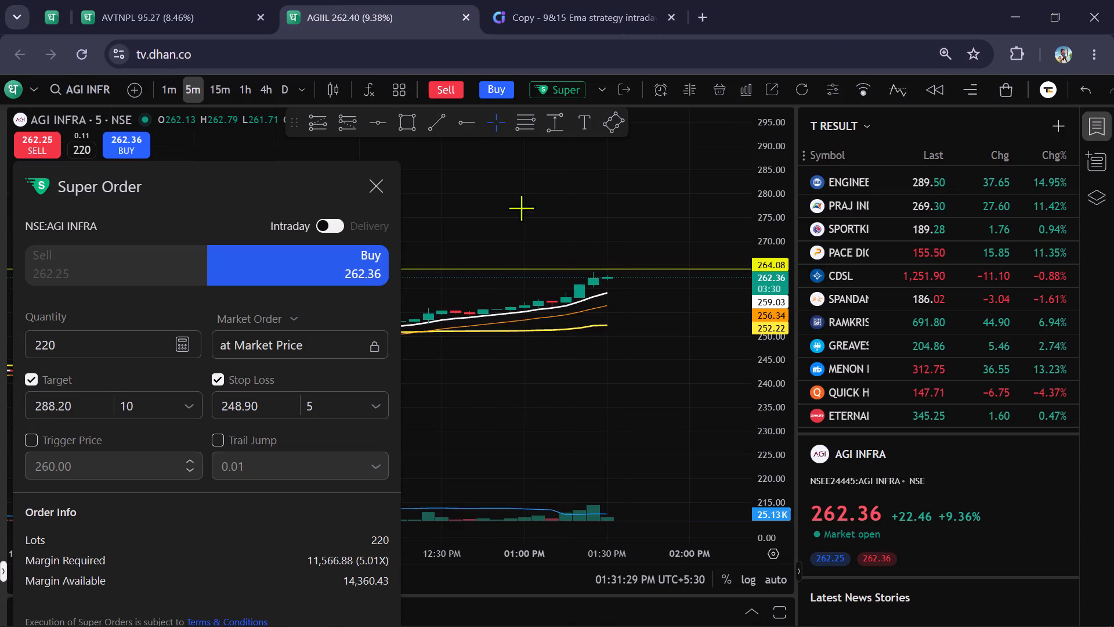
click(149, 0)
drag(500, 204, 503, 207)
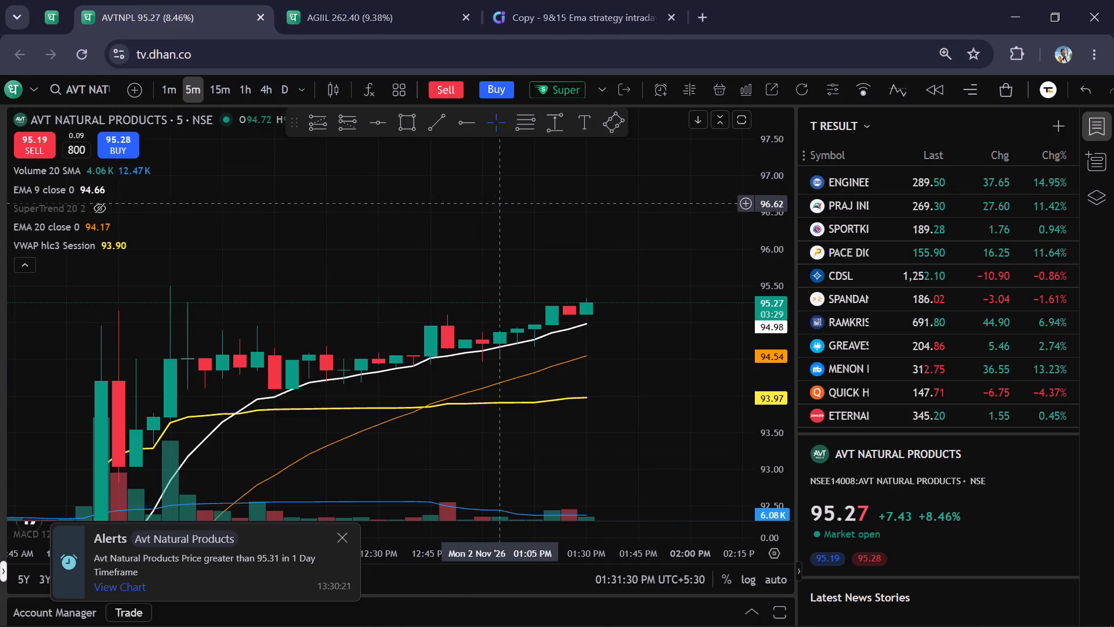
drag(503, 207, 538, 268)
text(JAY BHARAT)
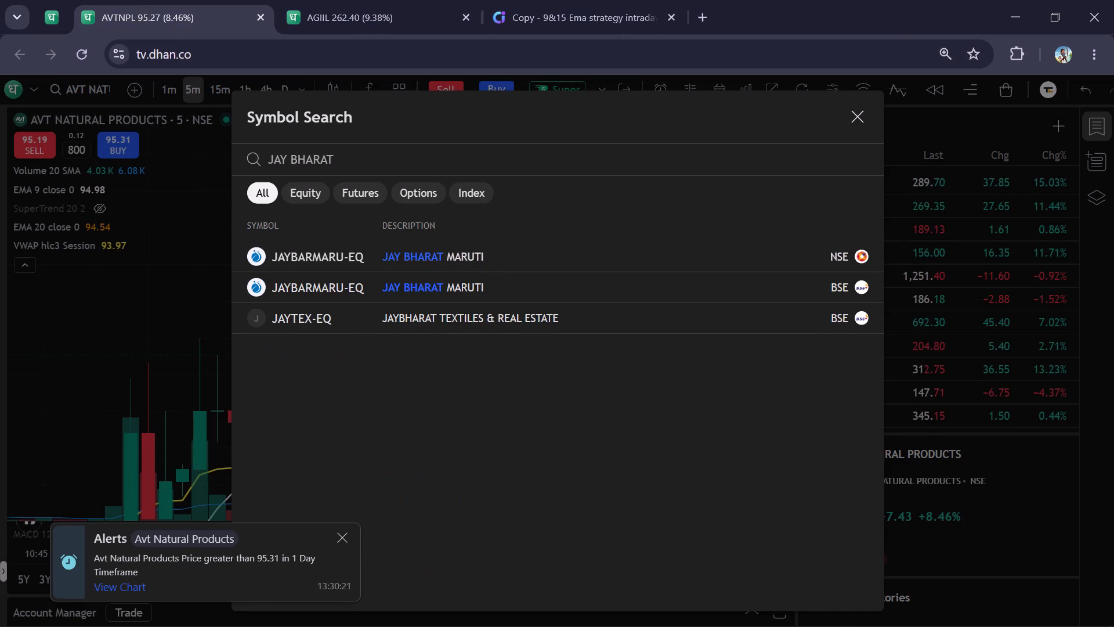
key(Down)
key(Return)
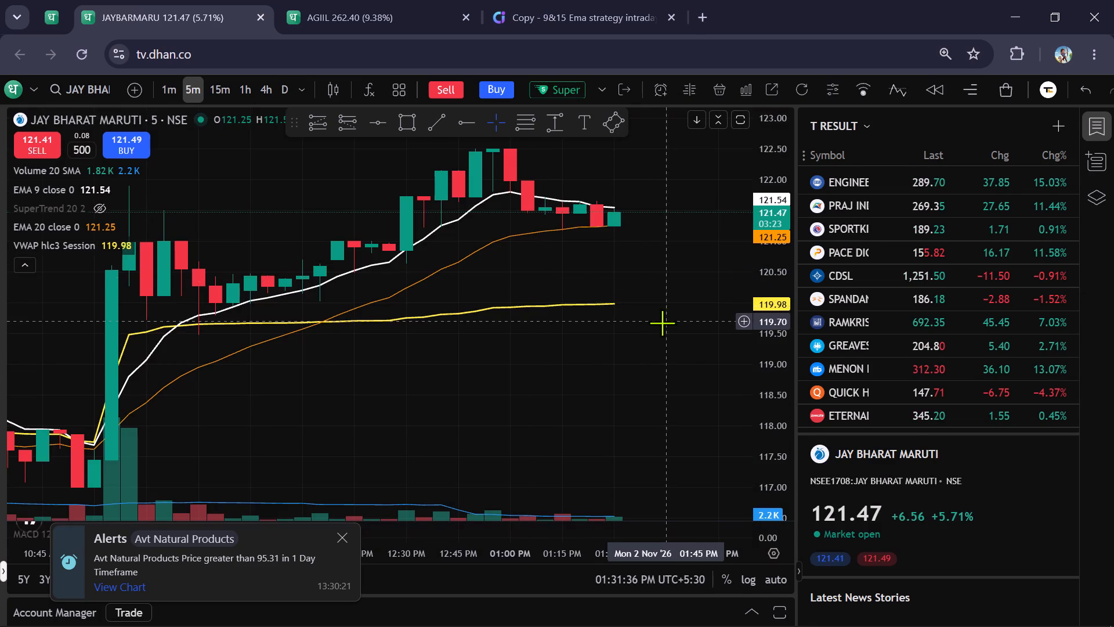
drag(662, 323, 657, 439)
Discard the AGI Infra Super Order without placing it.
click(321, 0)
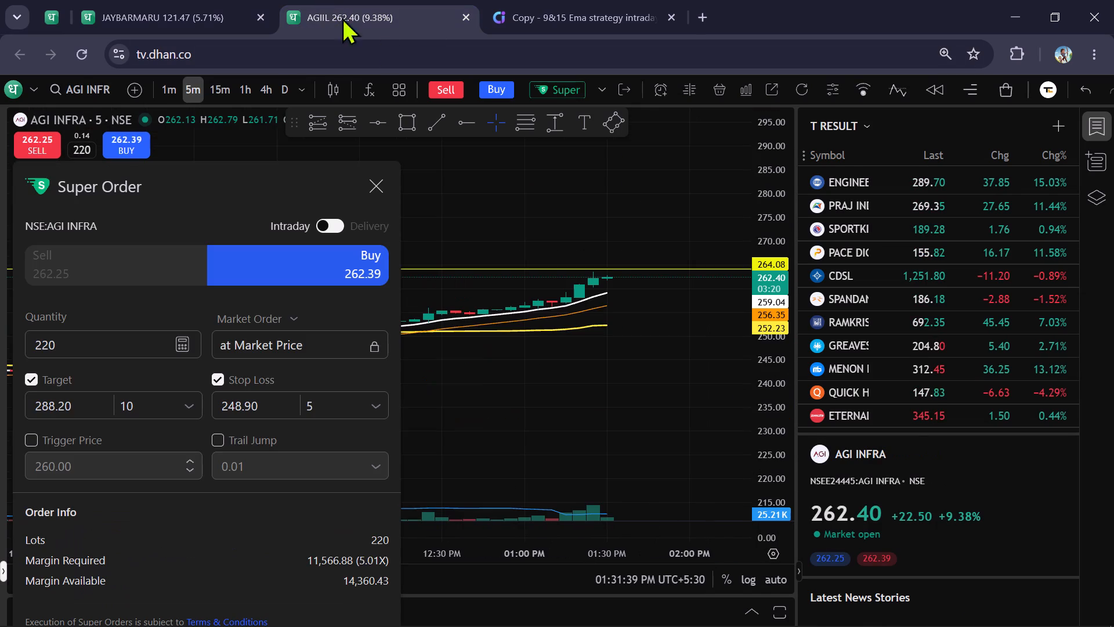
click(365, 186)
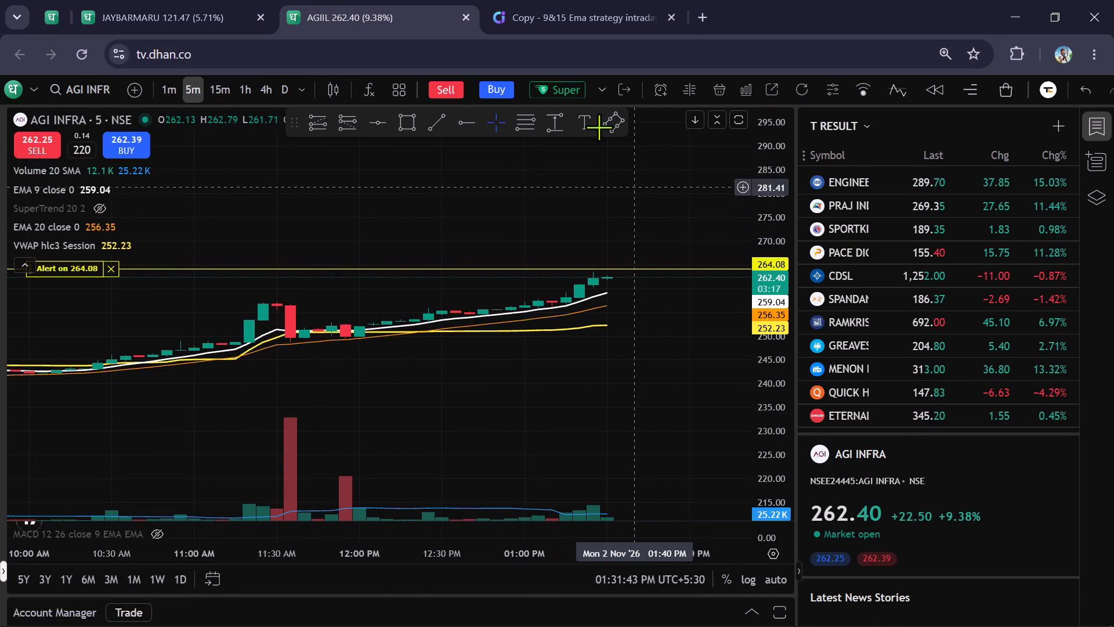
Close the AGI Infra chart, Jay Bharat Maruti chart and EMA scan tabs, leaving only the Dhan home page.
click(462, 20)
click(254, 12)
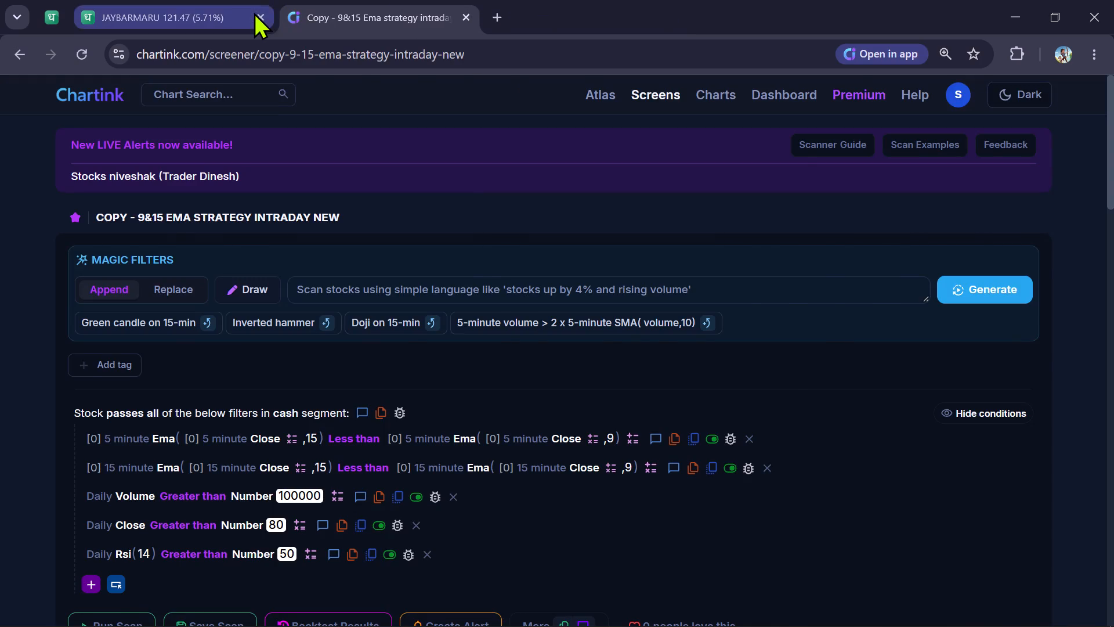
click(261, 20)
click(261, 20)
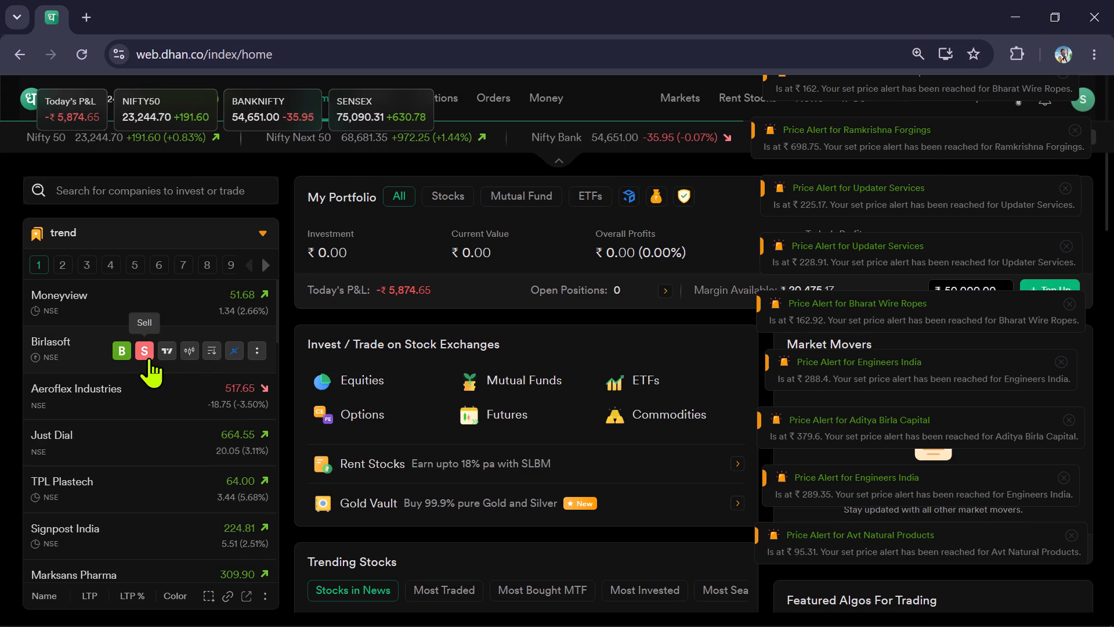
Open the chart of Birlasoft from the trend watchlist and inspect its recent 5-minute candles.
click(171, 355)
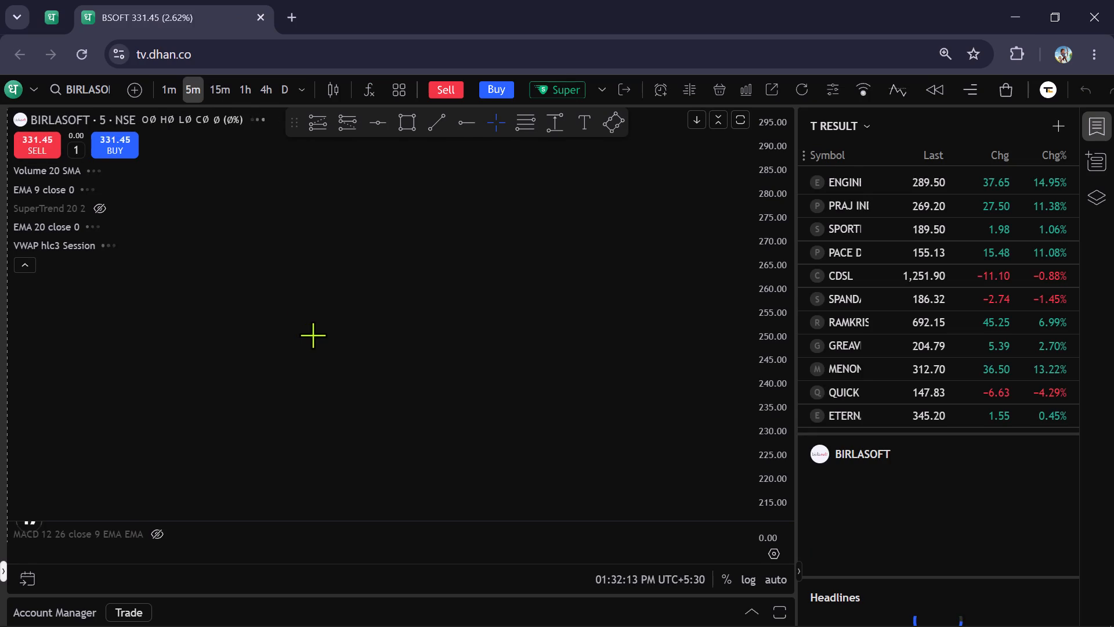
scroll(764, 253, down, 5)
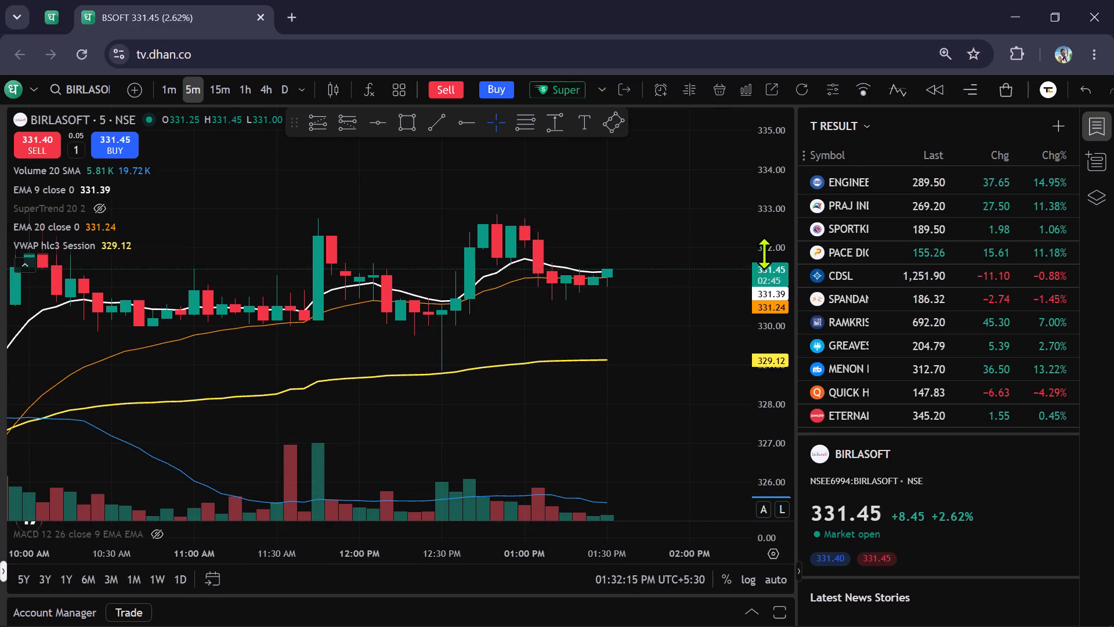
drag(650, 271, 671, 363)
Load the NSE symbol JTLIND-EQ (JTL Industries) in the chart and examine its recent 5-minute price action.
text(JTL)
key(Down)
key(Return)
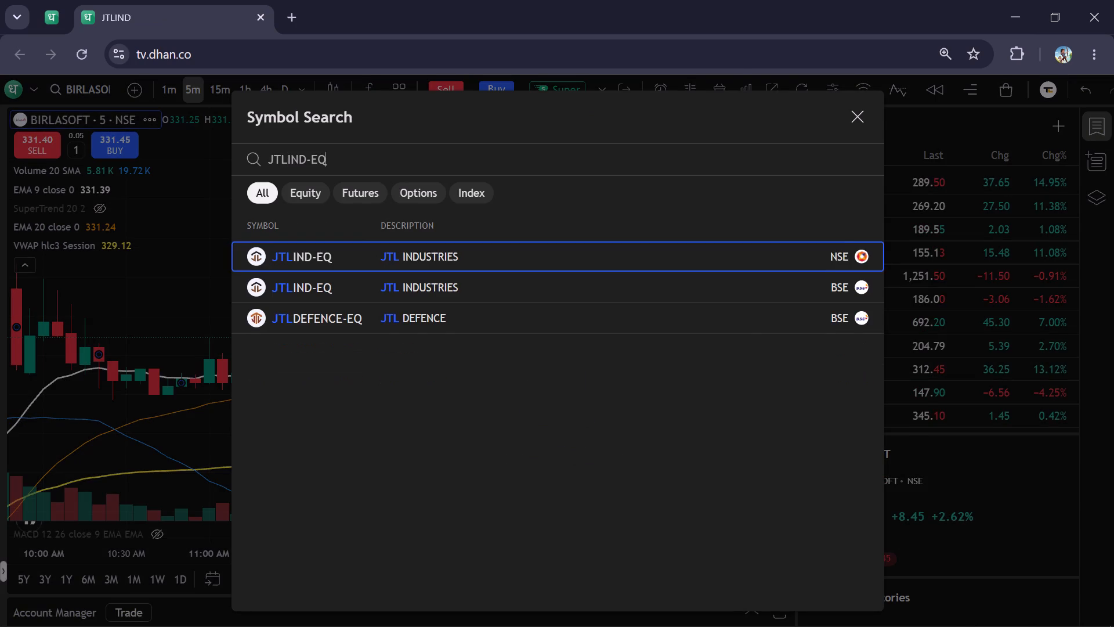
scroll(766, 313, down, 5)
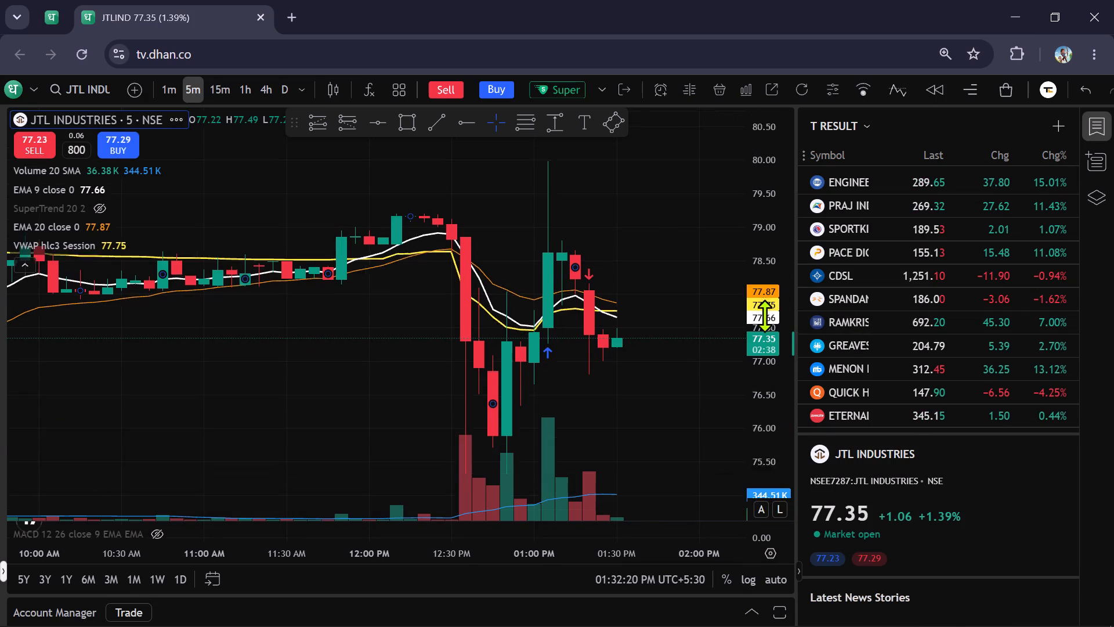
scroll(765, 316, down, 9)
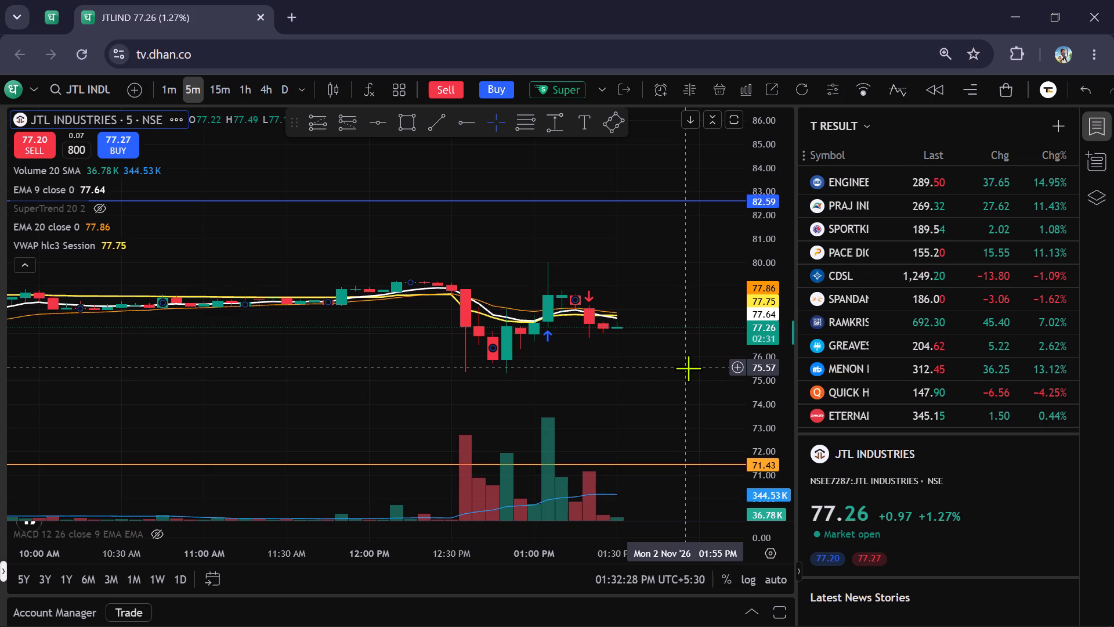
scroll(688, 368, up, 2)
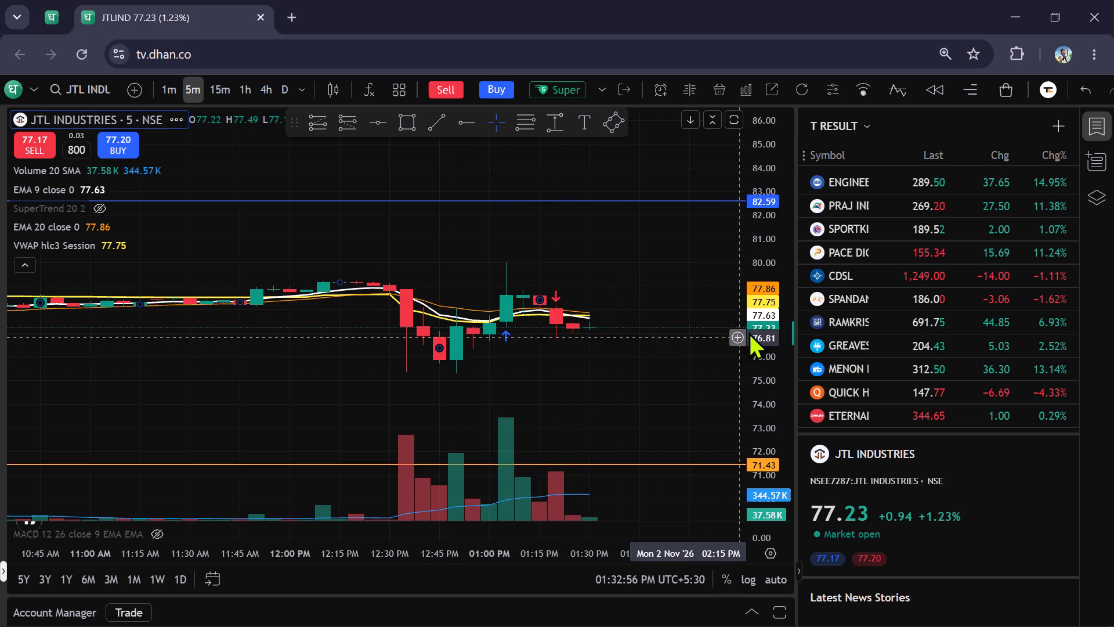
scroll(767, 322, up, 5)
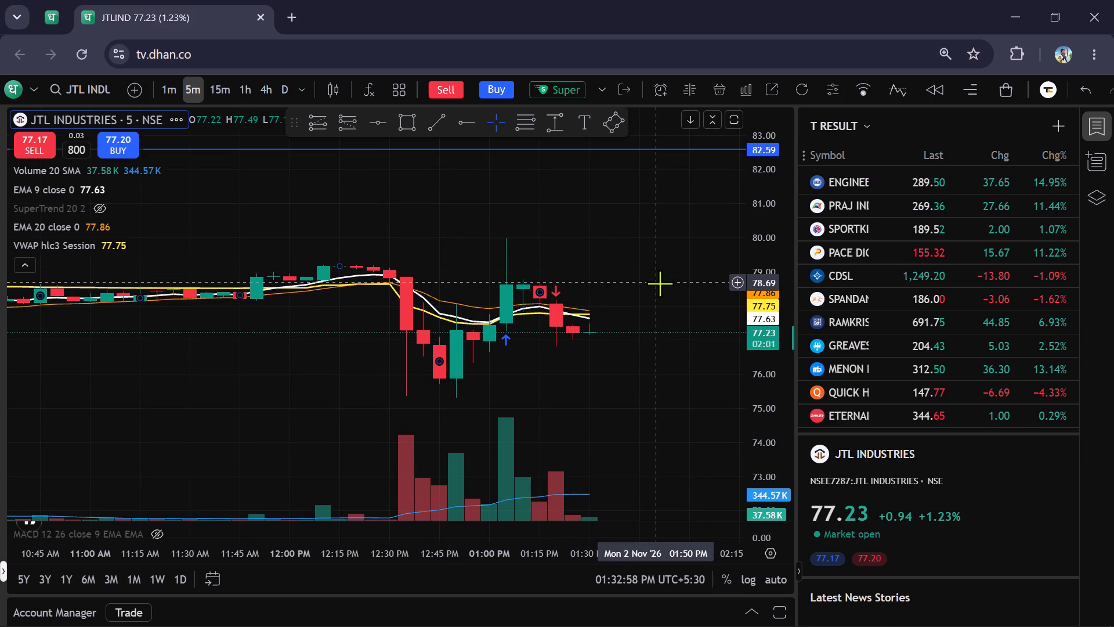
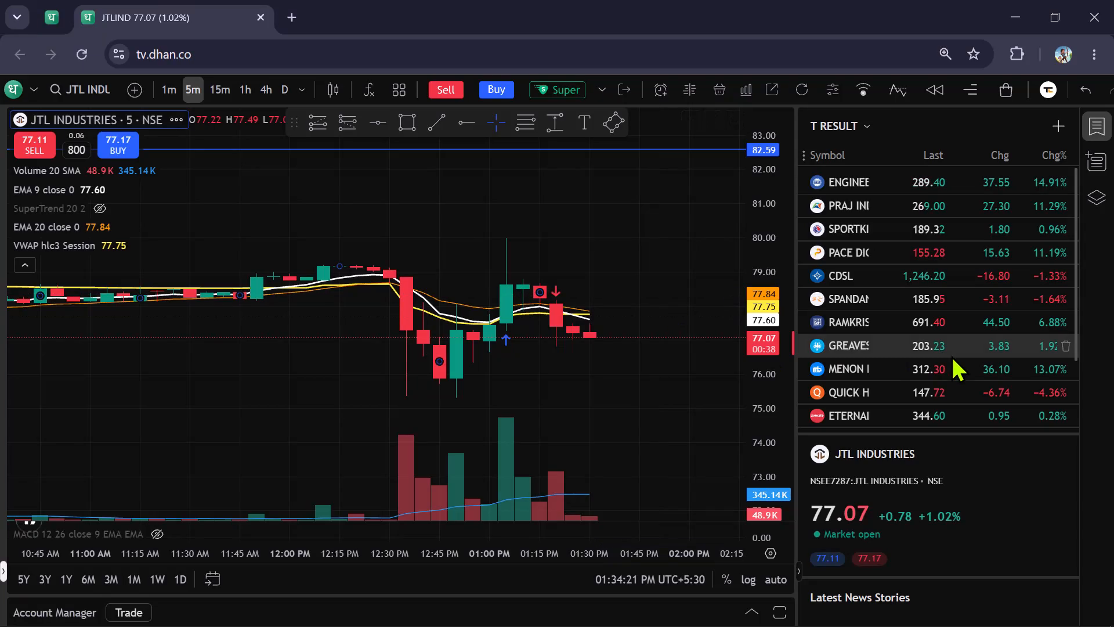
Open the 5-minute chart of Greaves Cotton from the T RESULT watchlist.
click(951, 355)
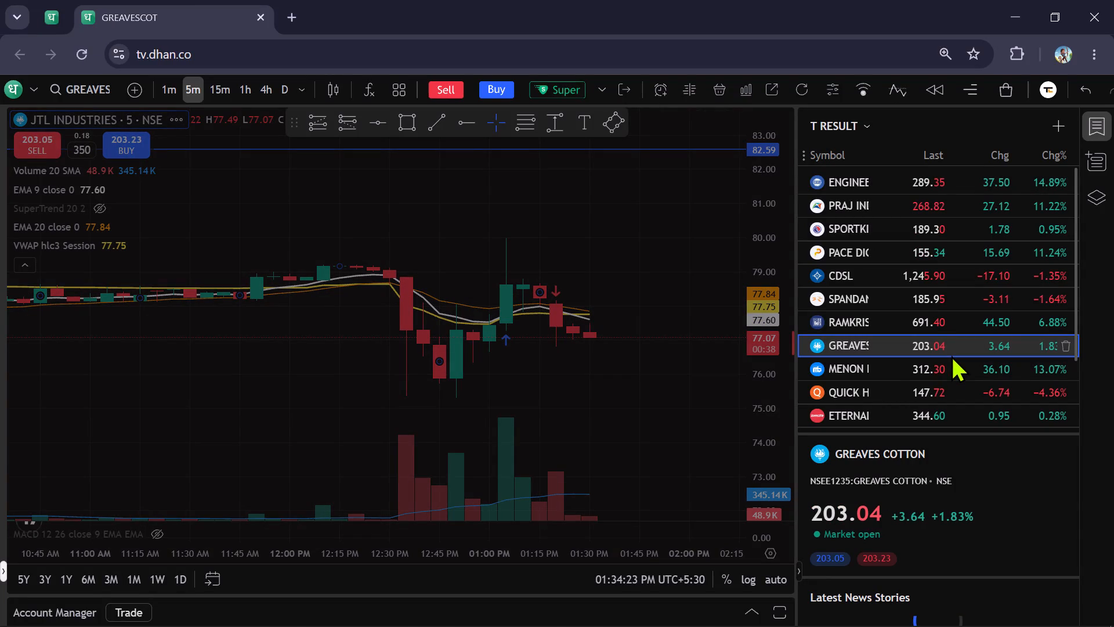
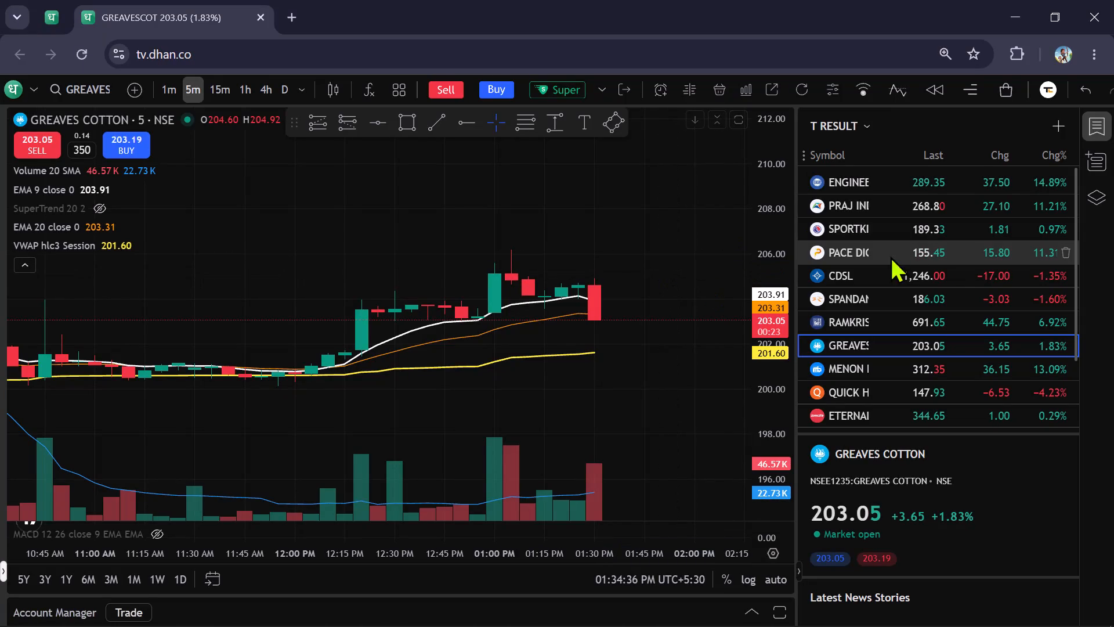
Open the Engineers India 5-minute chart from the T RESULT watchlist and examine its recent candles against the moving averages and VWAP.
scroll(948, 255, up, 6)
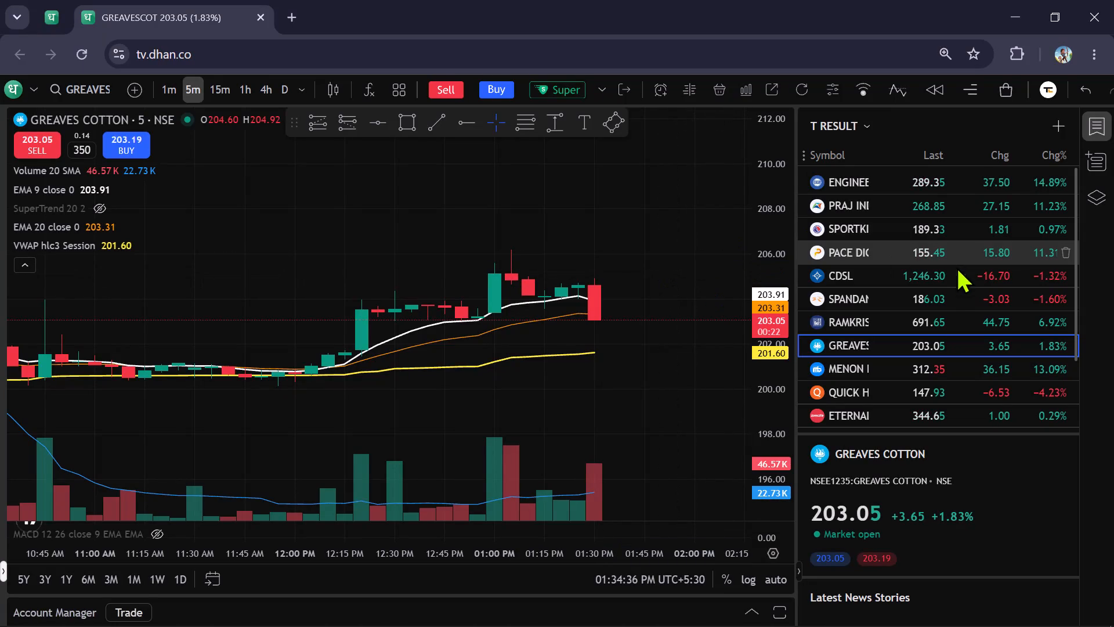
drag(970, 259, 1003, 233)
click(491, 214)
drag(501, 209, 506, 208)
drag(432, 199, 442, 225)
click(974, 190)
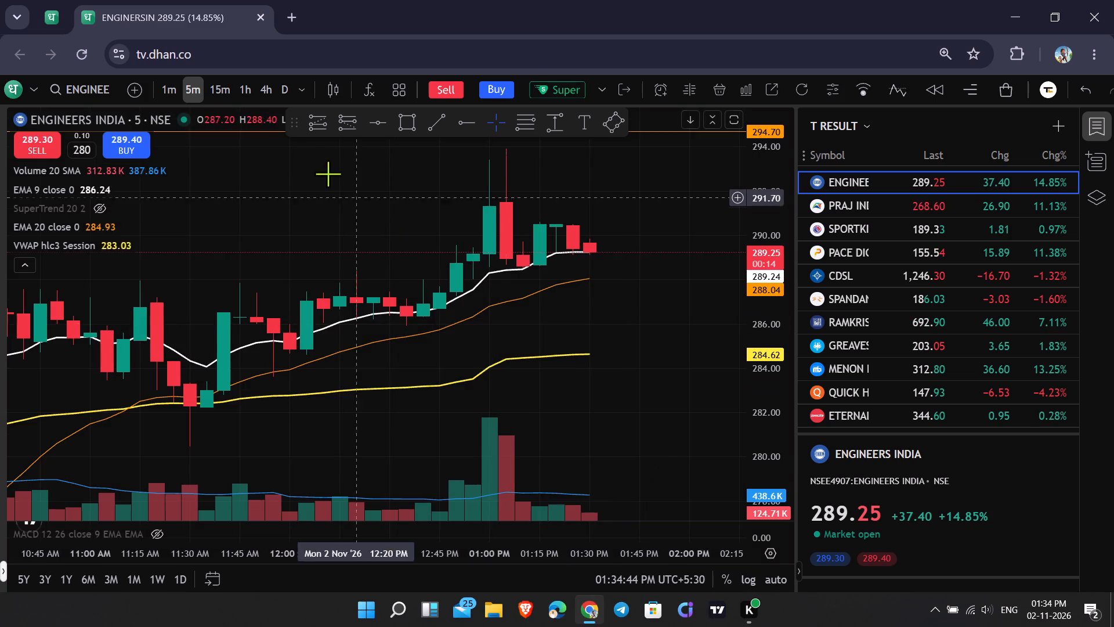
scroll(754, 322, down, 2)
scroll(776, 273, down, 6)
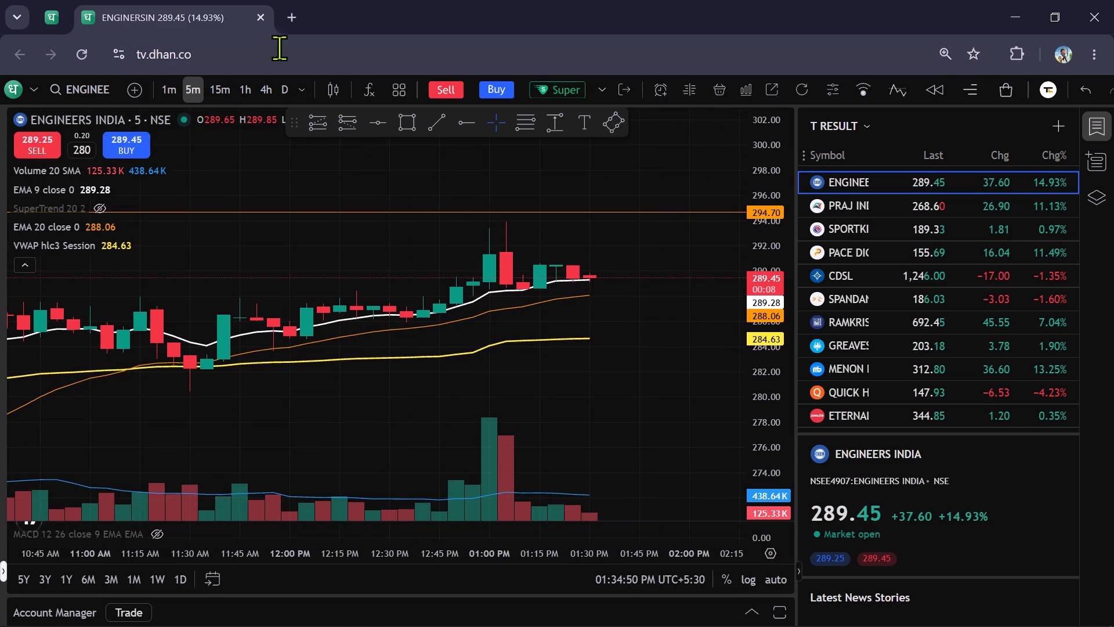
Close the Engineers India chart tab.
click(260, 20)
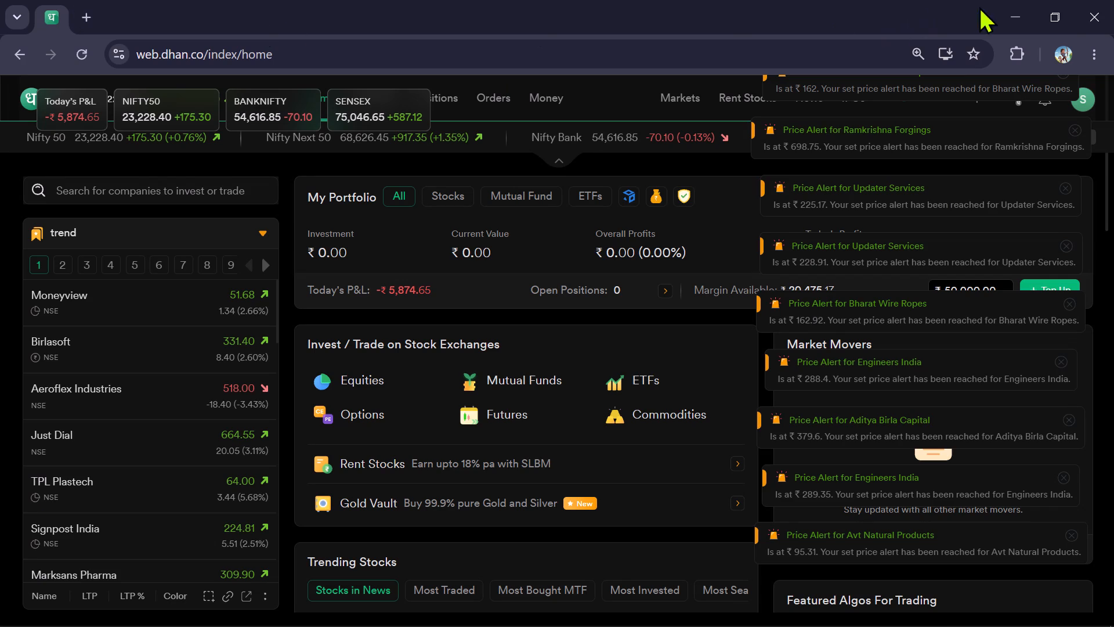
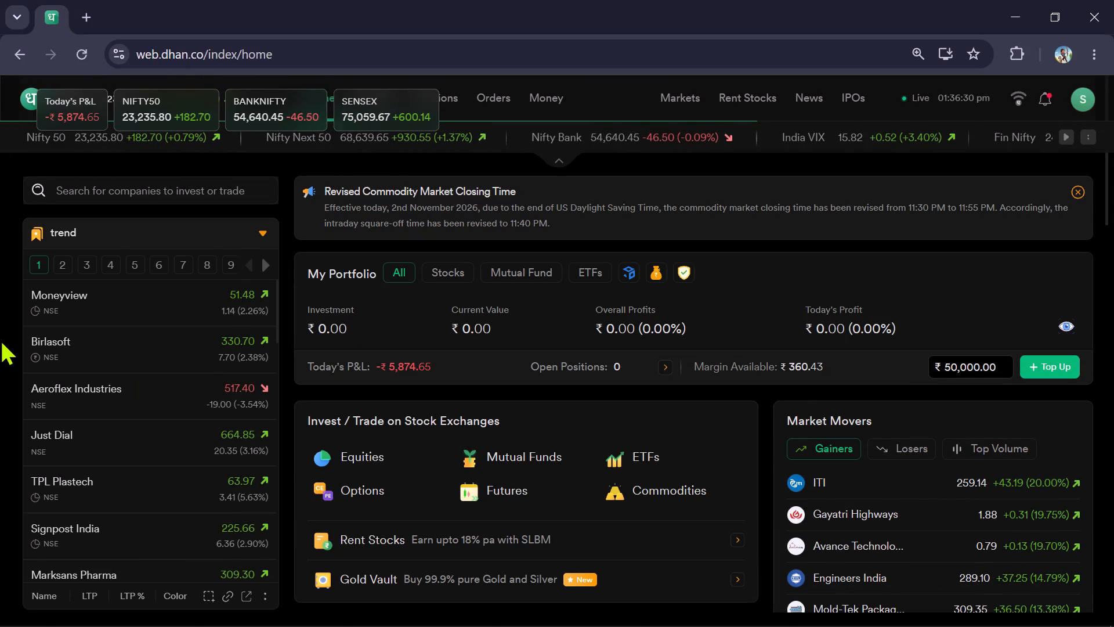
Open the Moneyview chart from the trend watchlist.
click(160, 308)
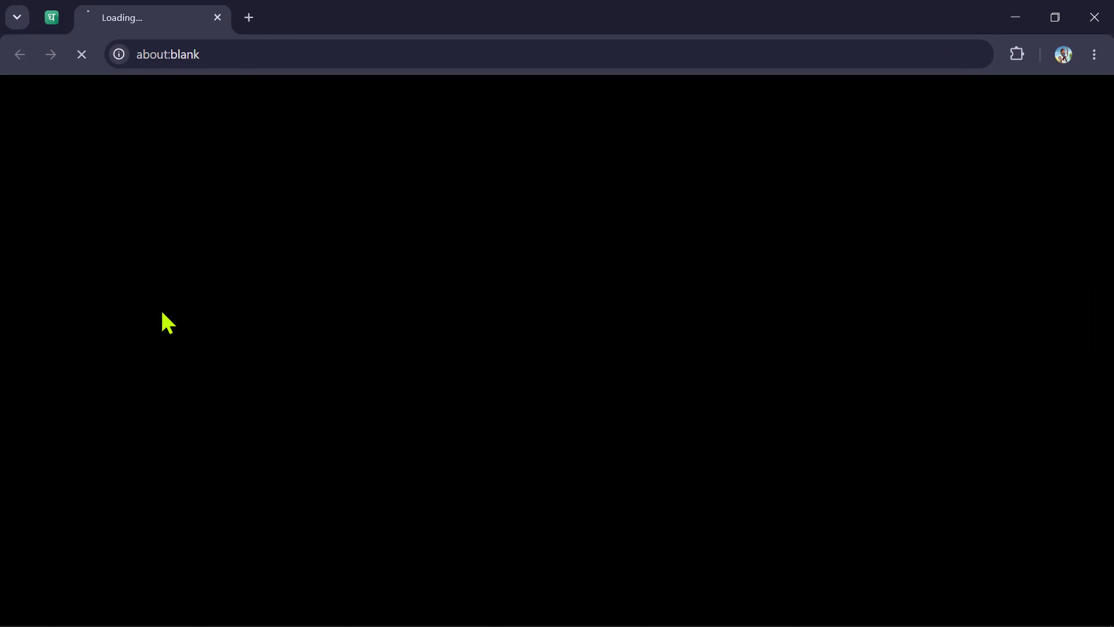
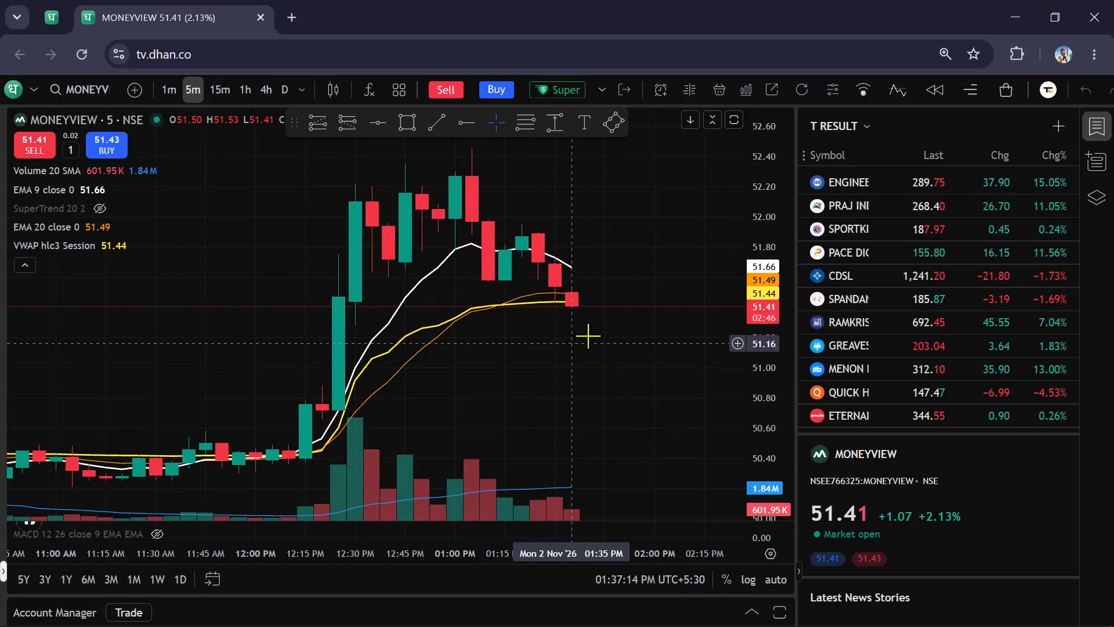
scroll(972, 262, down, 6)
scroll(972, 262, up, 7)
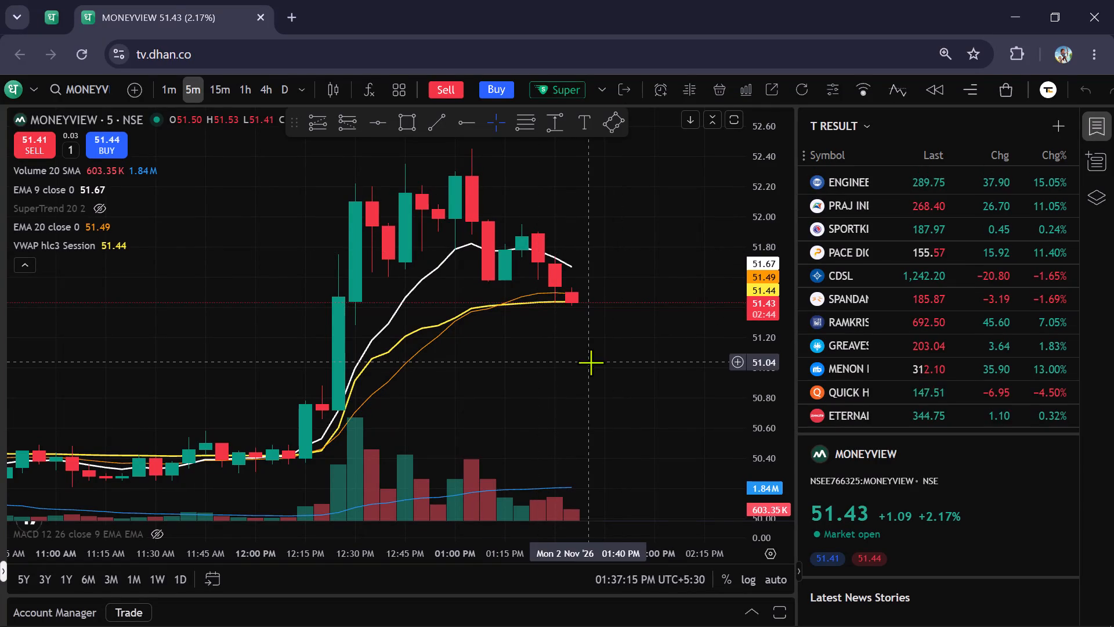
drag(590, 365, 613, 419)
Search symbols for AGI and open the NSE chart of AGI Infra.
text(AGI)
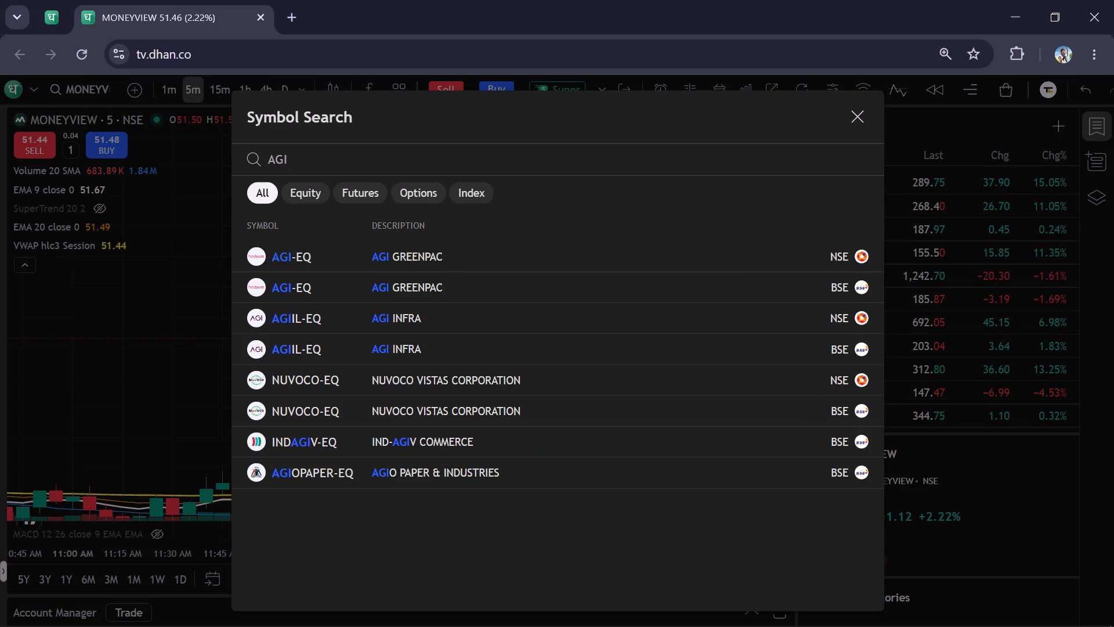
key(l)
key(BackSpace)
key(Down)
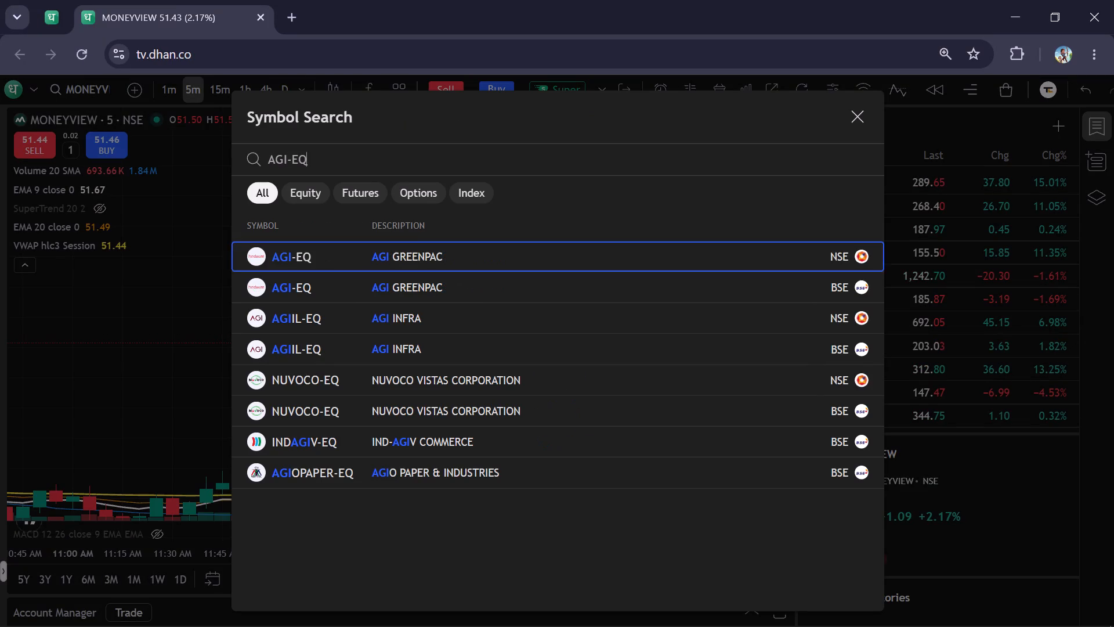
key(Down)
key(Down)
key(Return)
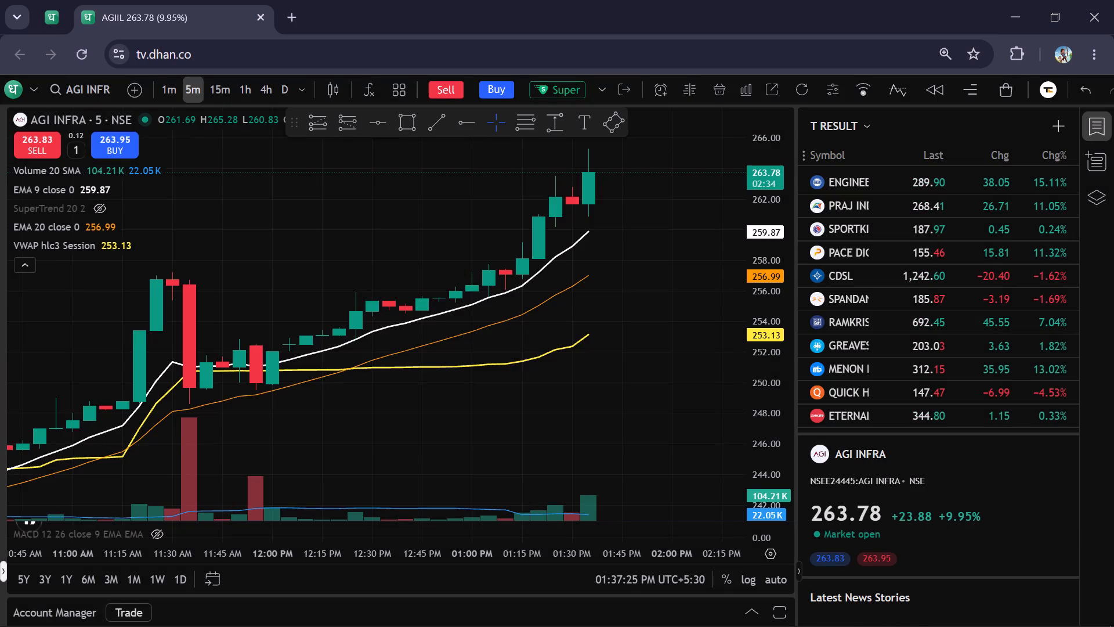
Close the AGI Infra chart tab and return to the Dhan home page.
click(262, 13)
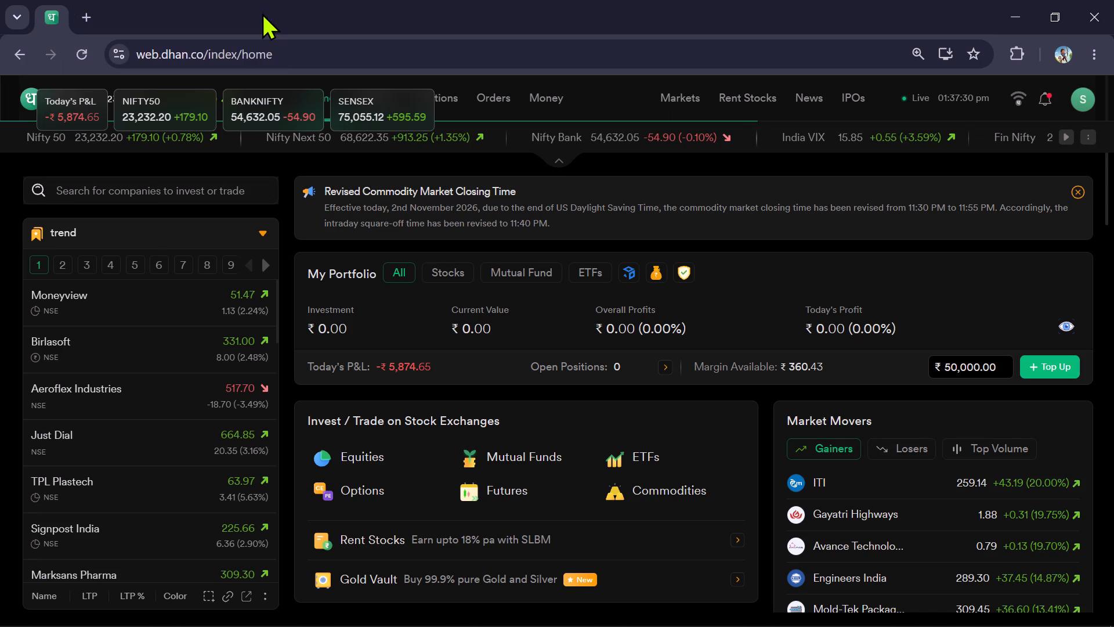
click(55, 14)
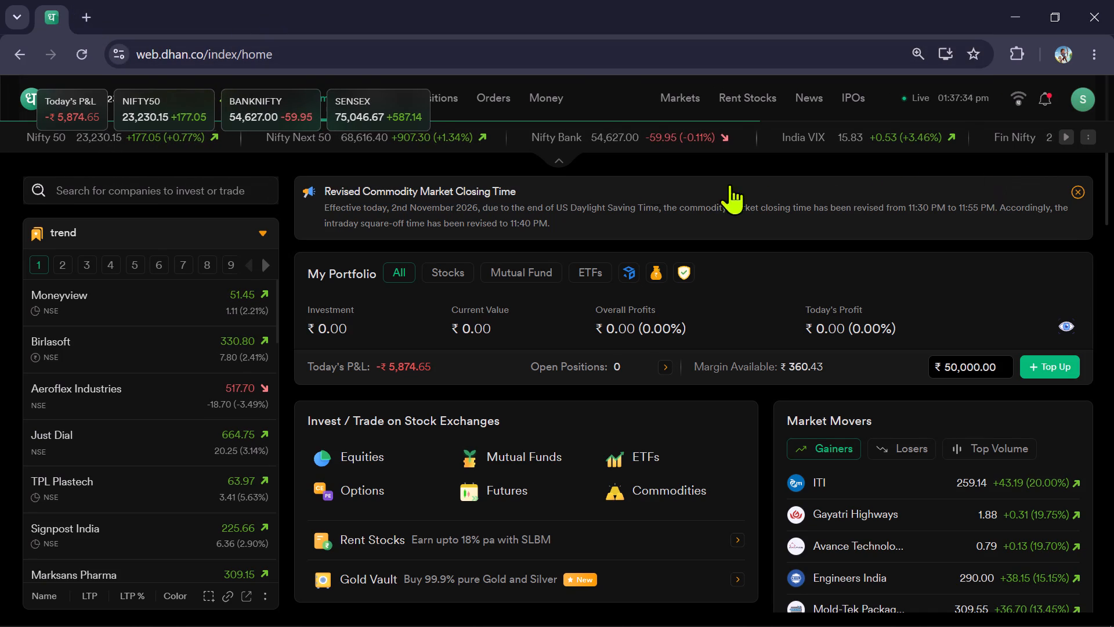
Move the floating P&L and index ticker strip slightly down, clear of the Nifty 50 quote in the page header.
scroll(848, 174, up, 3)
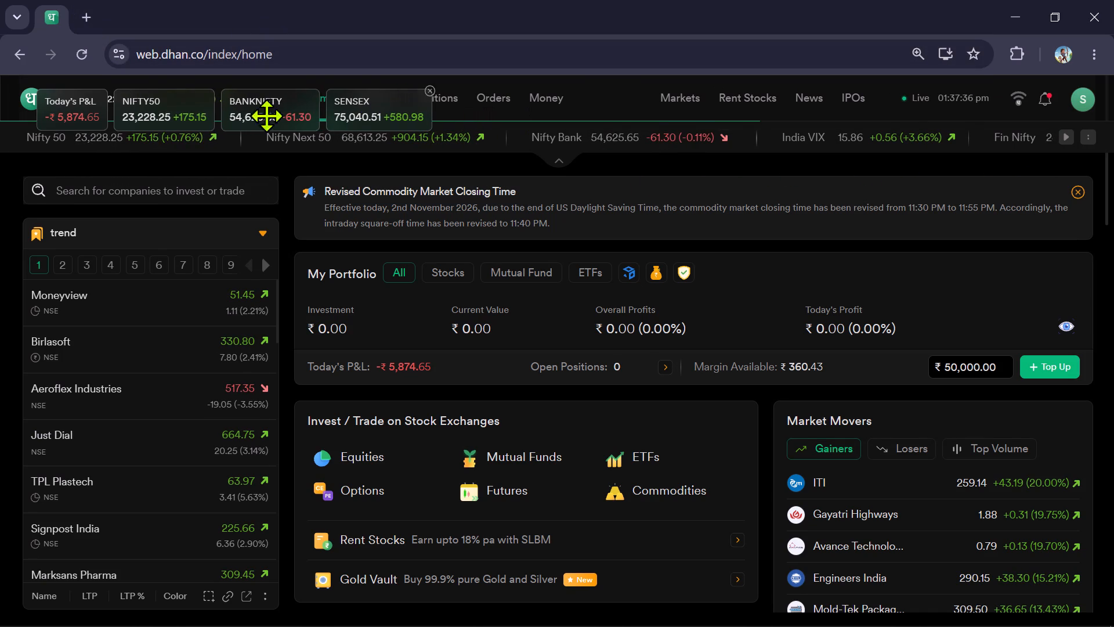
drag(41, 106, 30, 129)
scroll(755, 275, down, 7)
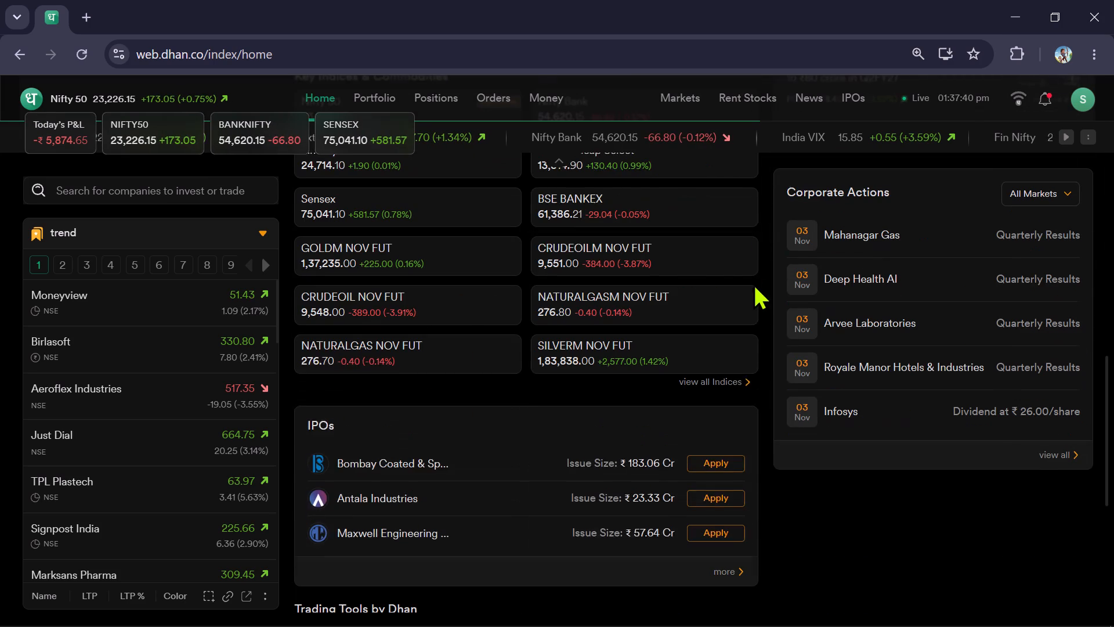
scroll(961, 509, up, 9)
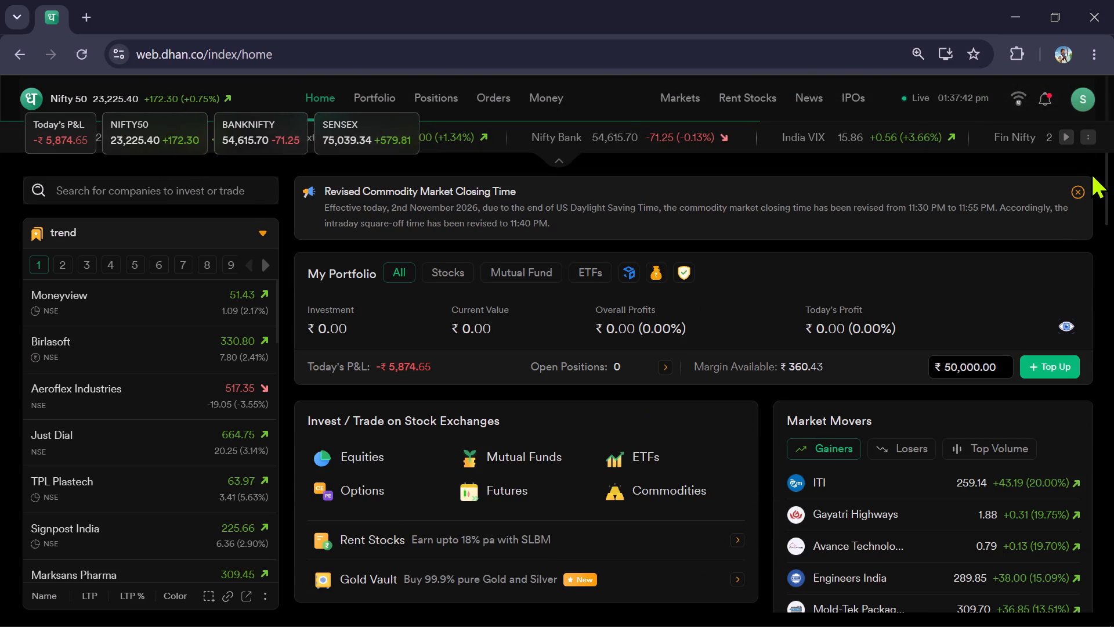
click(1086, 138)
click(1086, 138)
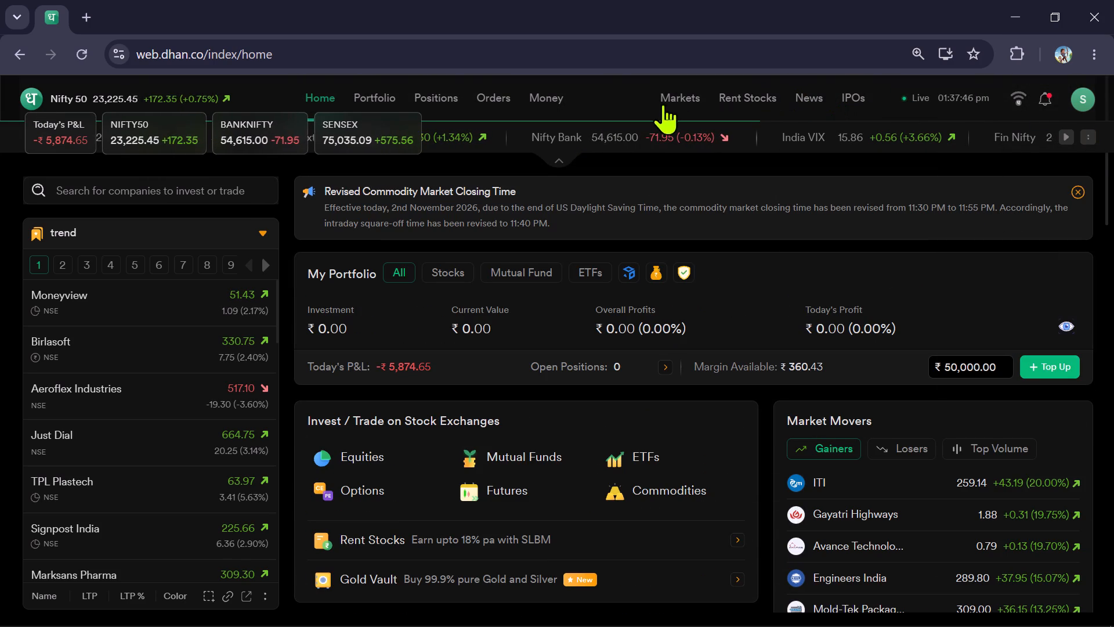
Open the Market Alerts page with the list of all active price alerts.
click(1091, 97)
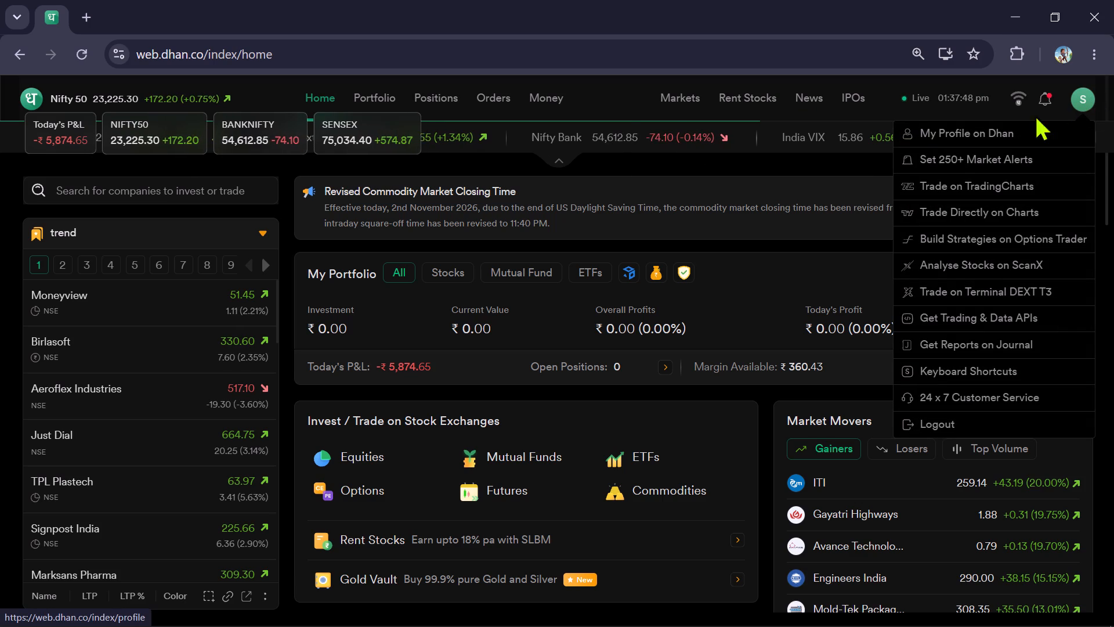
click(982, 161)
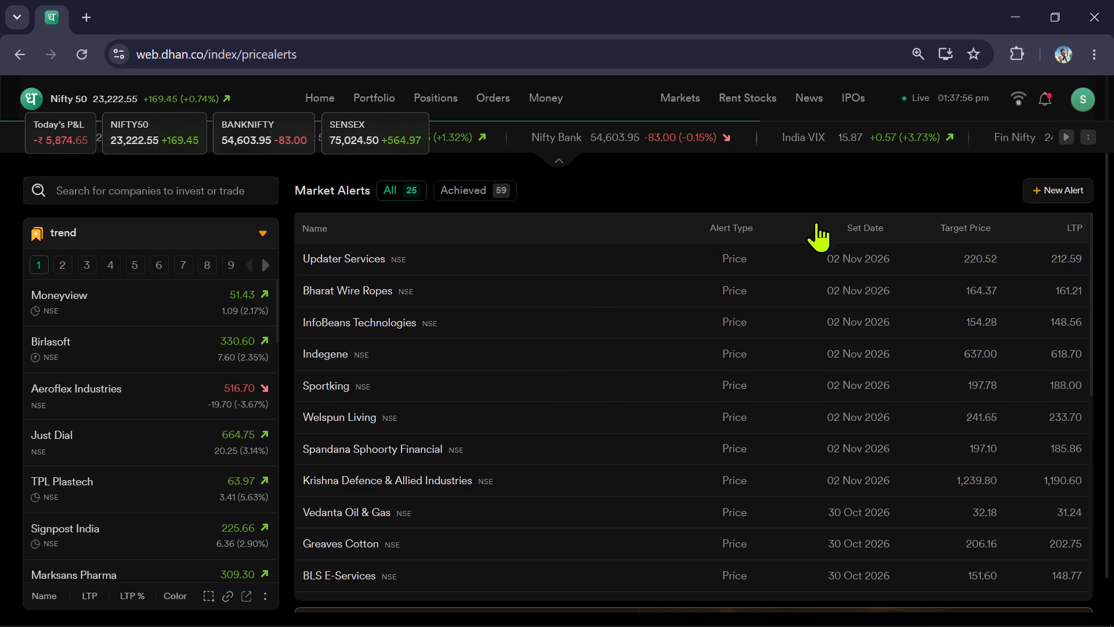
right_click(826, 194)
click(799, 185)
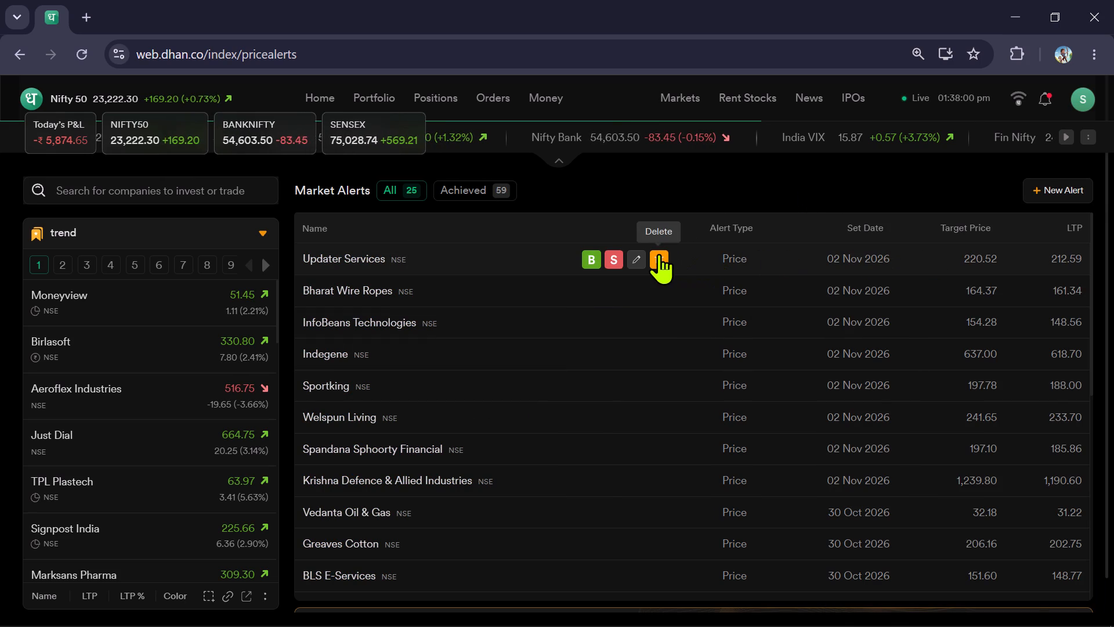
Delete the active price alerts one after another, from Updater Services down through Gaudium IVF & Women Health.
triple_click(659, 254)
triple_click(659, 254)
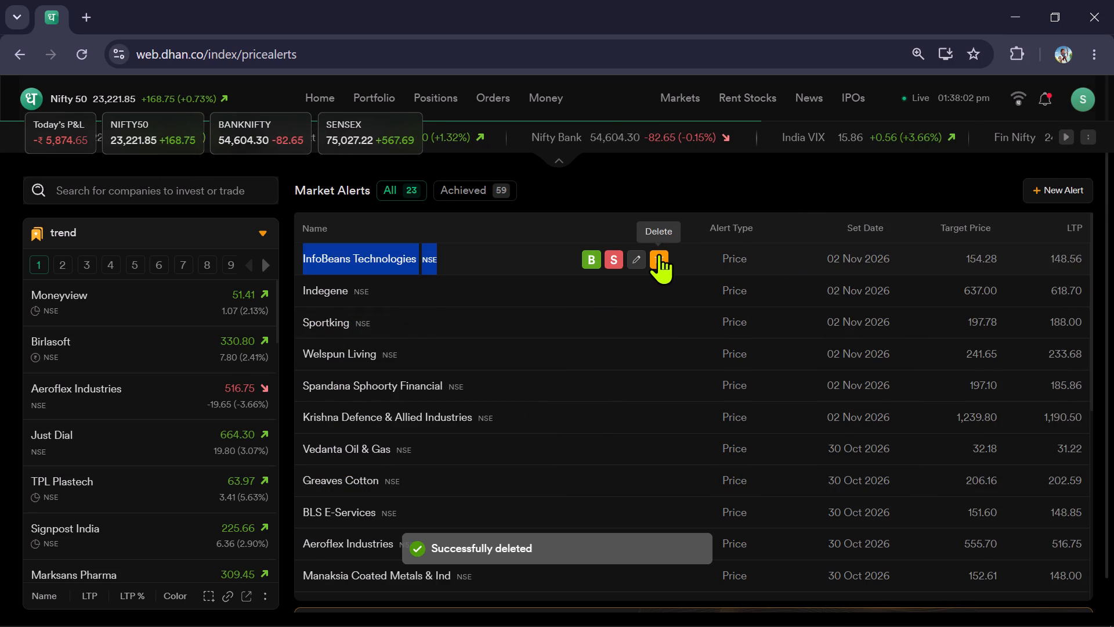
triple_click(659, 254)
triple_click(659, 254)
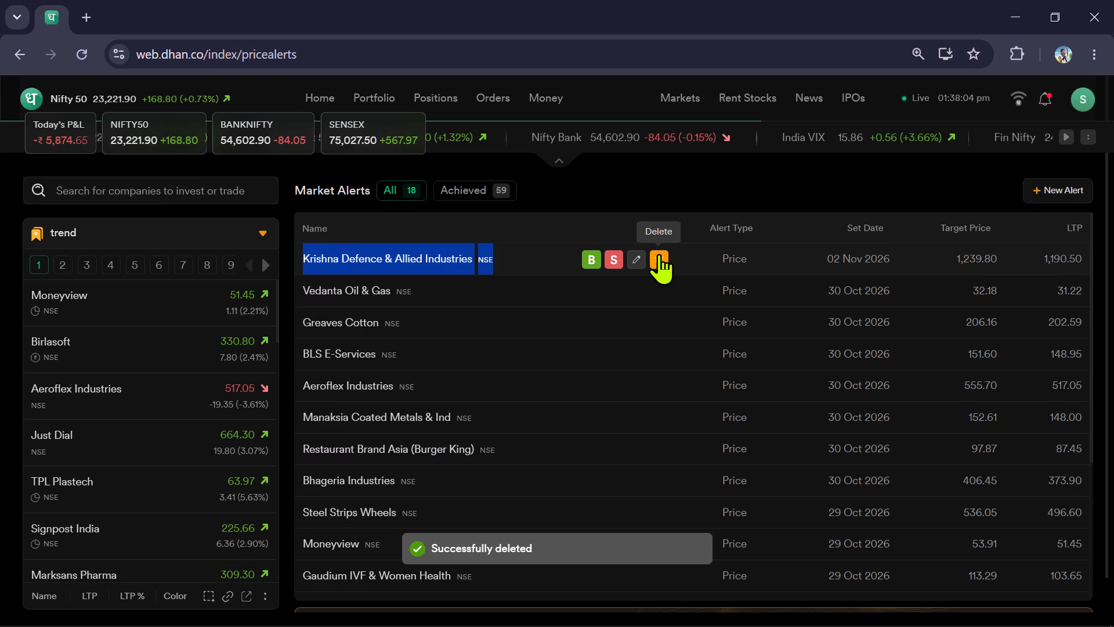
click(660, 259)
triple_click(660, 259)
triple_click(660, 259)
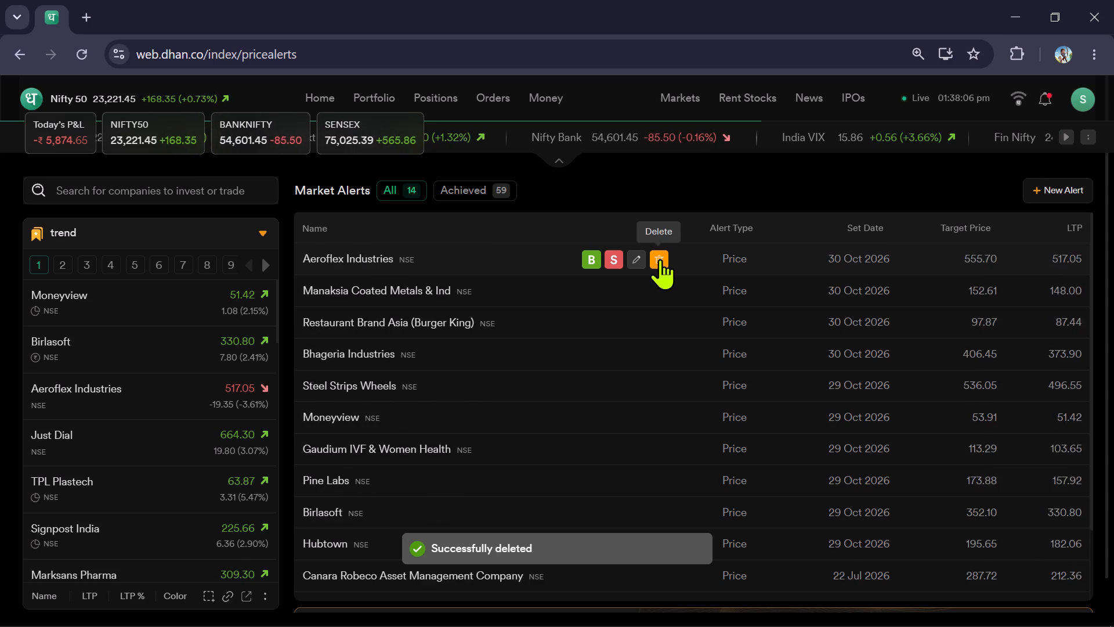
triple_click(660, 259)
triple_click(661, 259)
double_click(661, 259)
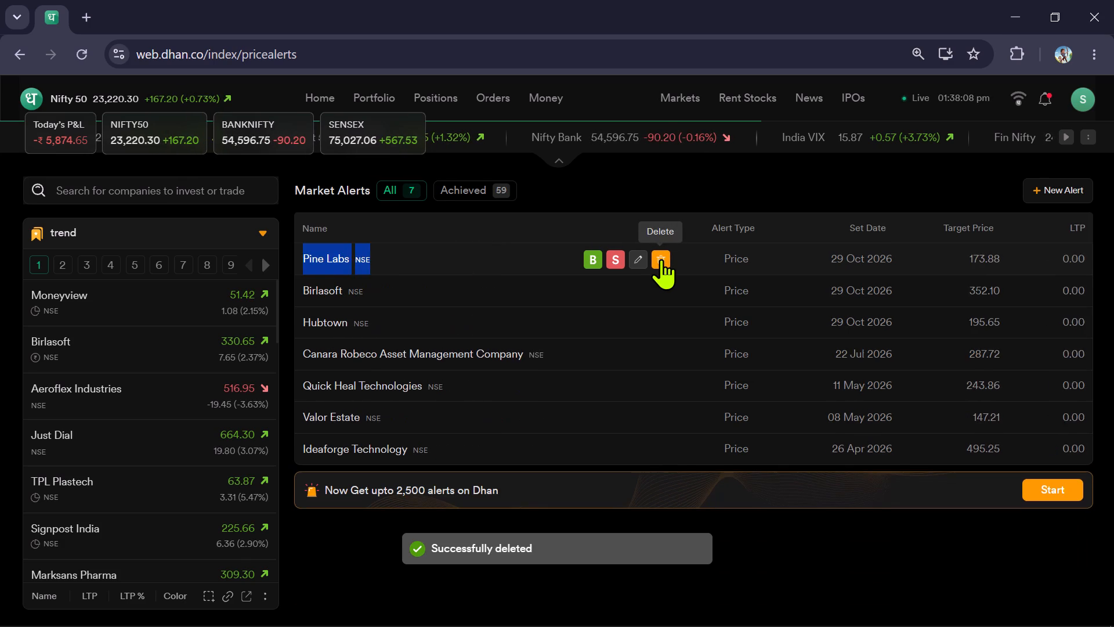
Delete the rest of the active price alerts, from Pine Labs down through Ideaforge Technology, to empty the list.
double_click(665, 257)
click(665, 257)
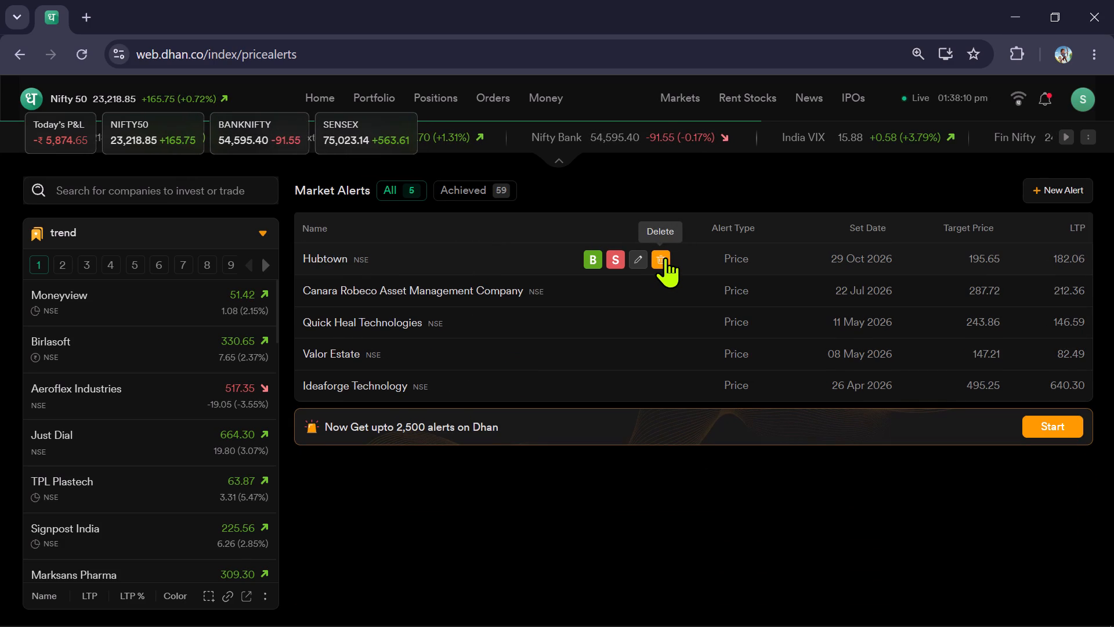
click(665, 257)
click(665, 257)
click(665, 257)
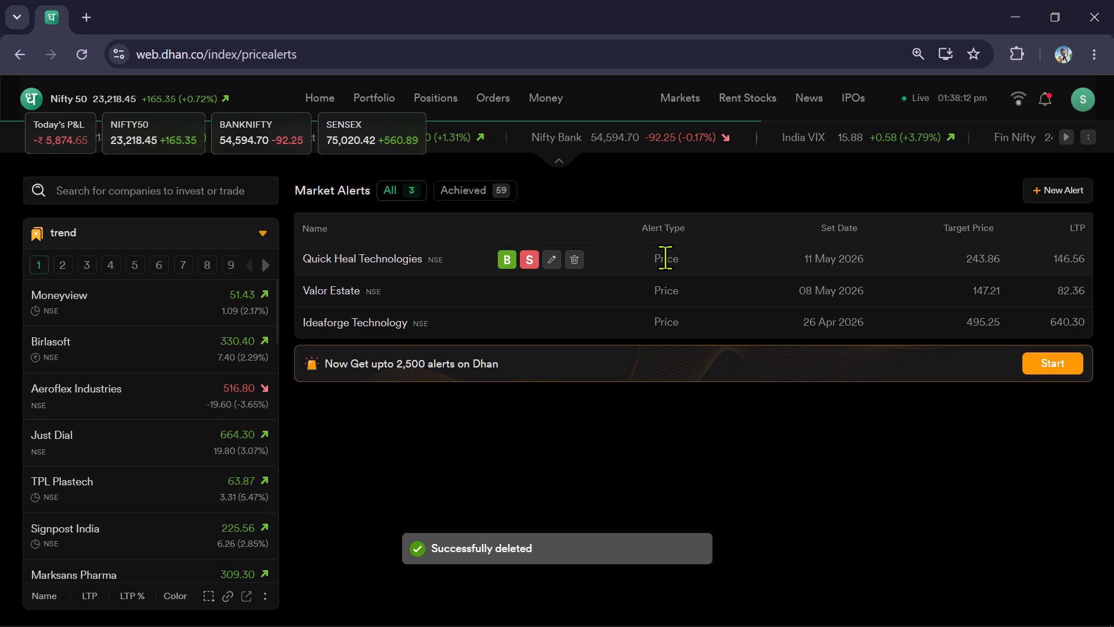
click(665, 257)
click(571, 256)
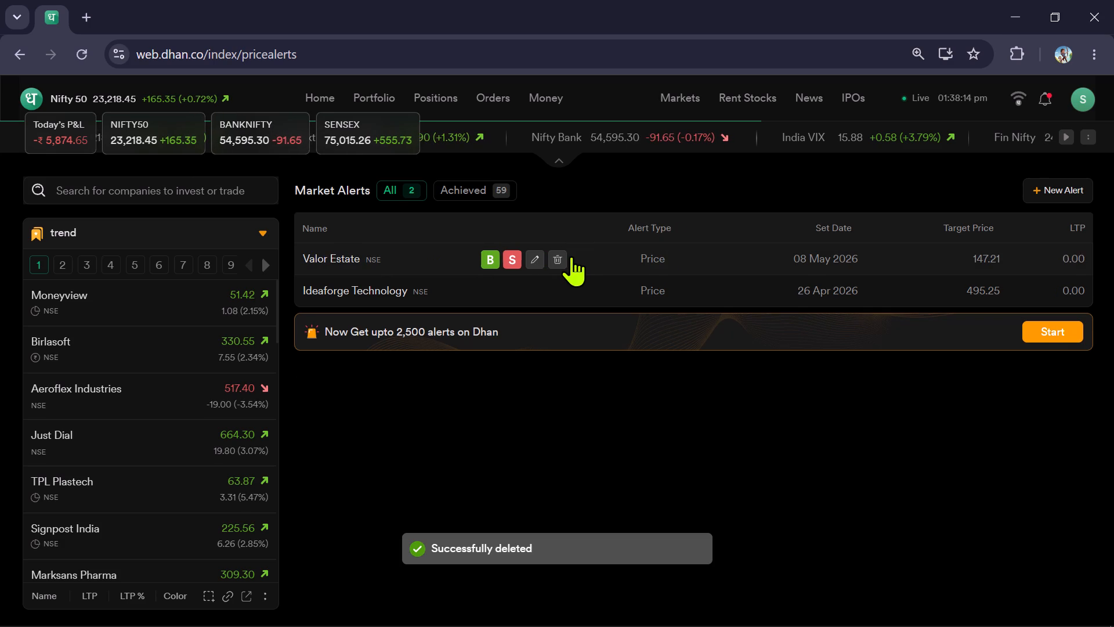
click(571, 256)
click(552, 259)
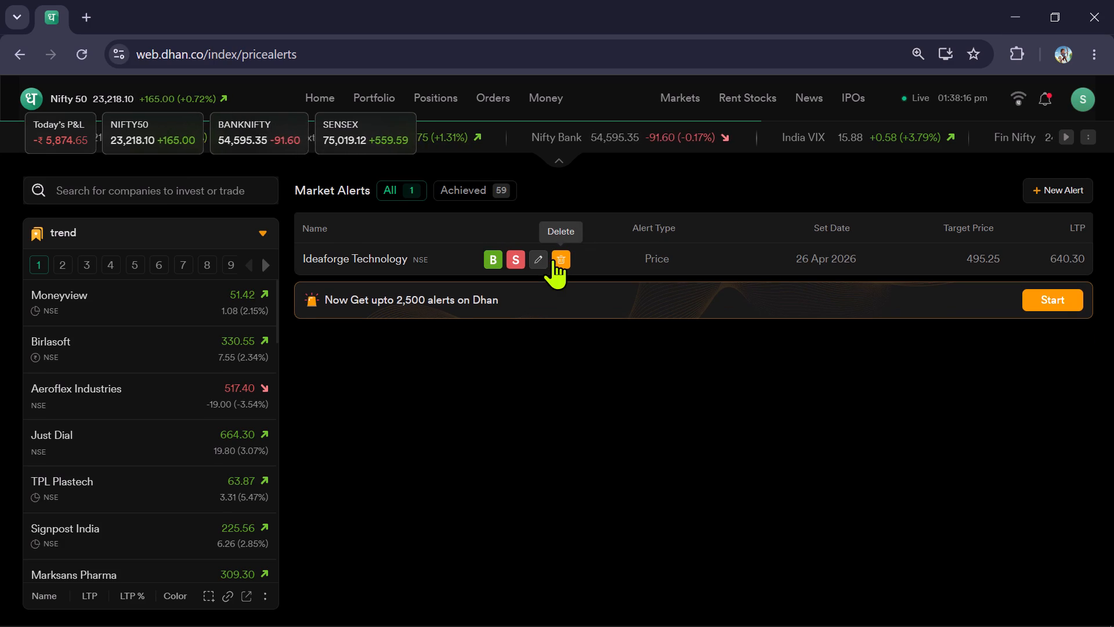
click(552, 259)
click(574, 421)
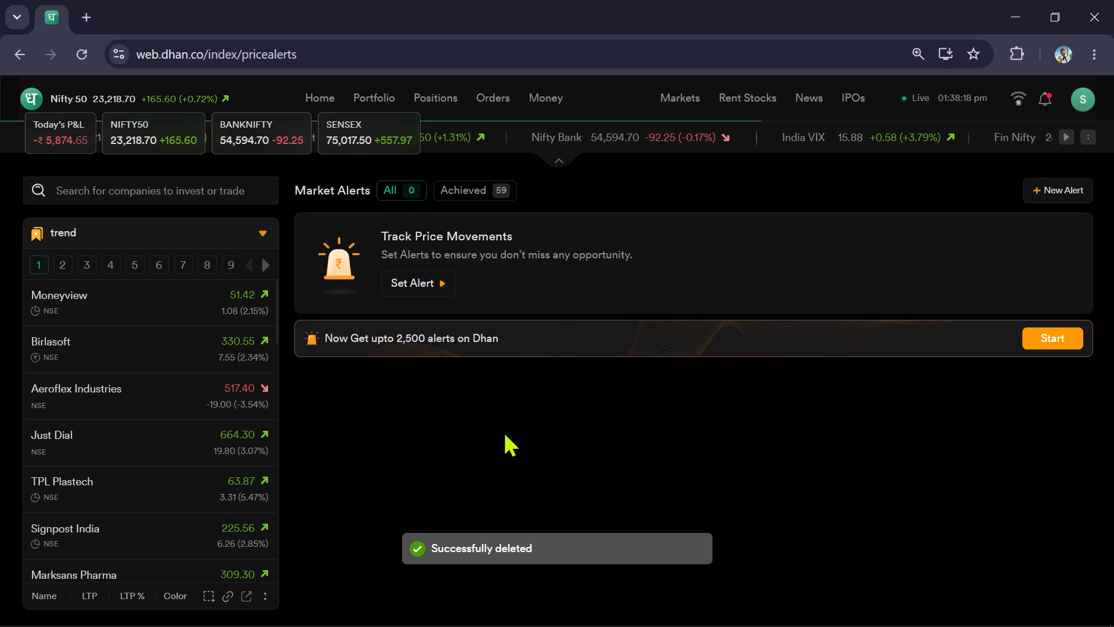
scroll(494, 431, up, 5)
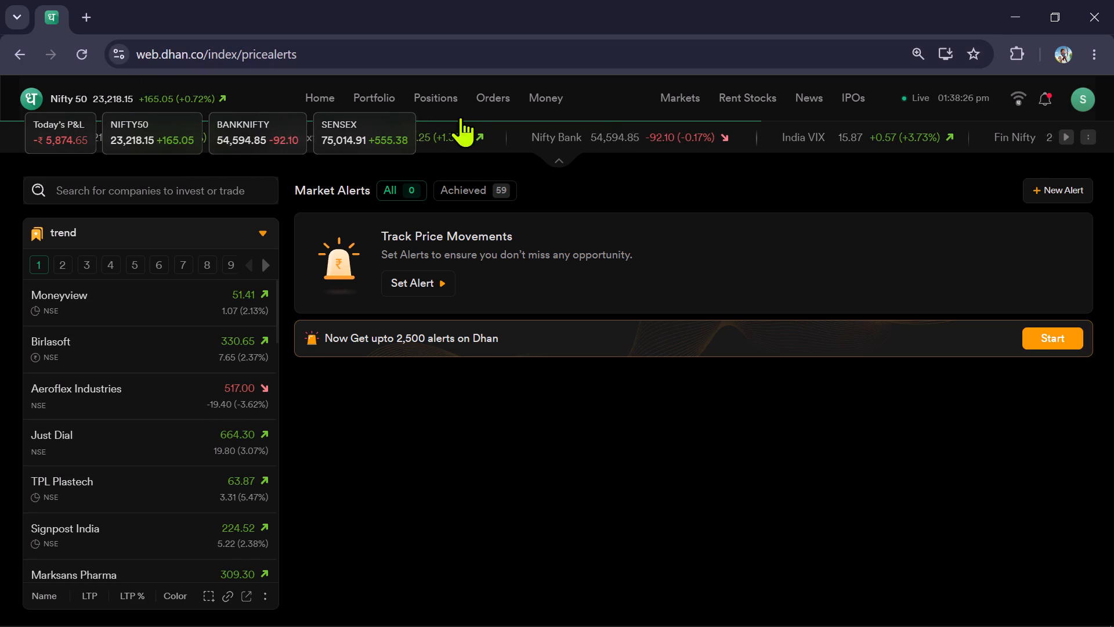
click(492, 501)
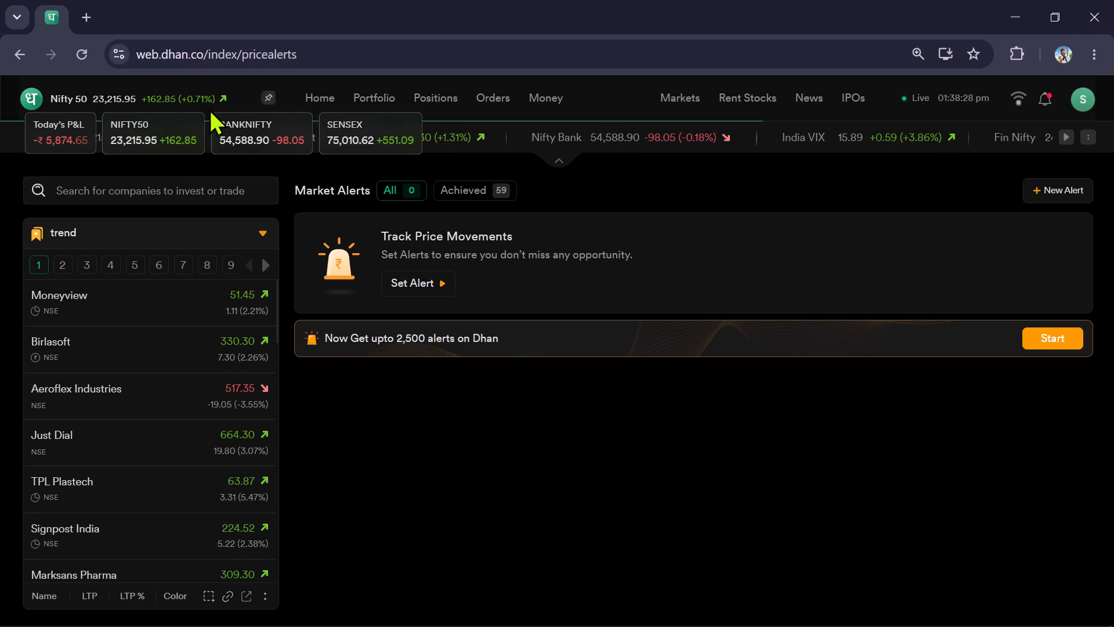